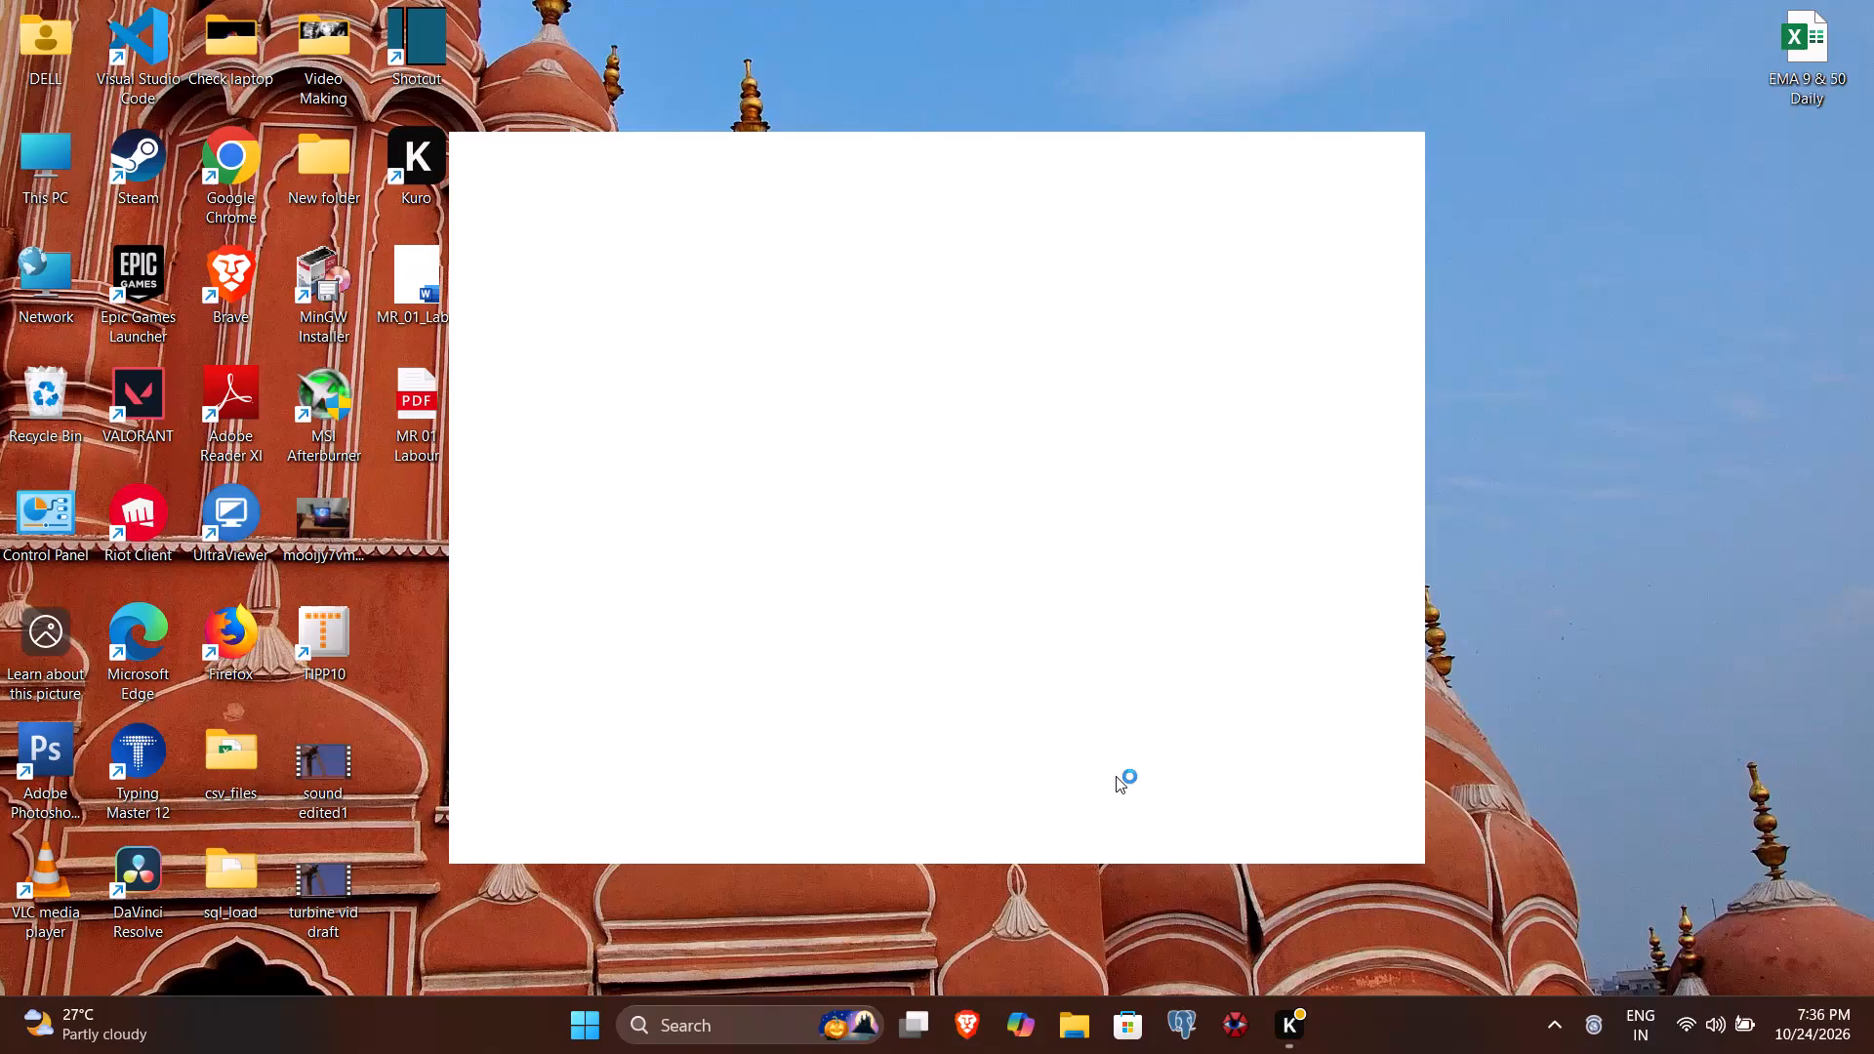
Start subtitle line 390, play its audio segment, and set its end time to 0:24:24.28.
key("Return")
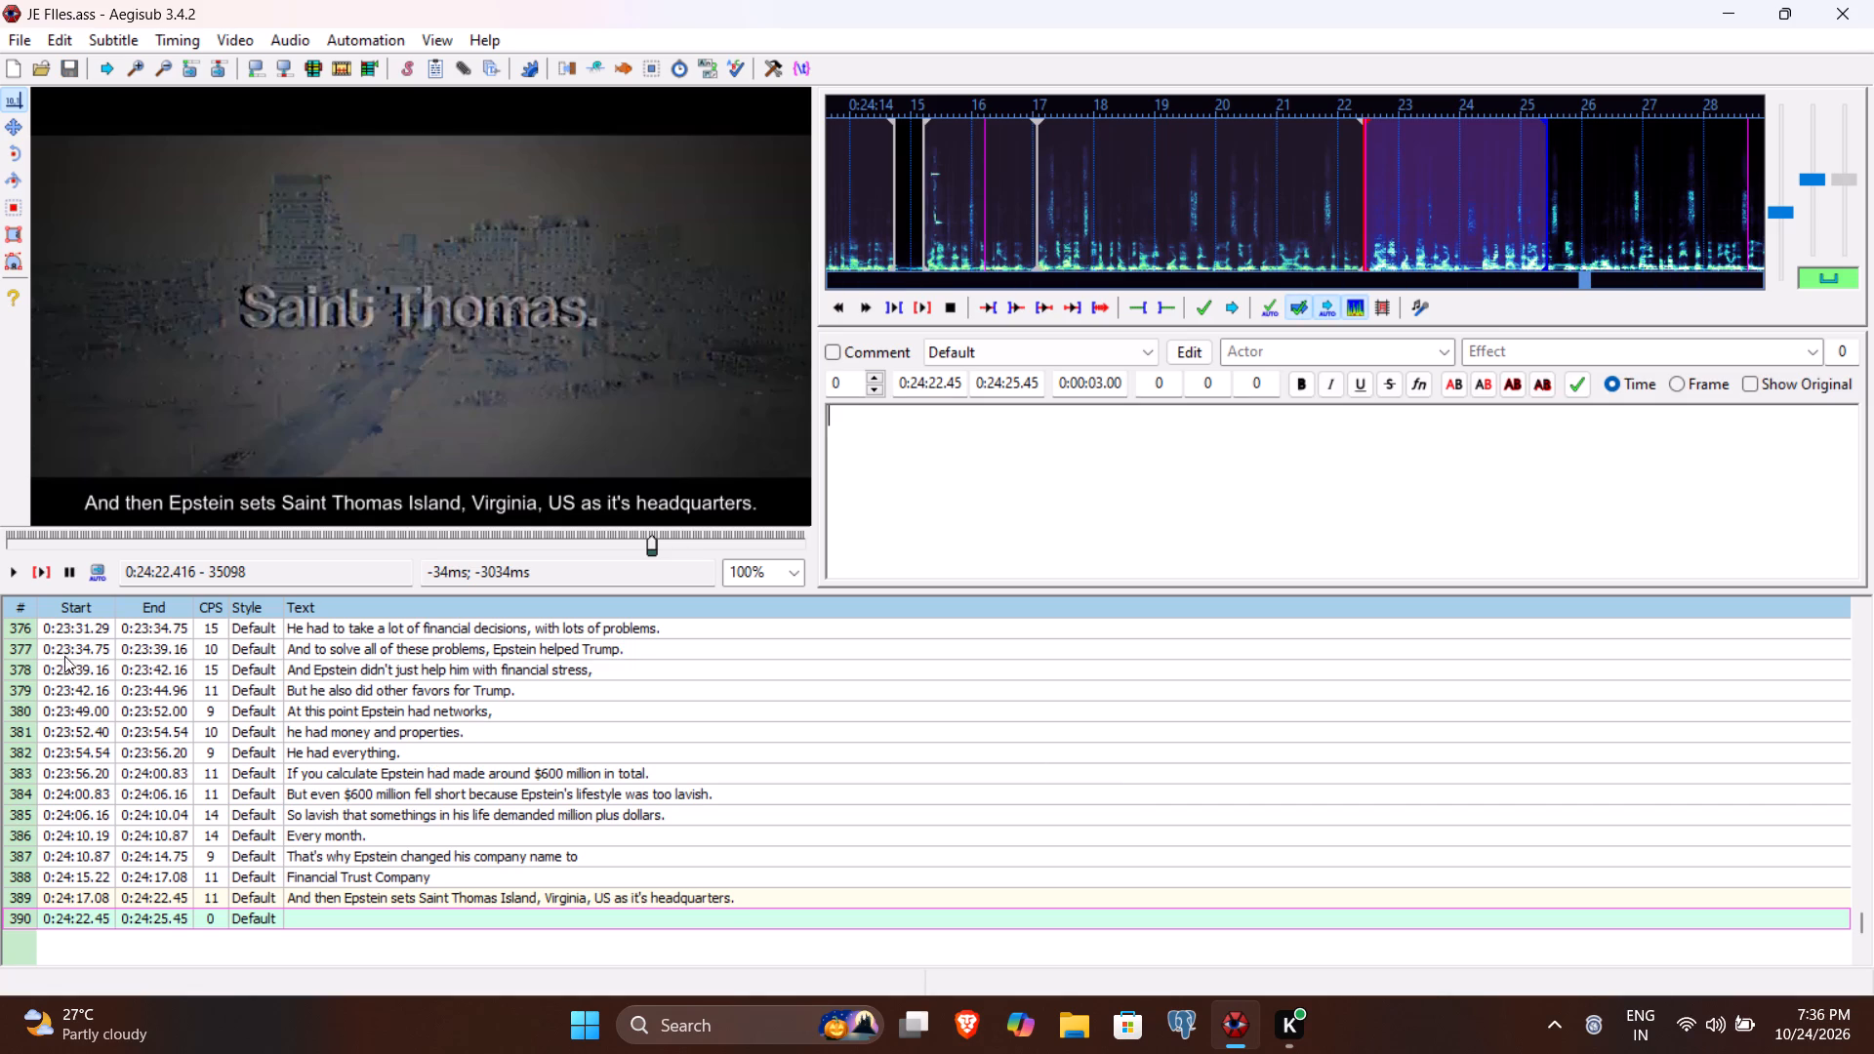
left_click(36, 575)
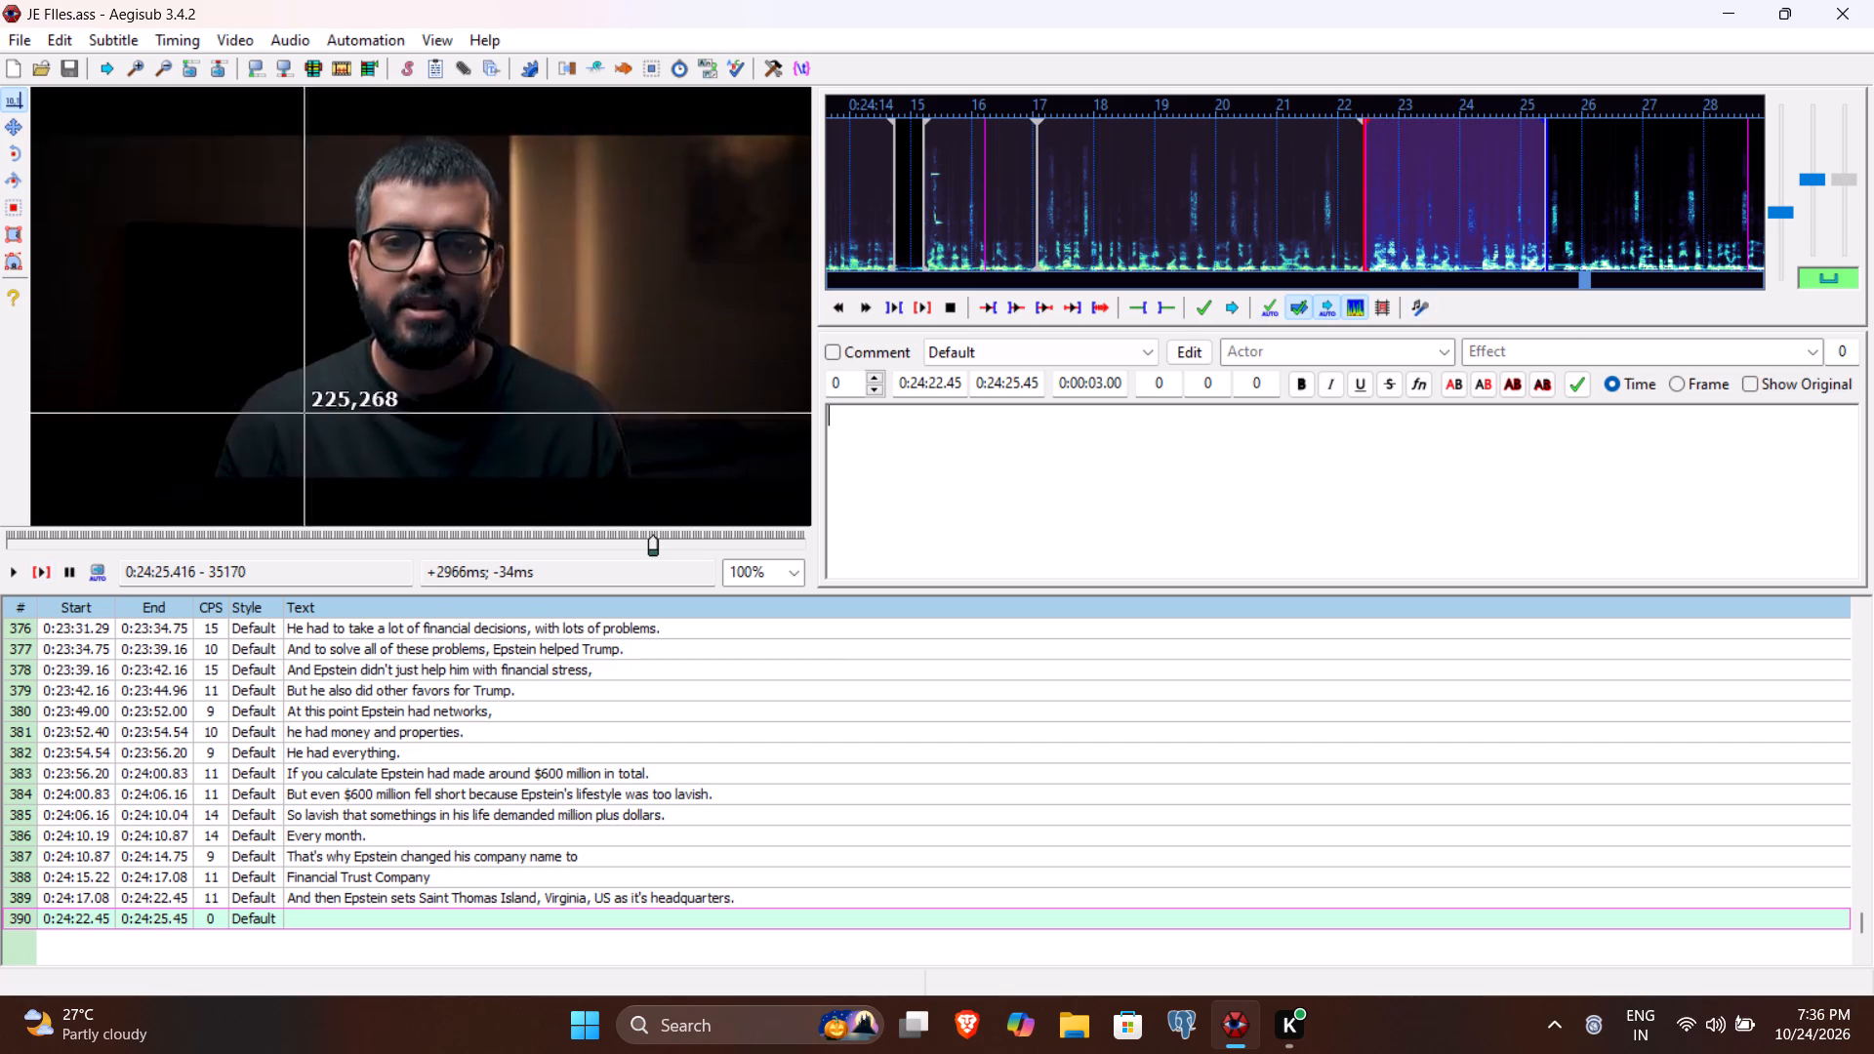
left_click(41, 570)
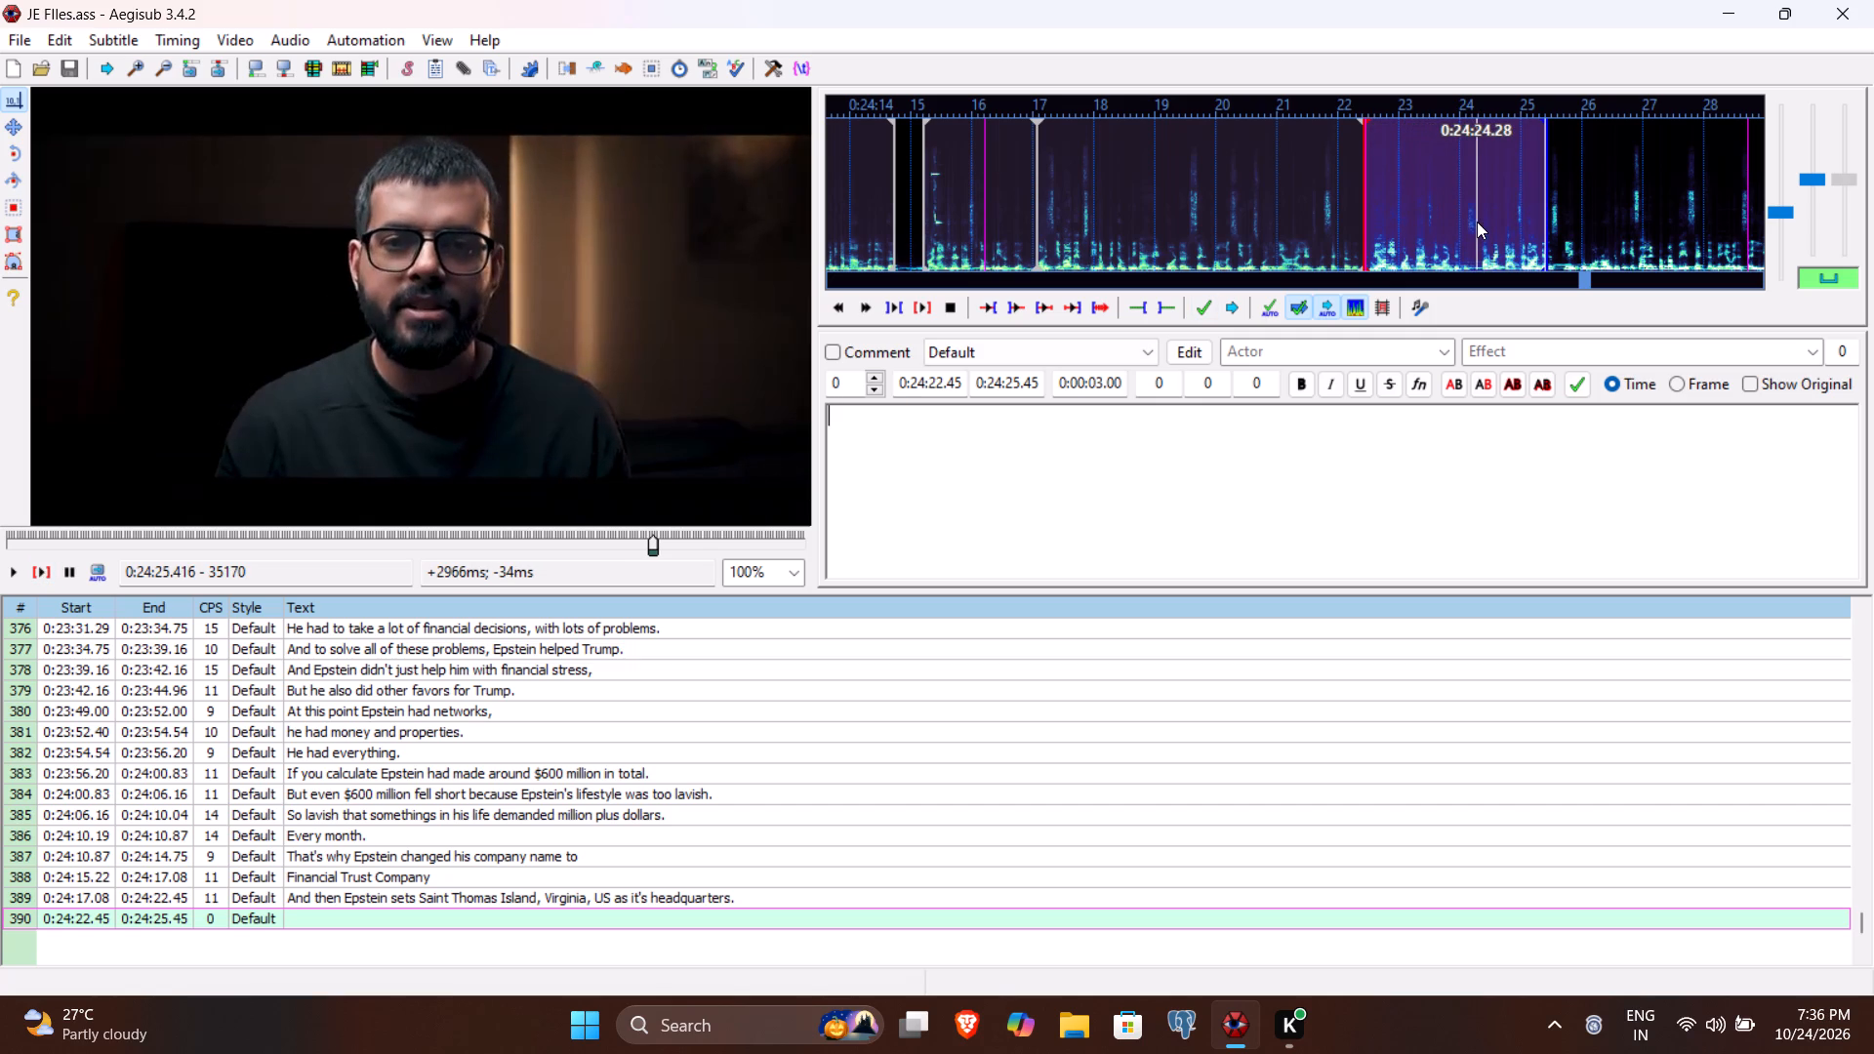
left_click(1012, 385)
type("428")
Enter "purely for tax advantages." as the text of line 390 and play the line back.
left_click(998, 494)
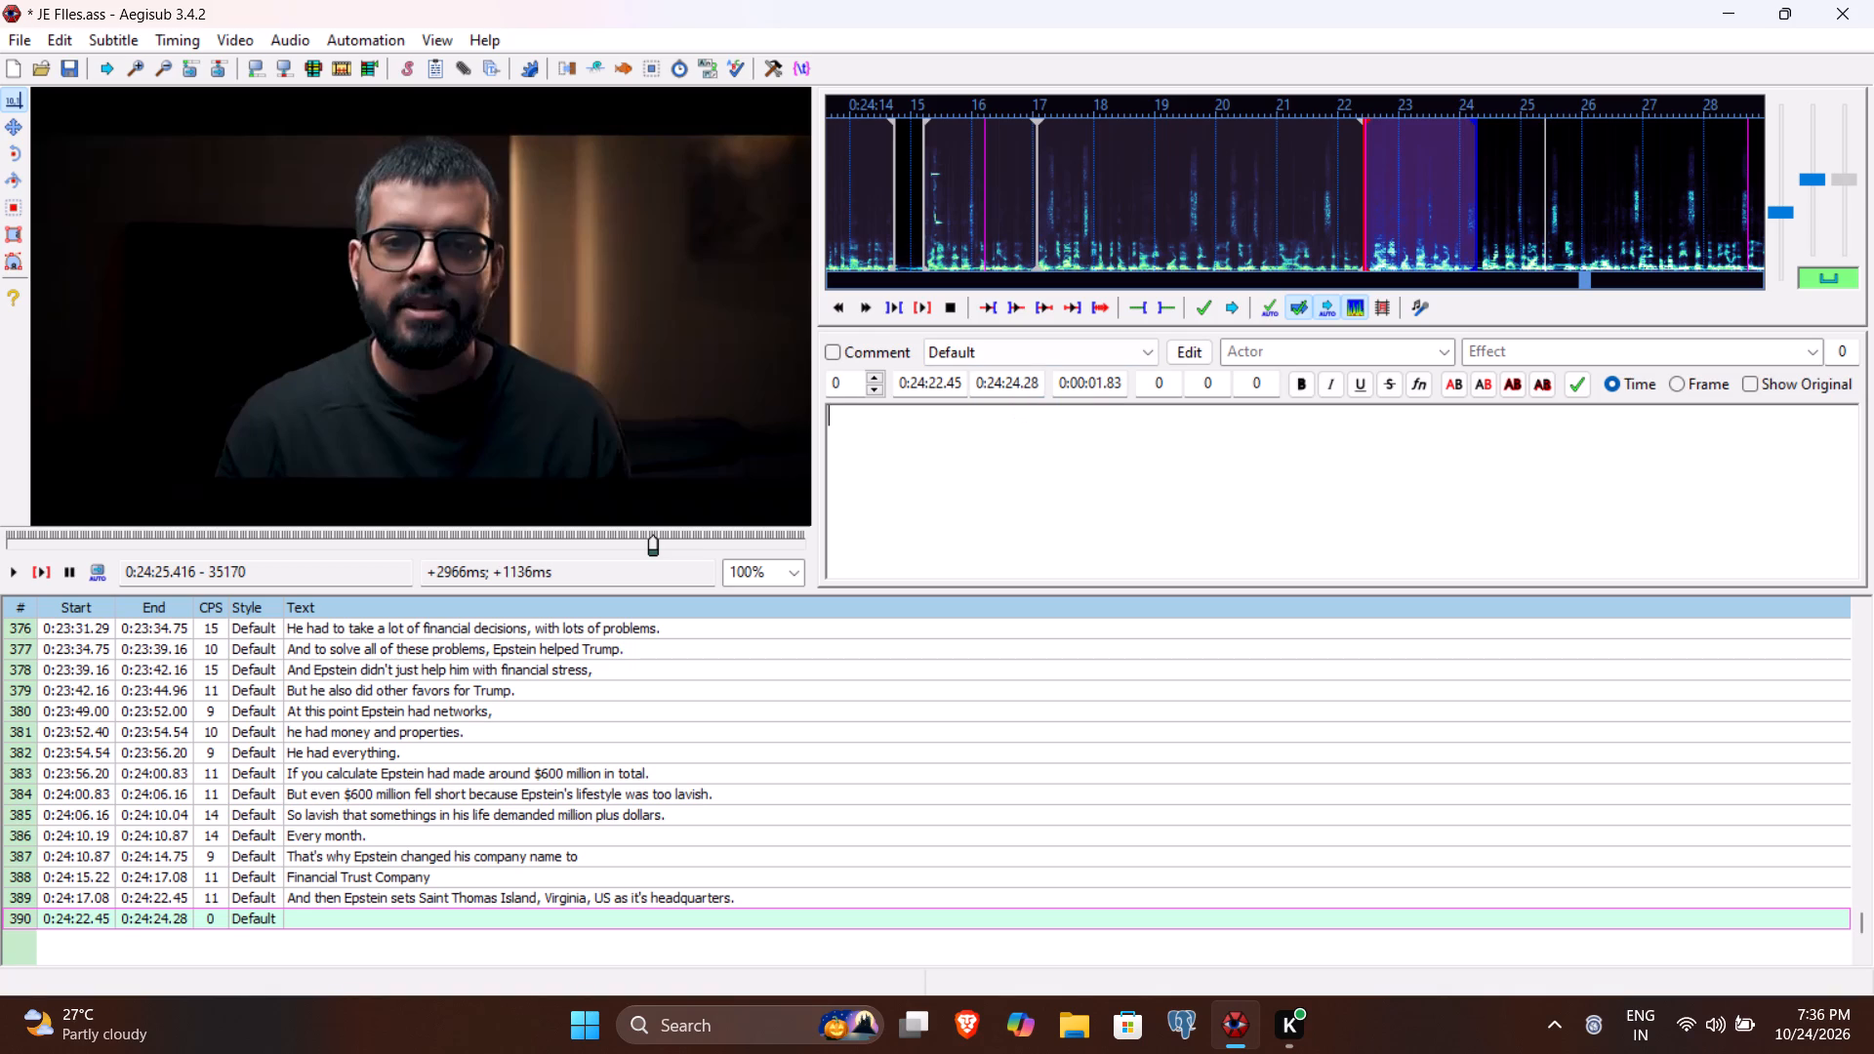
type("pu")
type("rely for r")
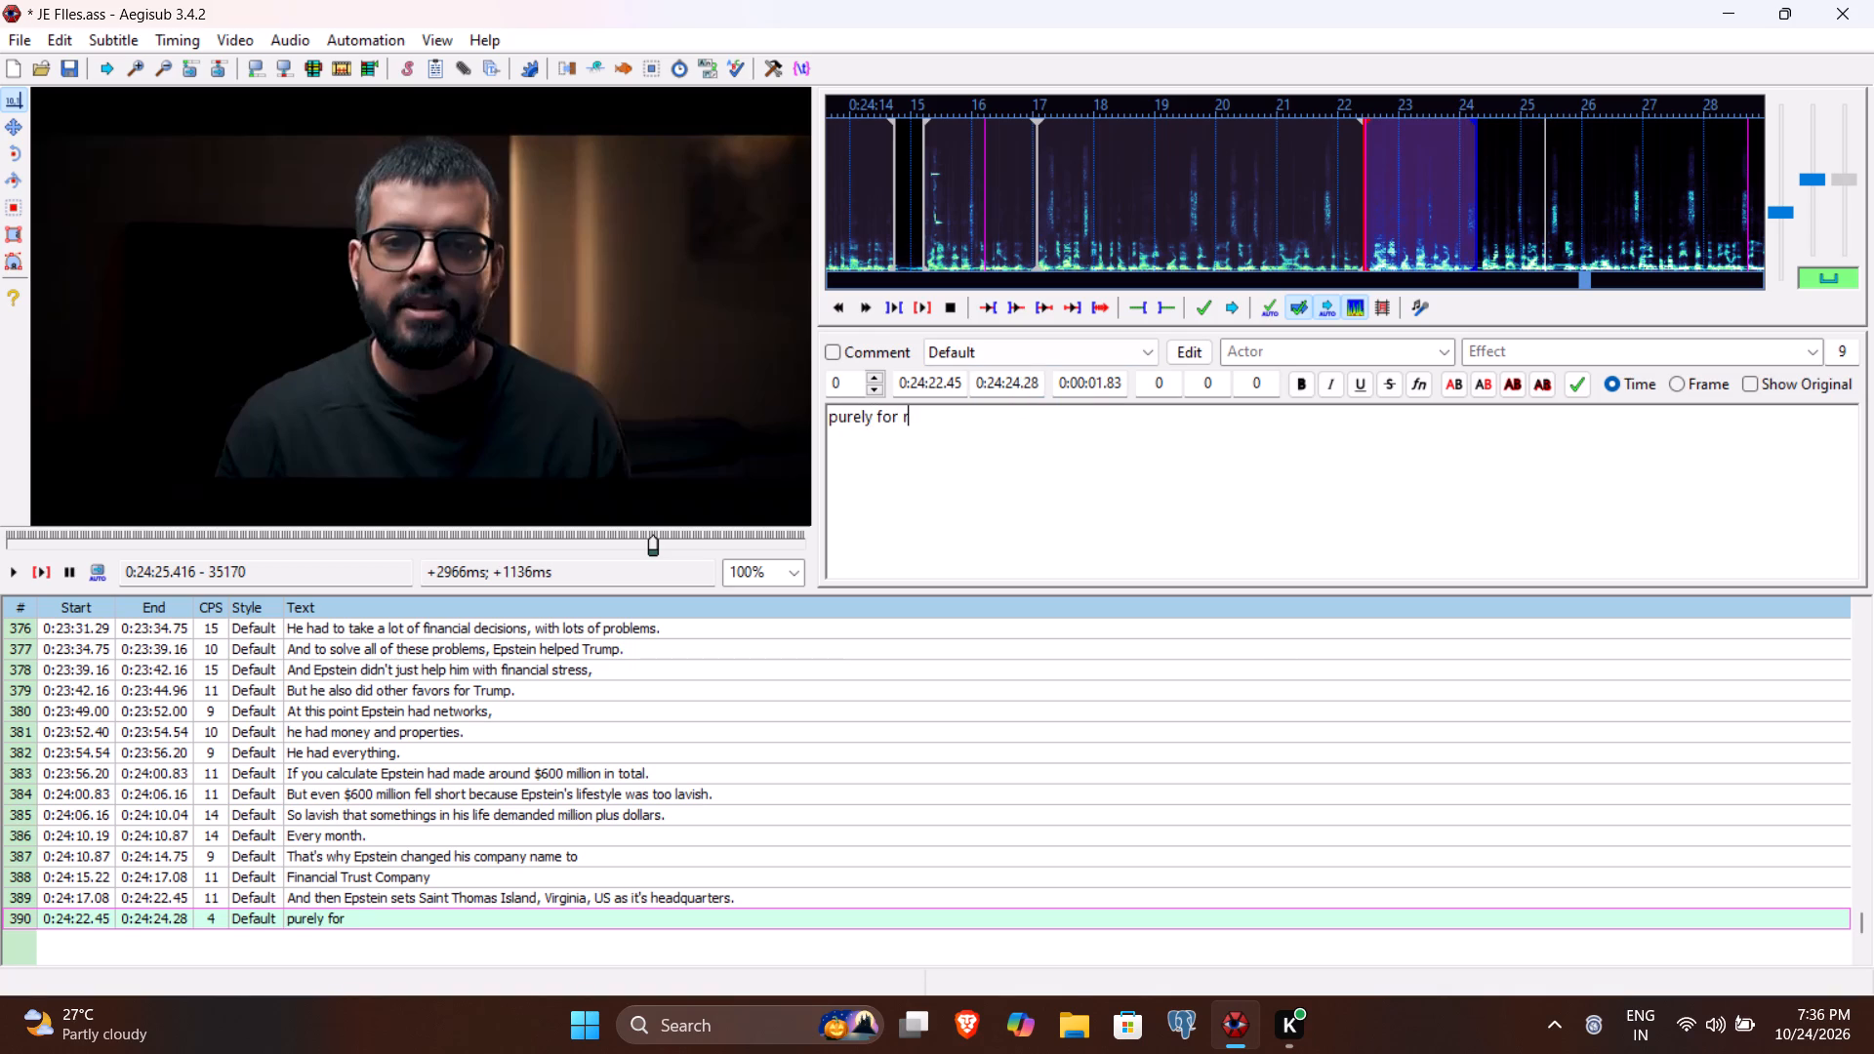
key("BackSpace")
type("te=")
key("BackSpace")
key("BackSpace")
type("ax ad")
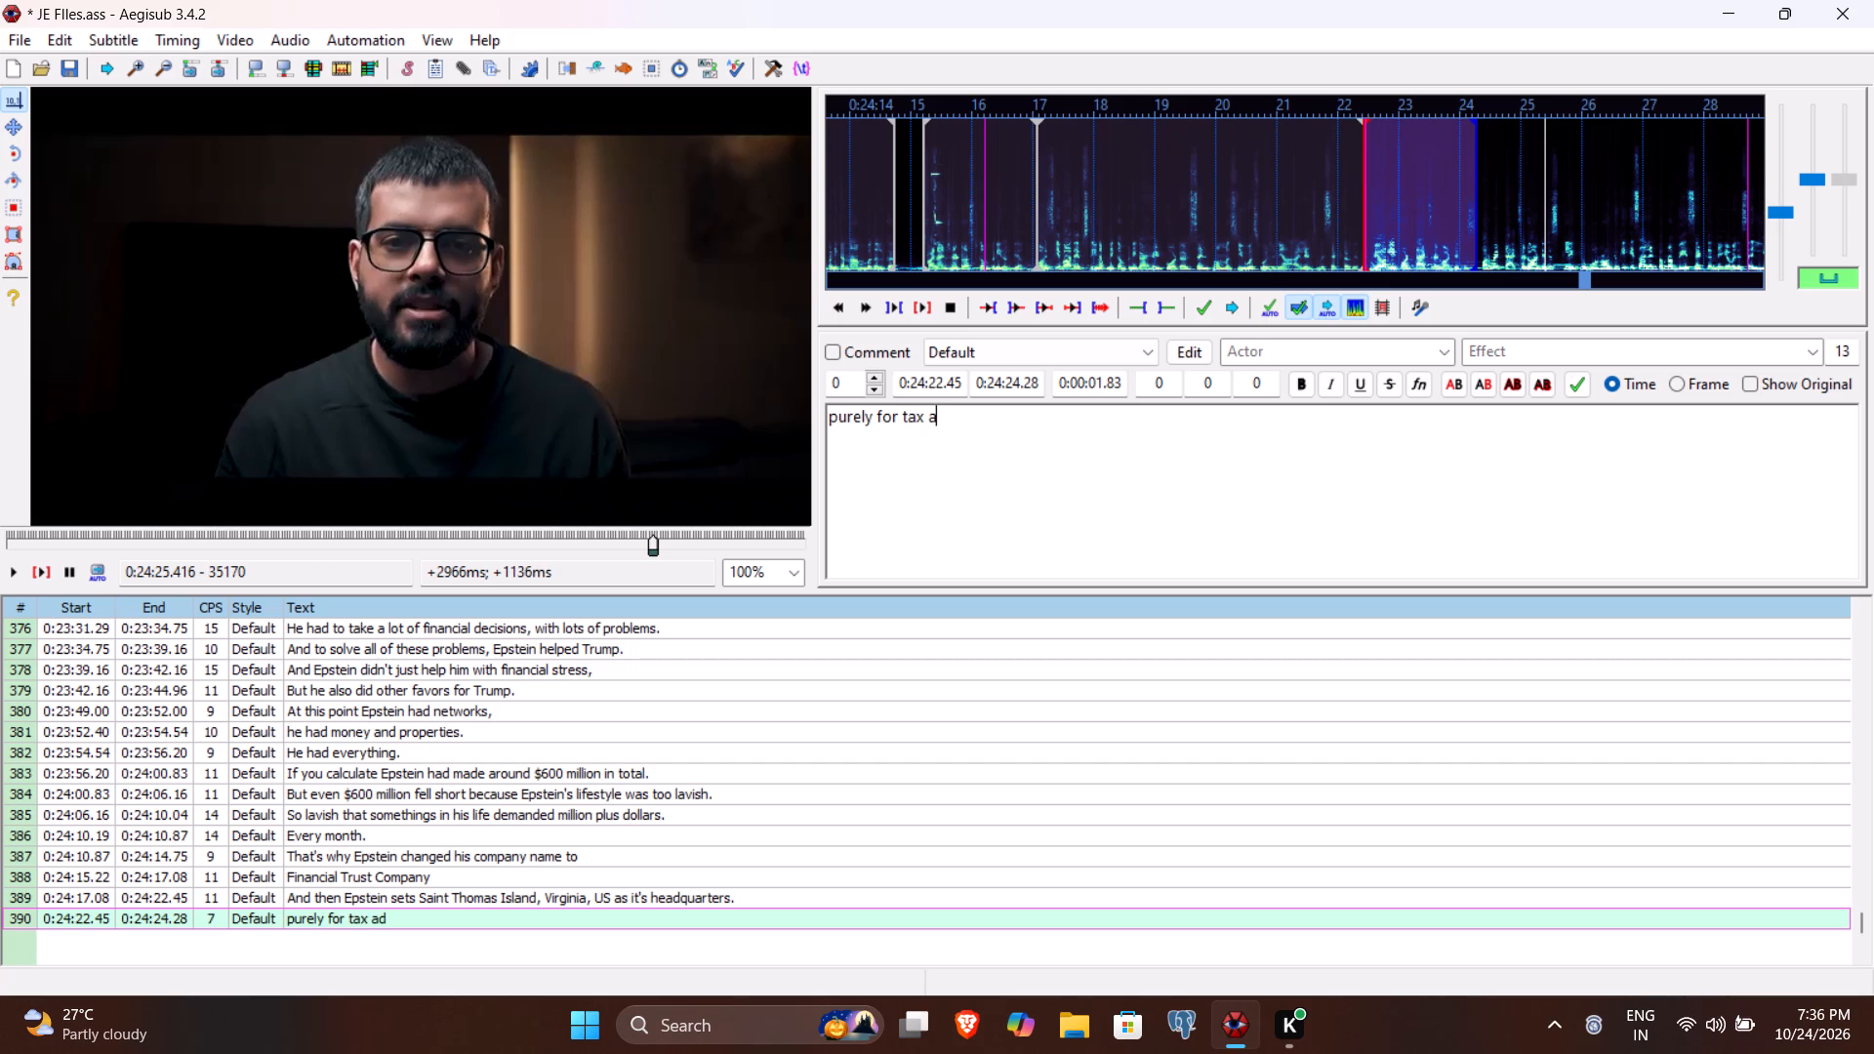
type("va")
type("ntages.")
left_click(47, 570)
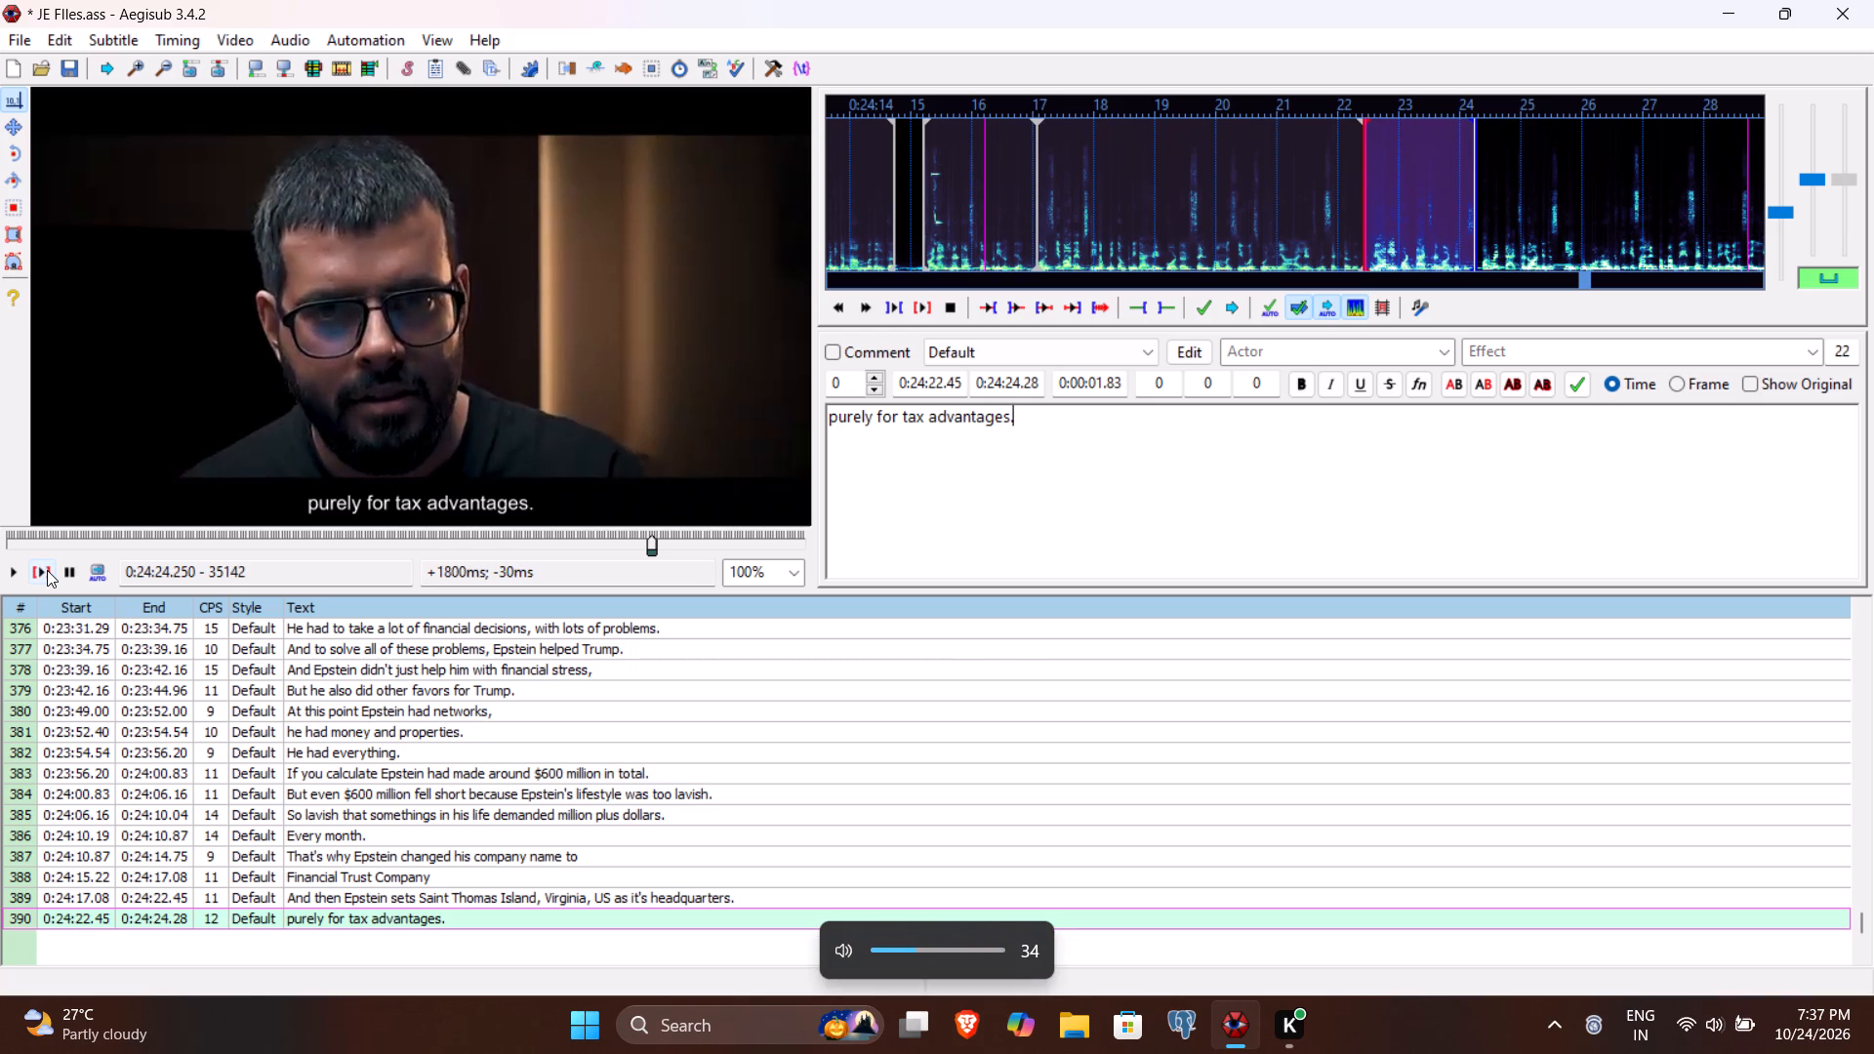
Commit line 390, listen to the audio for new line 391, and set its end time to 0:24:26.74.
key("Return")
left_click(47, 570)
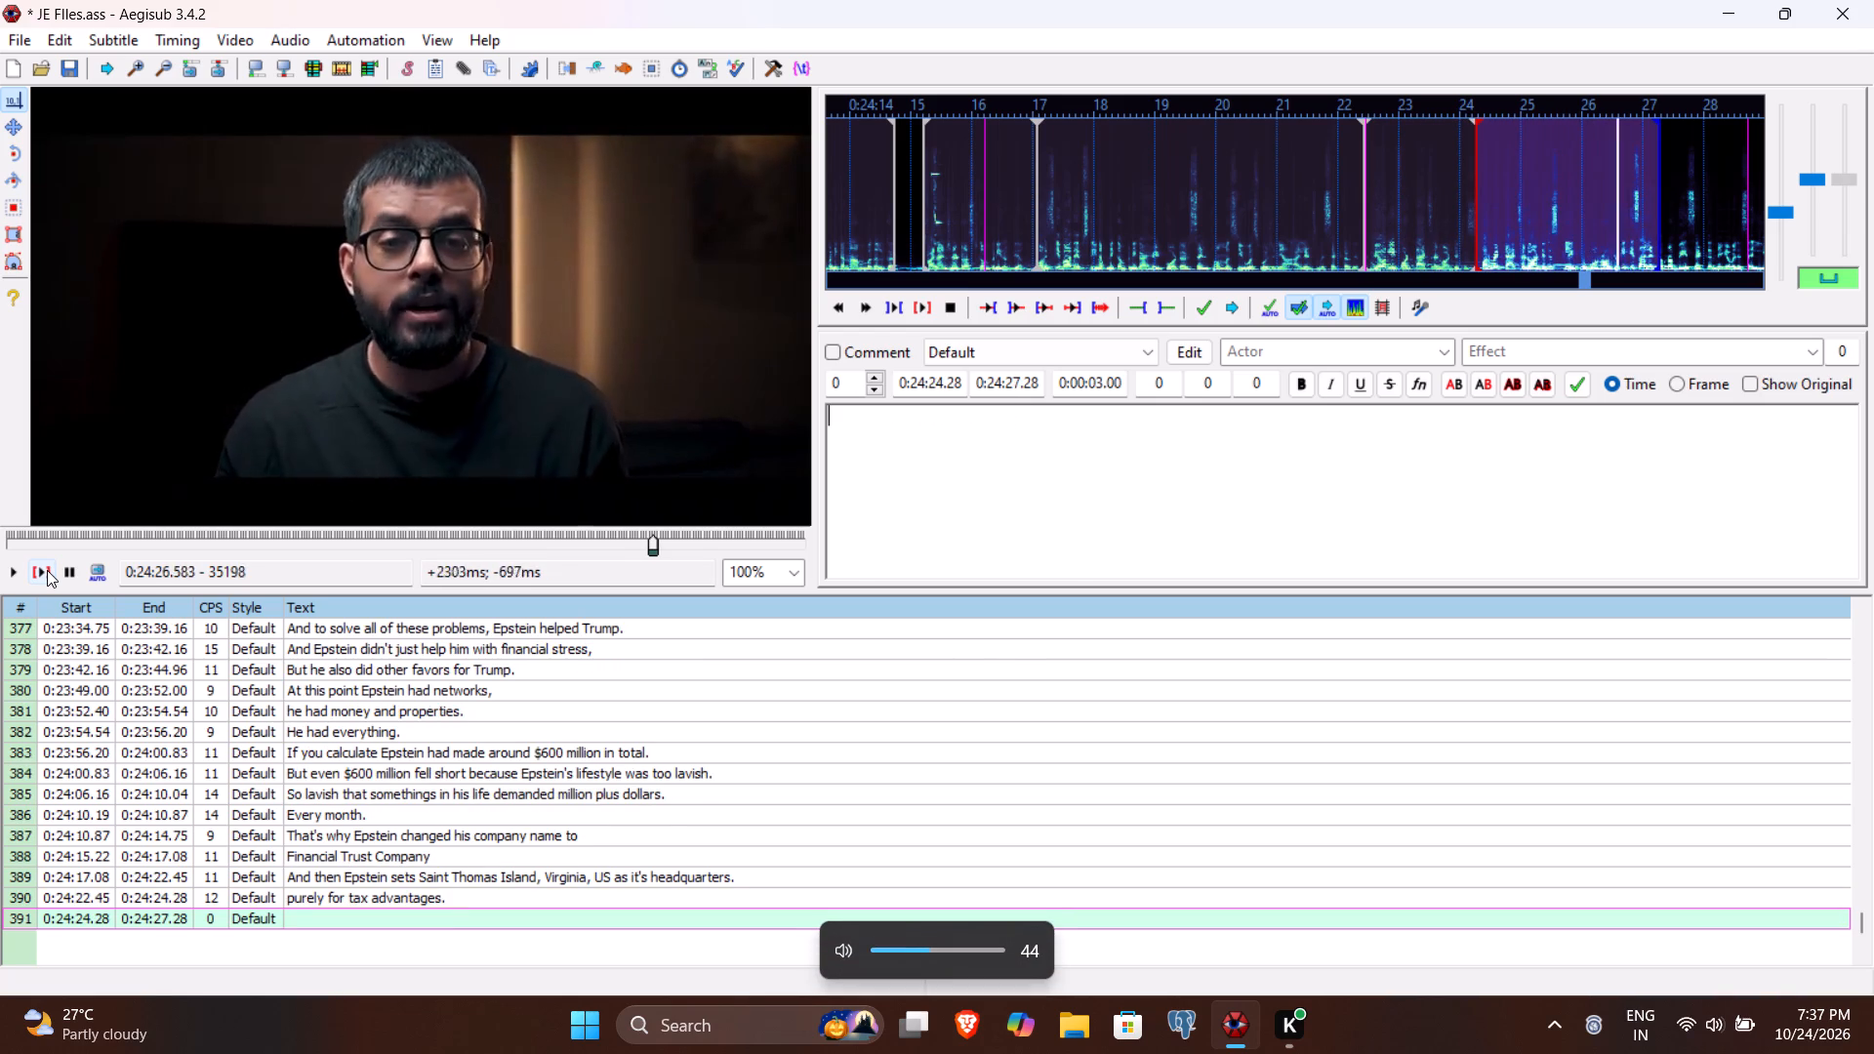
left_click(20, 570)
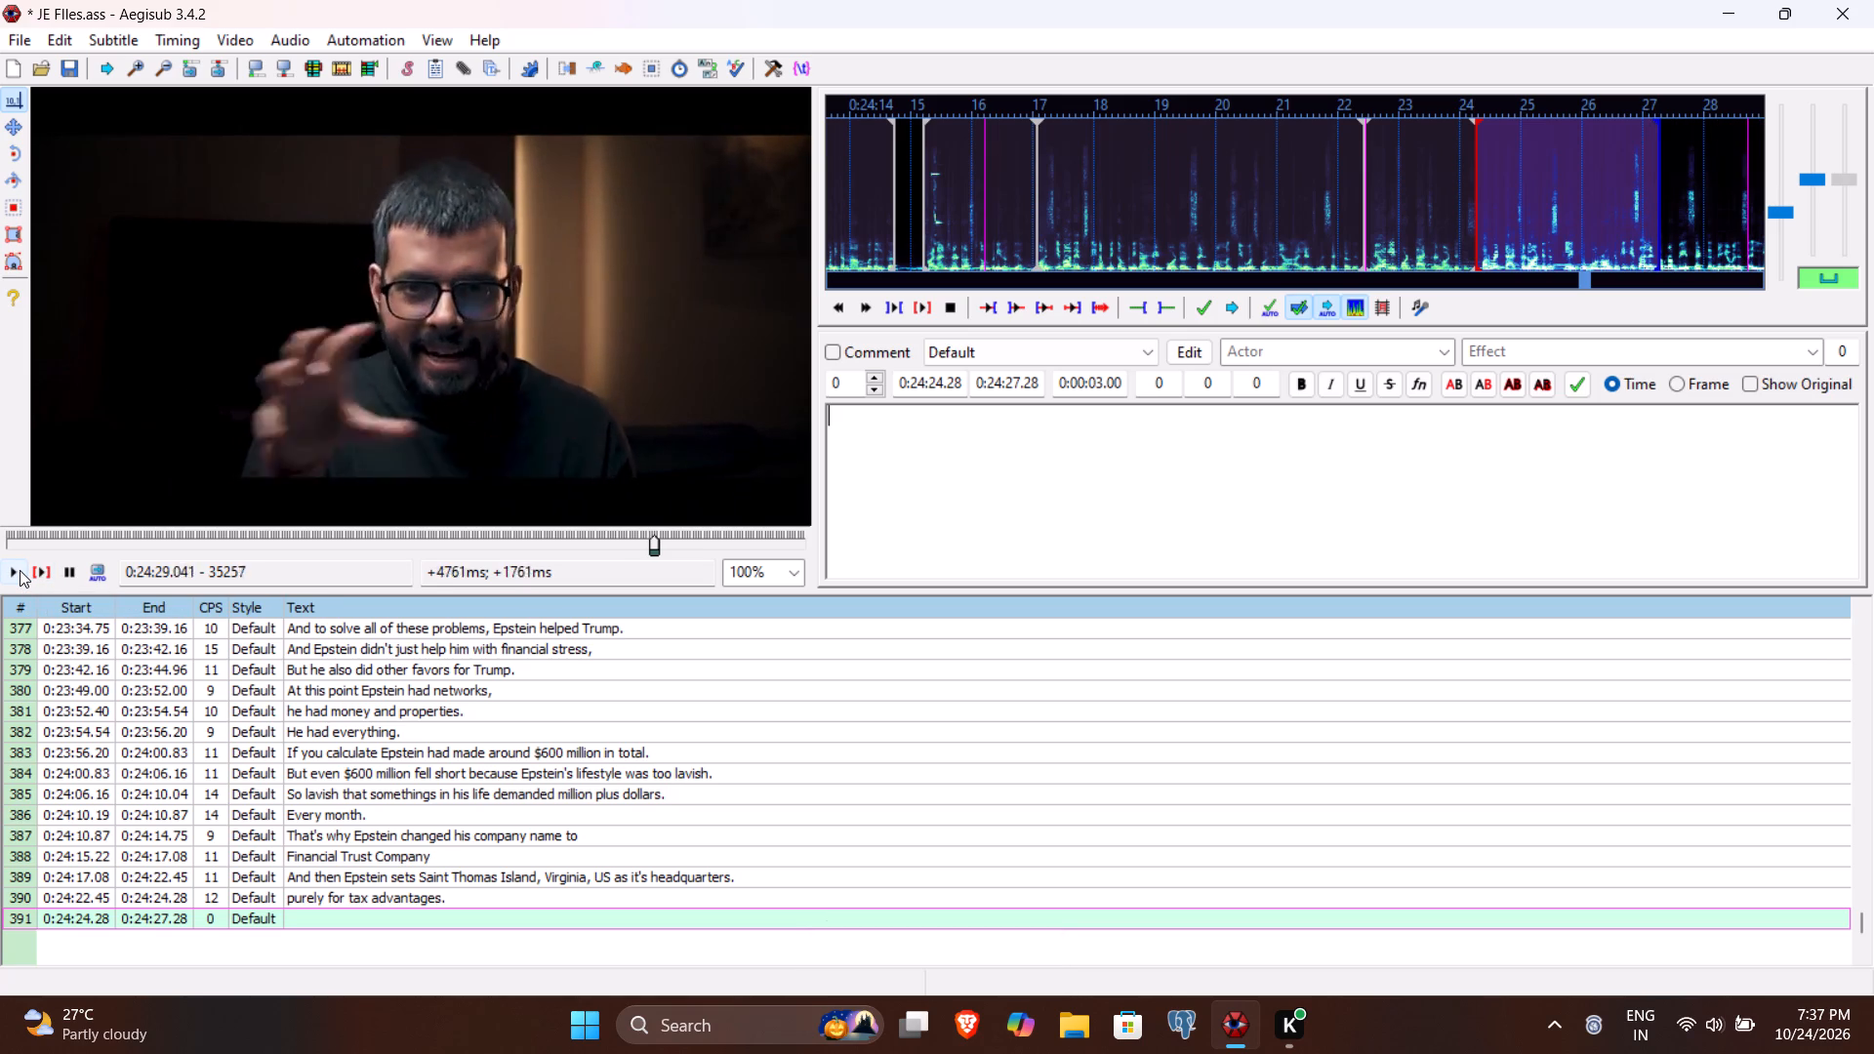
left_click(41, 570)
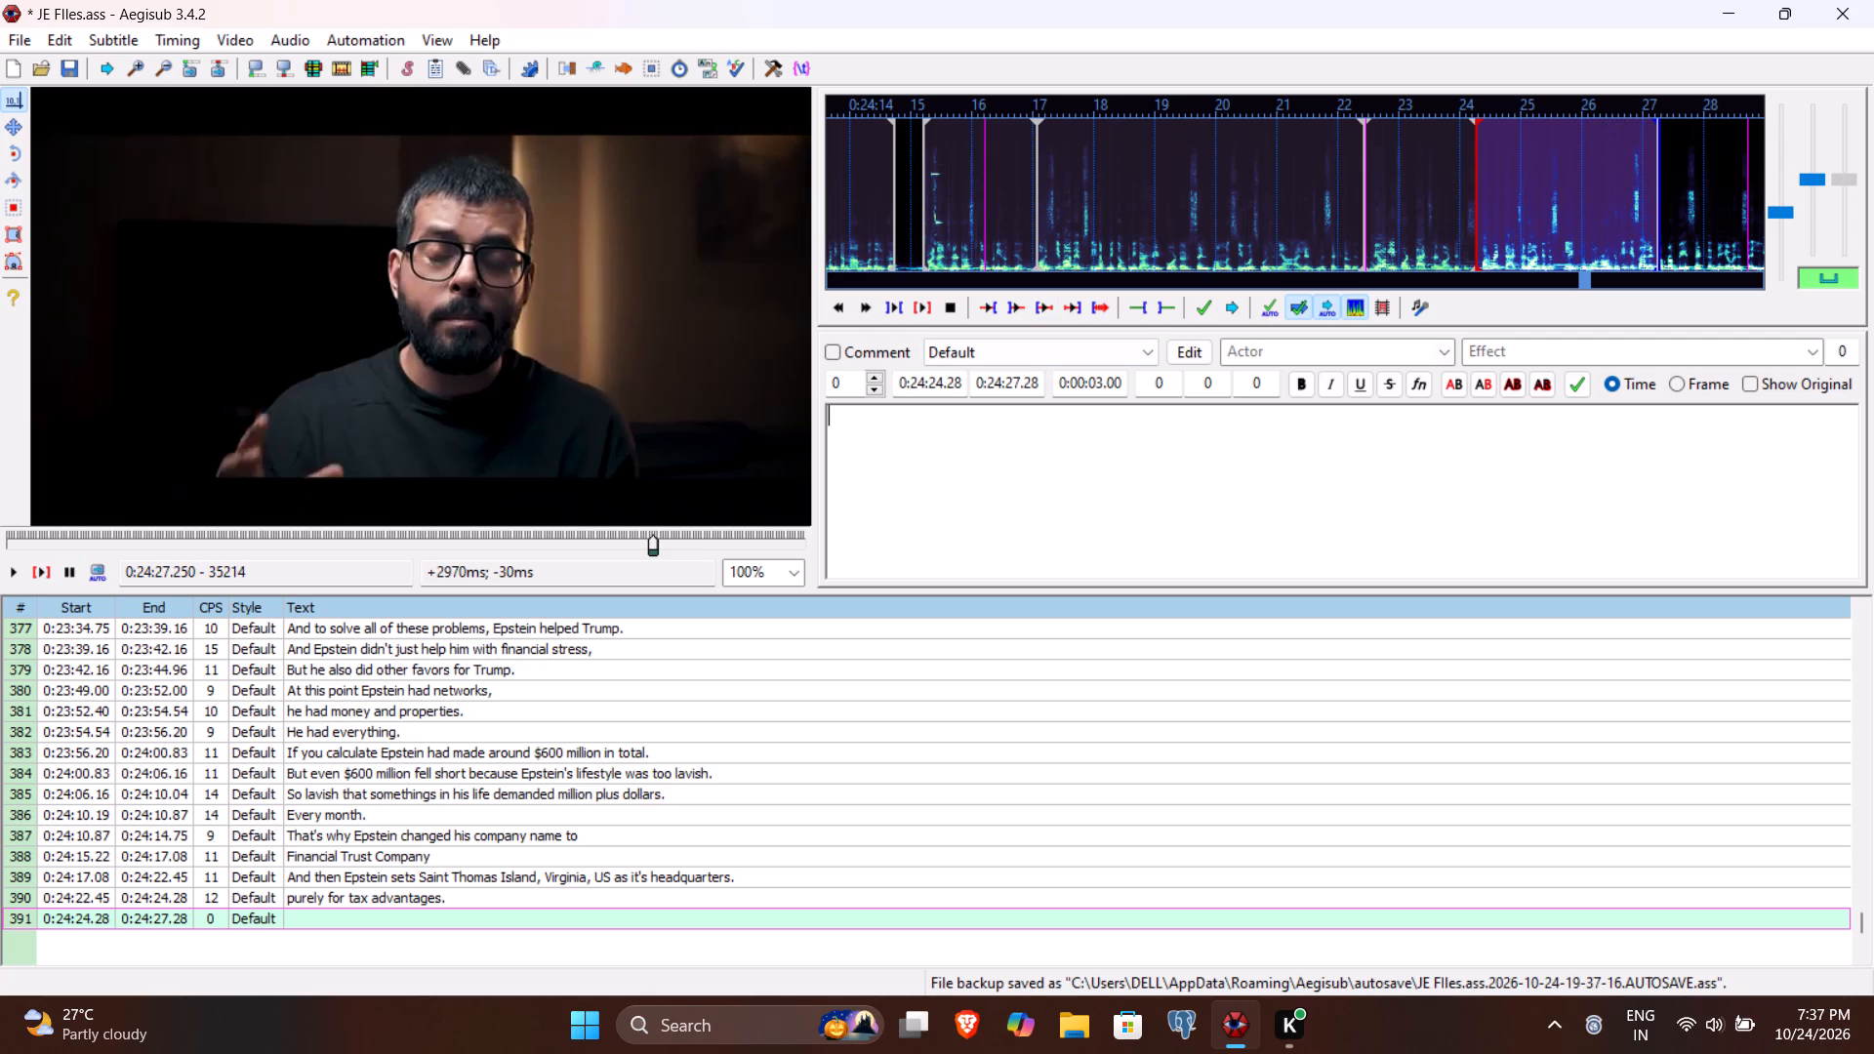
left_click(1013, 386)
type("674")
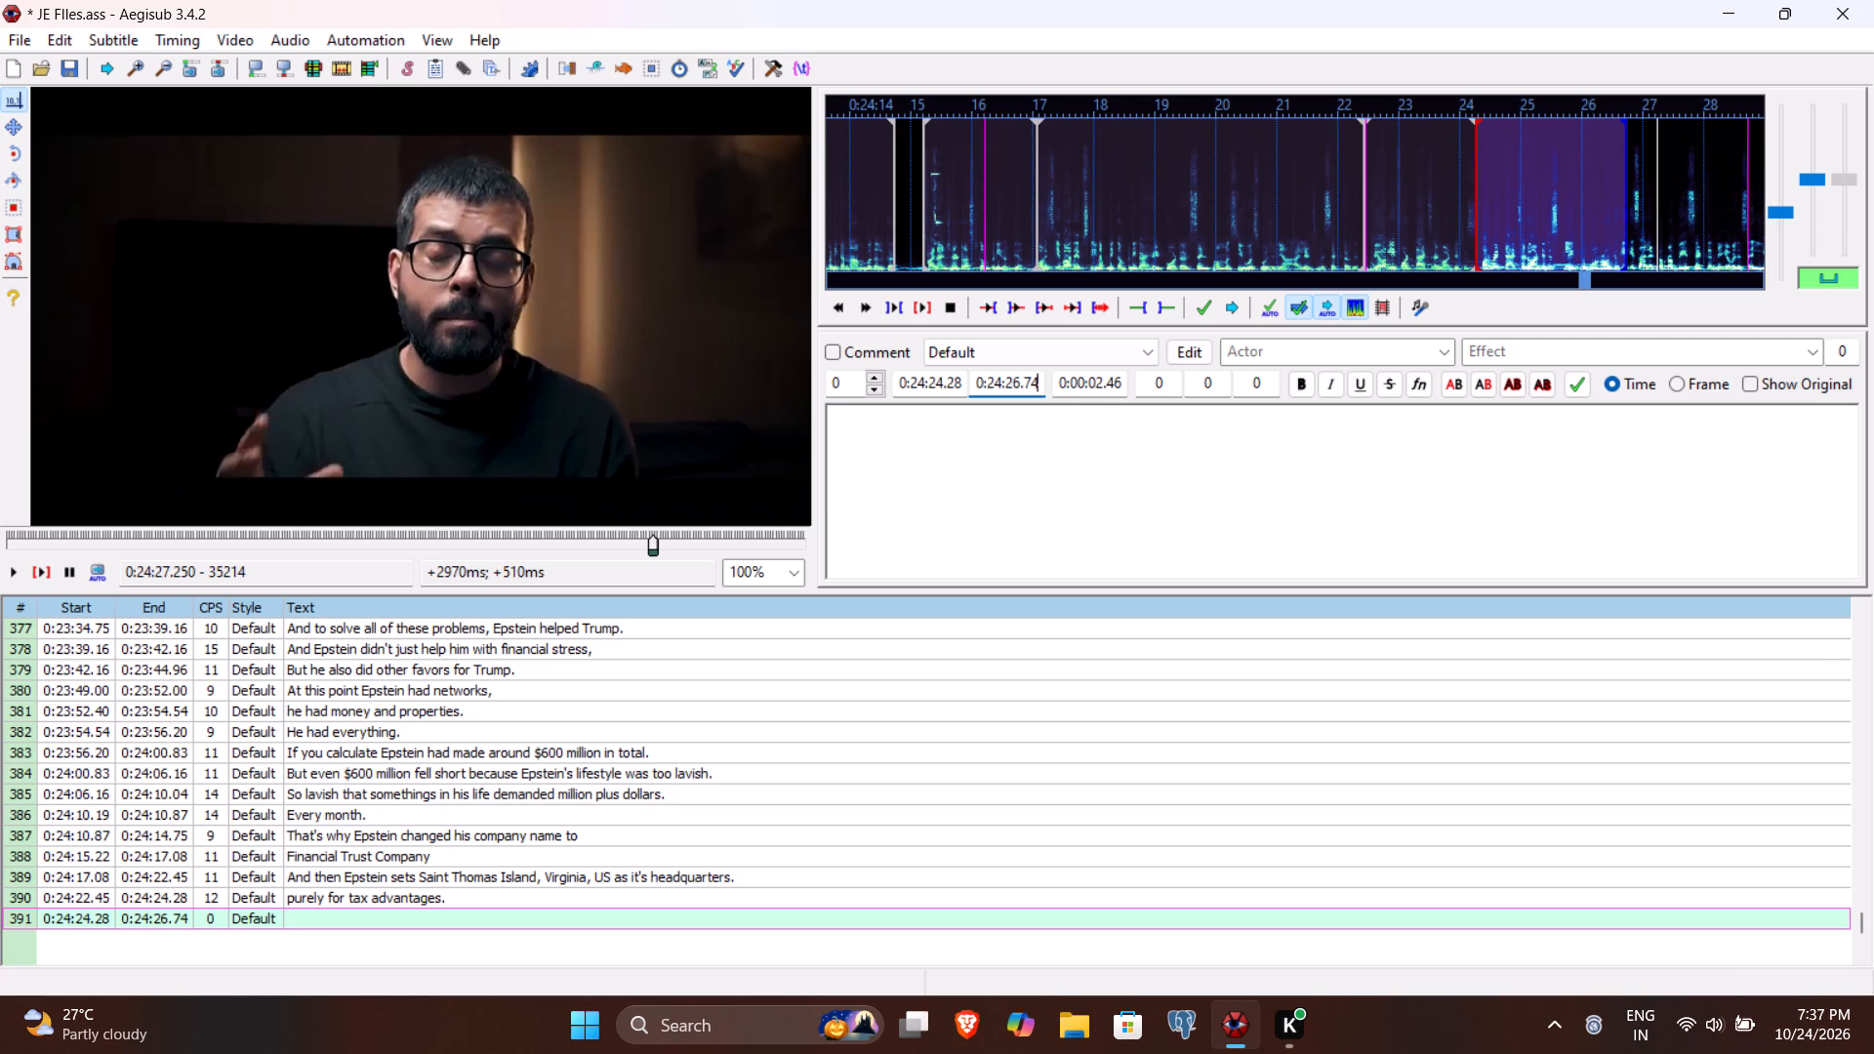
Enter "Why am I saying for tax advantages," as the text of line 391, playing it back and dismissing the security notification.
left_click(988, 445)
type("WHy")
key("BackSpace")
key("BackSpace")
type("hy am I saying for")
key("space")
type("tax advantage")
key("s")
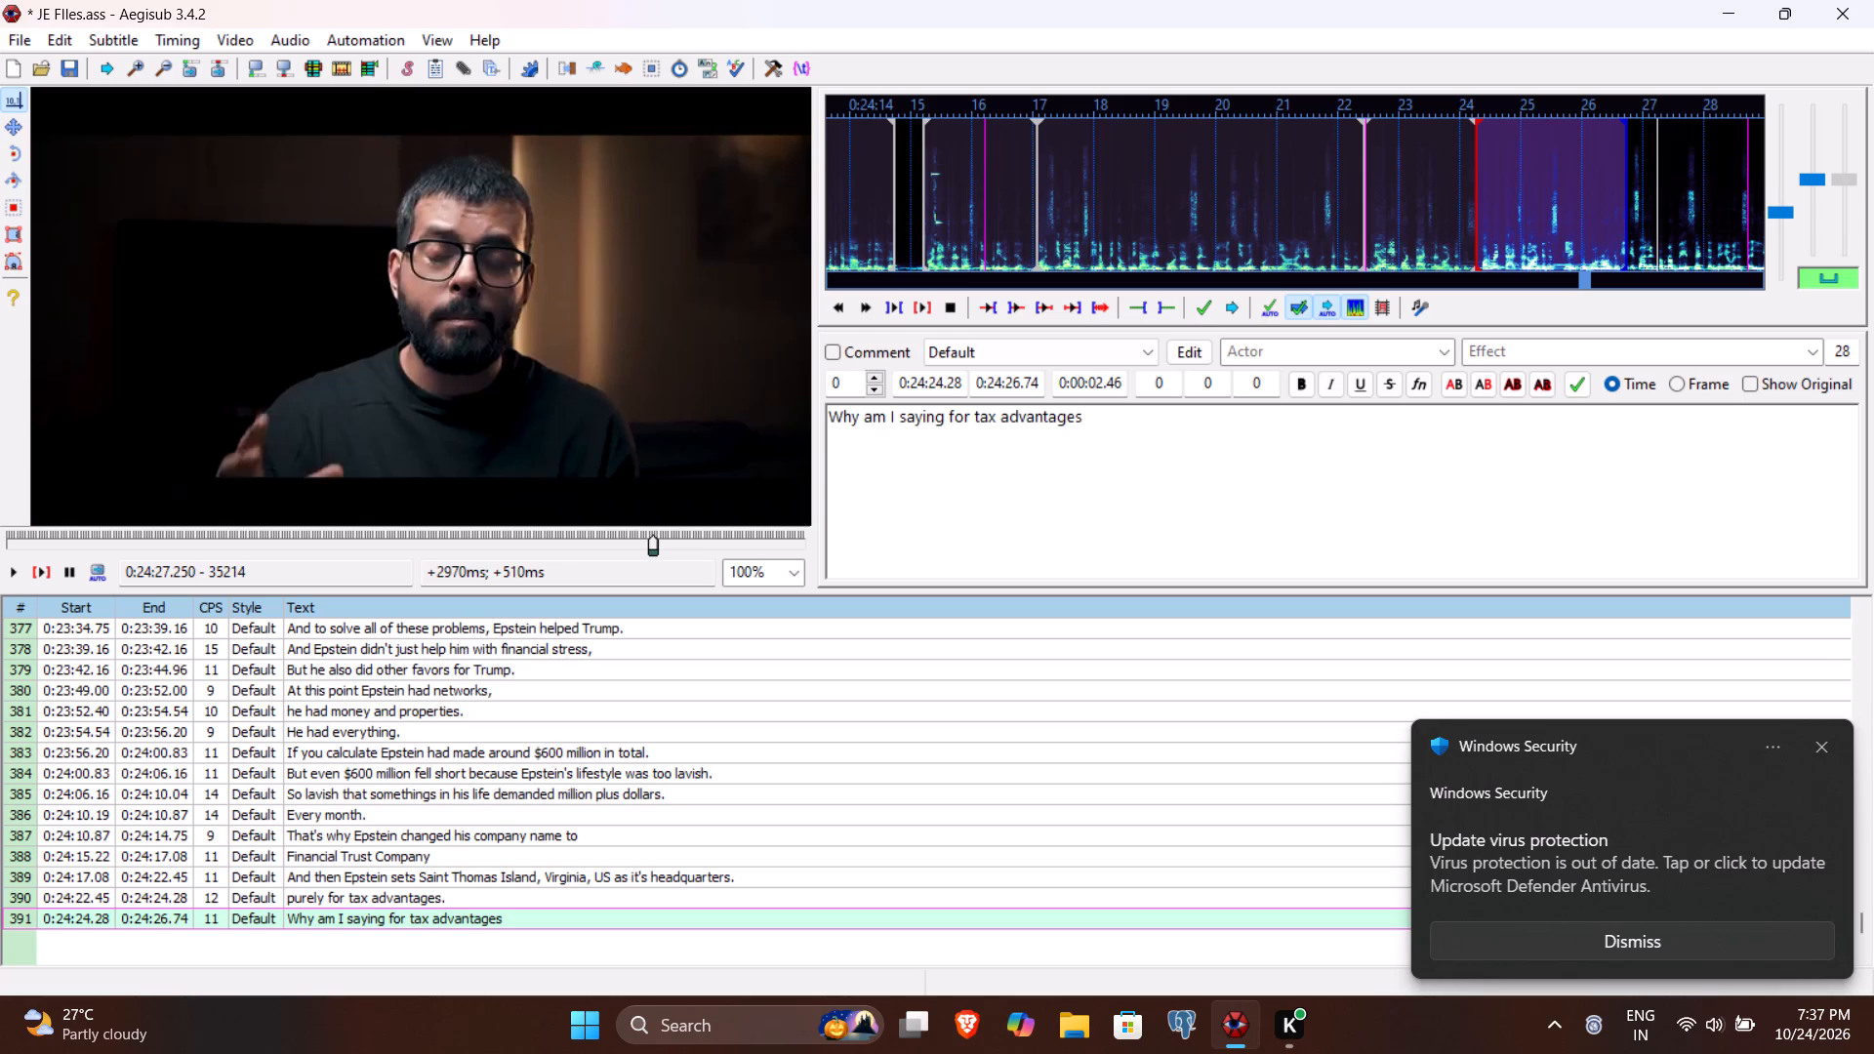
left_click(36, 570)
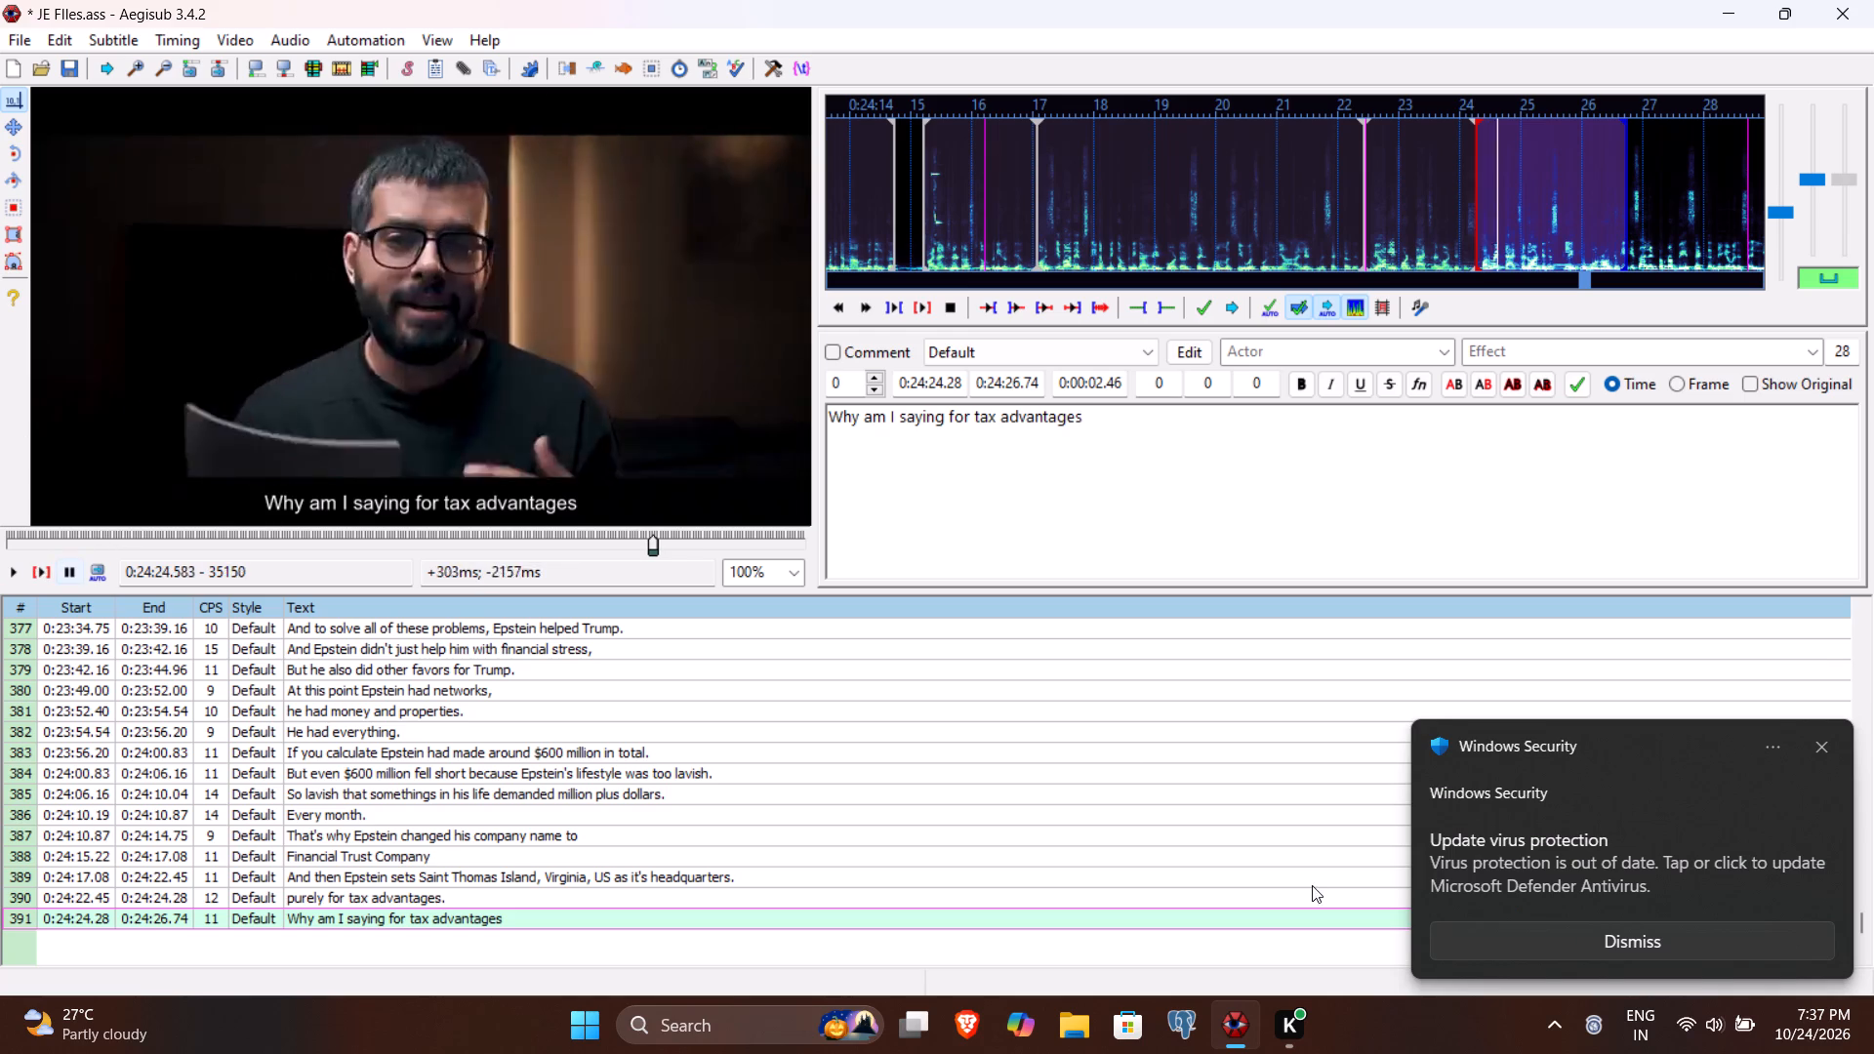
left_click(1482, 926)
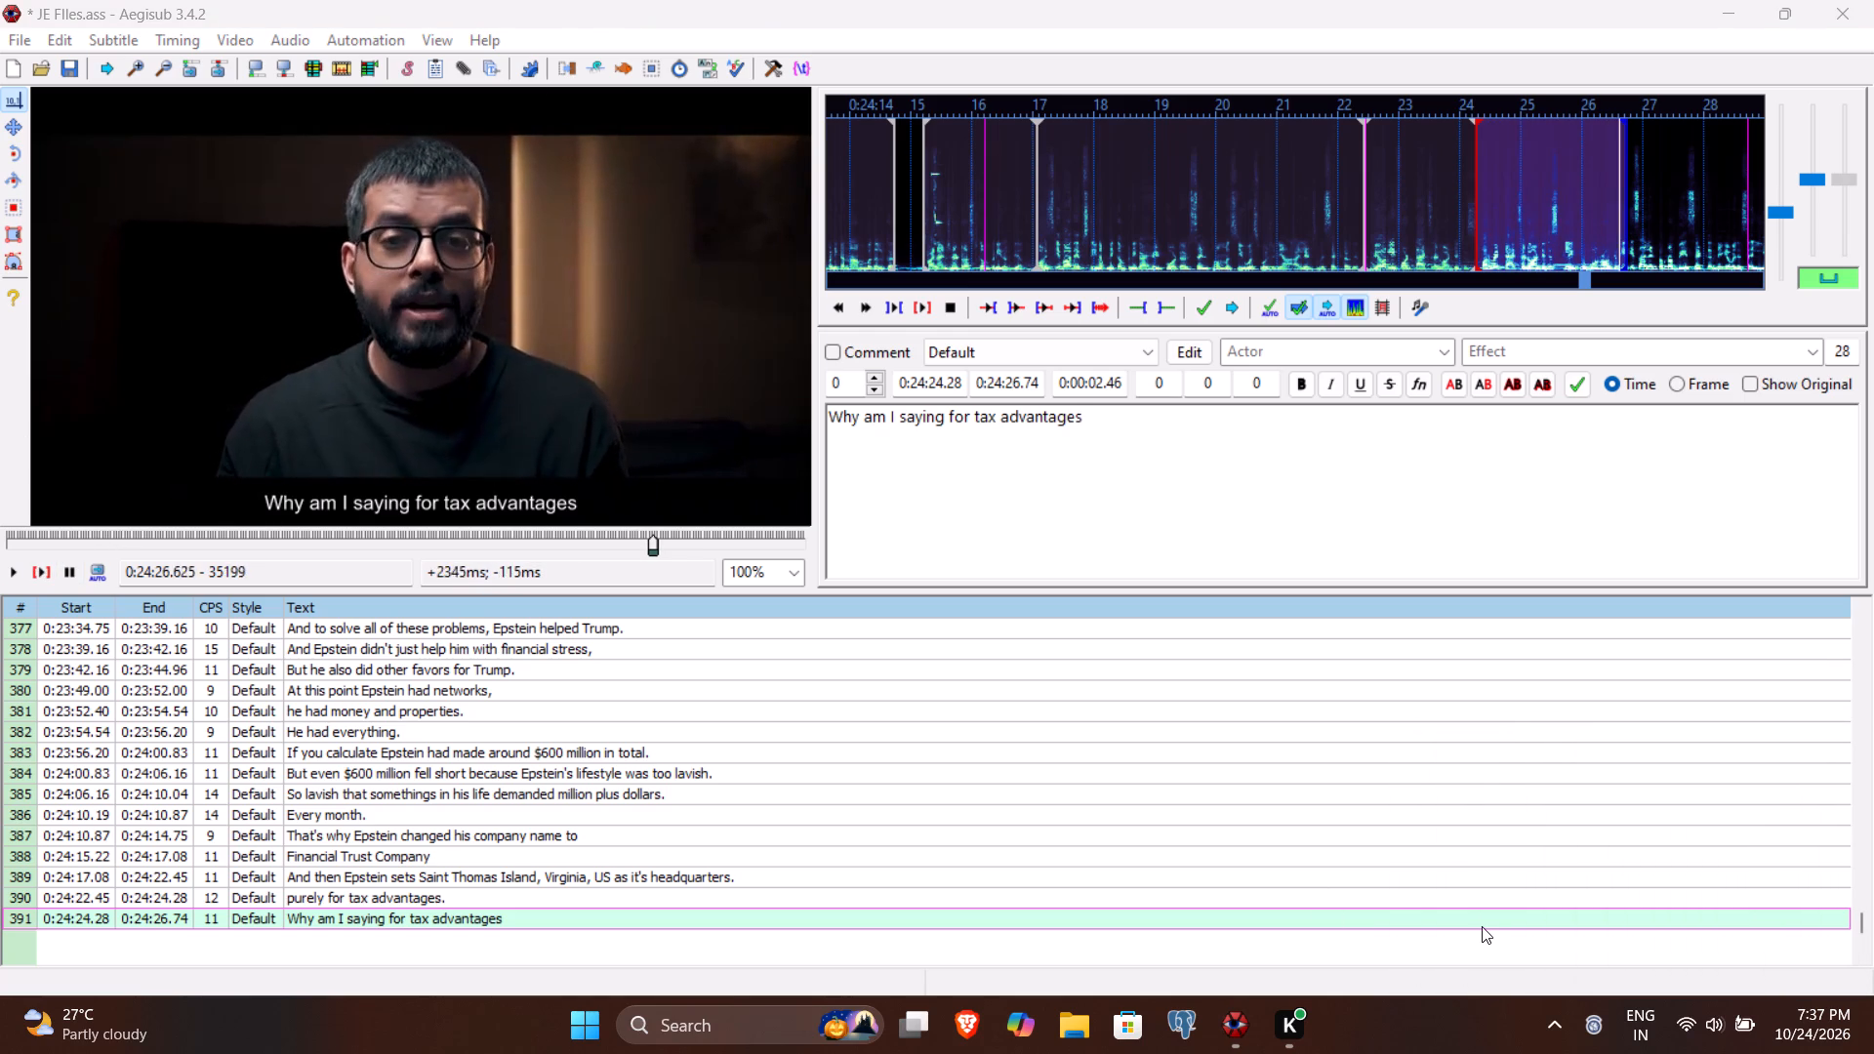
key("comma")
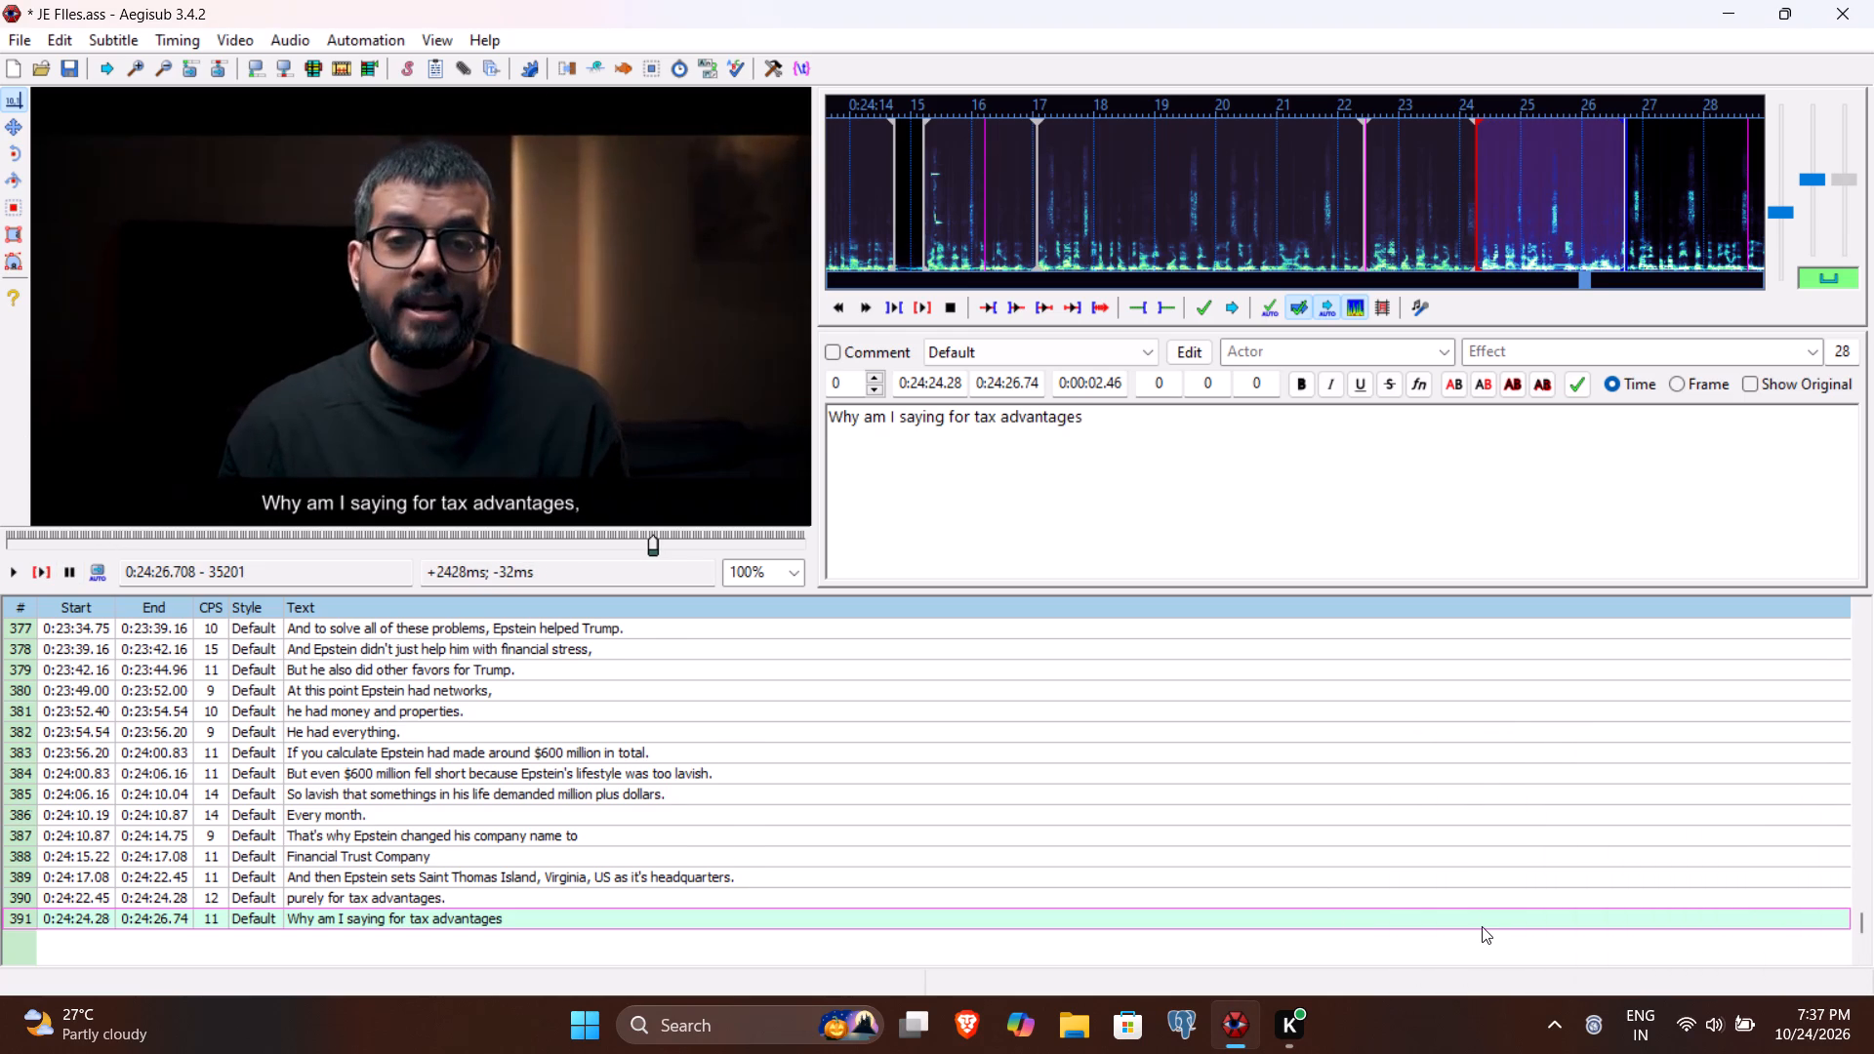
Commit line 391 and begin the text of new line 392 with "because by setting up his".
key("Return")
type("because by setin")
key("BackSpace")
key("BackSpace")
type("ting u")
type("p his")
key("space")
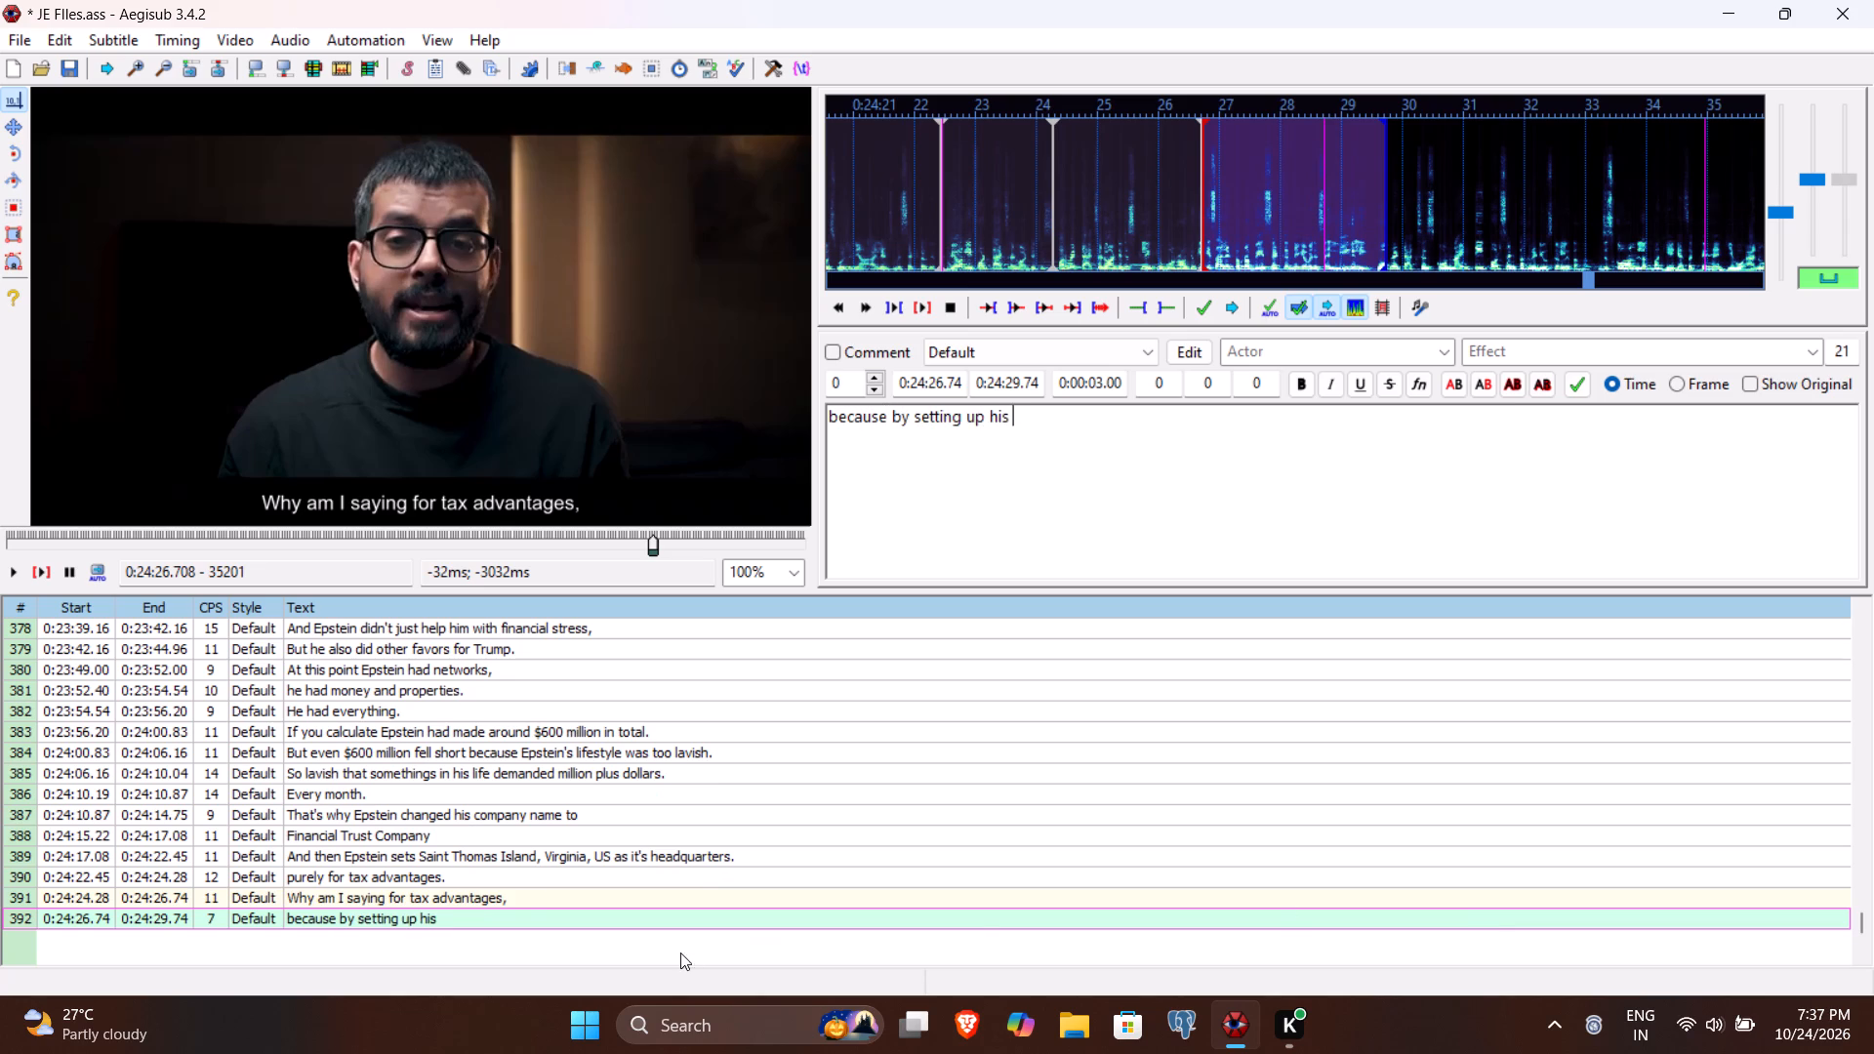
Play the audio from line 392 to the end of the sentence and set the line's end time to 0:24:33.04.
left_click(41, 572)
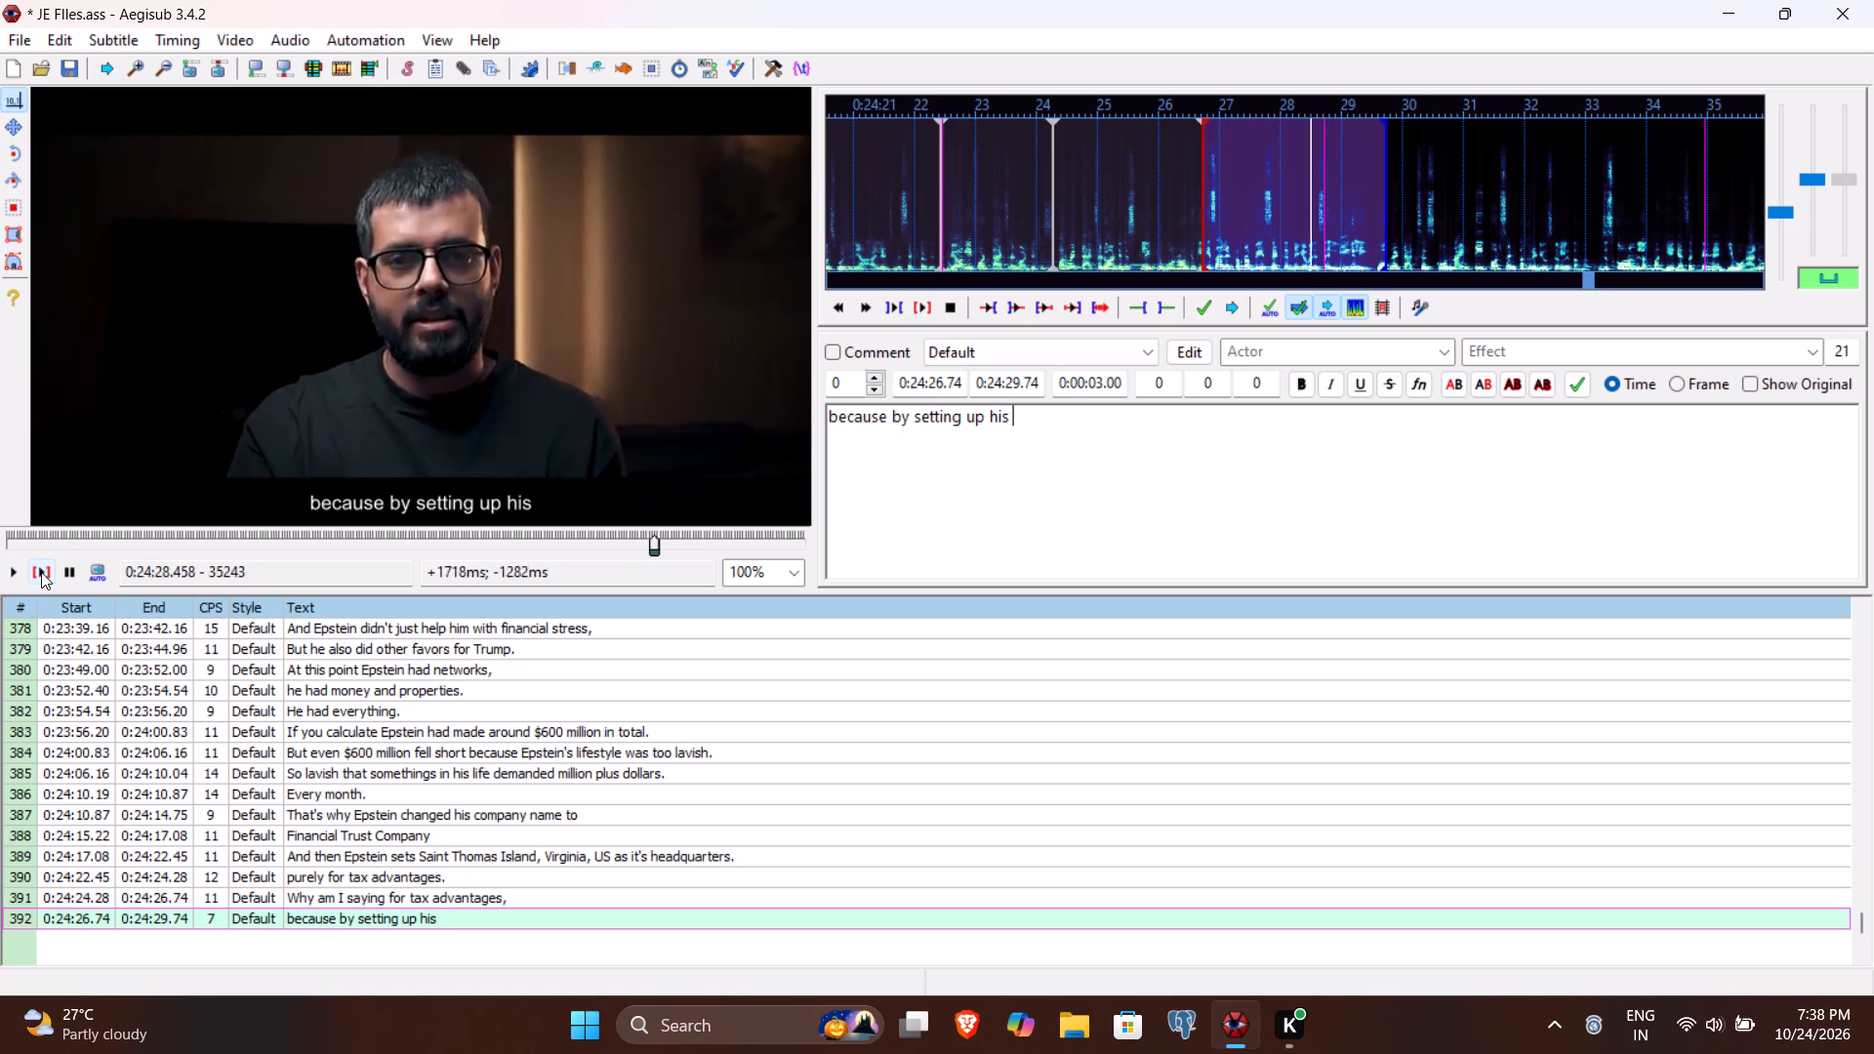
left_click(10, 572)
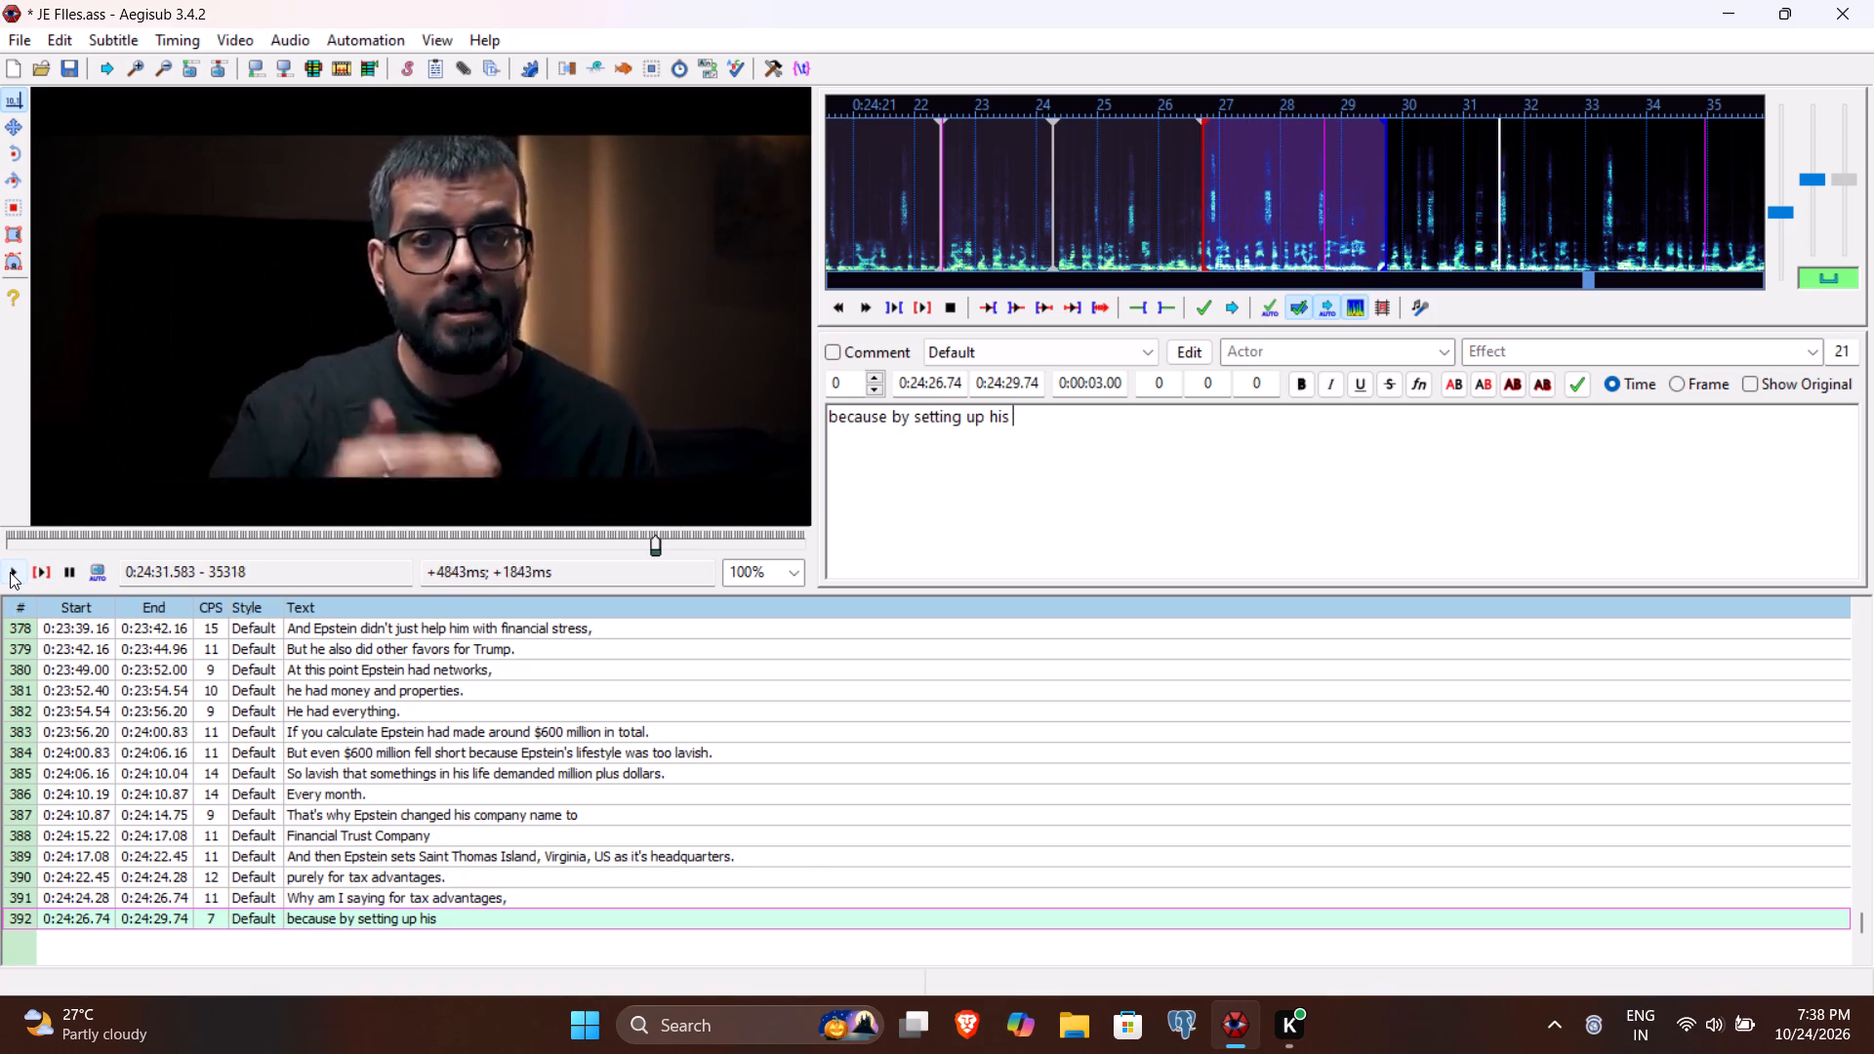
left_click(10, 572)
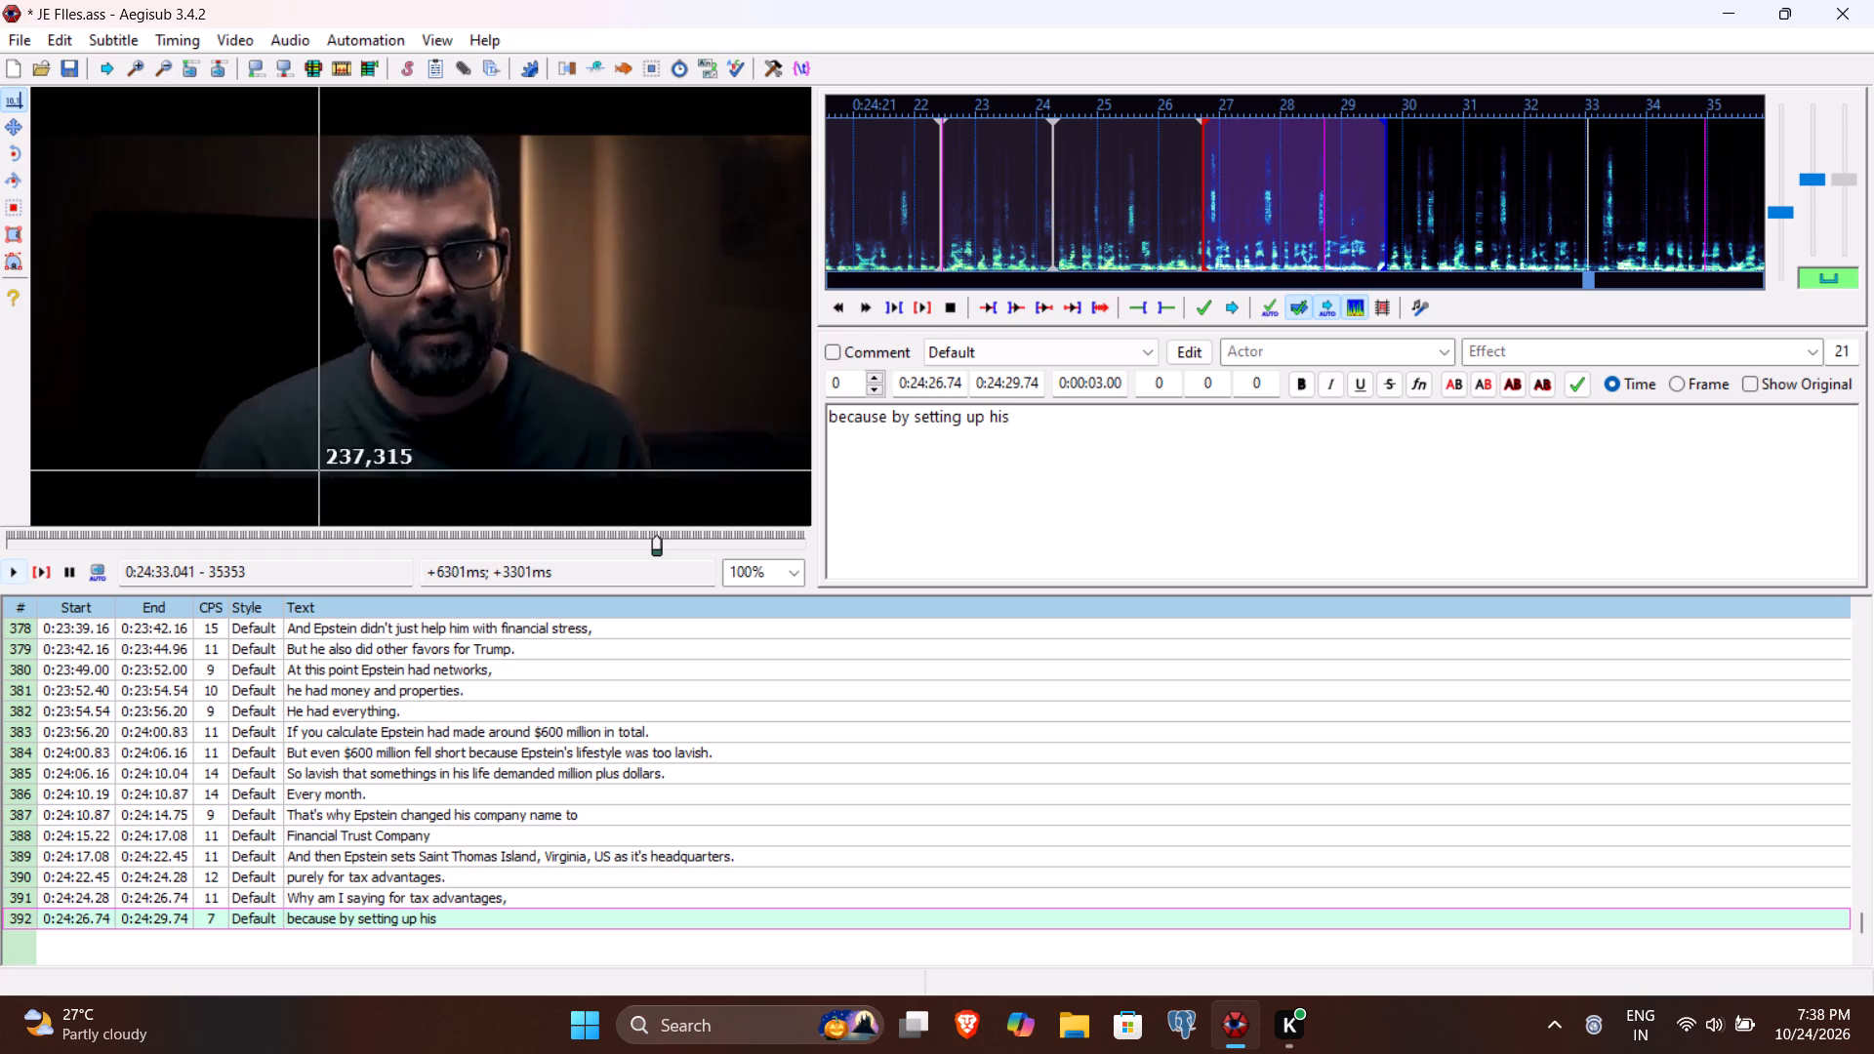
left_click(1008, 389)
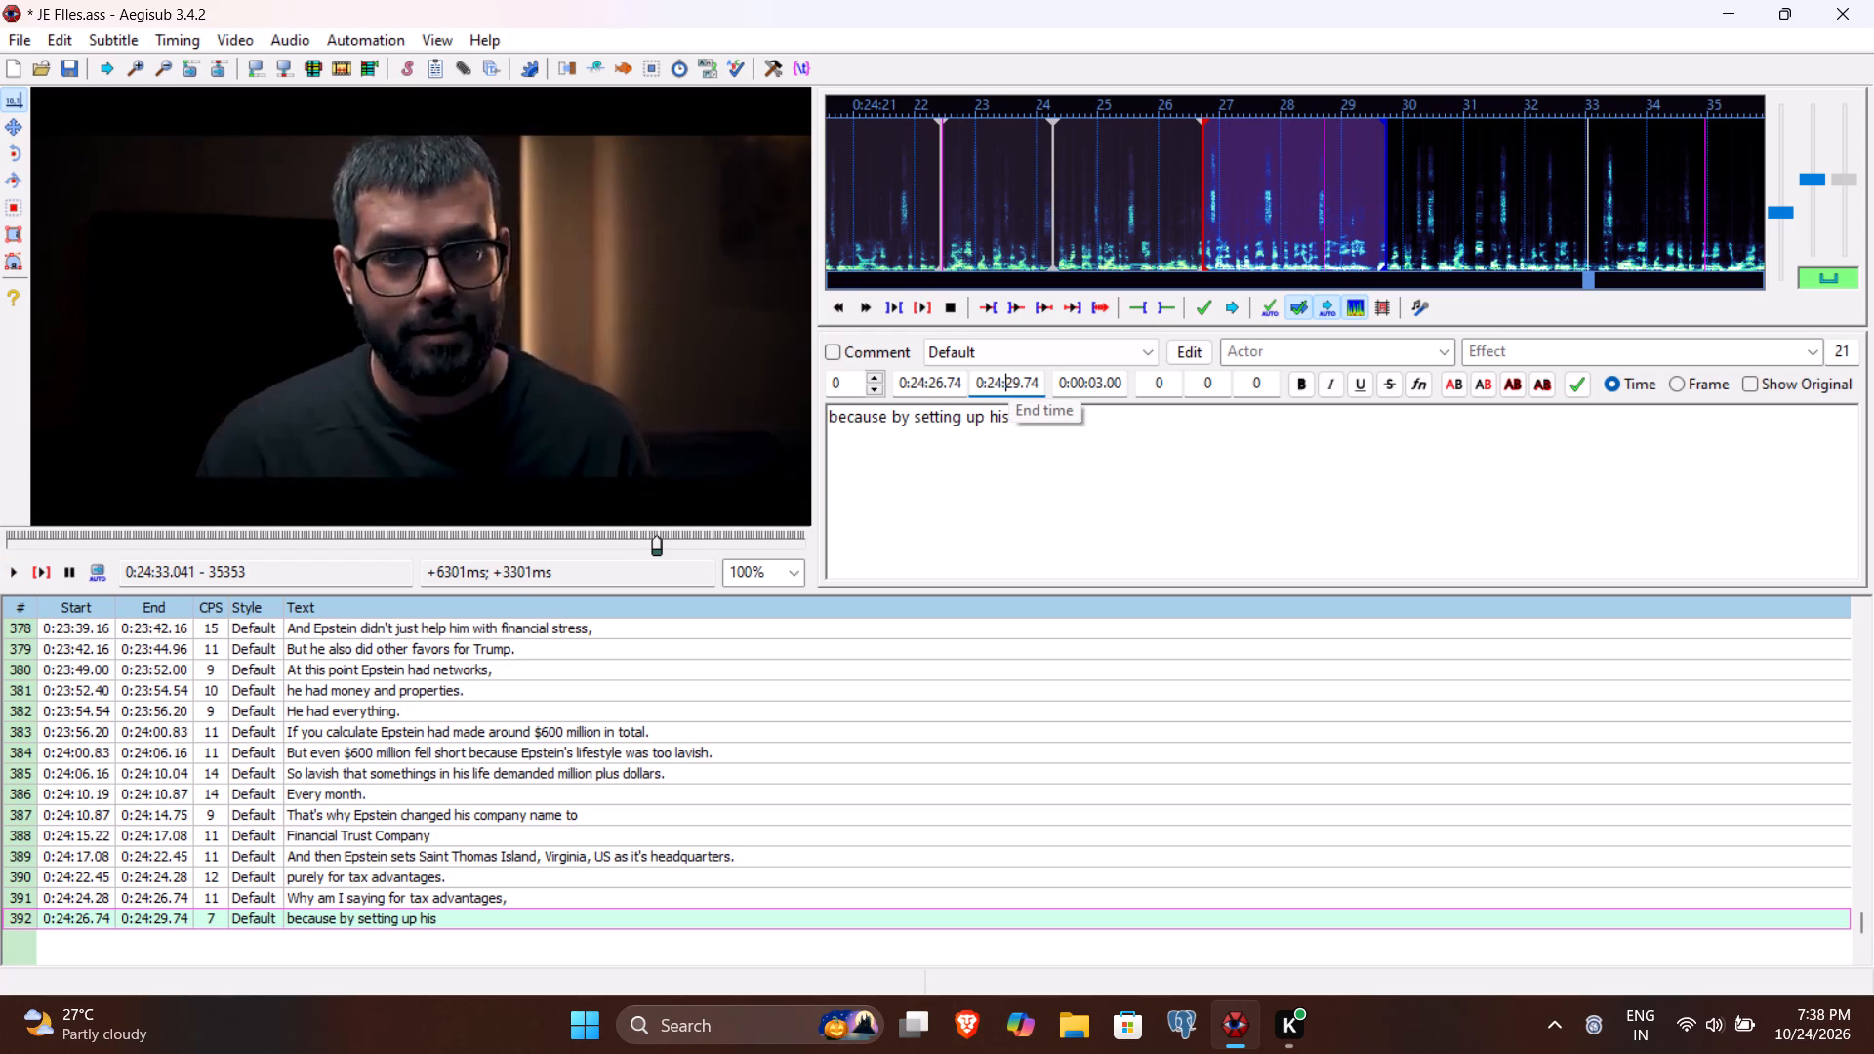
type("3304")
Continue the text of line 392 with "headquarters there he reduced his tax liability by 90%." and play the line back.
left_click(1140, 484)
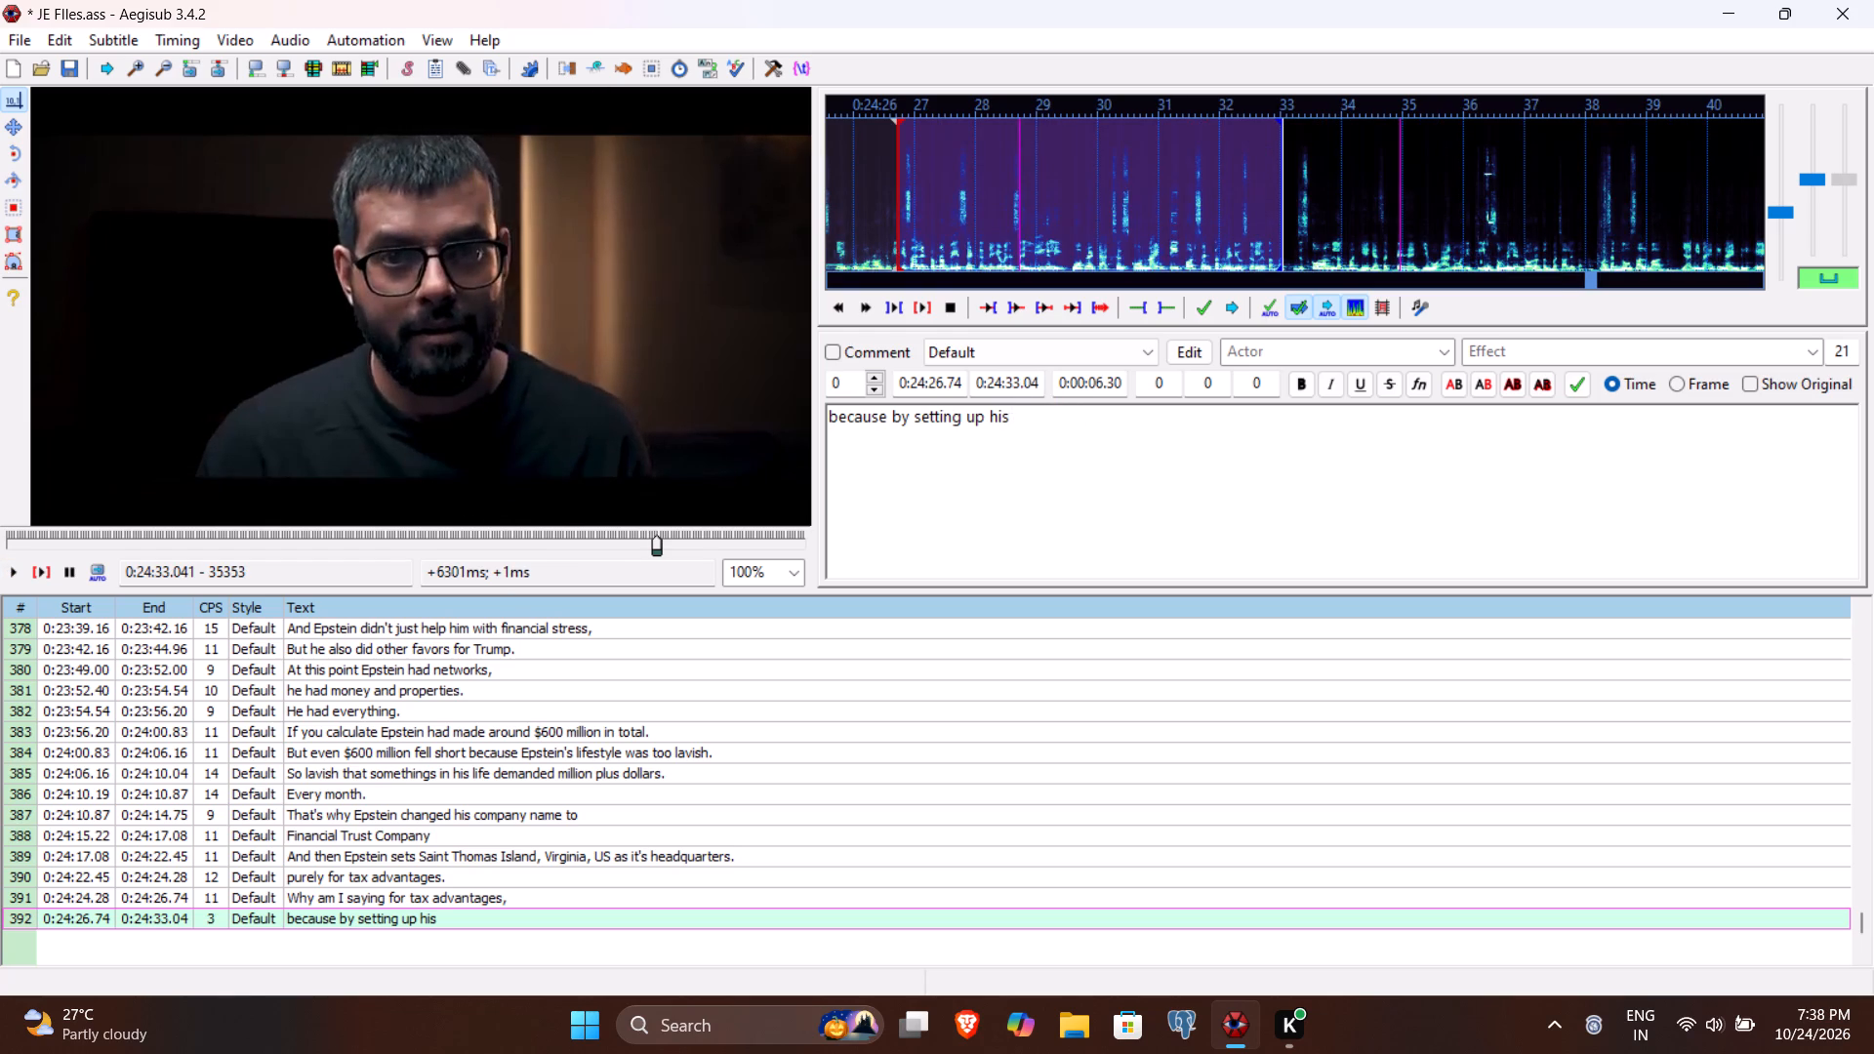
type("headque")
key("BackSpace")
type("arter")
type("s there")
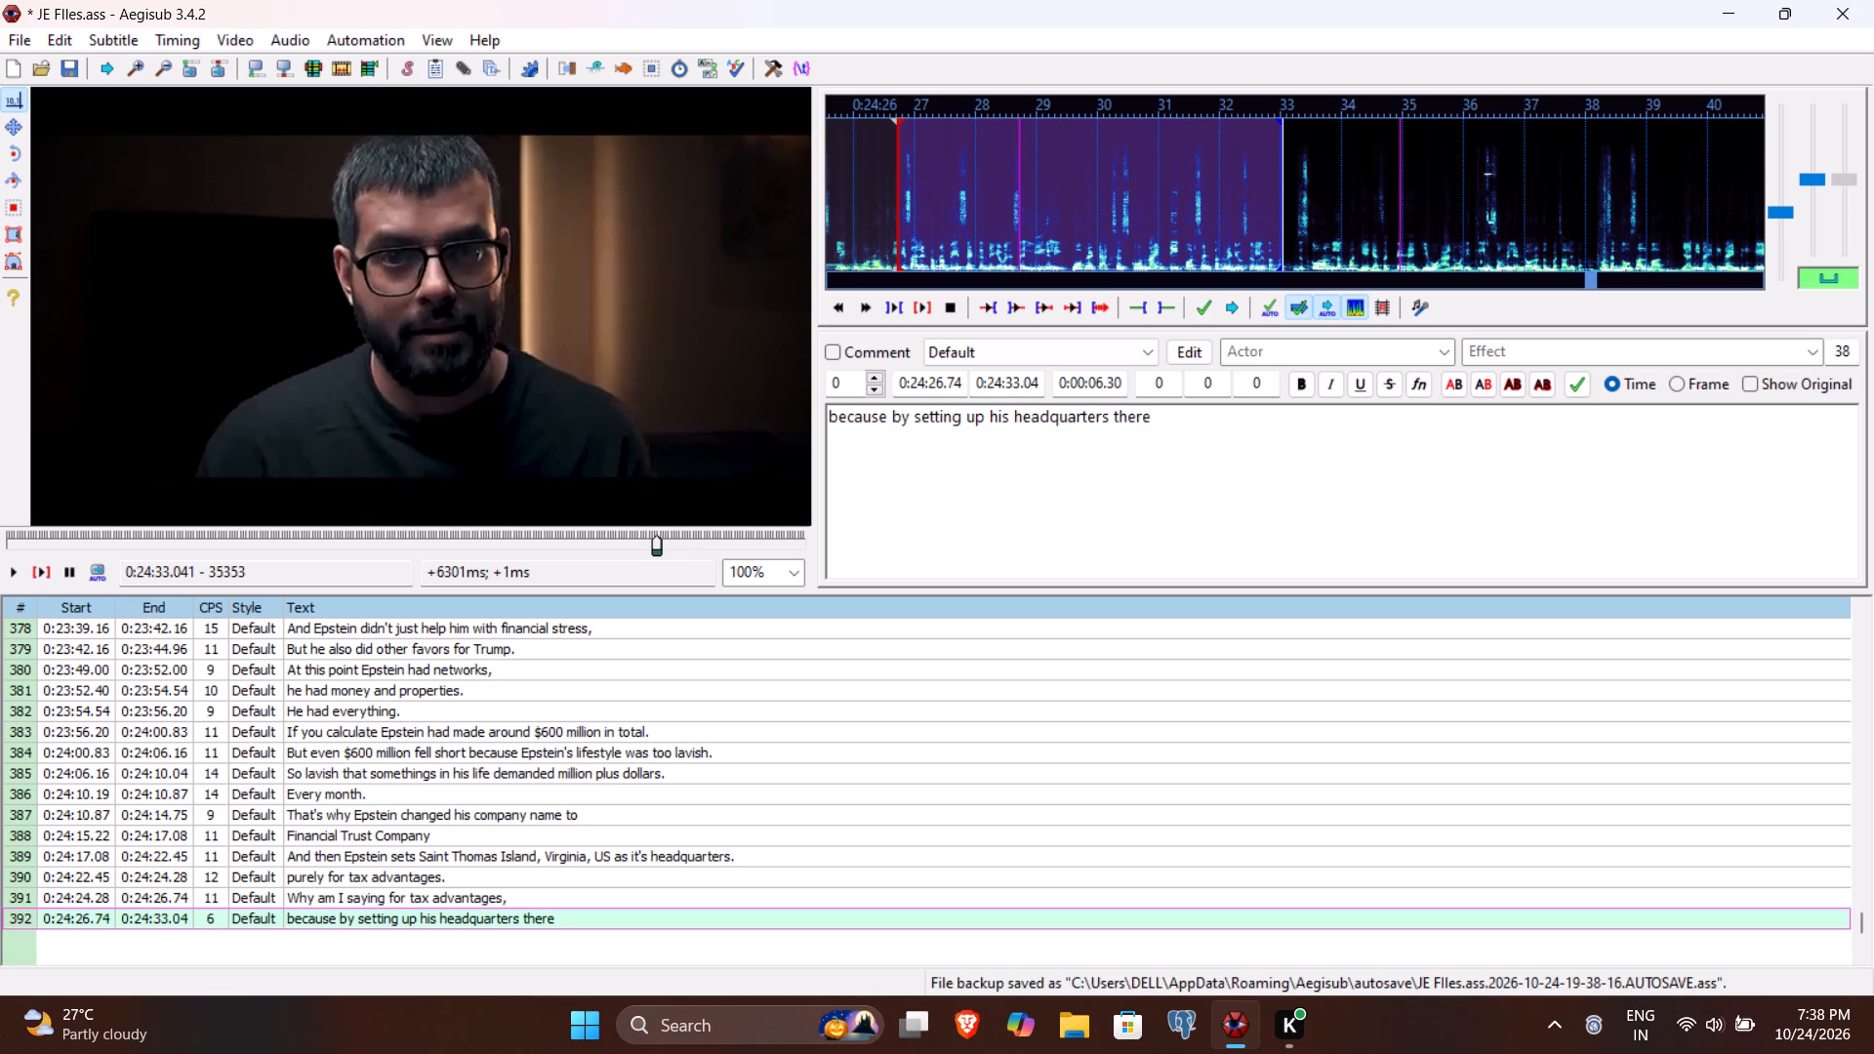
key("space")
type("he reduced his tax liability by")
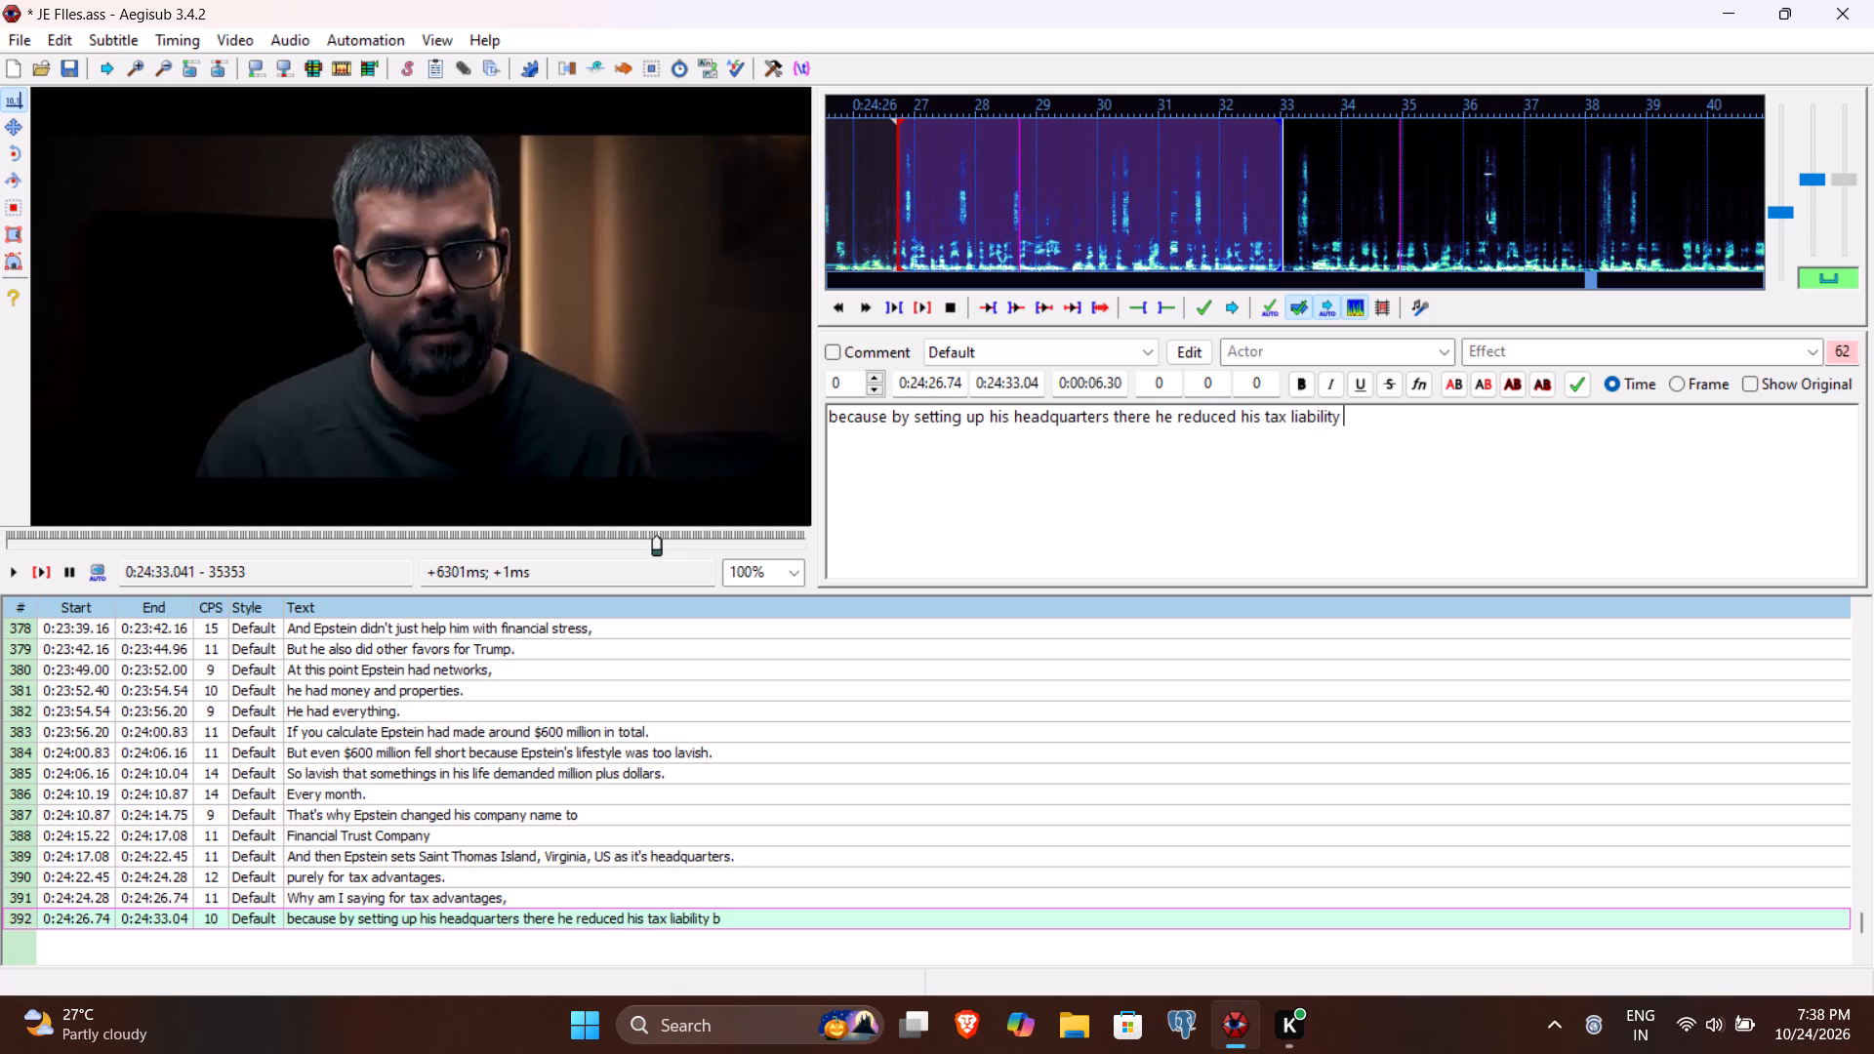
key("space")
type("90")
key("shift+percent")
key("period")
left_click(44, 564)
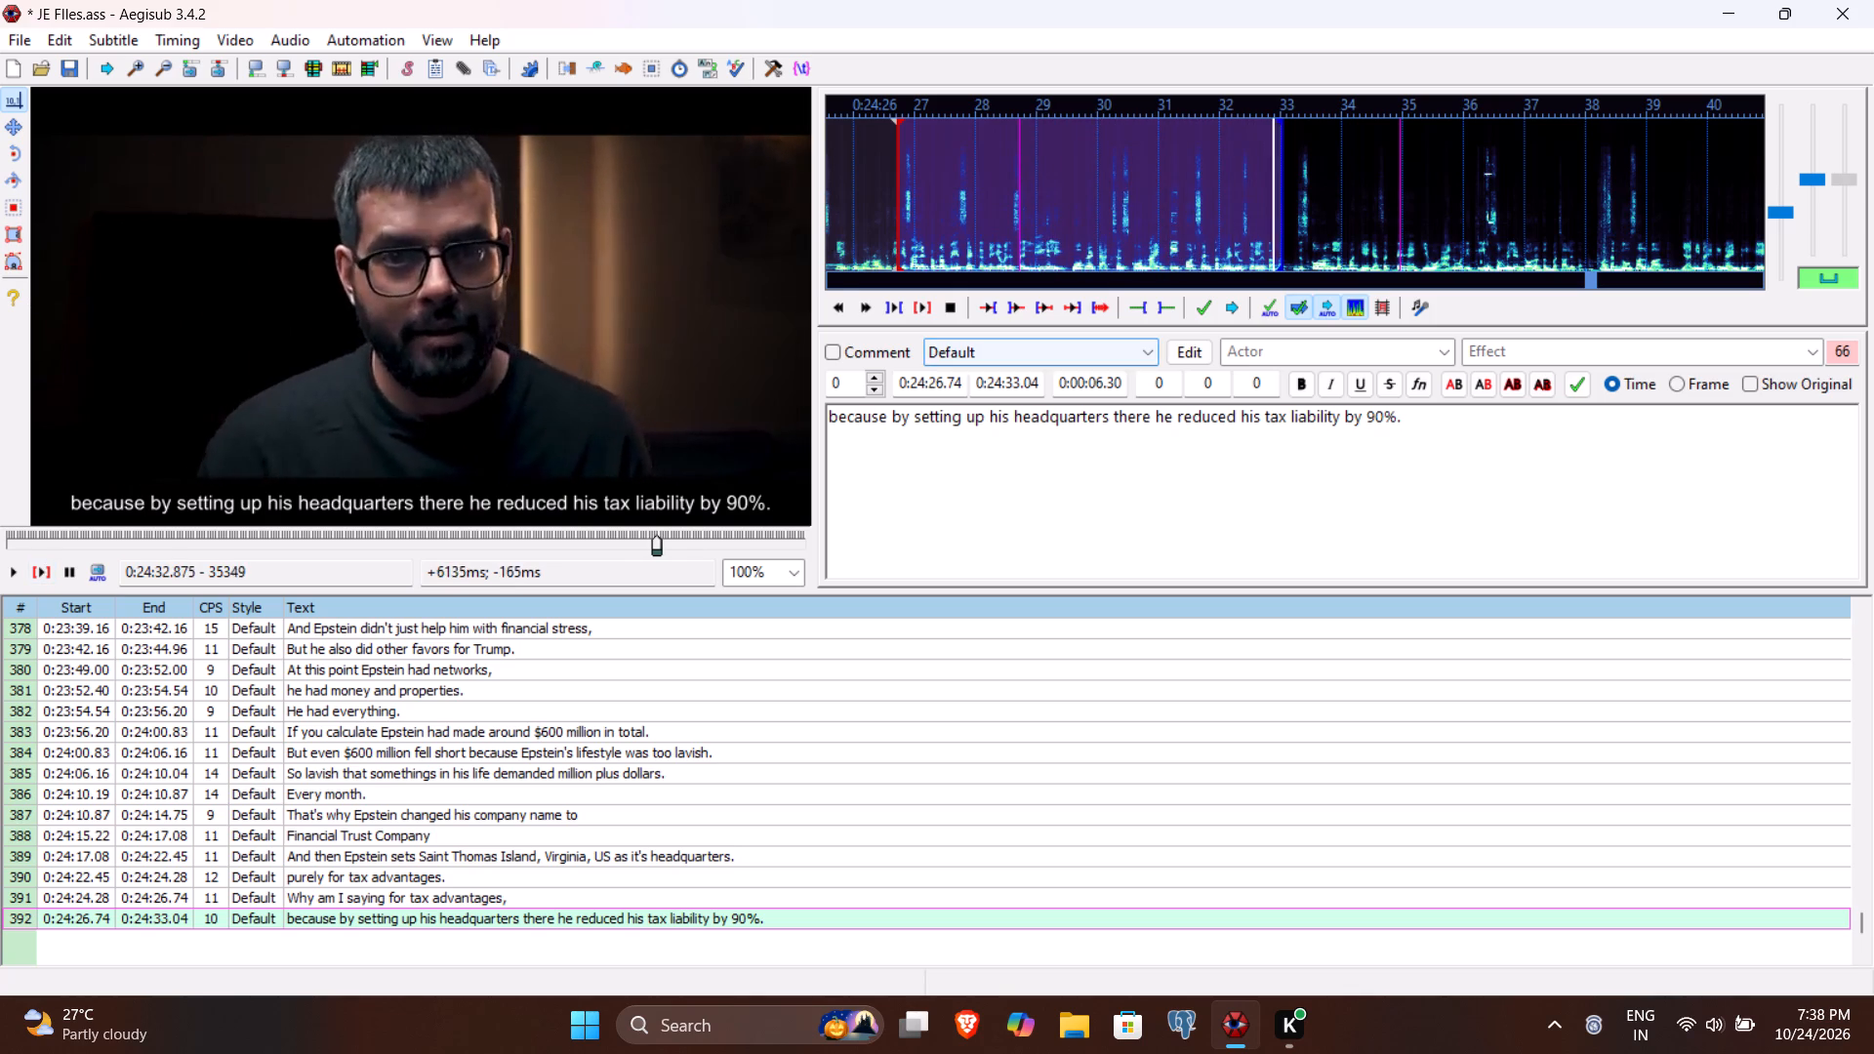
Replace the word "there" in line 392 with "on this island".
double_click(1139, 419)
type("on this idland")
key("BackSpace")
key("BackSpace")
key("BackSpace")
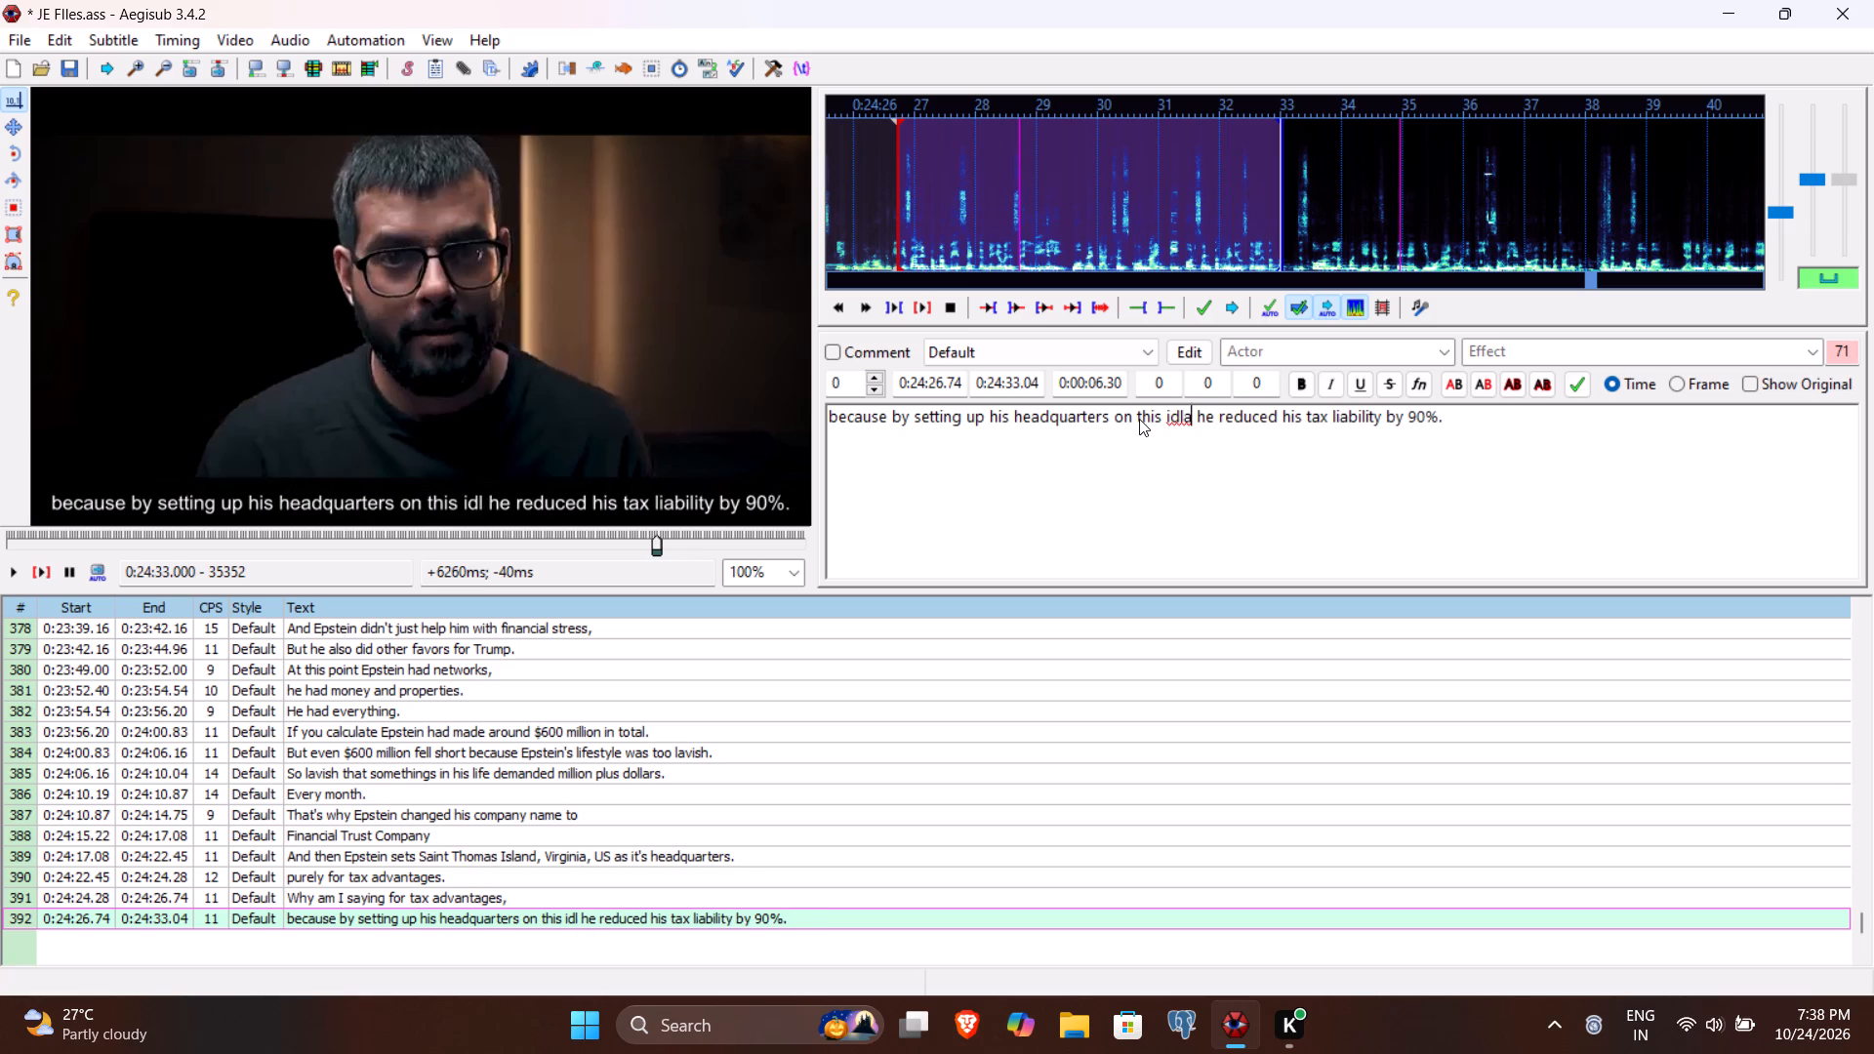
key("BackSpace")
key("BackSpace")
type("sland")
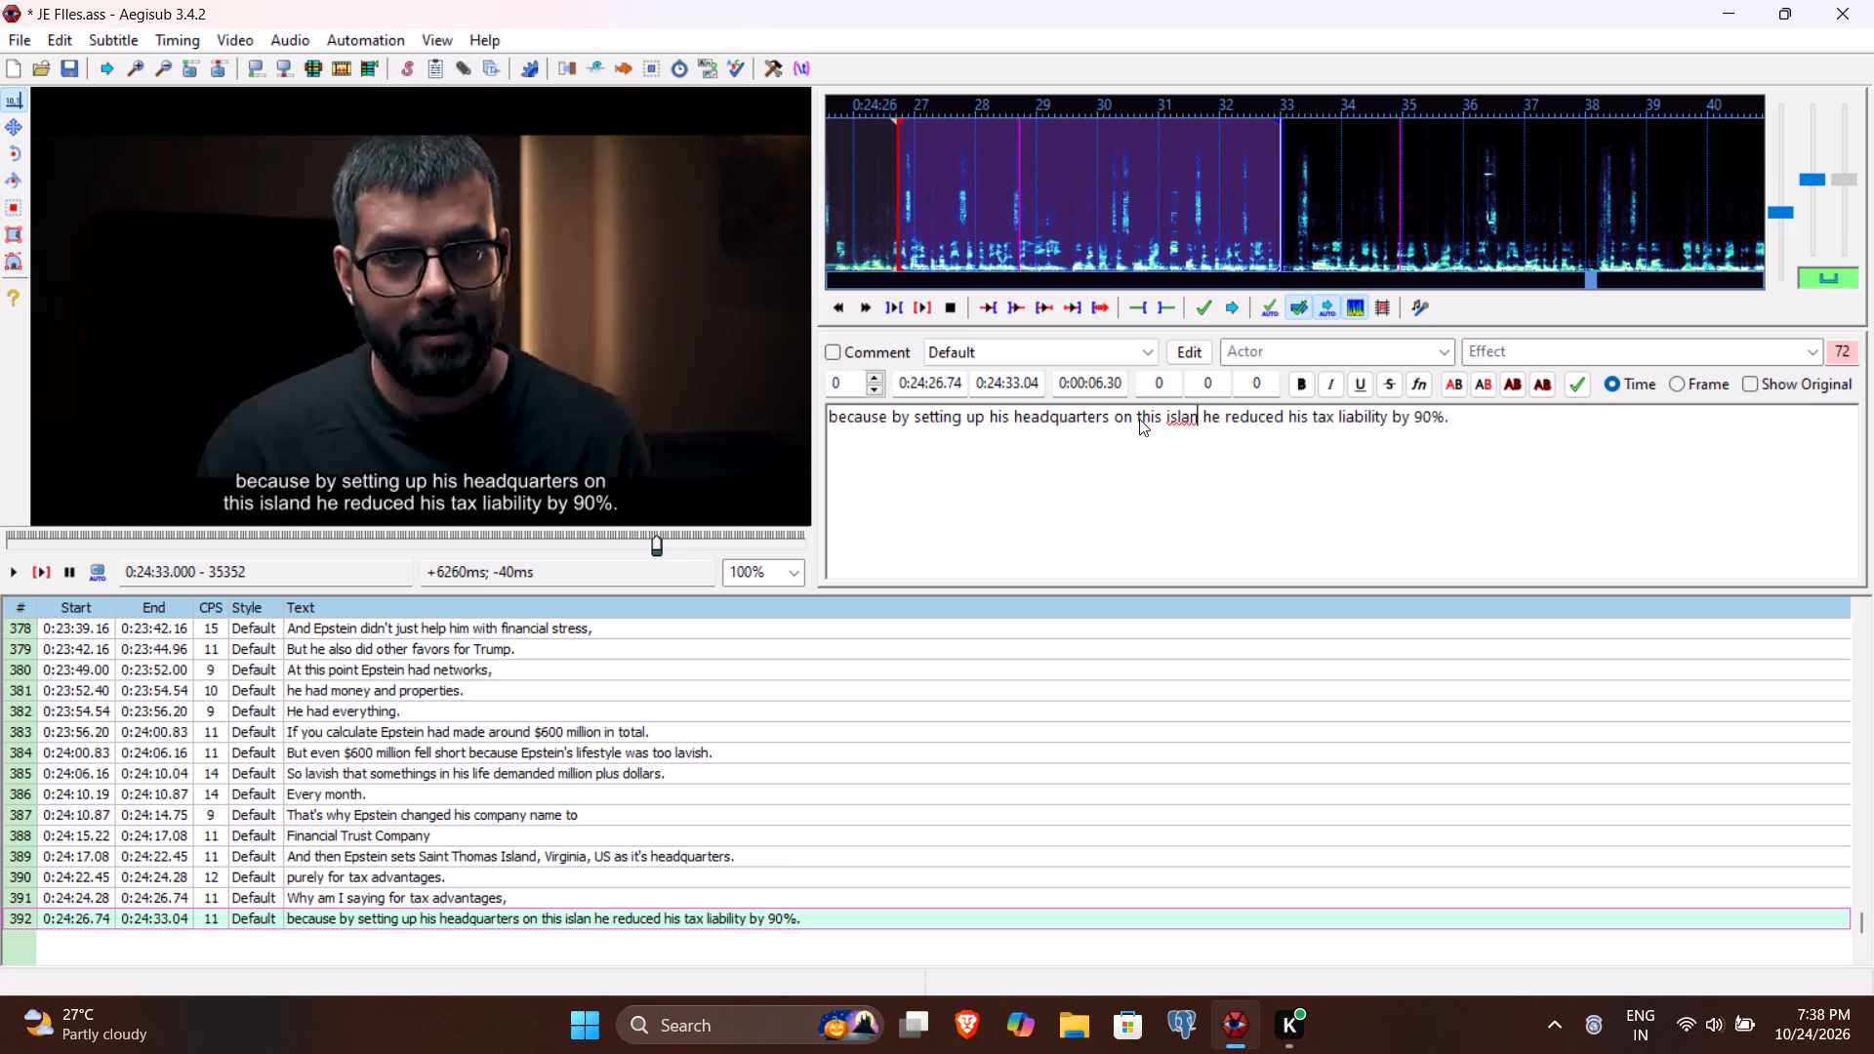
Add the word "legally" after "90%" and before the final period in line 392.
left_click(1494, 435)
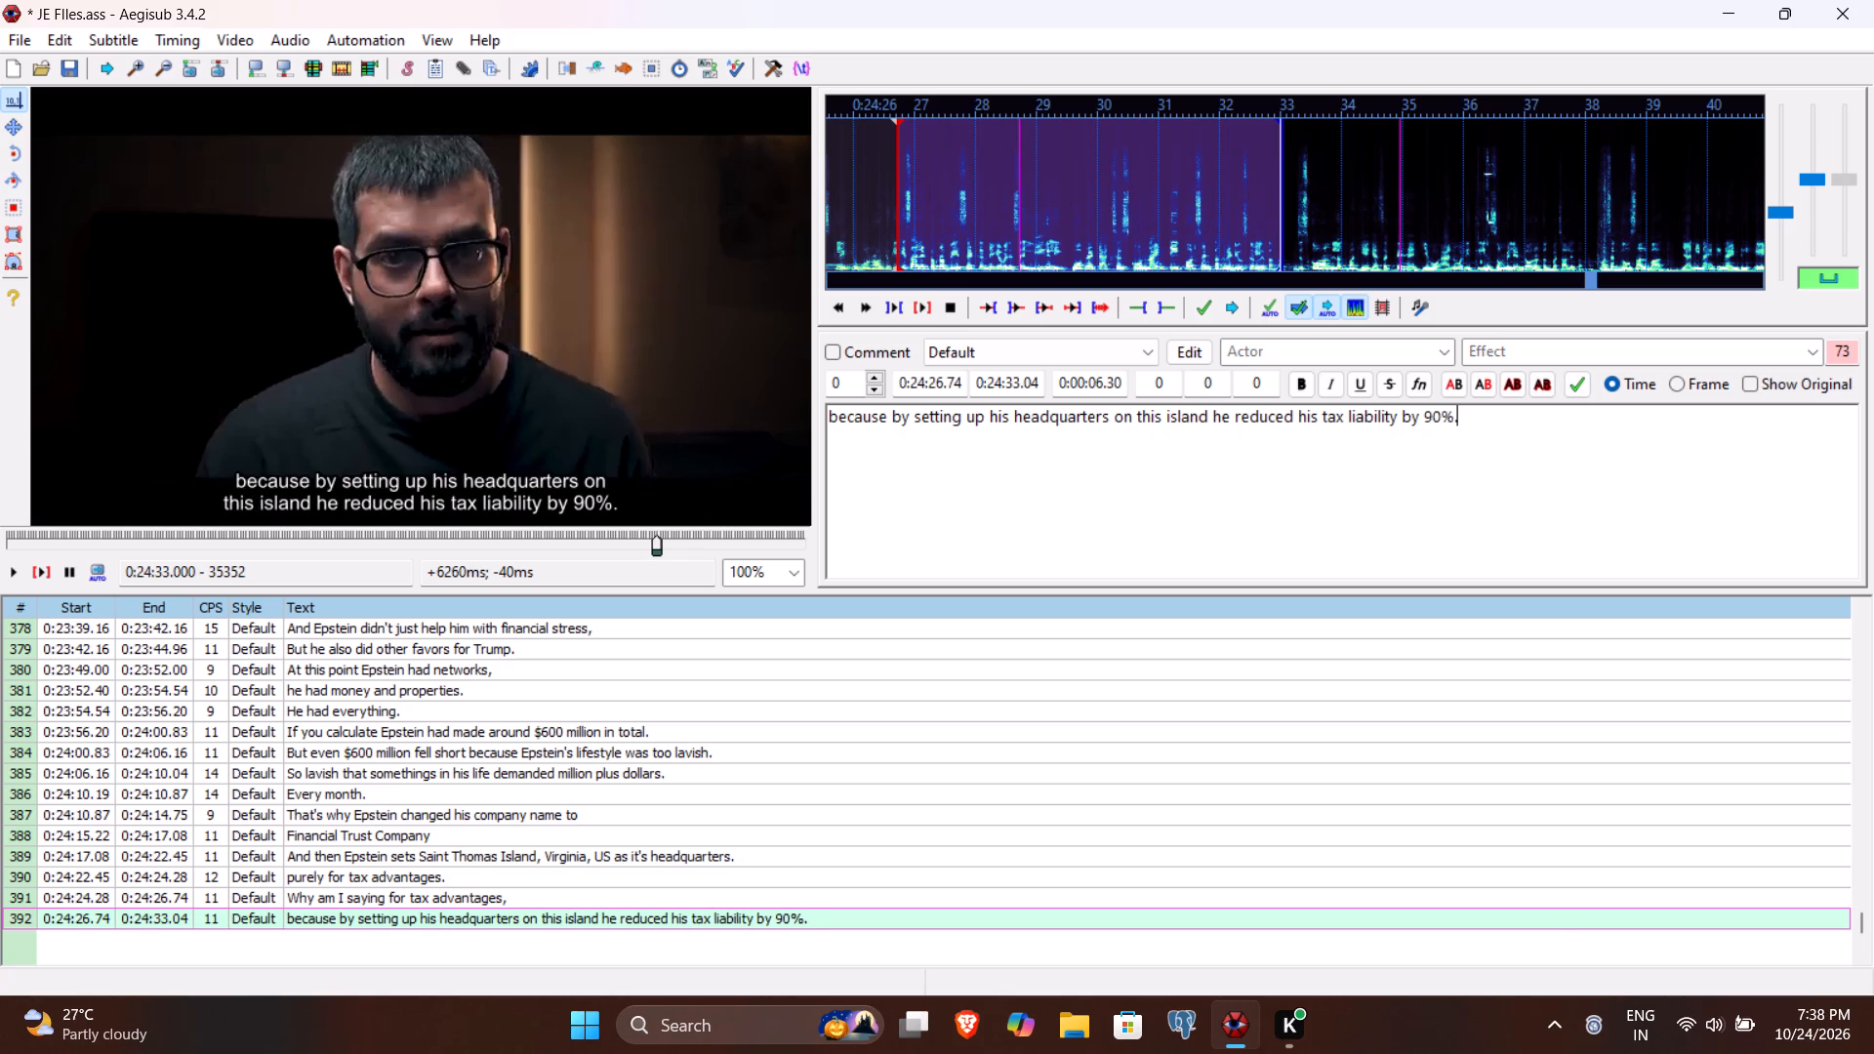
key("Left")
key("space")
type("legally.")
key("BackSpace")
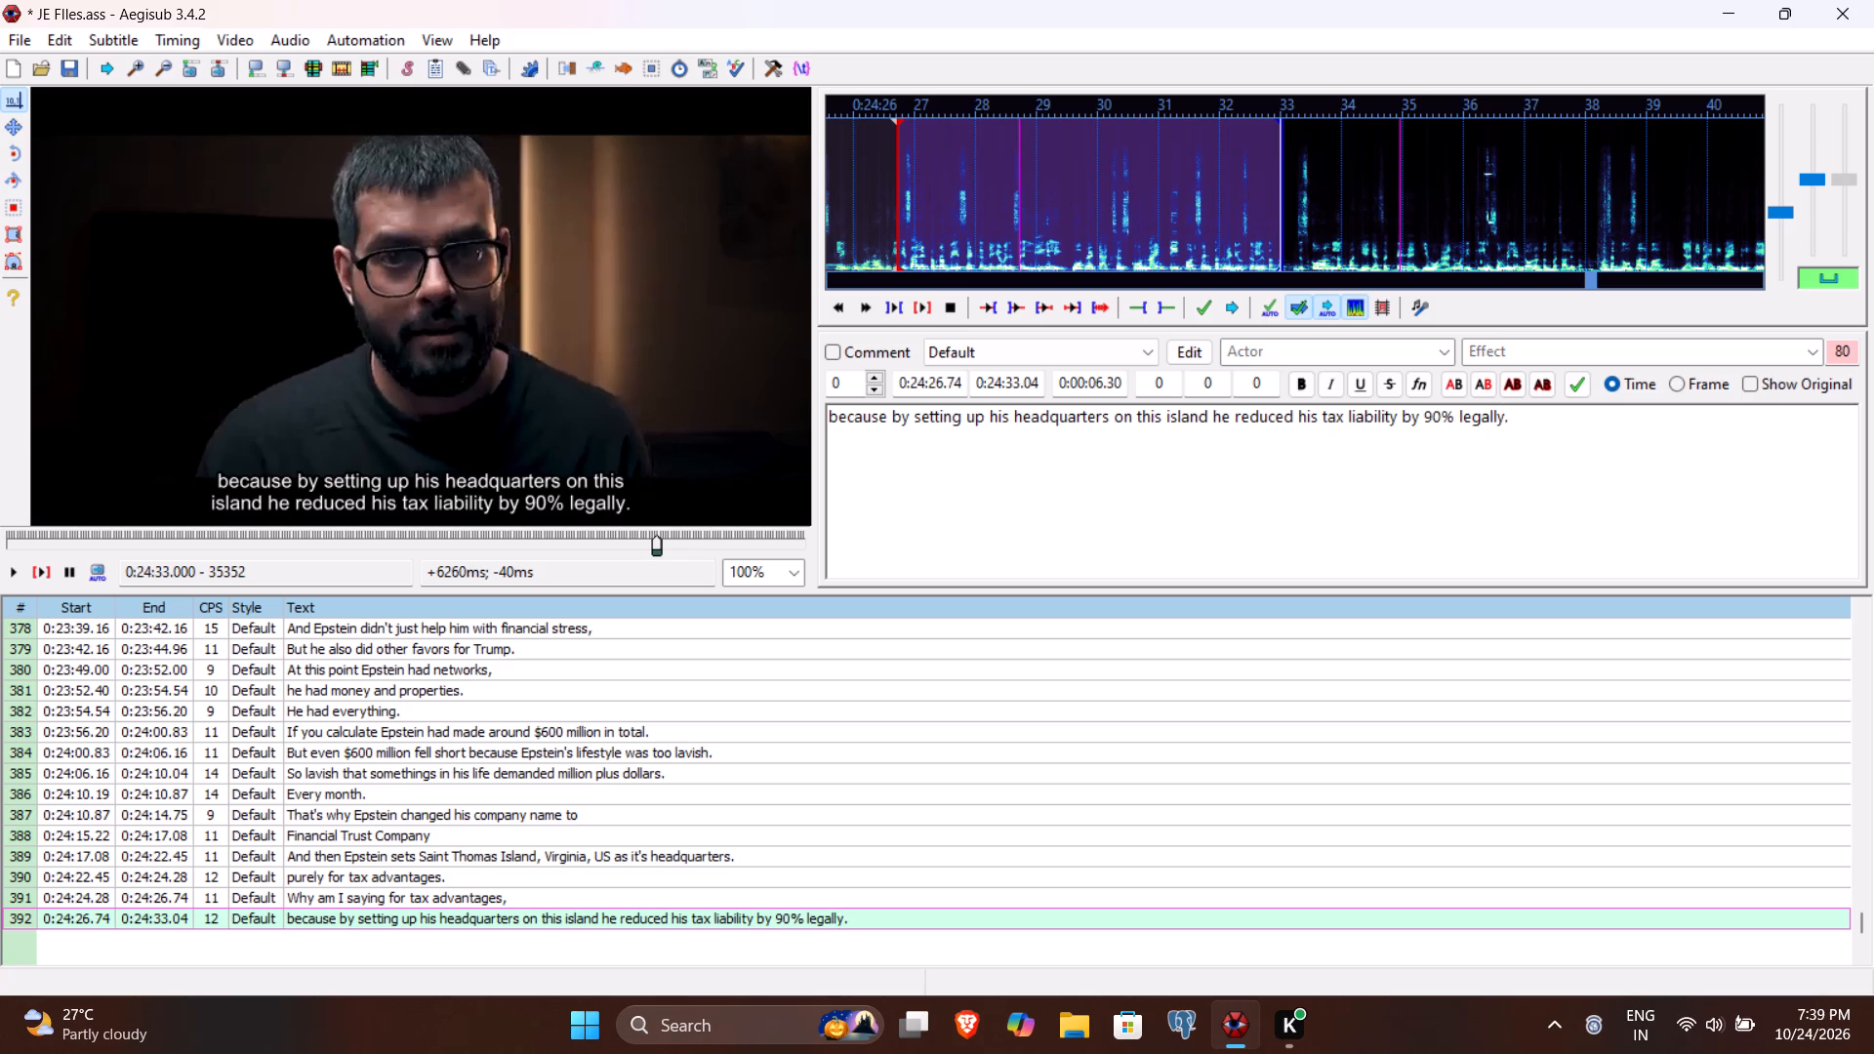
Save the subtitle file.
key("ctrl+s")
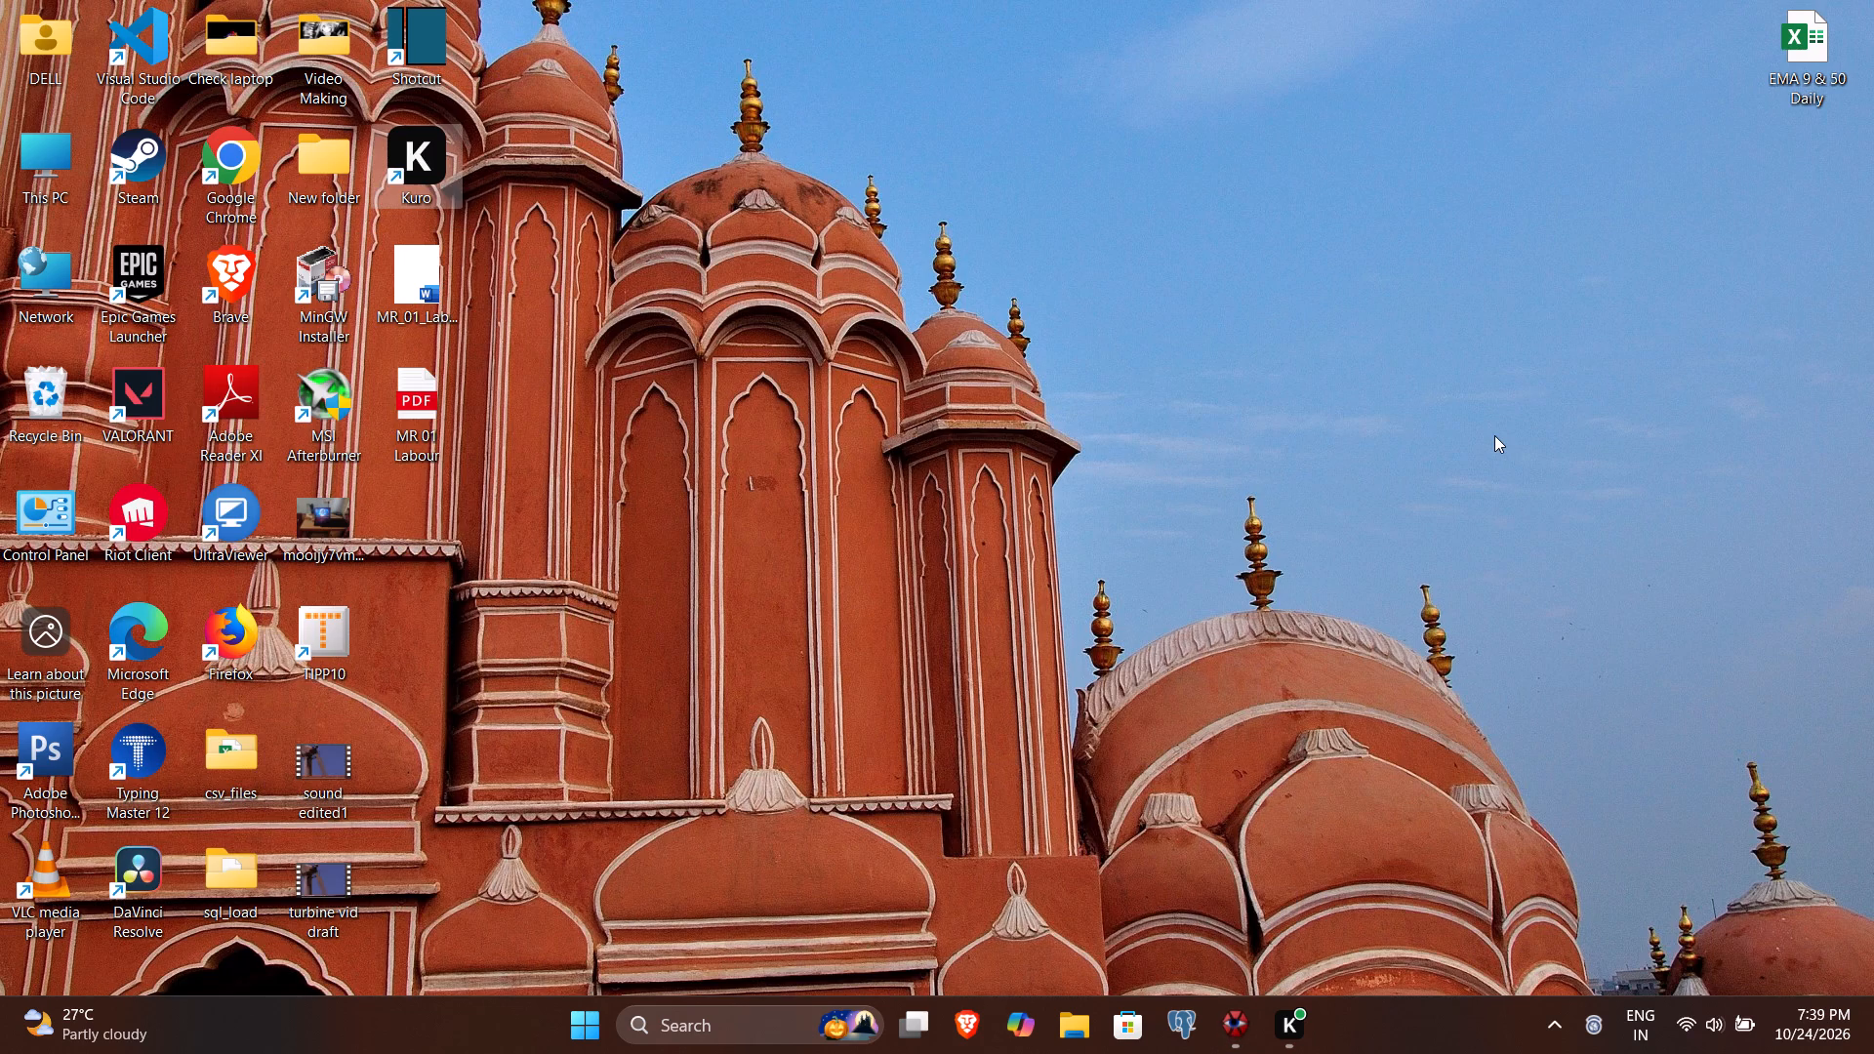
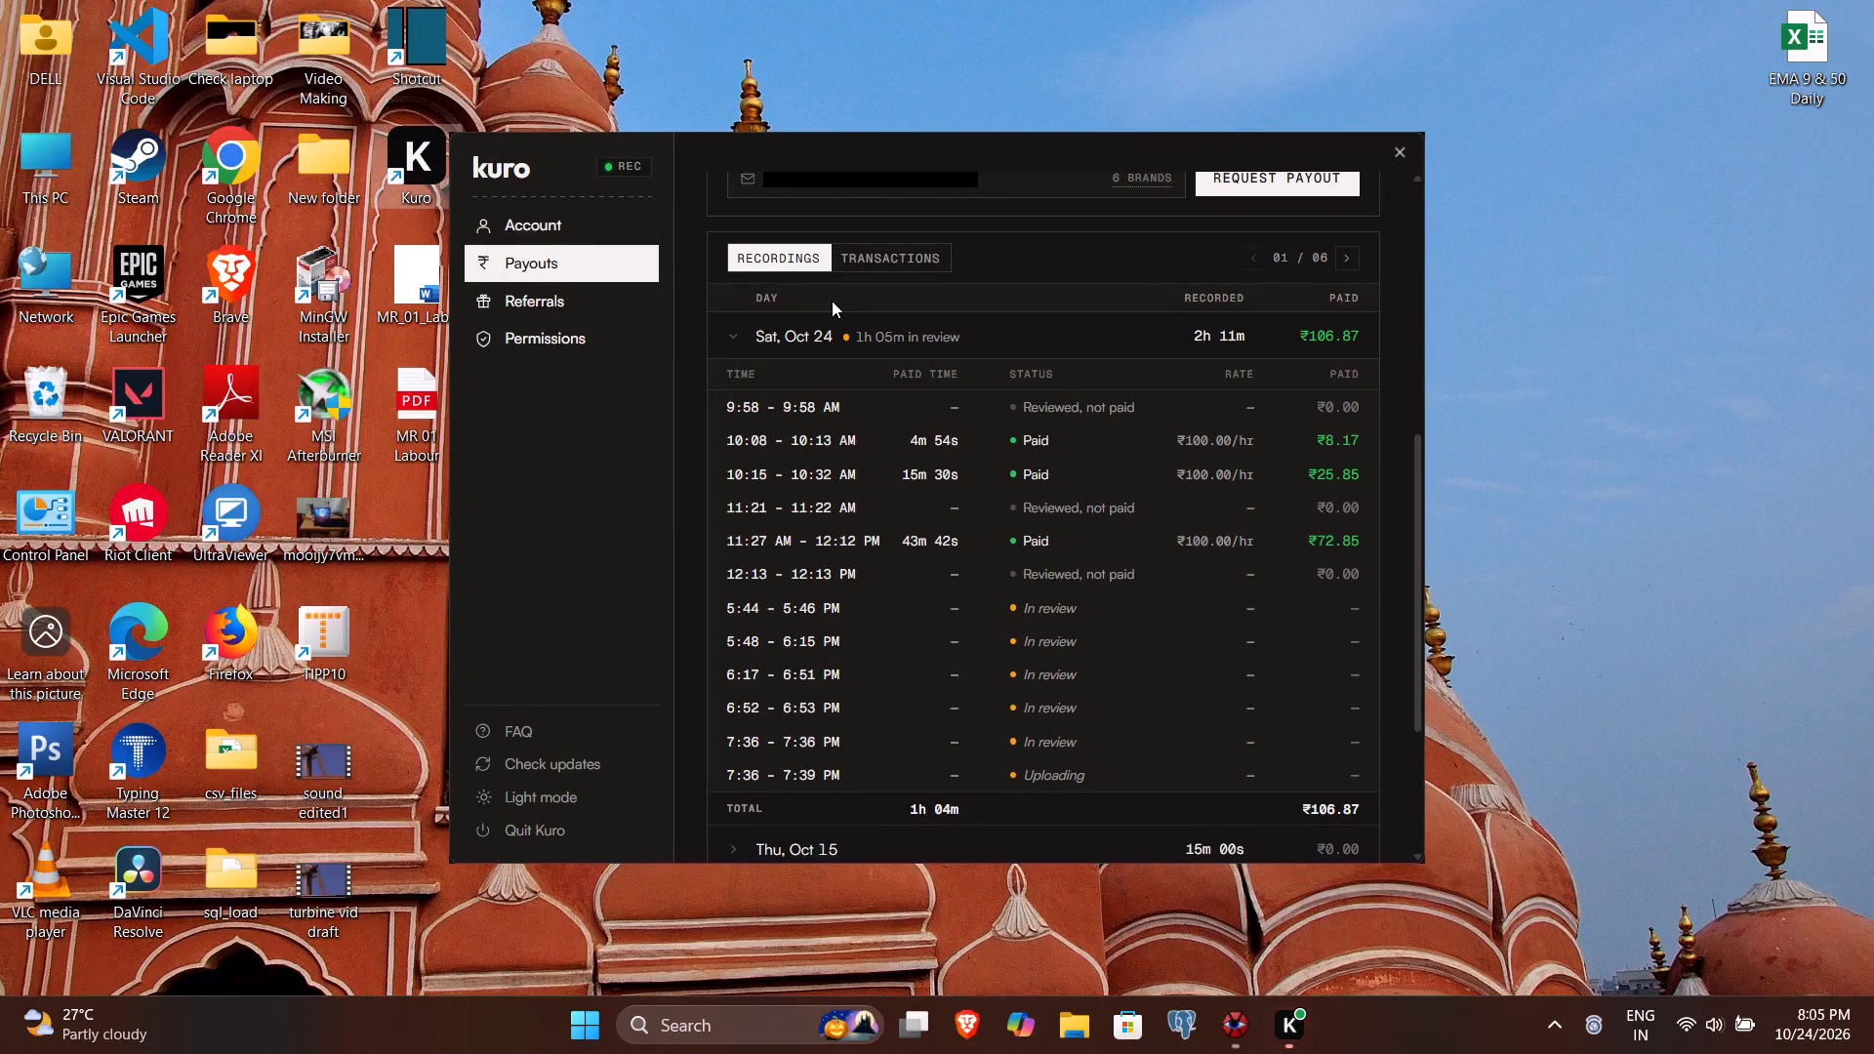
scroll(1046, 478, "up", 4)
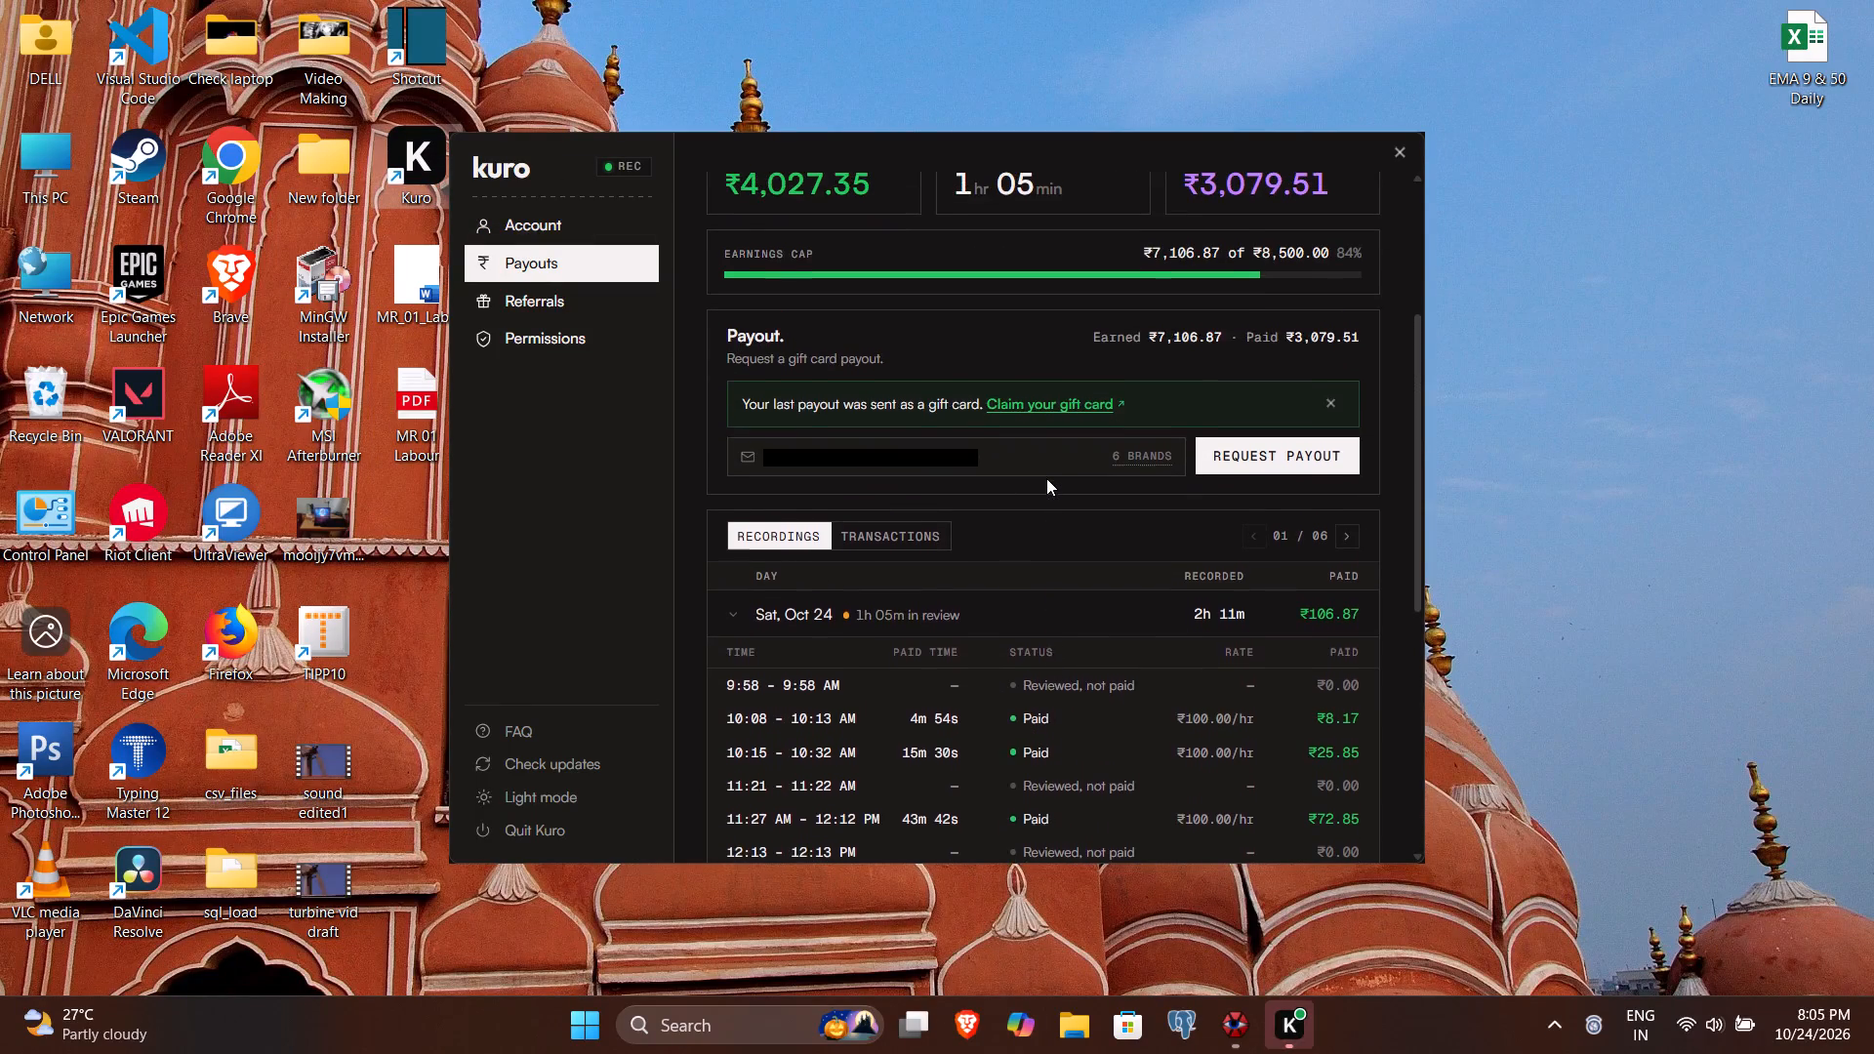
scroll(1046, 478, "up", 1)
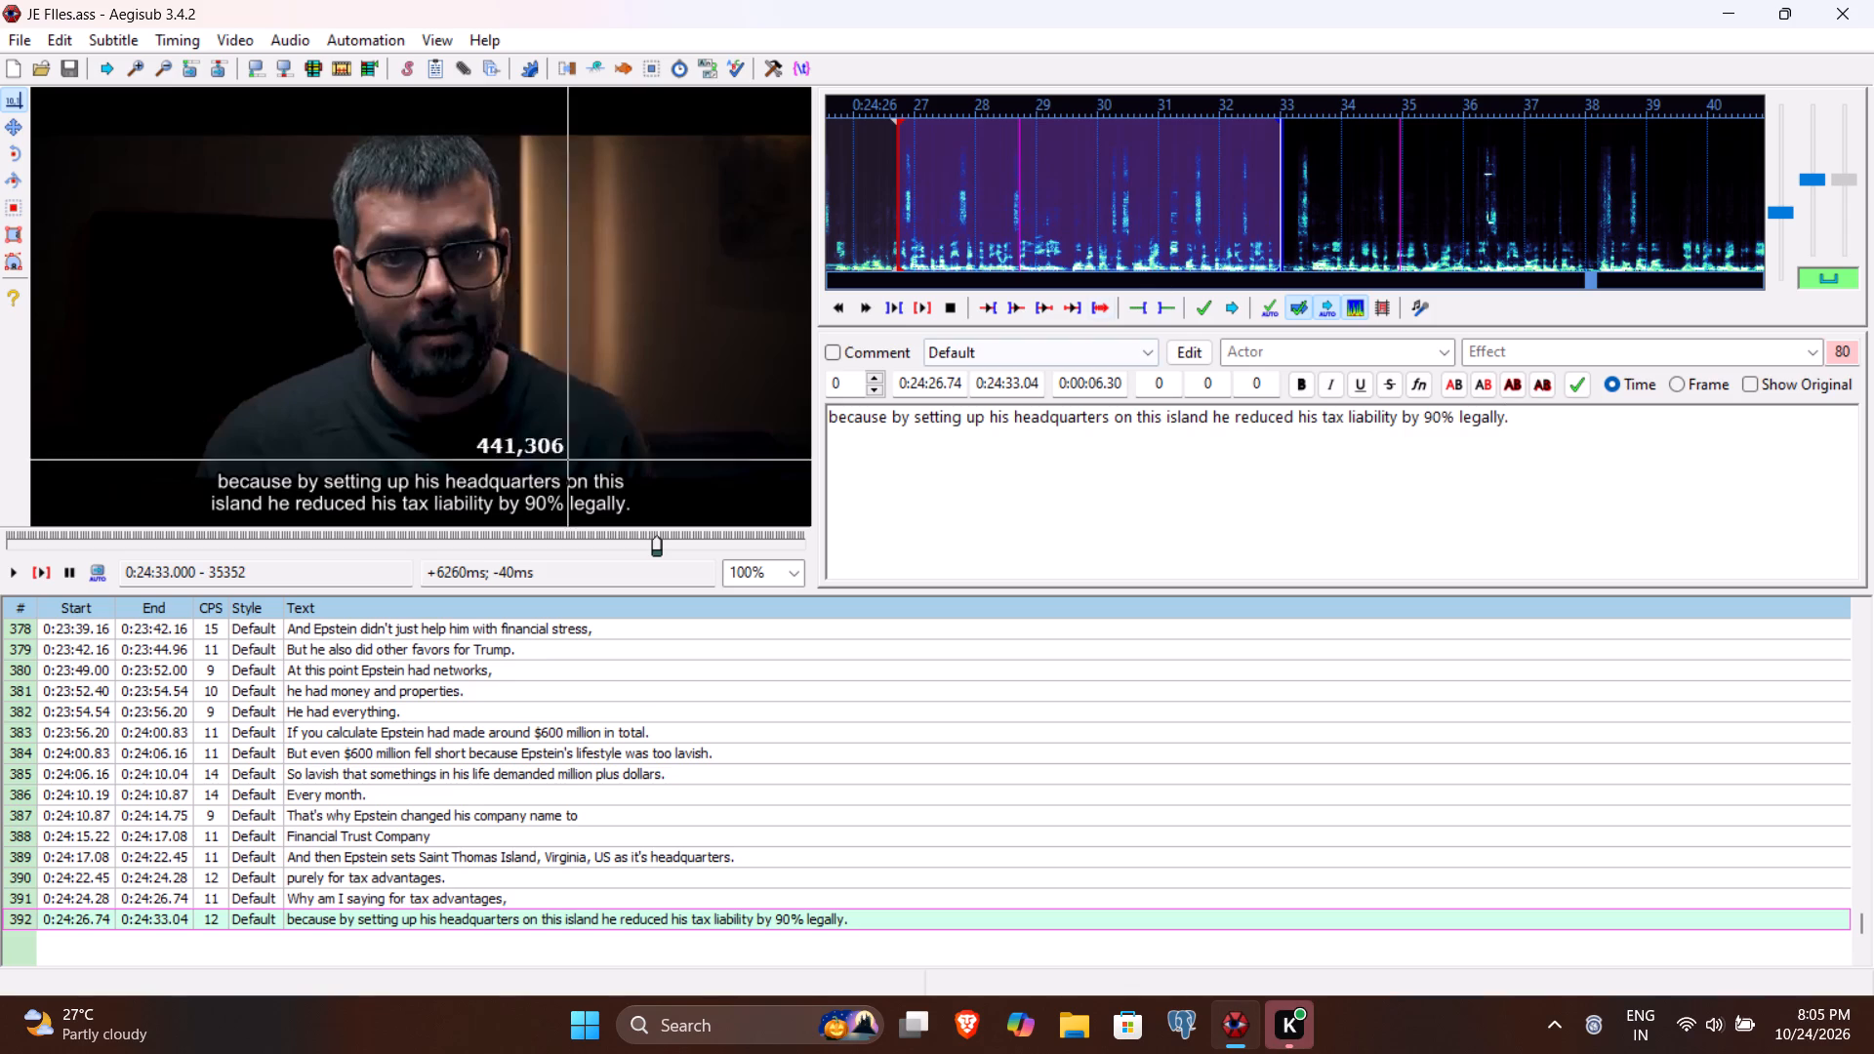
Play line 392 back to check it, and commit it to start line 393.
left_click(46, 570)
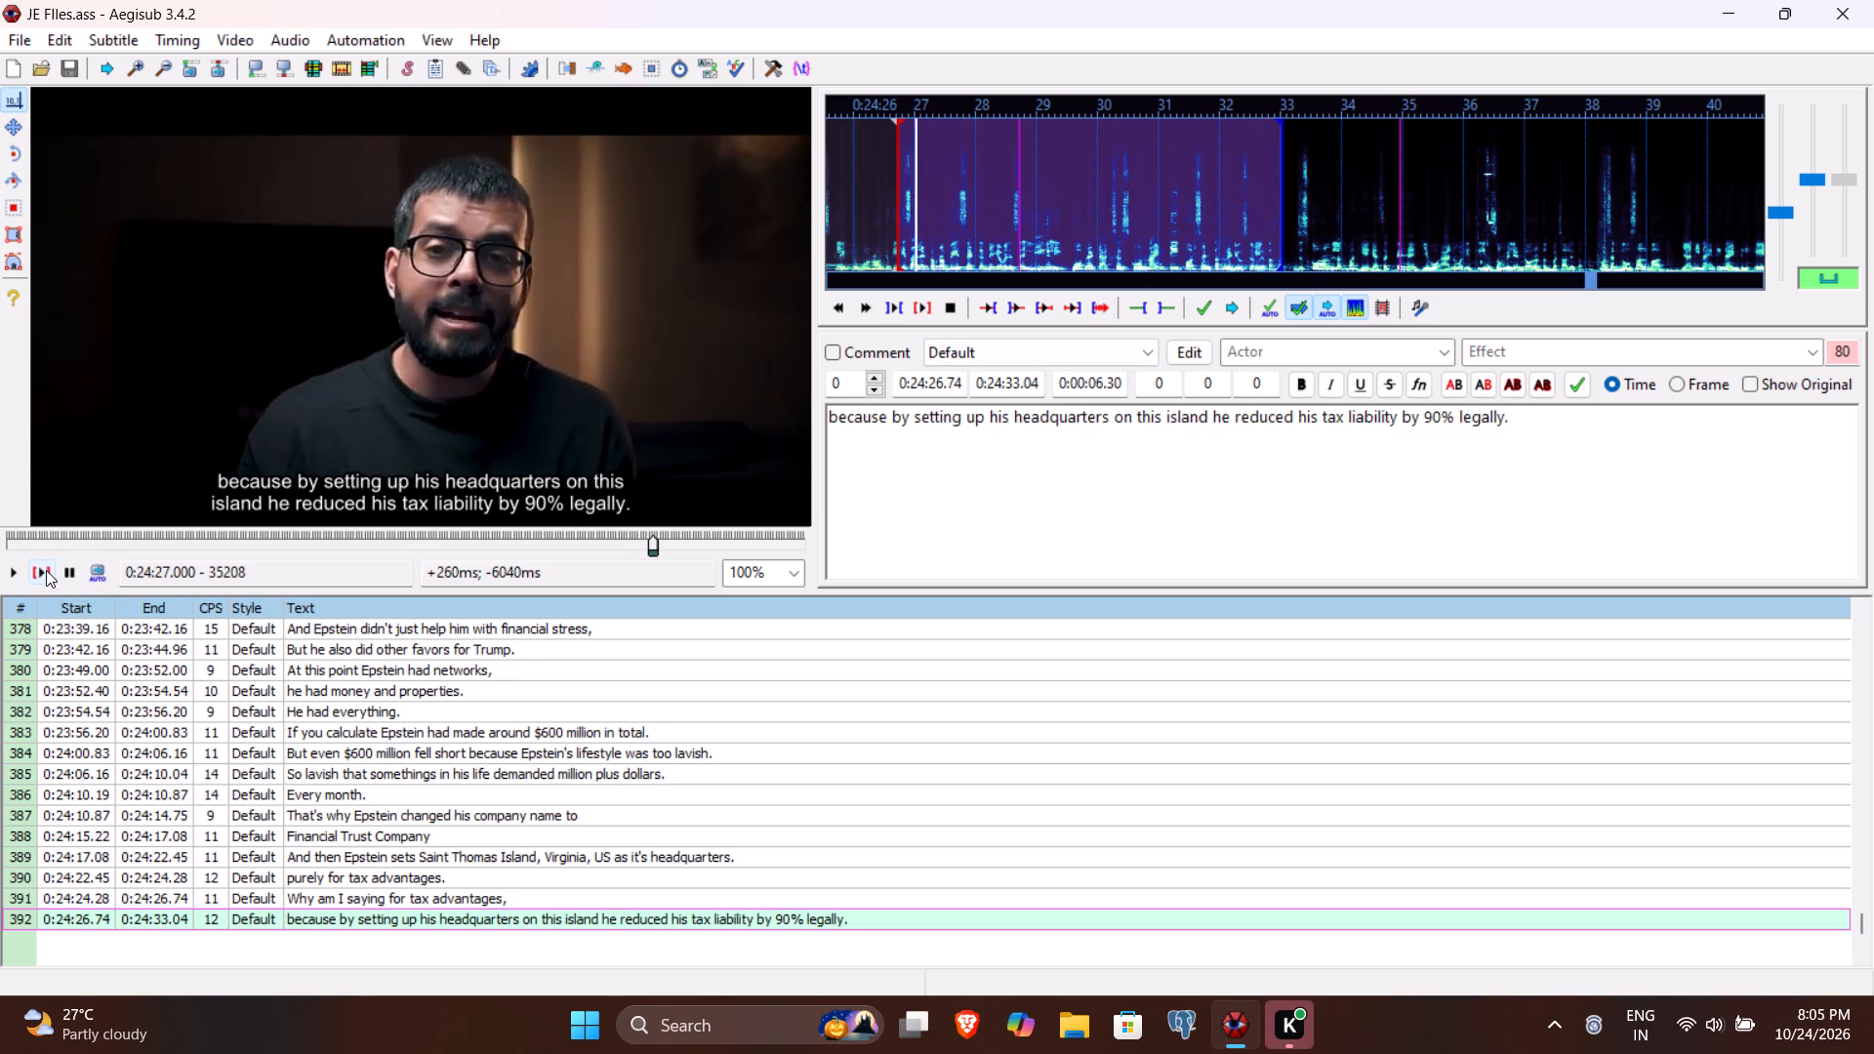
left_click(1495, 418)
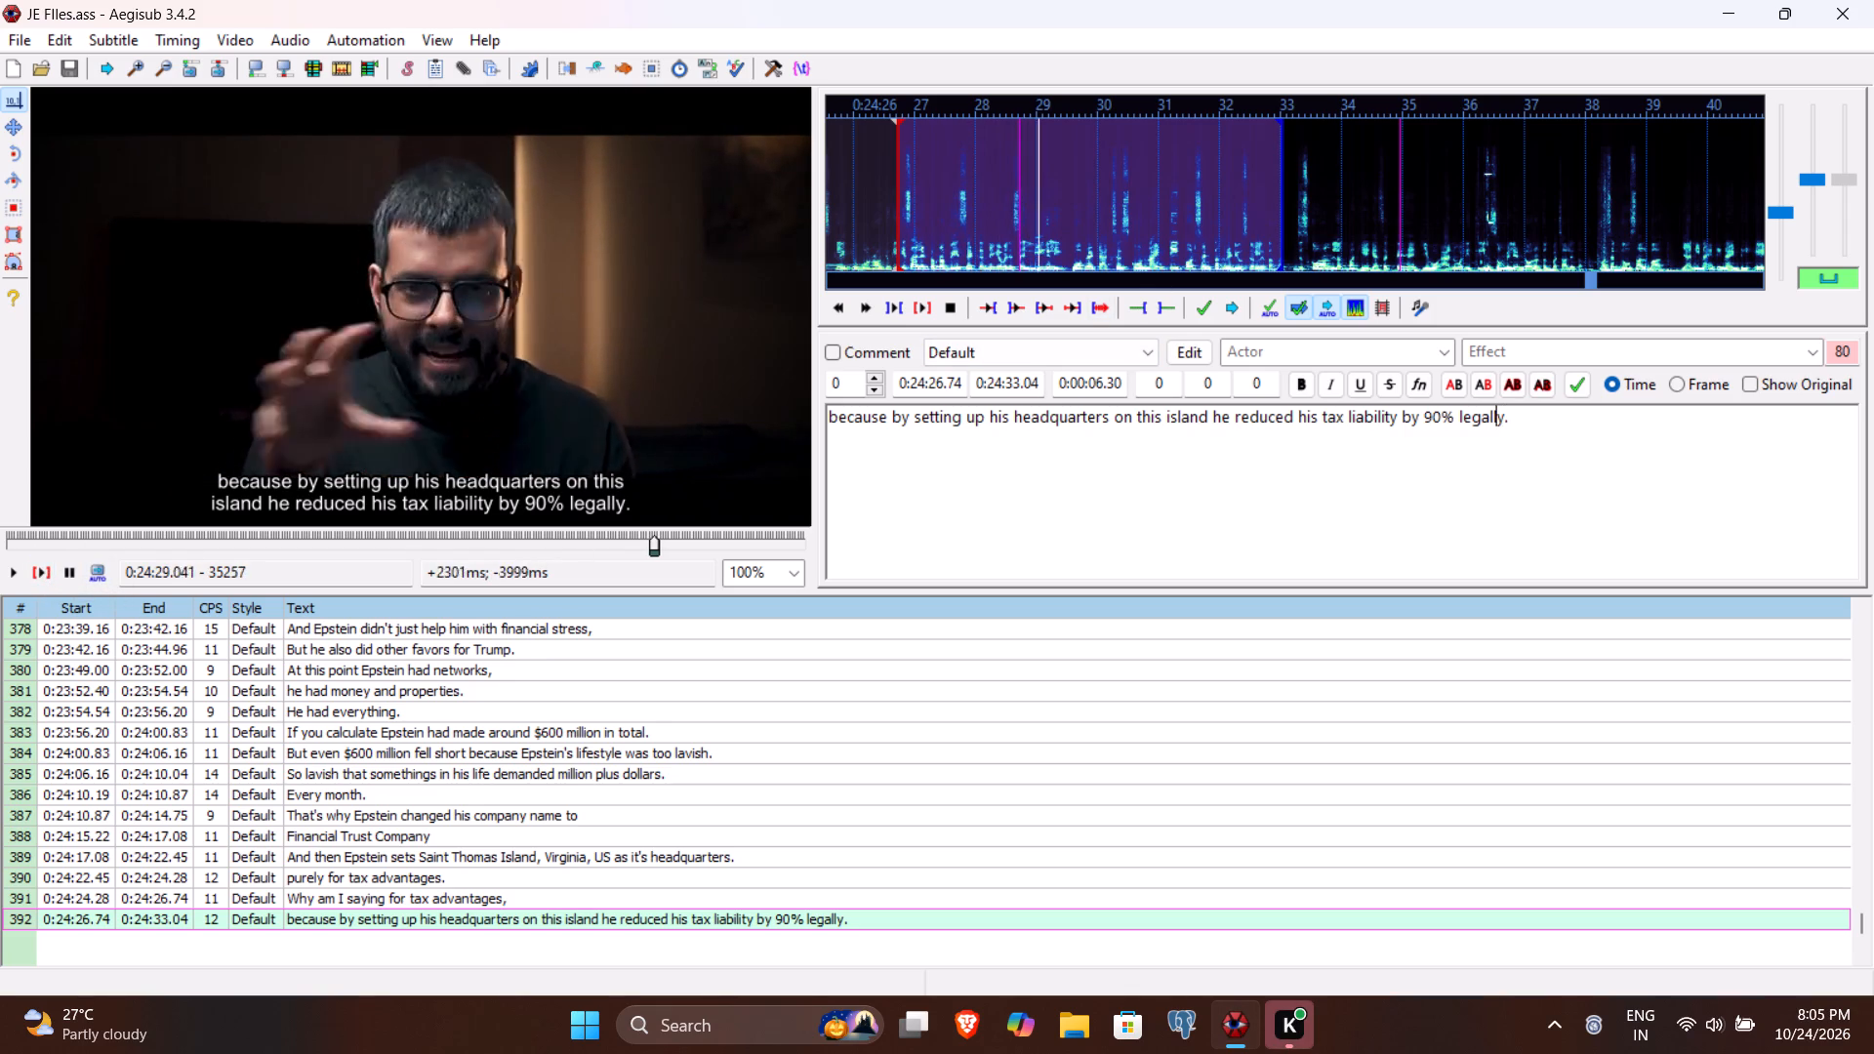
key("Return")
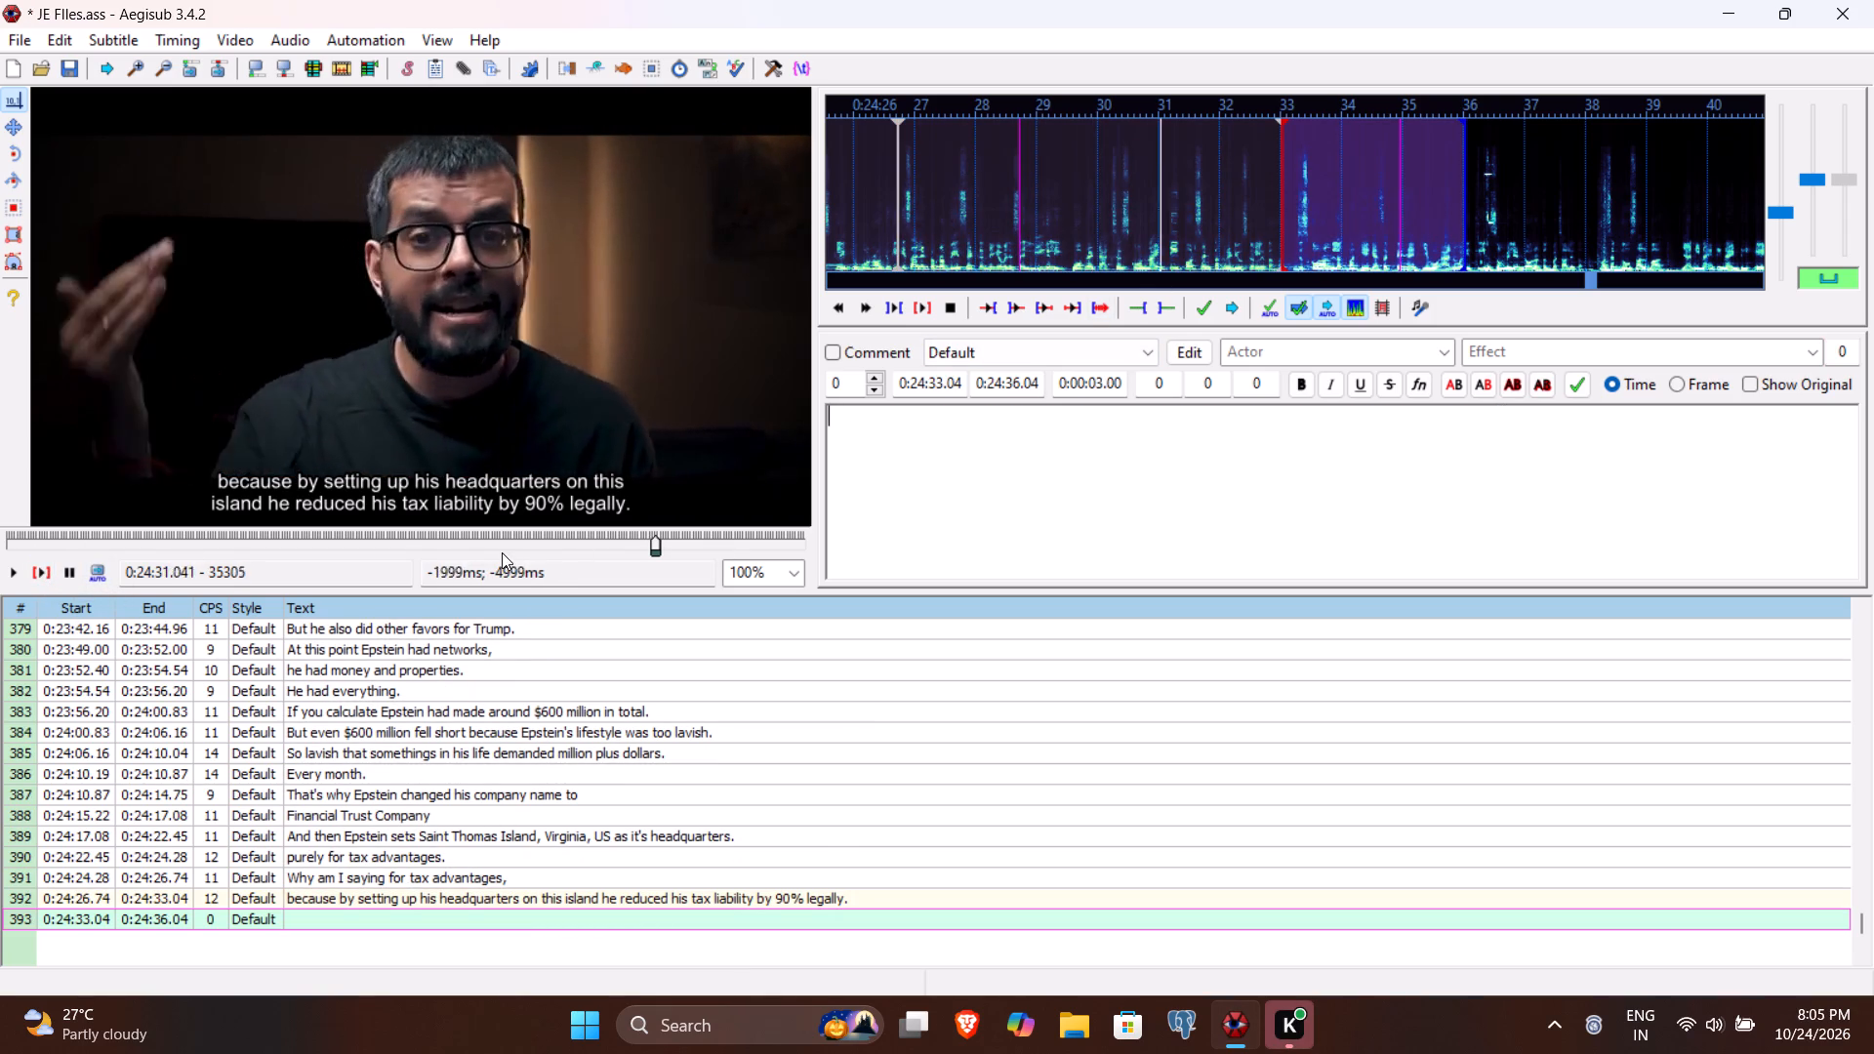
Listen to the speech after line 392 and time line 393 from 0:24:33.20 to 0:24:38.12.
left_click(39, 568)
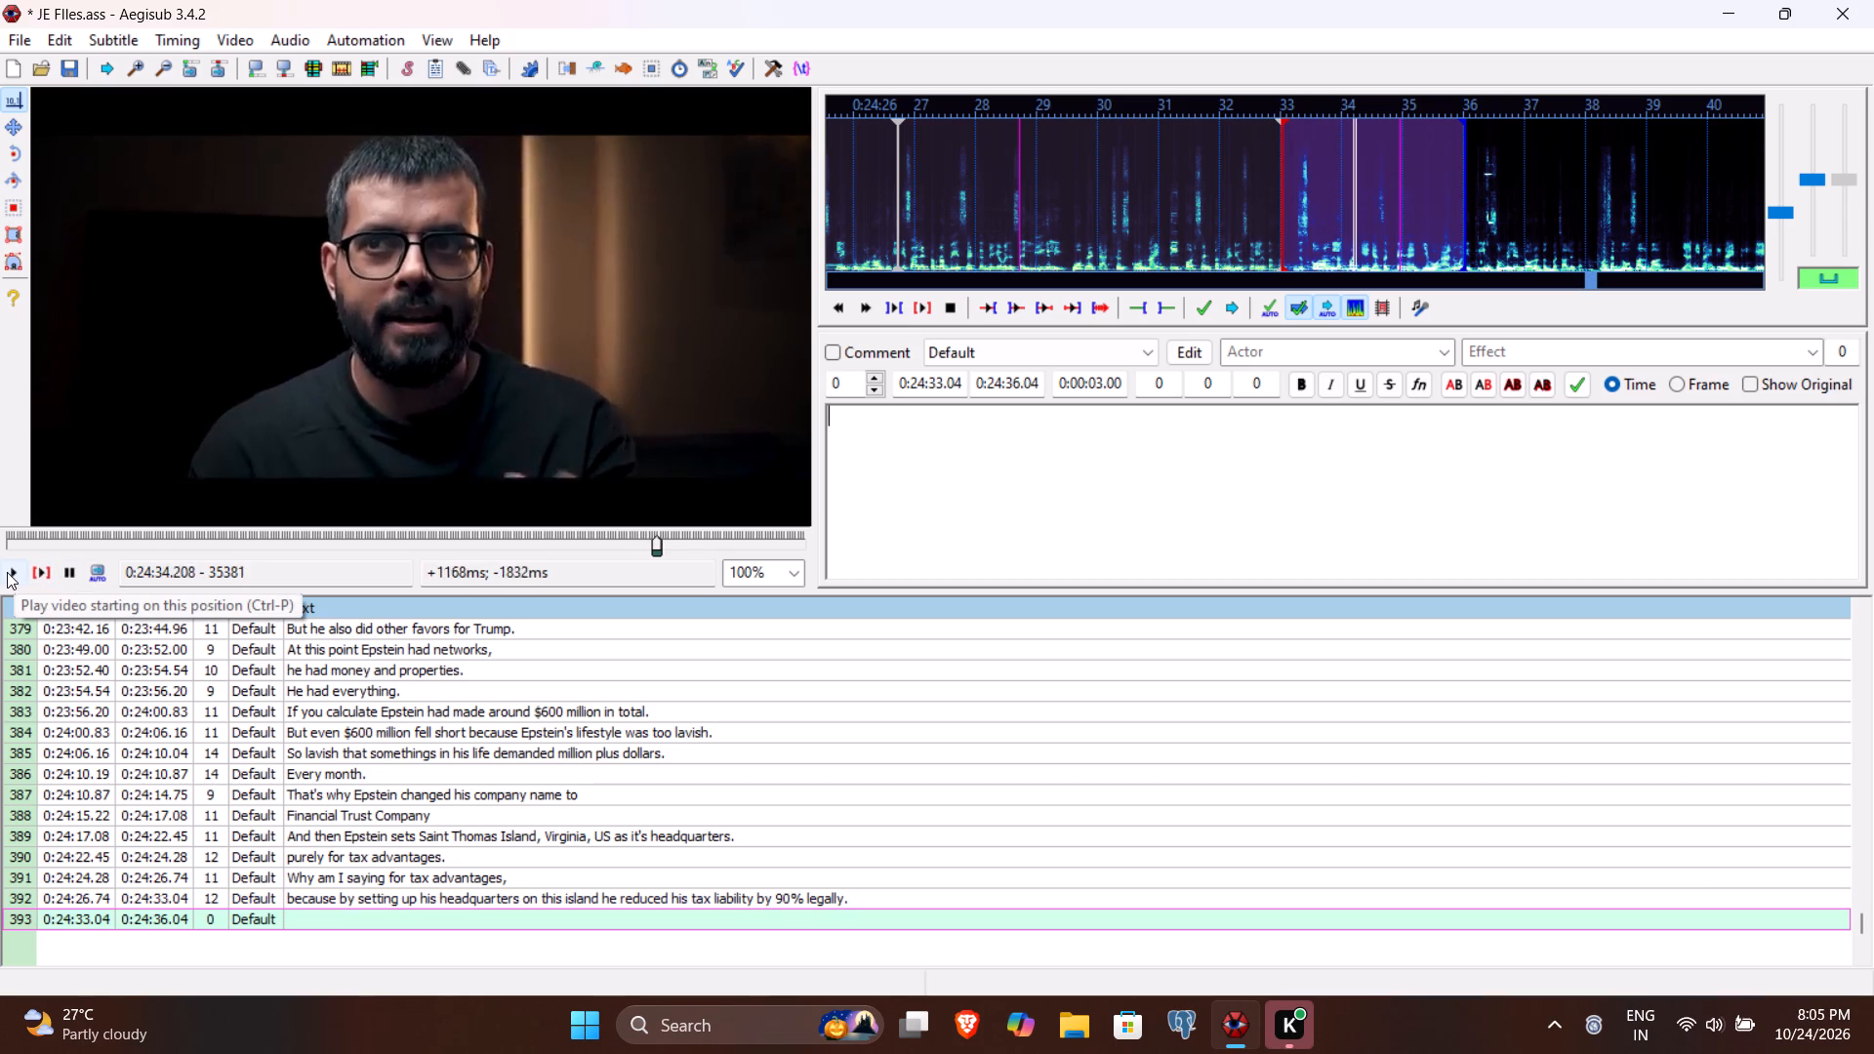
left_click(7, 572)
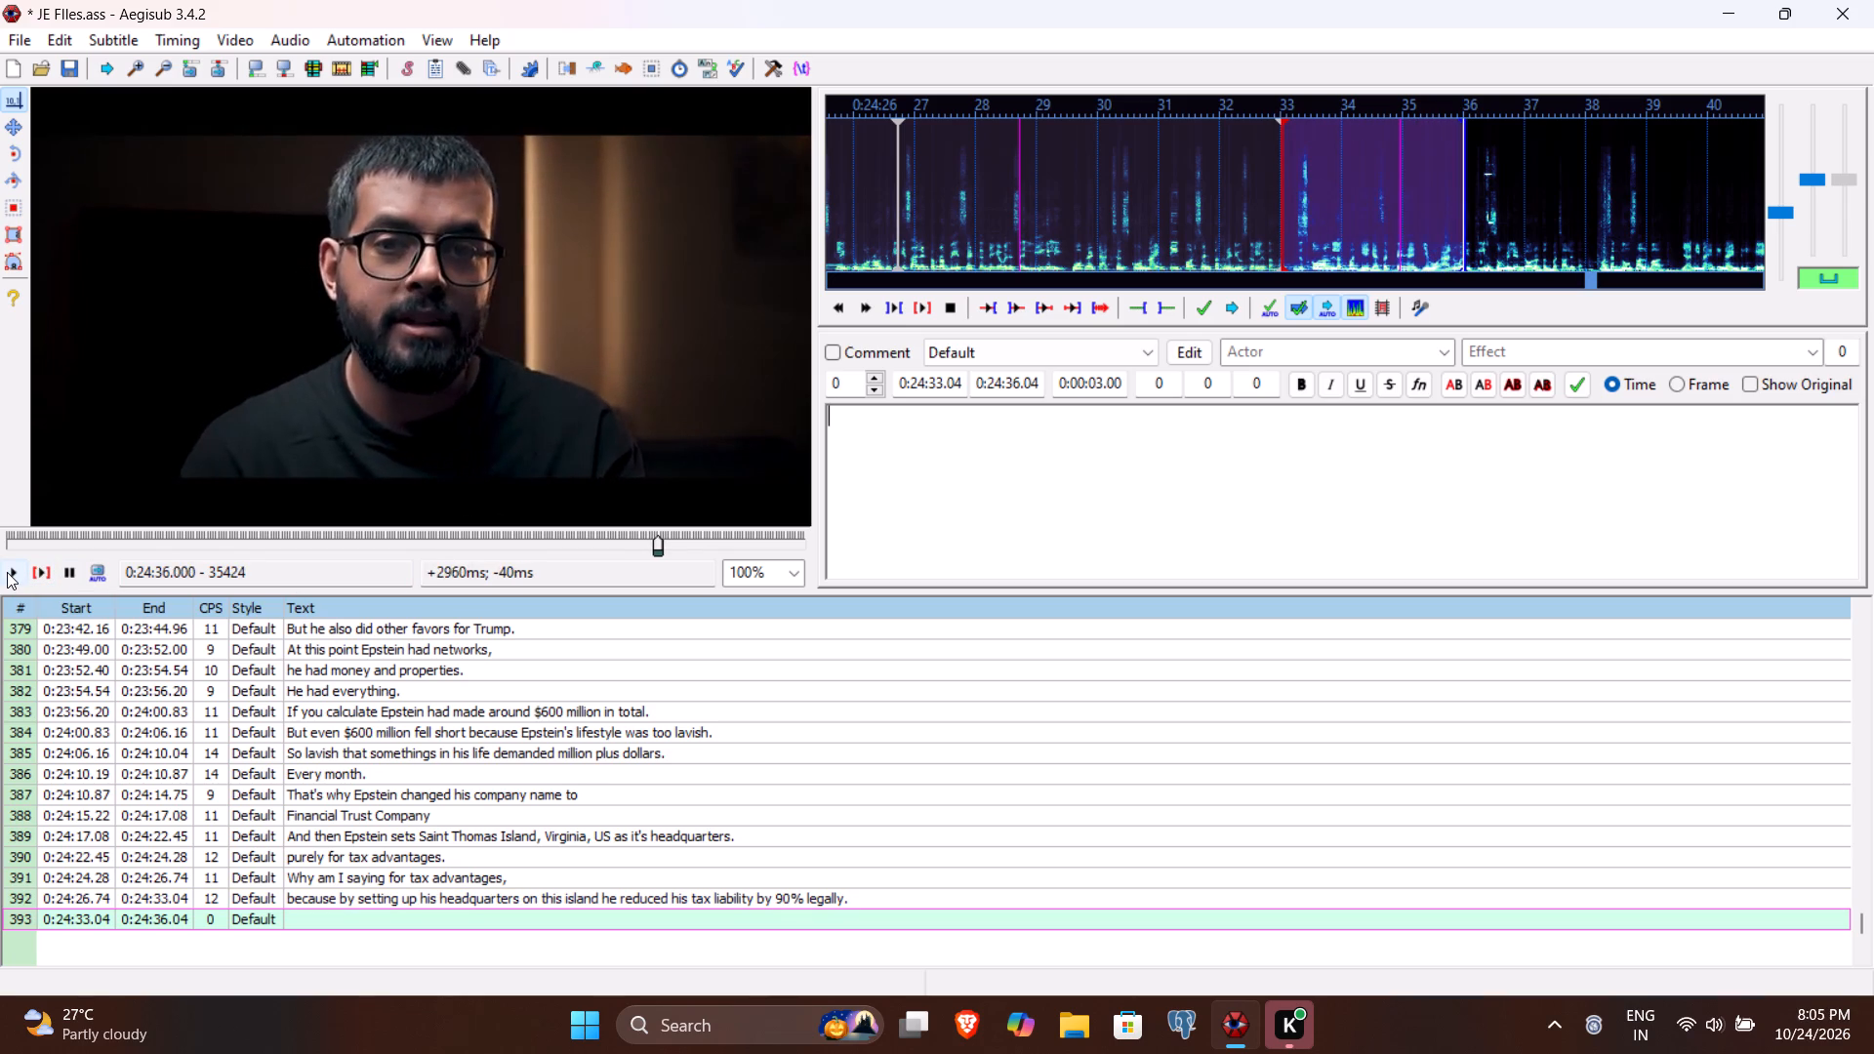
left_click(7, 572)
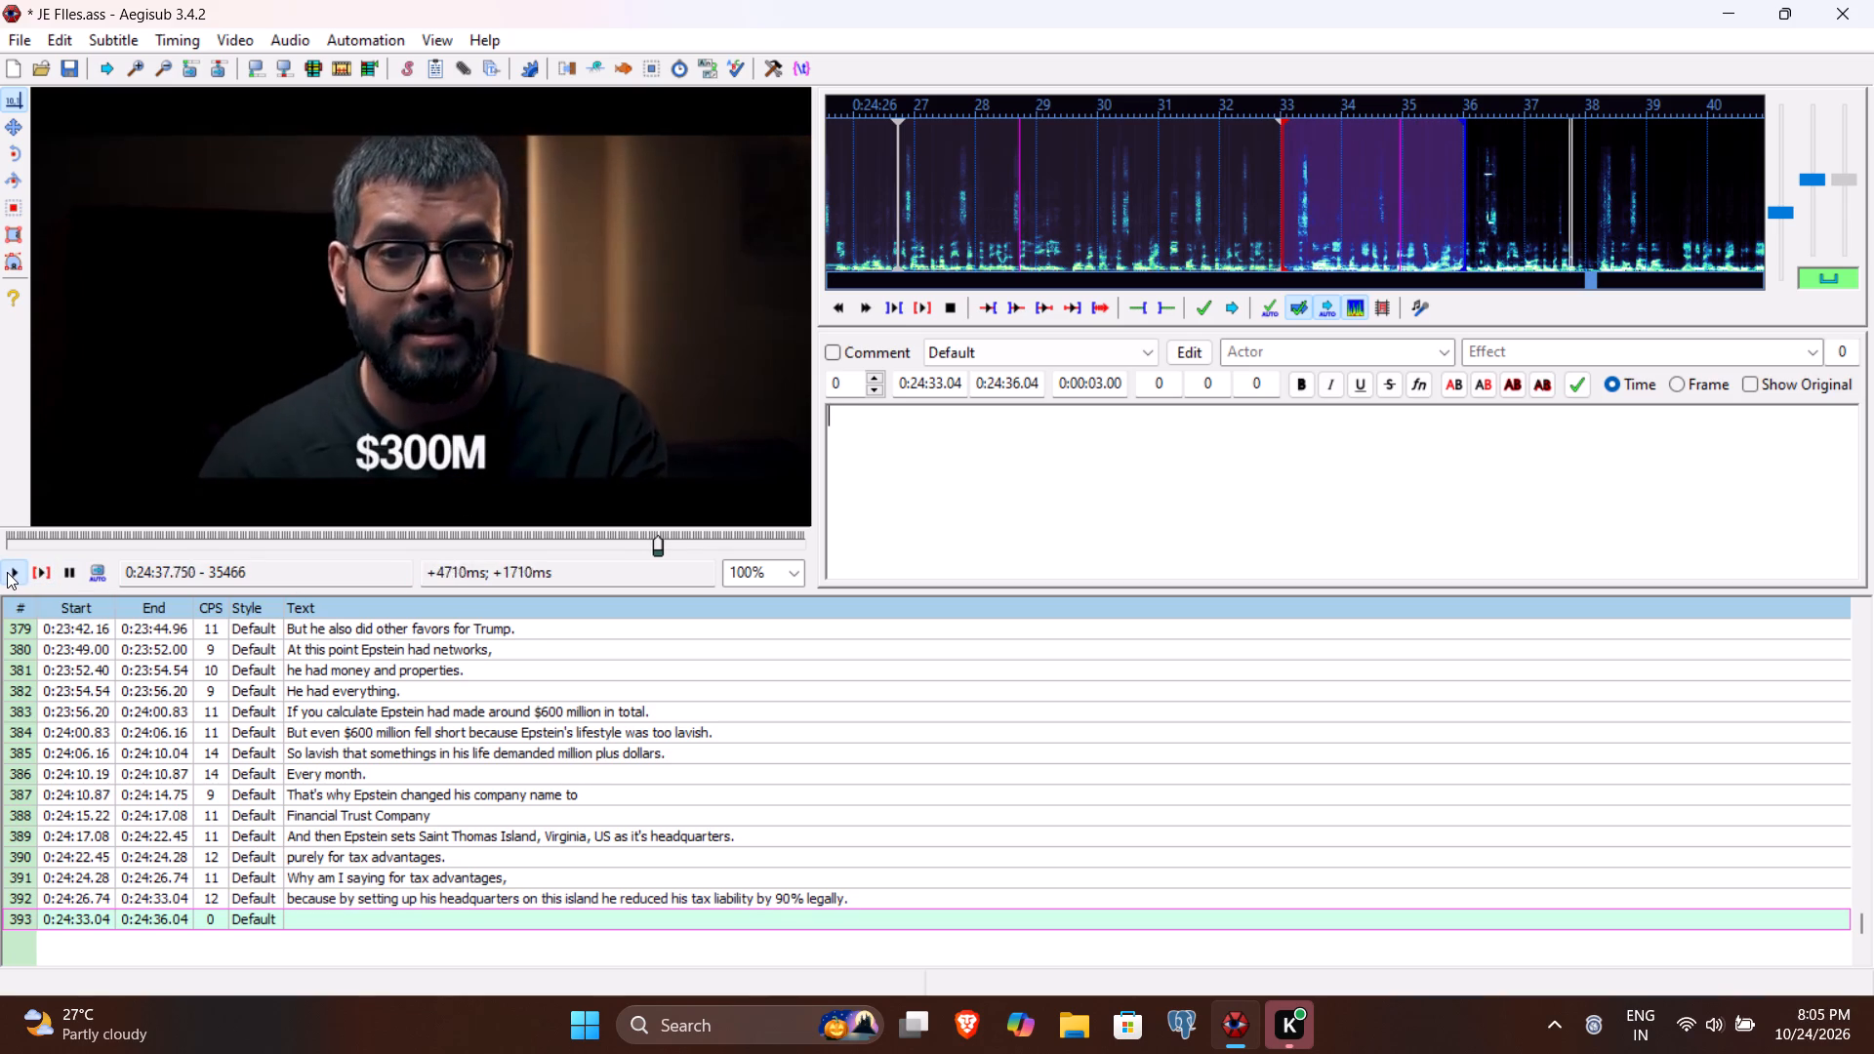
double_click(7, 572)
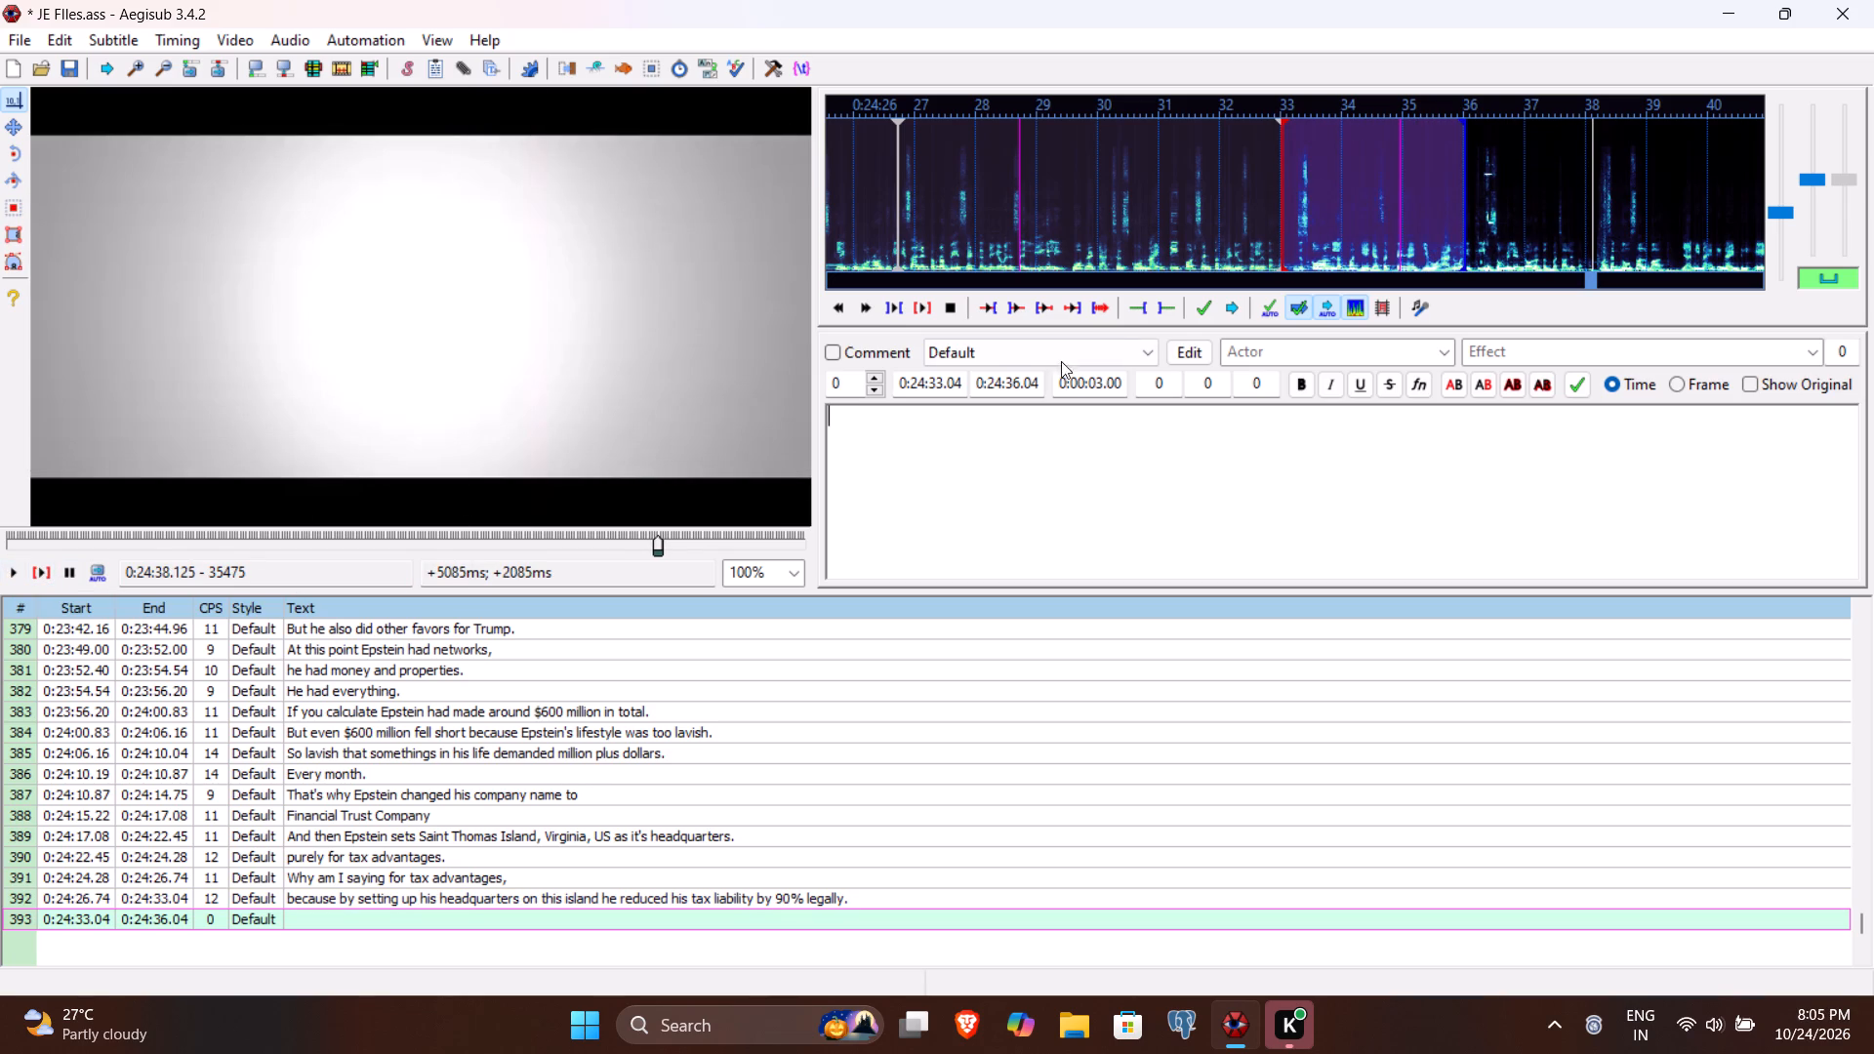
left_click(1016, 387)
key("BackSpace")
key("8")
type("12")
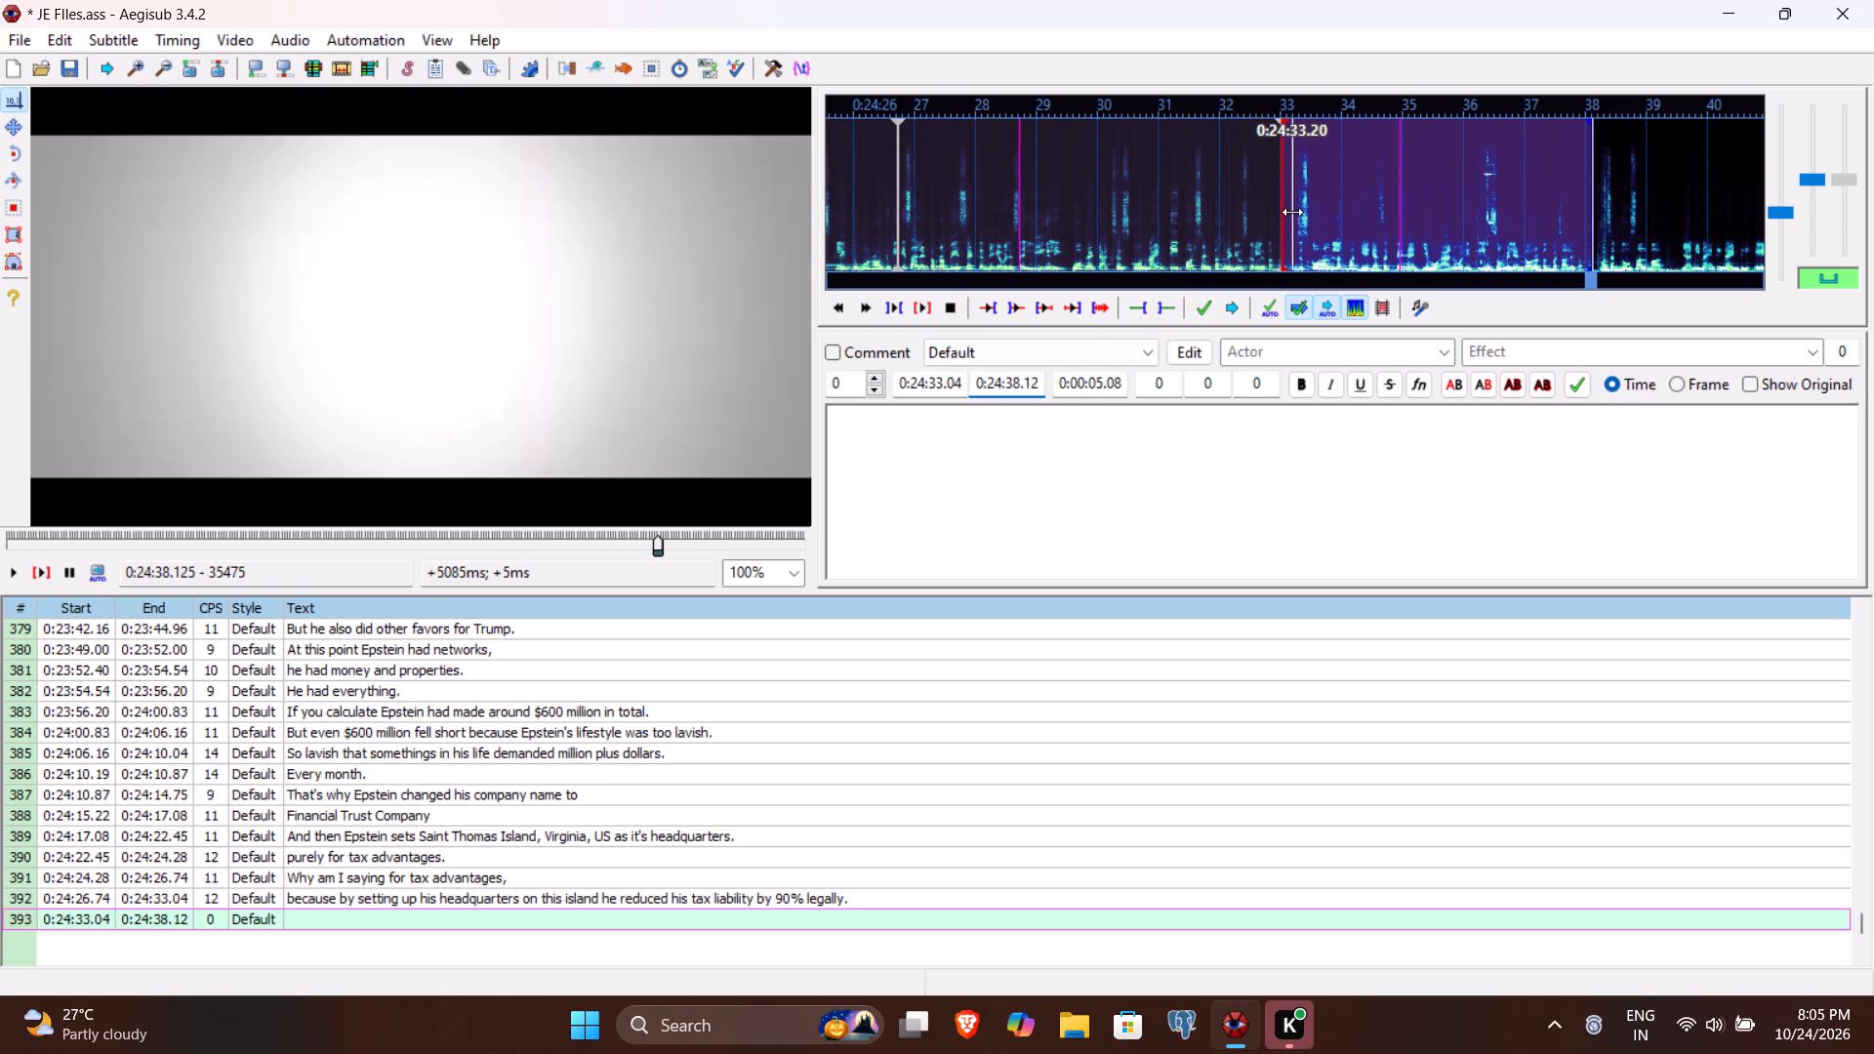
left_click(942, 380)
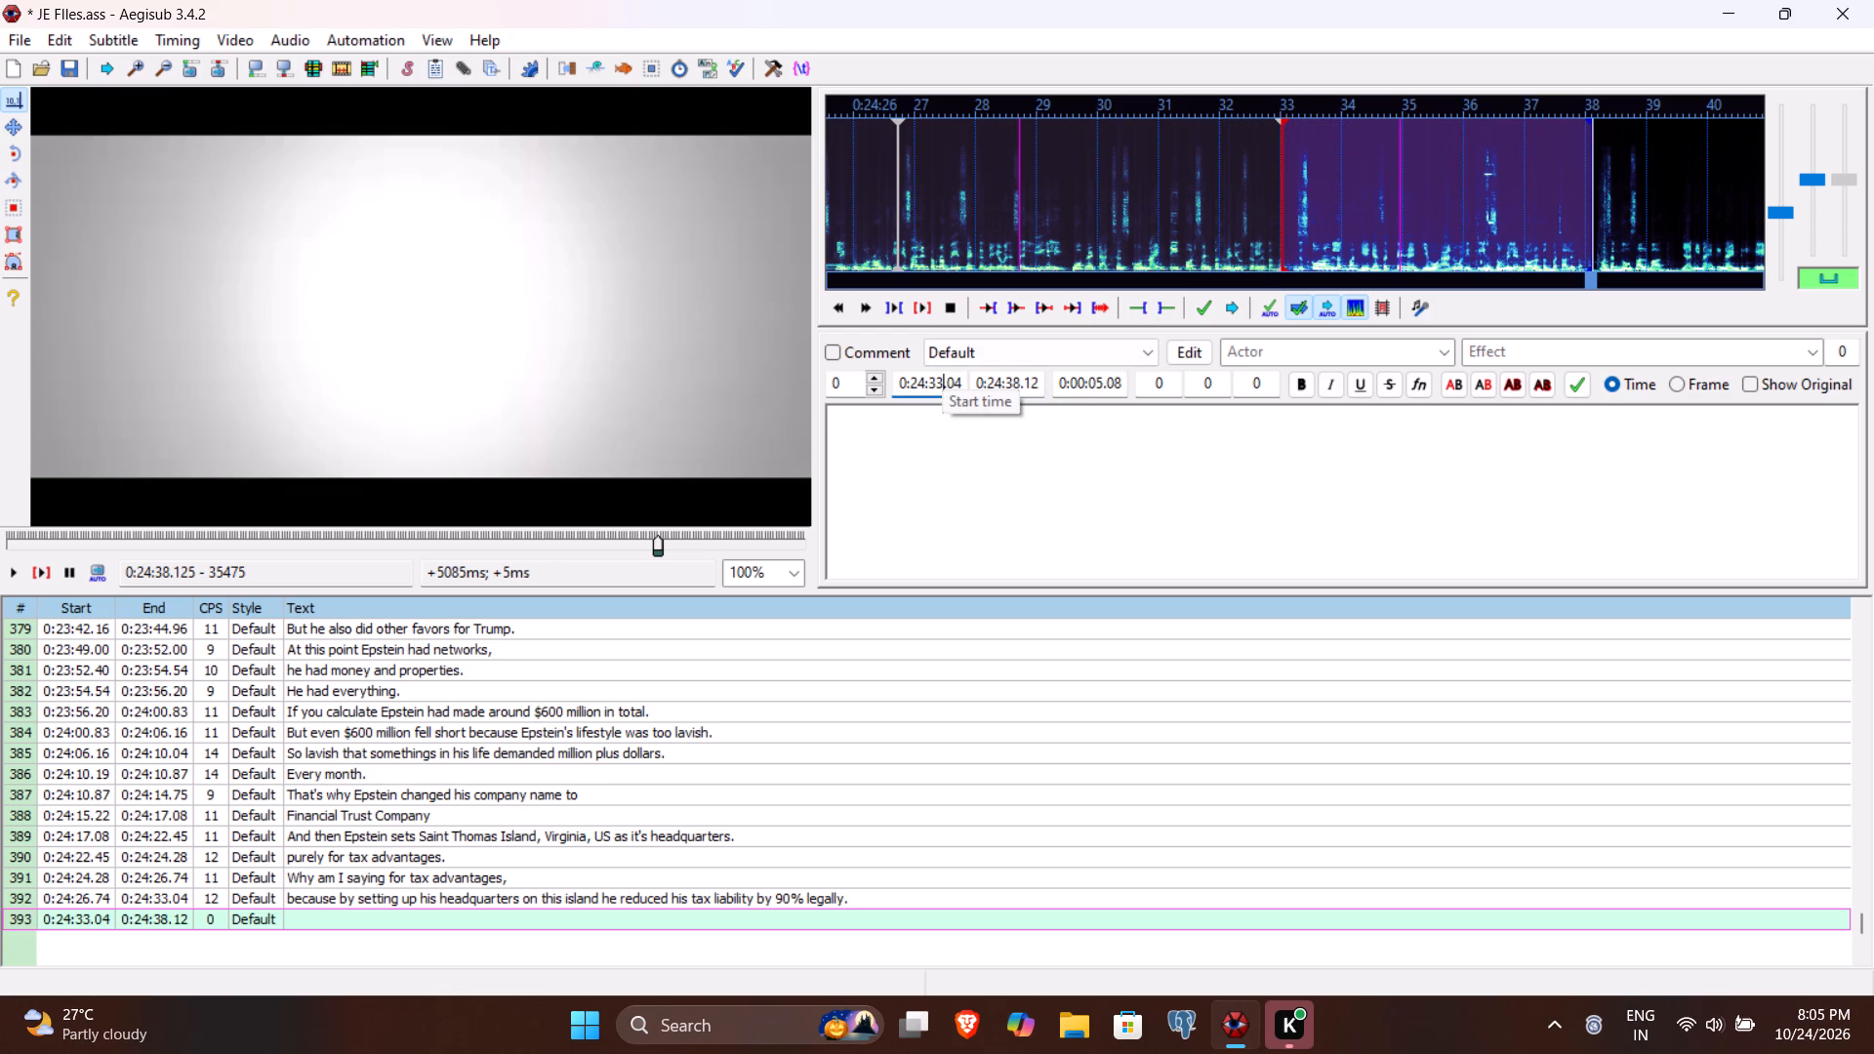
type("20")
Transcribe line 393 as "In numbers term he used to save $300 million every year.", replaying the line while writing.
left_click(943, 521)
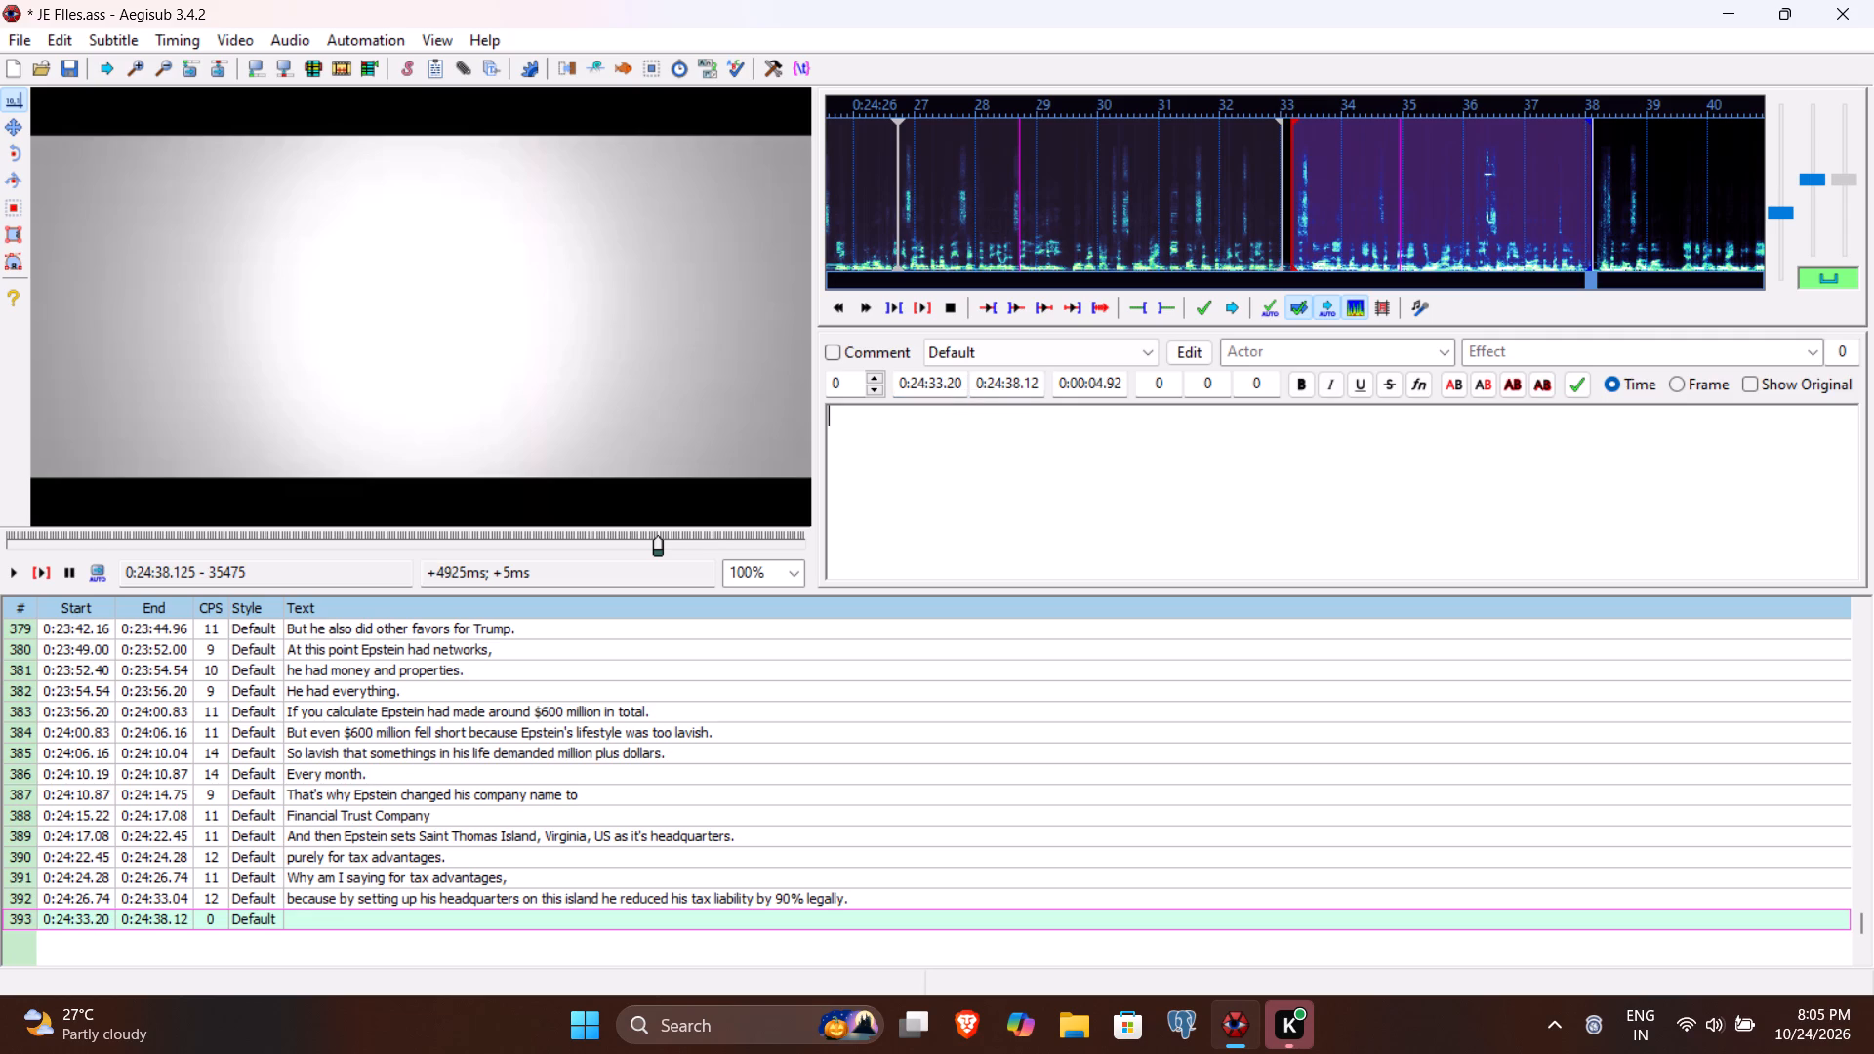
type("In numbers")
key("space")
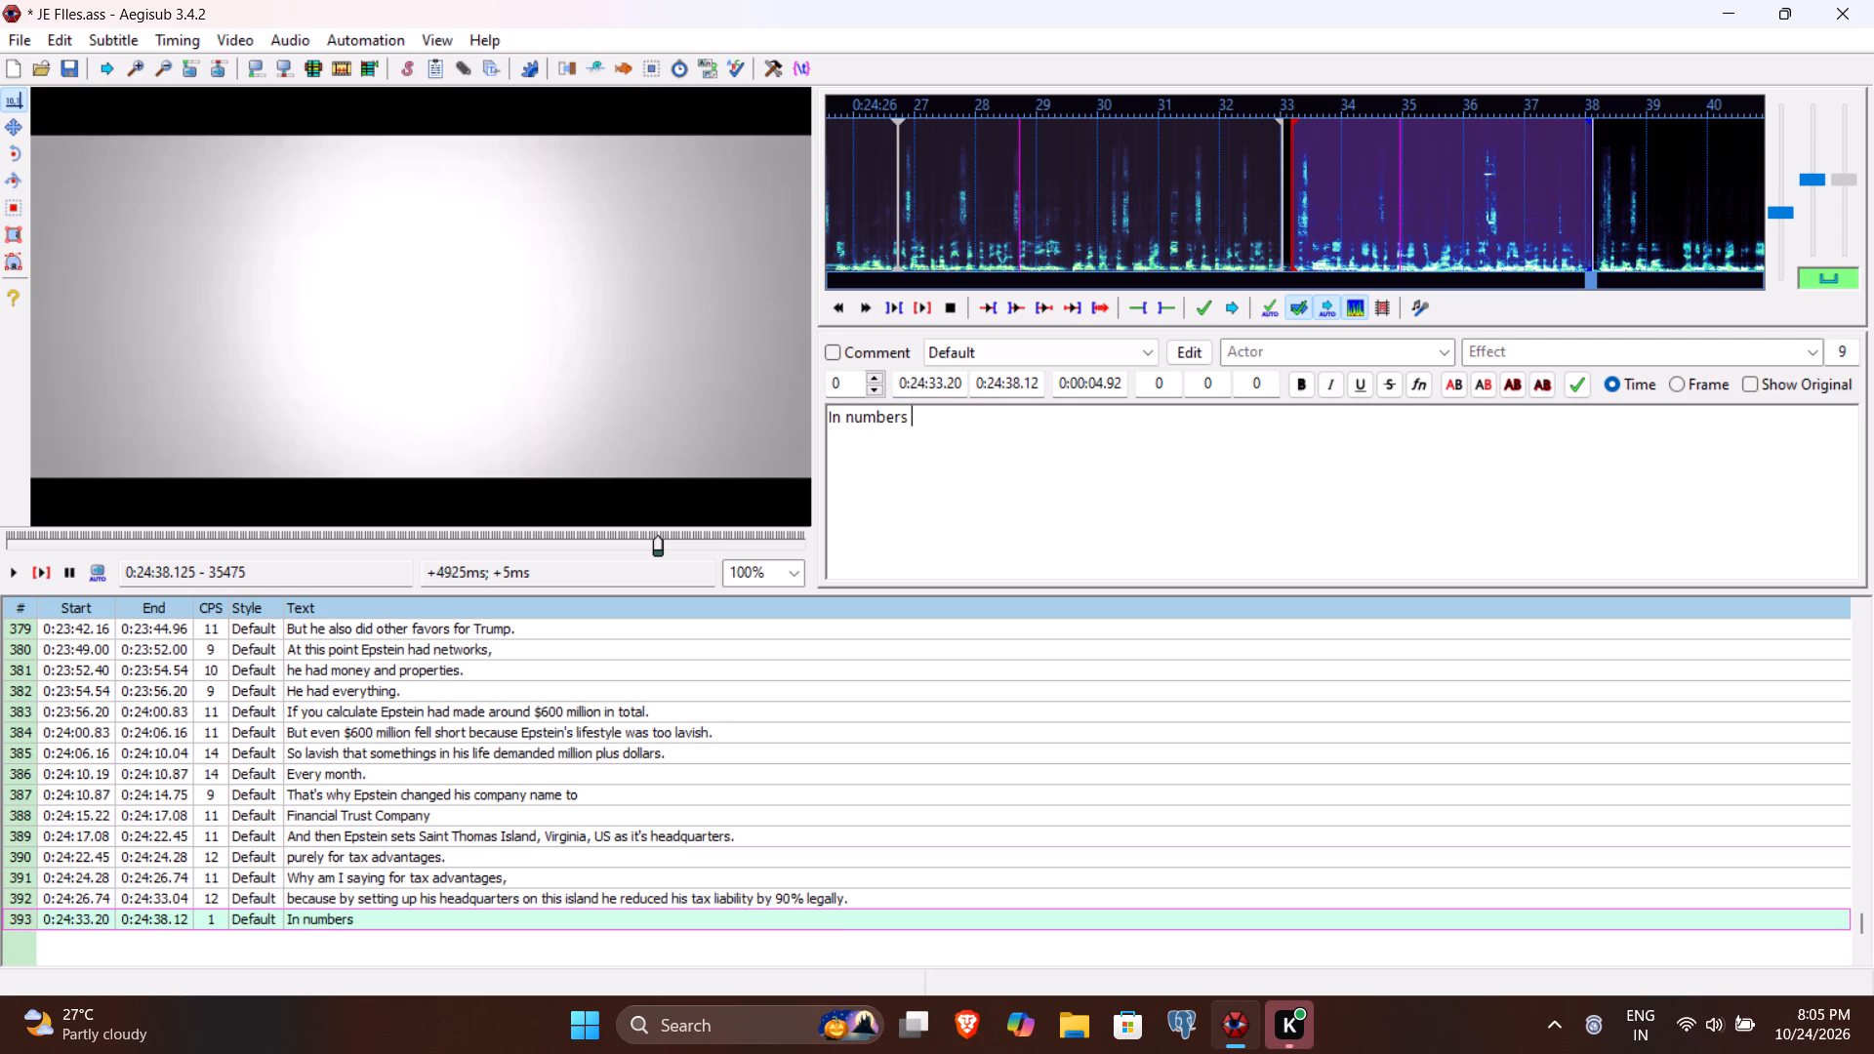
type("term he used to save")
key("space")
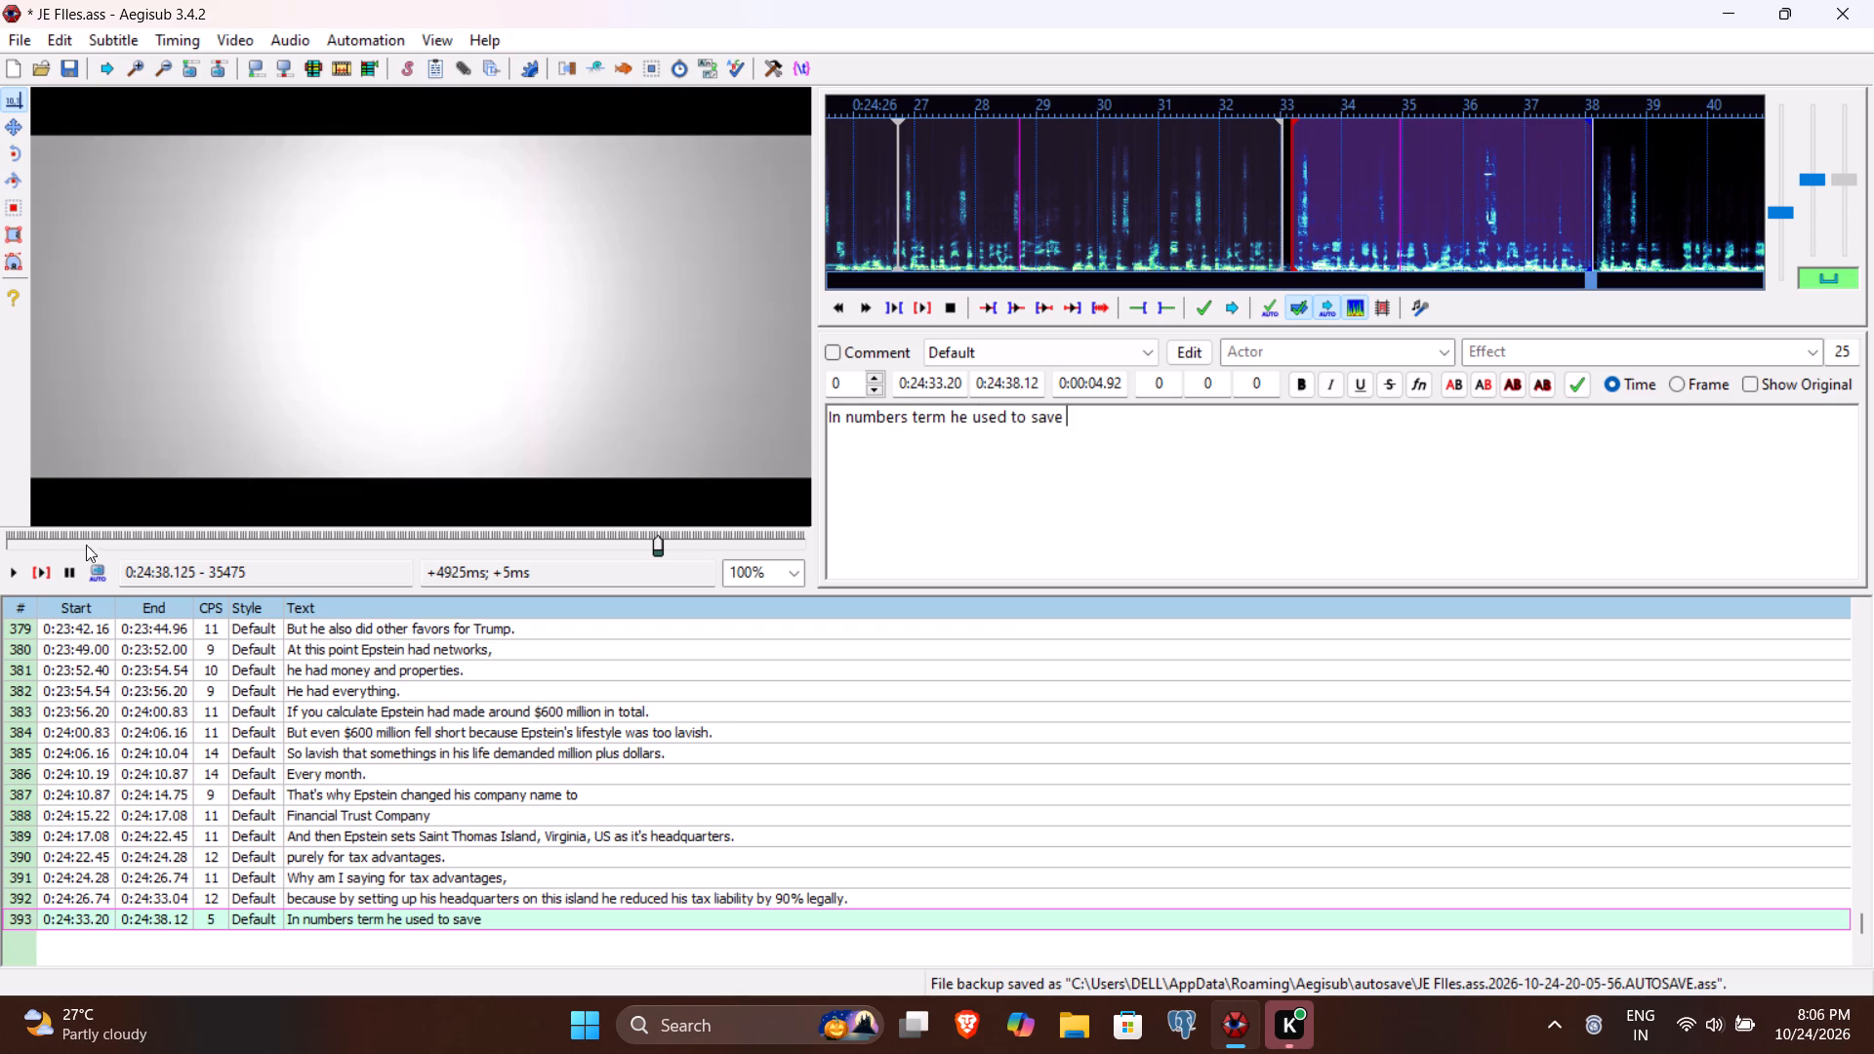
left_click(46, 573)
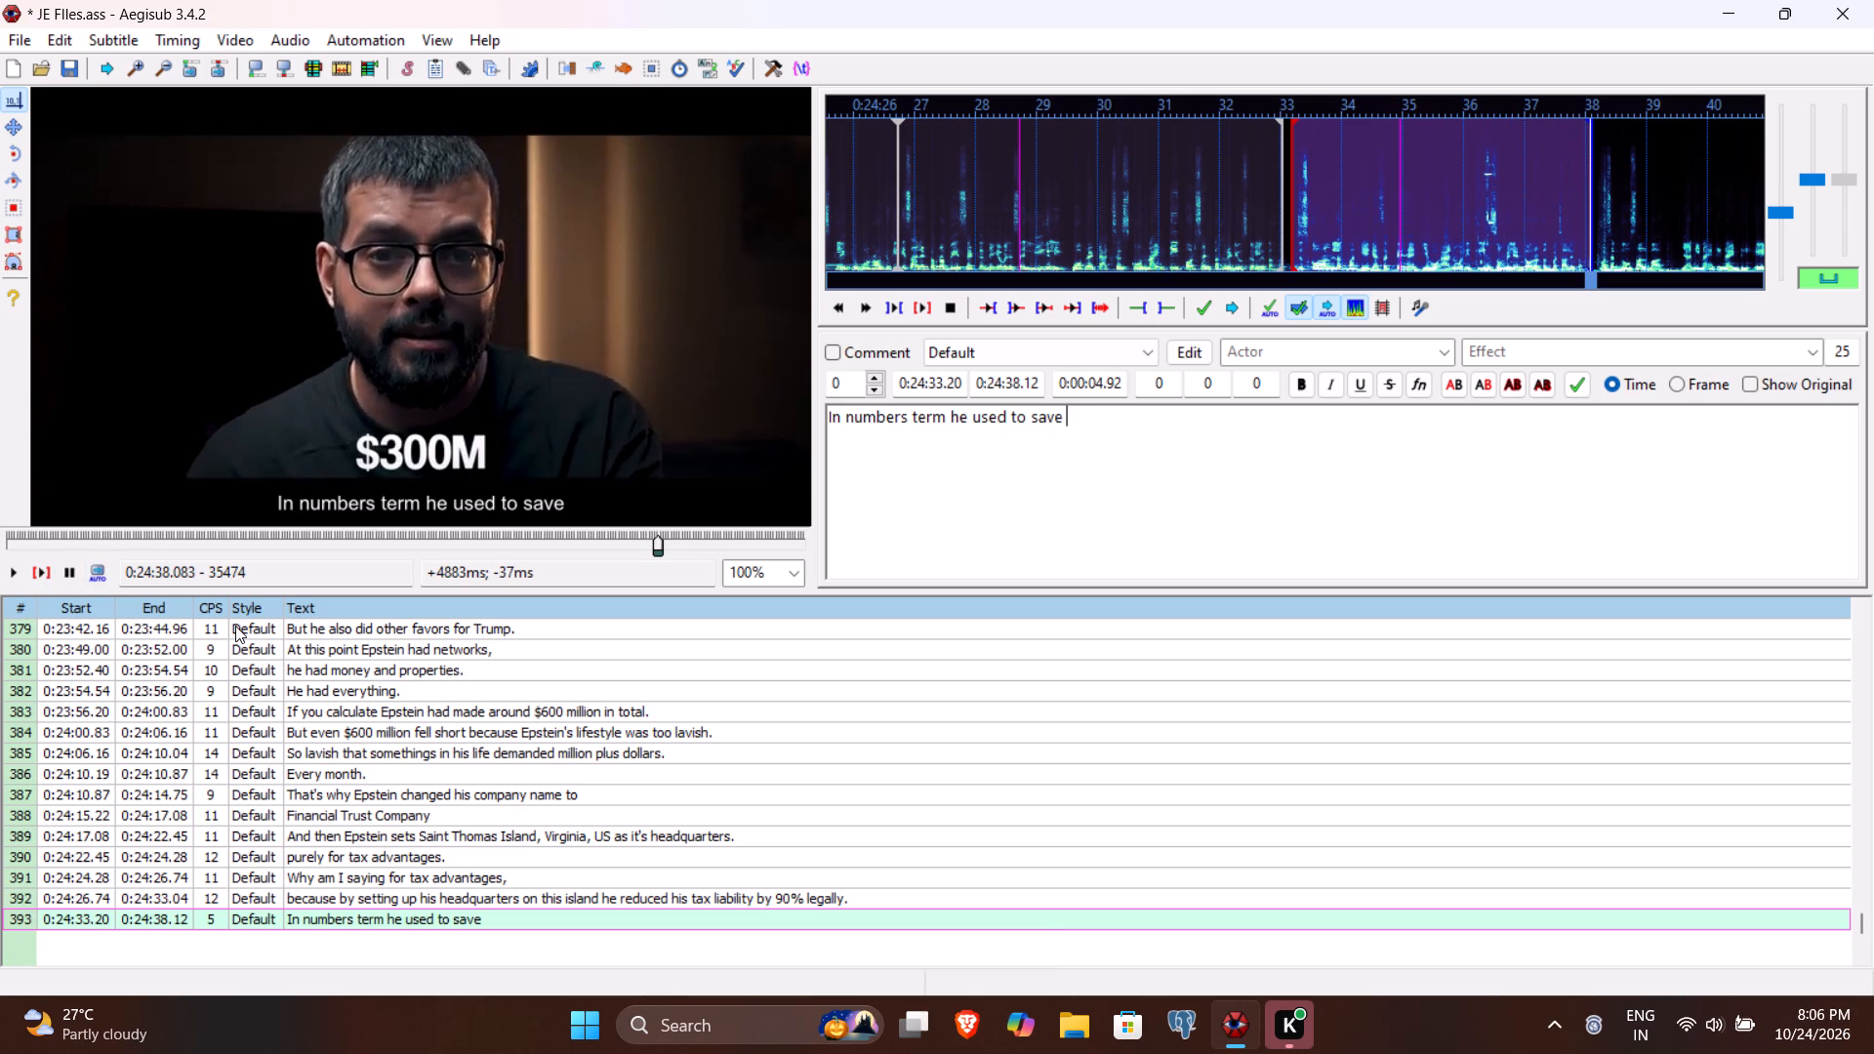
key("shift+dollar")
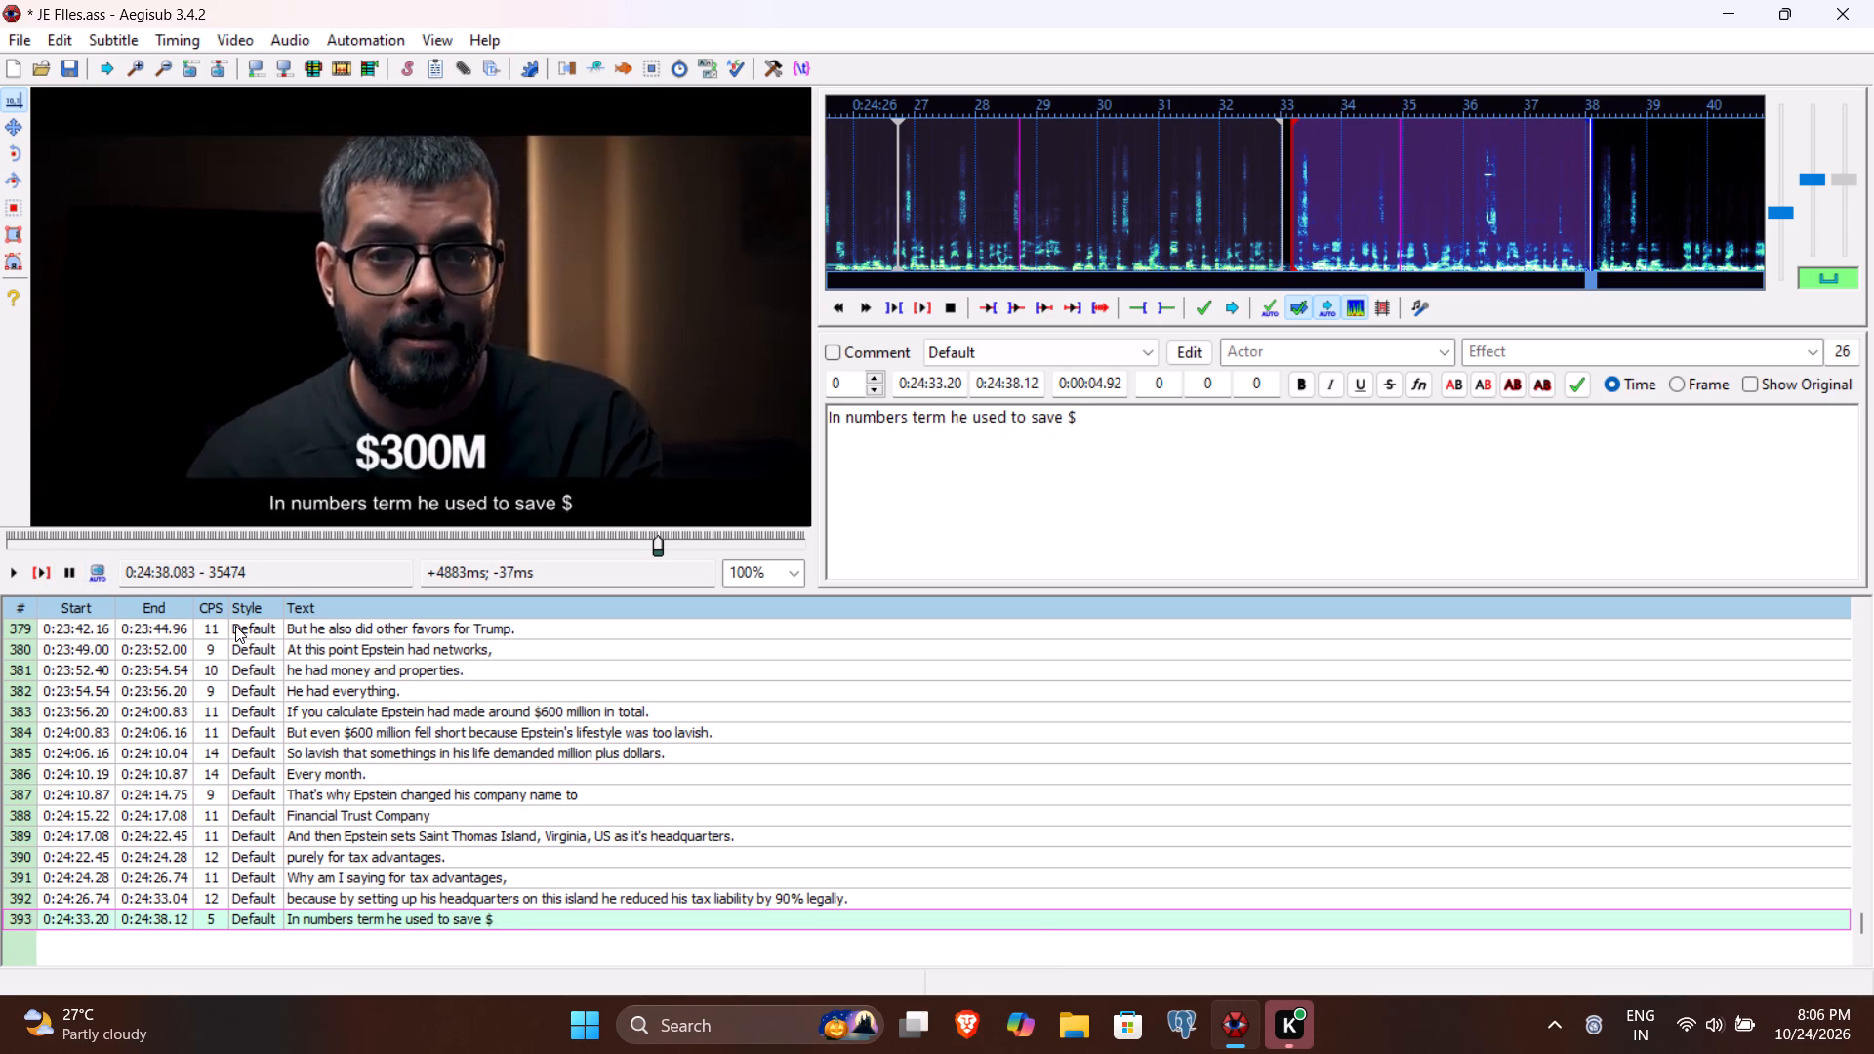
type("300")
key("space")
type("million every year")
key("period")
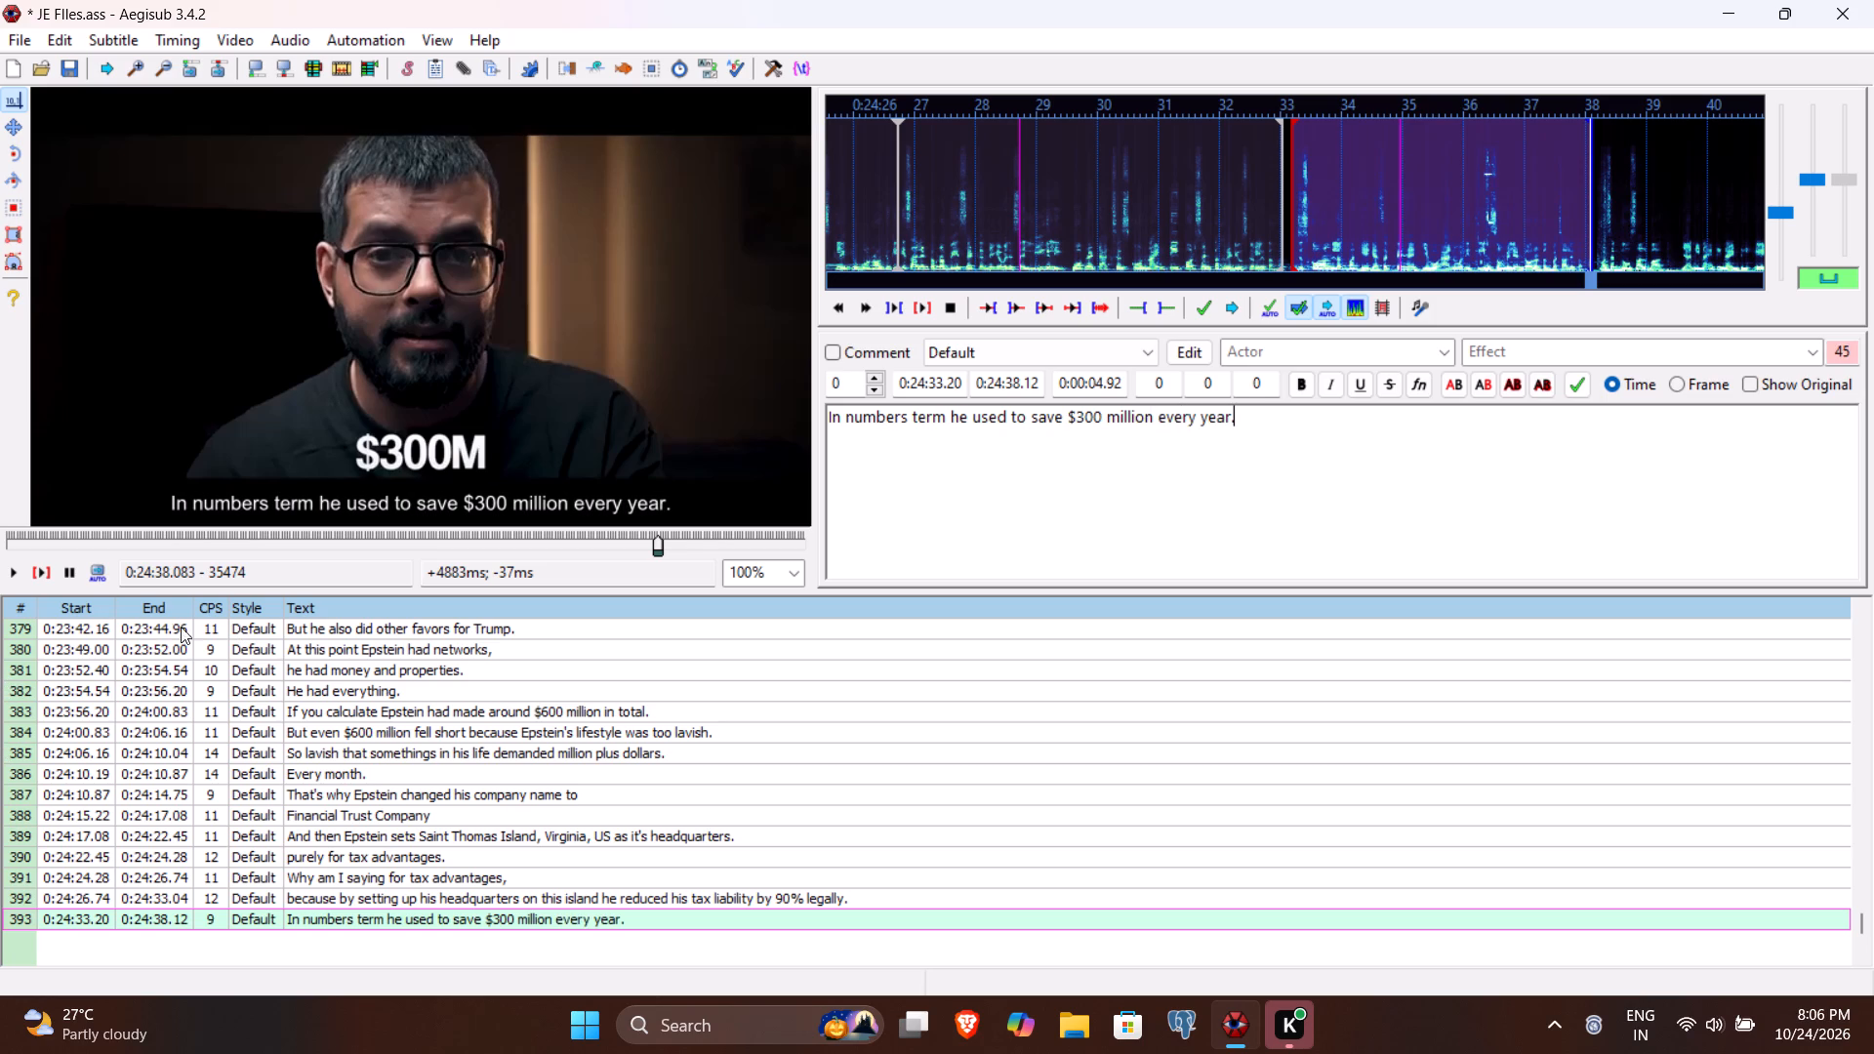
Play line 393 back, replace "every year" with "annually" before the period, and commit the line.
left_click(52, 569)
key("Left")
key("BackSpace")
key("BackSpace")
key("BackSpace")
key("BackSpace")
key("BackSpace")
key("BackSpace")
key("BackSpace")
key("BackSpace")
key("BackSpace")
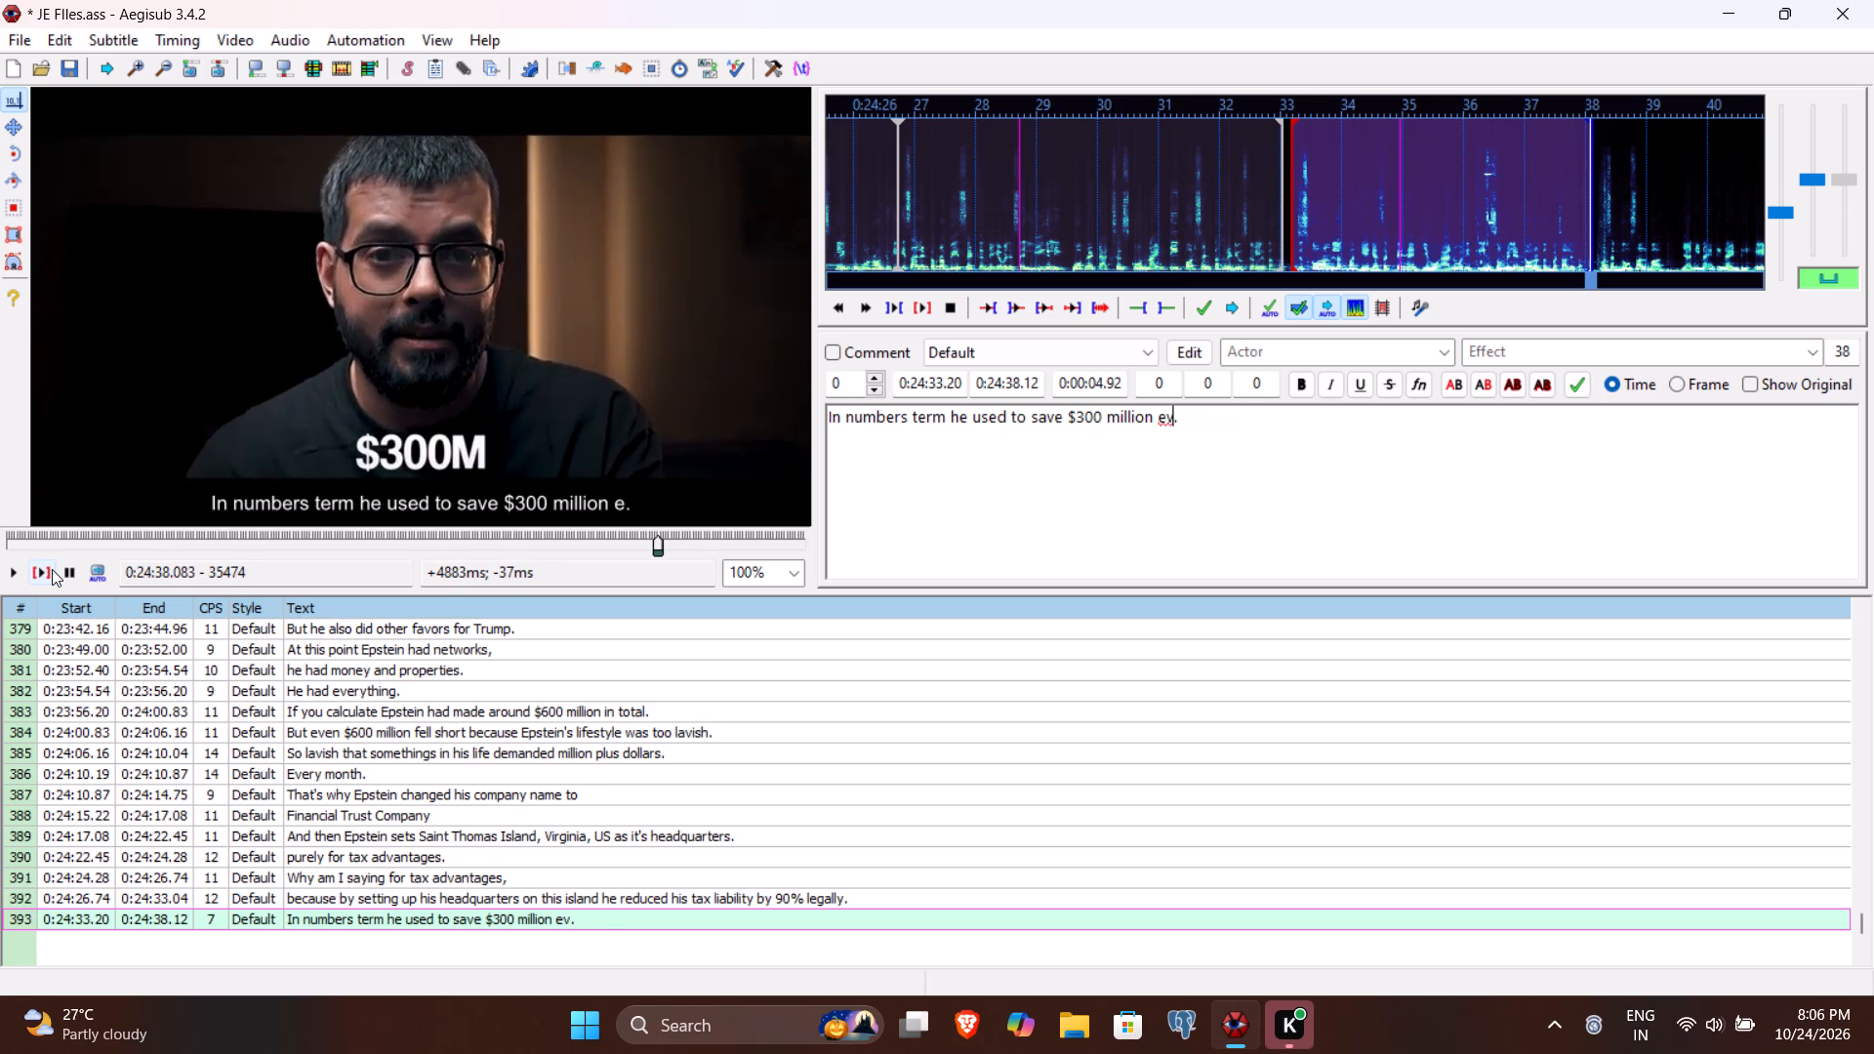
key("BackSpace")
key("a")
type("nnually")
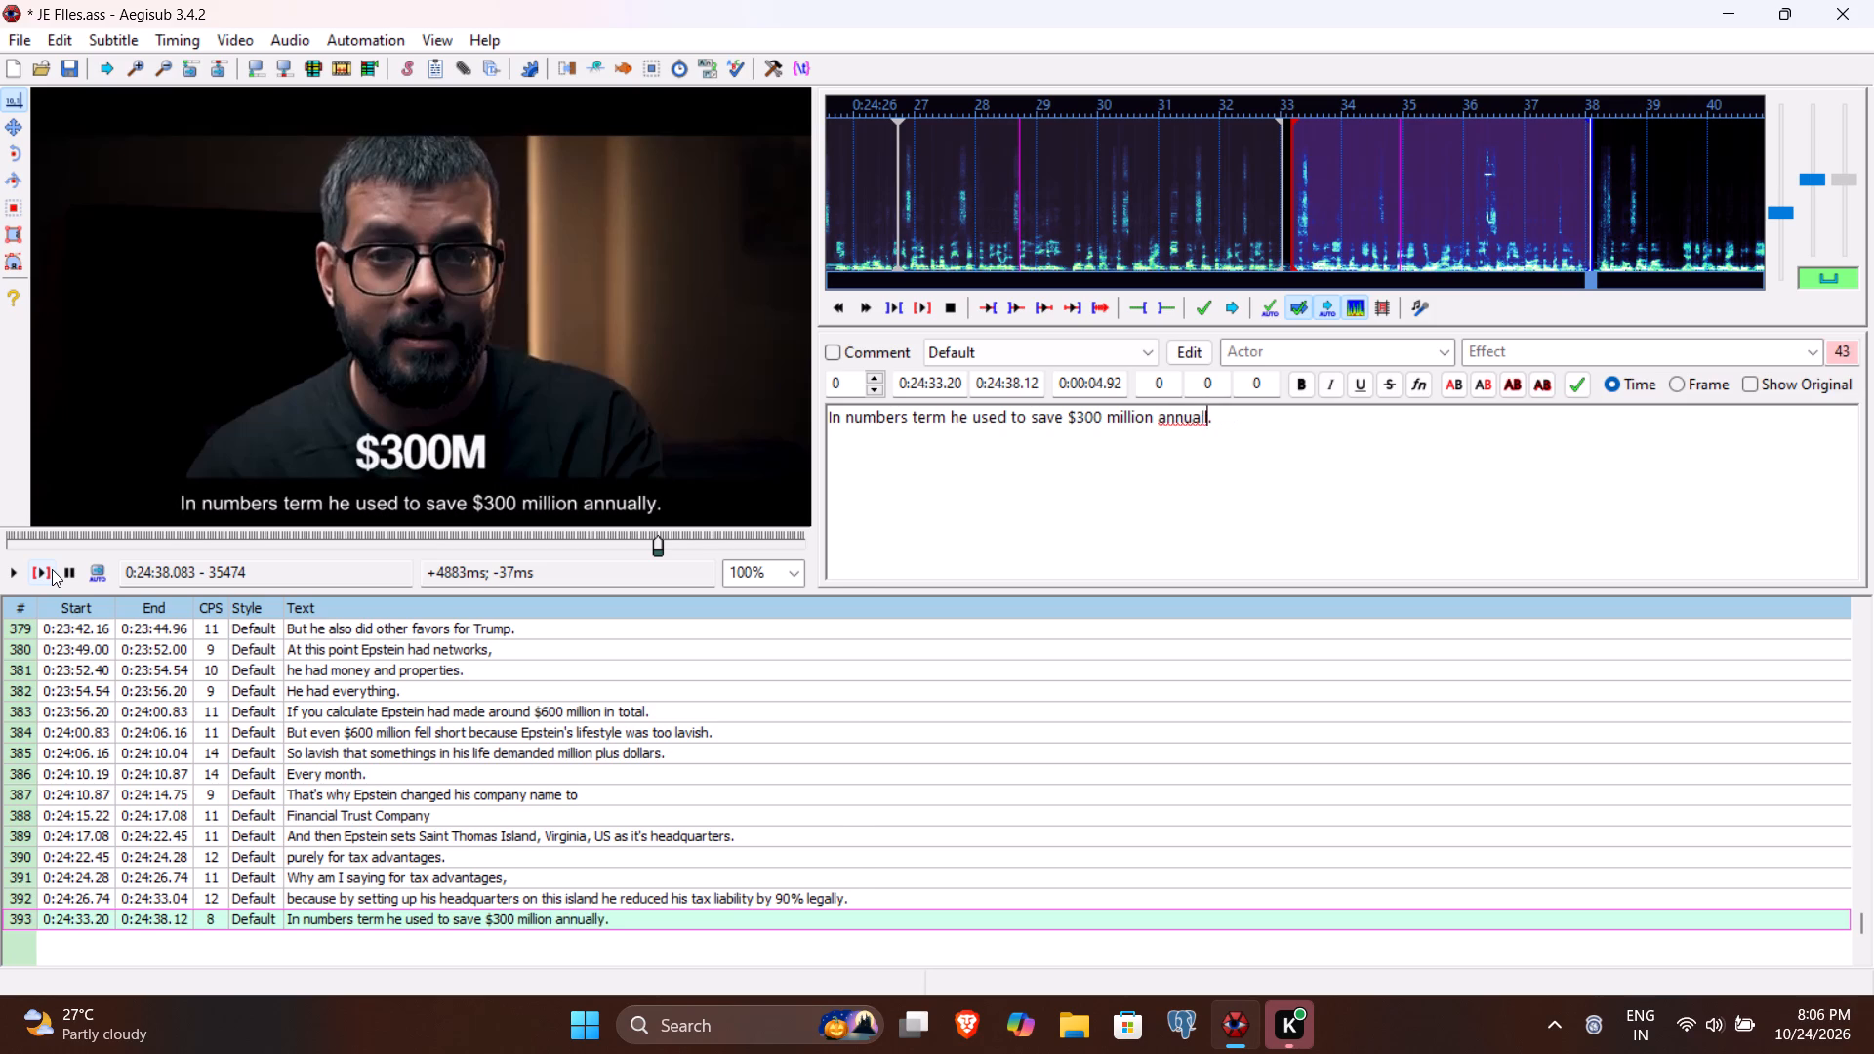
key("Return")
Listen to the speech following line 393 and set line 394's end time to 0:24:39.41.
left_click(44, 573)
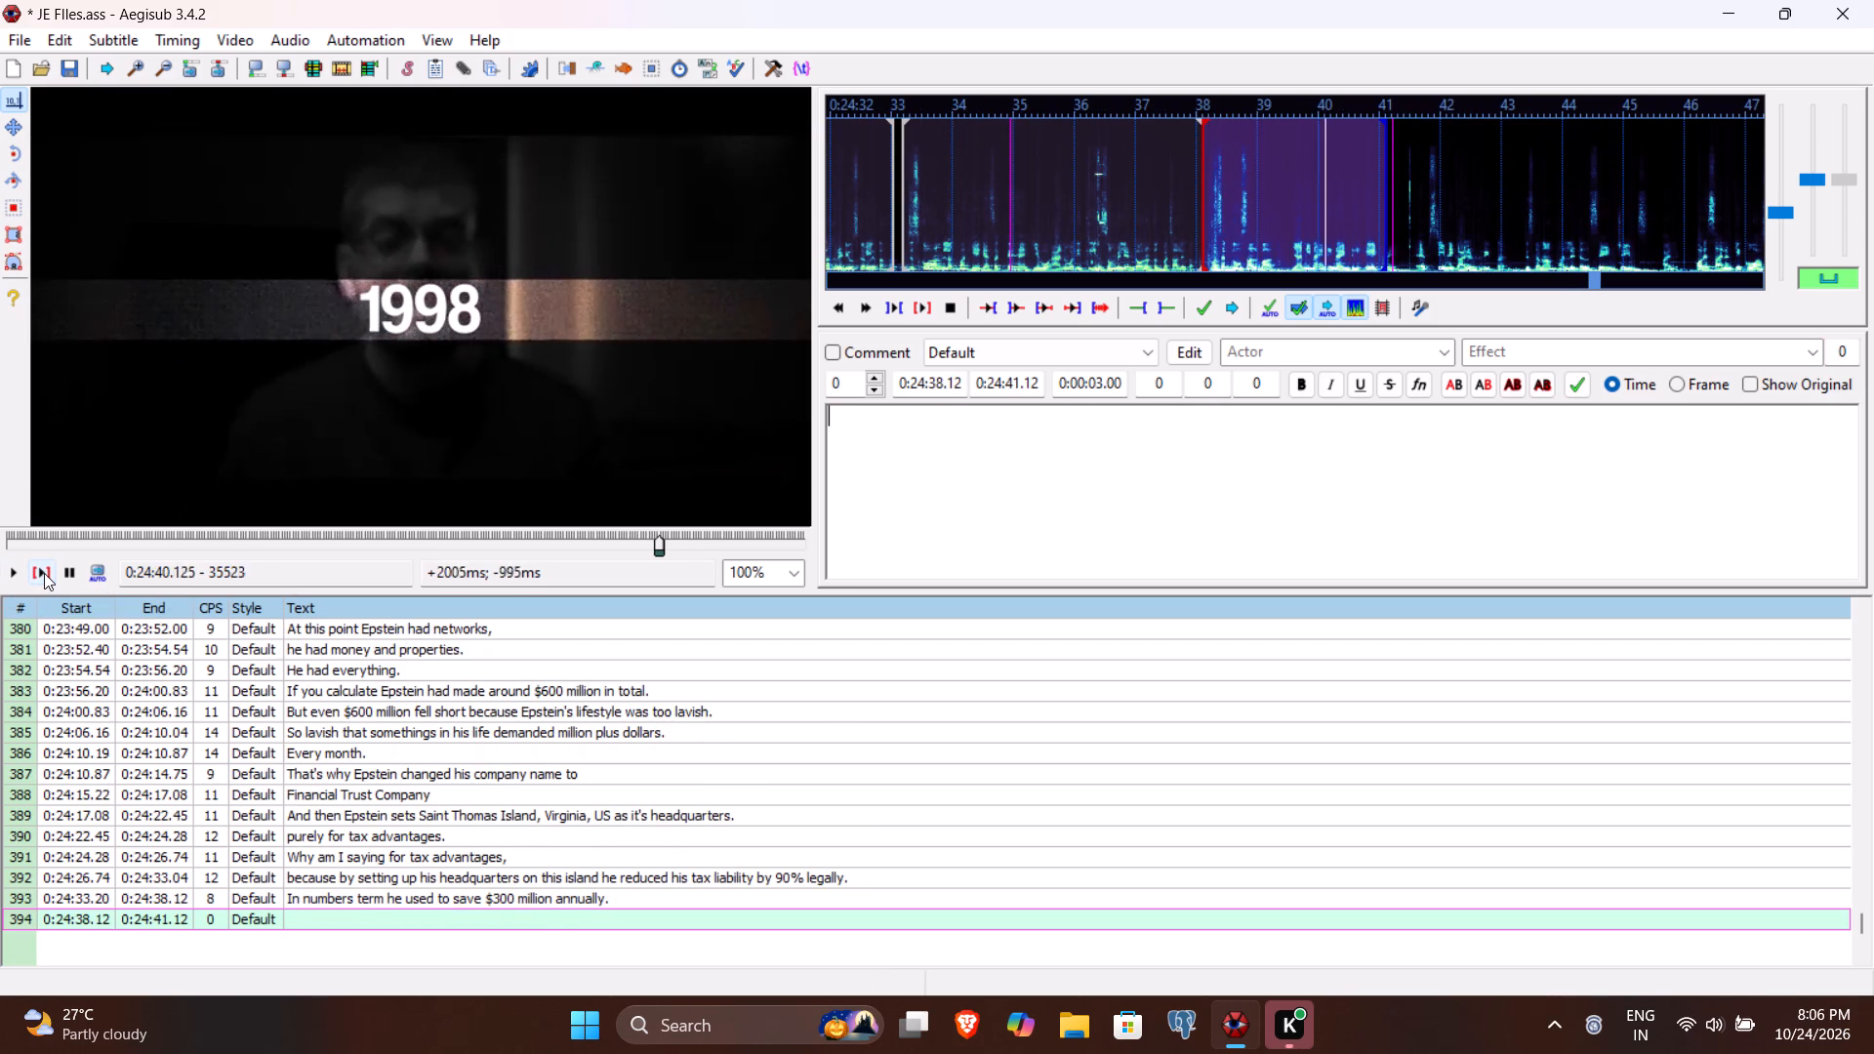
left_click(44, 573)
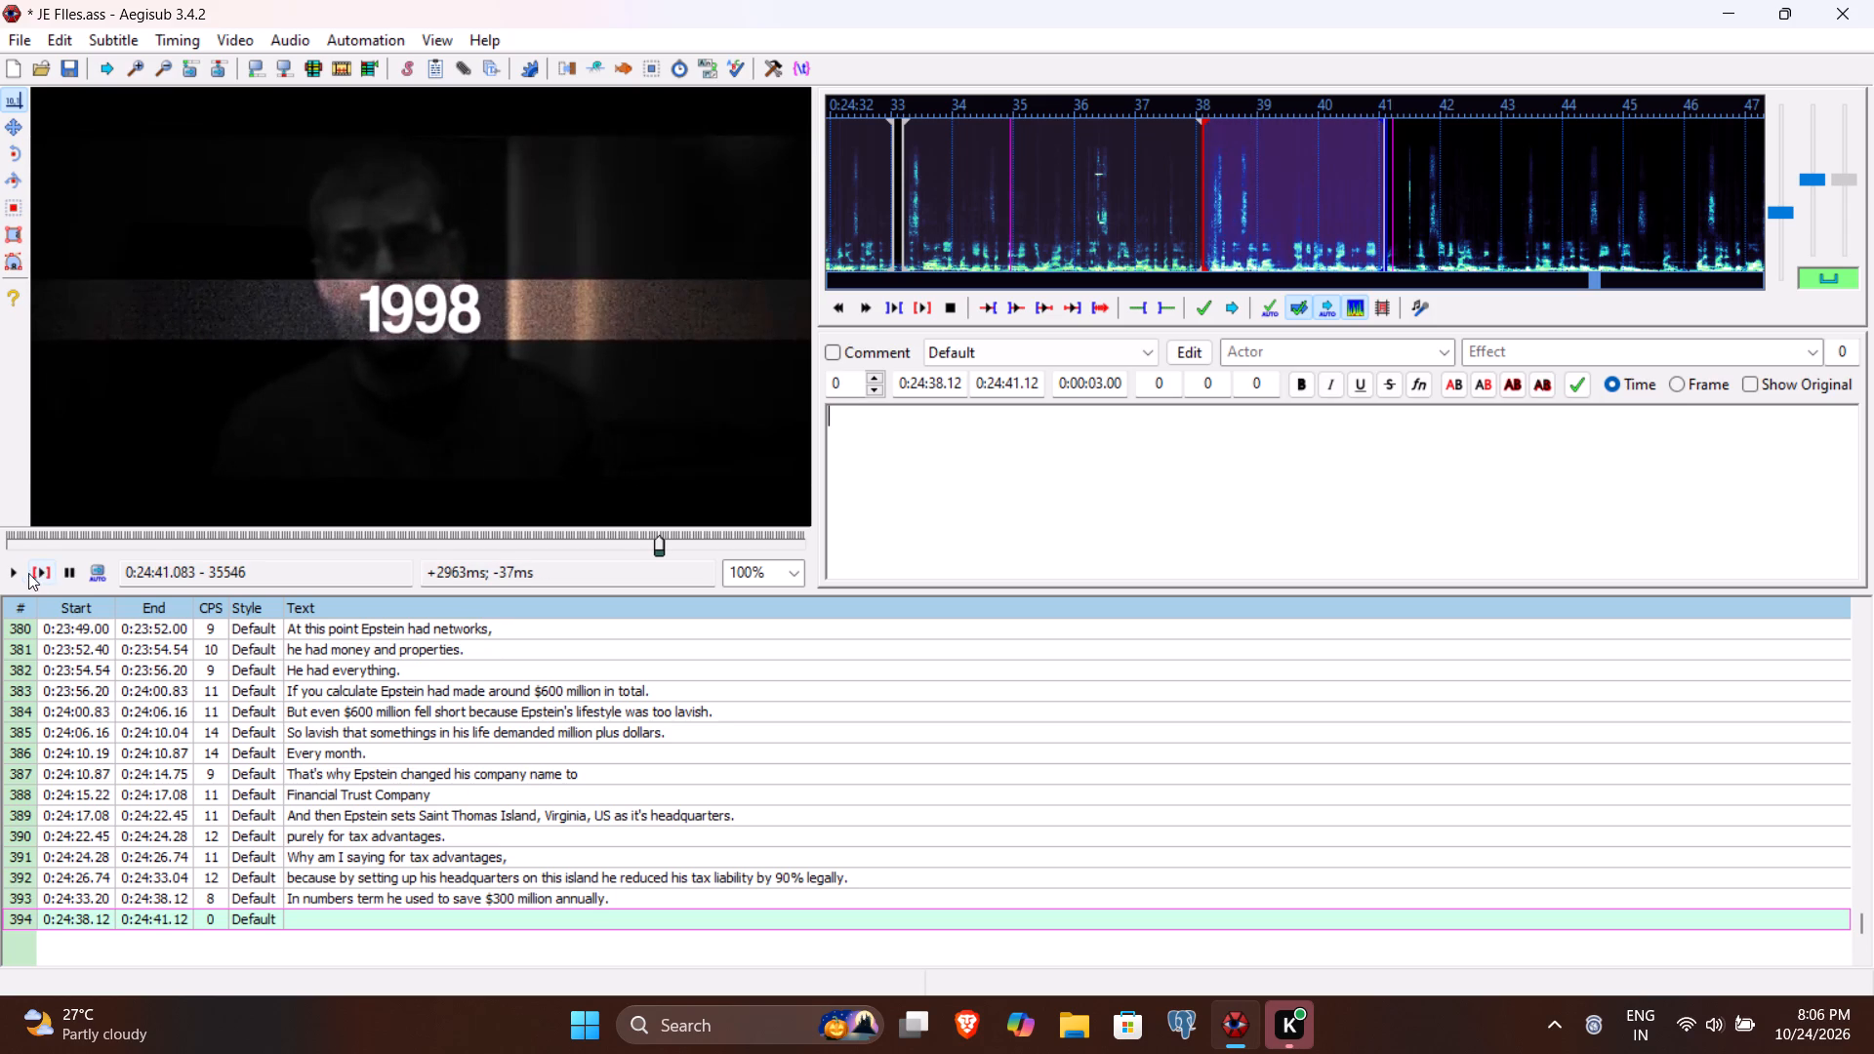
left_click(13, 573)
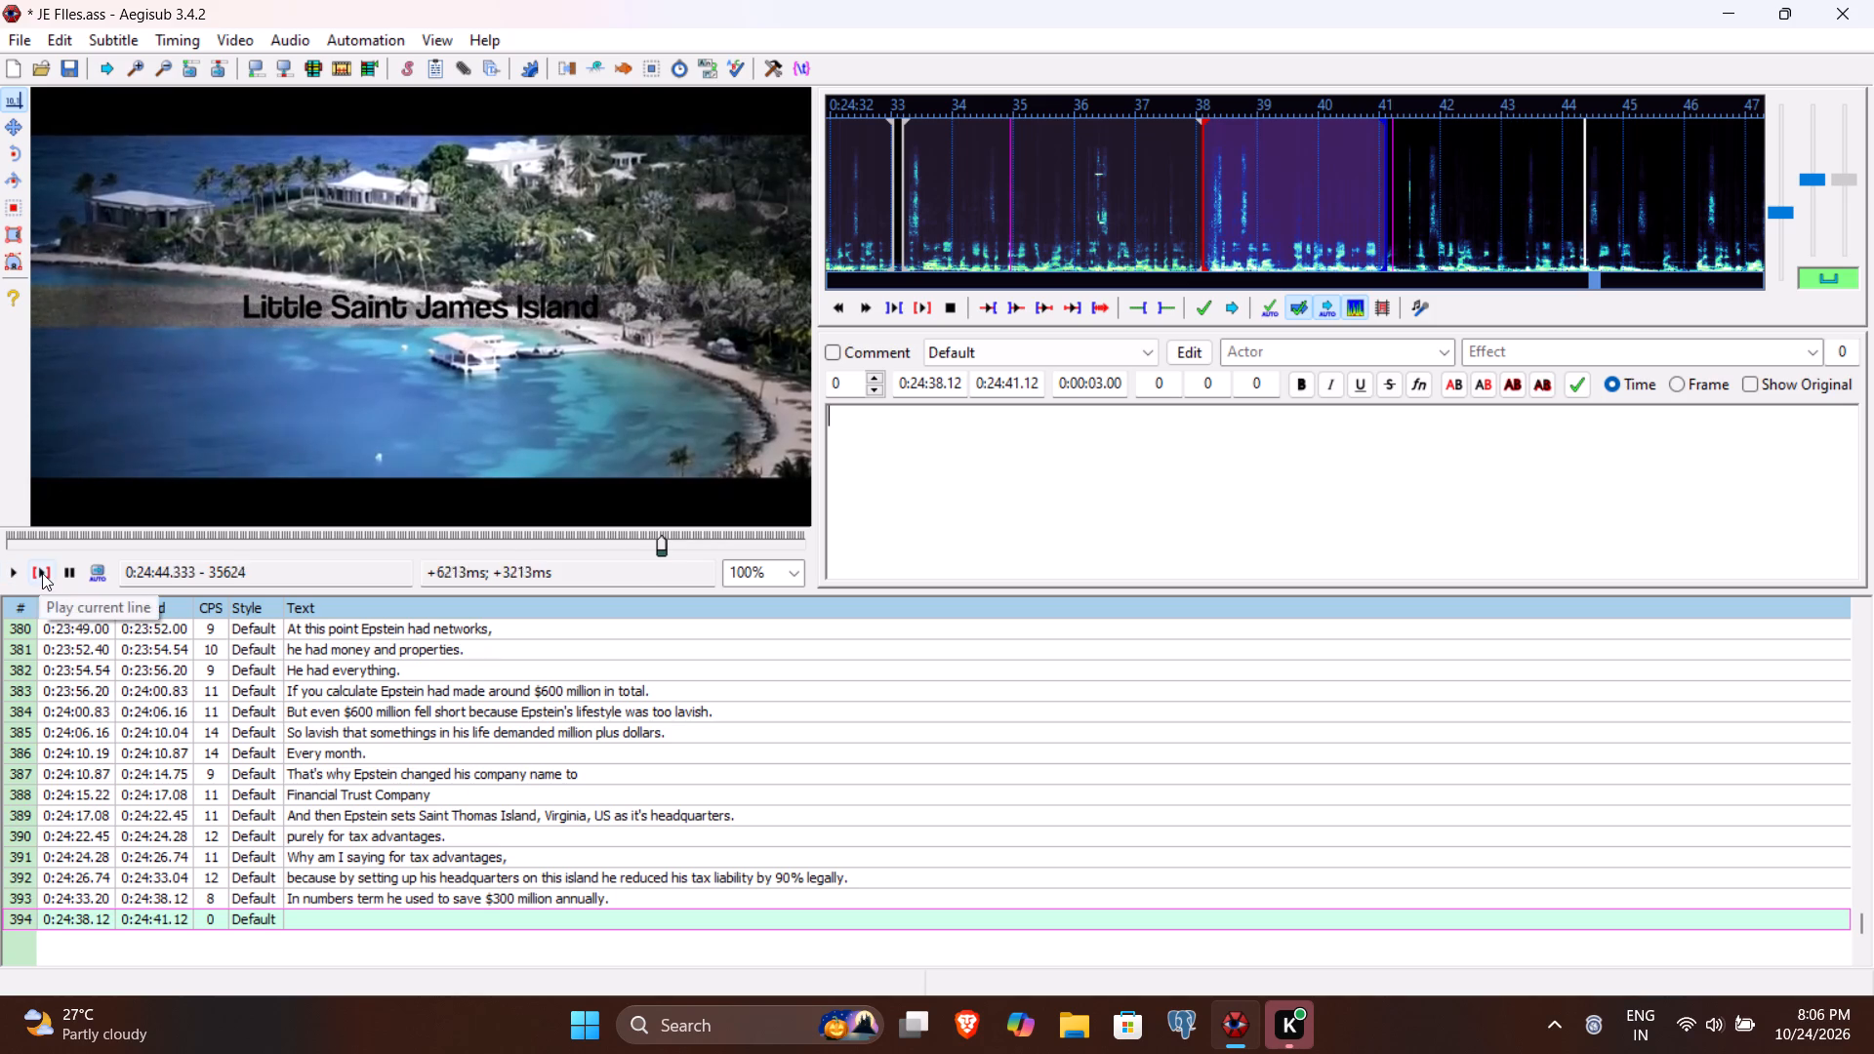
left_click(42, 572)
left_click(18, 572)
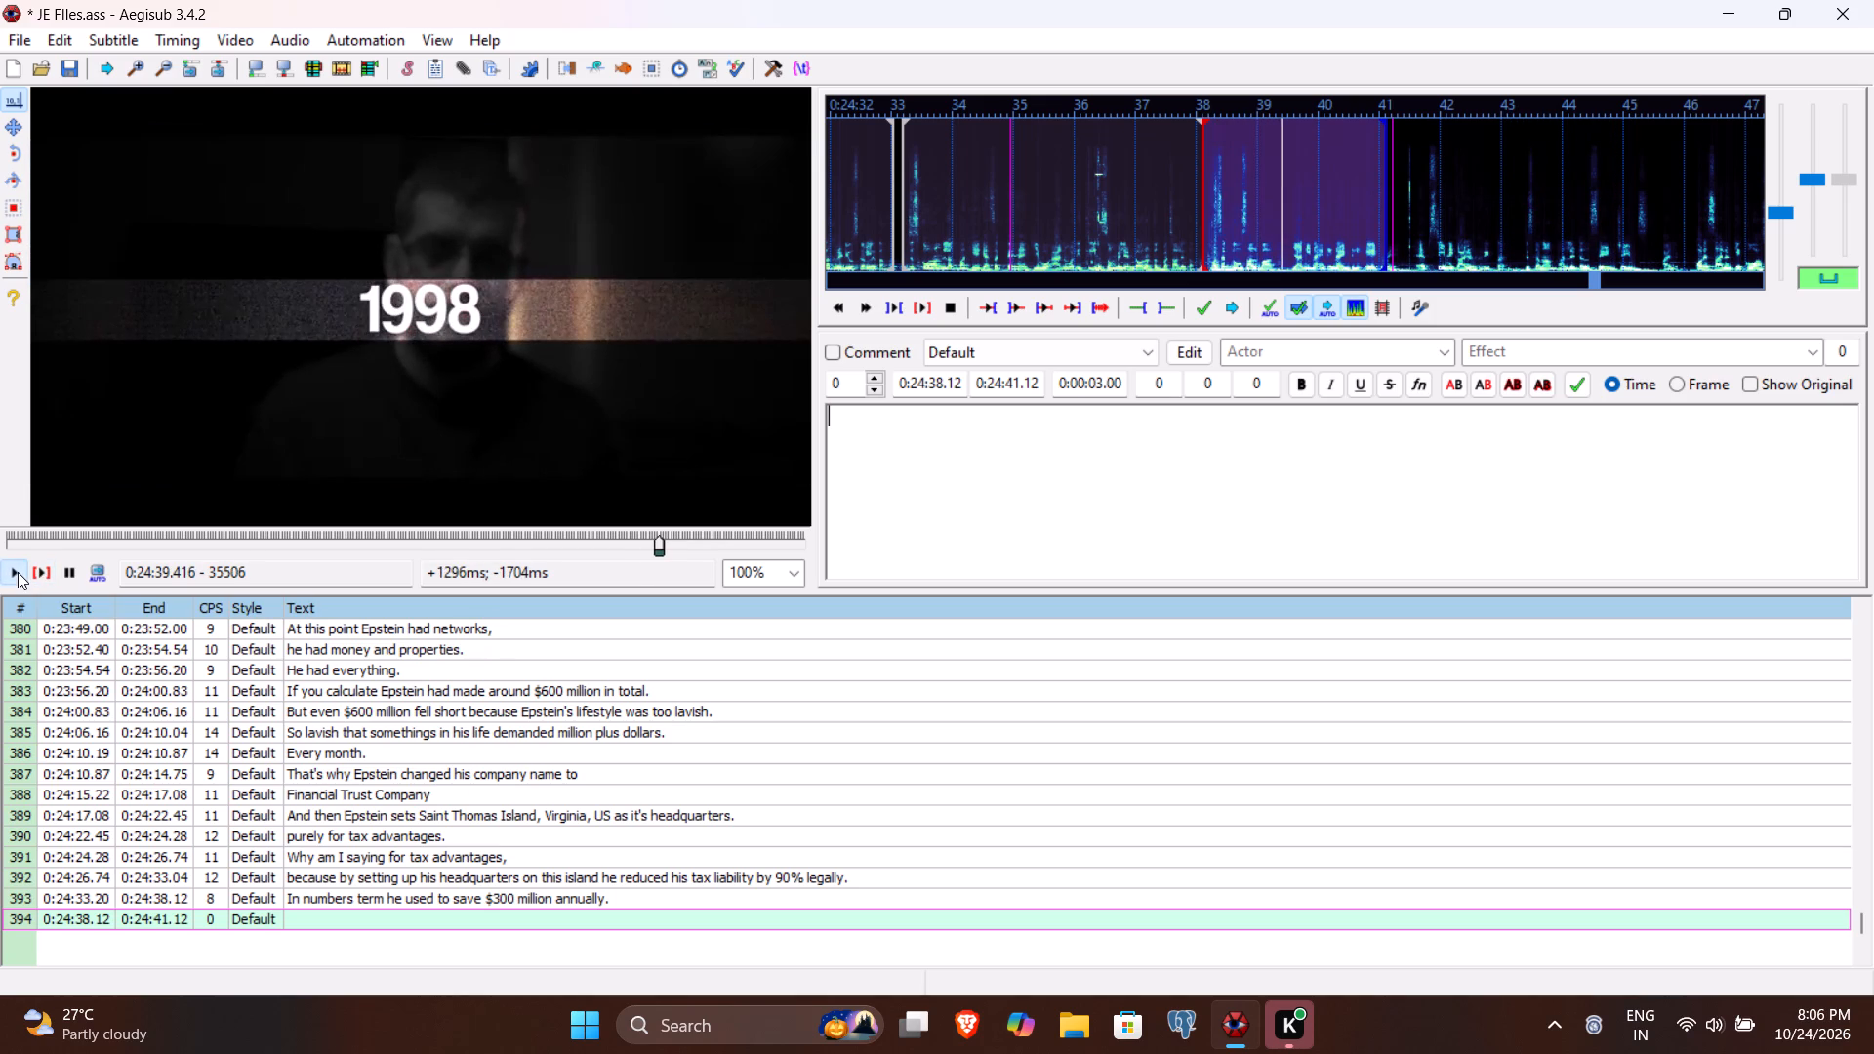
left_click(1008, 389)
key("3")
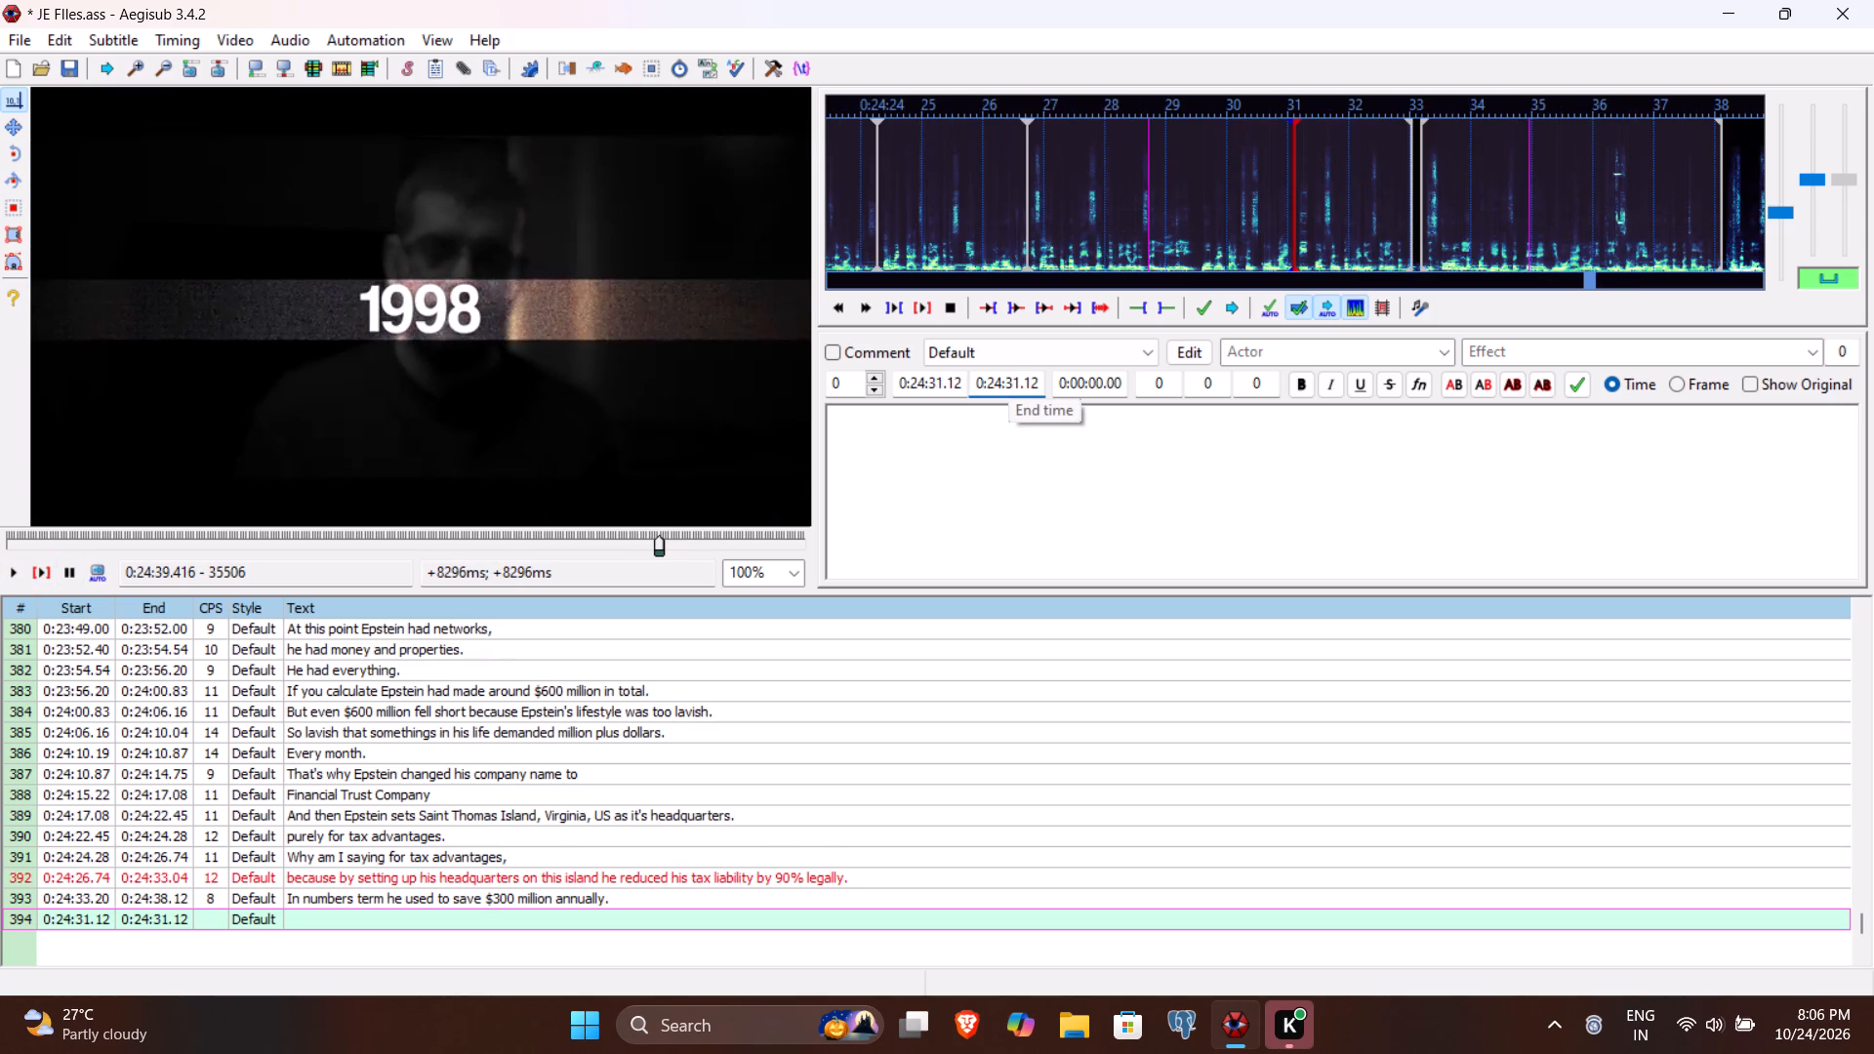
key("9")
type("41")
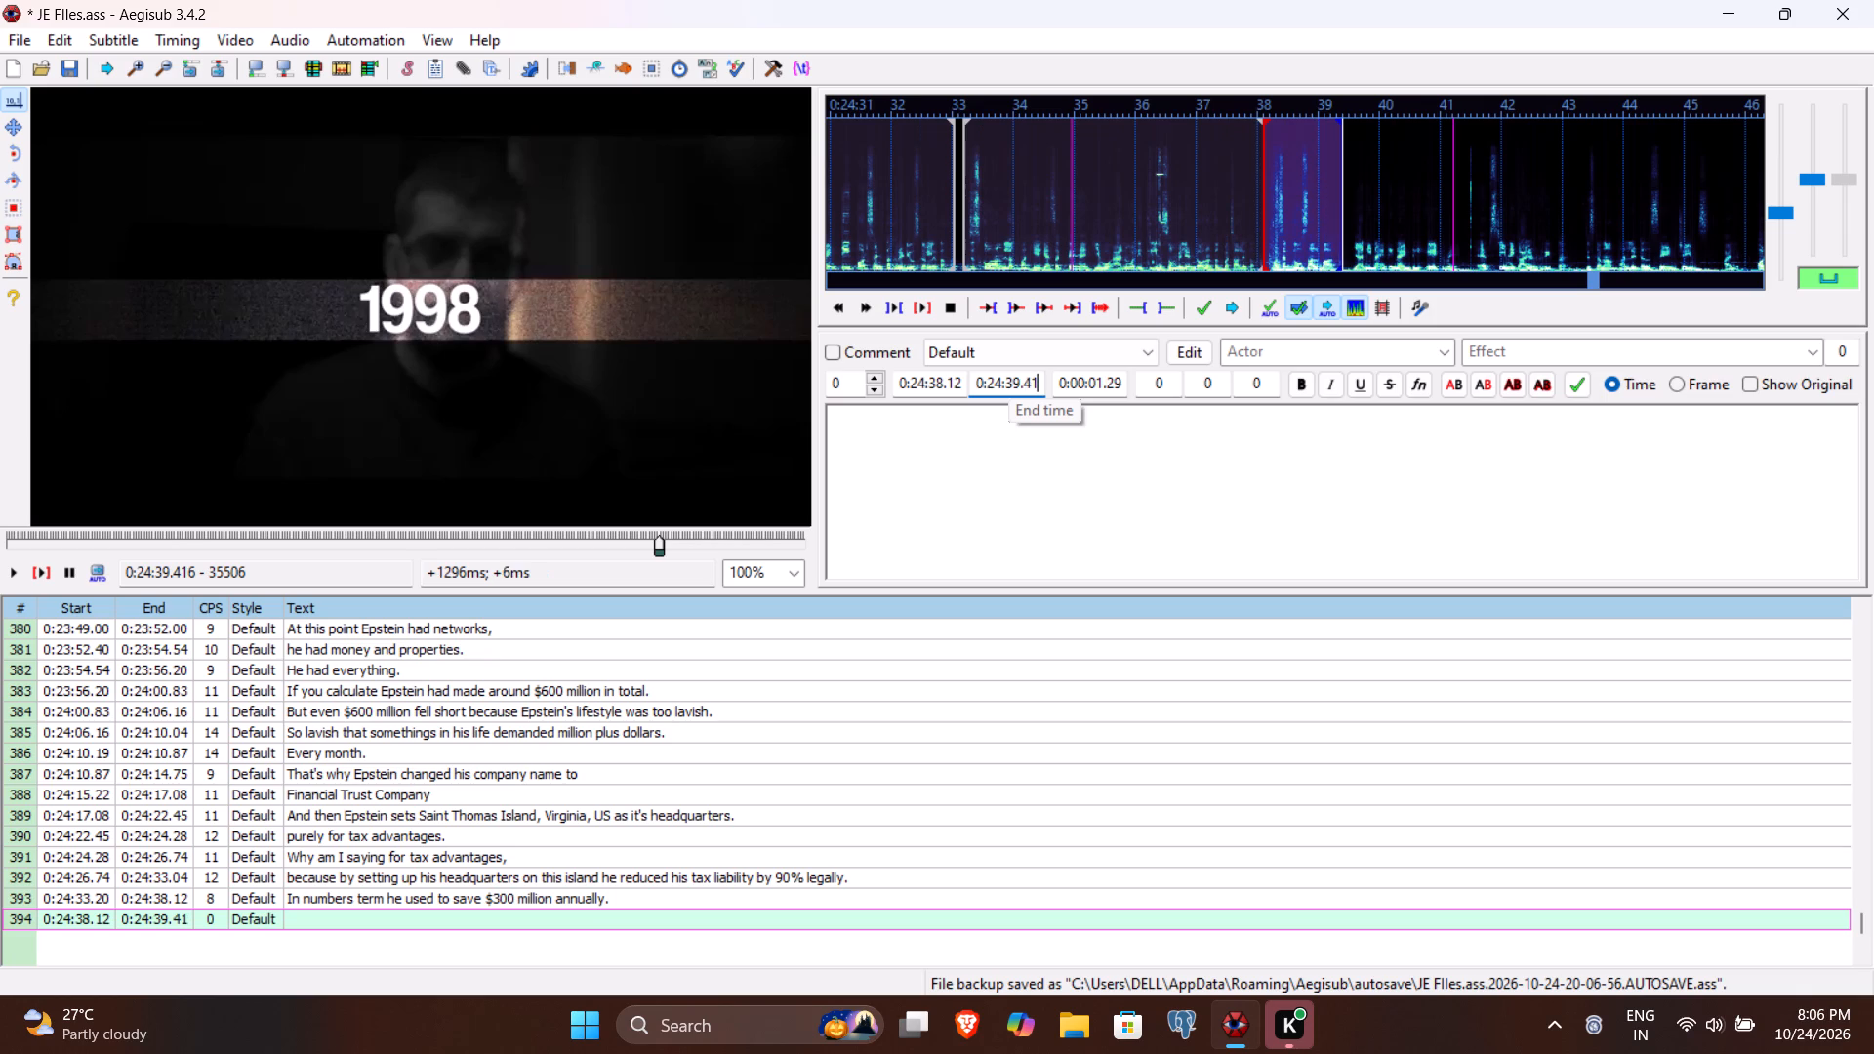
Enter "And after two years," as the text of line 394, play it back and commit the line.
left_click(1000, 414)
type("And after")
key("space")
type("two years")
key("comma")
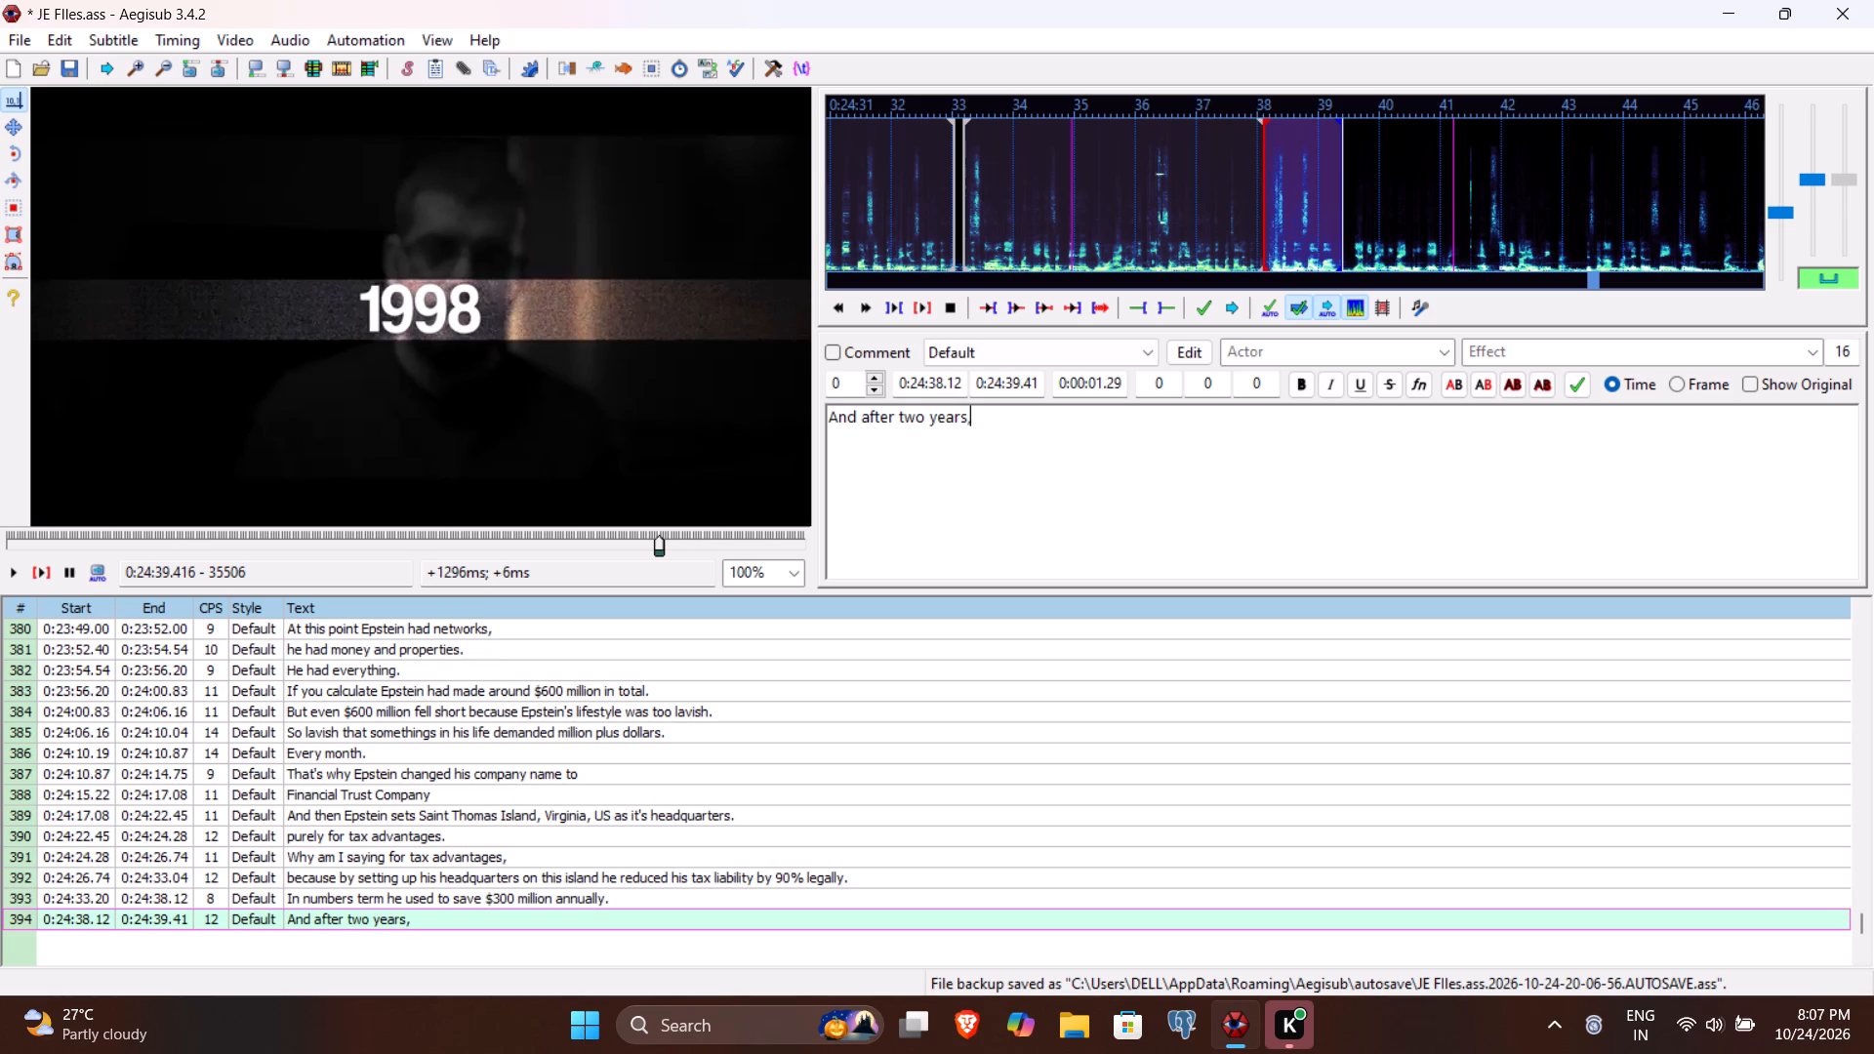
left_click(43, 569)
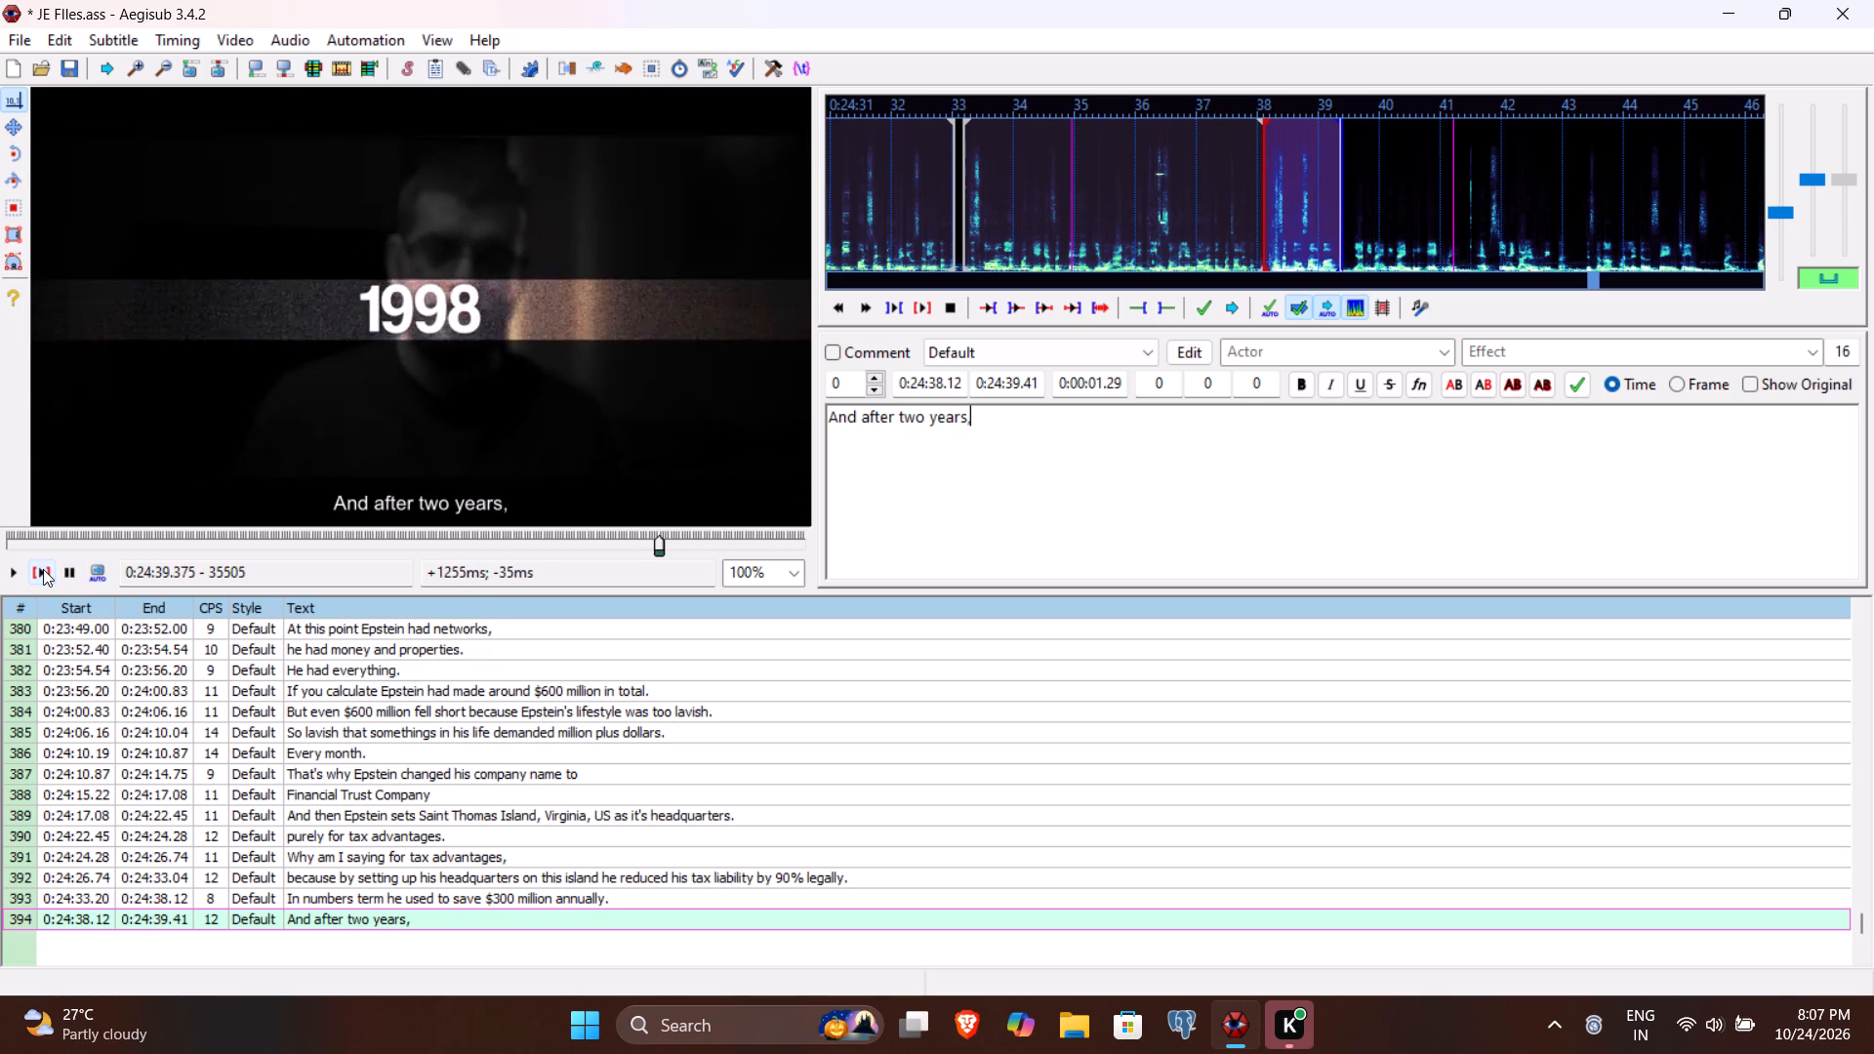
key("Return")
Listen to the speech following line 394 and set line 395's end time to 0:24:41.16 and start time to 0:24:39.58.
left_click(43, 569)
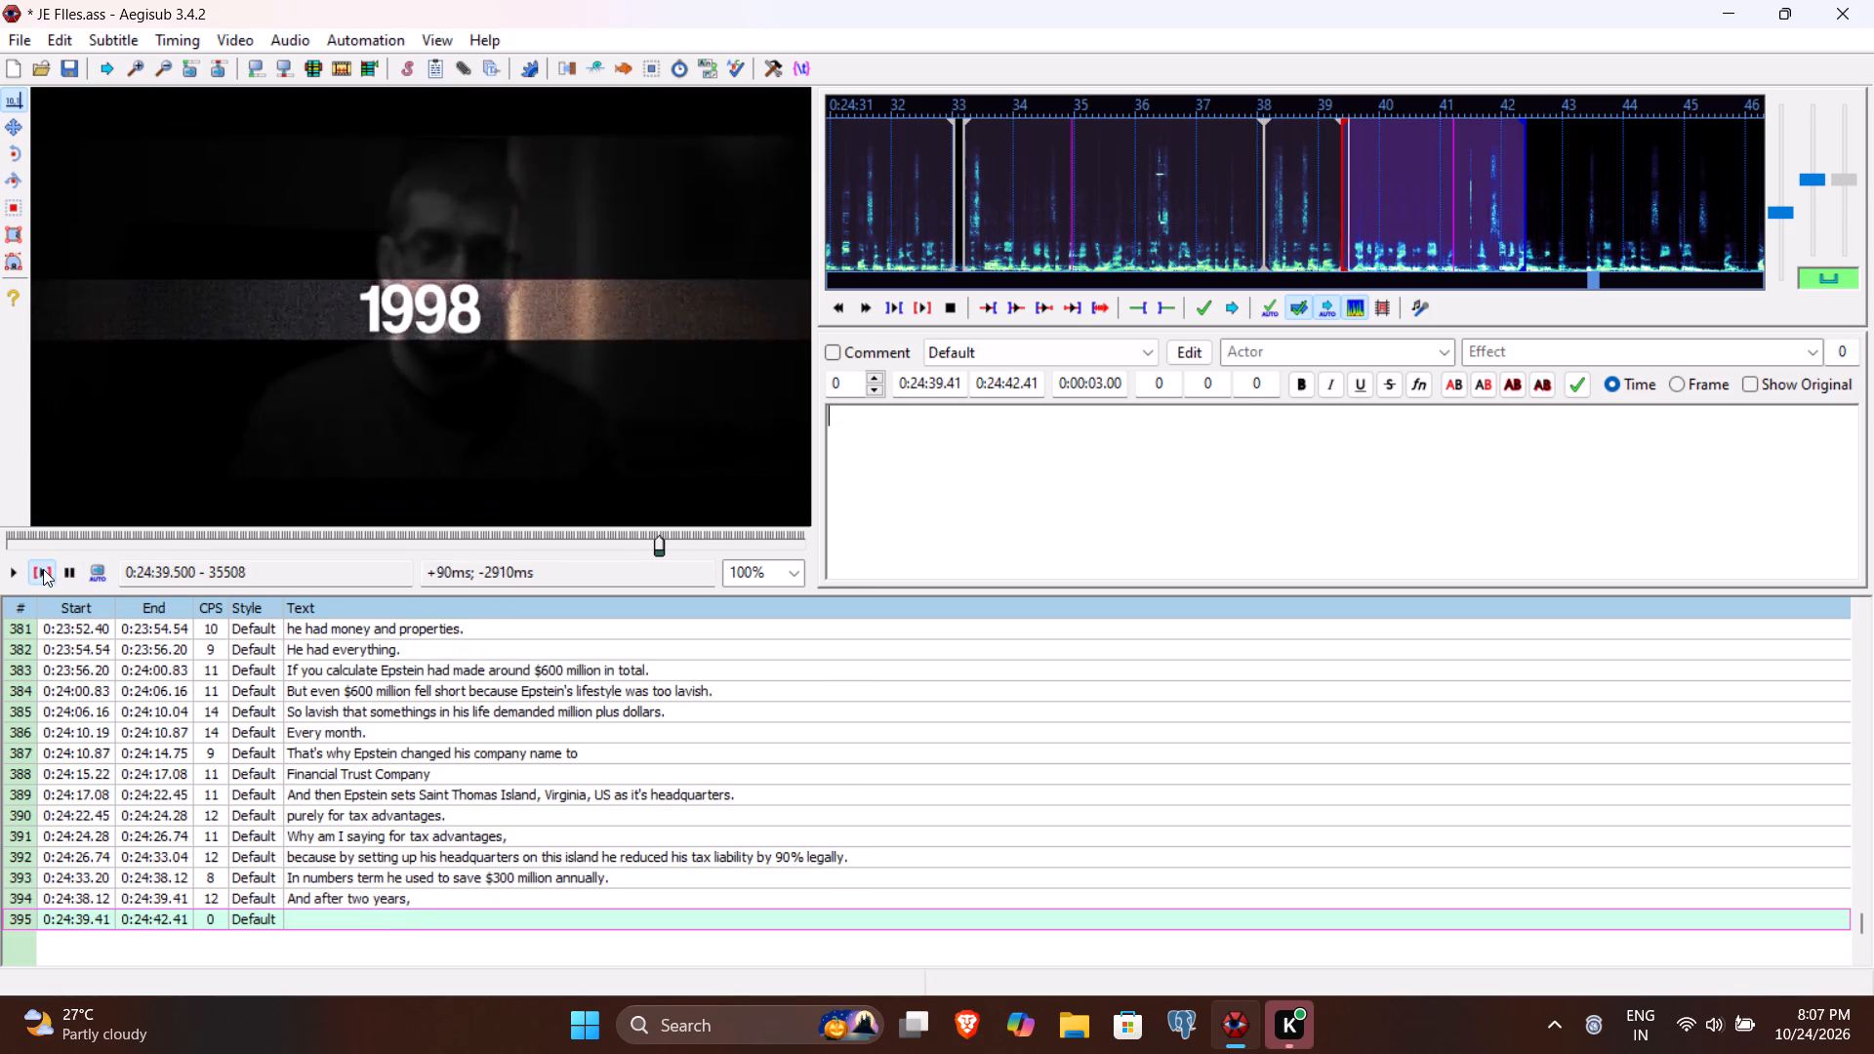
left_click(10, 571)
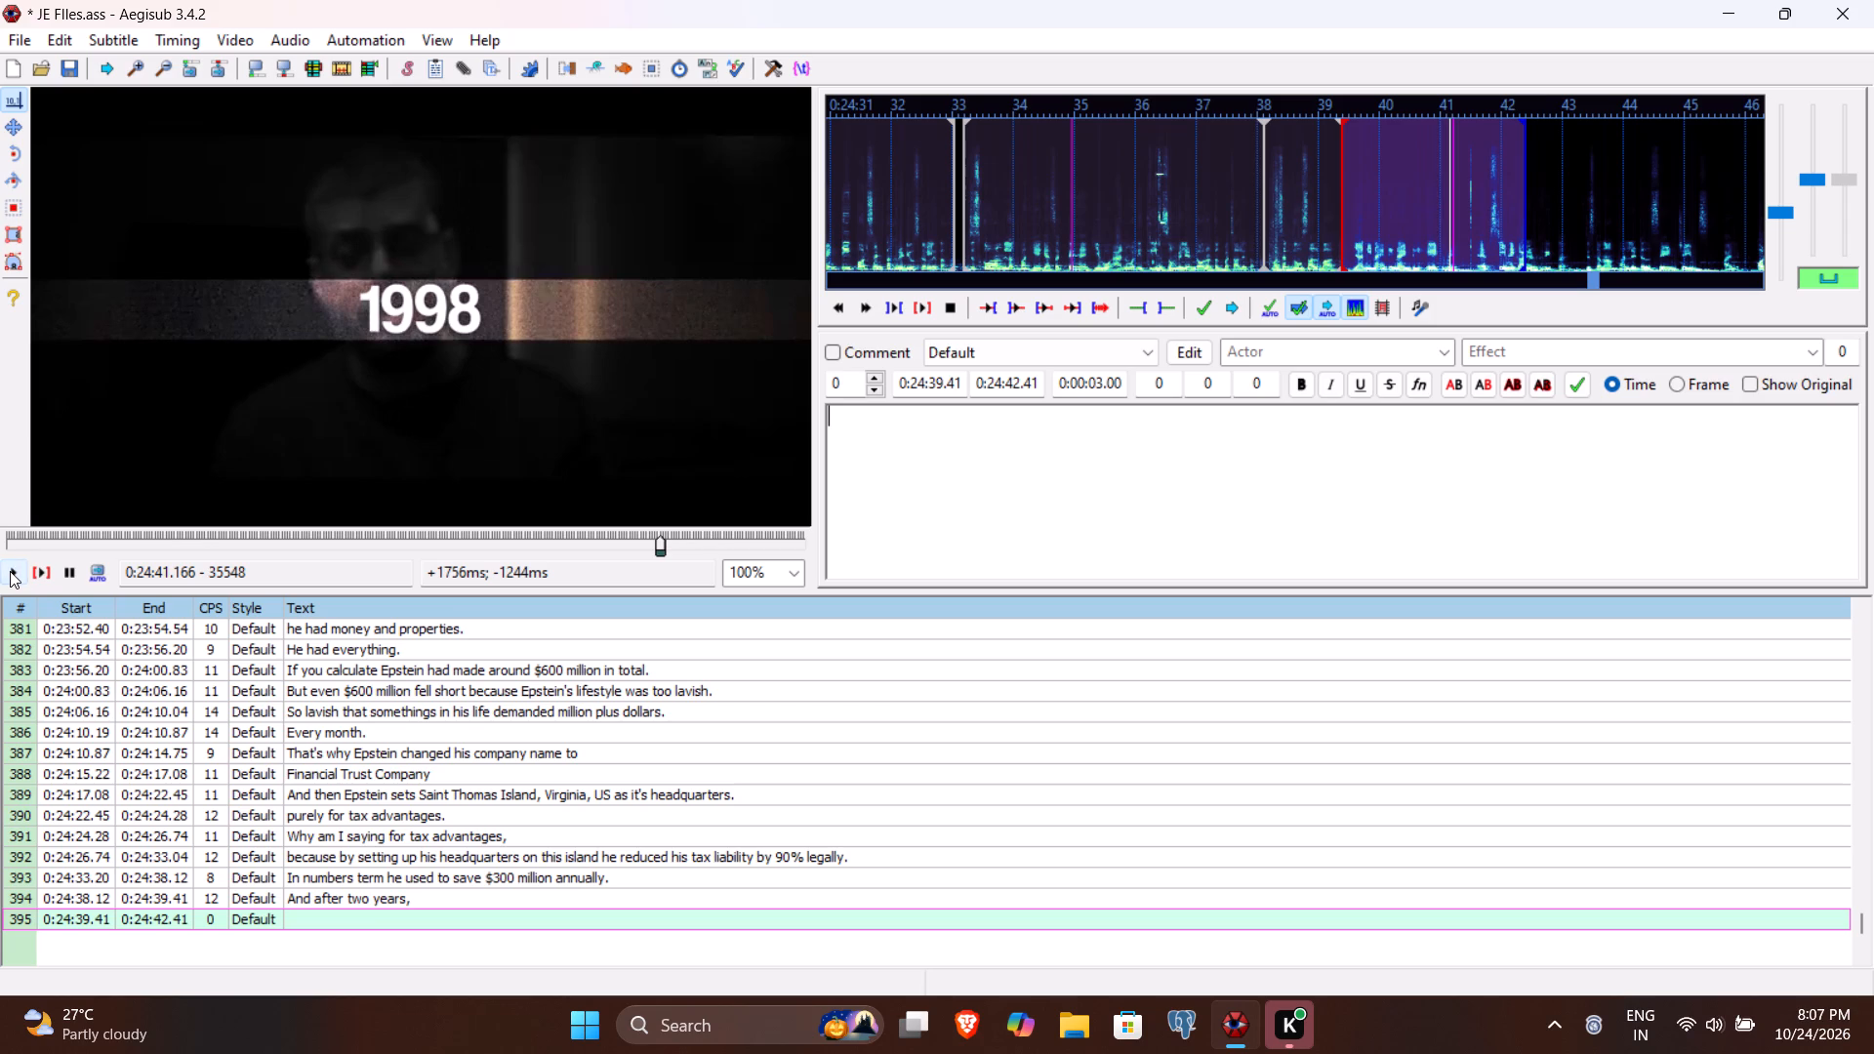
left_click(1008, 393)
type("4116")
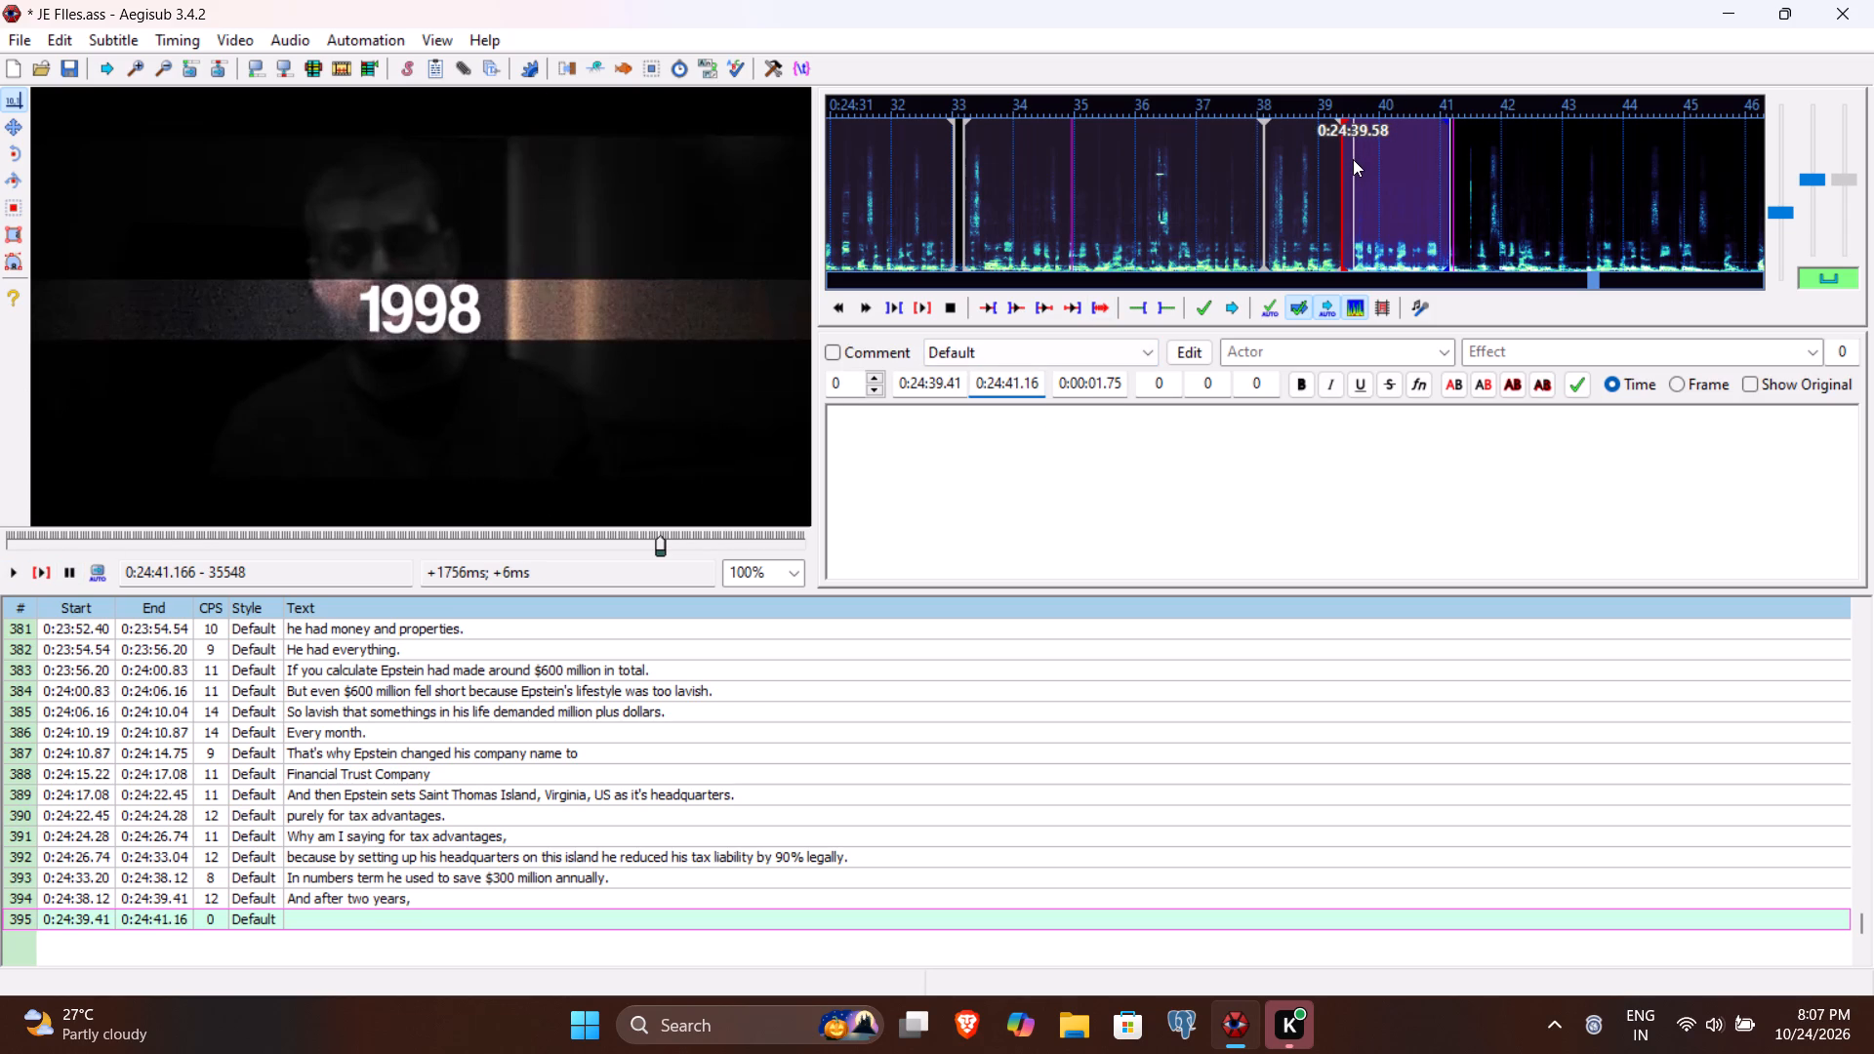
left_click(943, 389)
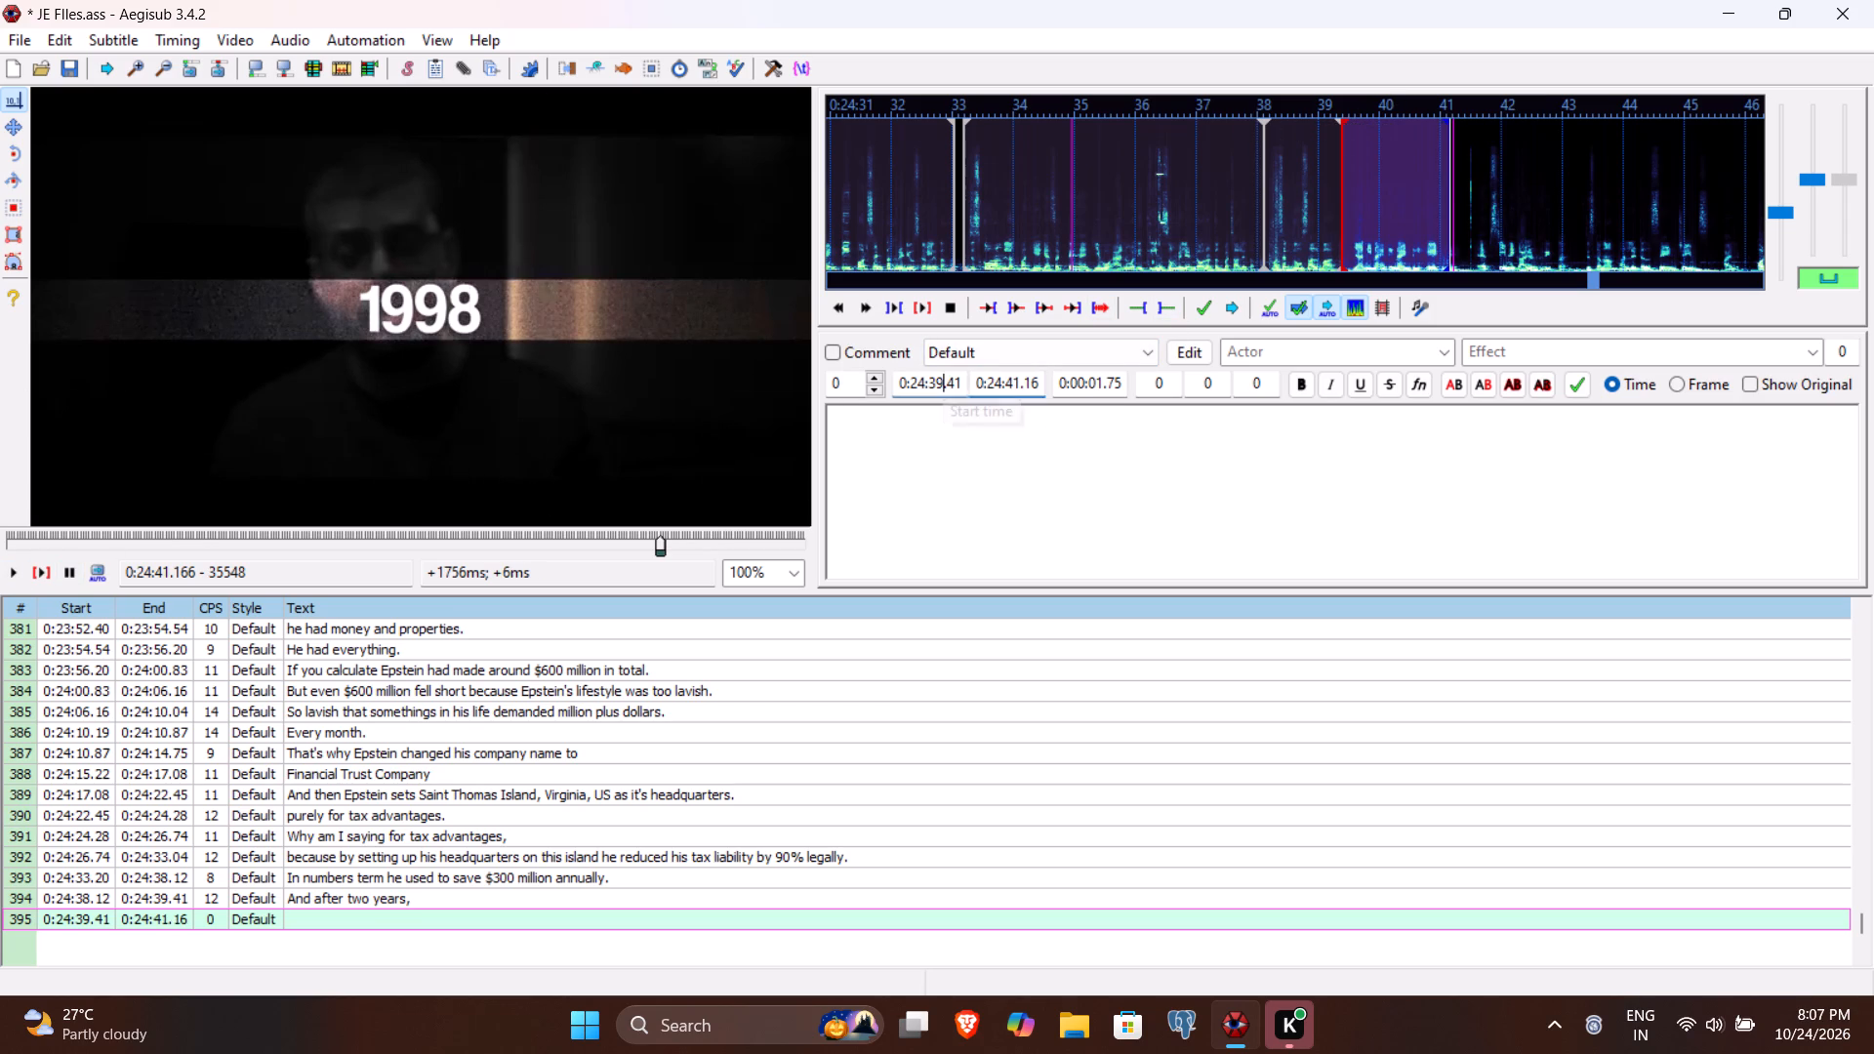
type("58")
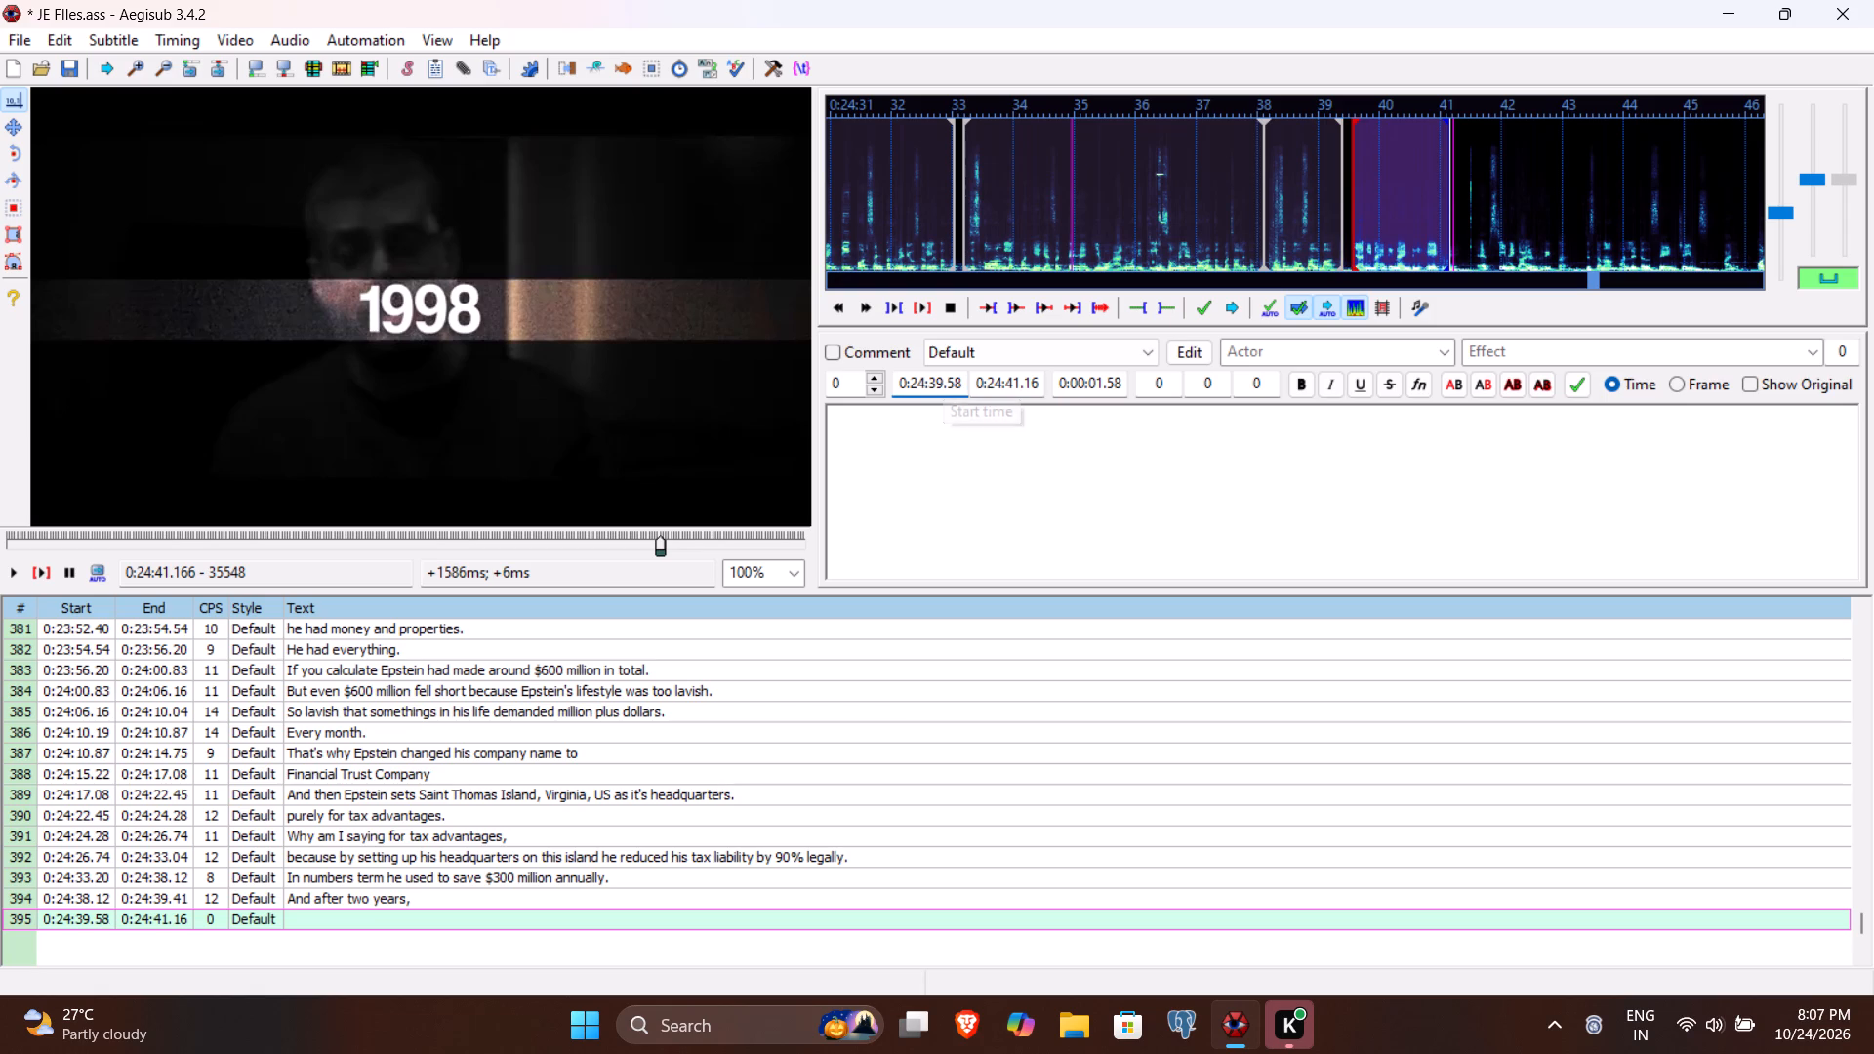
Enter "in 1998" as the text of line 395 and commit the line.
left_click(931, 480)
type("in")
key("space")
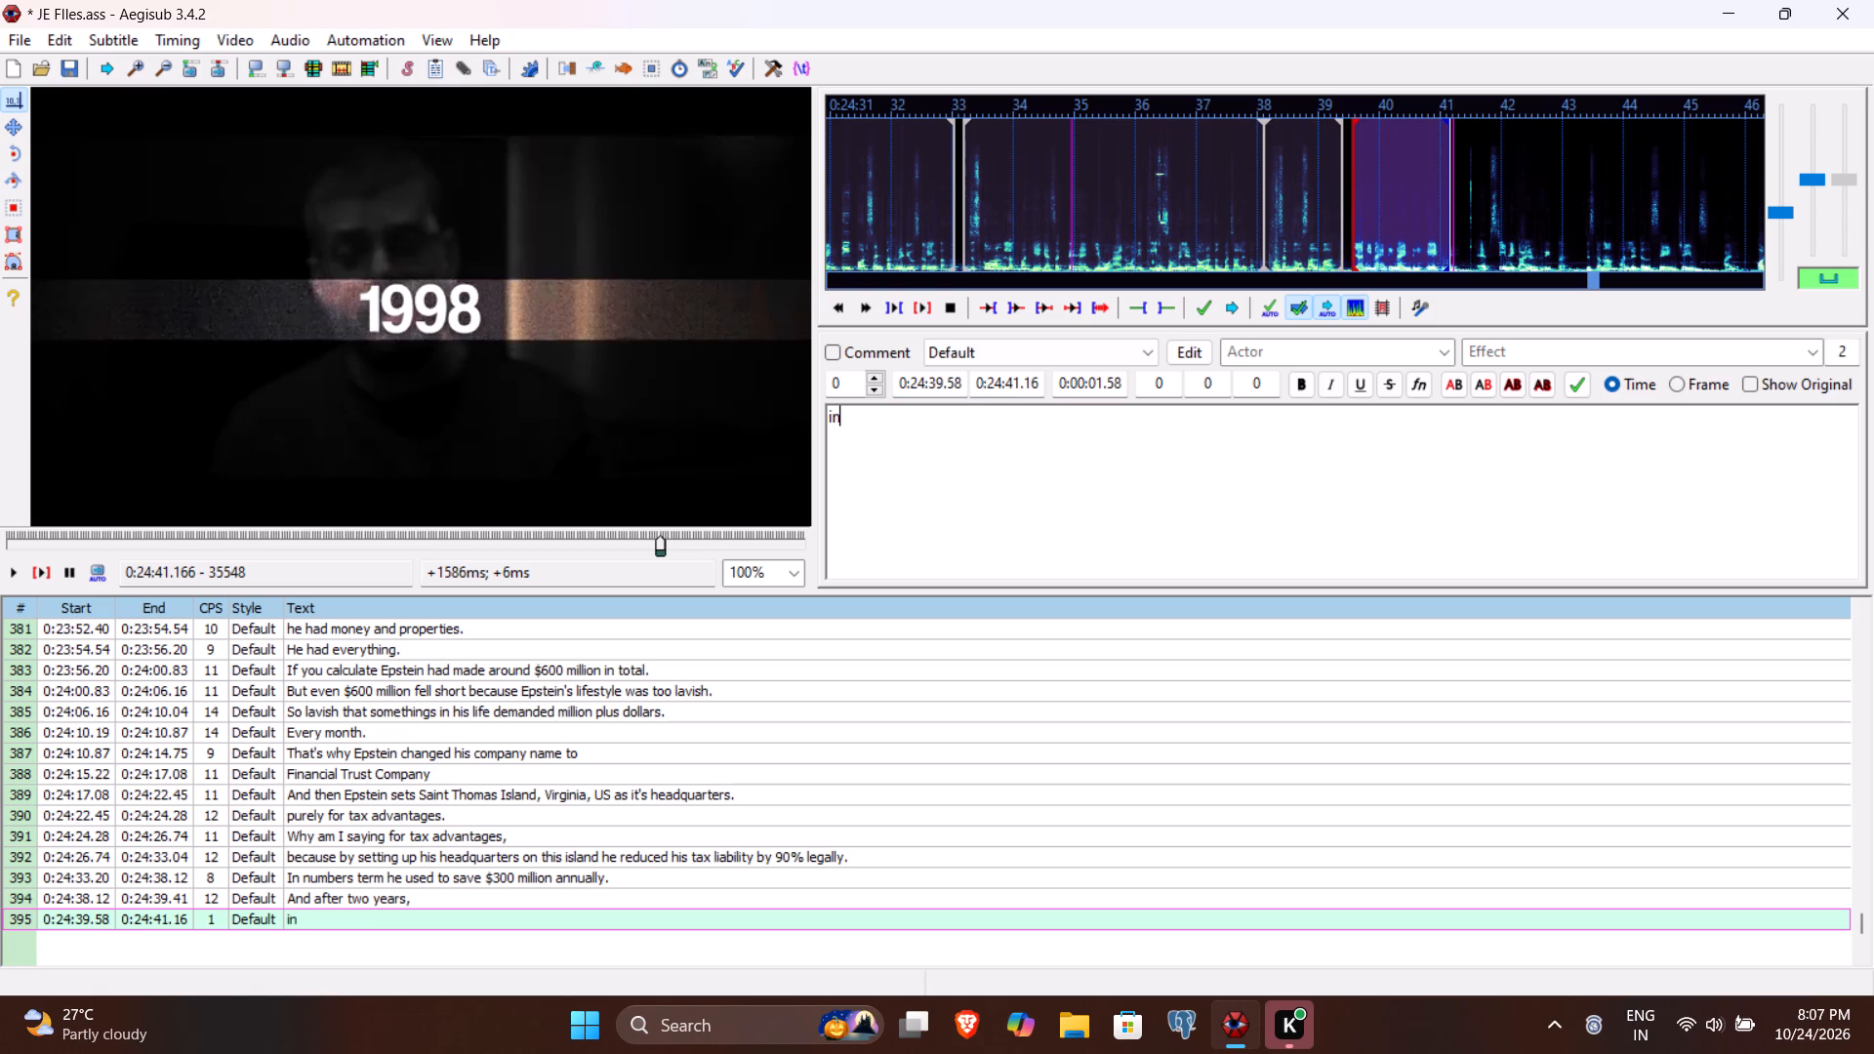
type("198")
key("BackSpace")
type("98")
key("Return")
Listen to the speech following line 395 and set line 396's end time to 0:24:43.29.
left_click(49, 564)
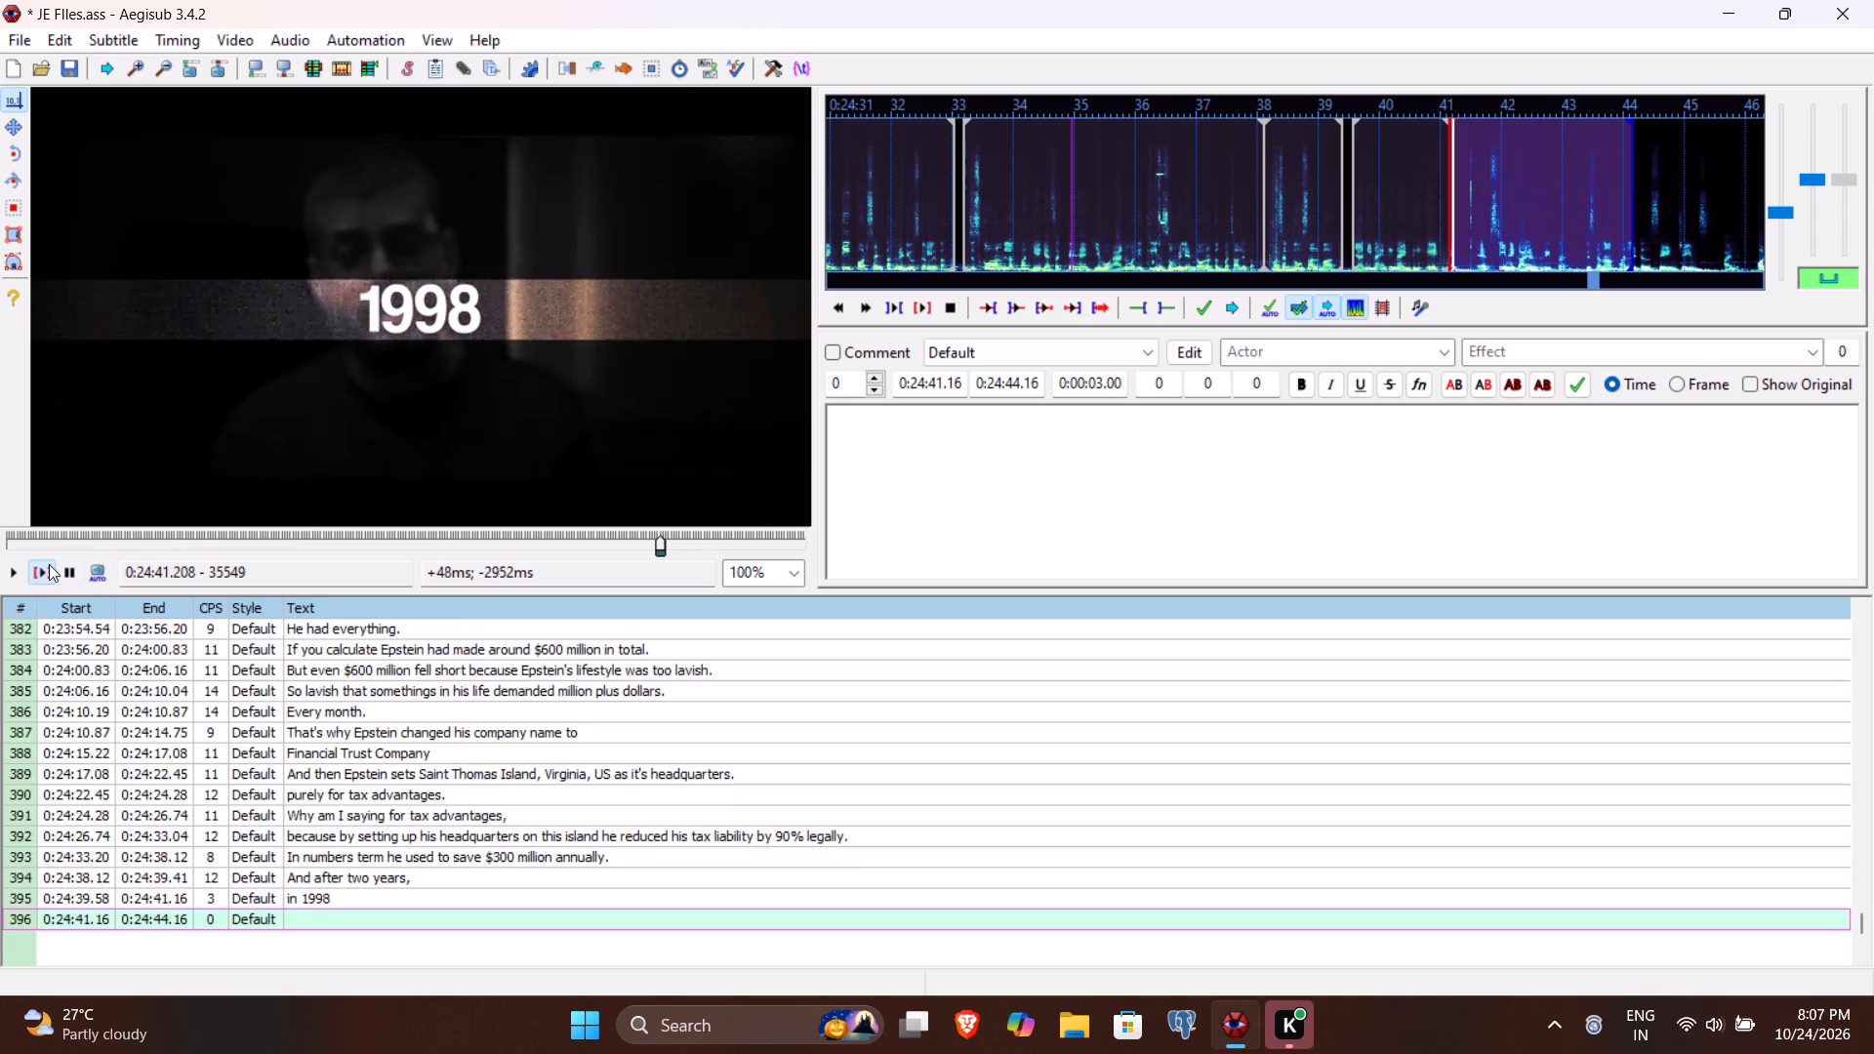
left_click(4, 574)
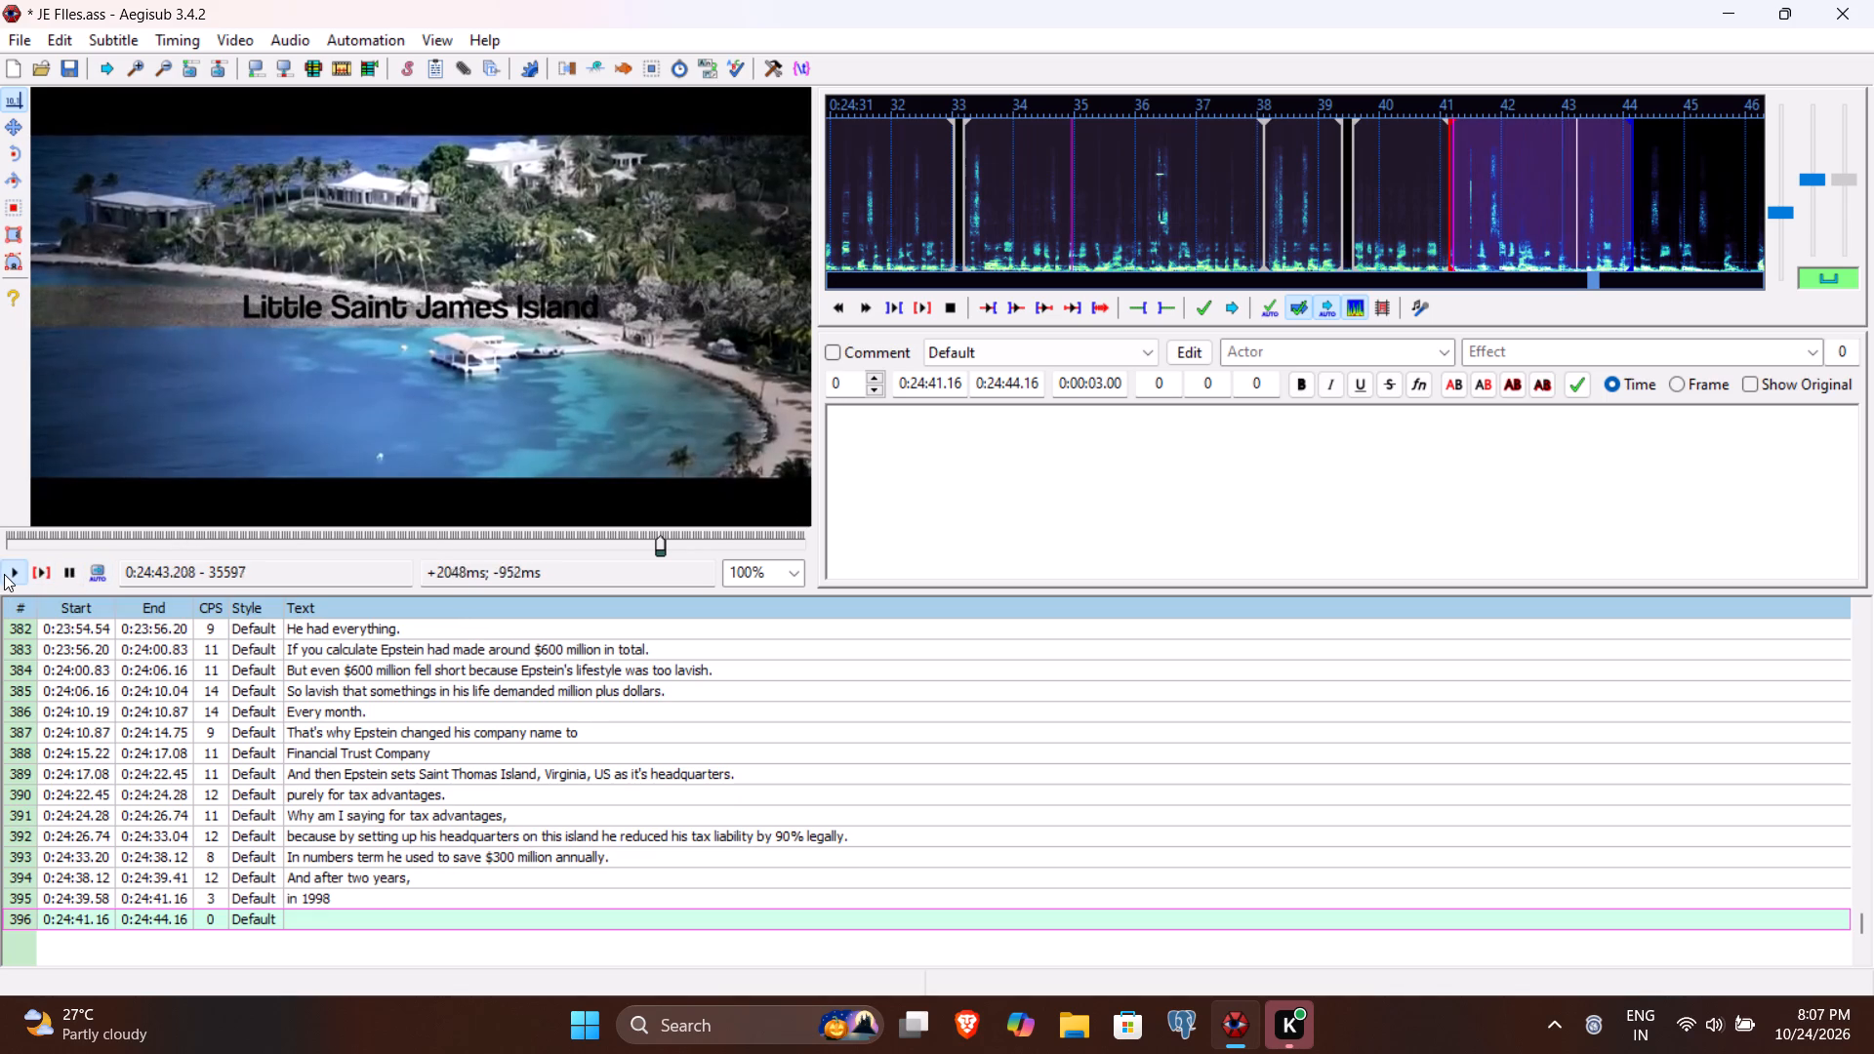
left_click(1009, 383)
type("32")
key("9")
Enter "Epstein bought an island." as the text of line 396 and commit the line.
left_click(993, 474)
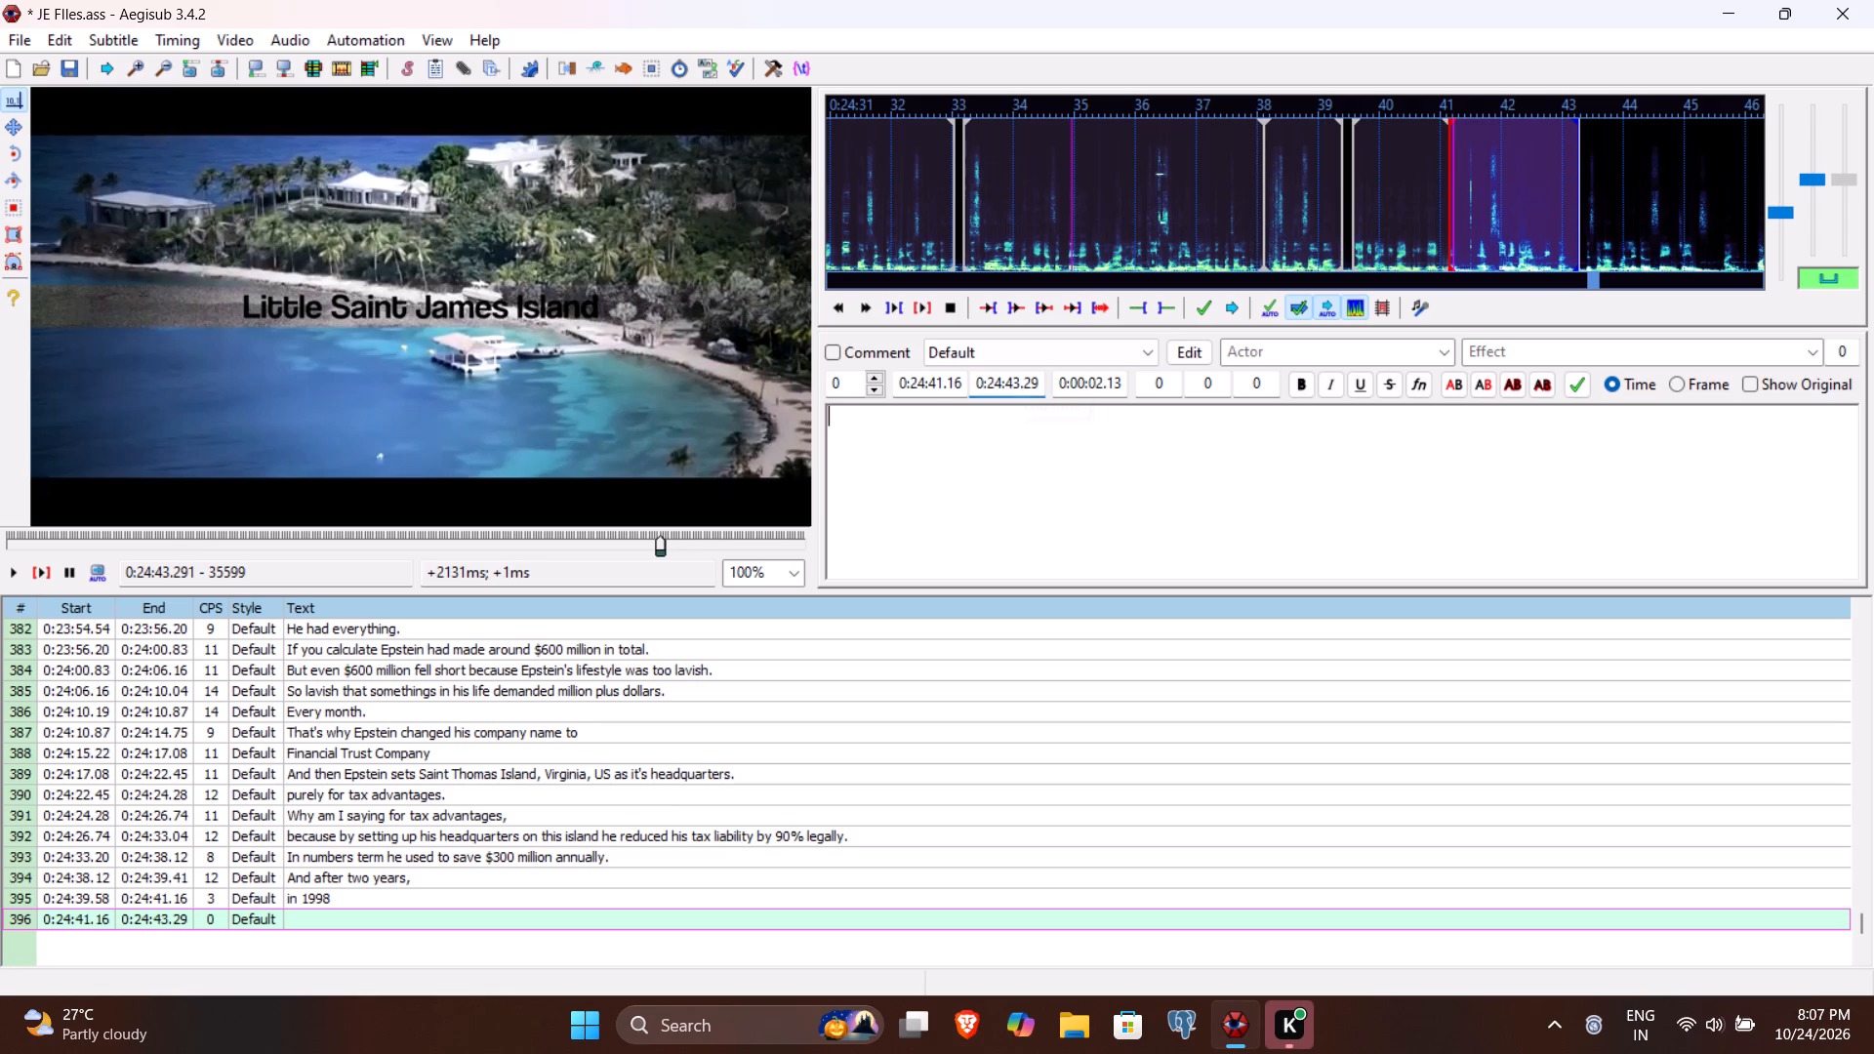
type("Epstein bought an id")
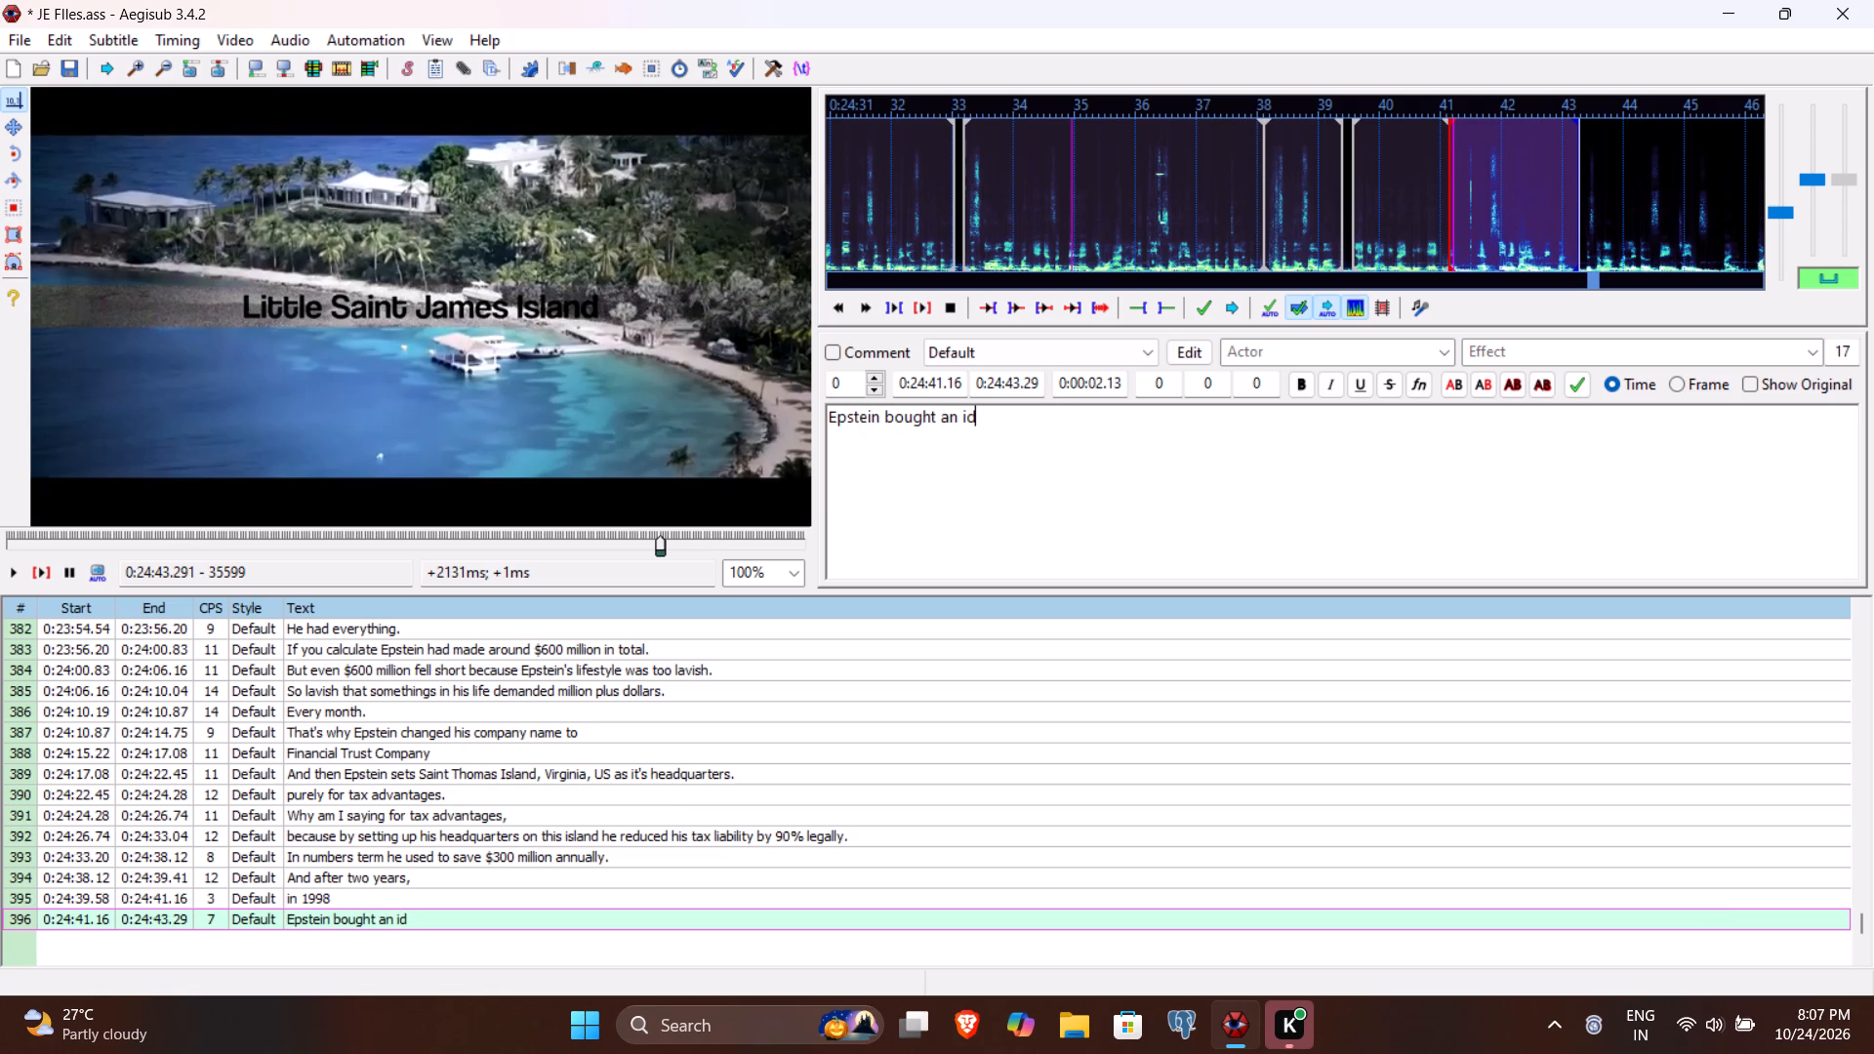
key("BackSpace")
type("sland")
key("period")
key("Return")
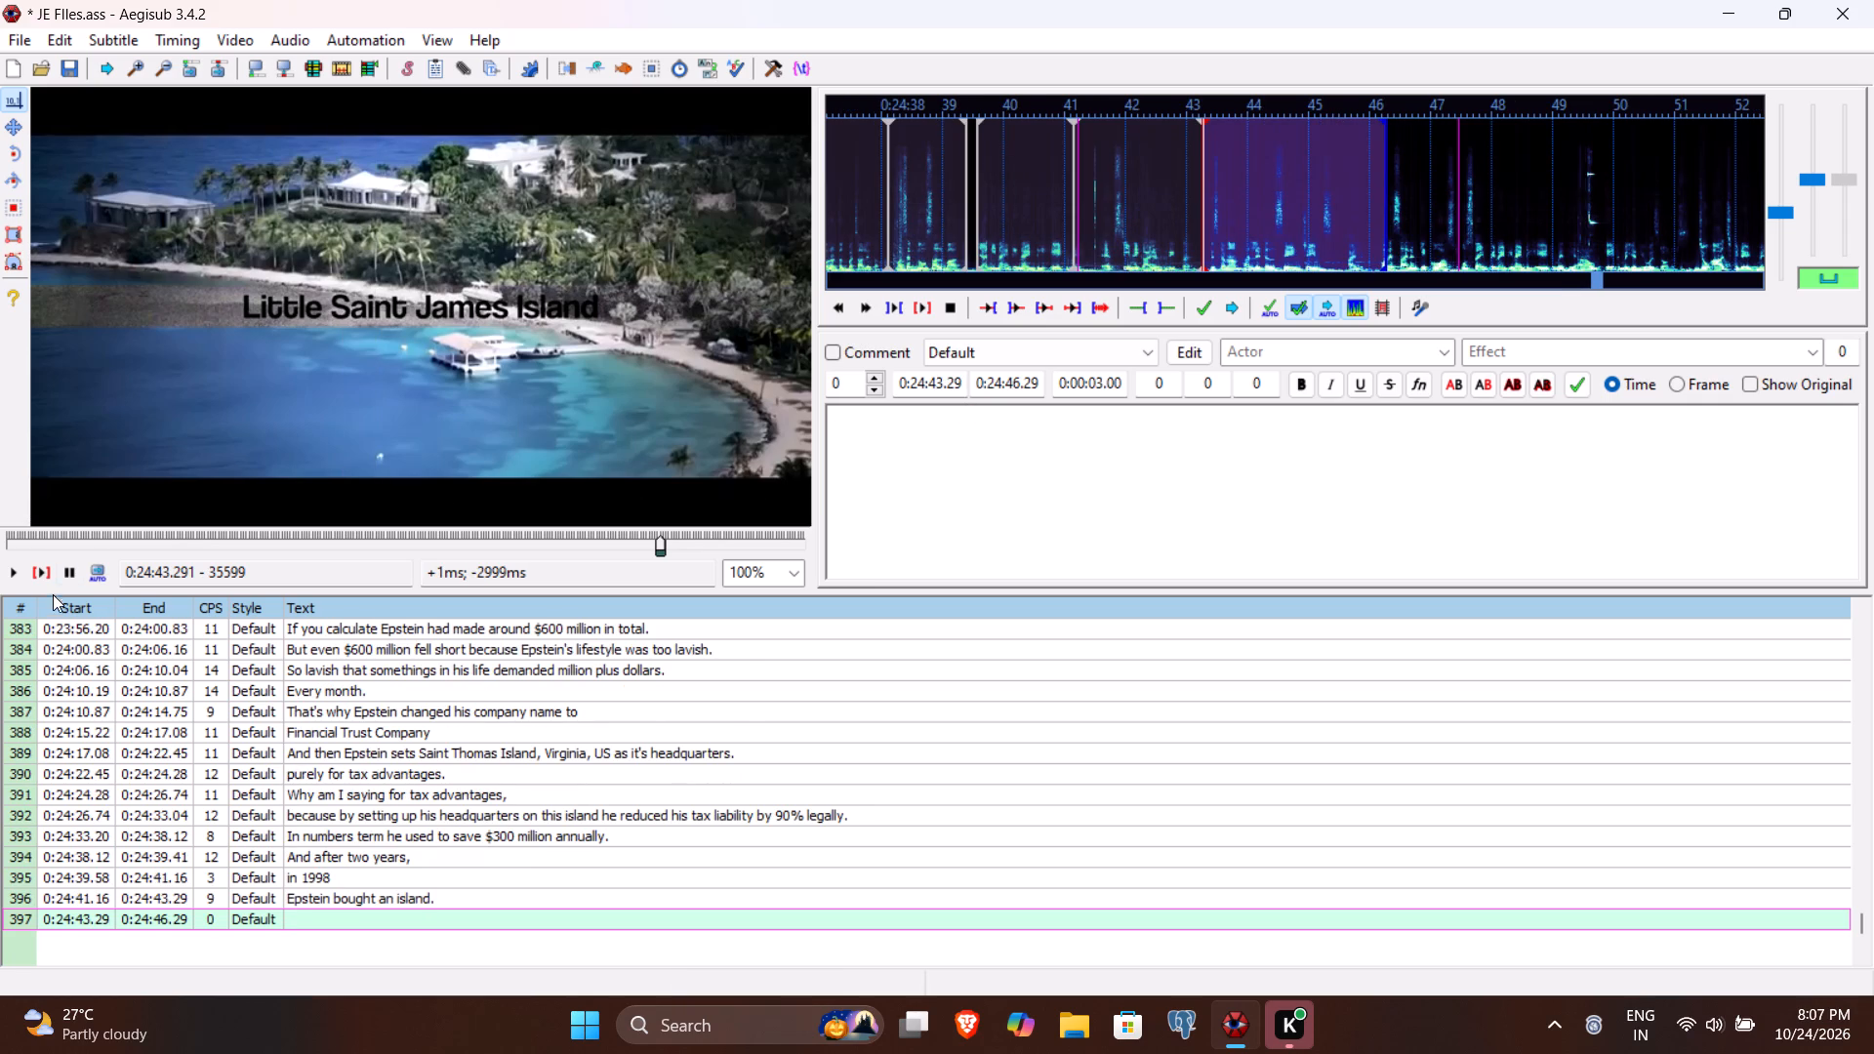
Listen to the speech following line 396 and set line 397's end time to 0:24:46.08.
left_click(45, 577)
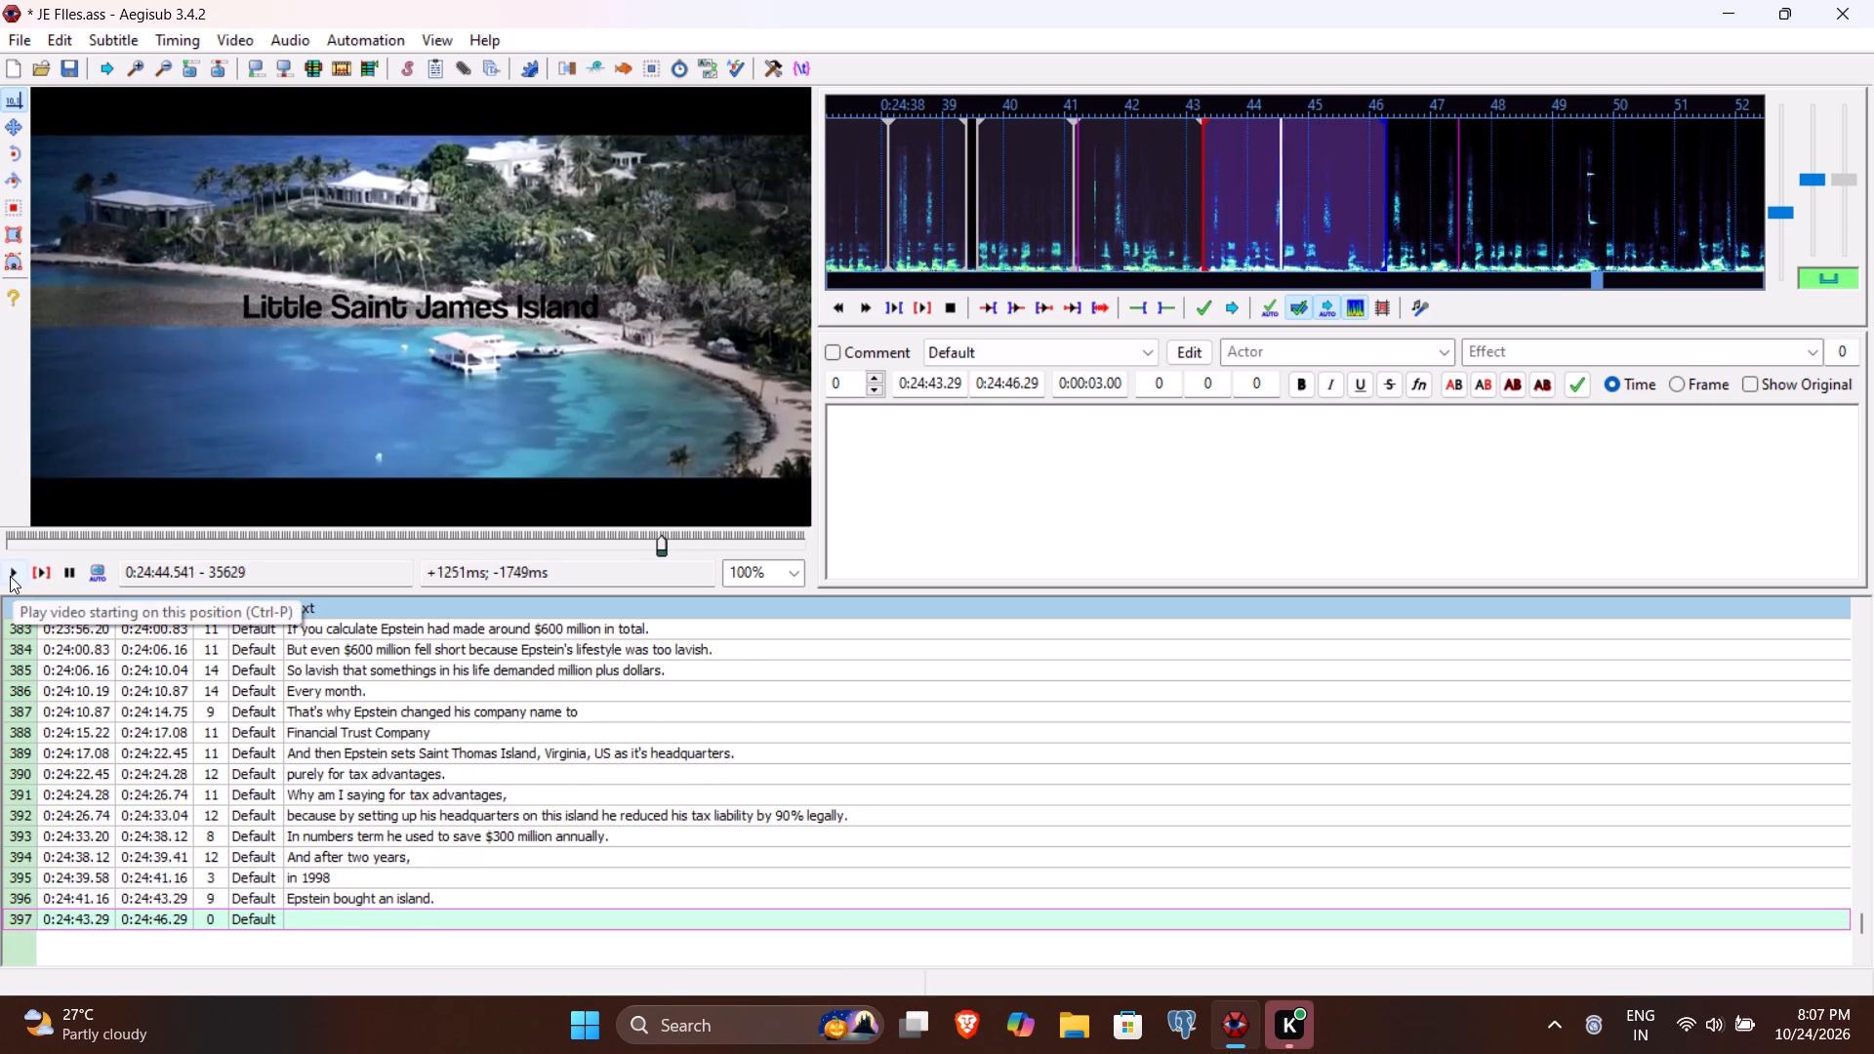
left_click(10, 576)
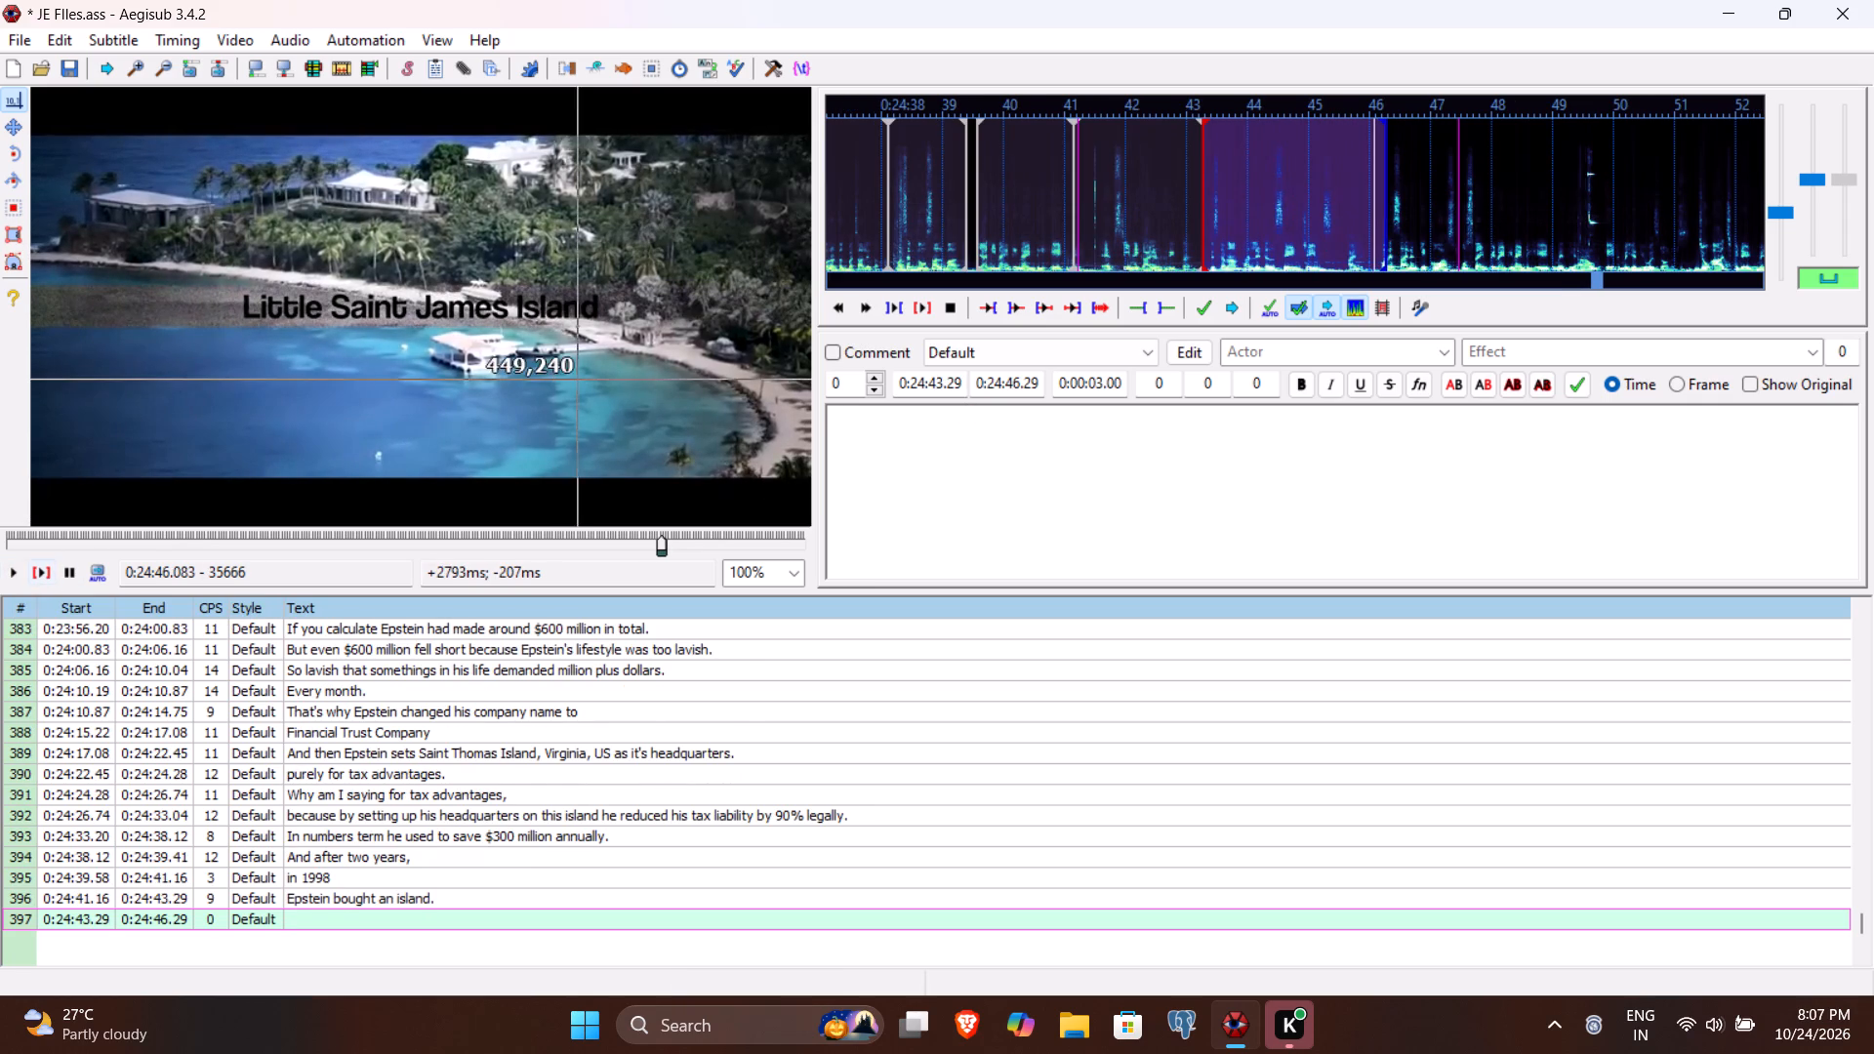
left_click(1021, 383)
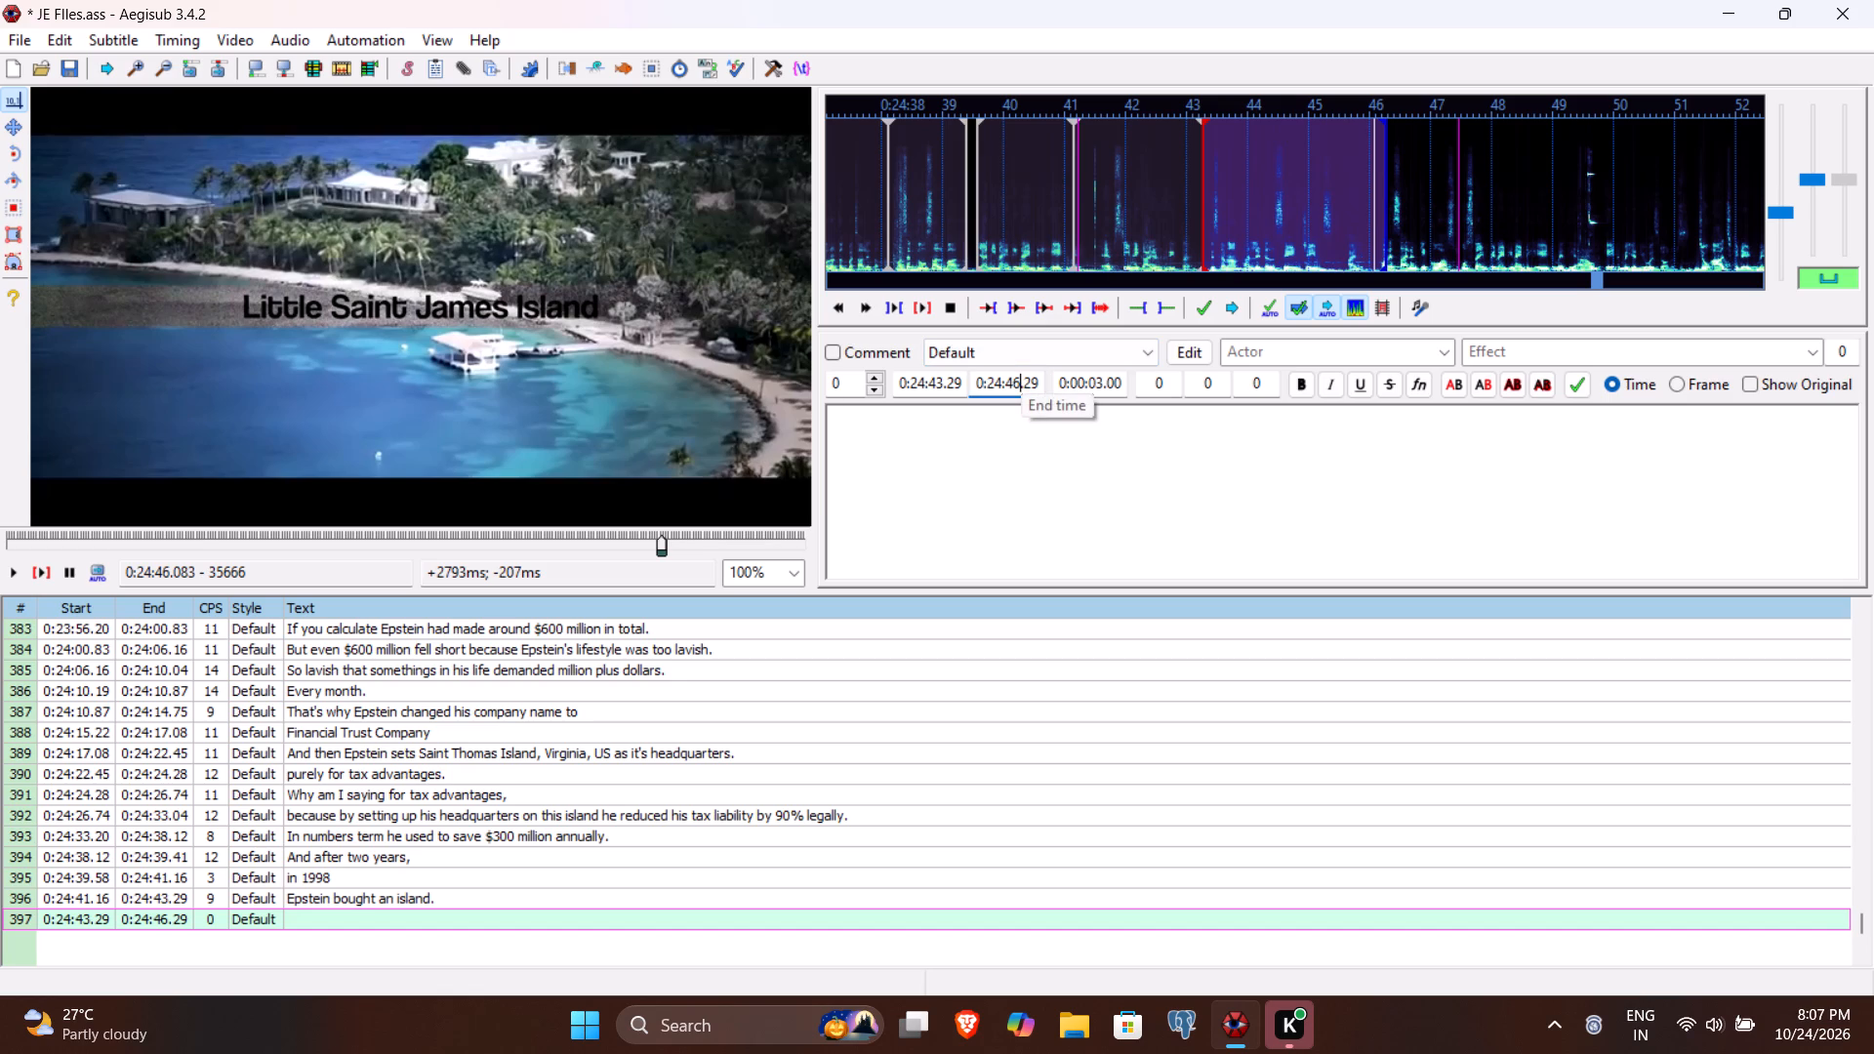
type("08")
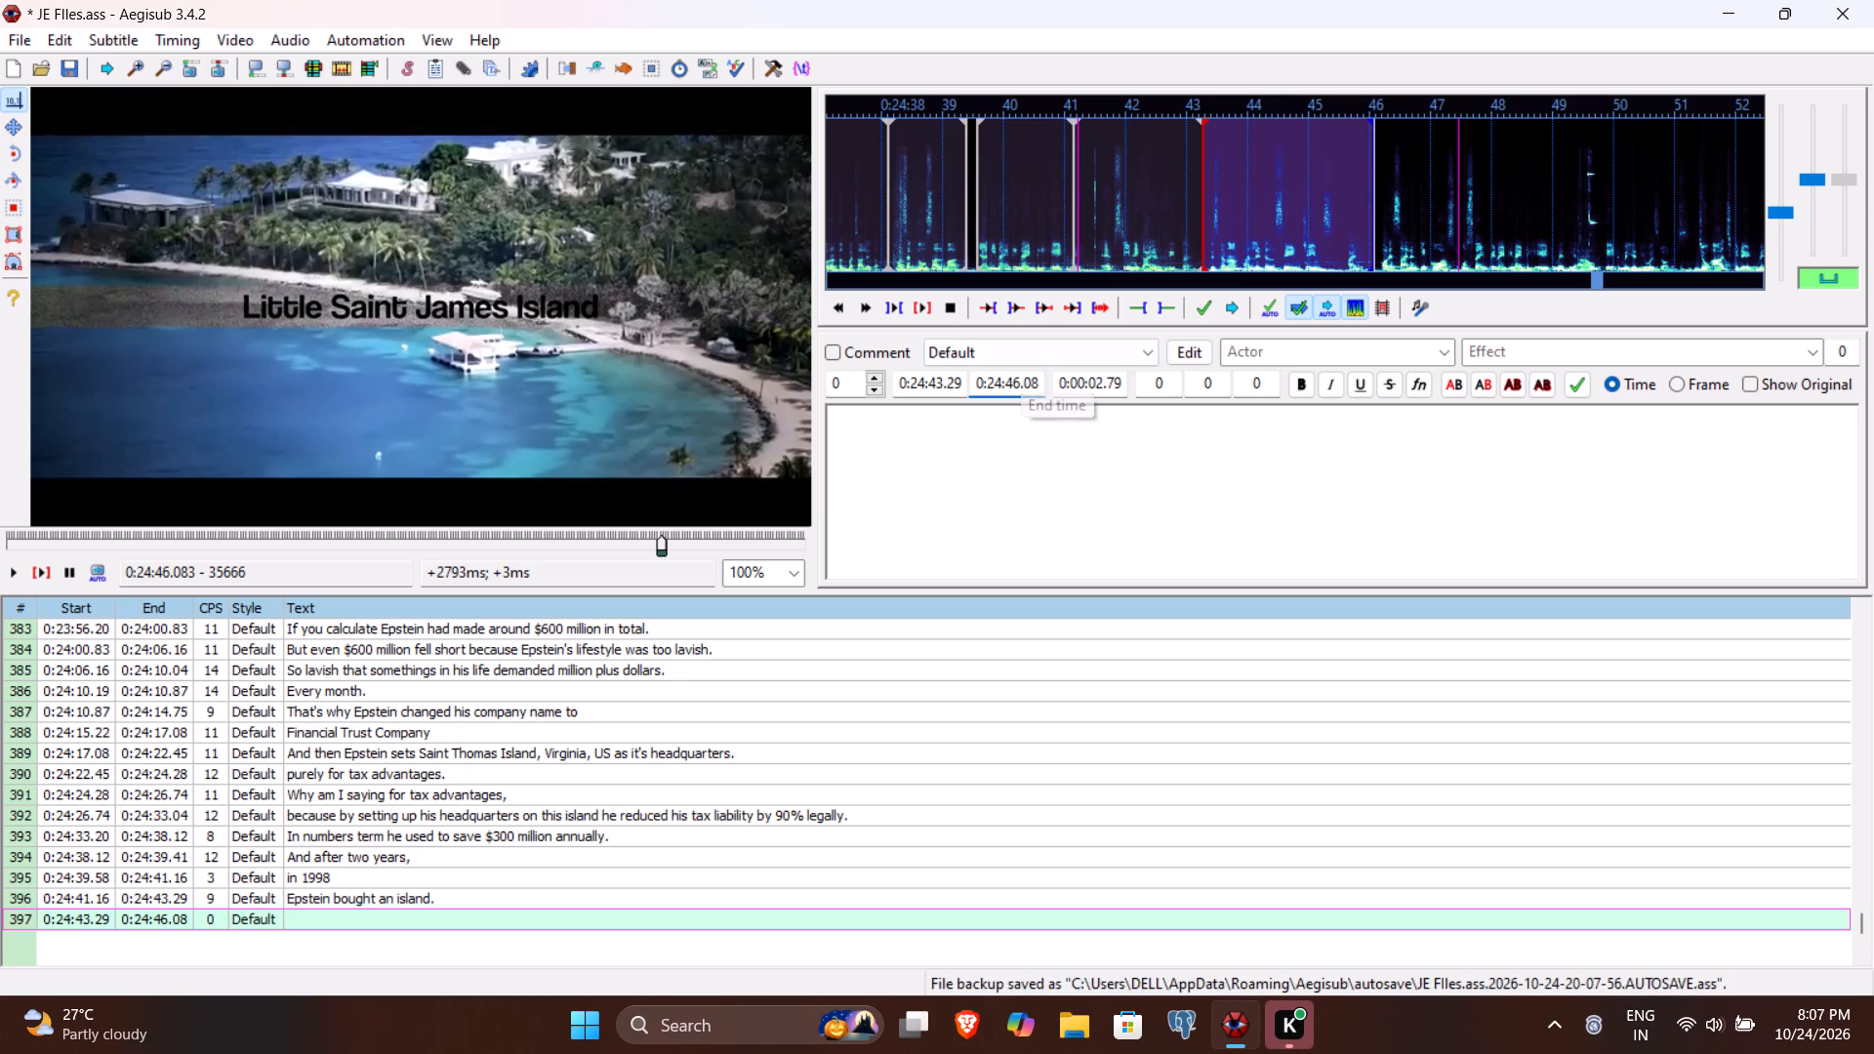
Enter "And the name Little Saint James Island." as the text of line 397 and commit the line.
left_click(990, 489)
type("And the name Little")
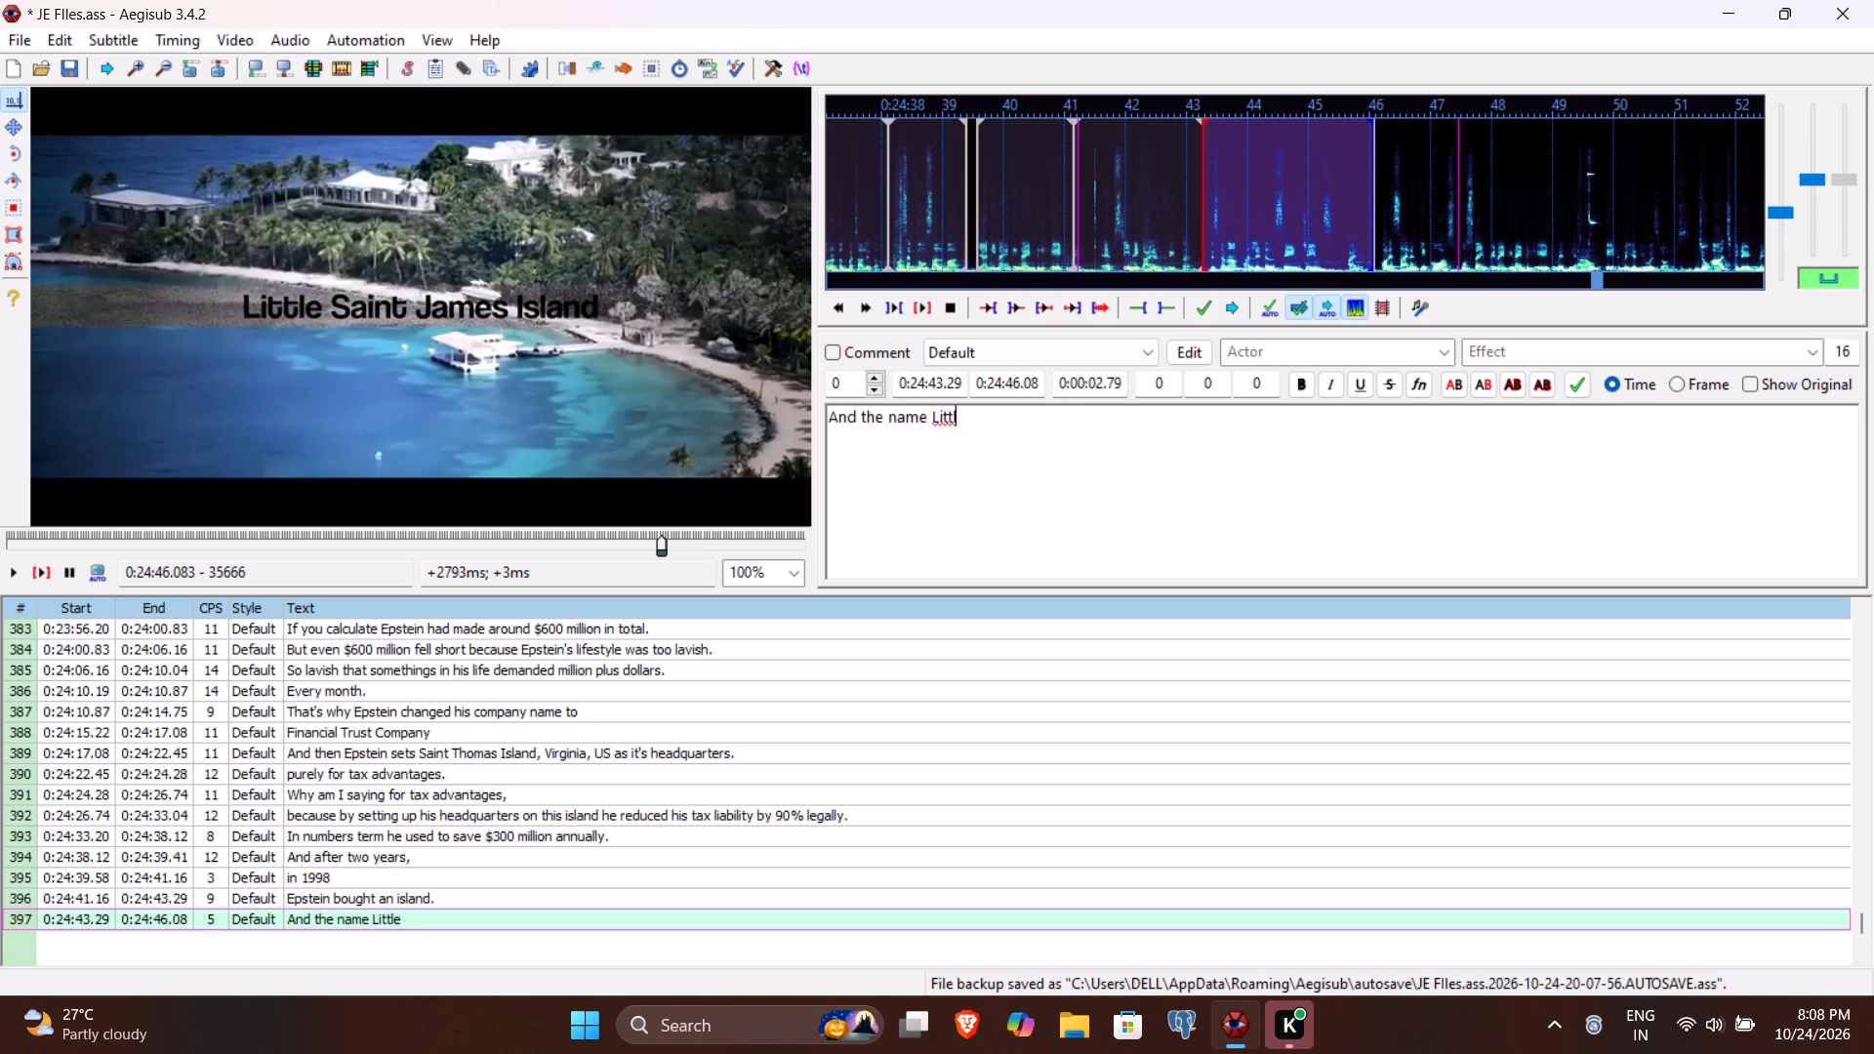
key("space")
type("sain")
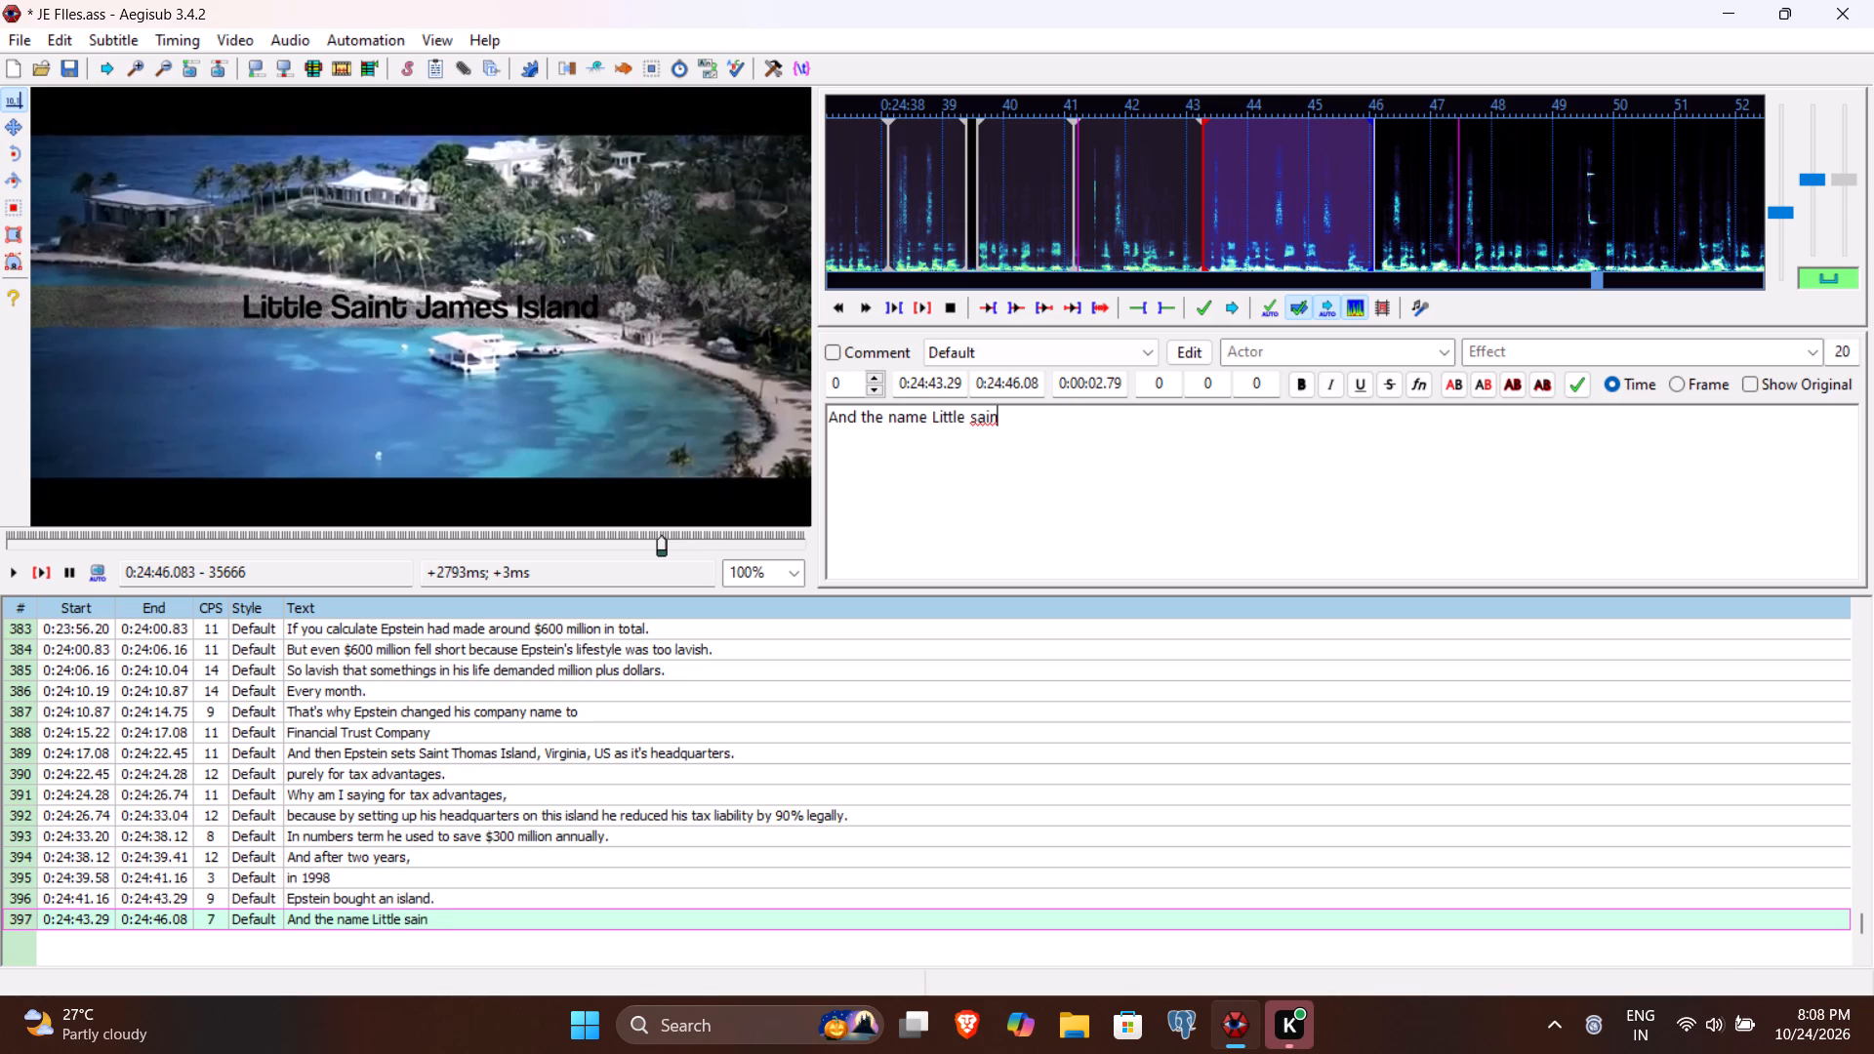
key("BackSpace")
key("BackSpace")
key("BackSpace")
key("BackSpace")
type("Saint Janme")
key("BackSpace")
key("BackSpace")
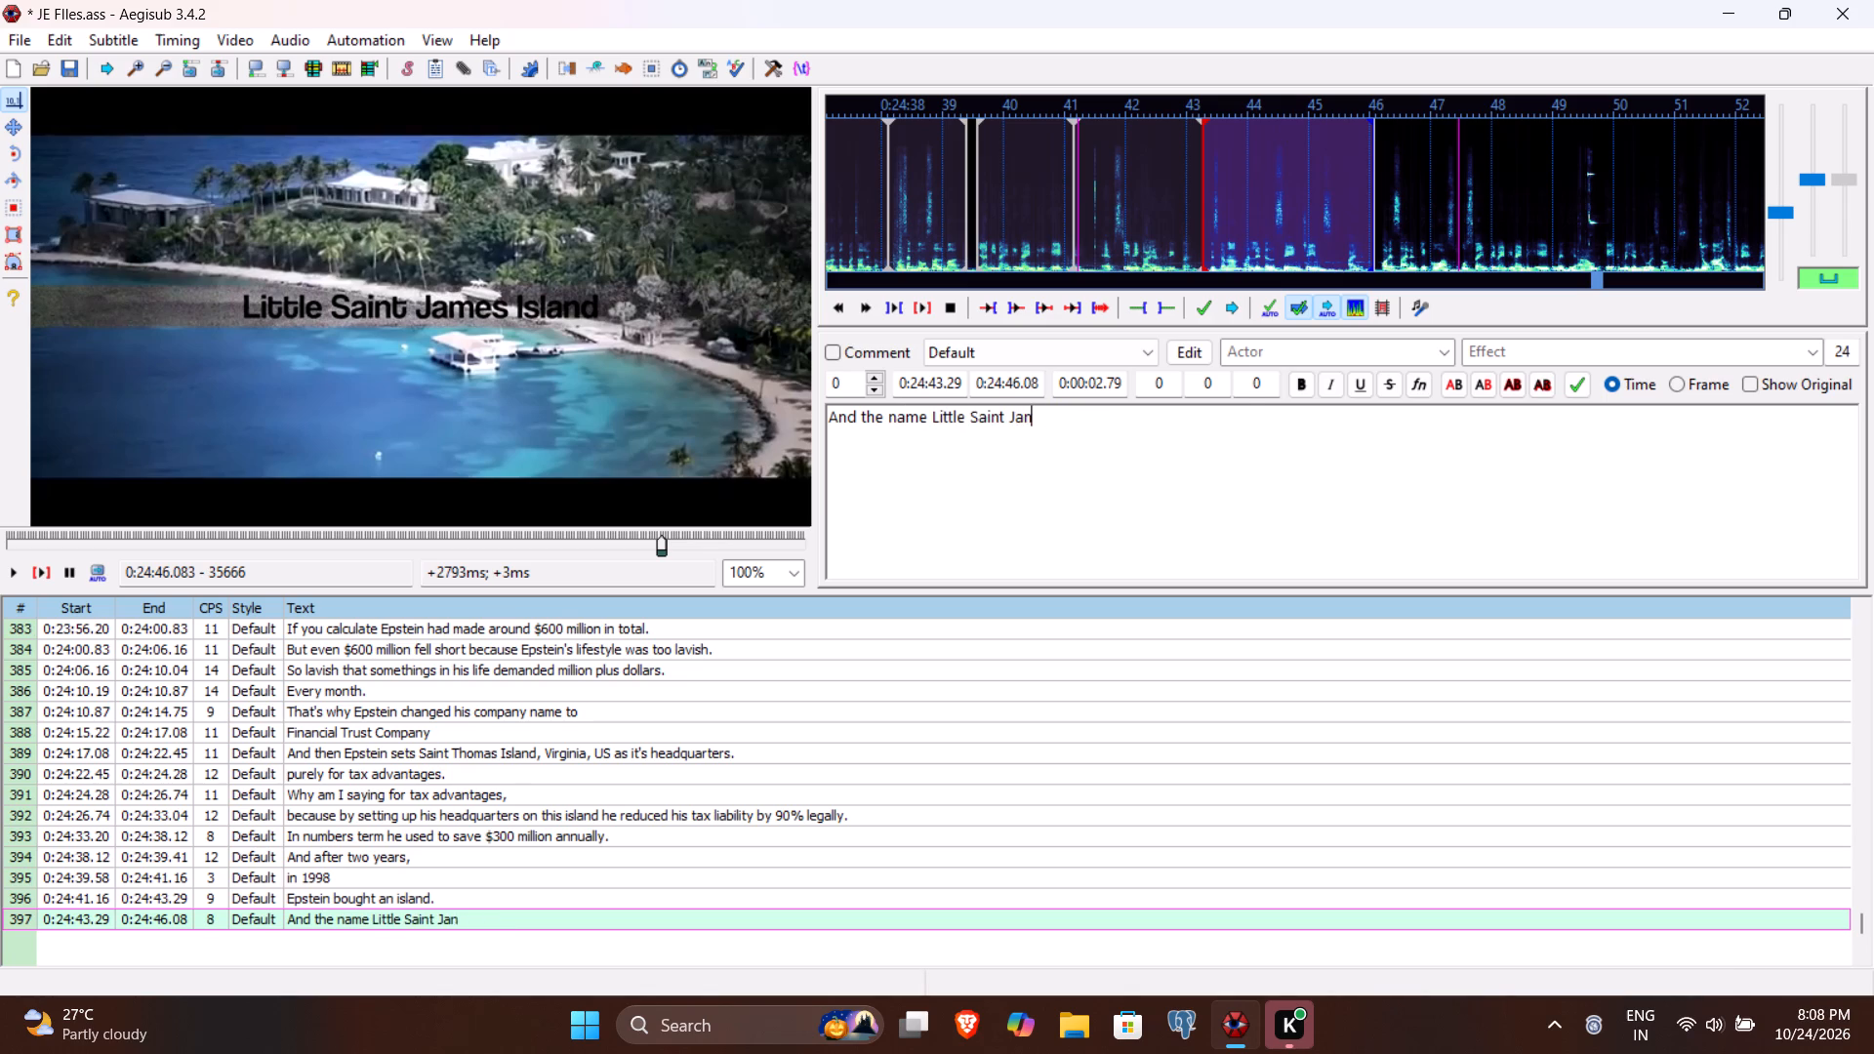
key("BackSpace")
type("mes i")
key("BackSpace")
type("Island")
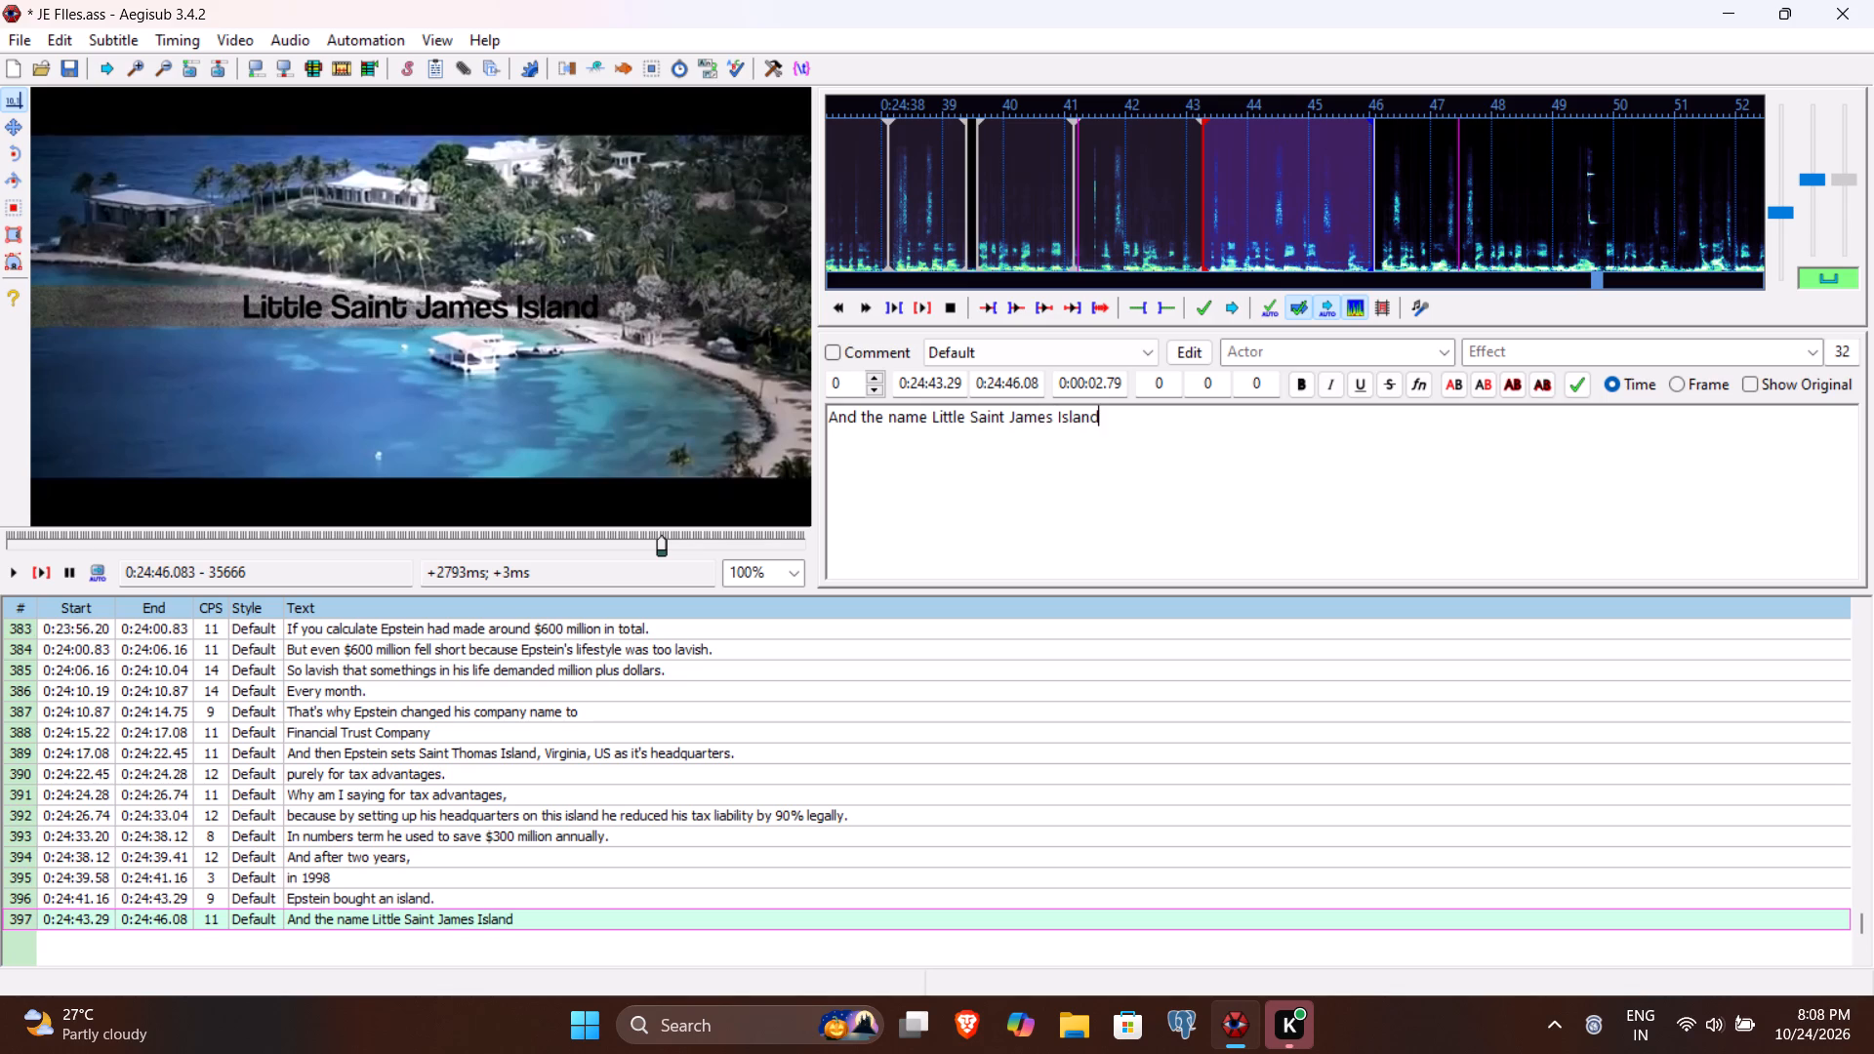
key("period")
key("Return")
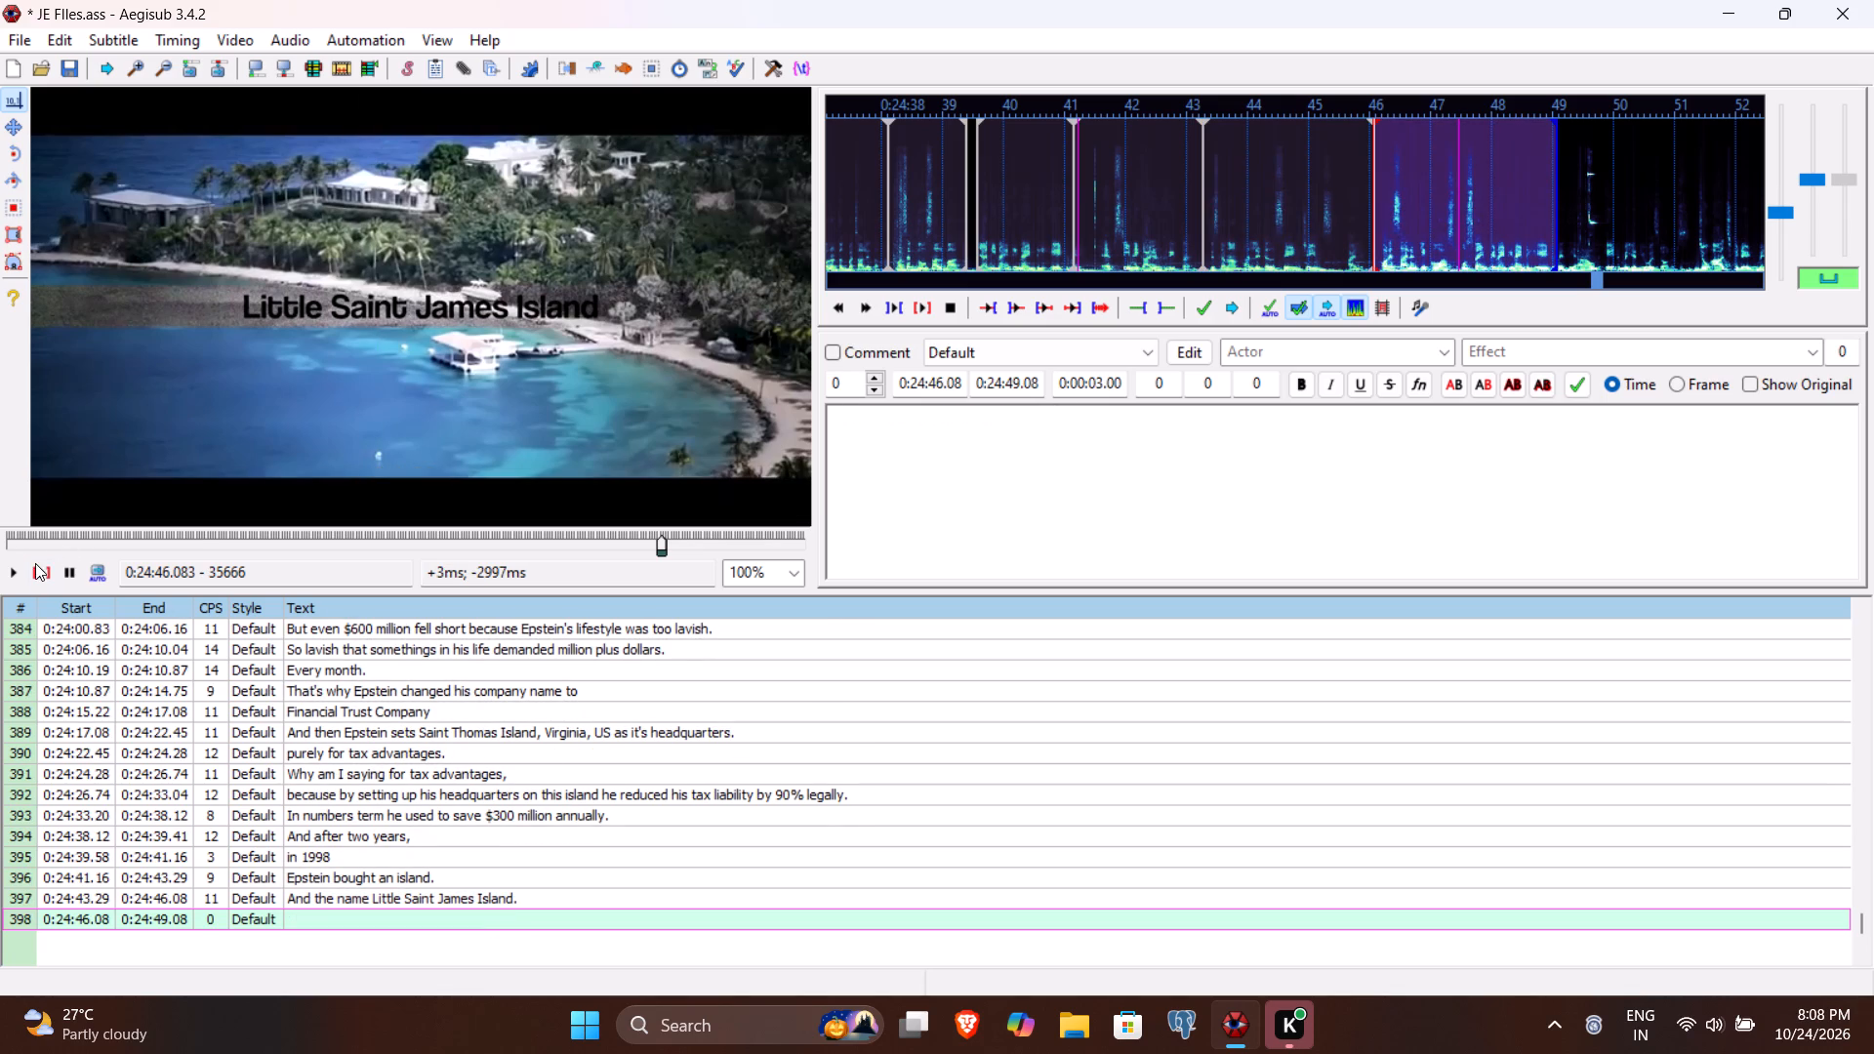
Listen to the speech following line 397 and set line 398's end time to 0:24:51.00.
left_click(47, 568)
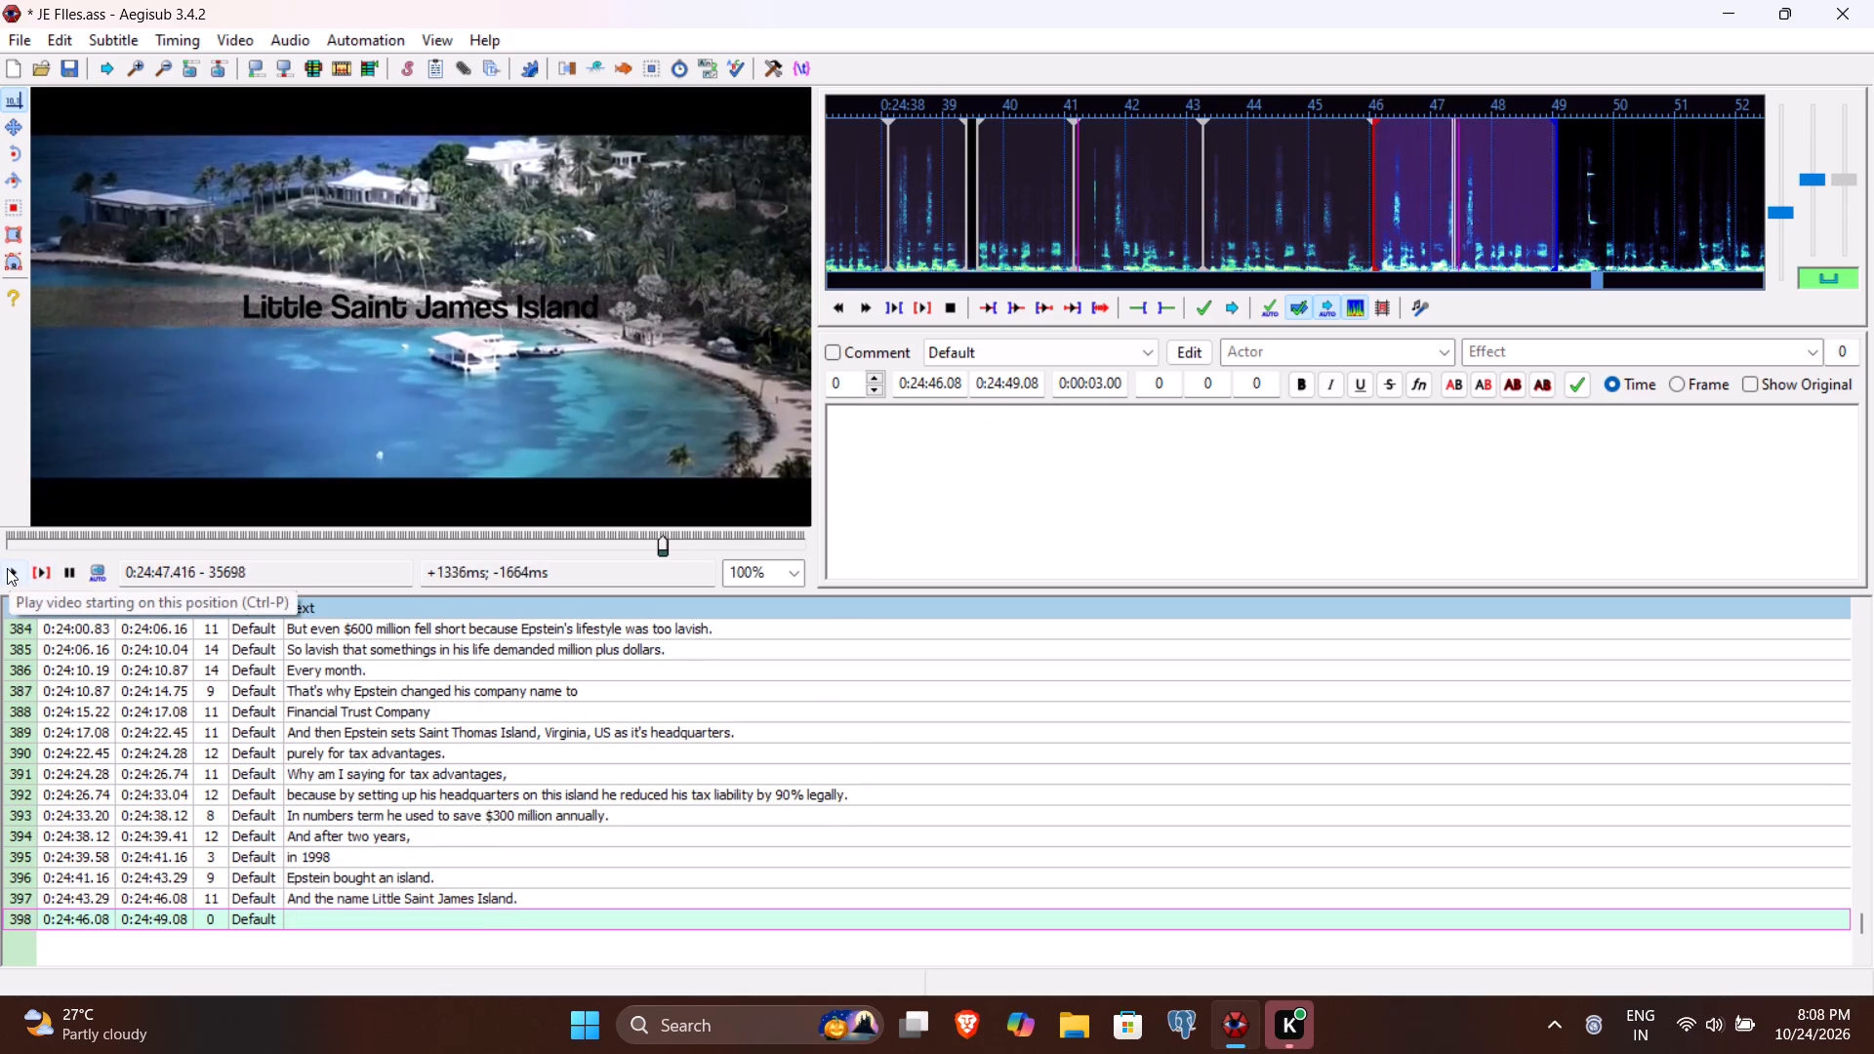
left_click(7, 568)
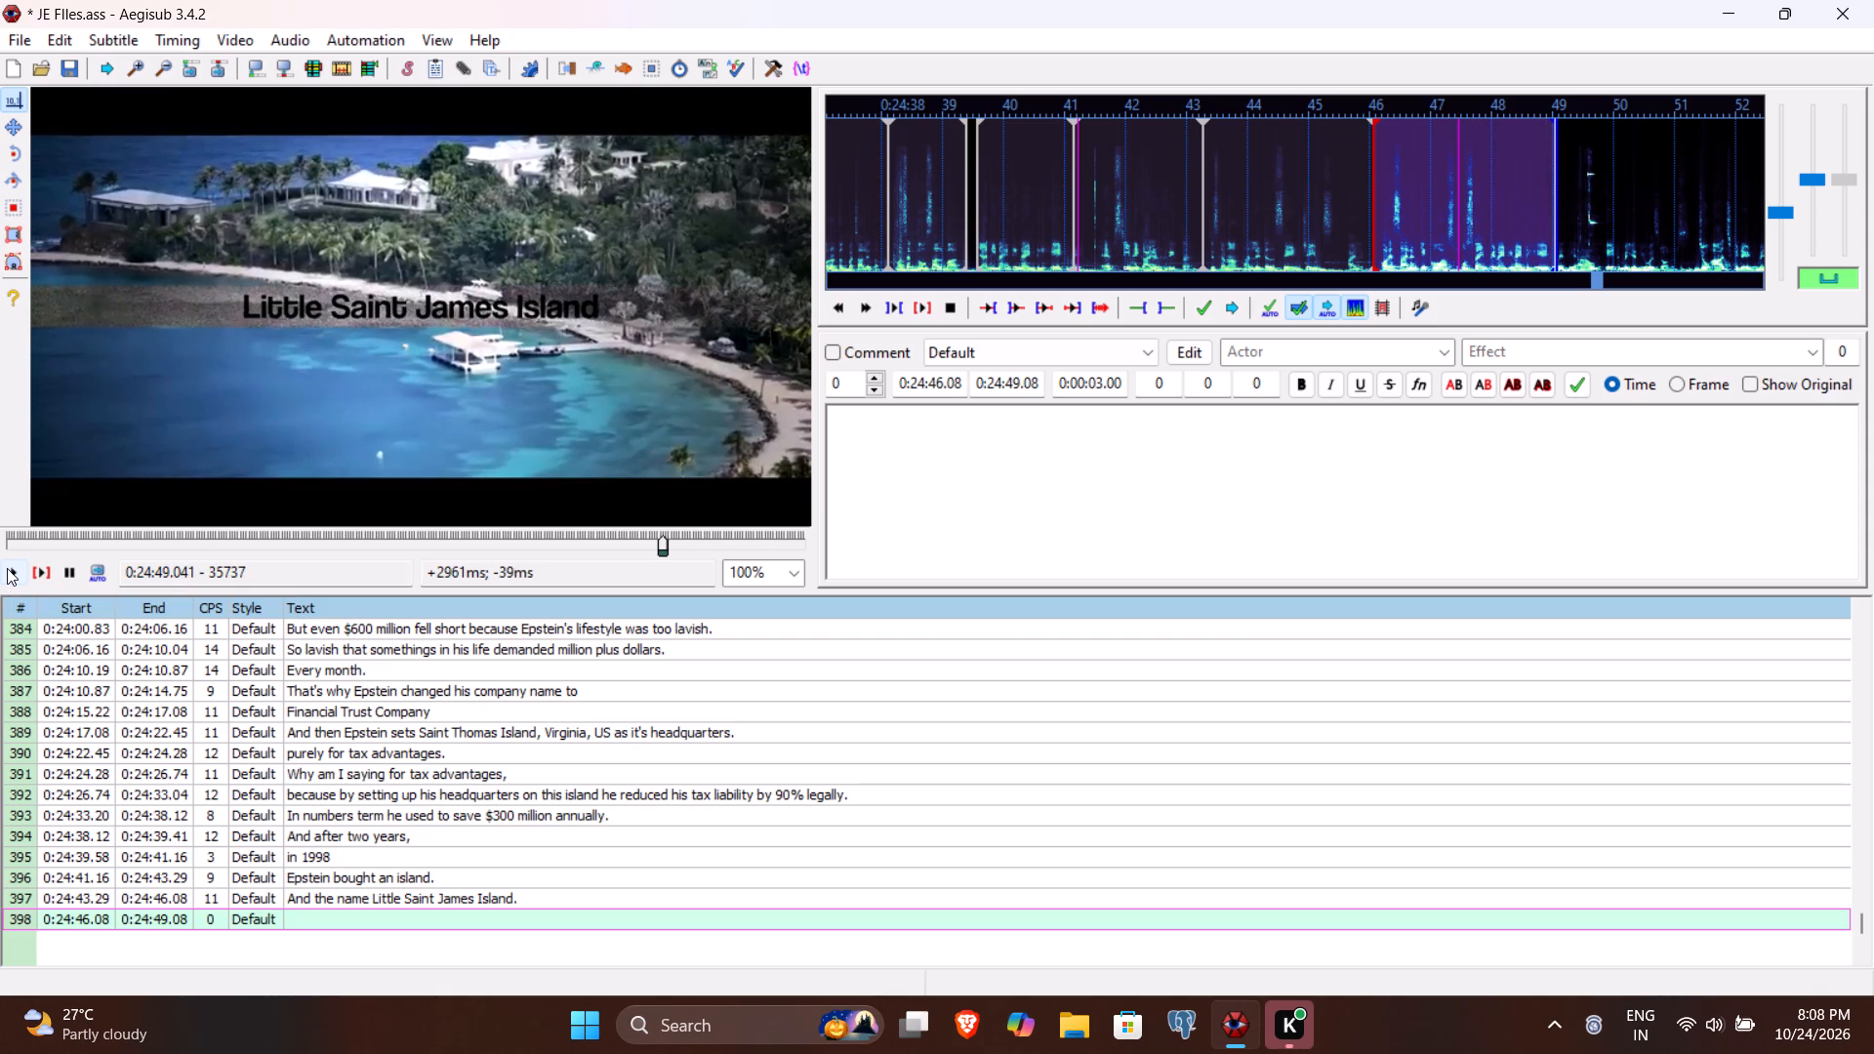
left_click(7, 568)
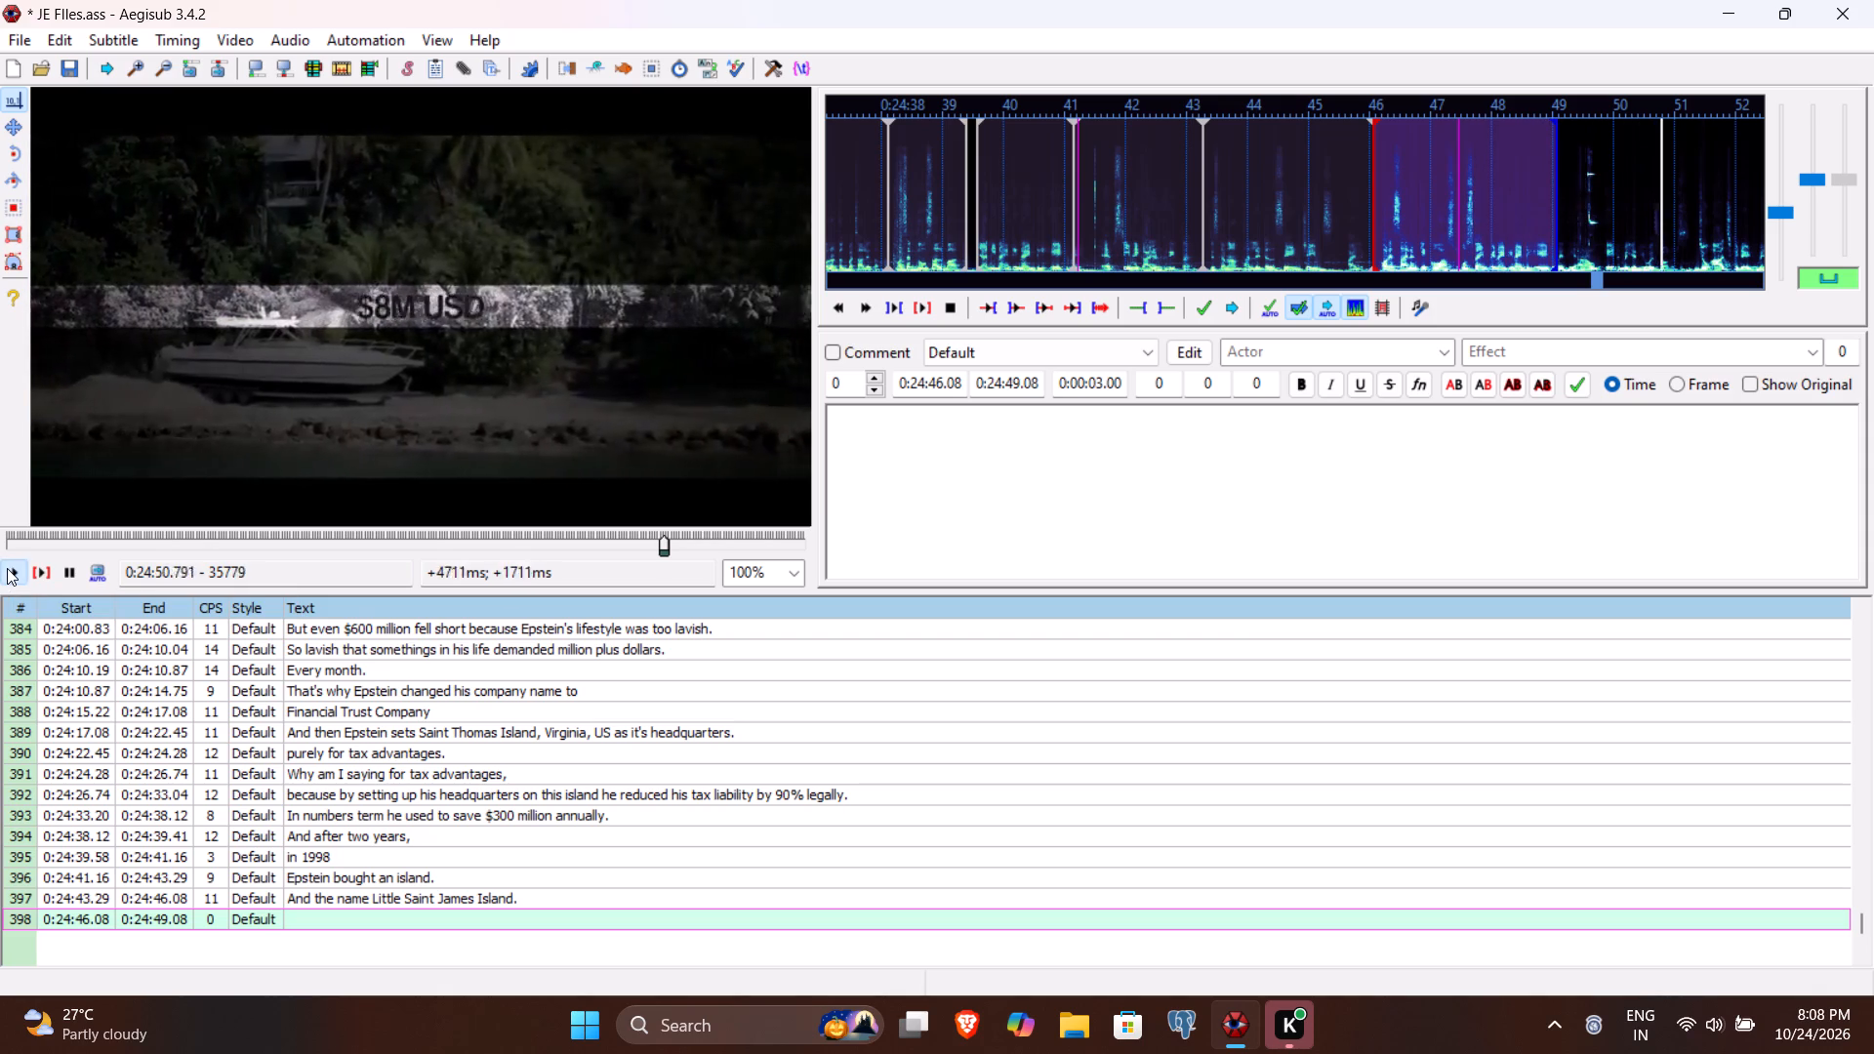
left_click(1002, 378)
key("5")
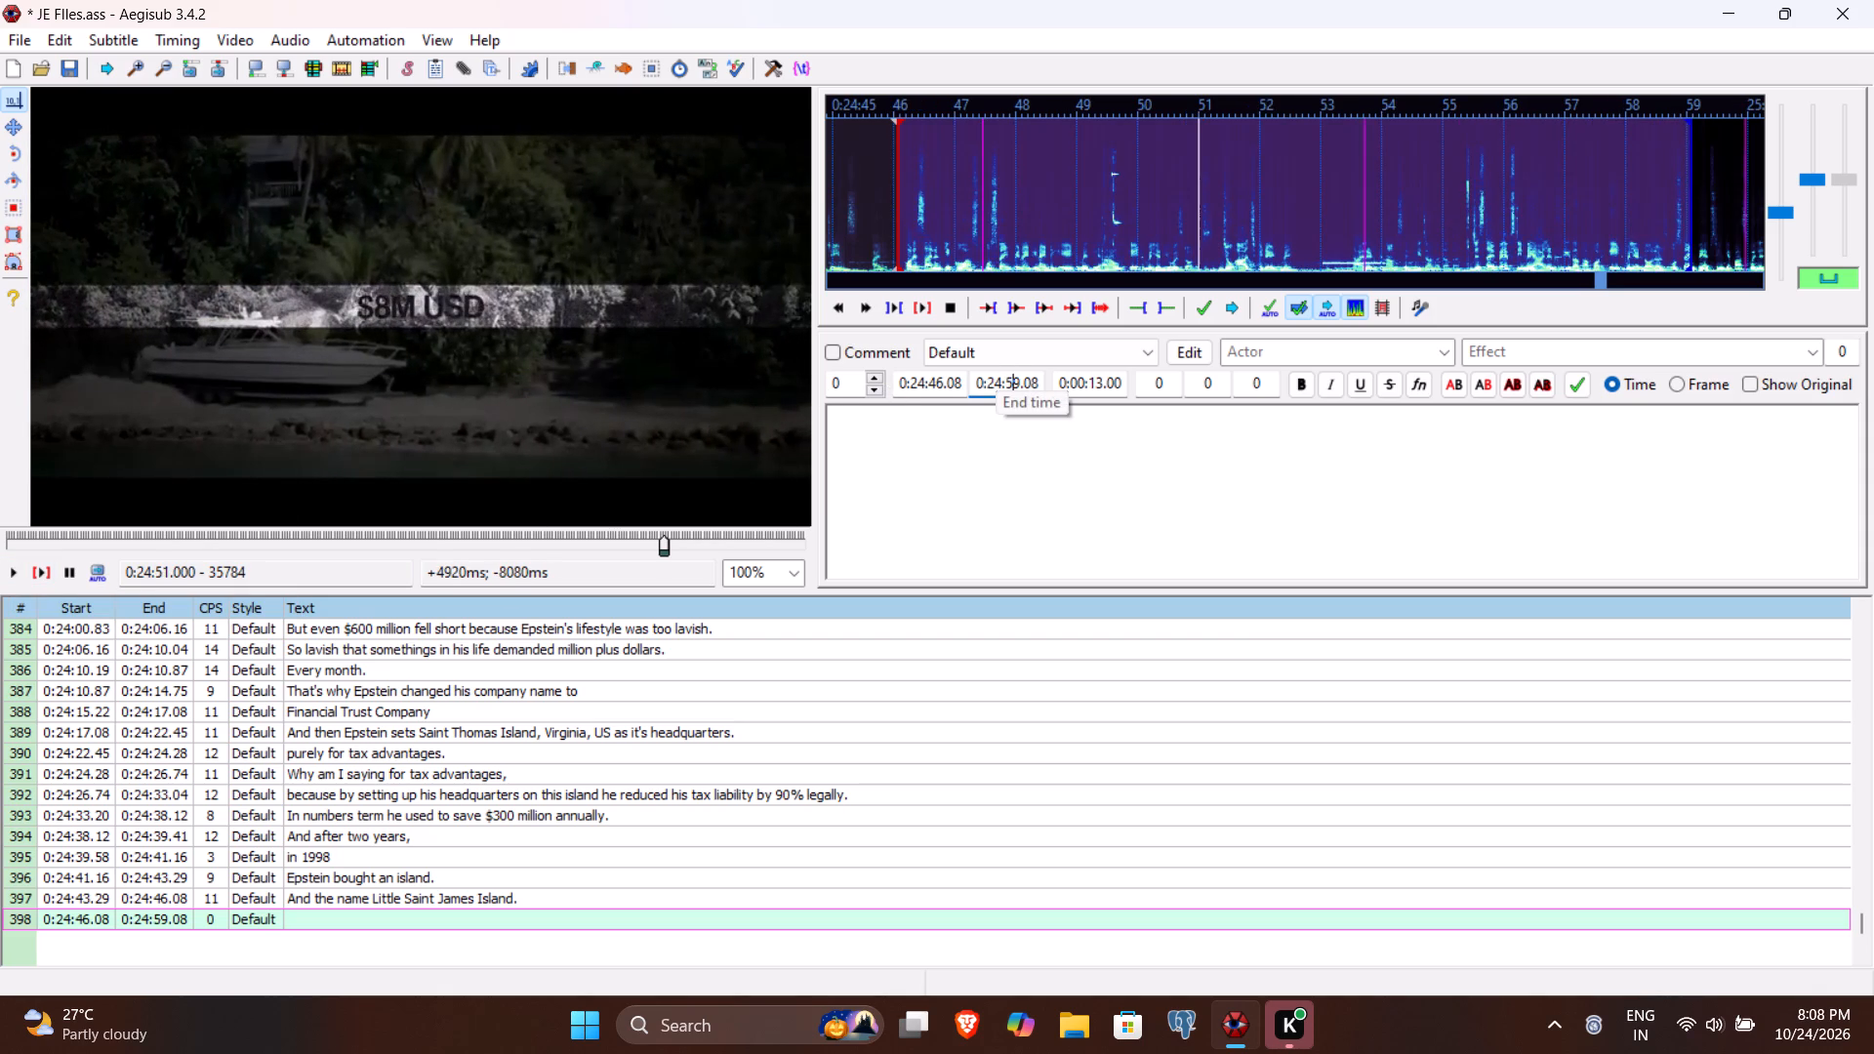
type("100")
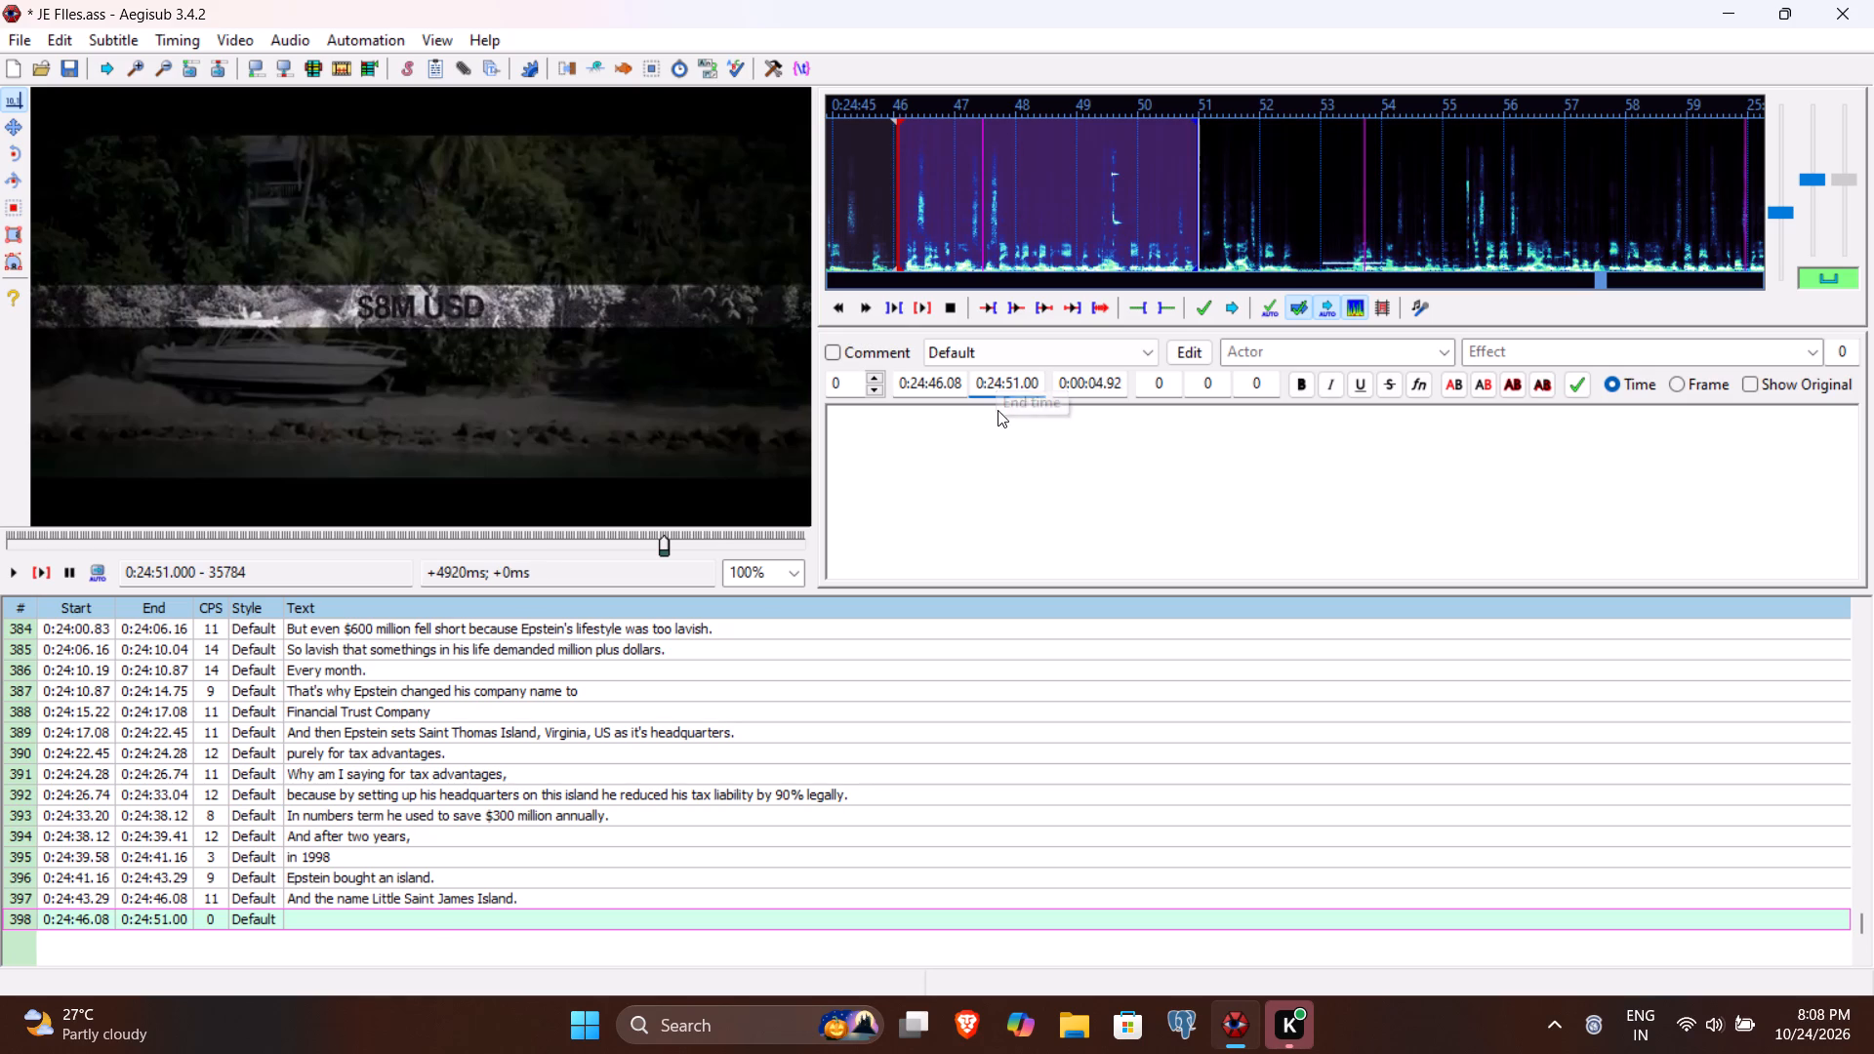
Enter "And it's cost in 1998 was $8 million." as the text of line 398 and commit the line.
left_click(998, 410)
left_click(994, 430)
type("And it's cost in")
key("space")
type("1998 was")
key("space")
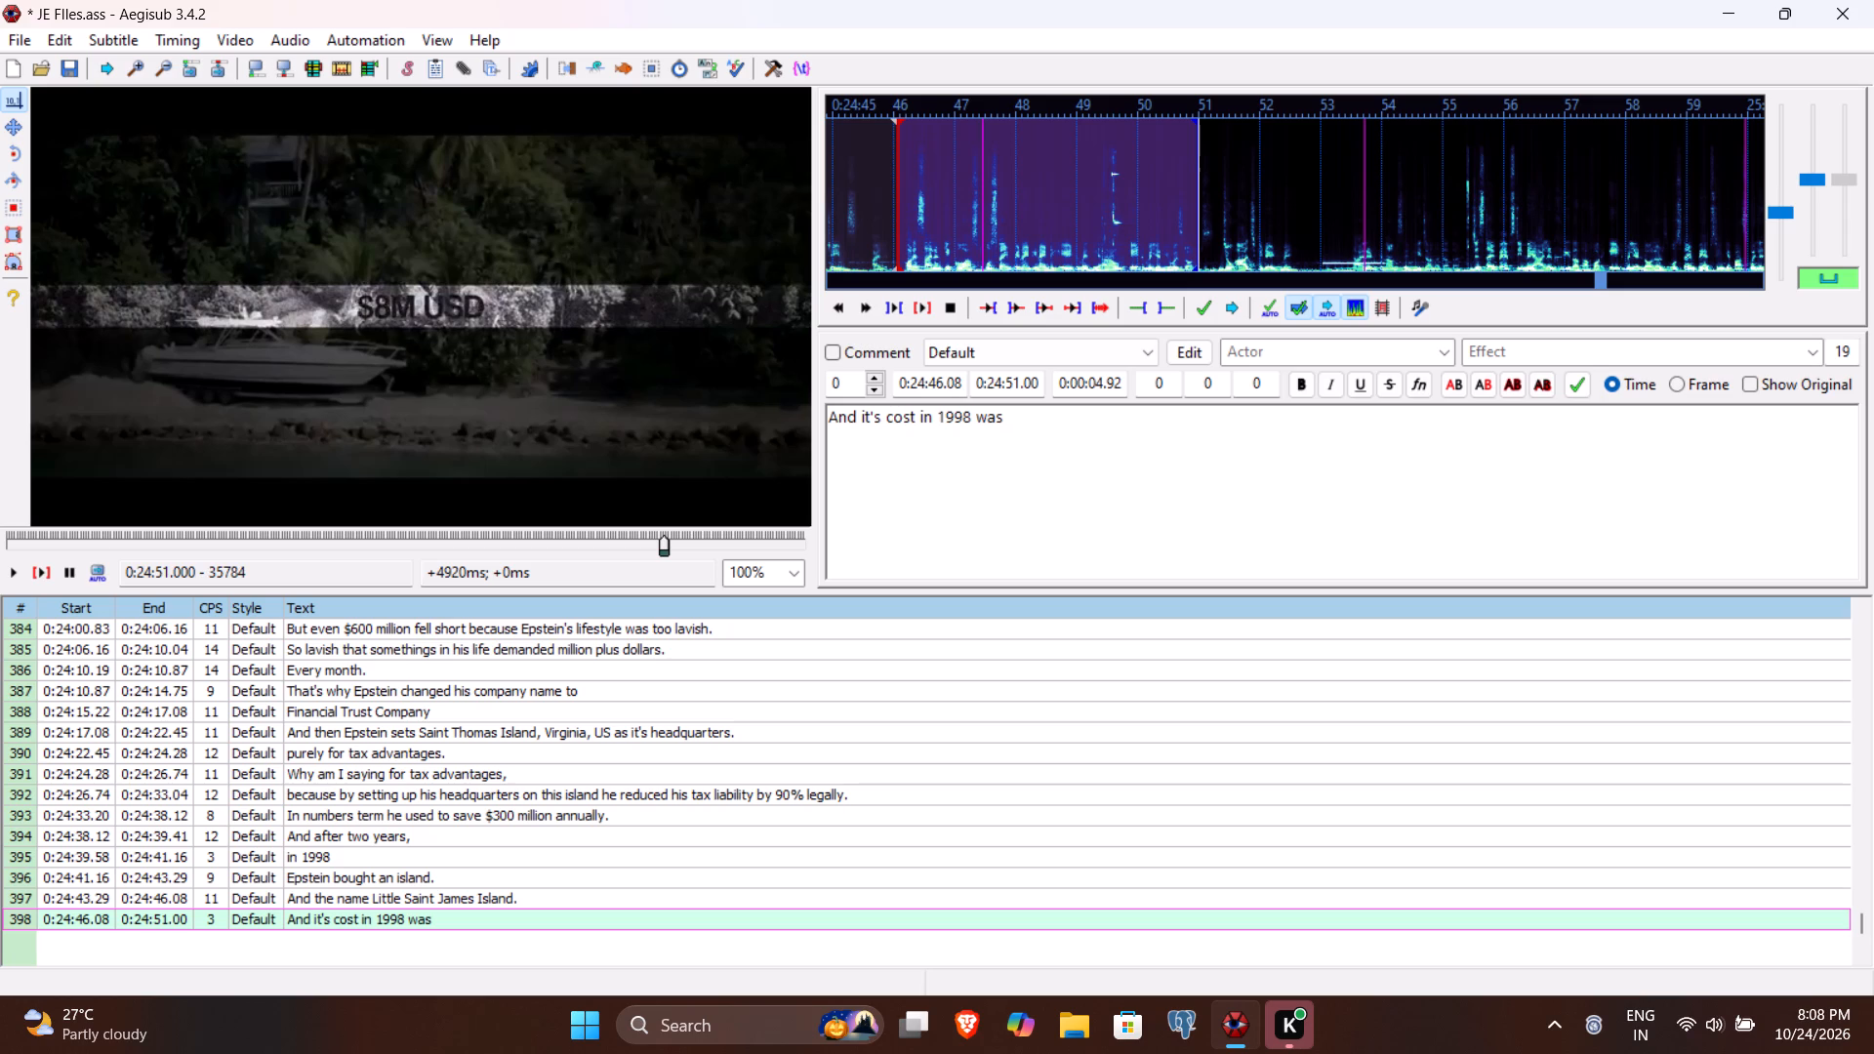
key("shift+dollar")
key("8")
key("space")
type("millin")
key("BackSpace")
type("on")
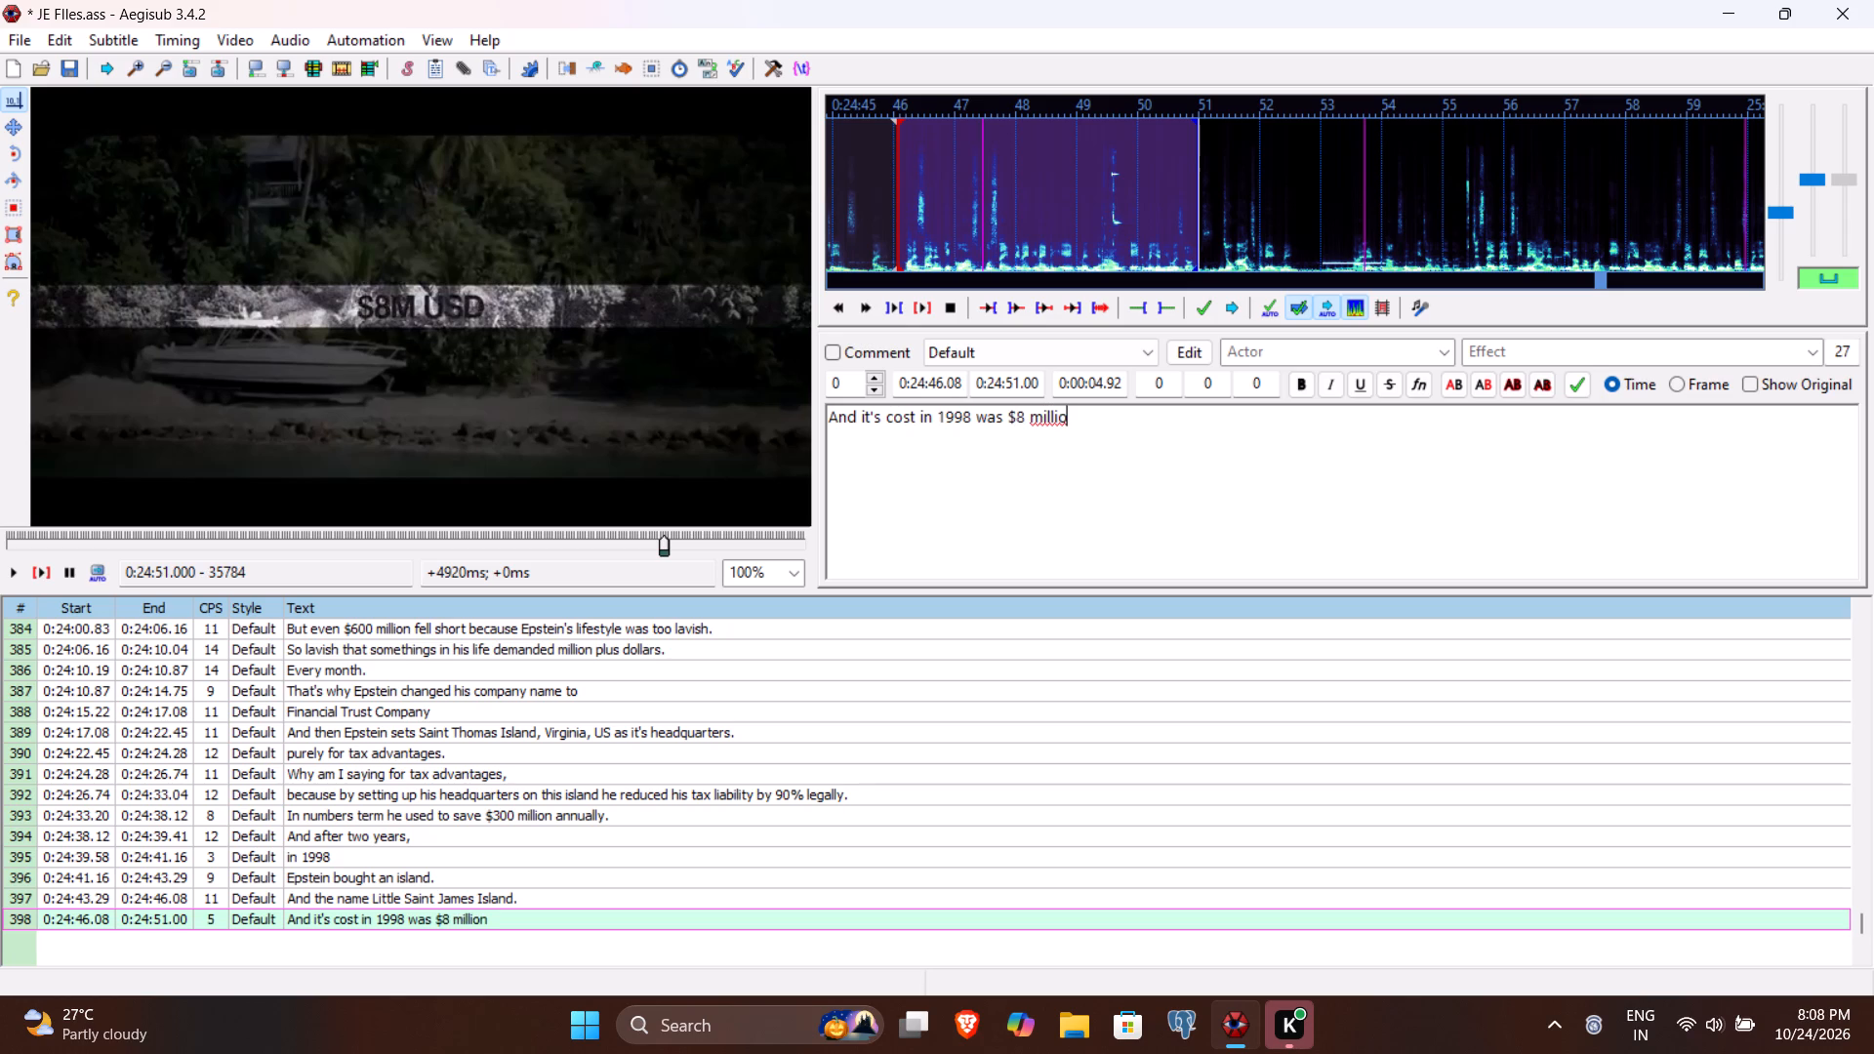
key("period")
key("Return")
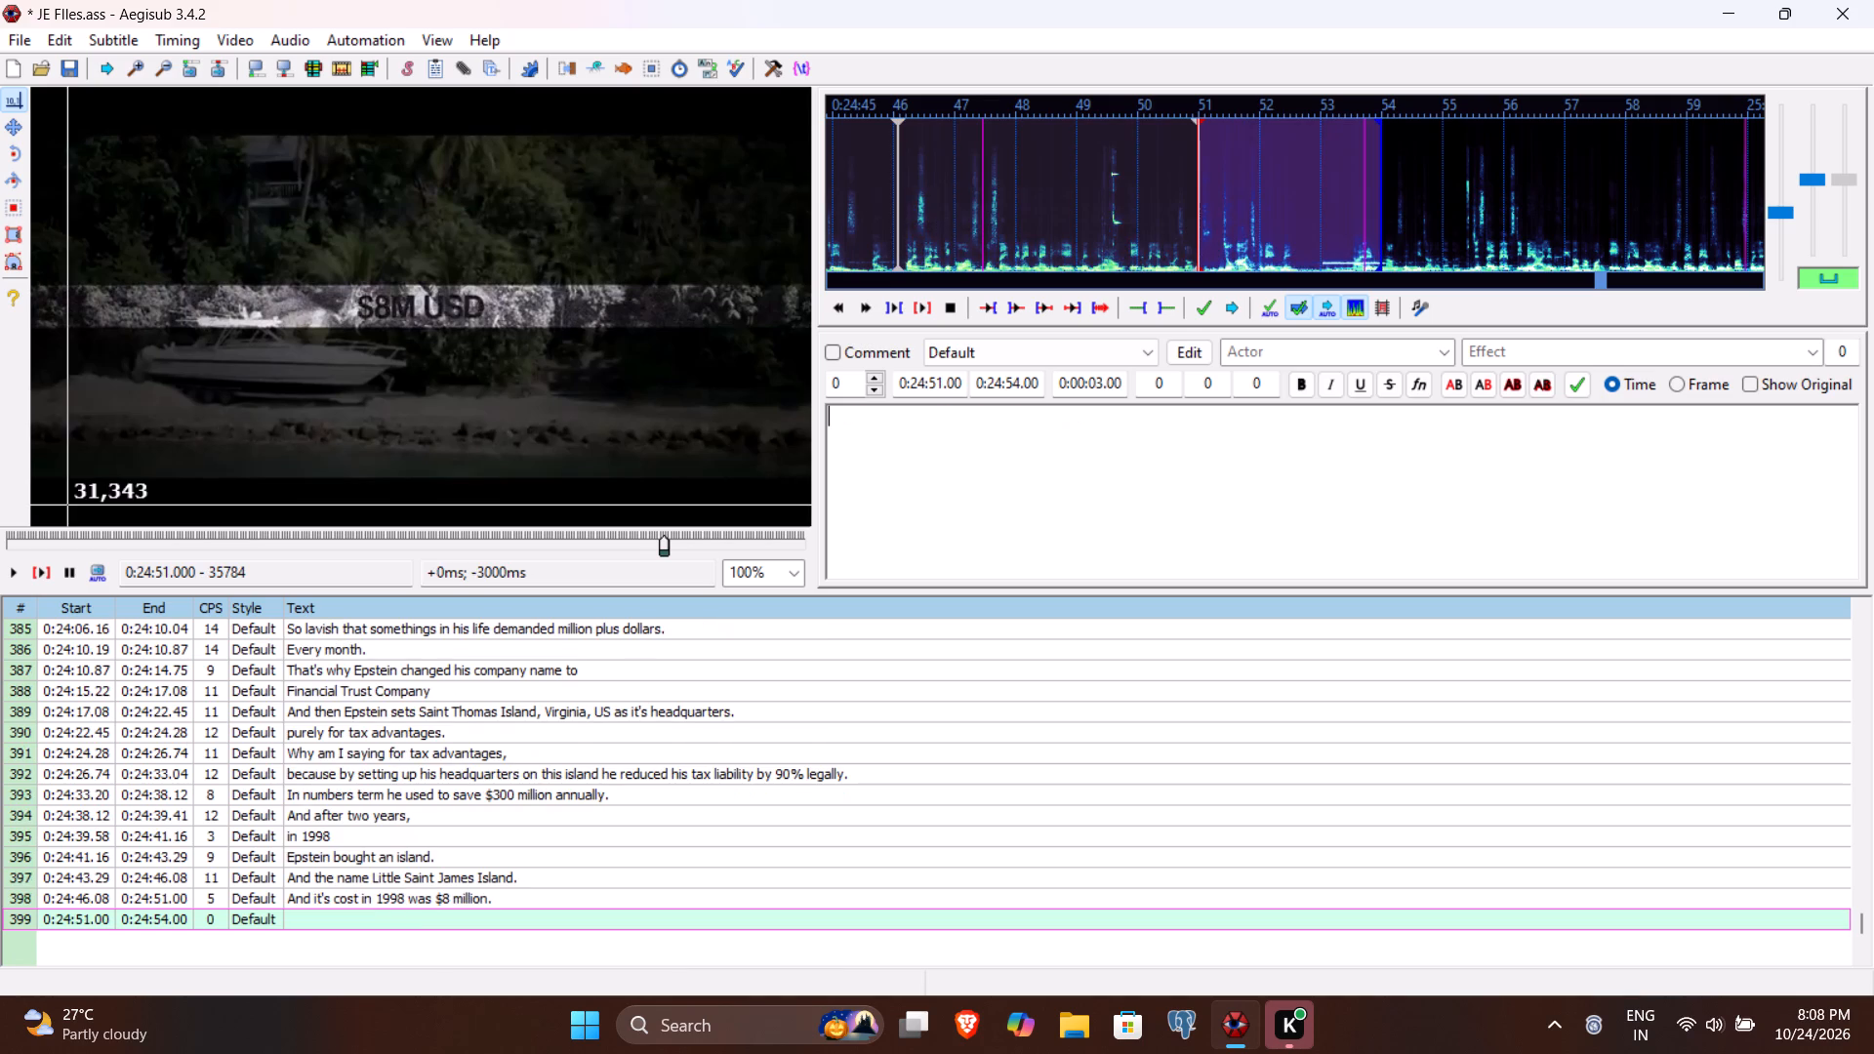
Listen to the speech following line 398 and set line 399's start time to 0:24:51.38 and end time to 0:24:55.37.
left_click(44, 570)
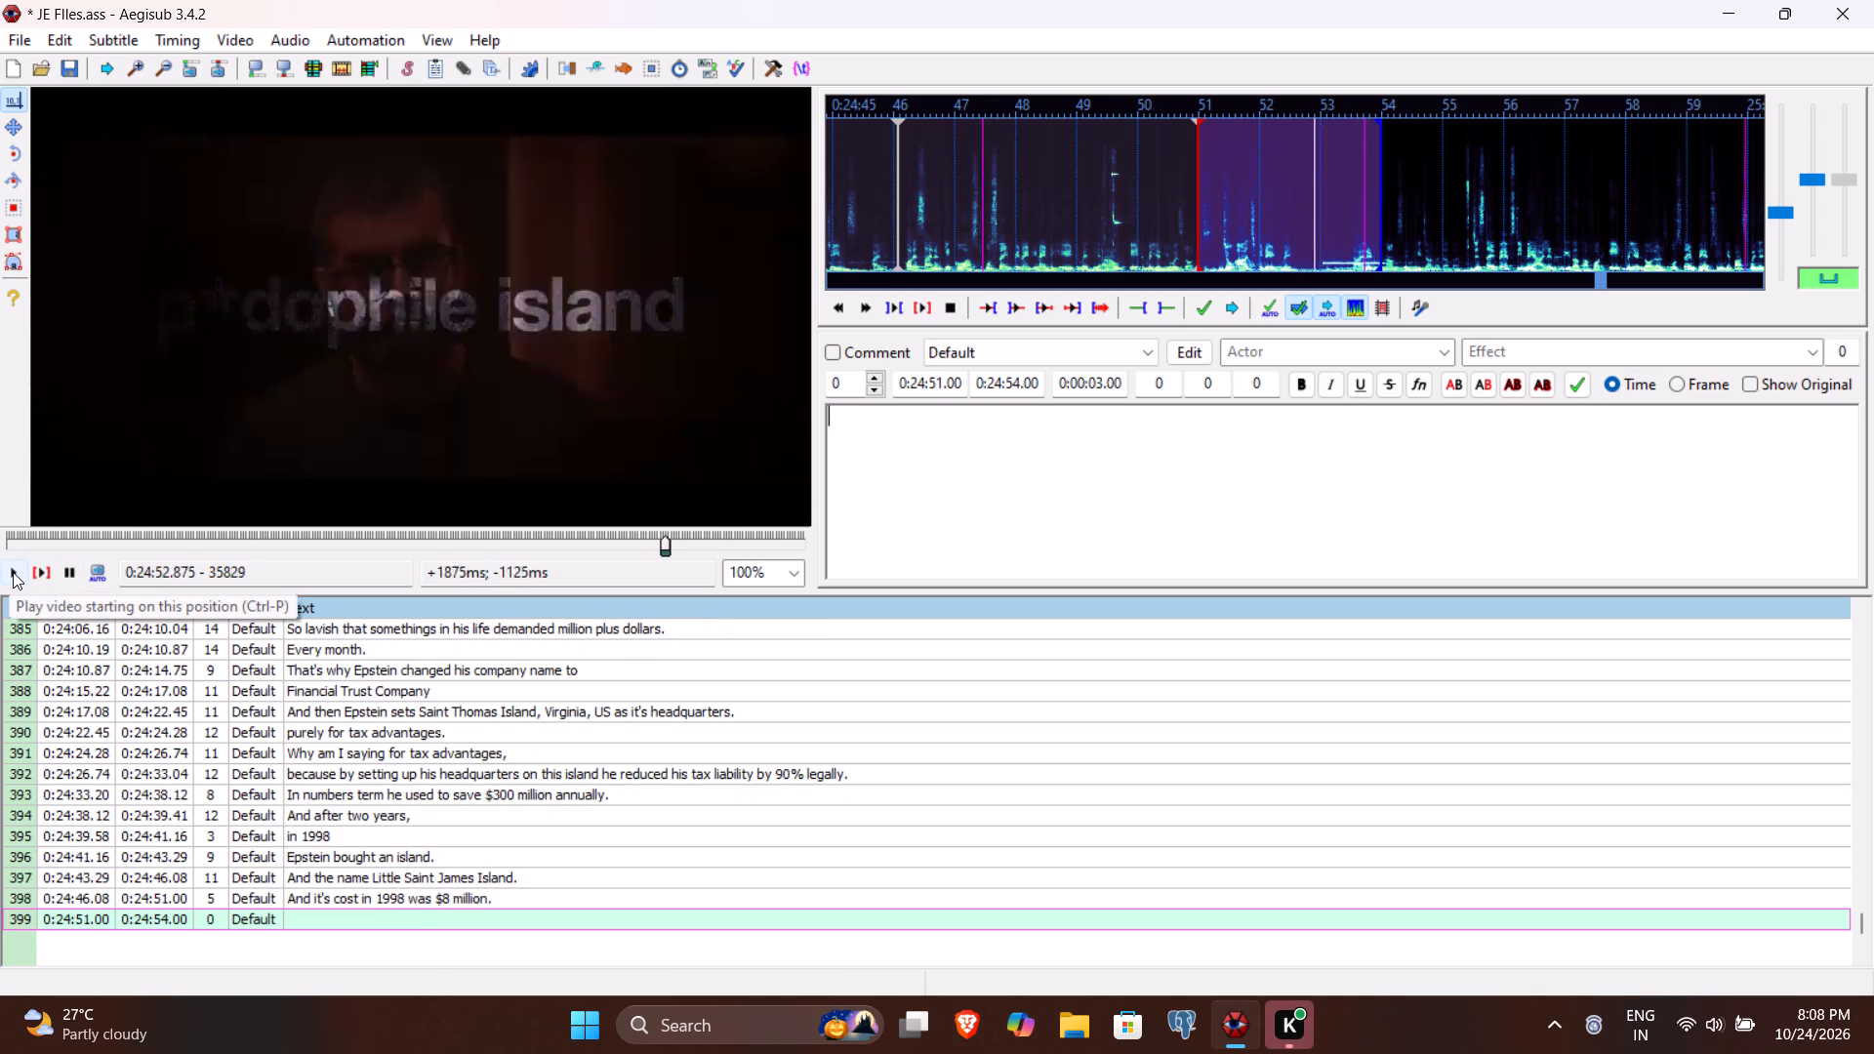
left_click(13, 572)
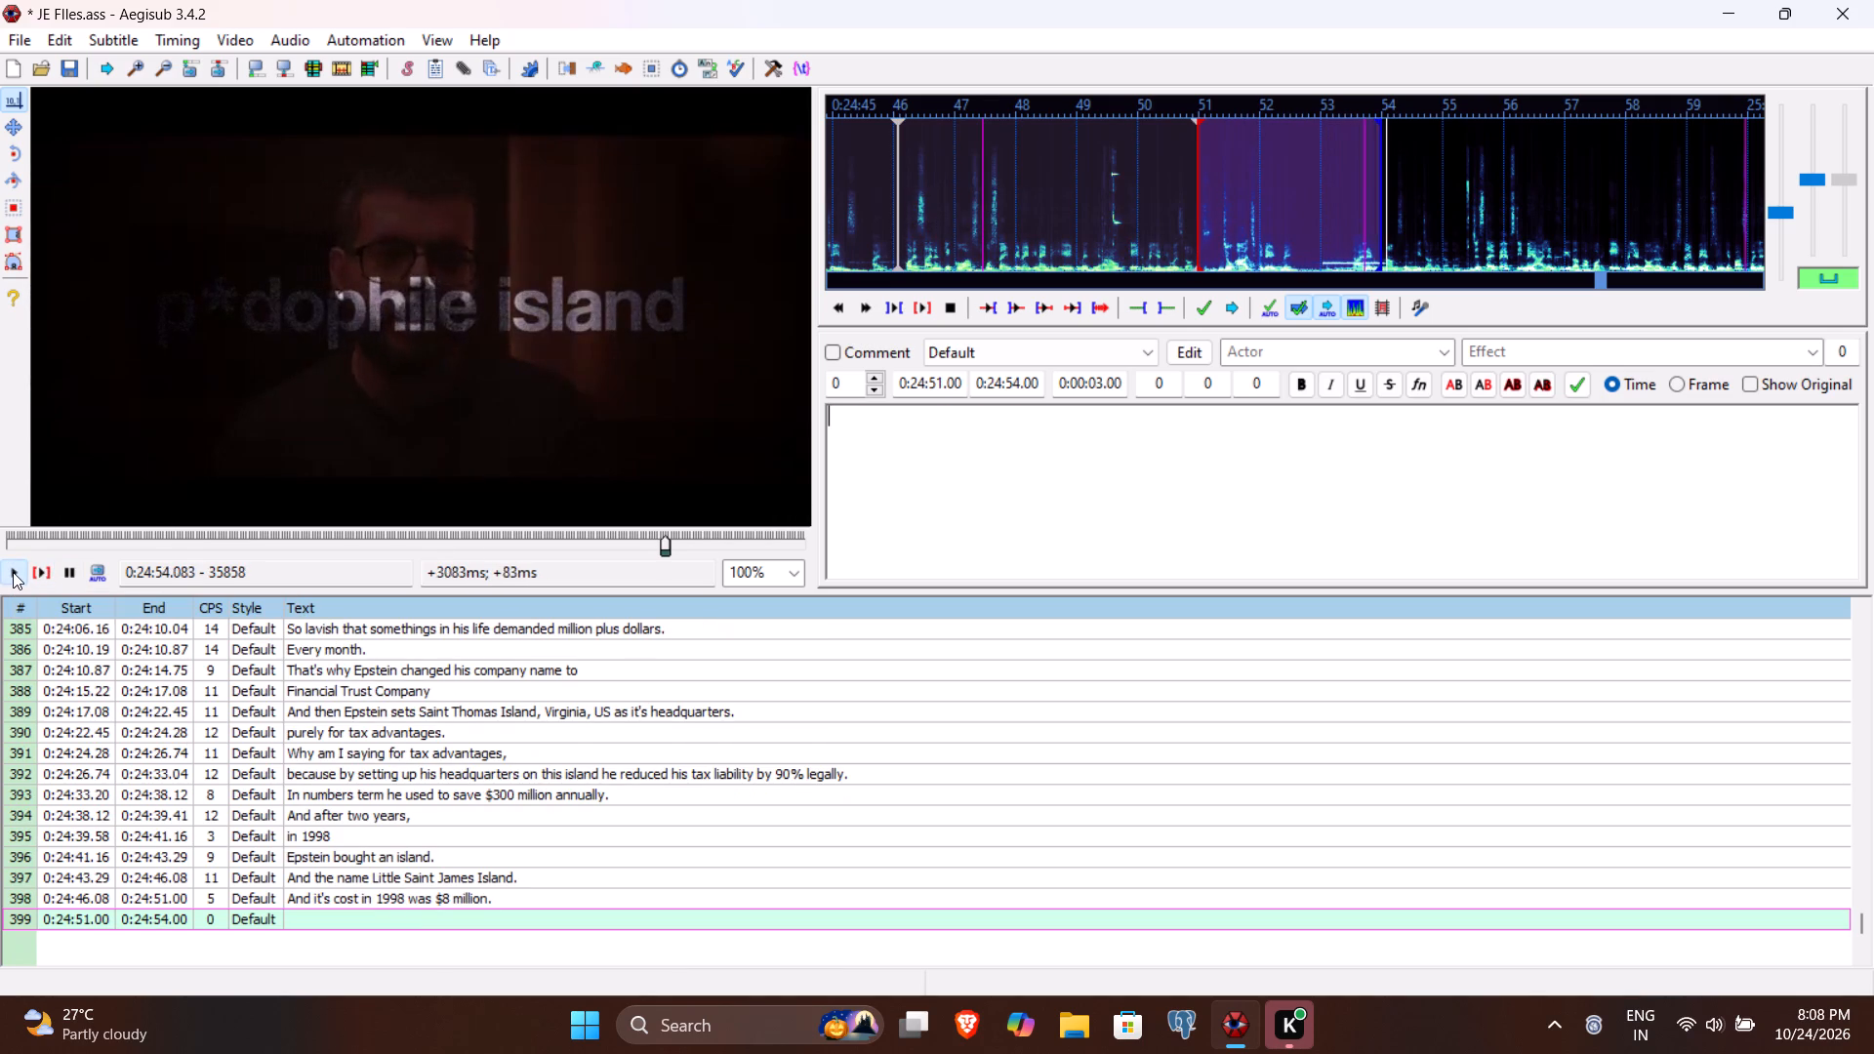
left_click(13, 572)
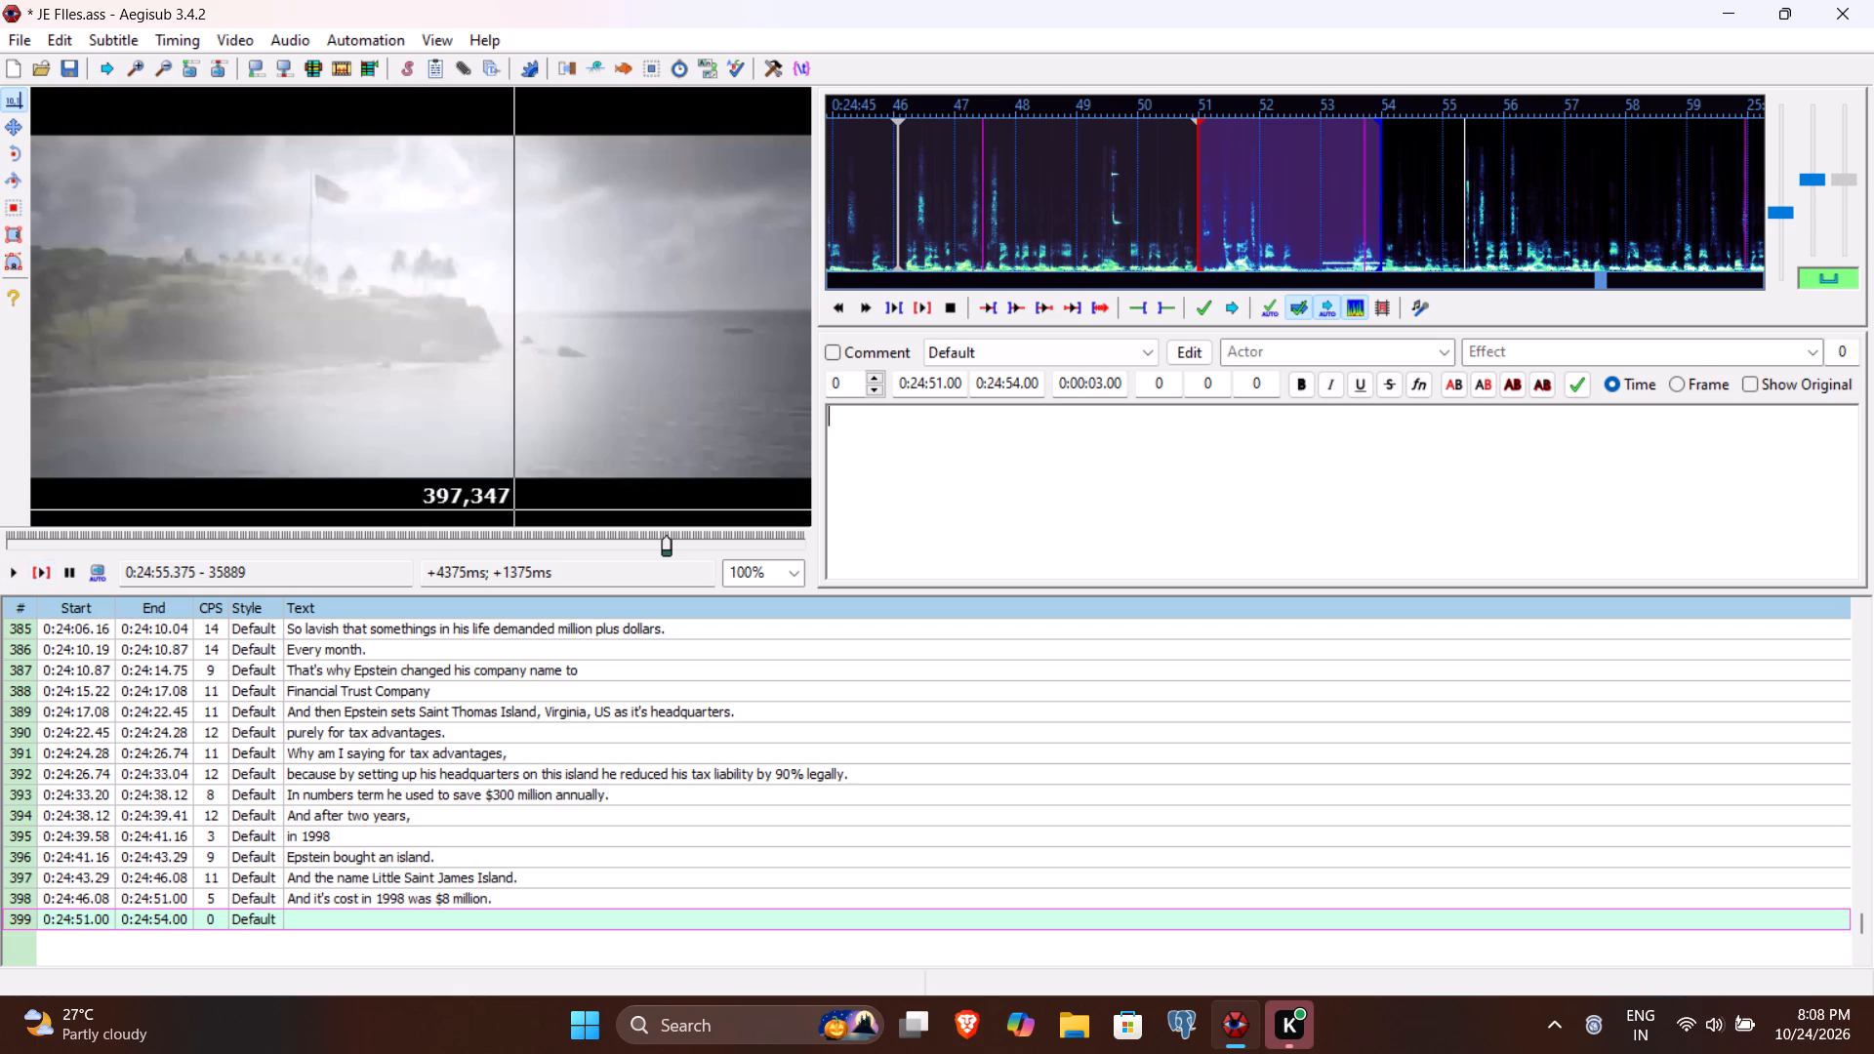
left_click(1014, 386)
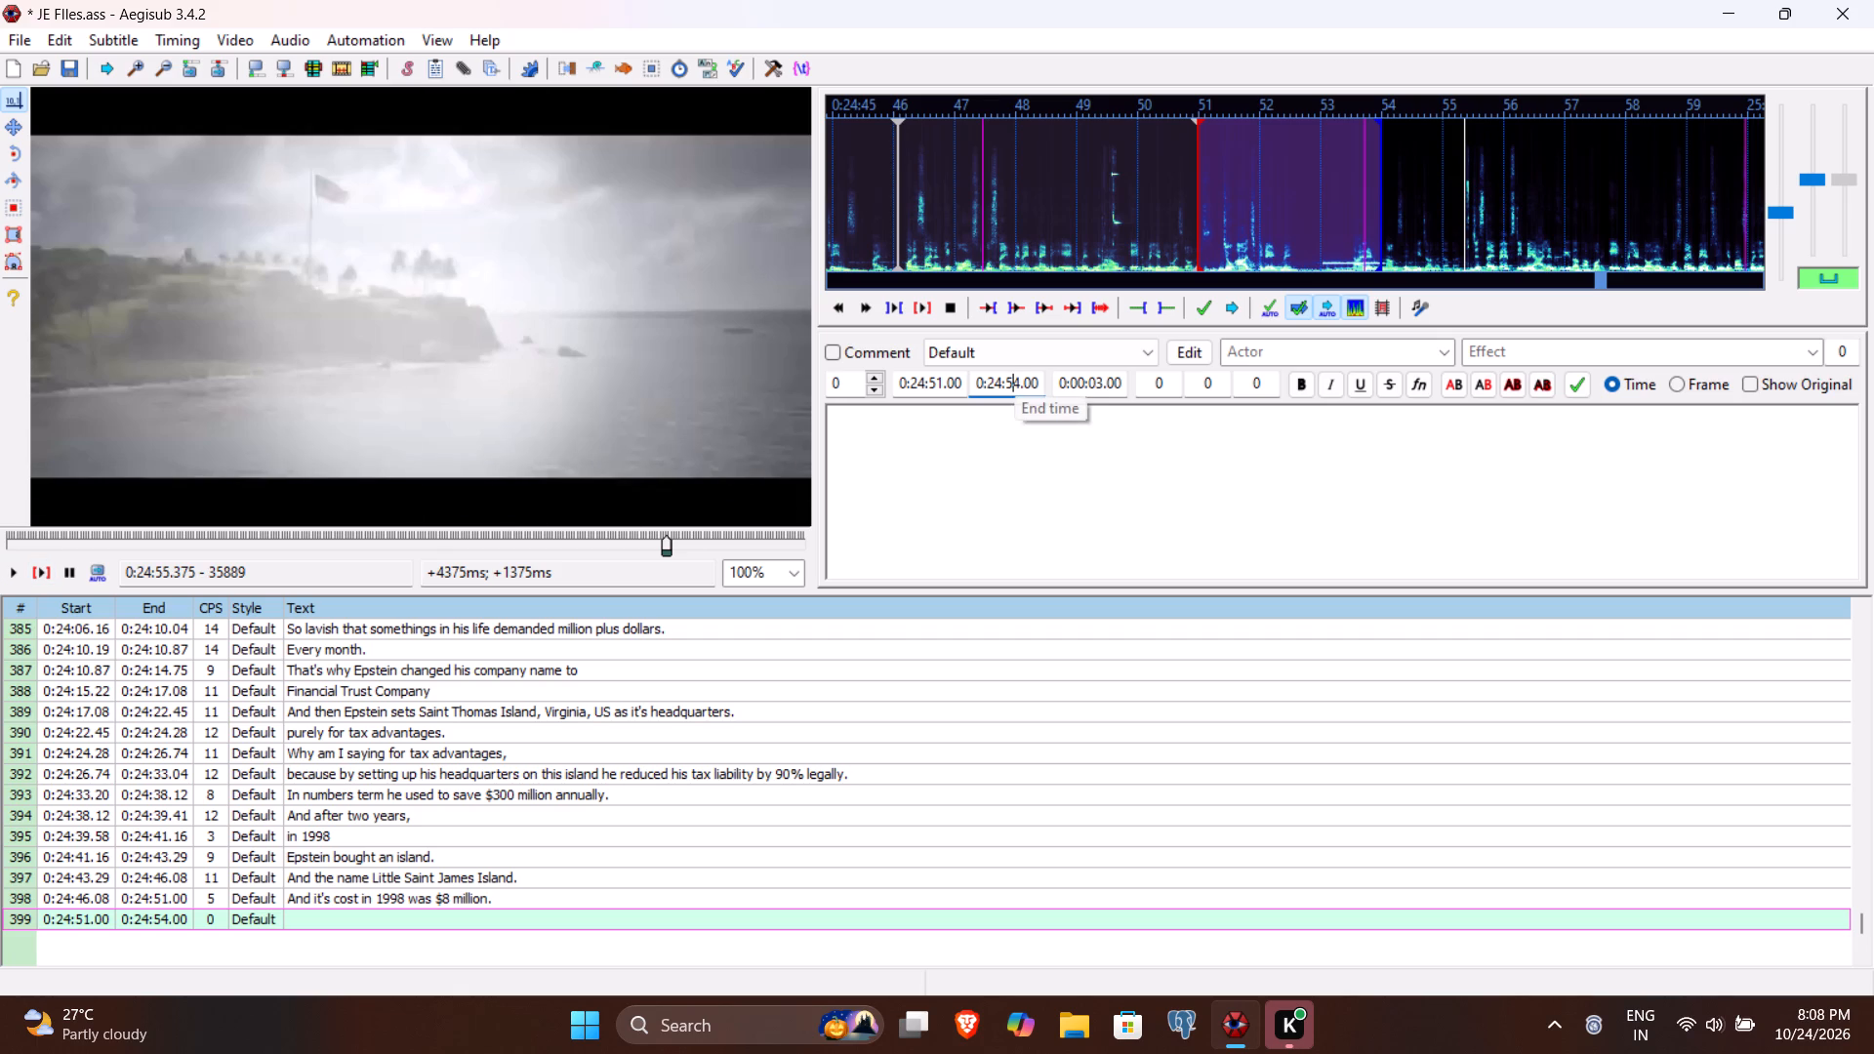
key("5")
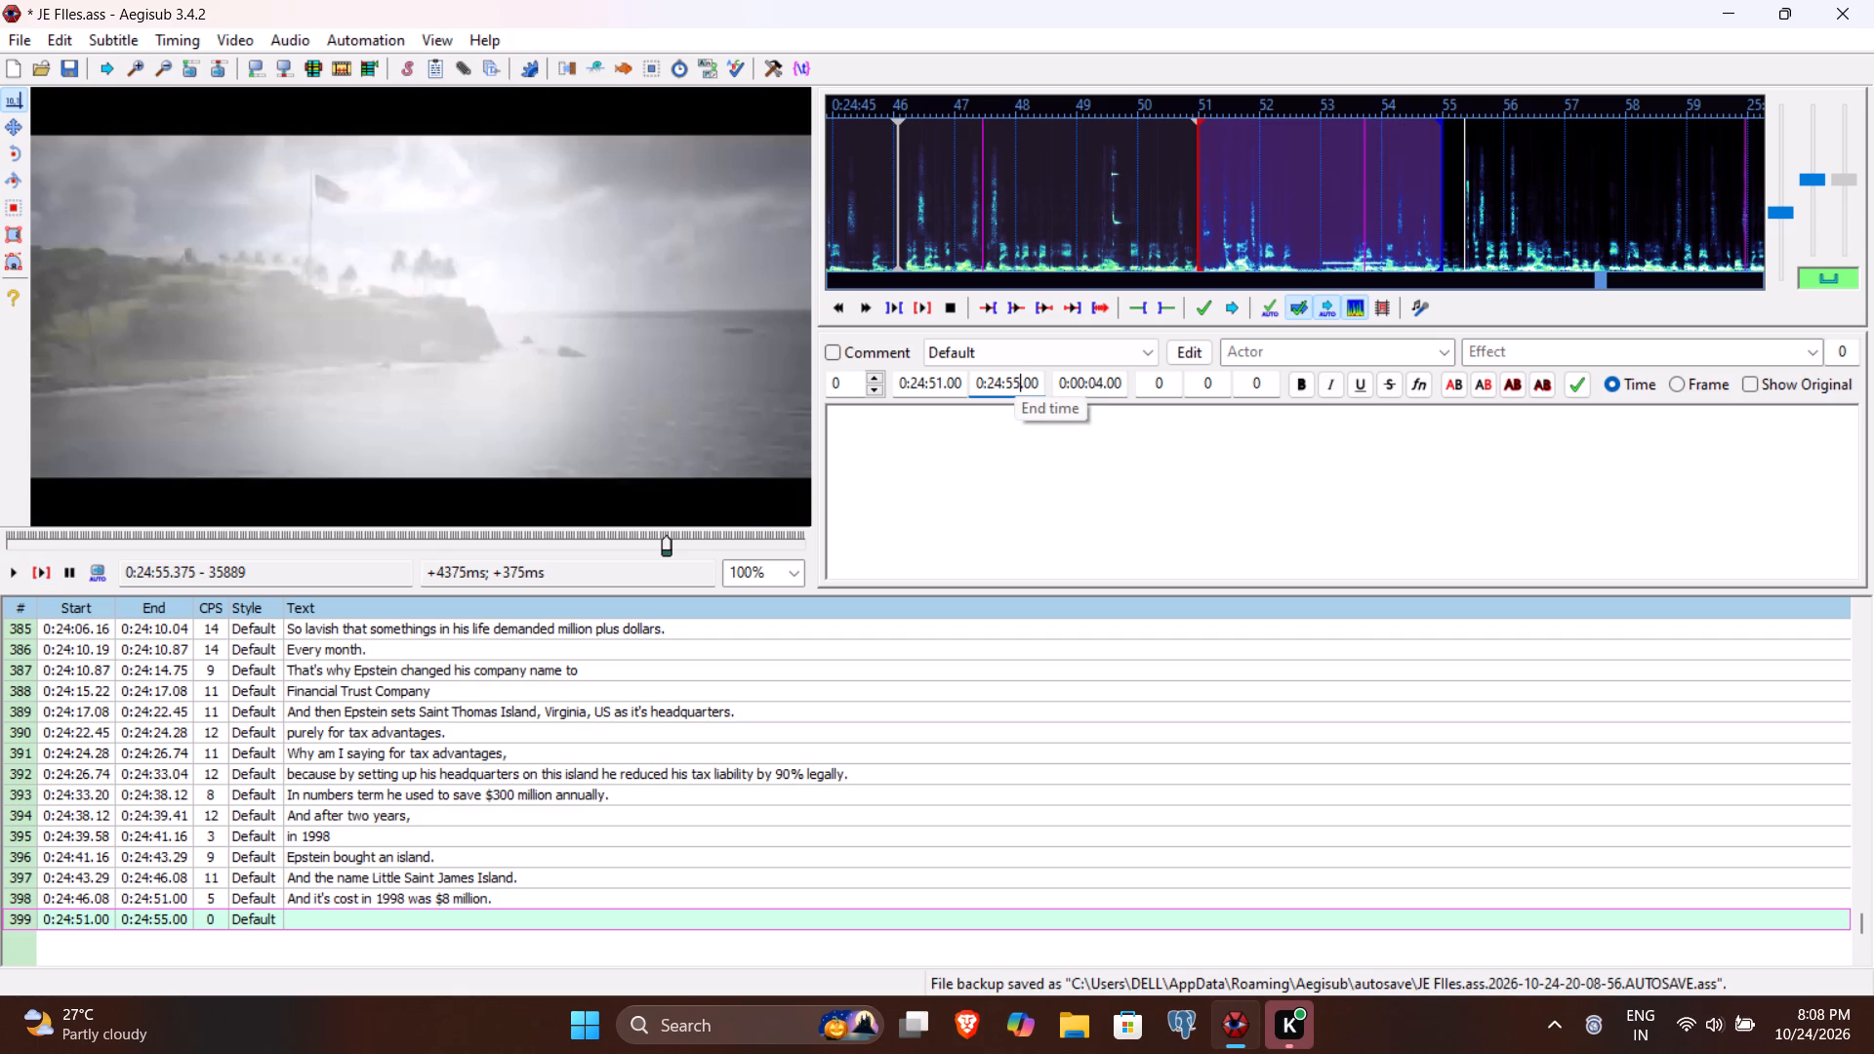
type("37")
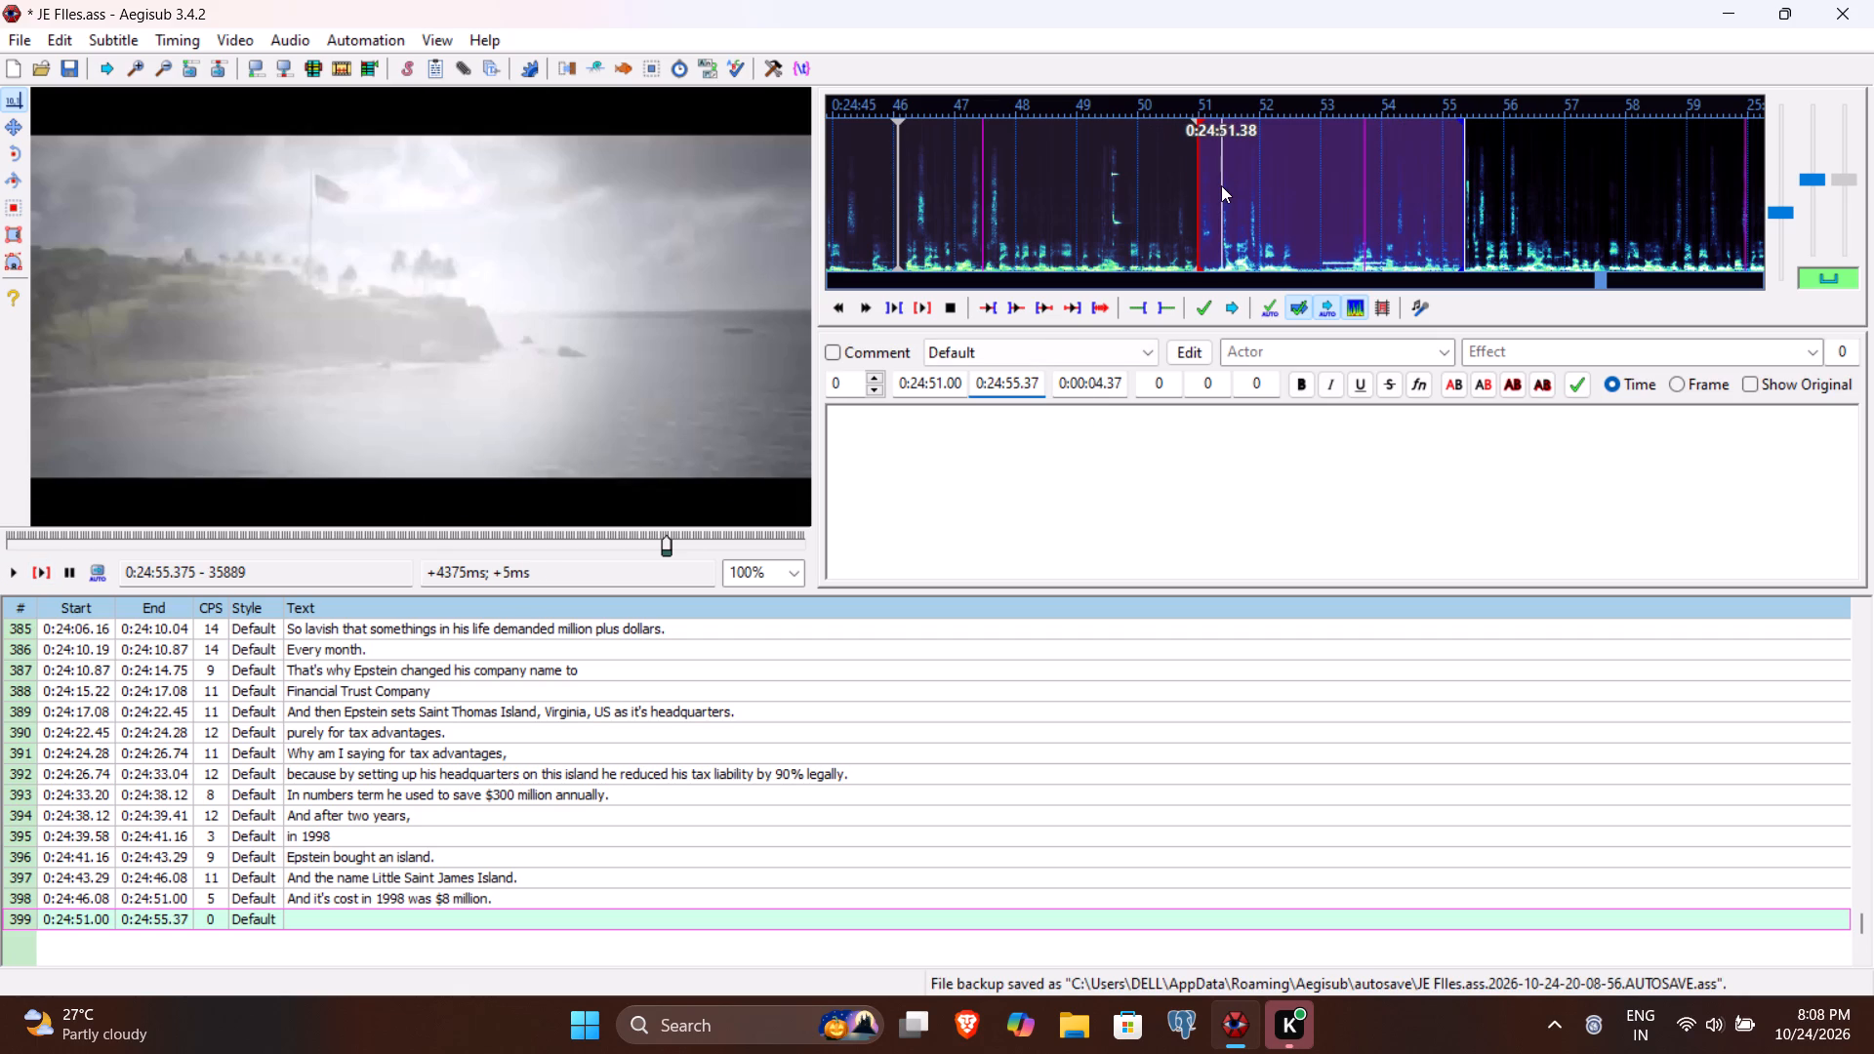
left_click(951, 377)
key("BackSpace")
type("38")
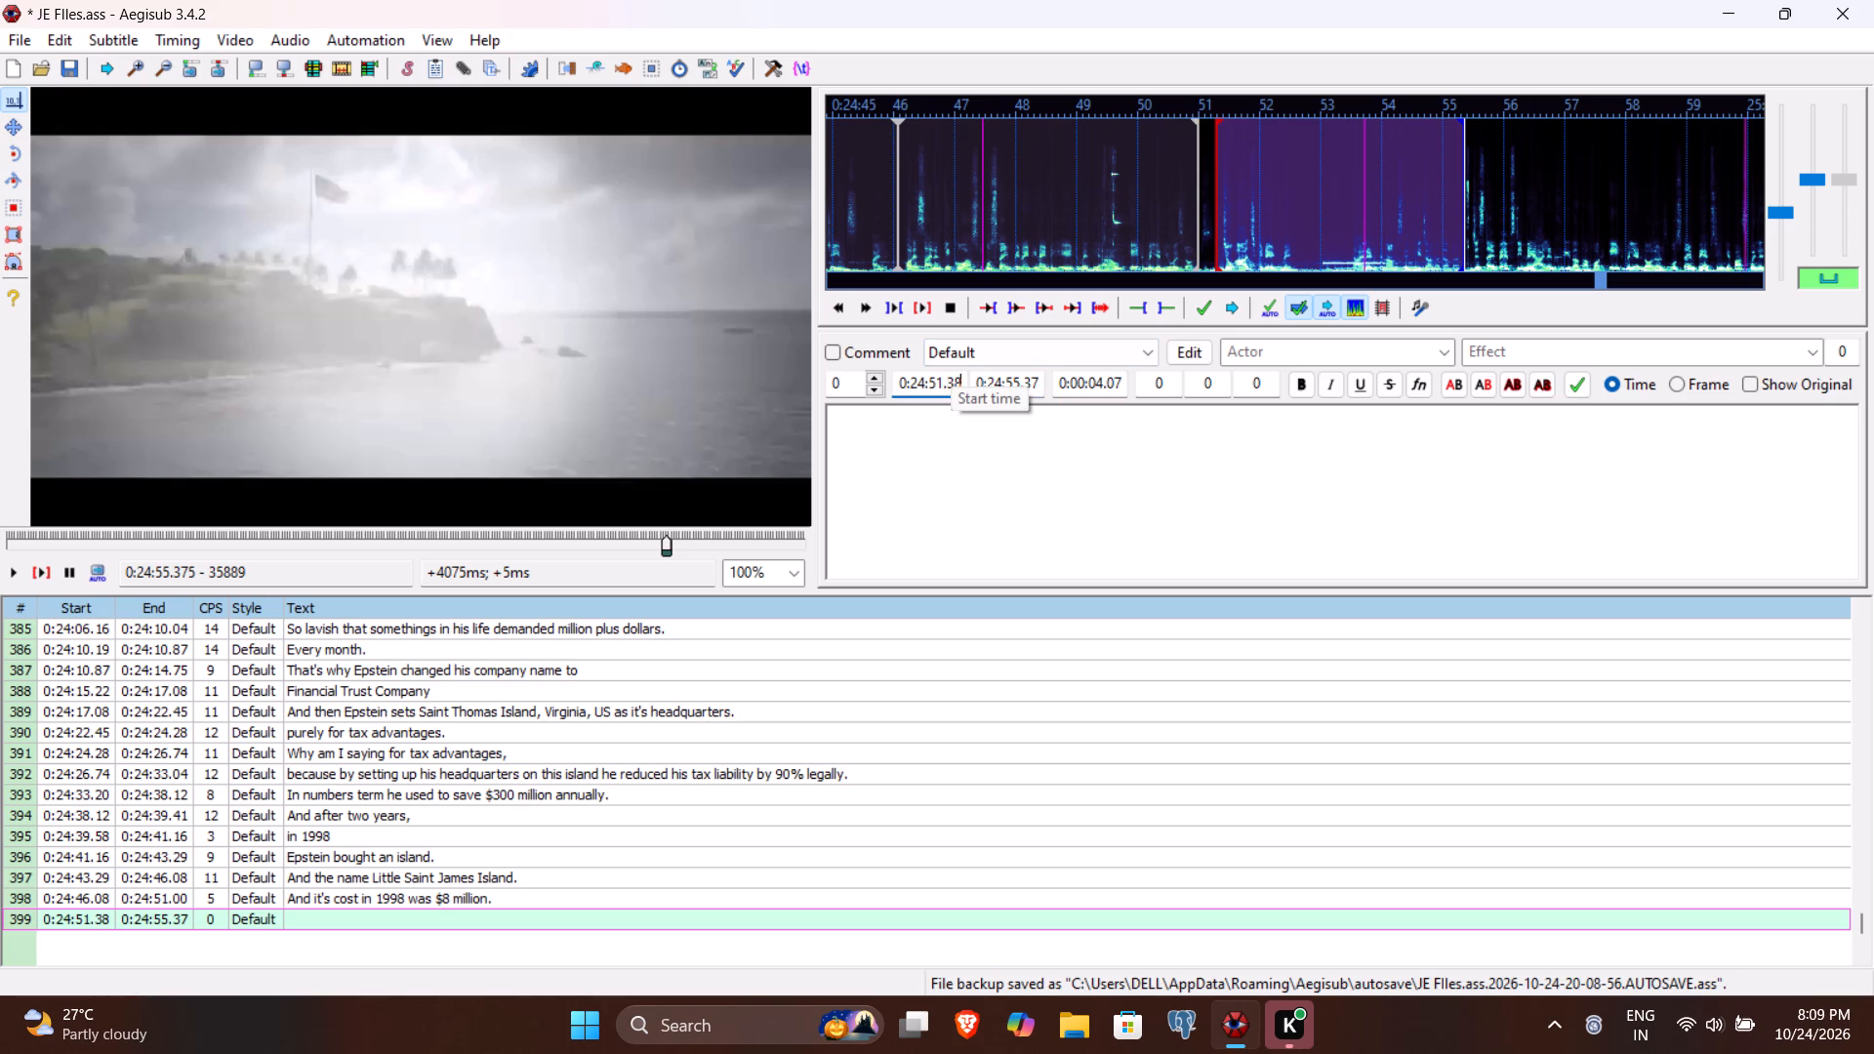
Replay line 399, enter "Which today is also known as pedophile island." as its text and commit the line.
left_click(47, 574)
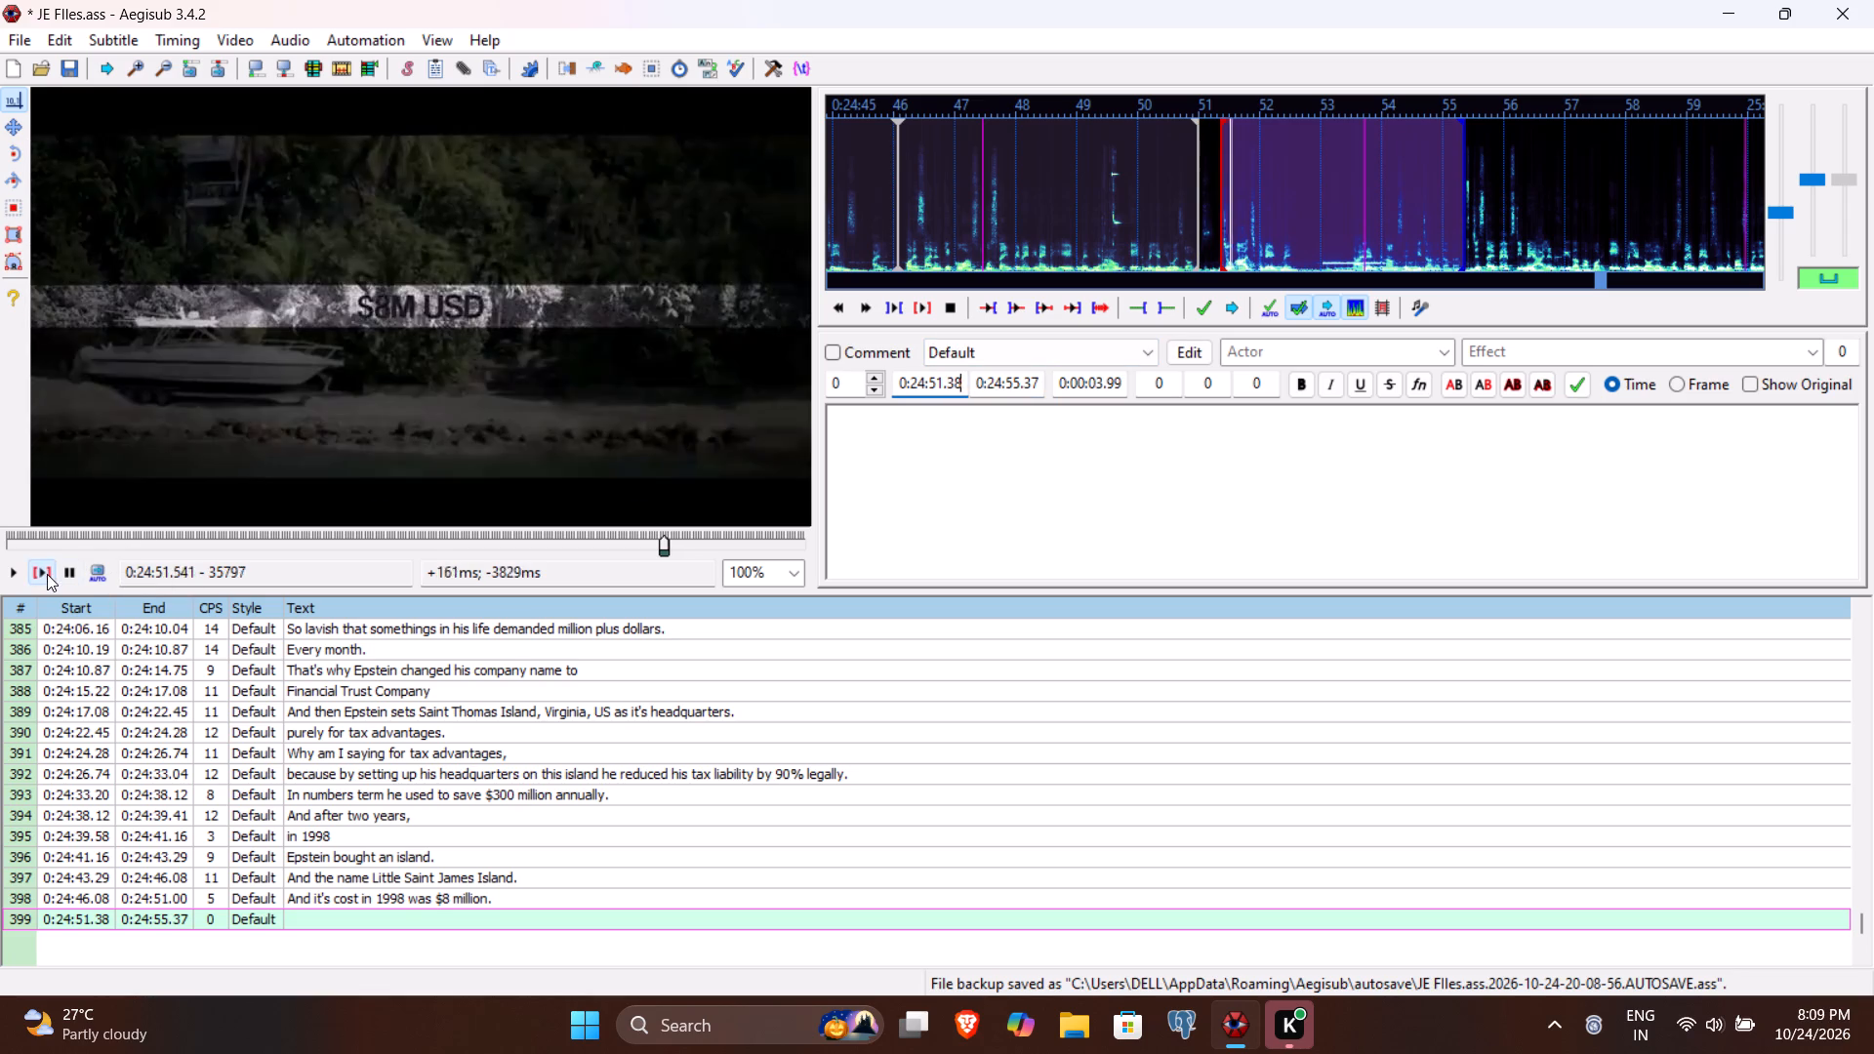
left_click(915, 496)
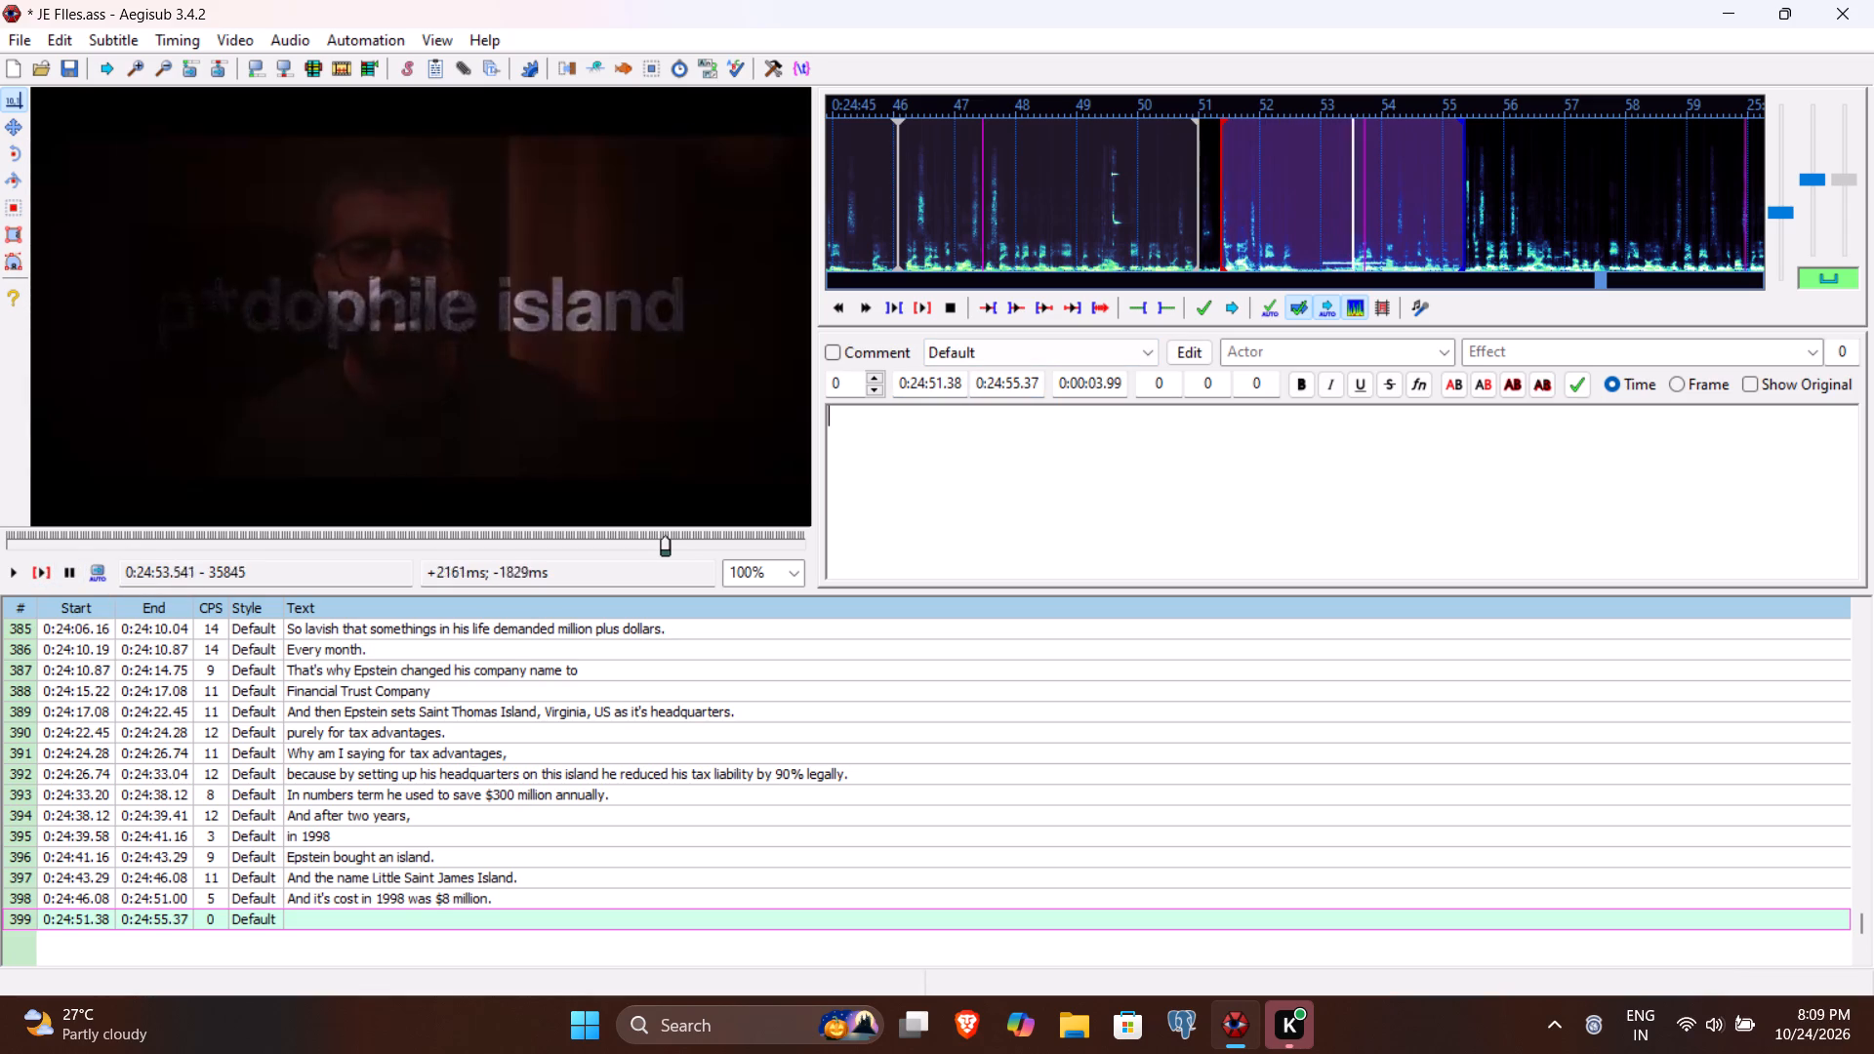
type("WHich")
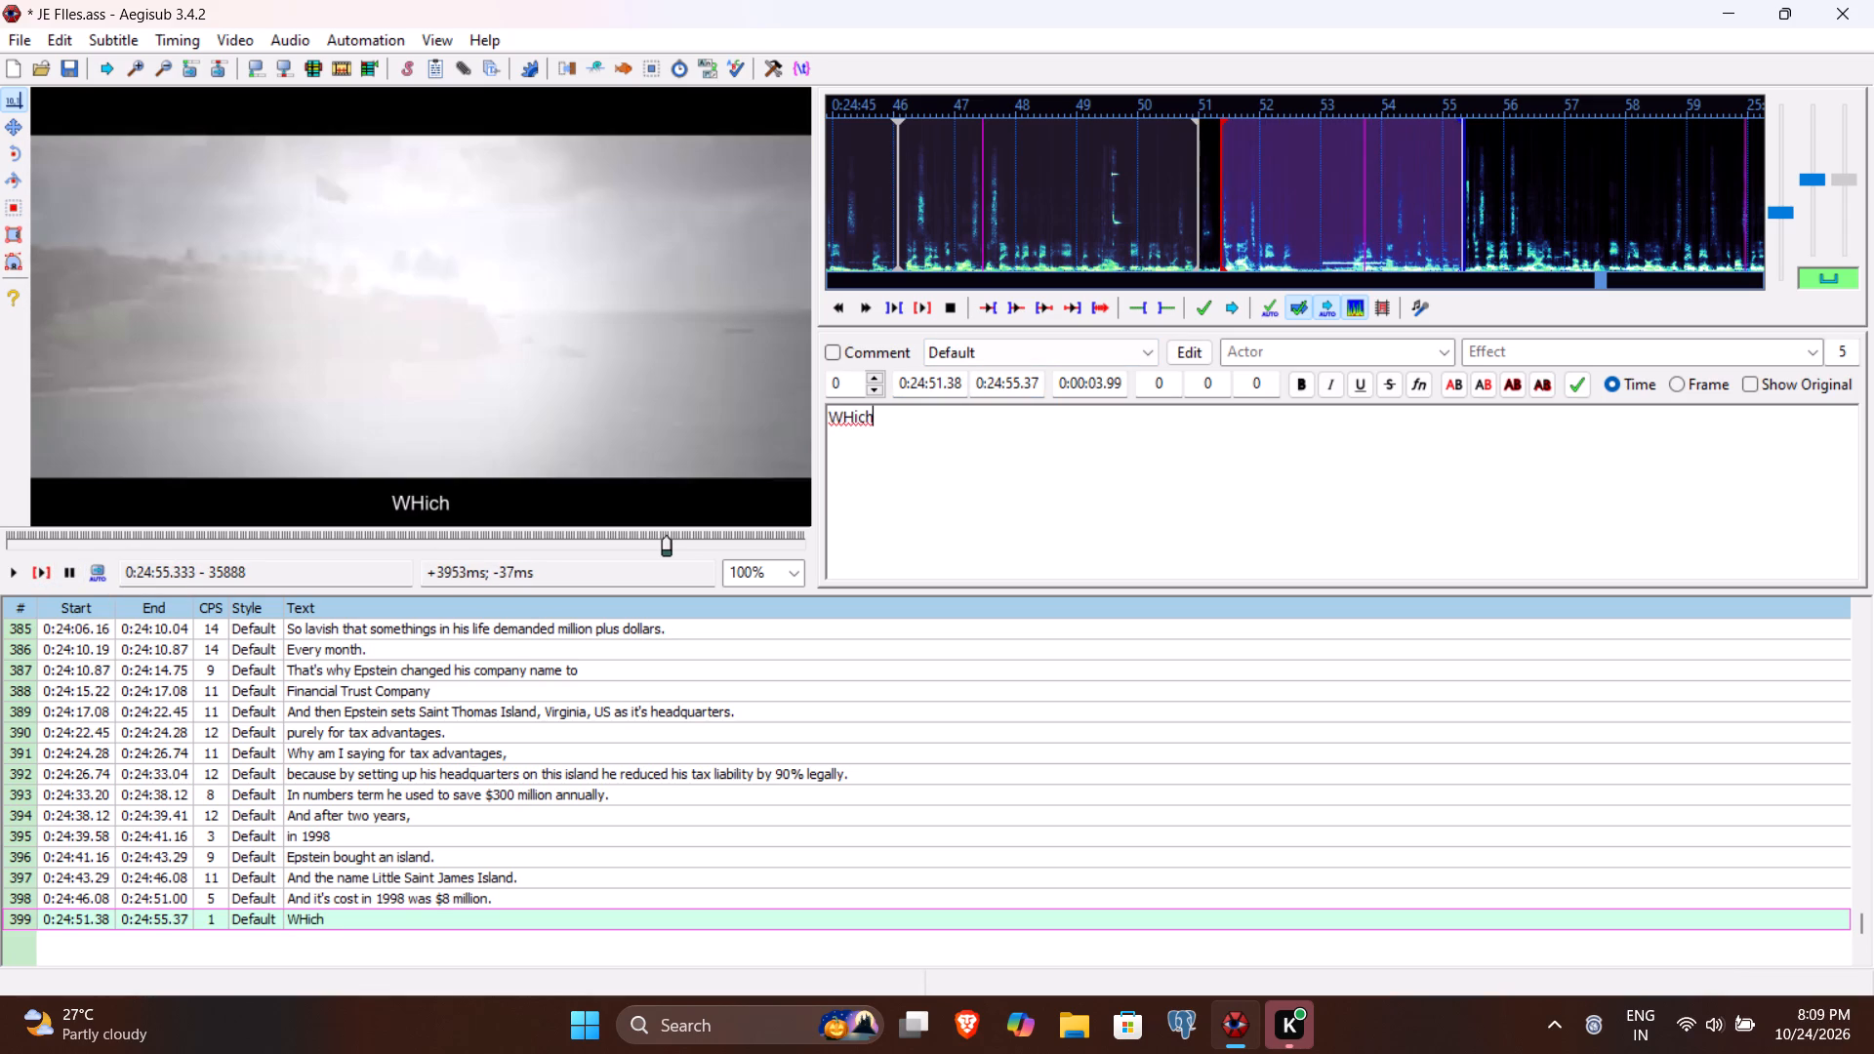
key("BackSpace")
key("BackSpace")
key("BackSpace")
key("BackSpace")
type("hich today is")
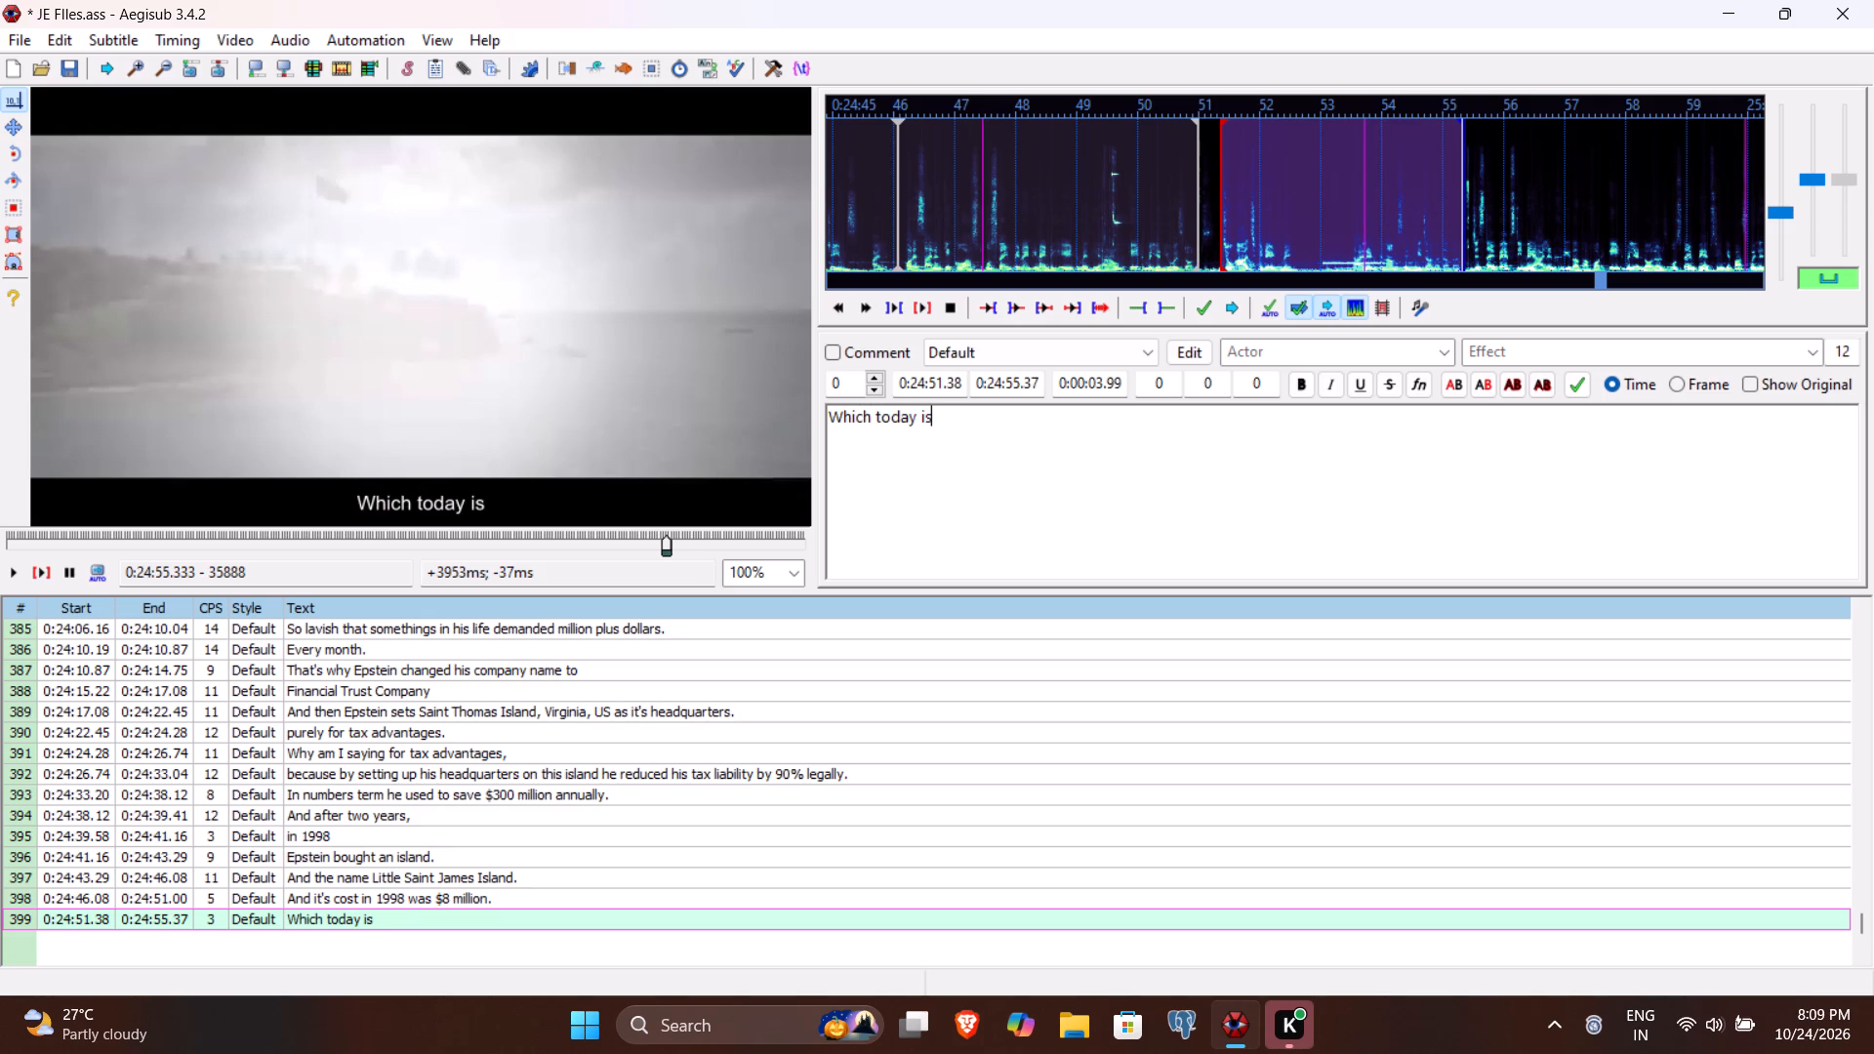
key("space")
type("a")
key("space")
key("BackSpace")
type("lso known as")
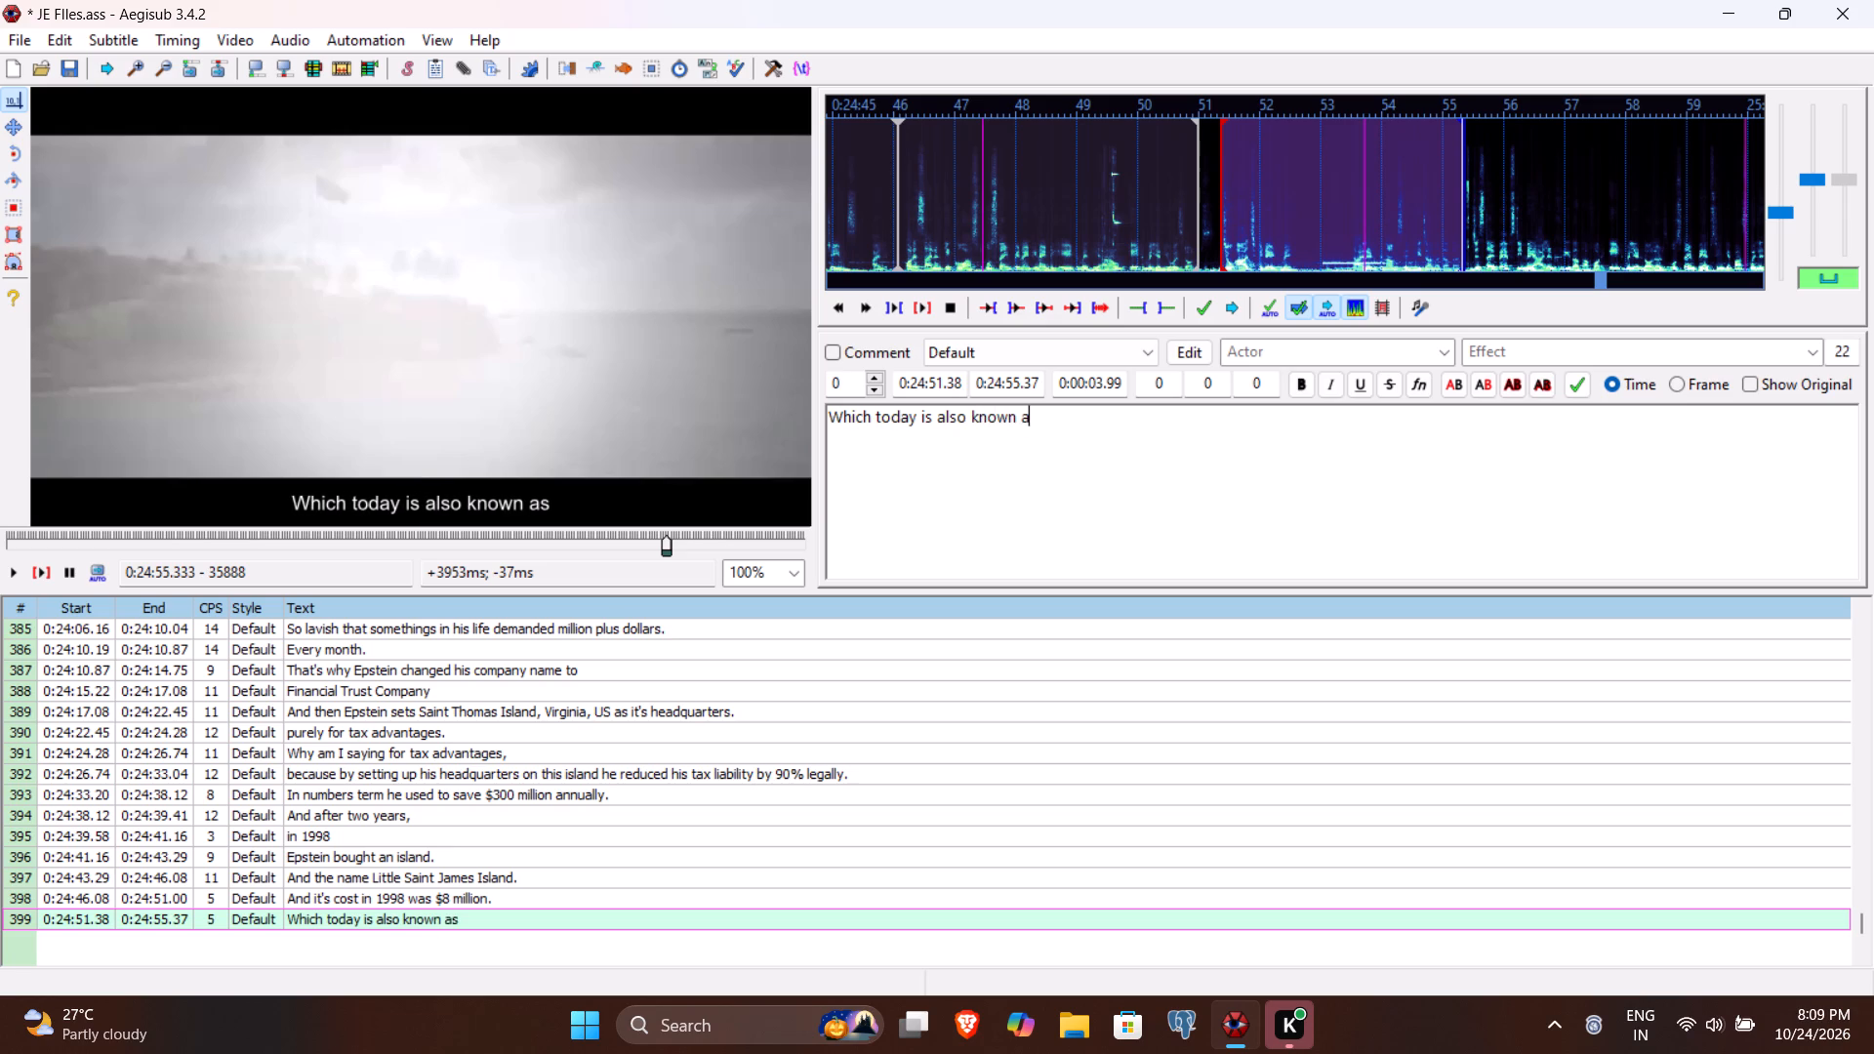
key("space")
type("ped")
type("ophile island.")
key("Return")
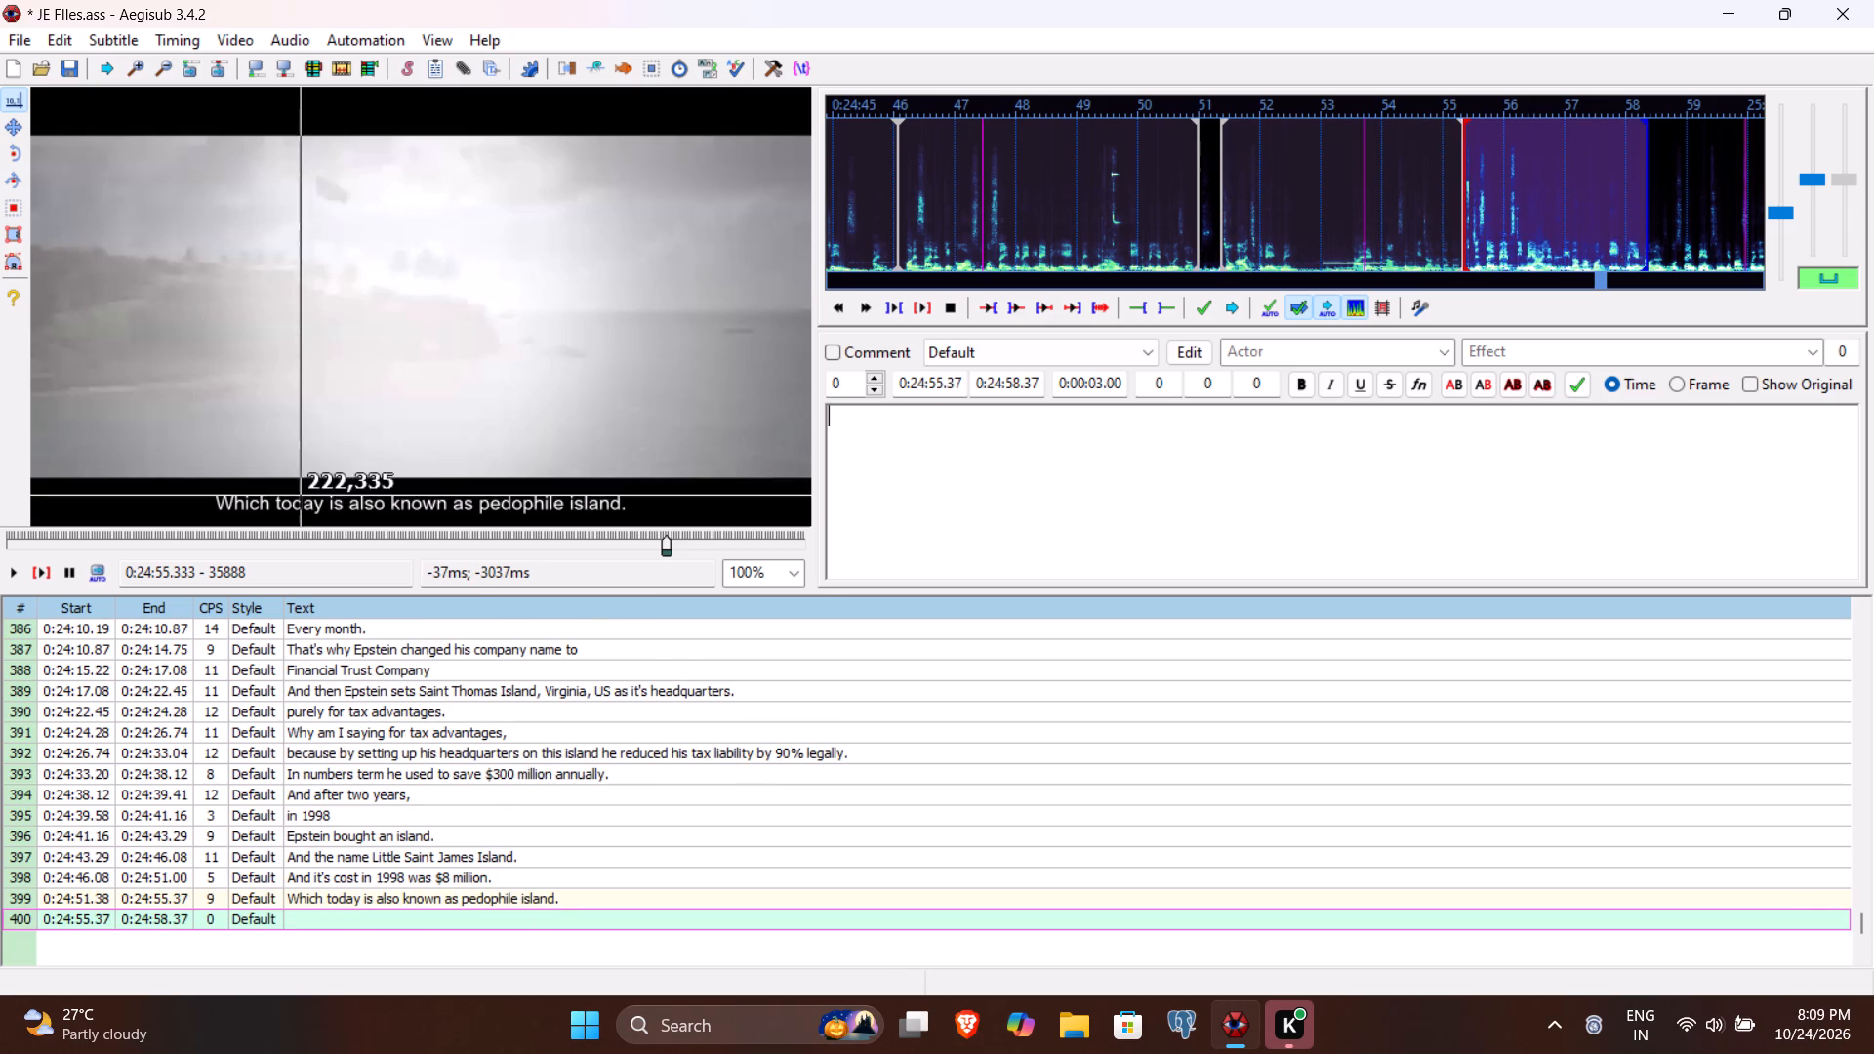
Listen to the speech following line 399 and set line 400's end time to 0:24:58.72.
left_click(42, 568)
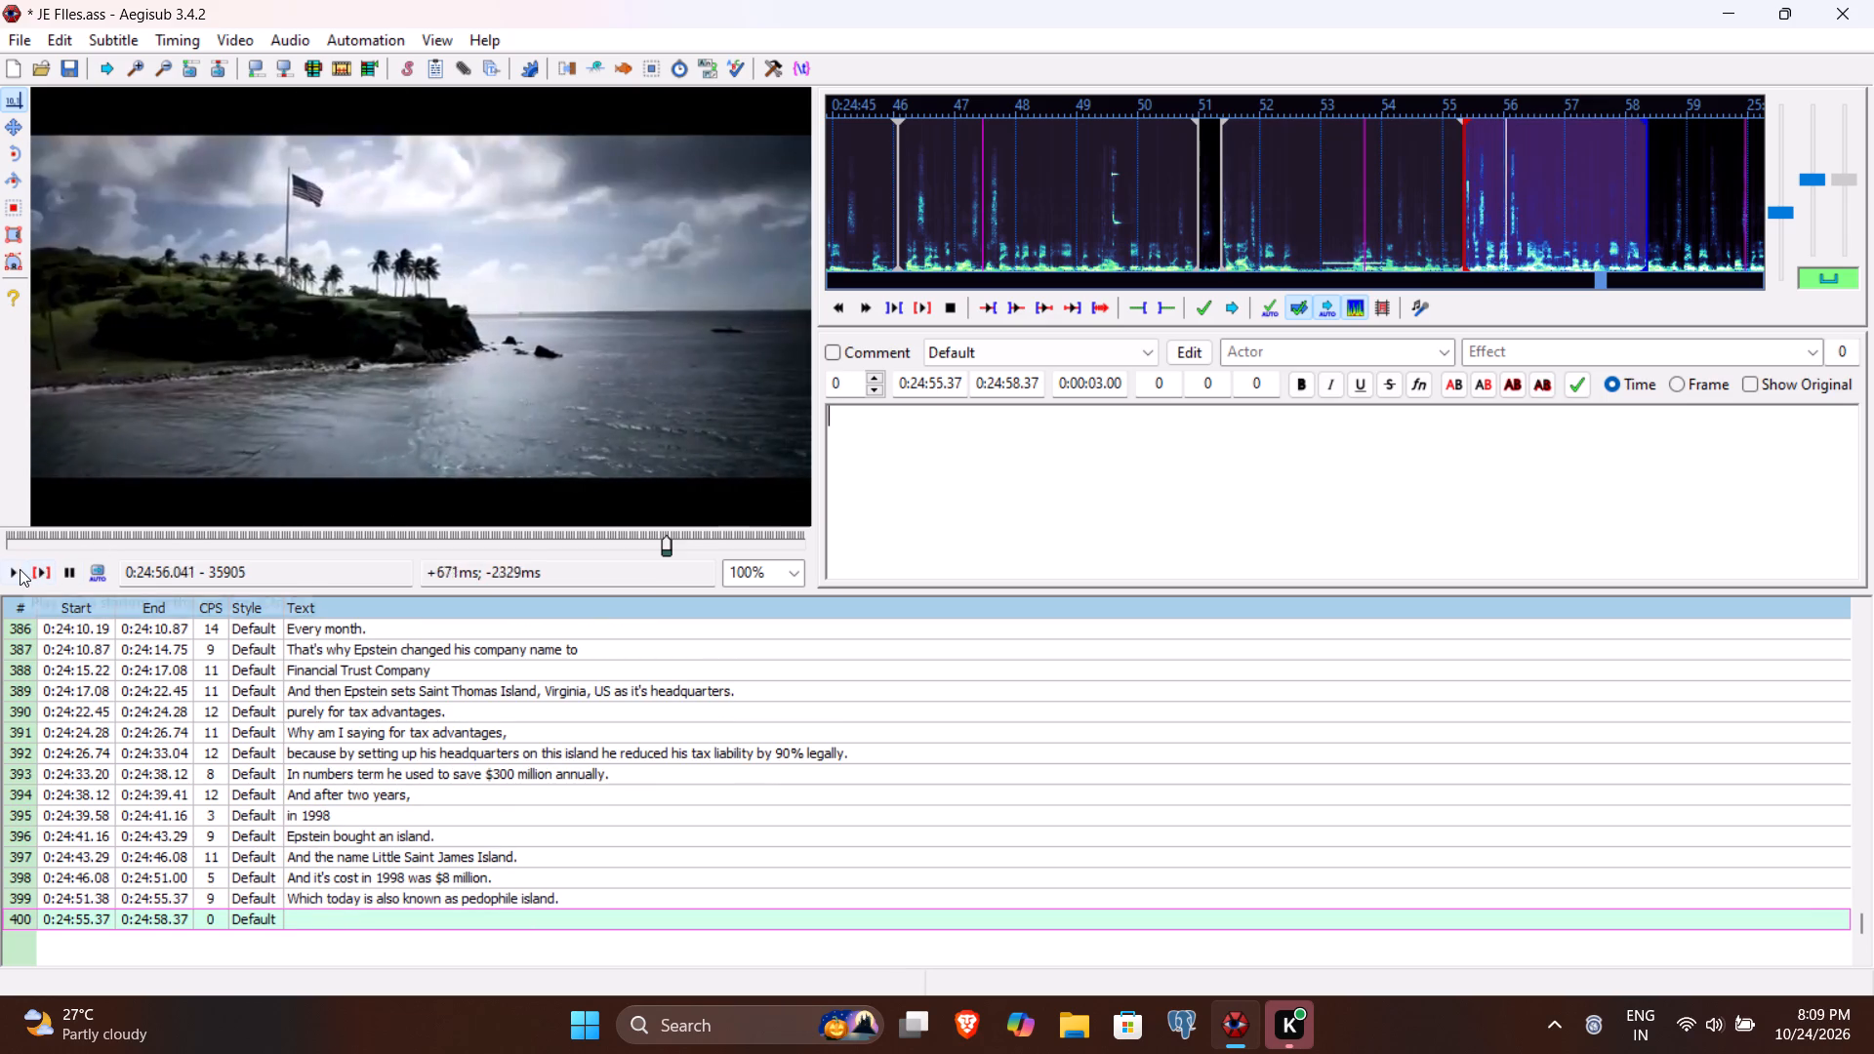
left_click(15, 569)
left_click(15, 569)
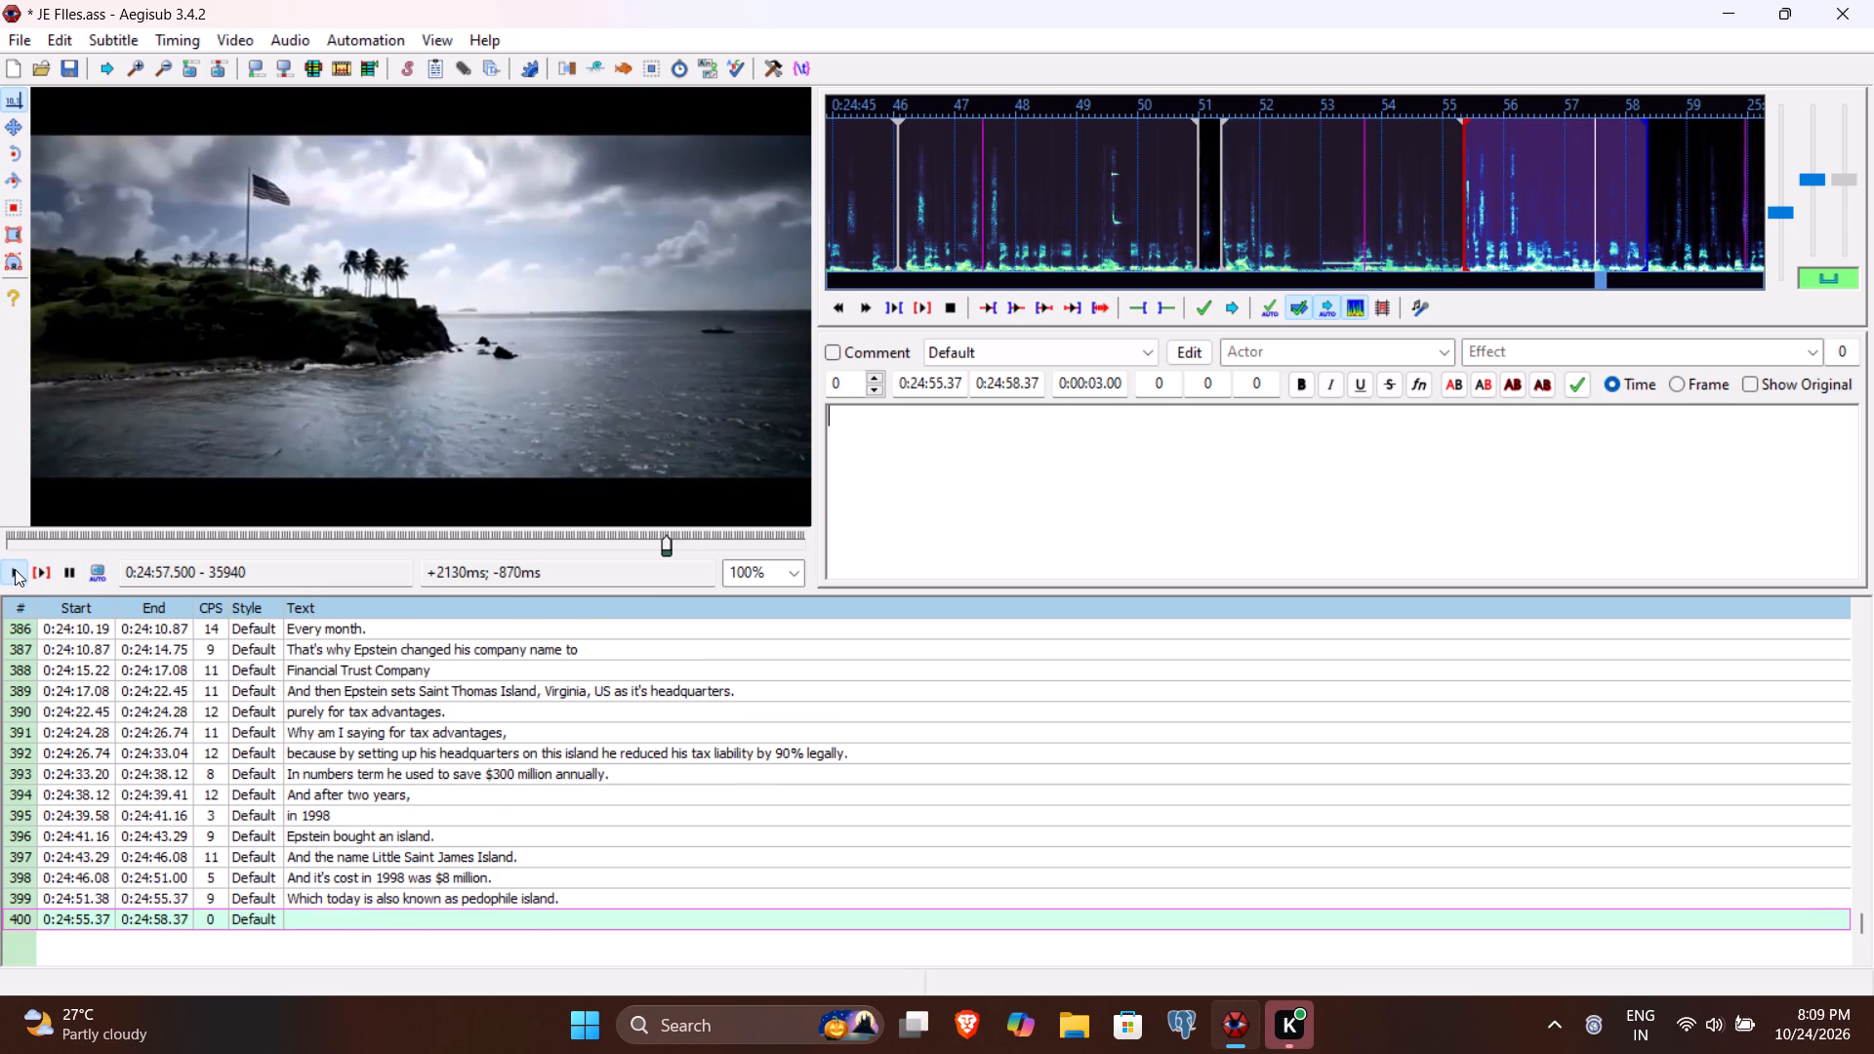
left_click(15, 569)
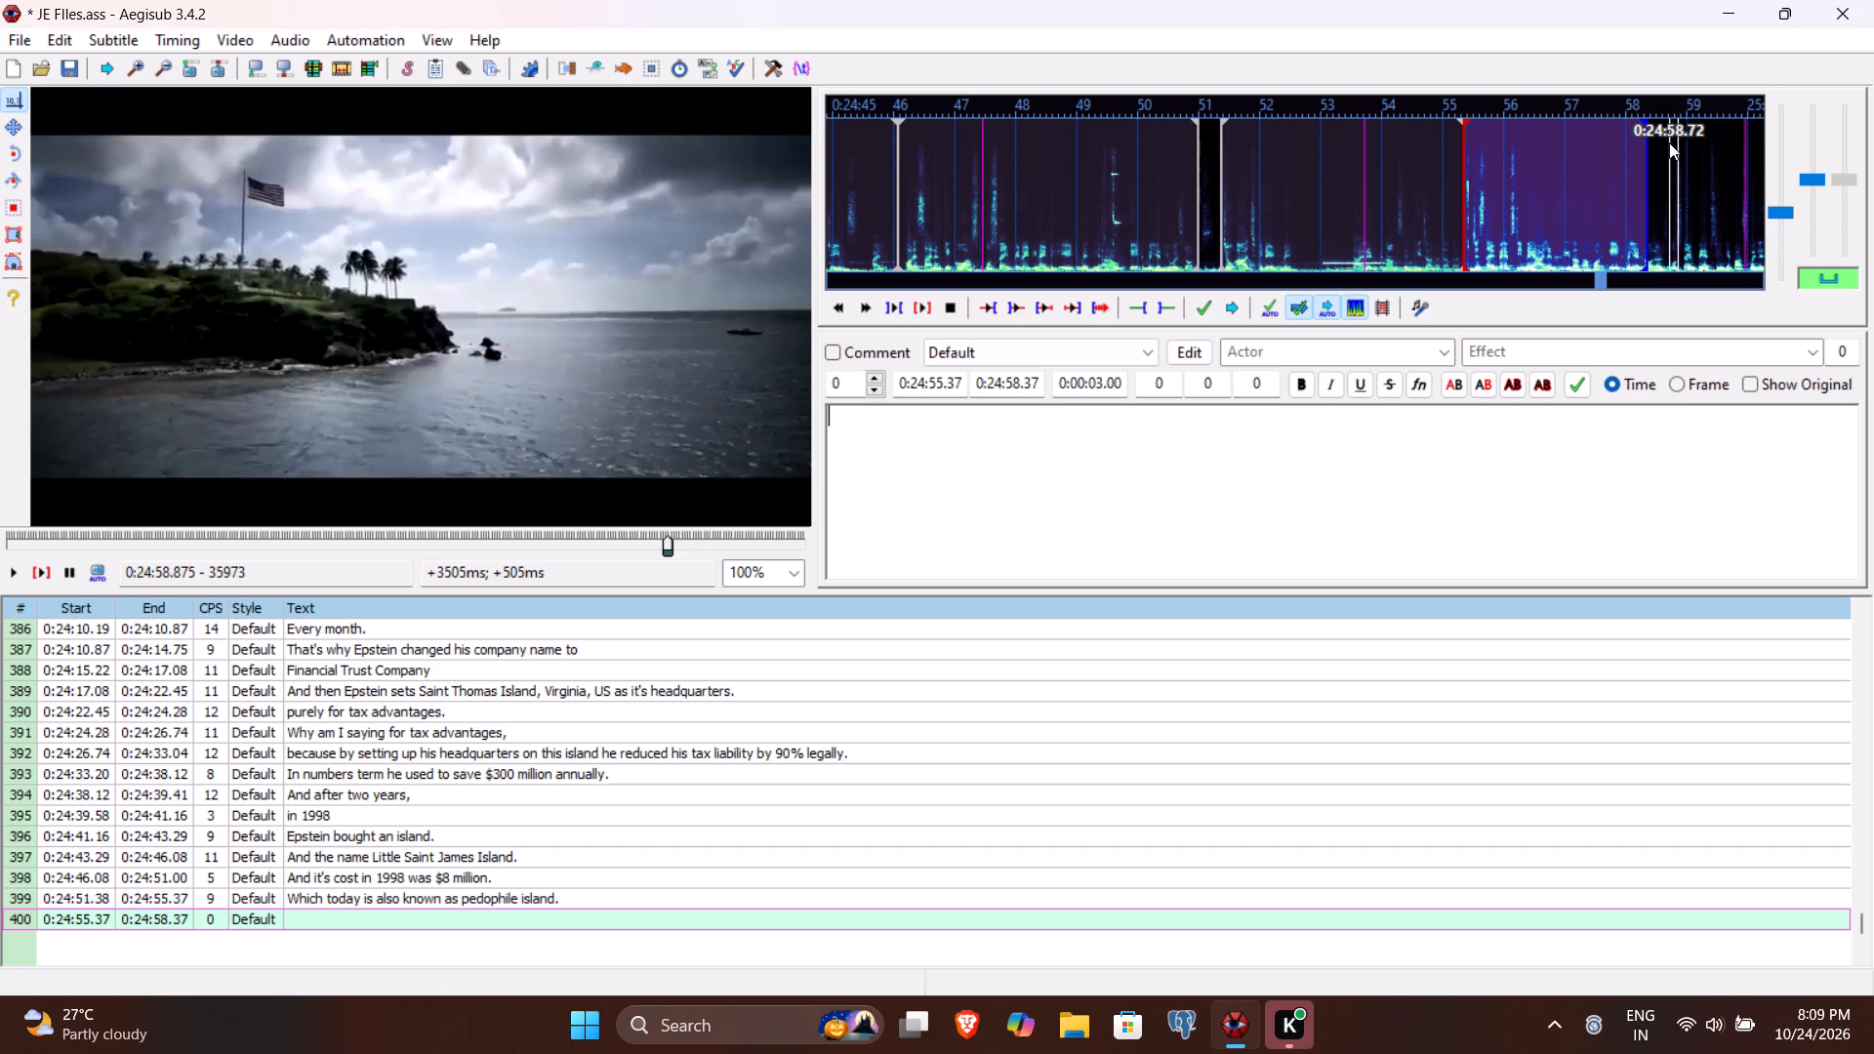
left_click(1024, 386)
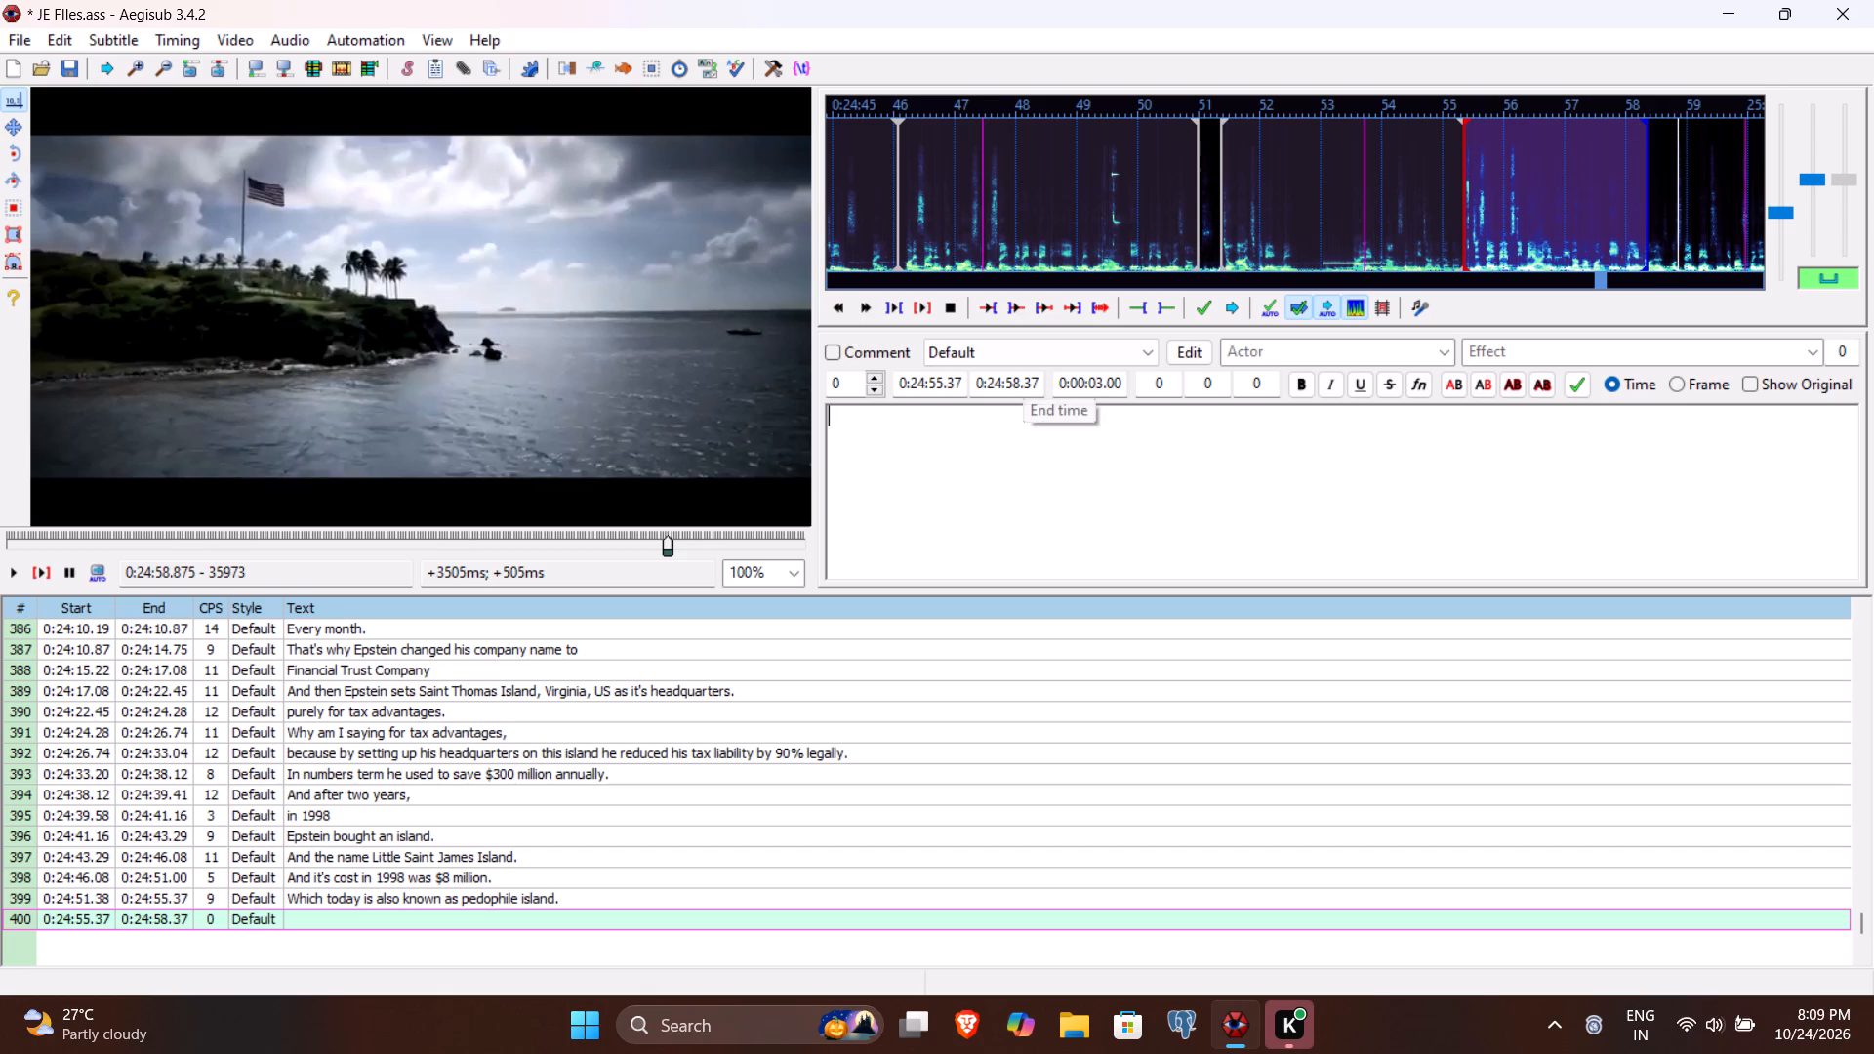
type("72")
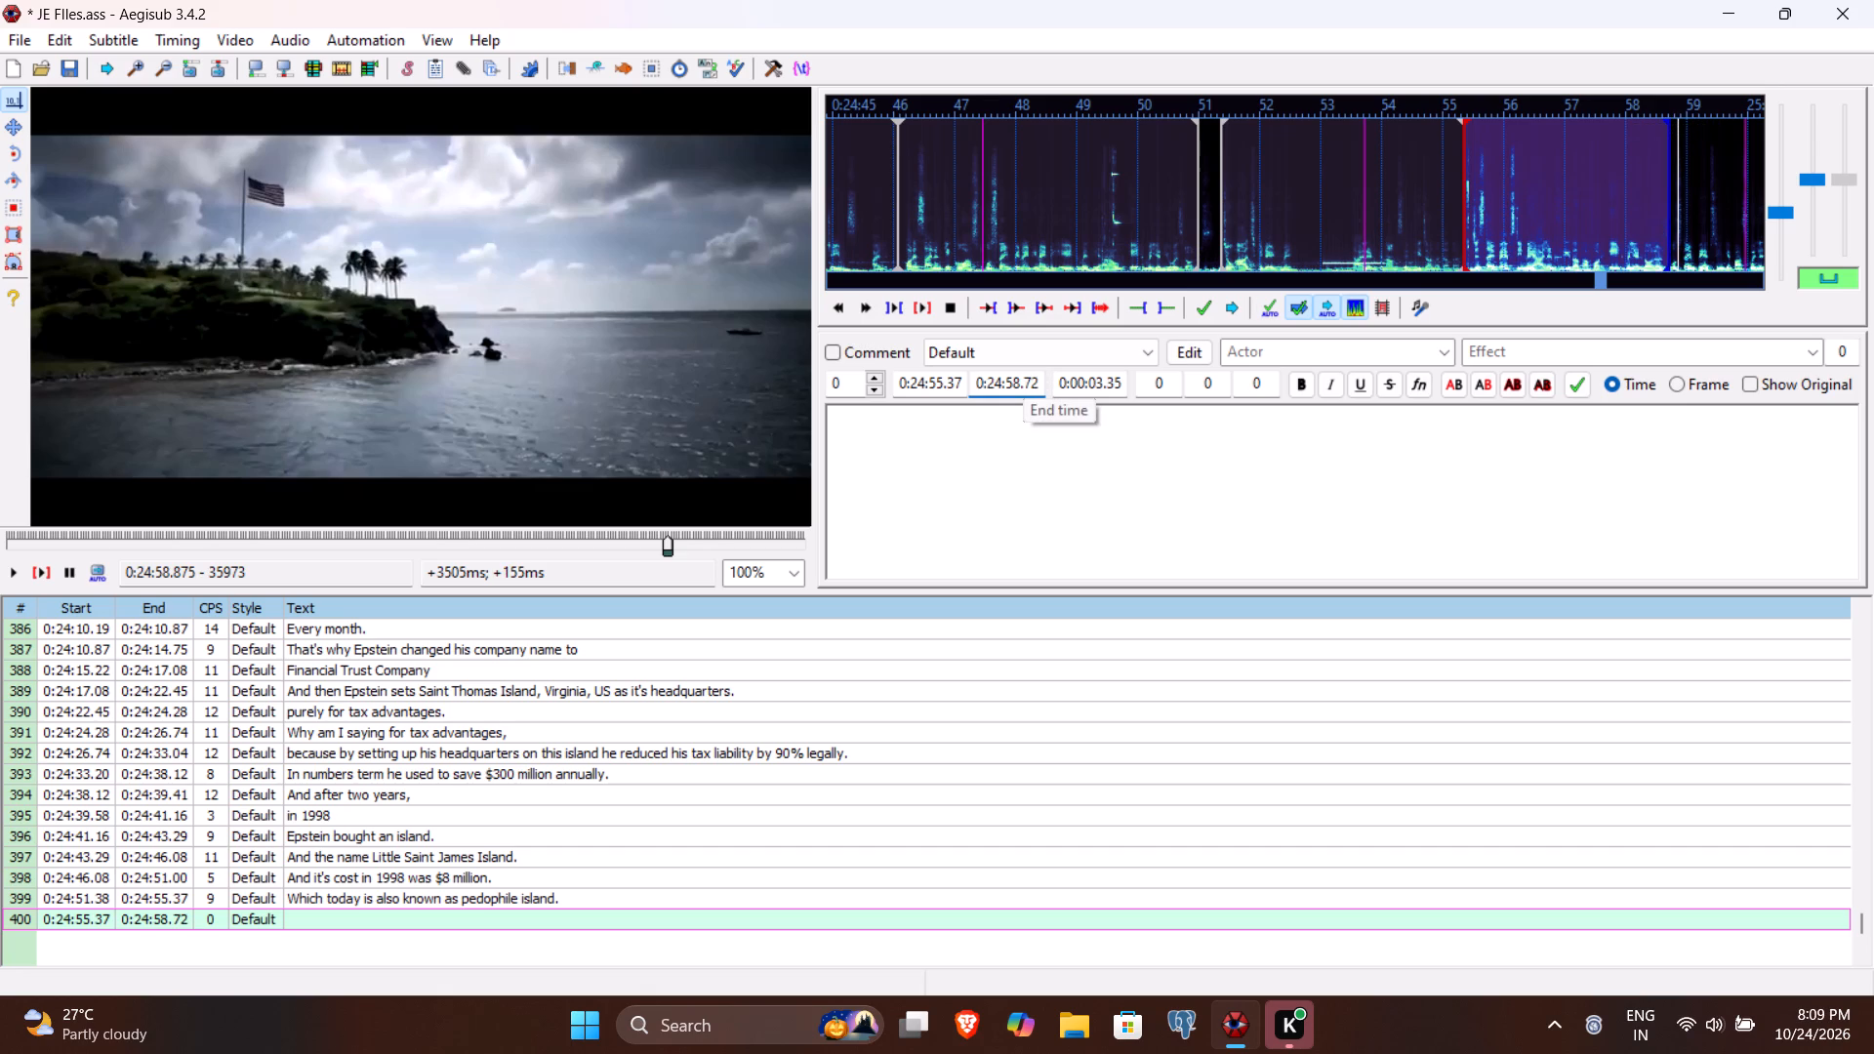
Enter "At the time when Epstein bought this island for $8 million," as the text of line 400, replaying its audio, and commit the line.
left_click(1012, 468)
type("At the time when Epstein bought thisi")
key("BackSpace")
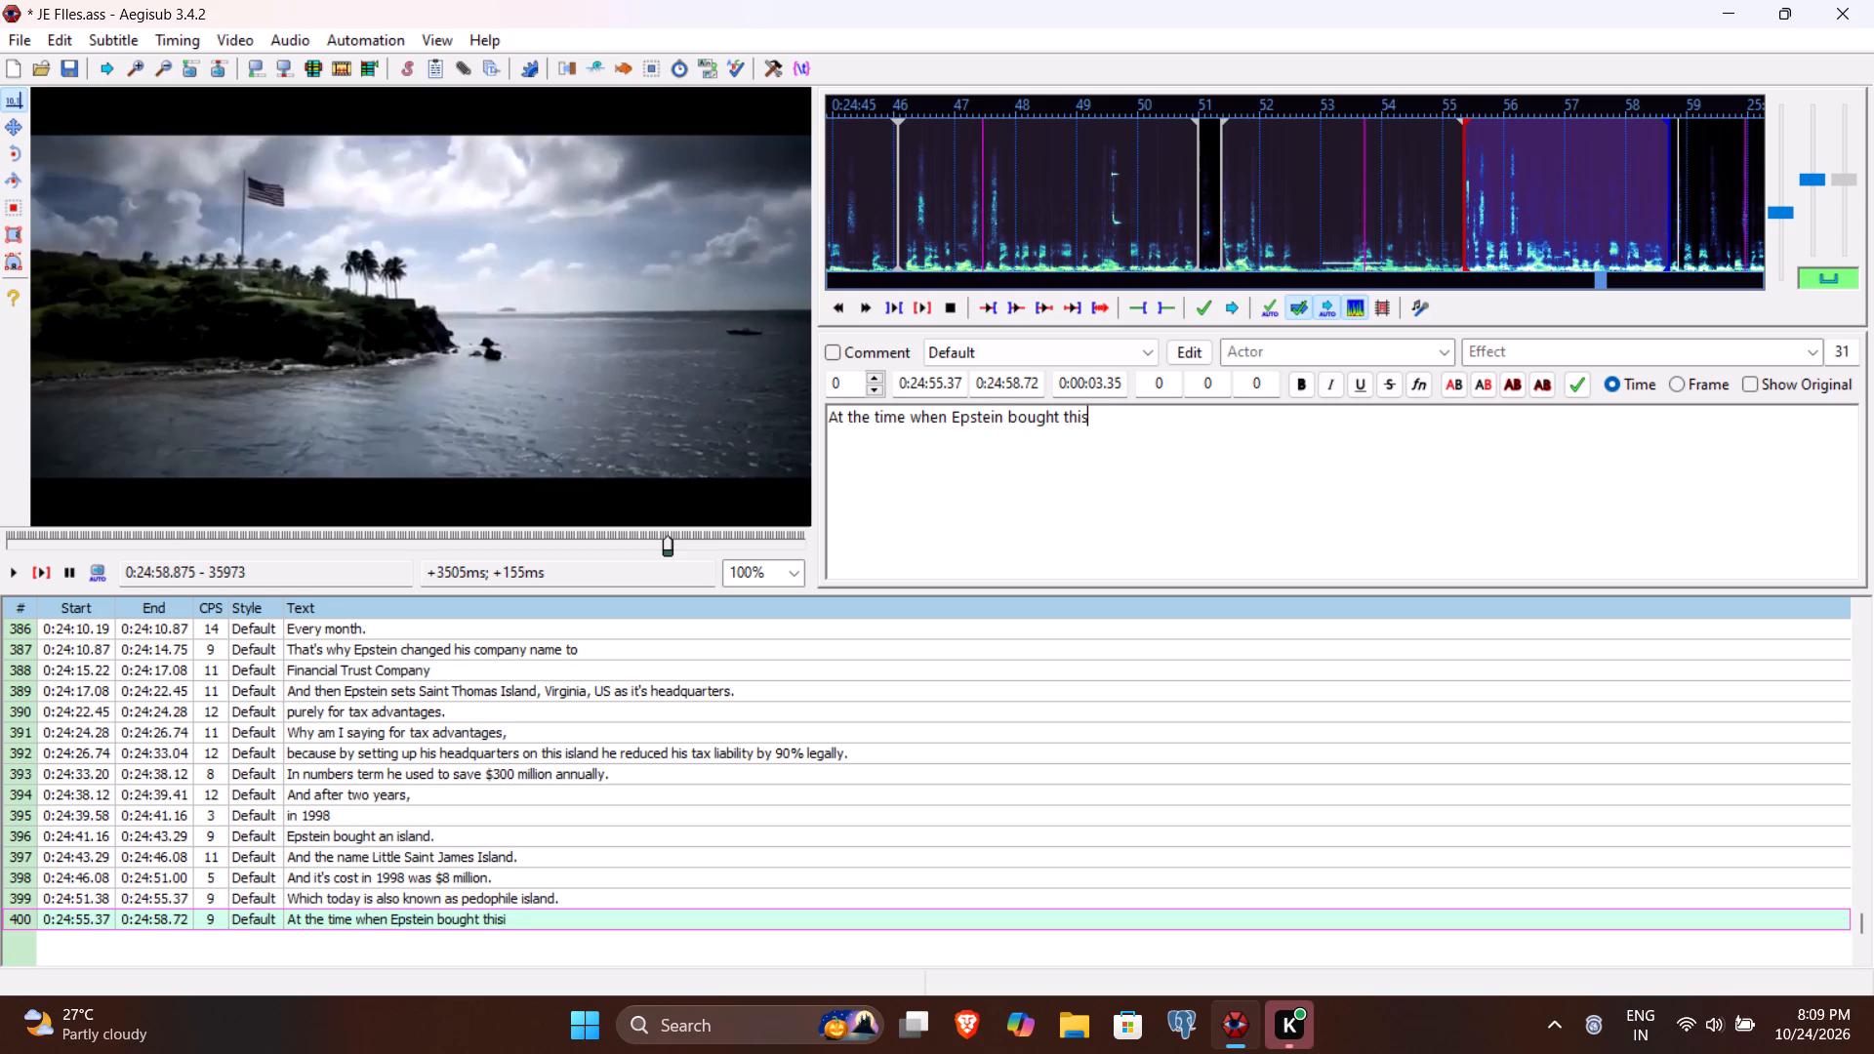
key("space")
type("island")
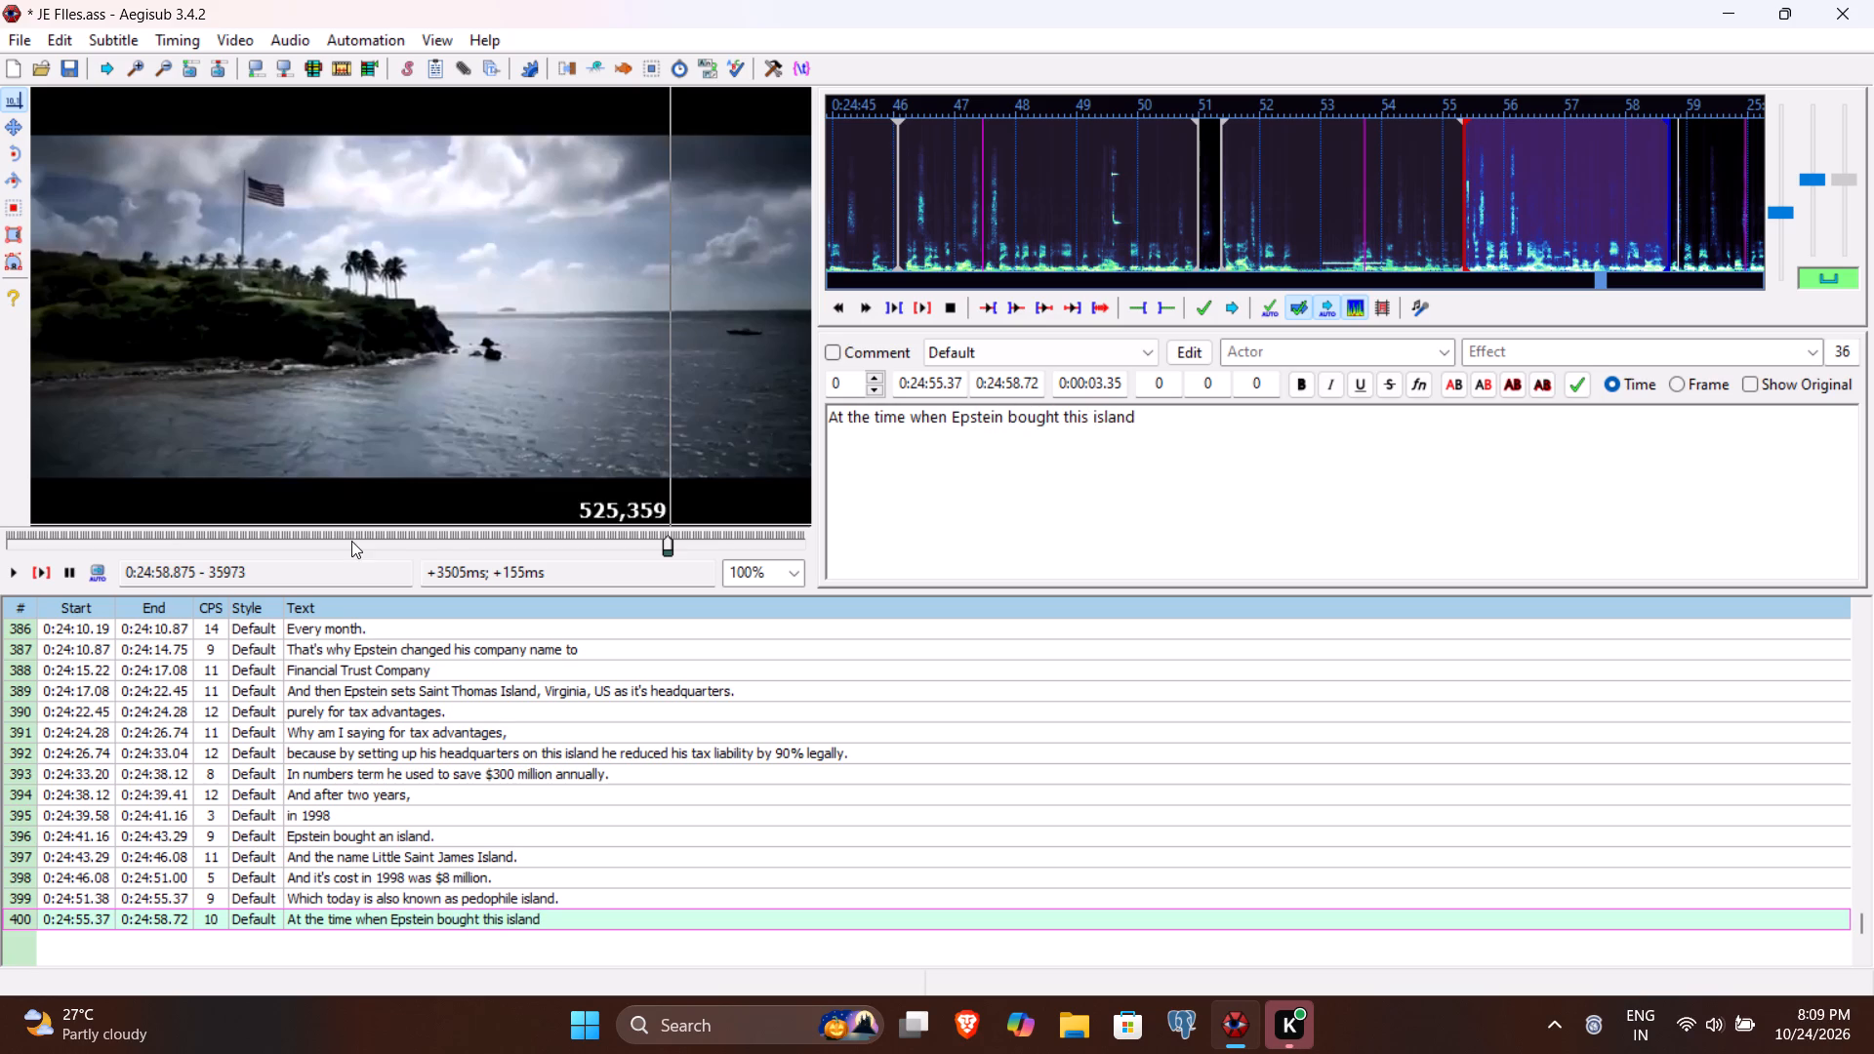
left_click(48, 571)
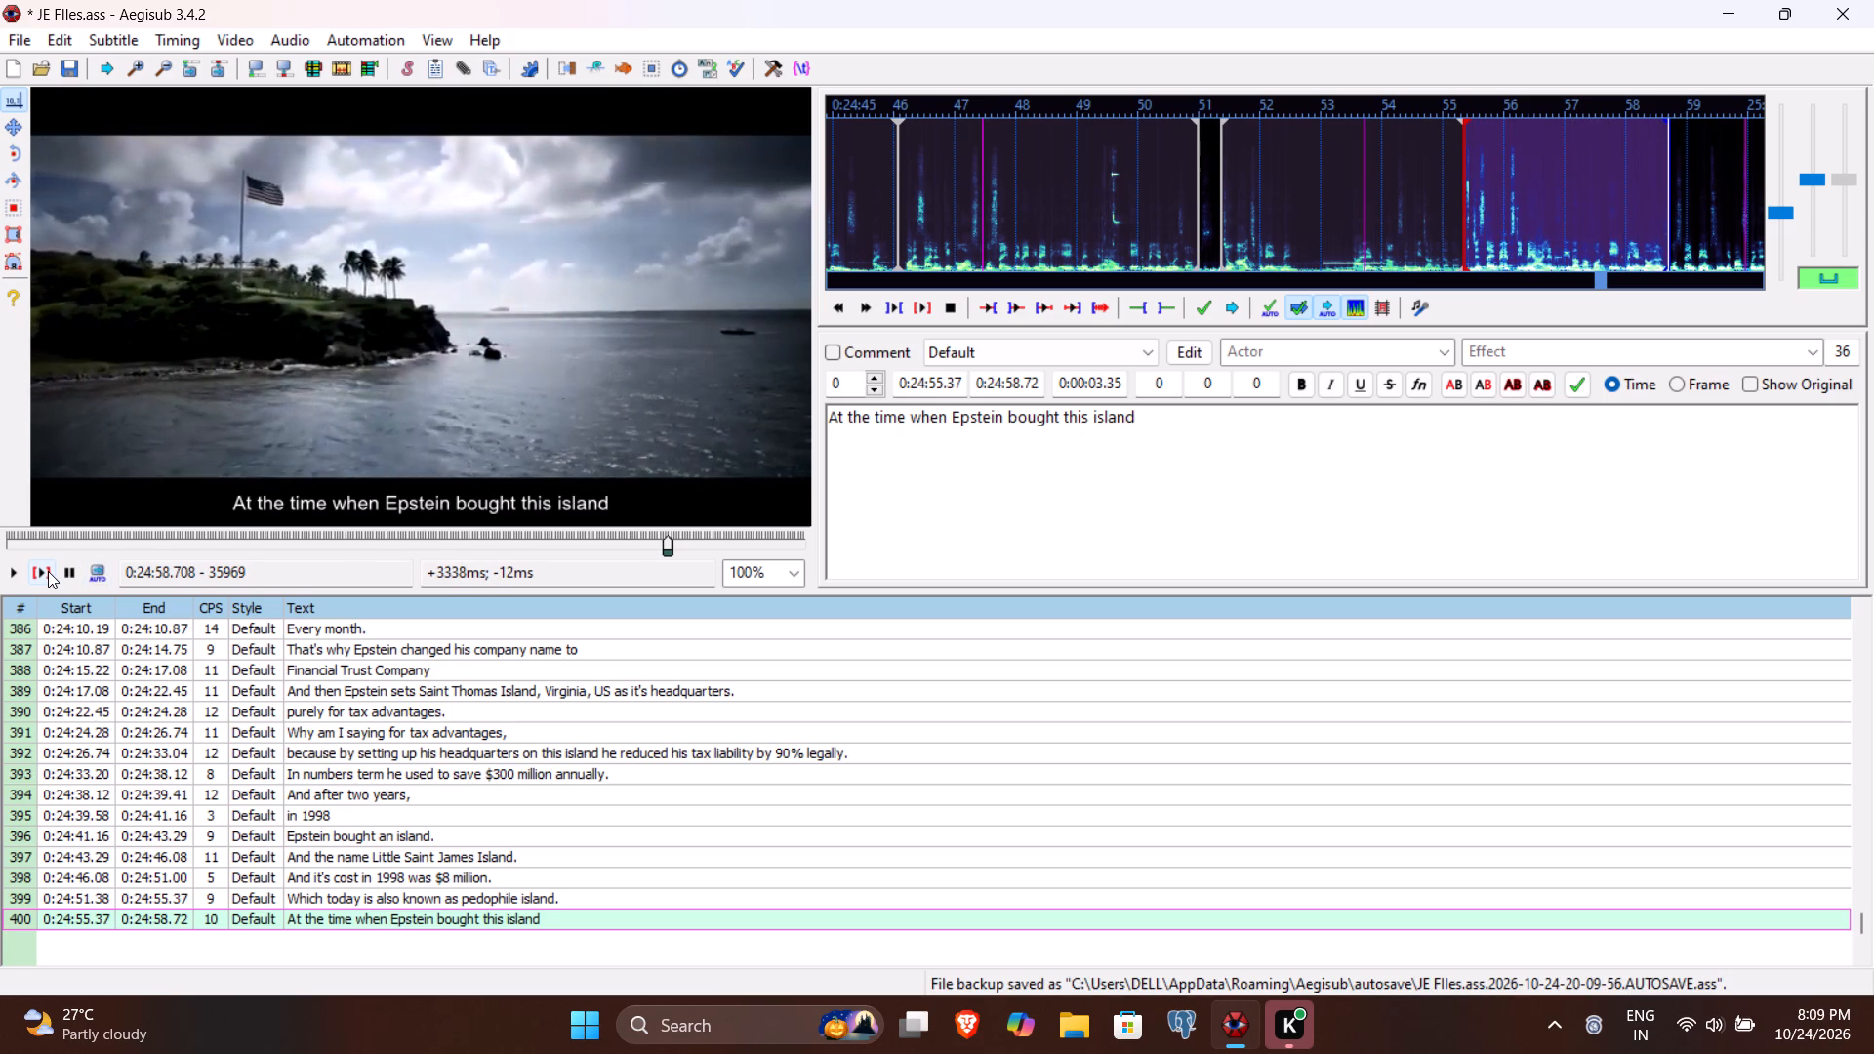
key("space")
type("for")
key("space")
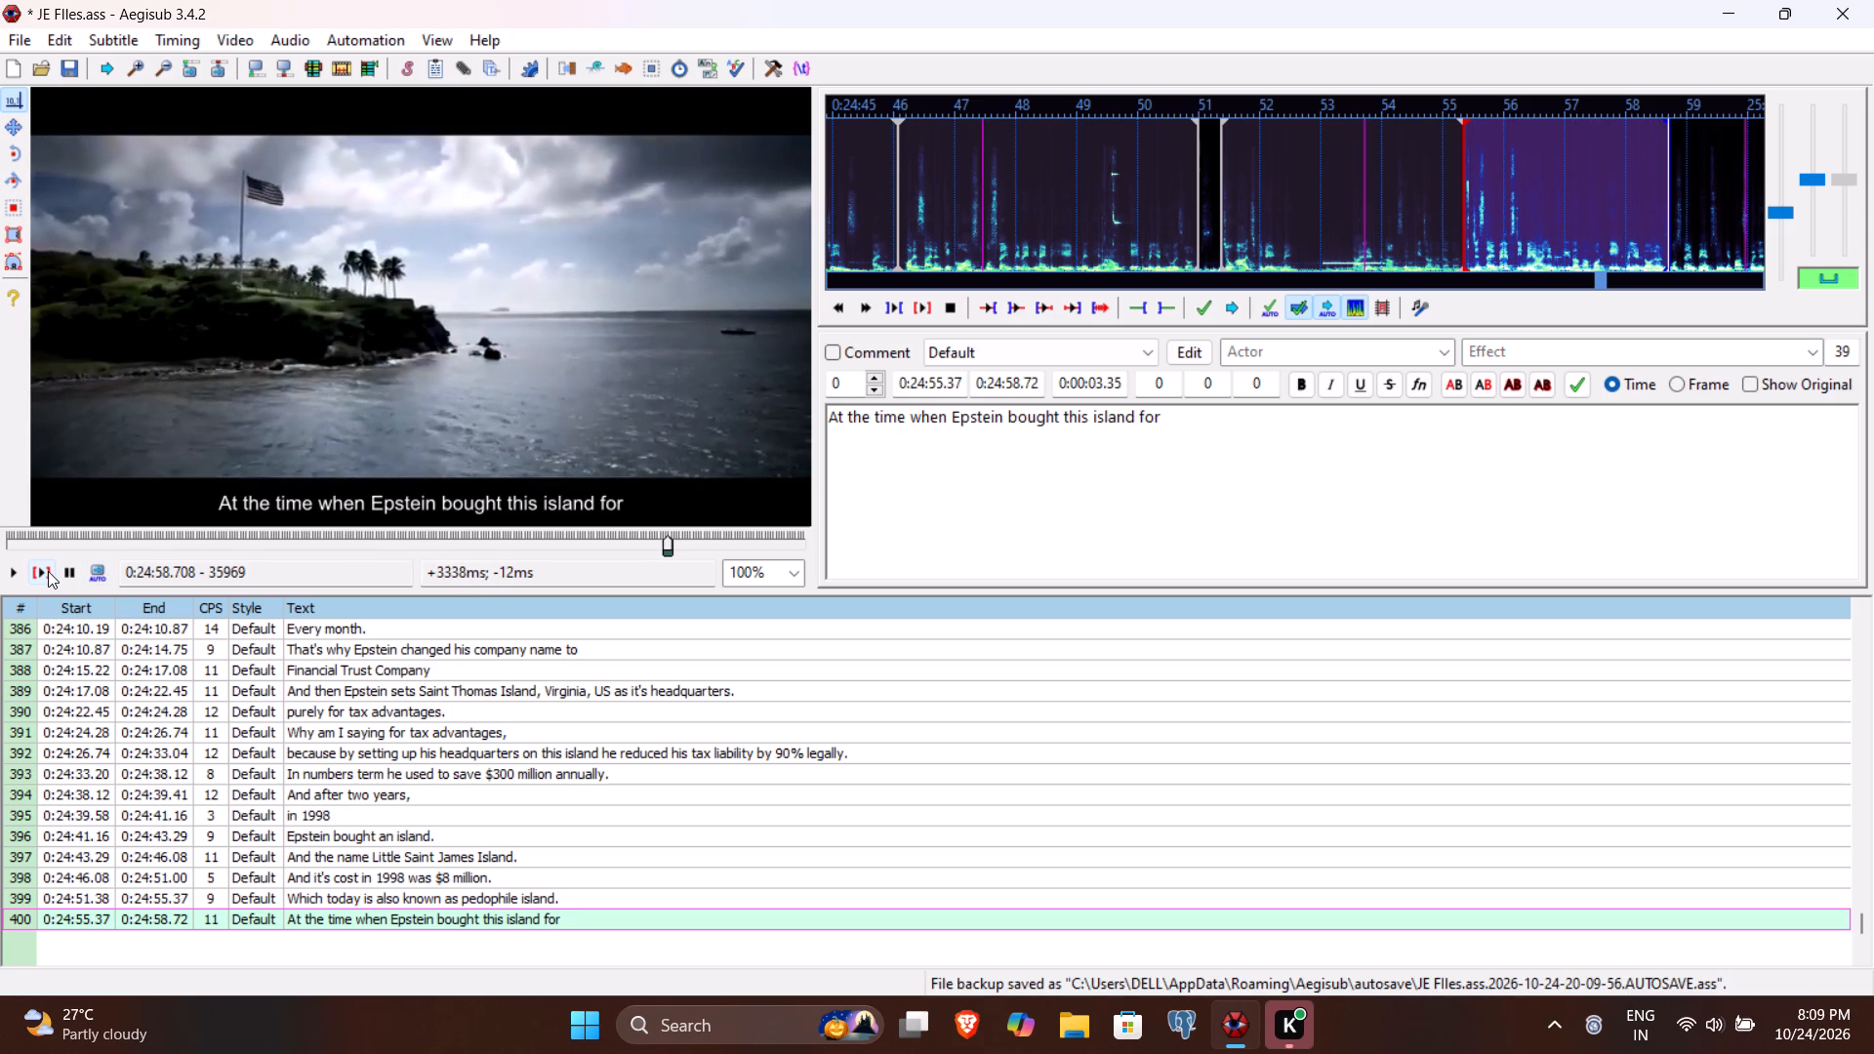
type("$8 million,")
key("Return")
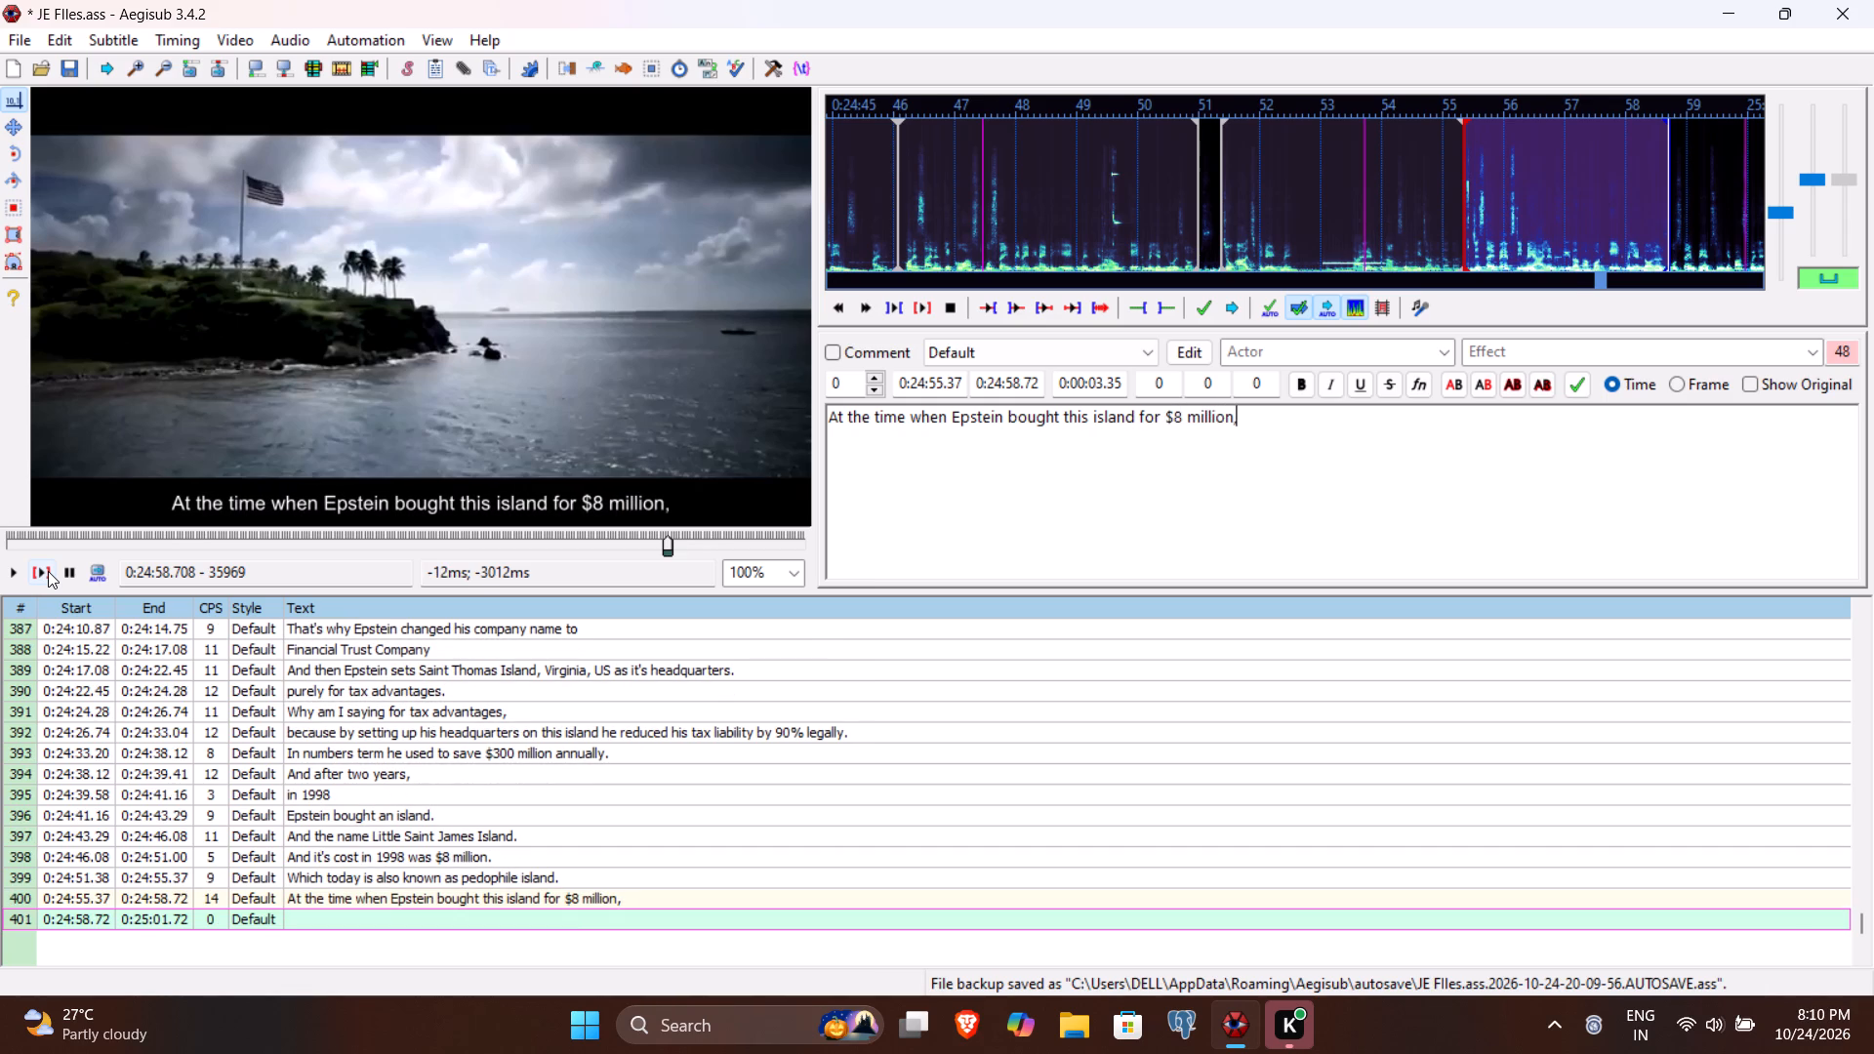
Listen to the speech following line 400 and set line 401's end time to 0:25:01.62.
left_click(48, 571)
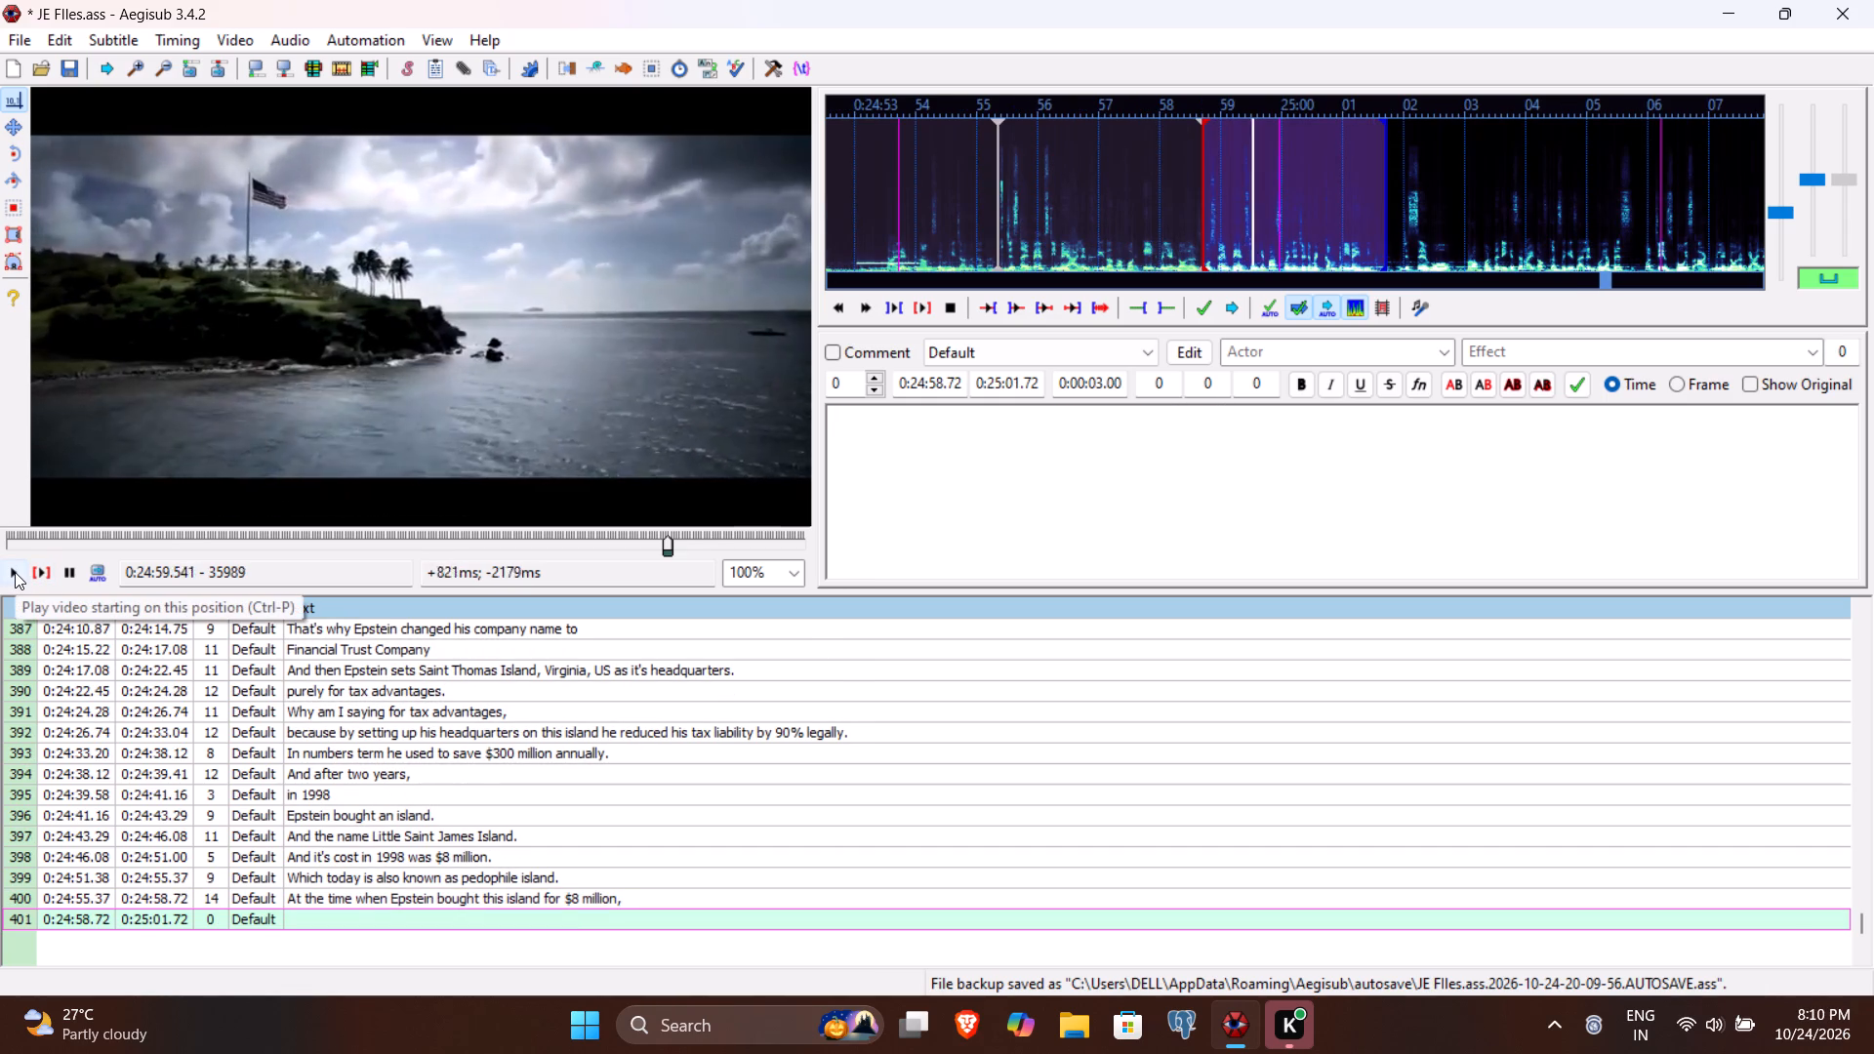
left_click(15, 572)
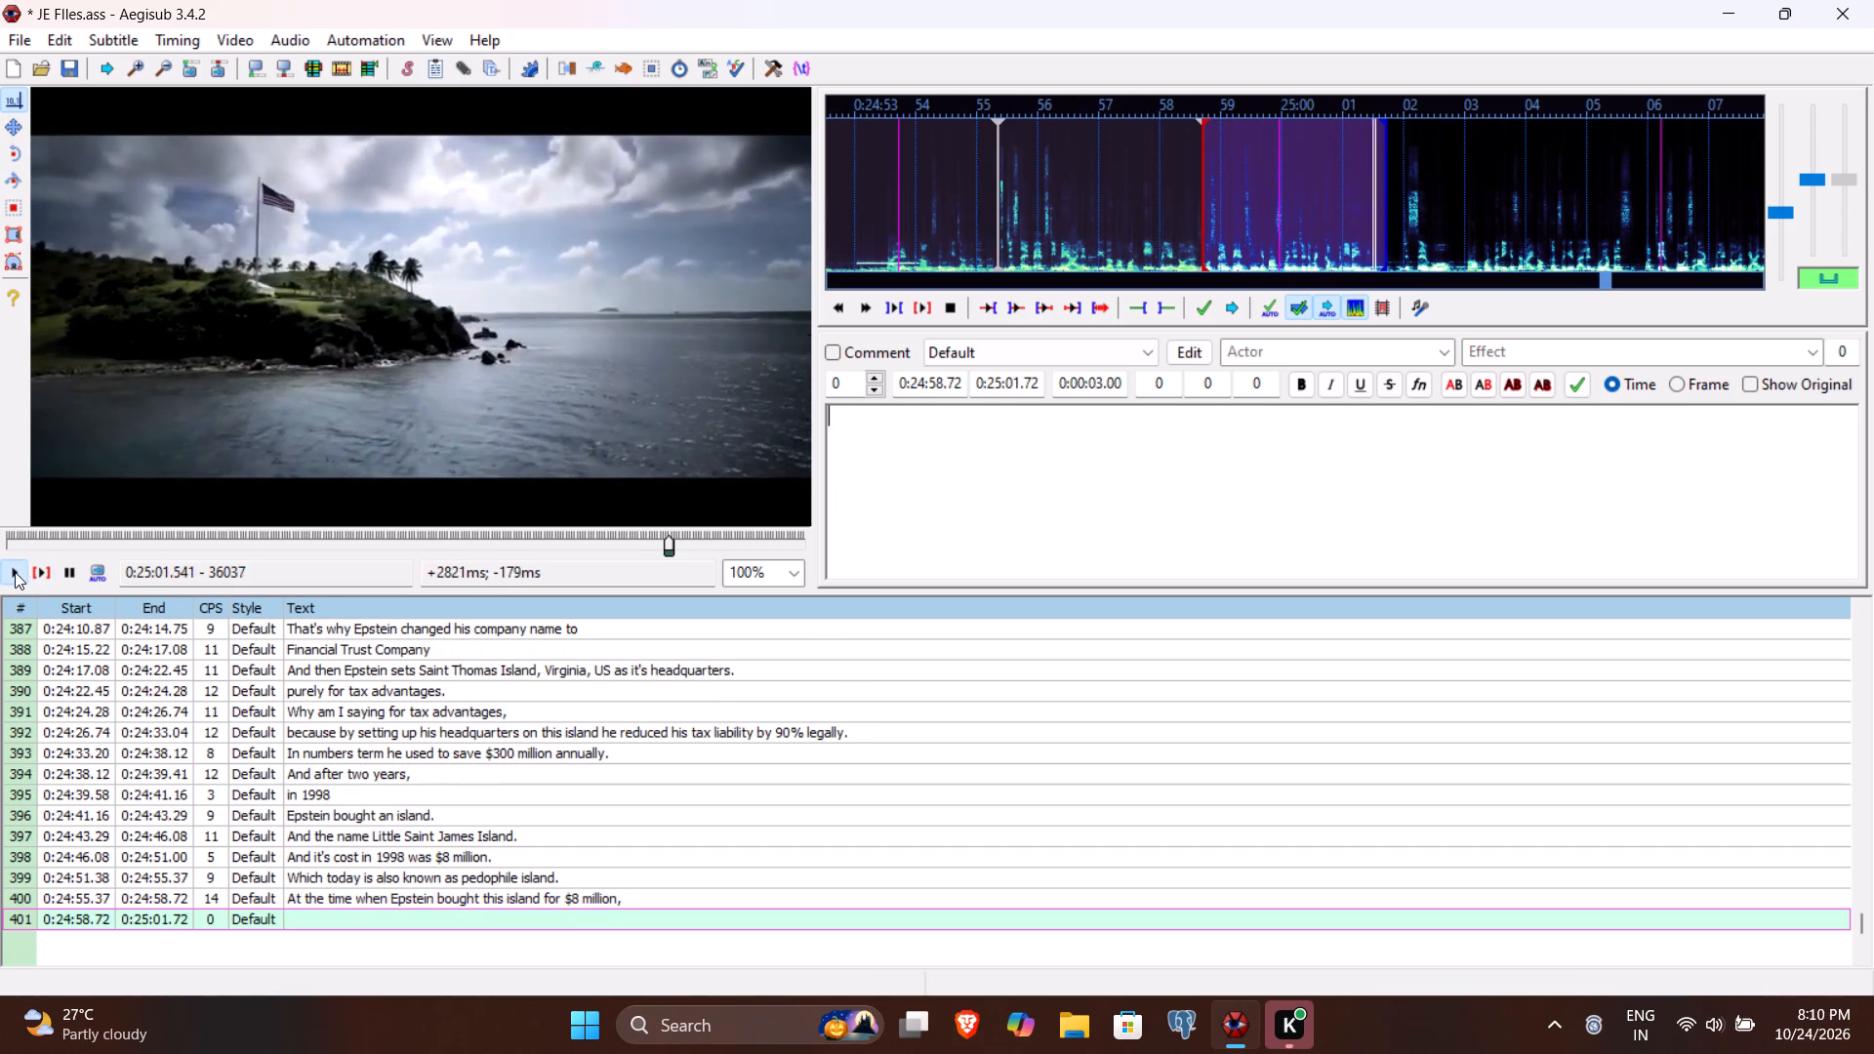
left_click(1021, 381)
type("63")
key("BackSpace")
key("2")
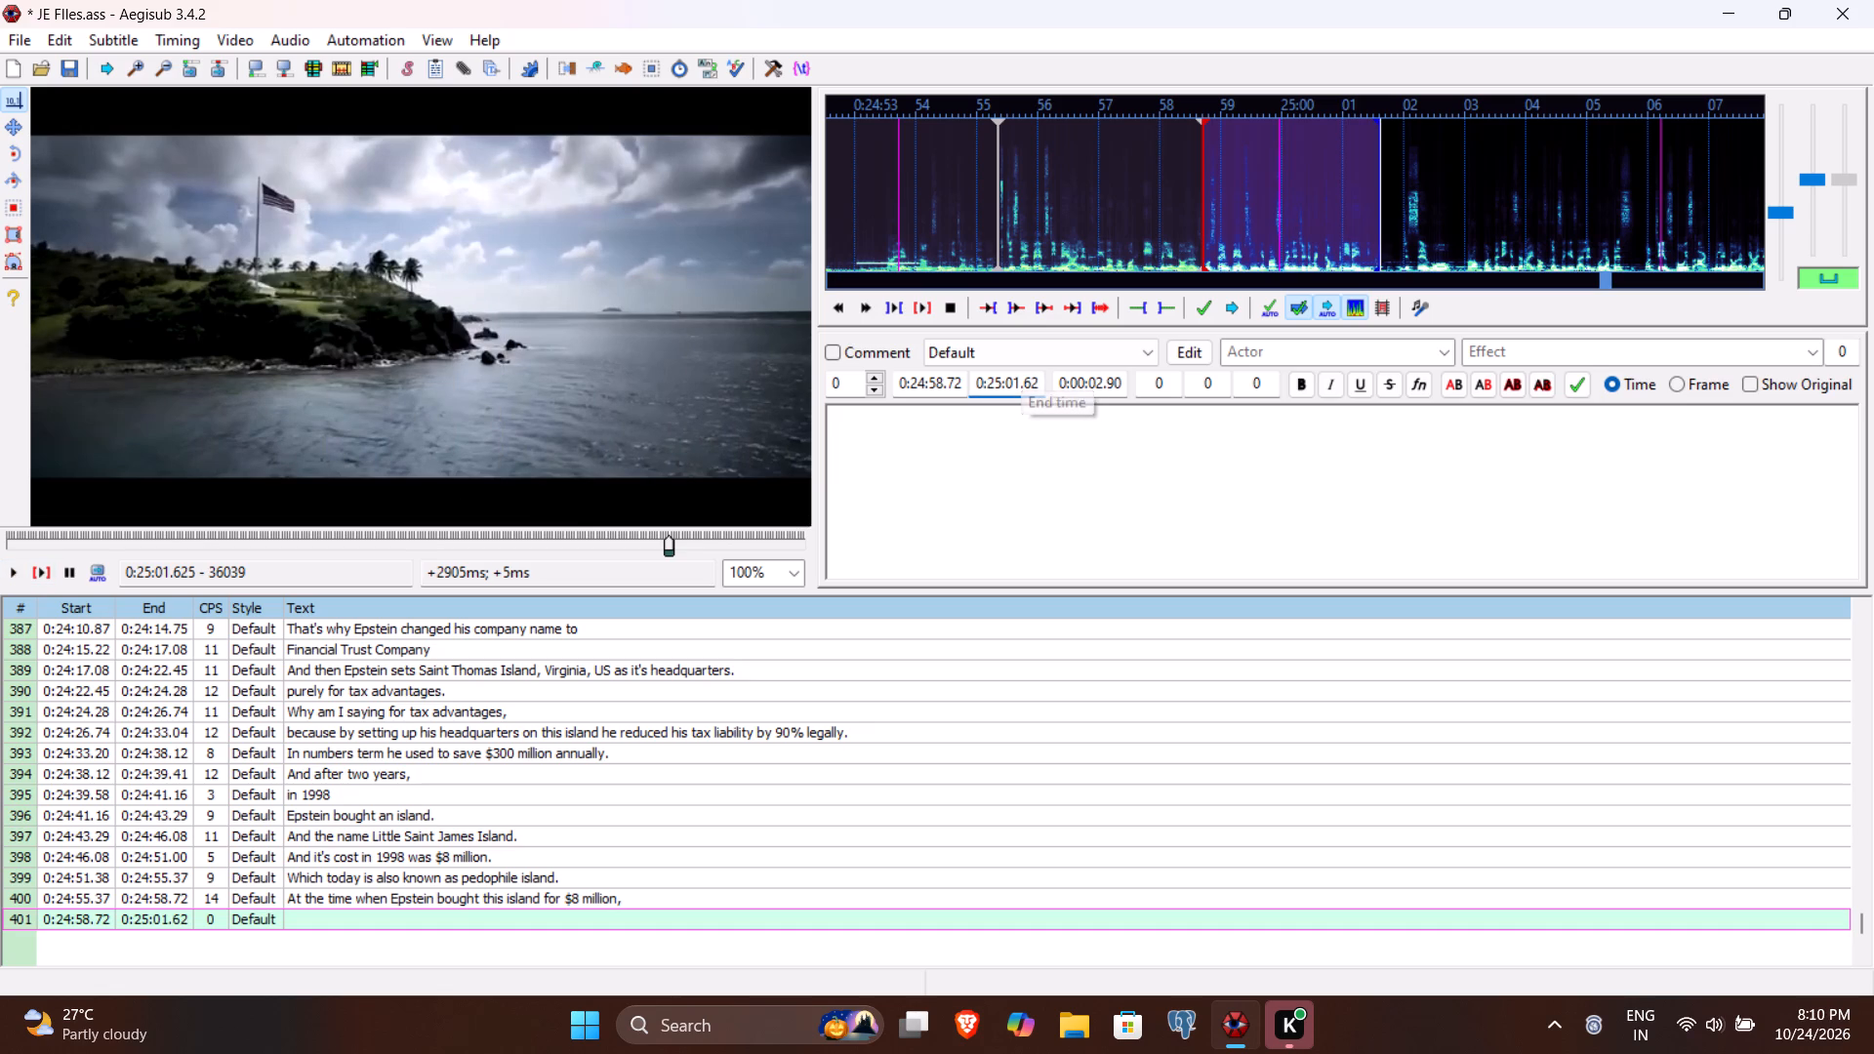
Enter "Epstein didn't have a legitimate company." as the text of line 401 and commit the line.
left_click(1022, 449)
type("Epstein didn't hada")
key("BackSpace")
key("BackSpace")
key("BackSpace")
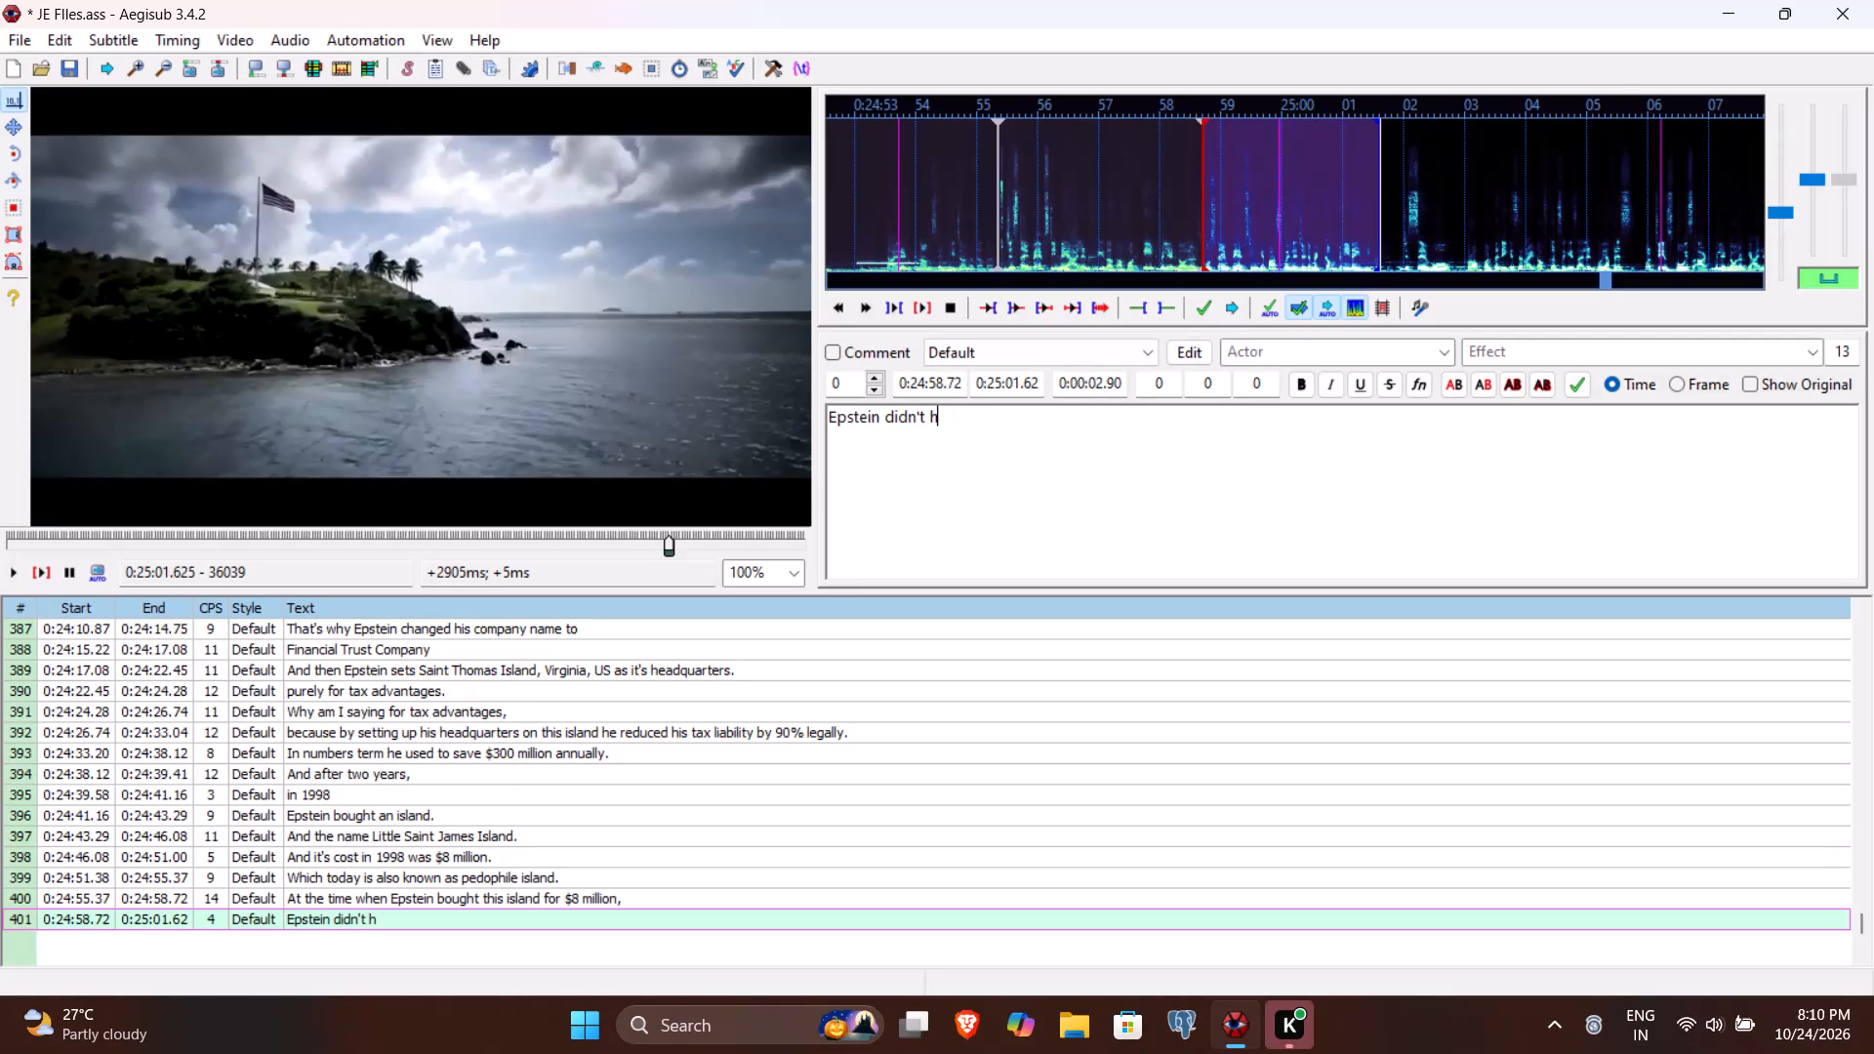
type("ave a legitimae")
key("BackSpace")
type("te coma")
key("BackSpace")
type("panya")
key("space")
key("BackSpace")
key("BackSpace")
key("space")
type("at t")
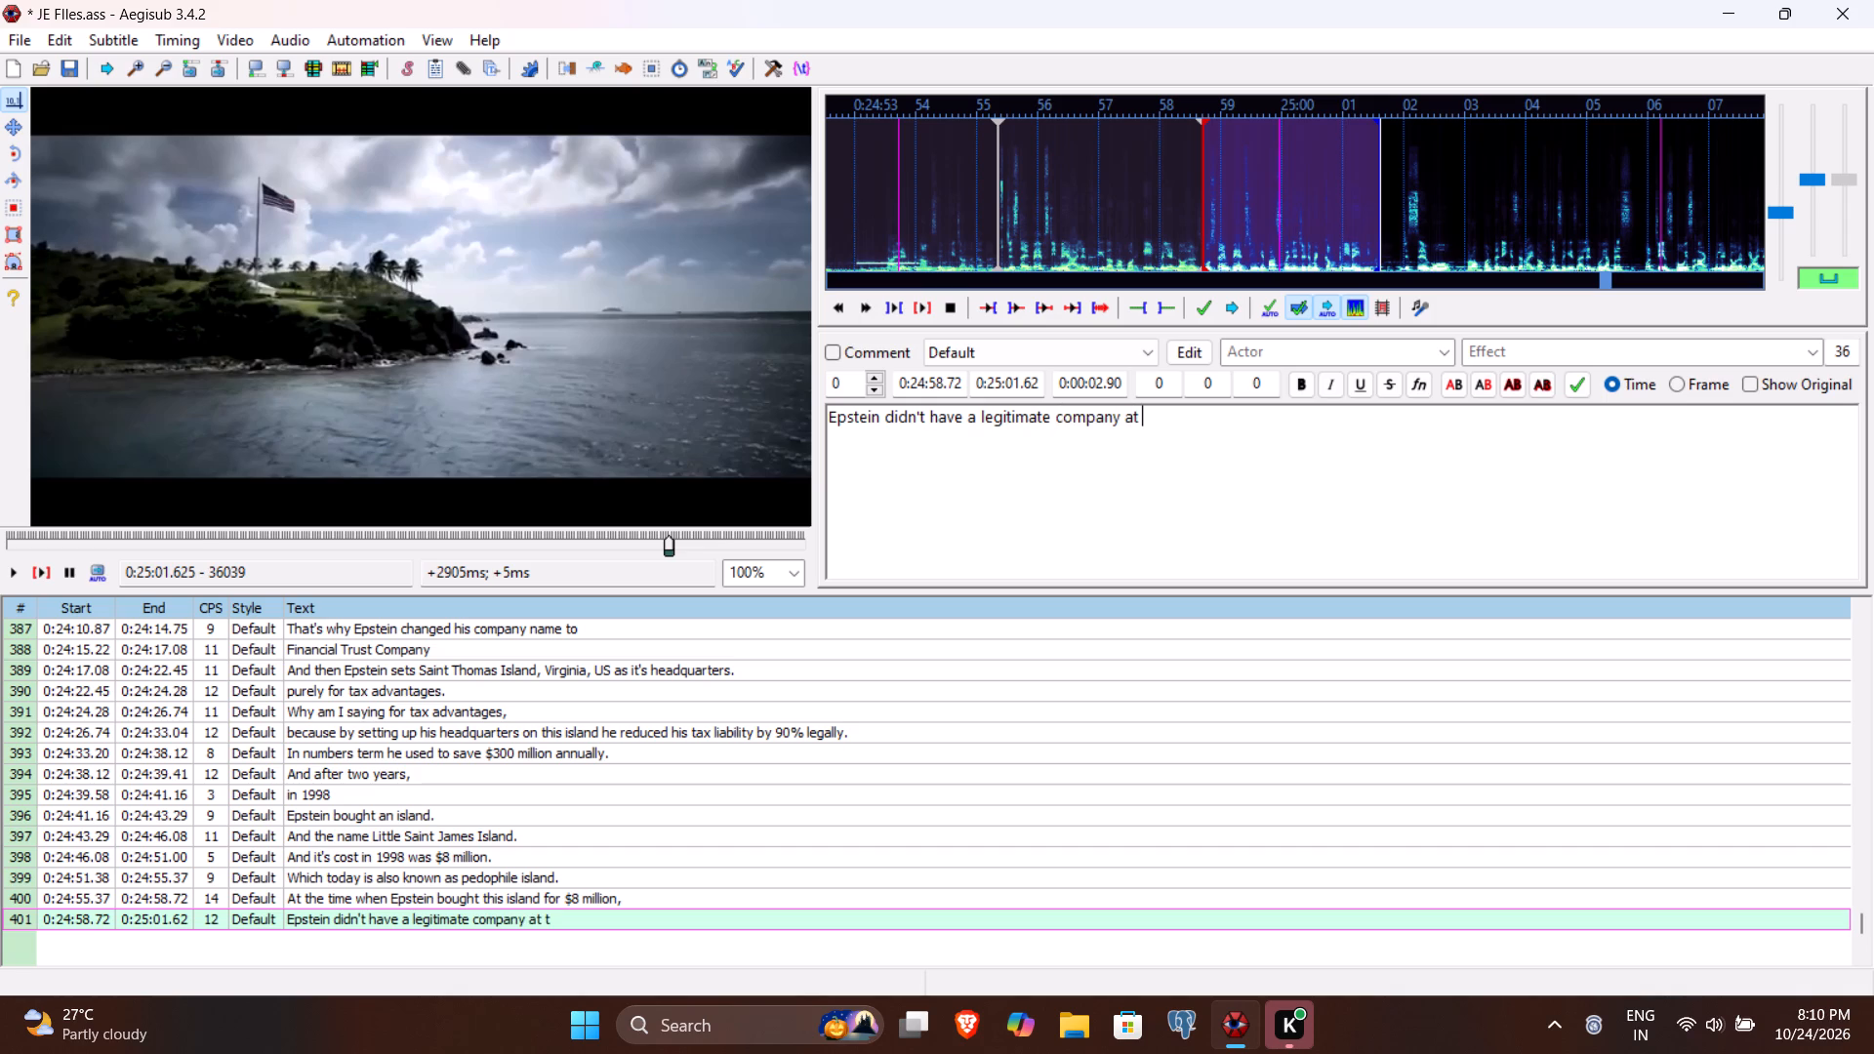
type("eh")
key("BackSpace")
key("BackSpace")
key("BackSpace")
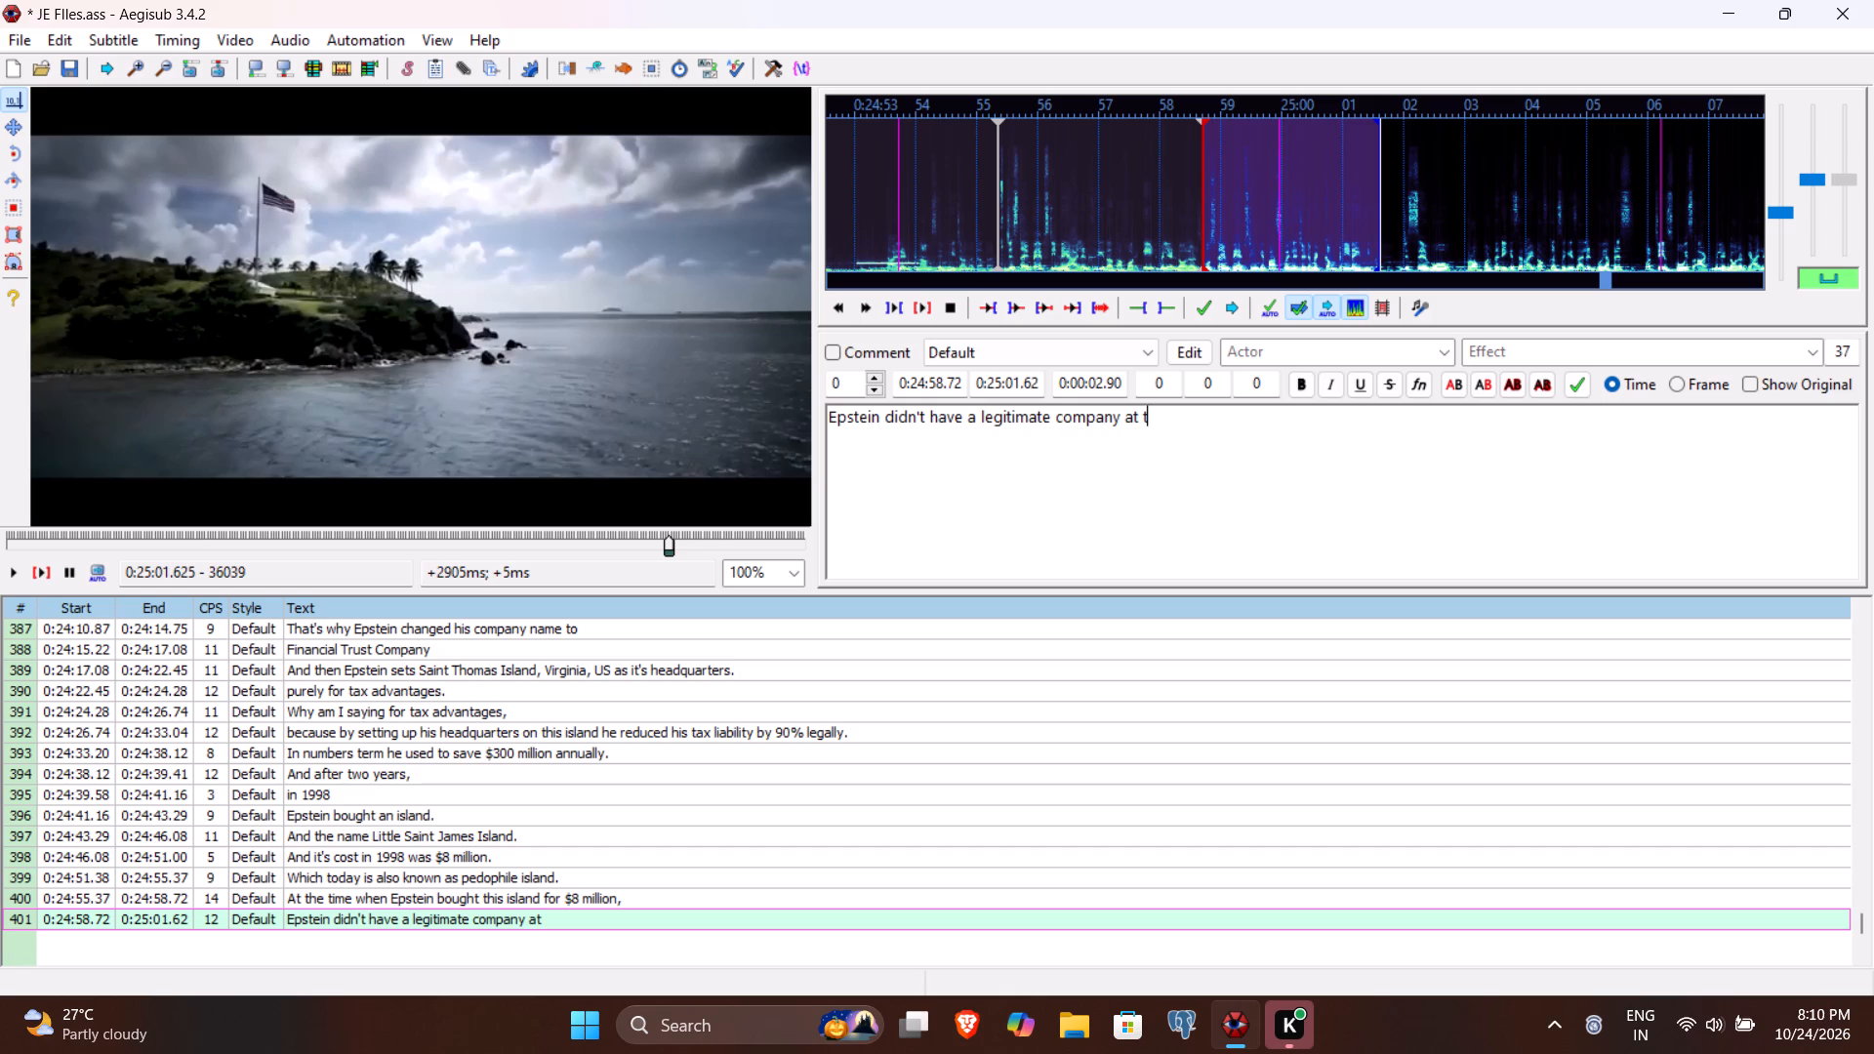
key("BackSpace")
key("BackSpace")
key("BackSpace")
key("BackSpace")
key("period")
key("Return")
Listen to the speech following line 401 and time line 402 from 0:25:01.92 to 0:25:05.88.
left_click(36, 572)
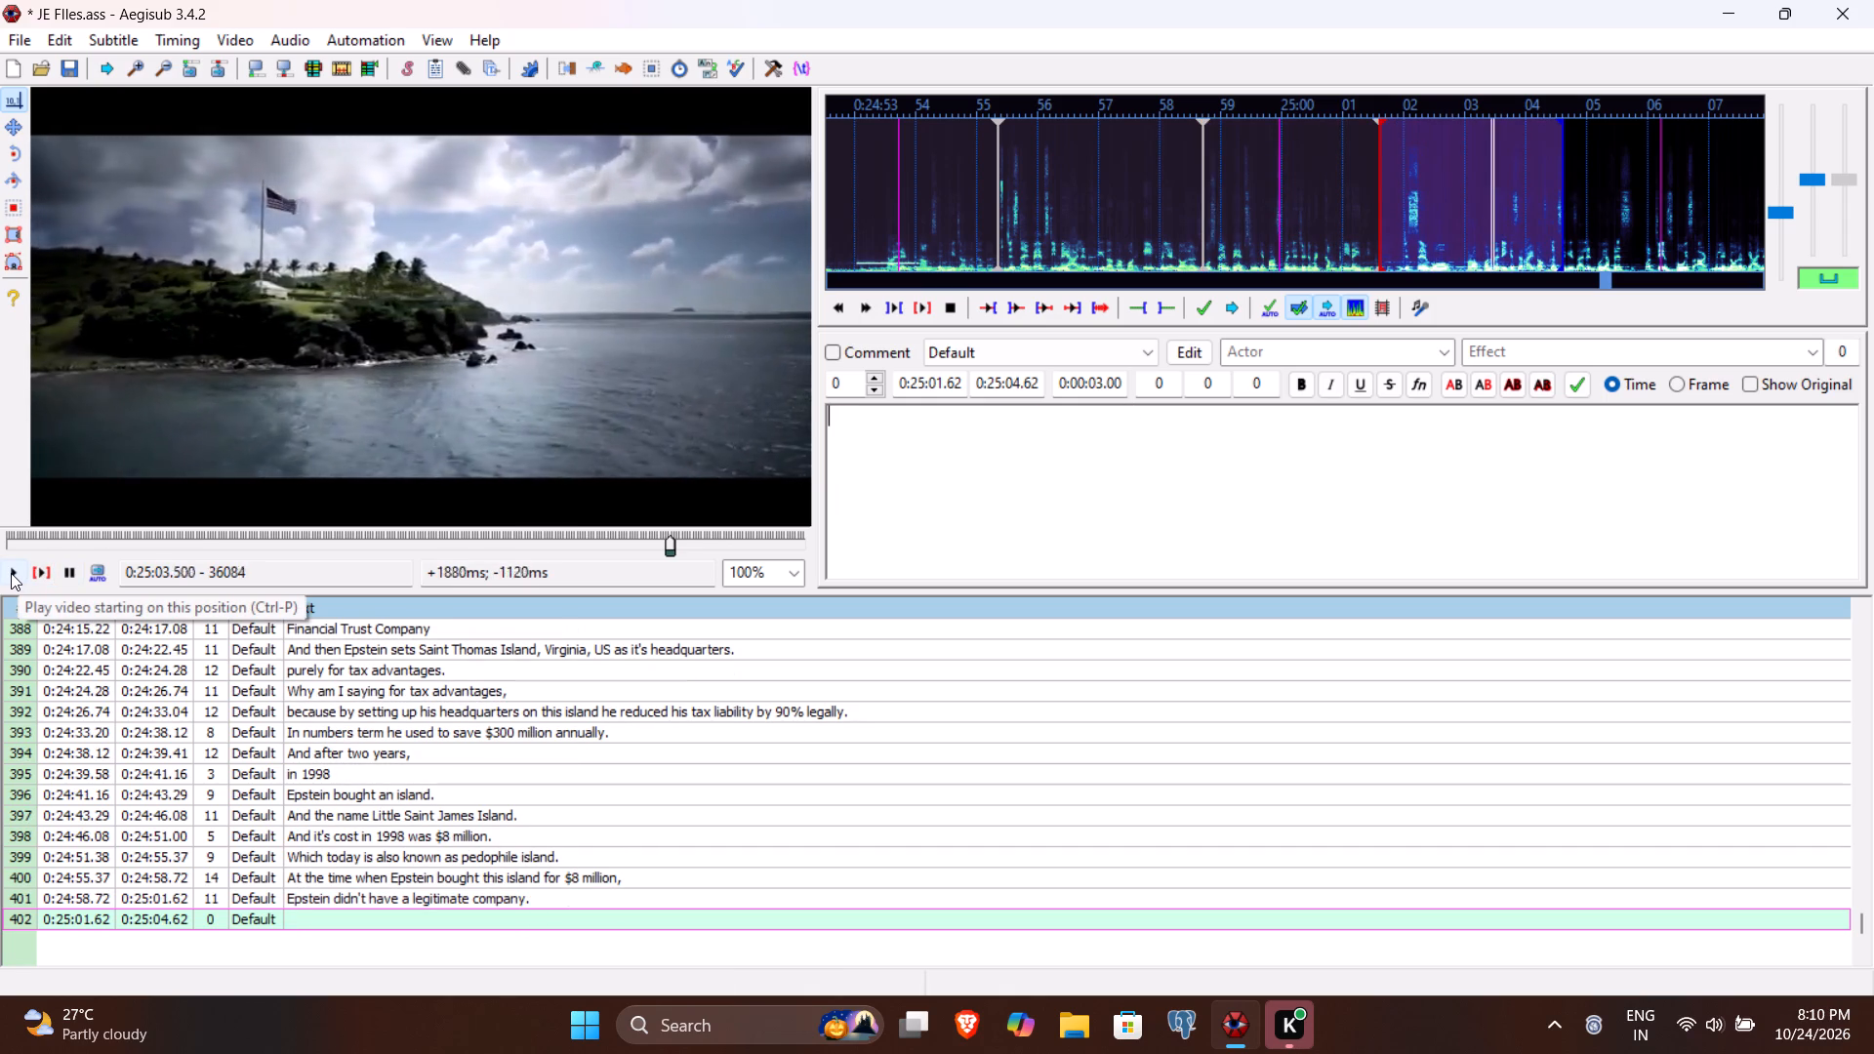
left_click(11, 573)
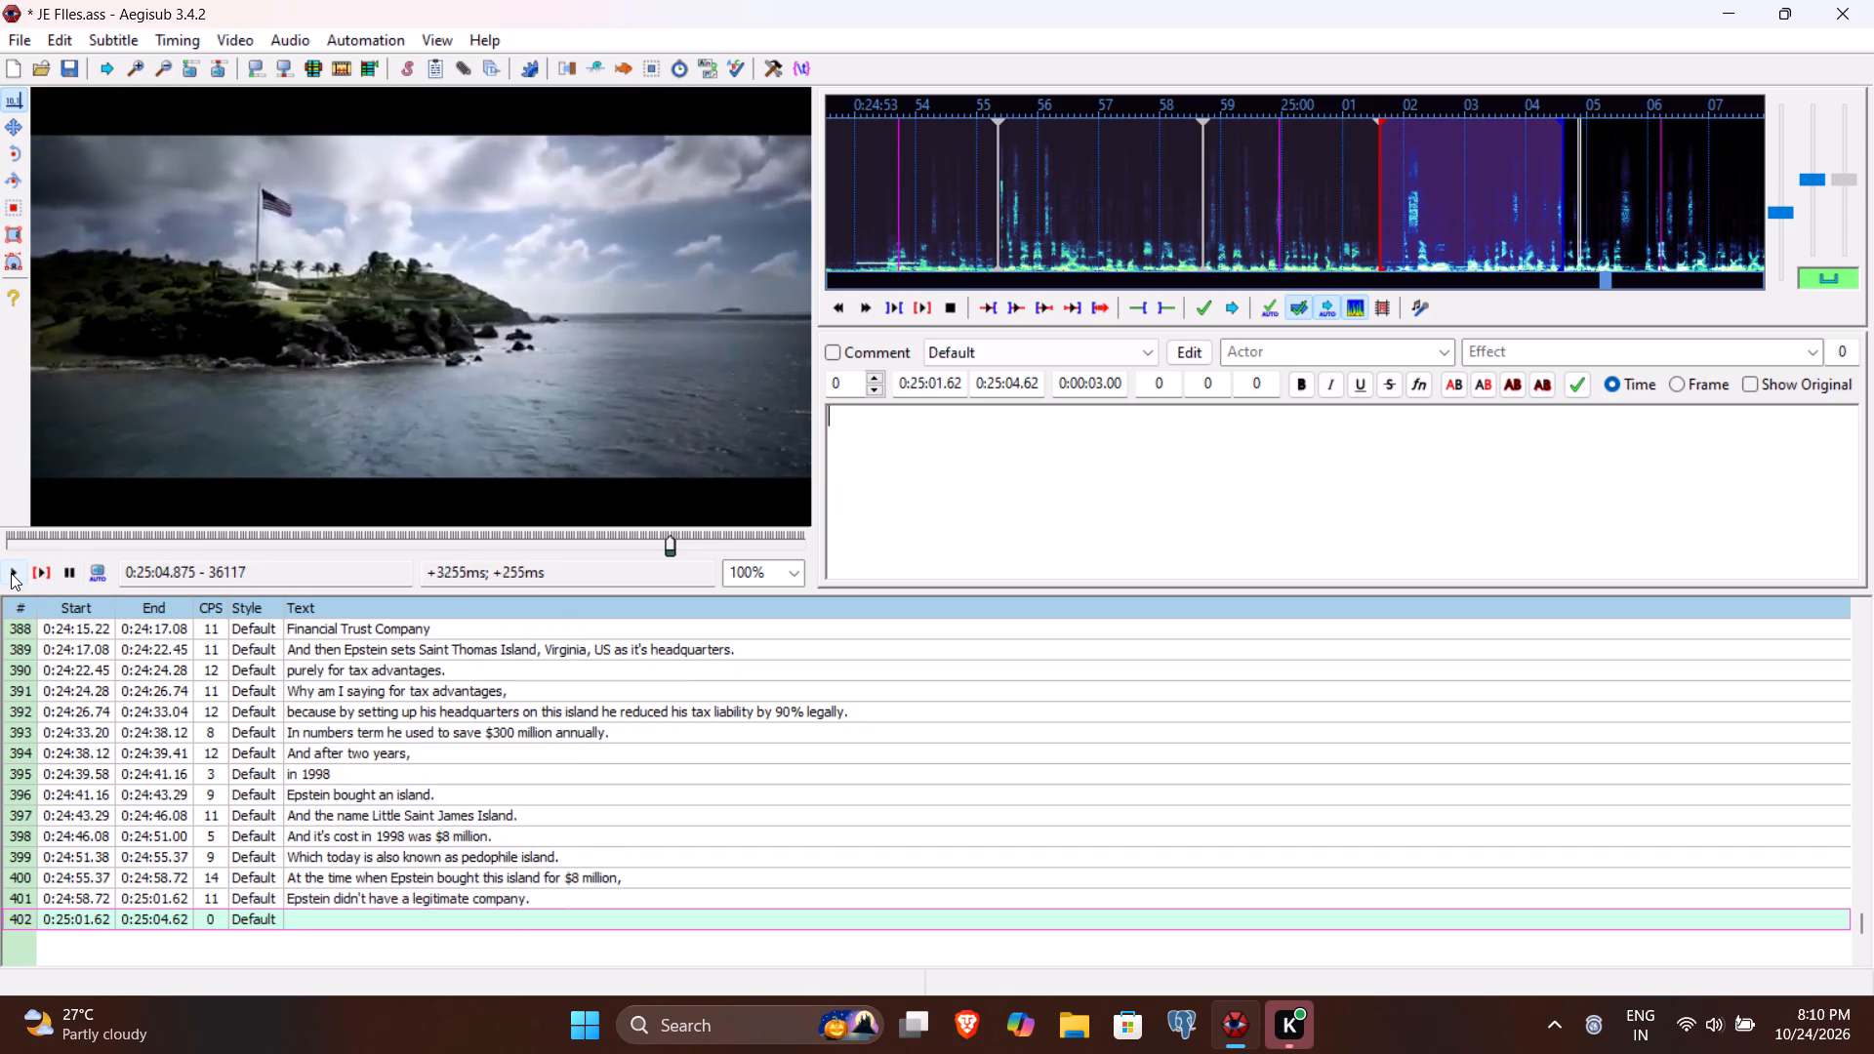
left_click(11, 573)
left_click(11, 573)
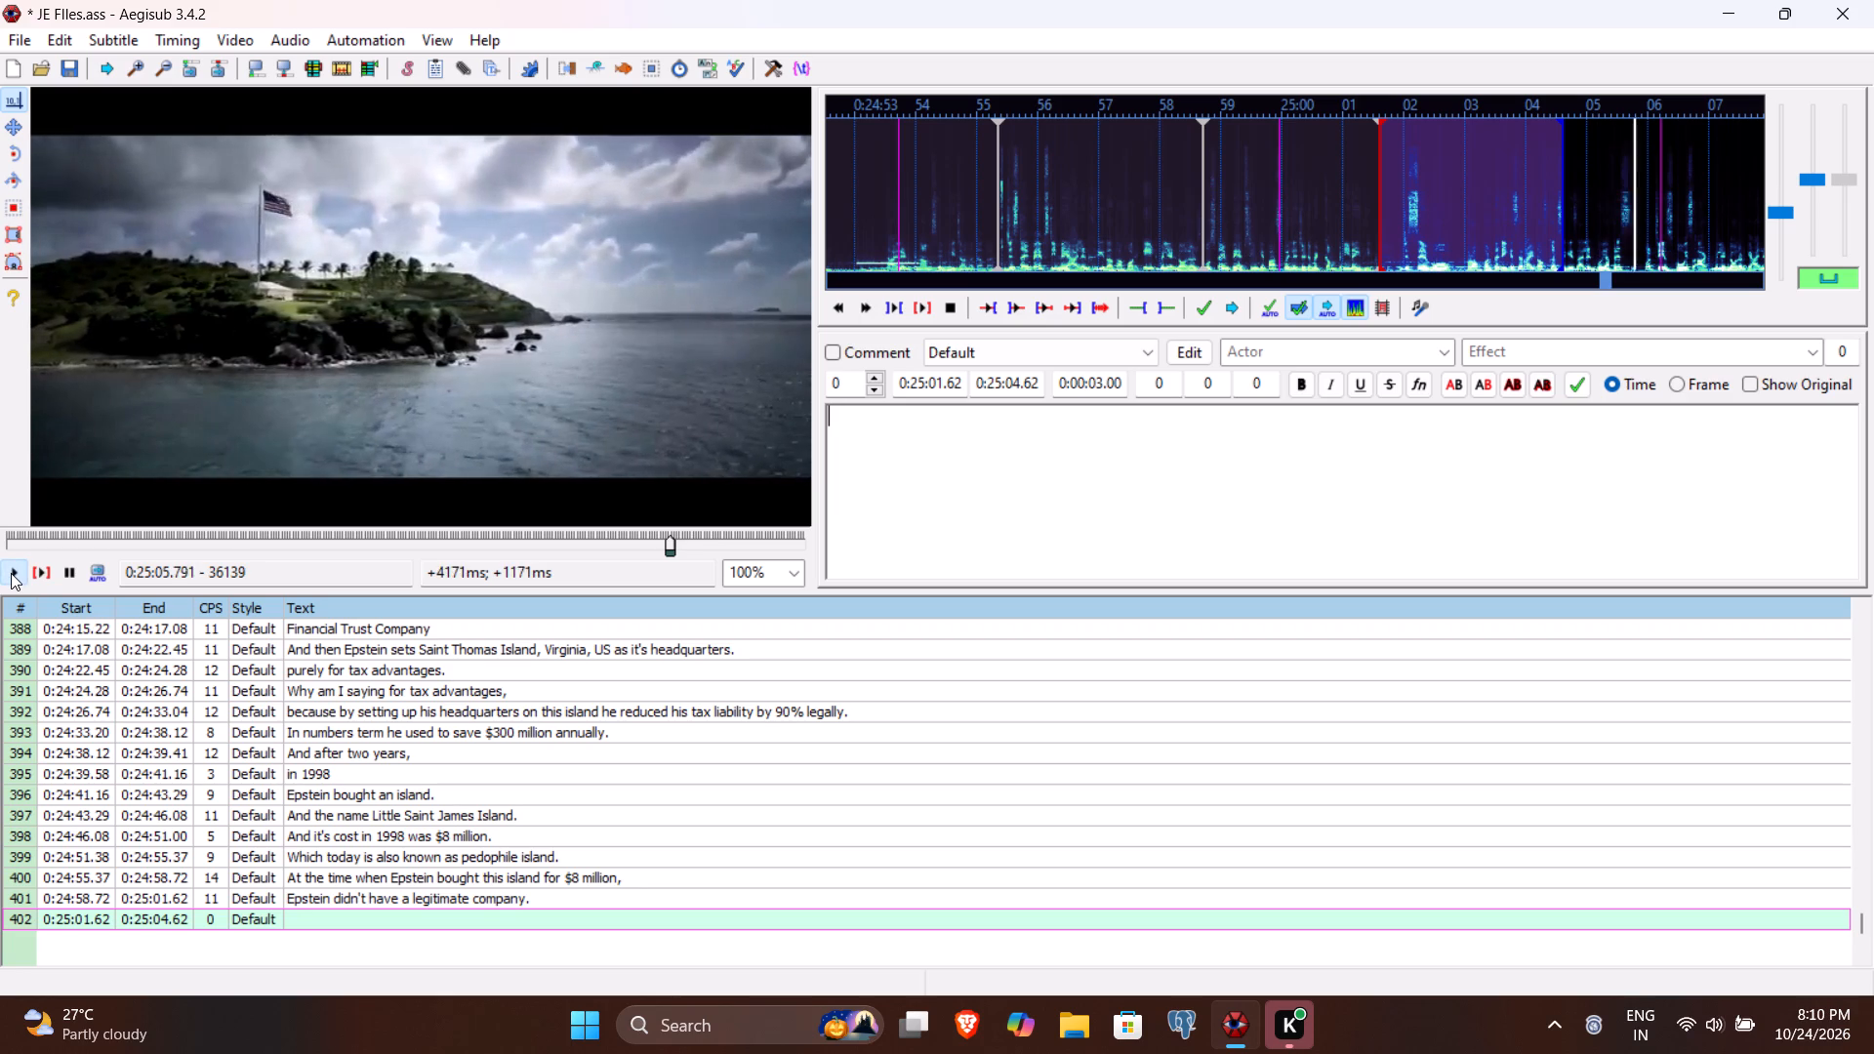
left_click(11, 573)
left_click(11, 573)
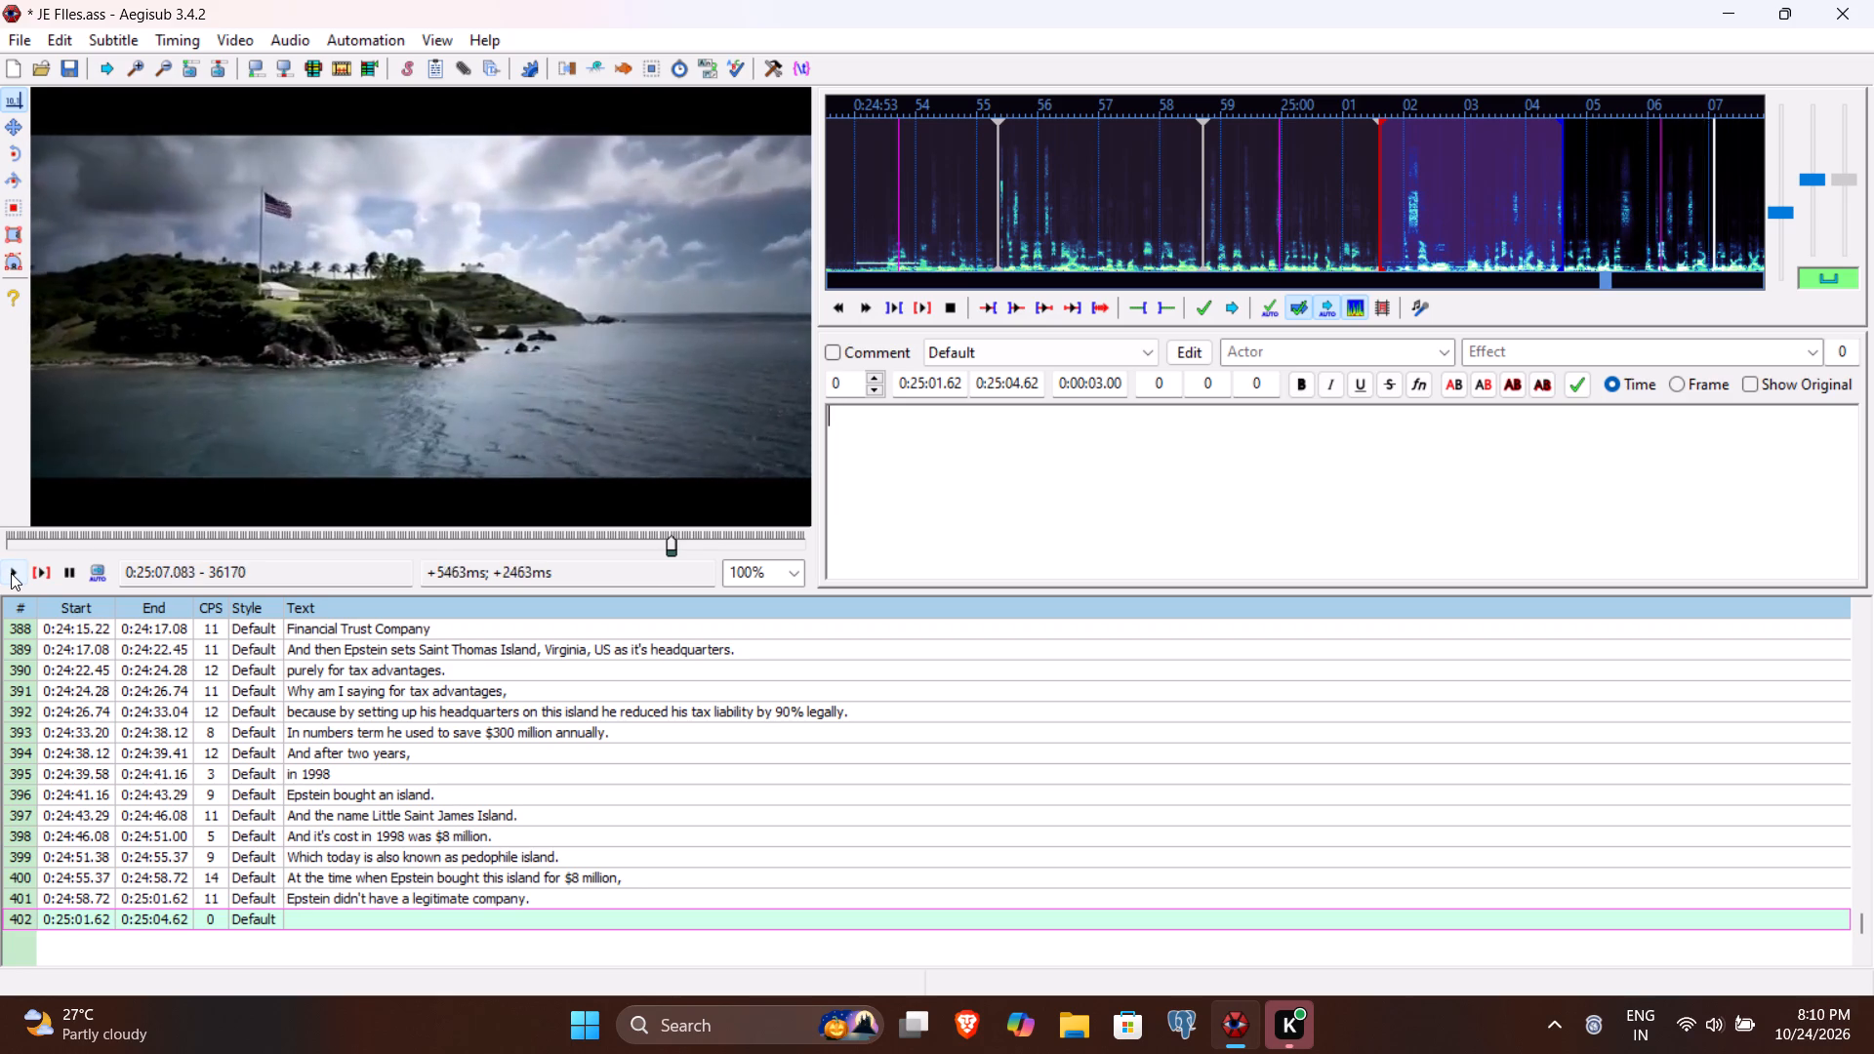
left_click(11, 573)
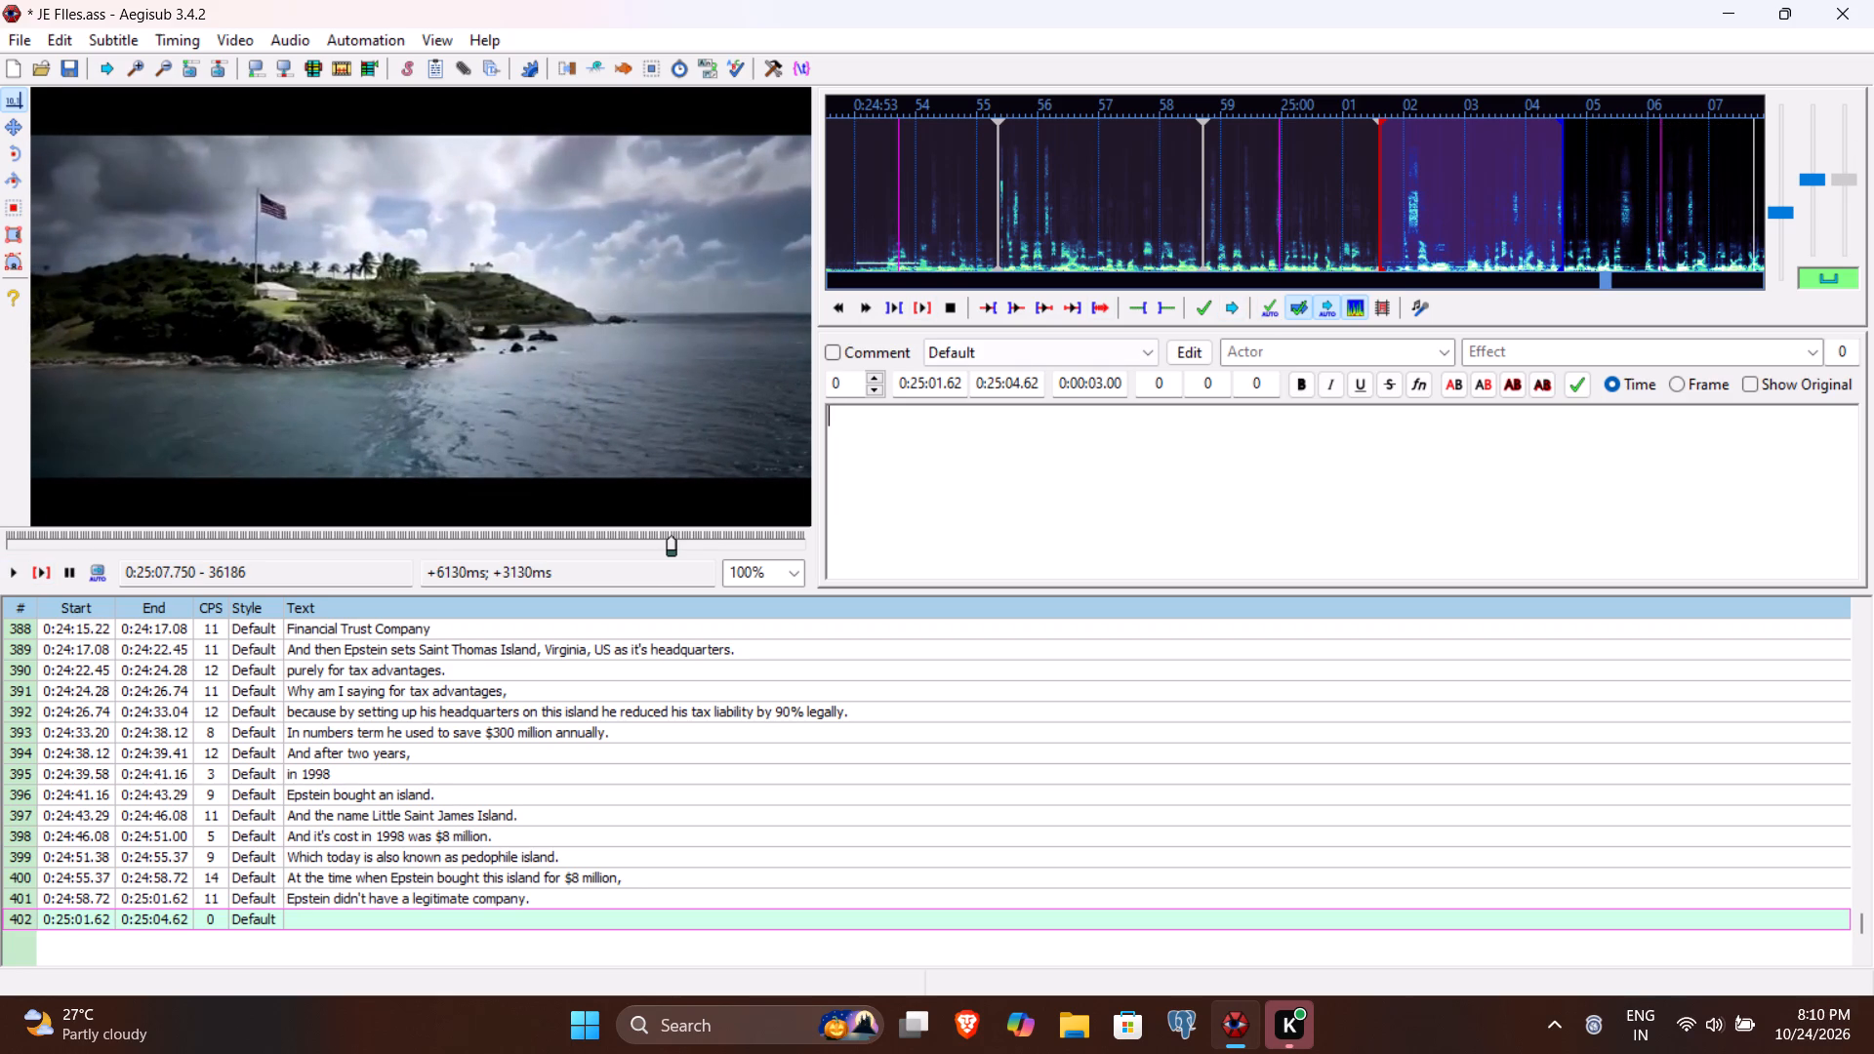
left_click(1014, 382)
type("588")
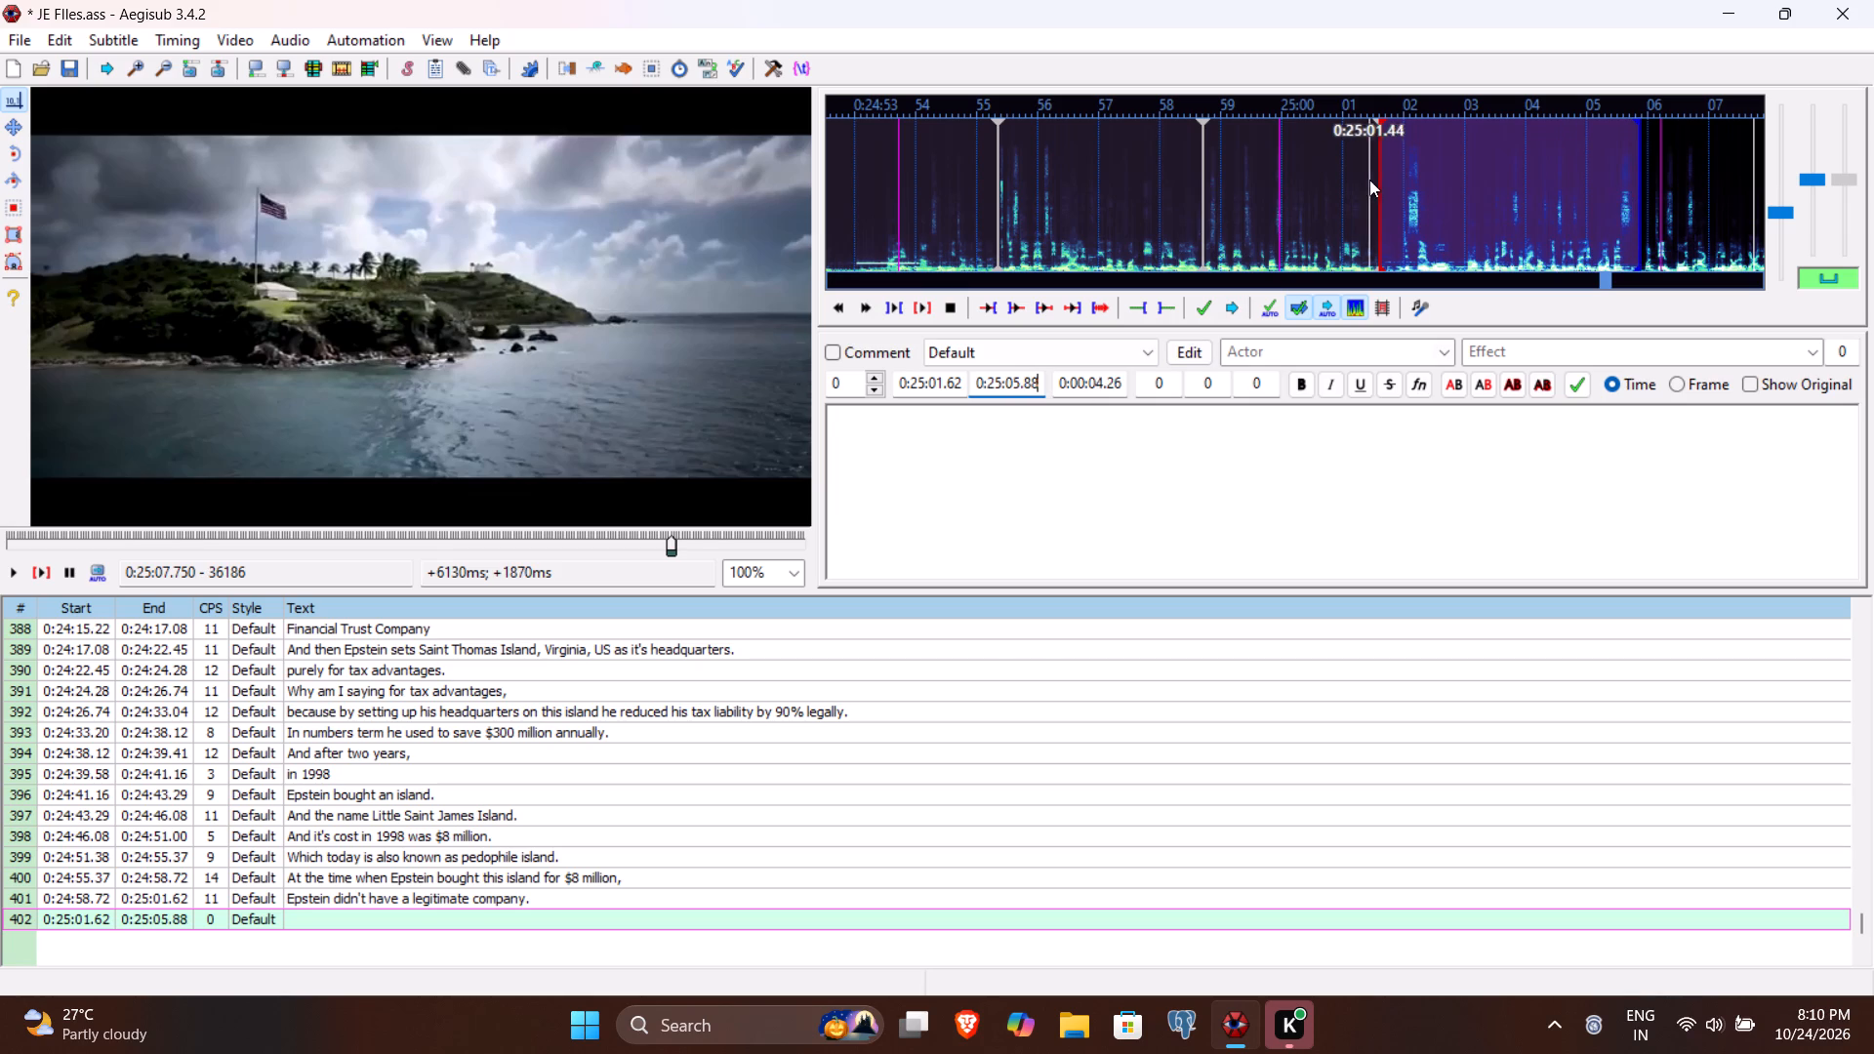
left_click(941, 387)
key("9")
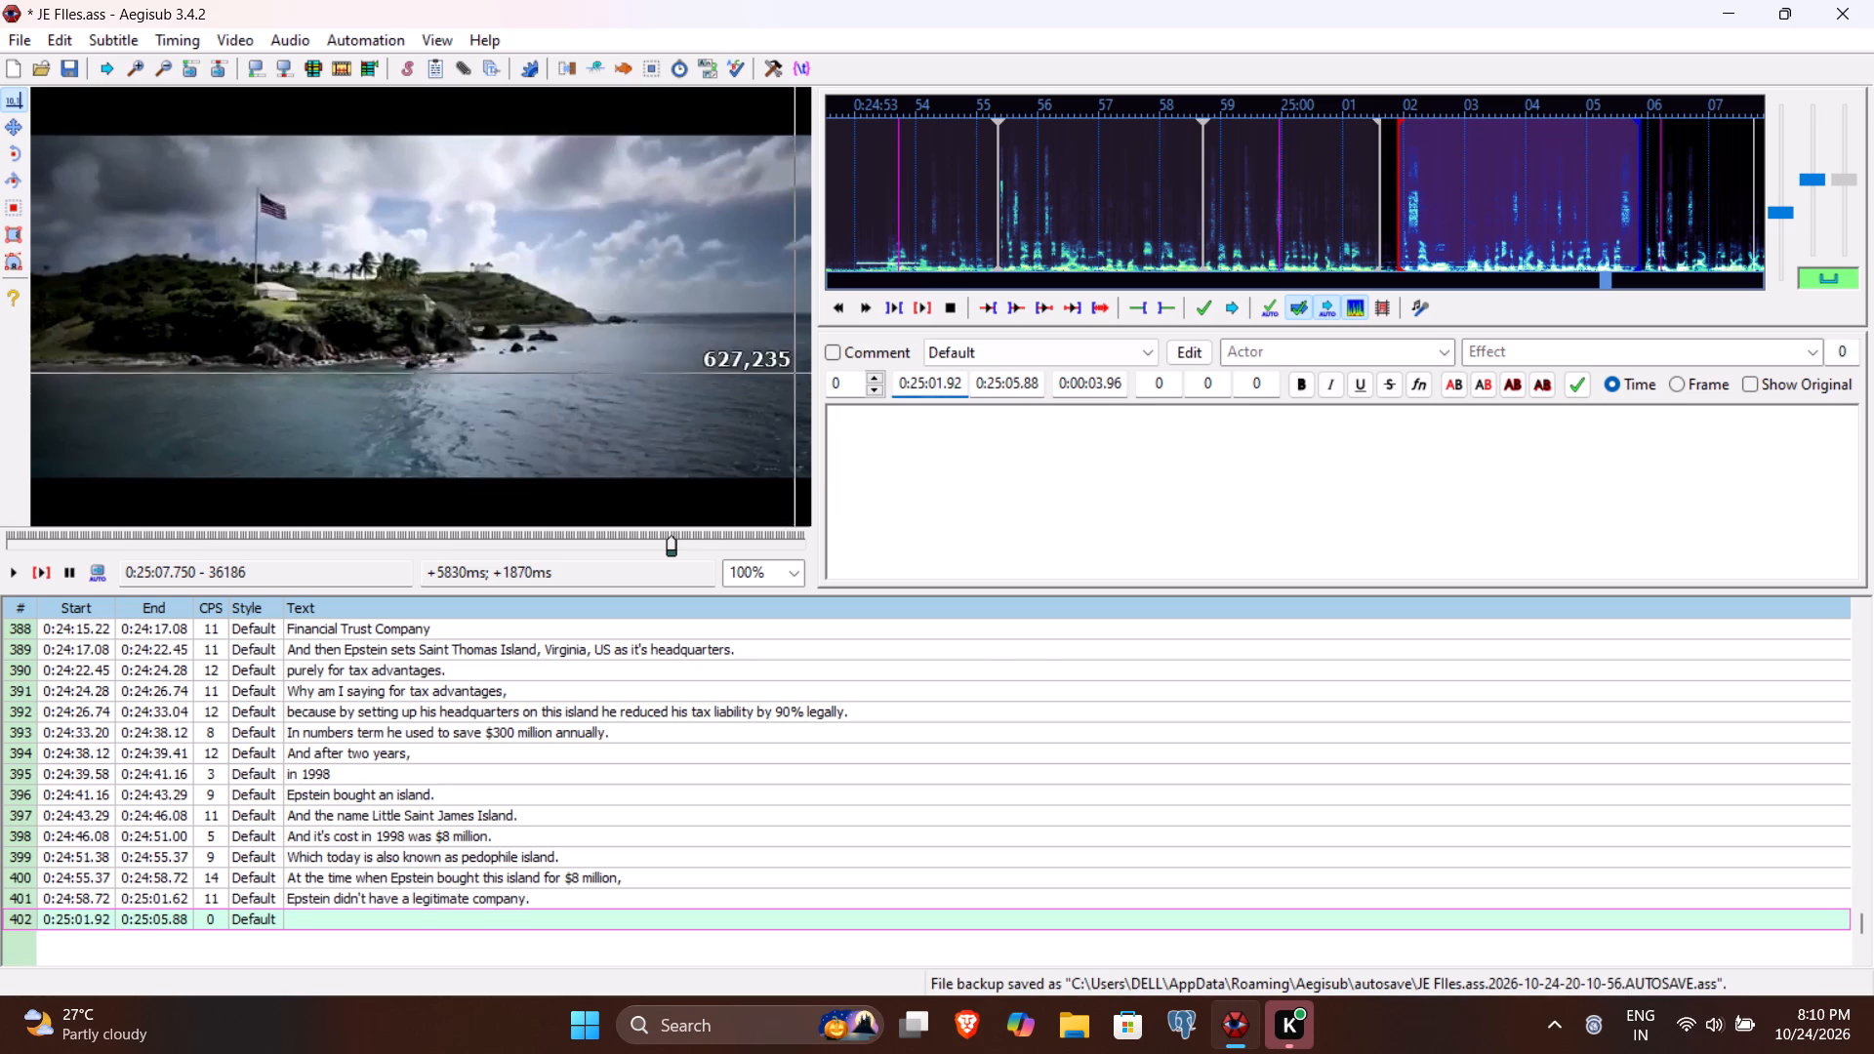
Replay line 402, enter "With which he could had write this island off as a business purchase," as its text, and commit the line.
left_click(46, 562)
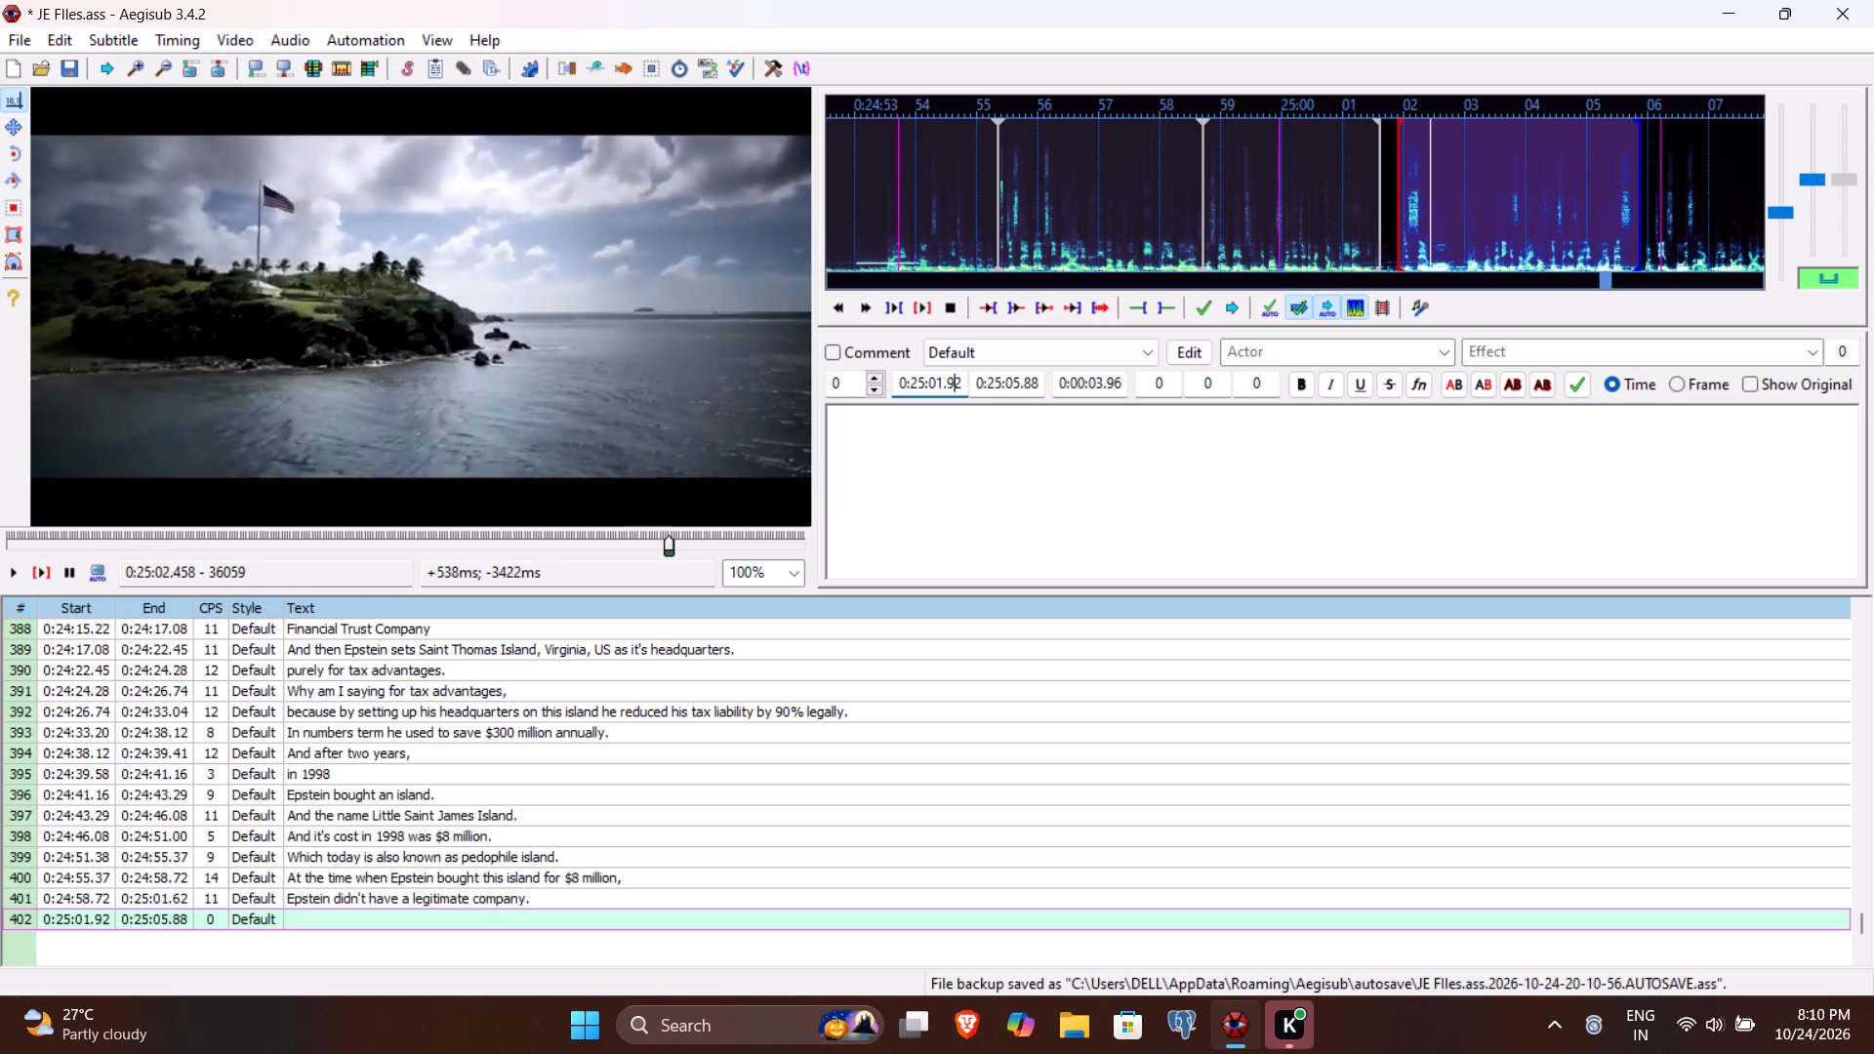
left_click(895, 535)
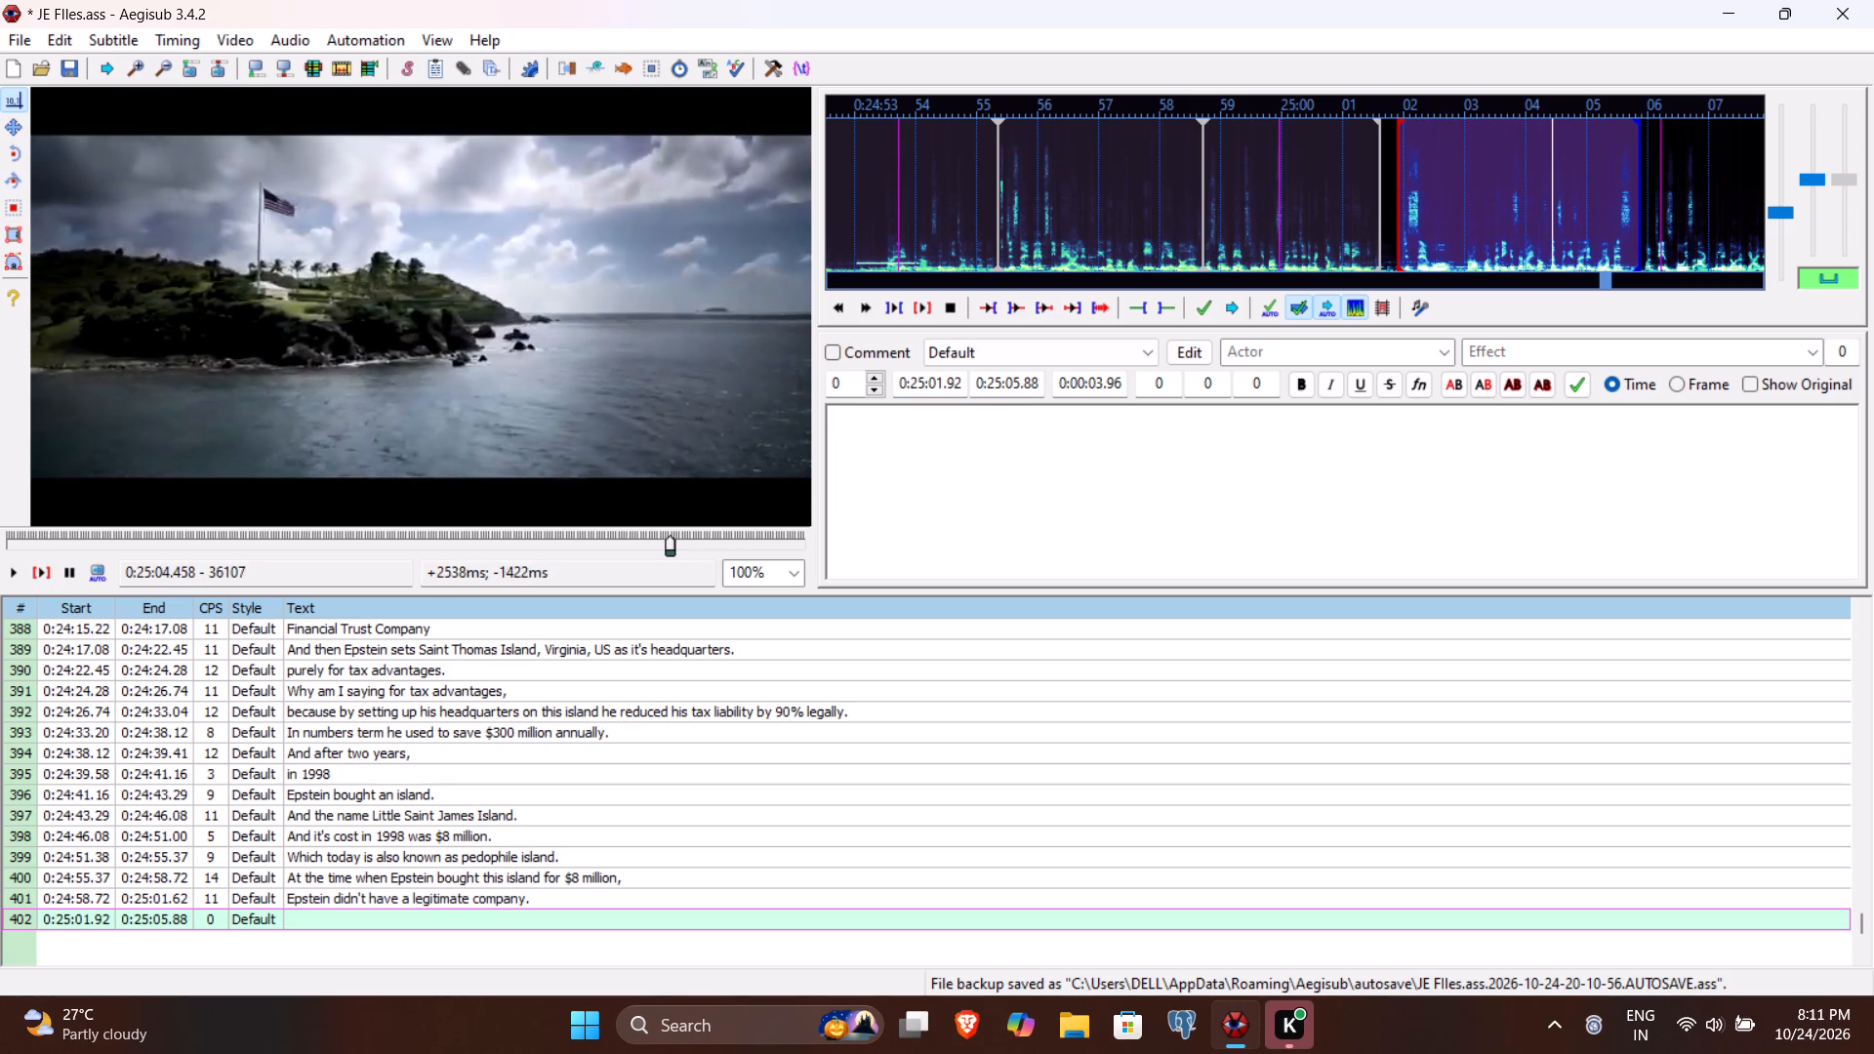
key("shift+b")
key("BackSpace")
type("With which he could hav")
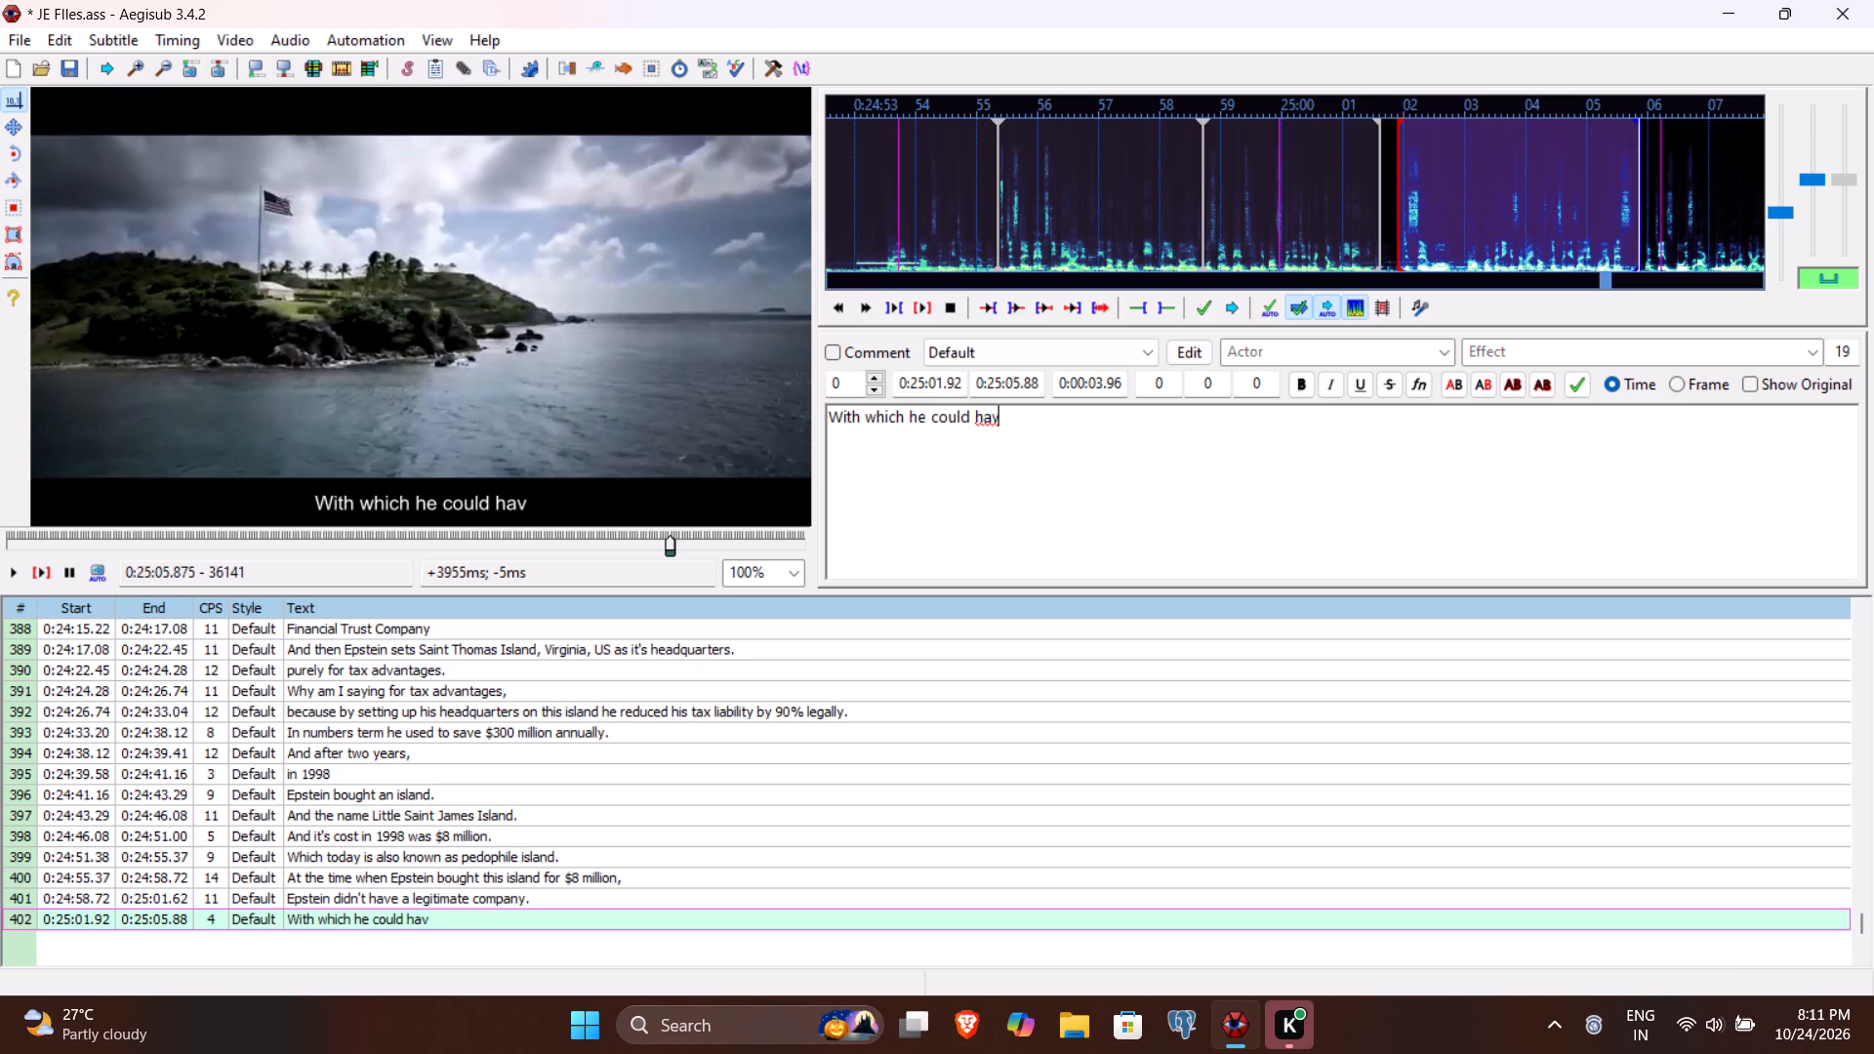
key("space")
key("BackSpace")
key("BackSpace")
type("d")
key("space")
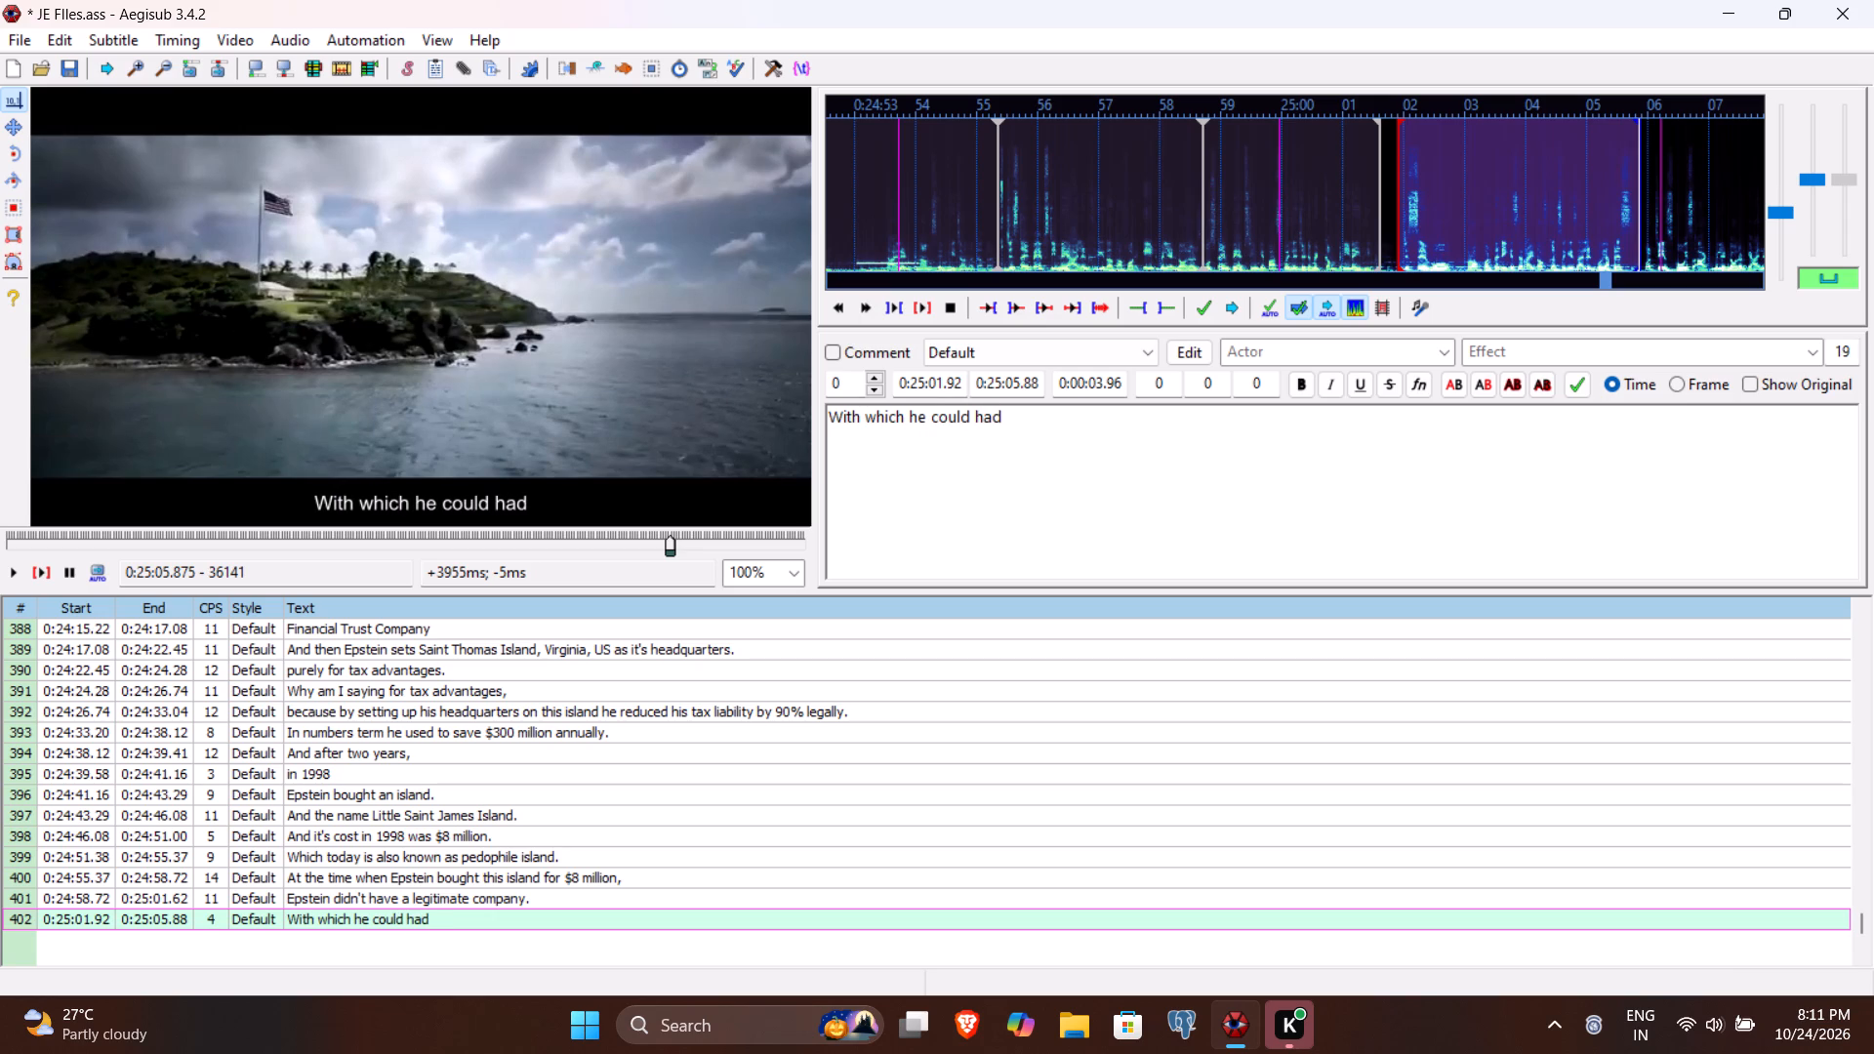
type("write thi s")
key("BackSpace")
key("BackSpace")
type("s island off a")
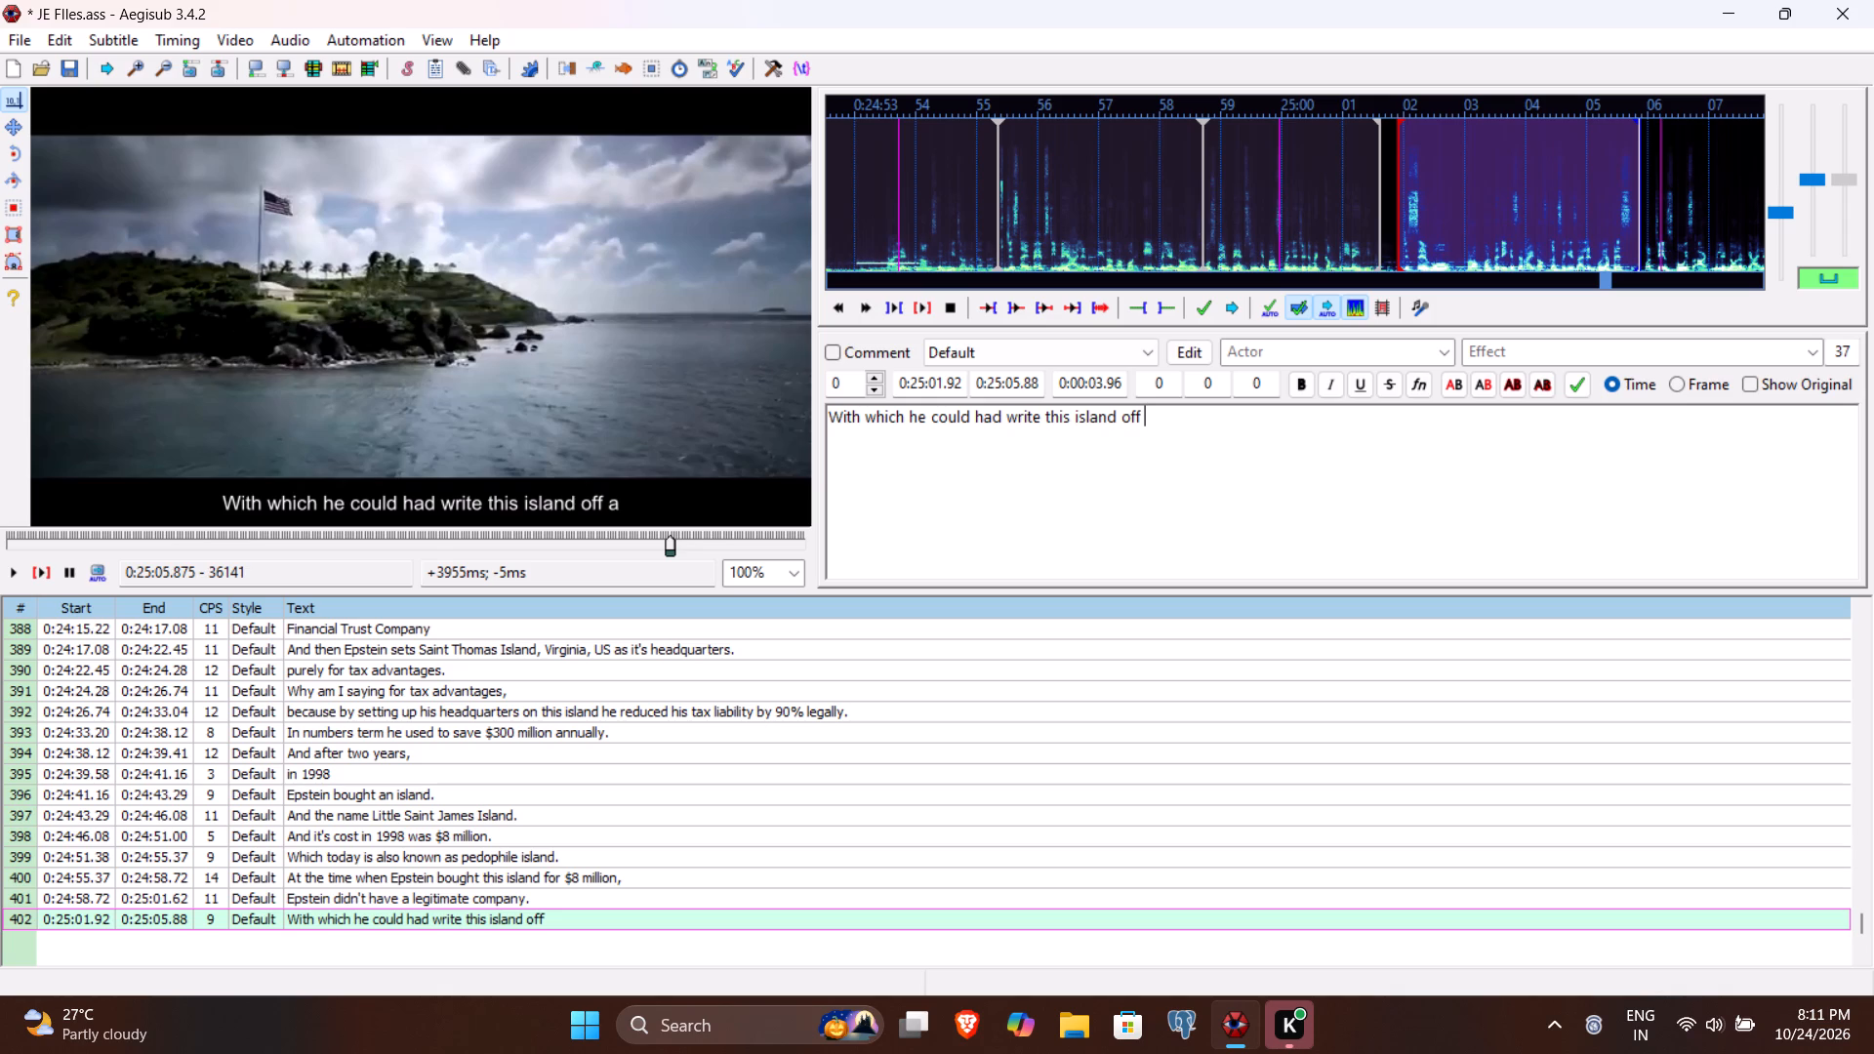
type("s a business purchase")
key("comma")
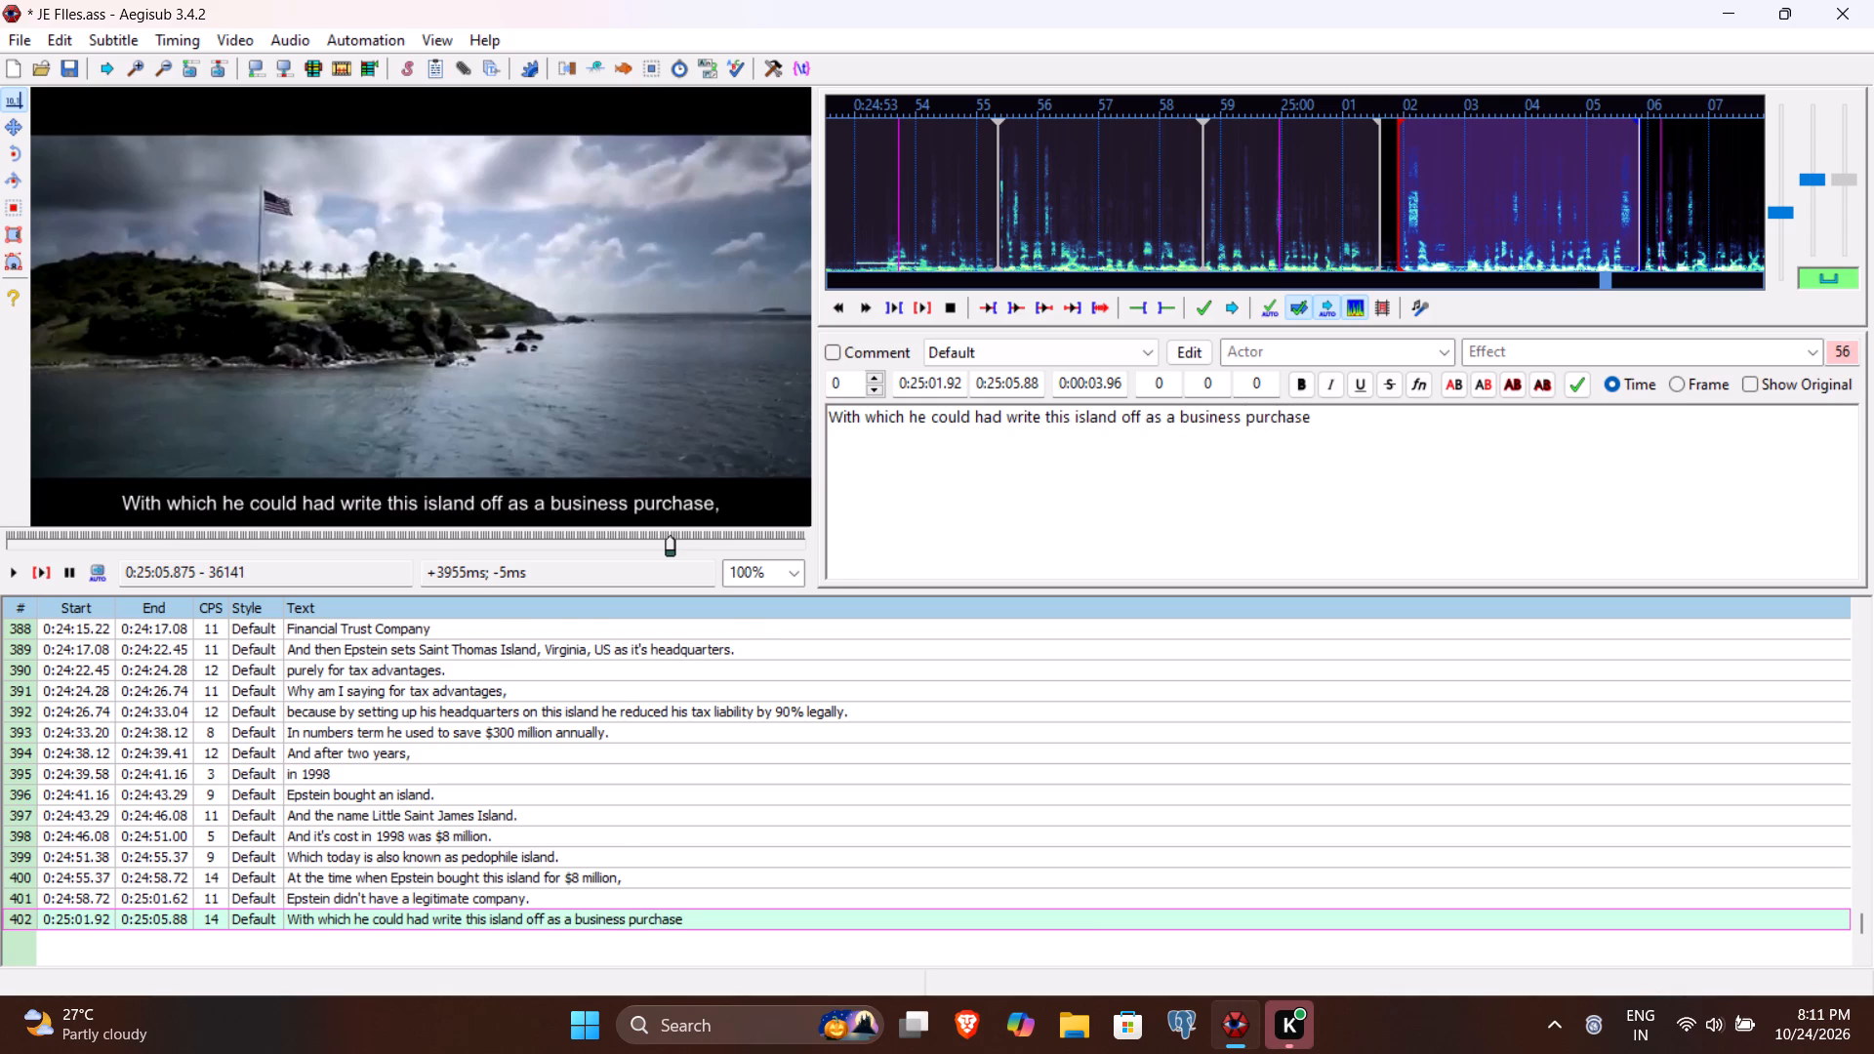
key("Return")
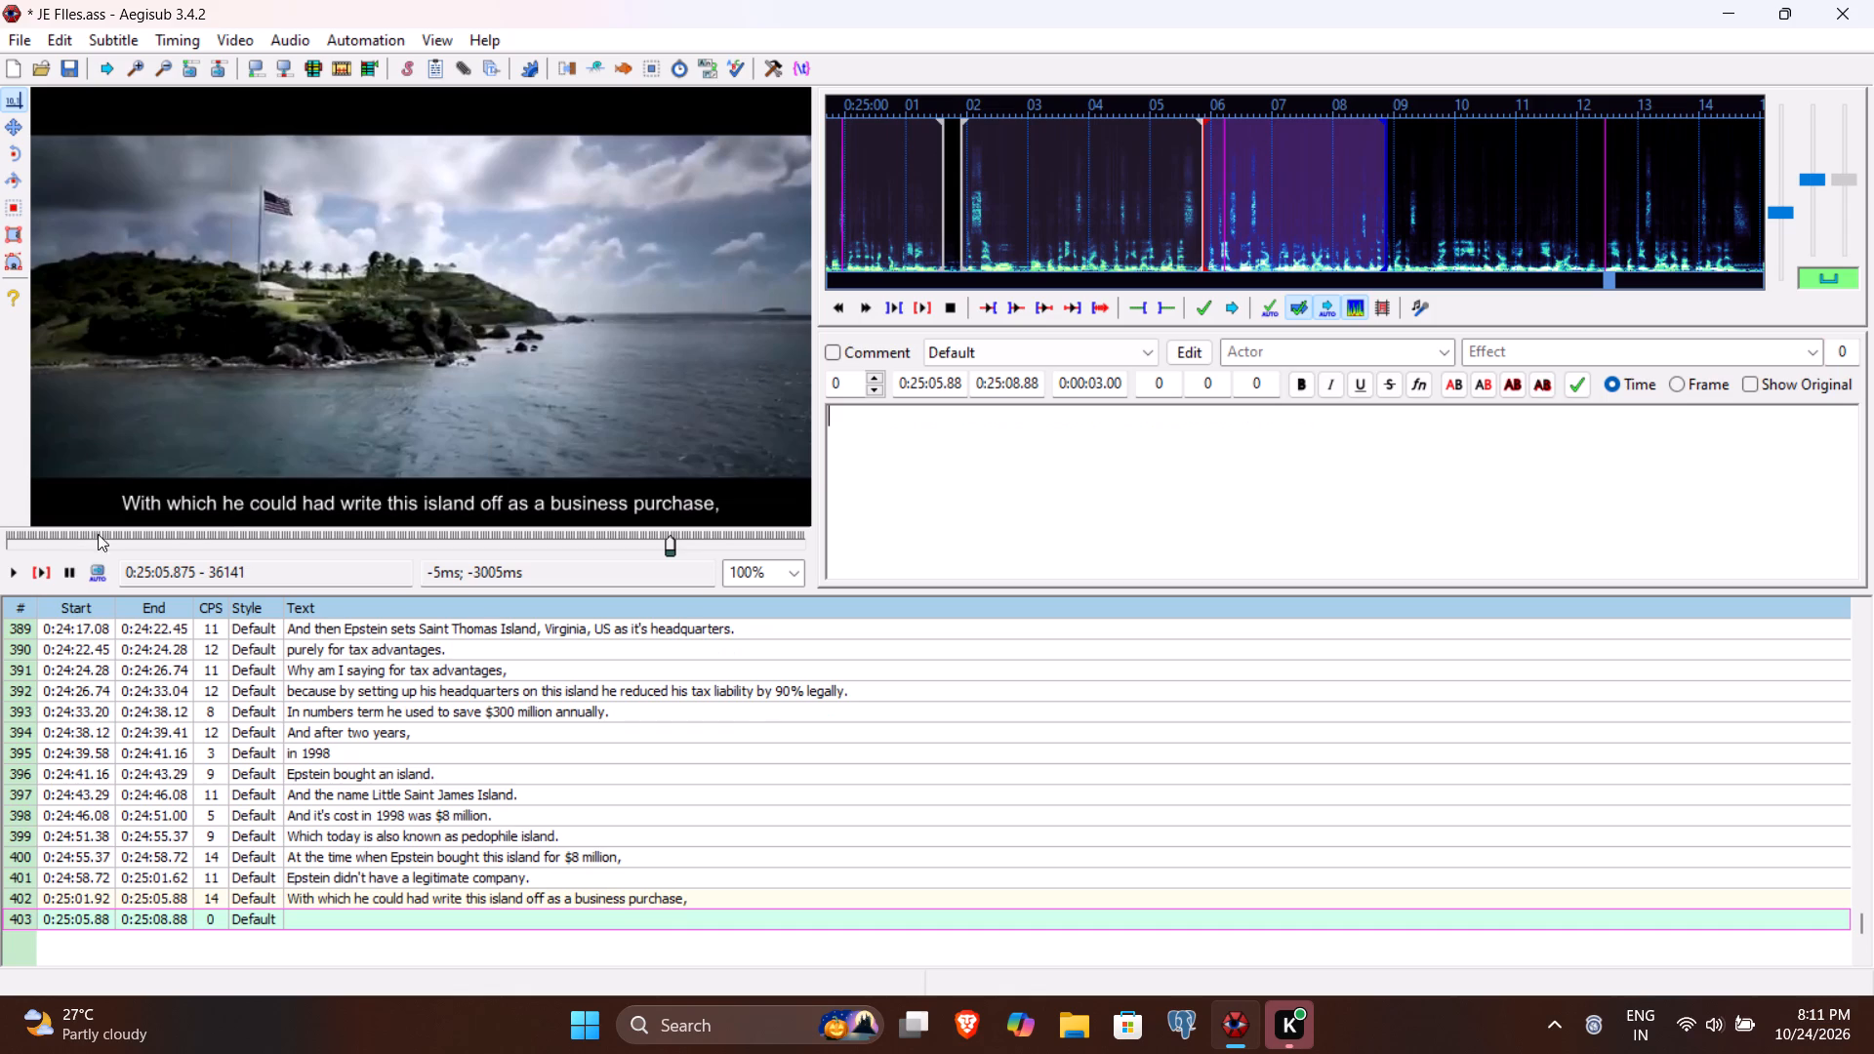
Listen to the speech following line 402 and set line 403's end time to 0:25:09.58.
left_click(47, 571)
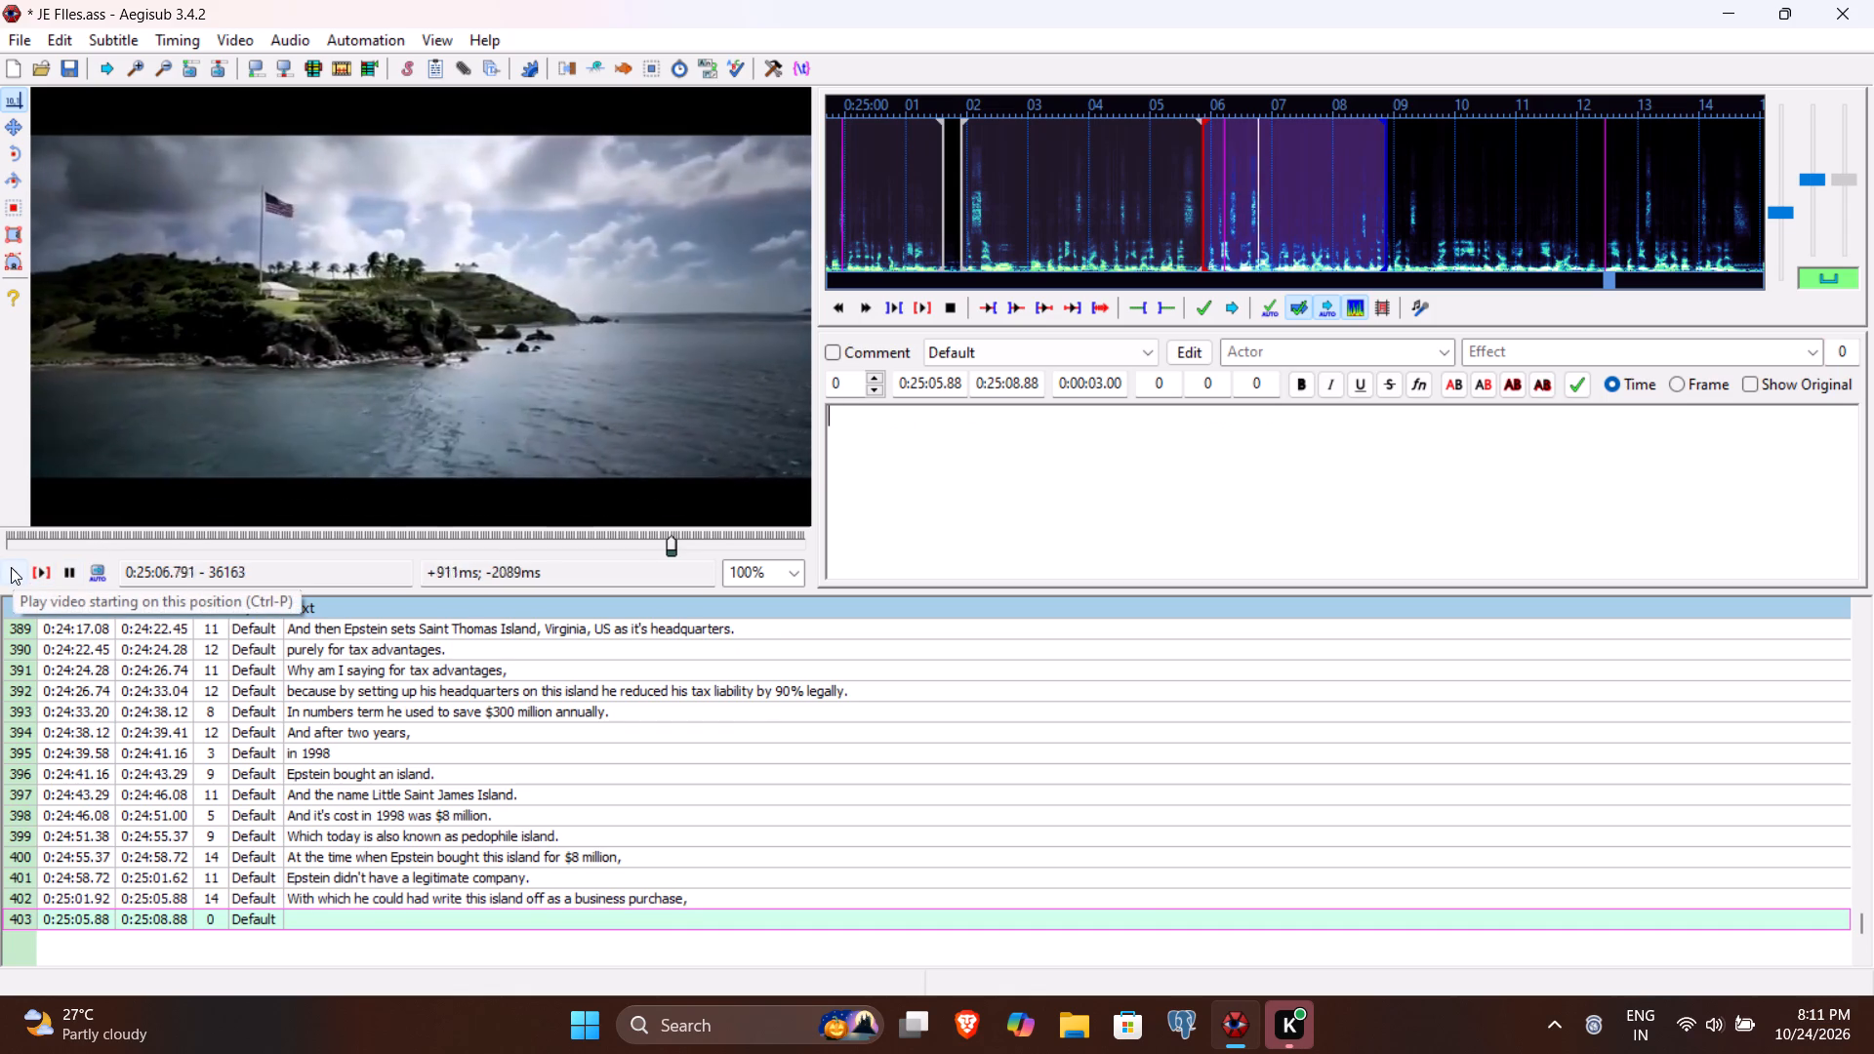
left_click(11, 567)
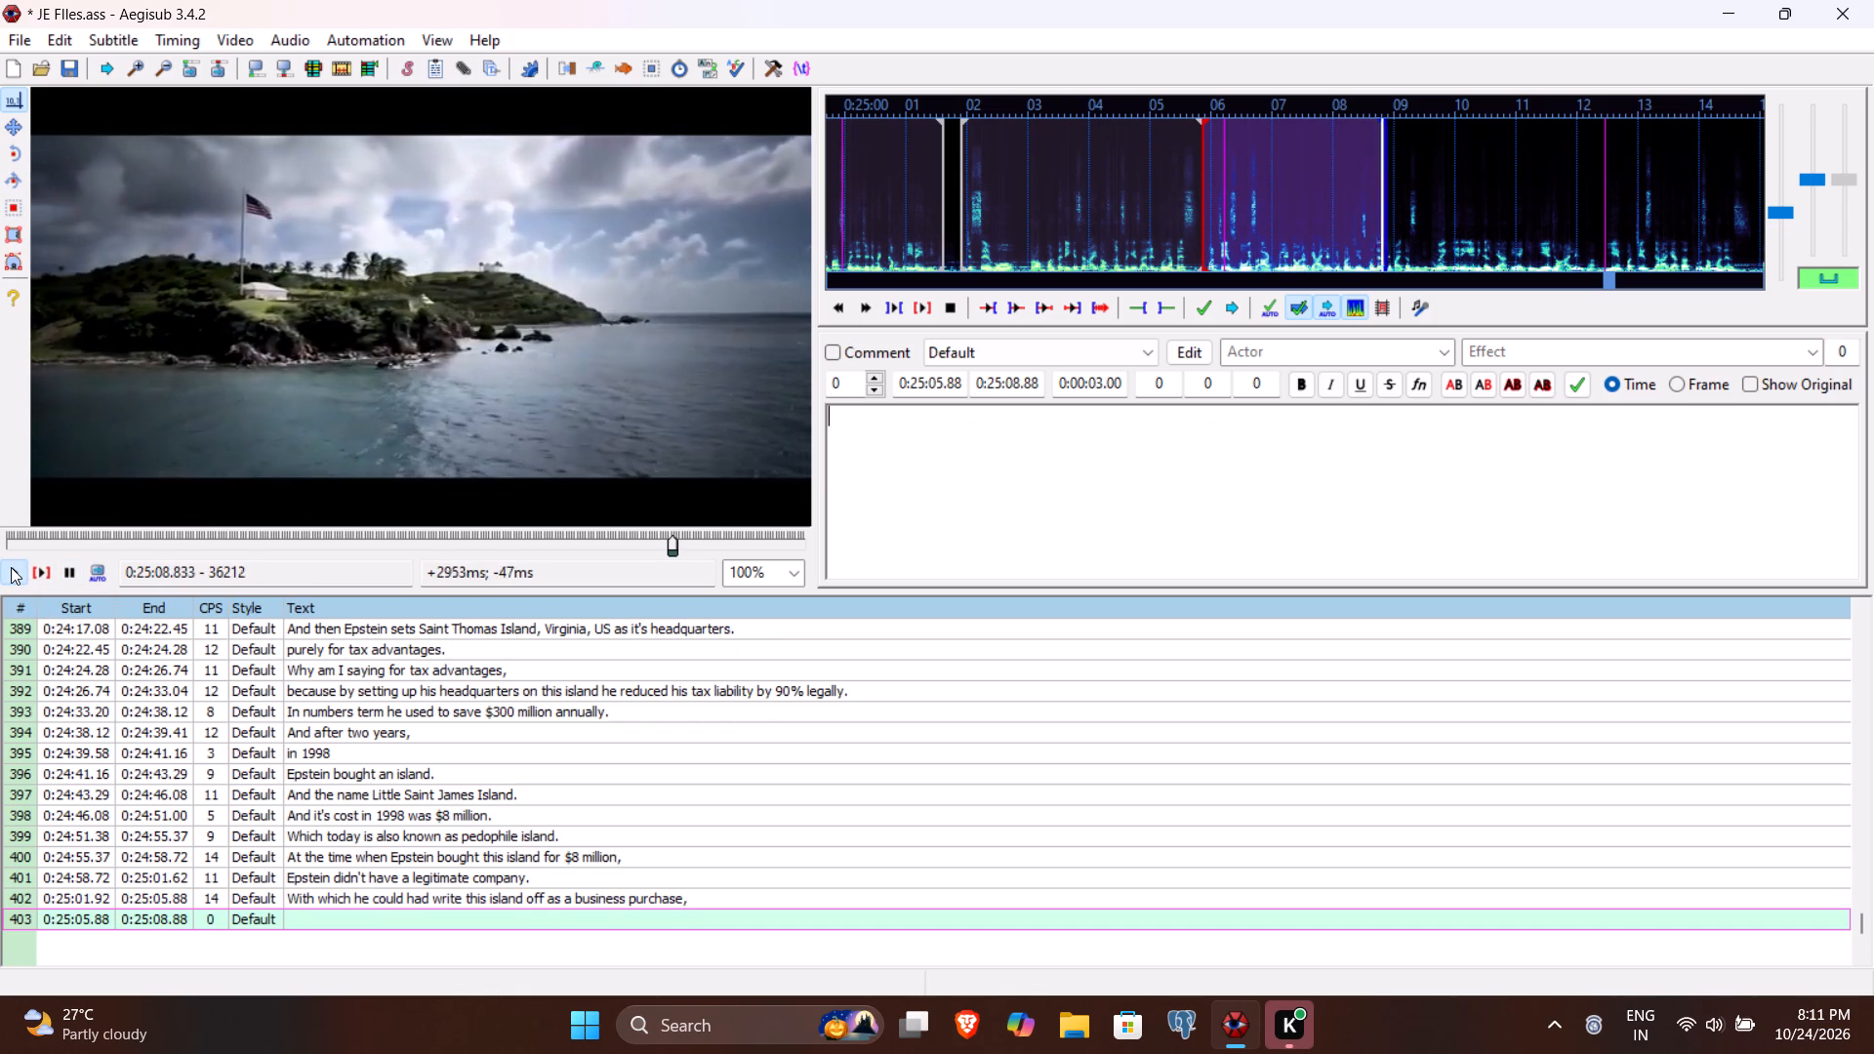
left_click(11, 567)
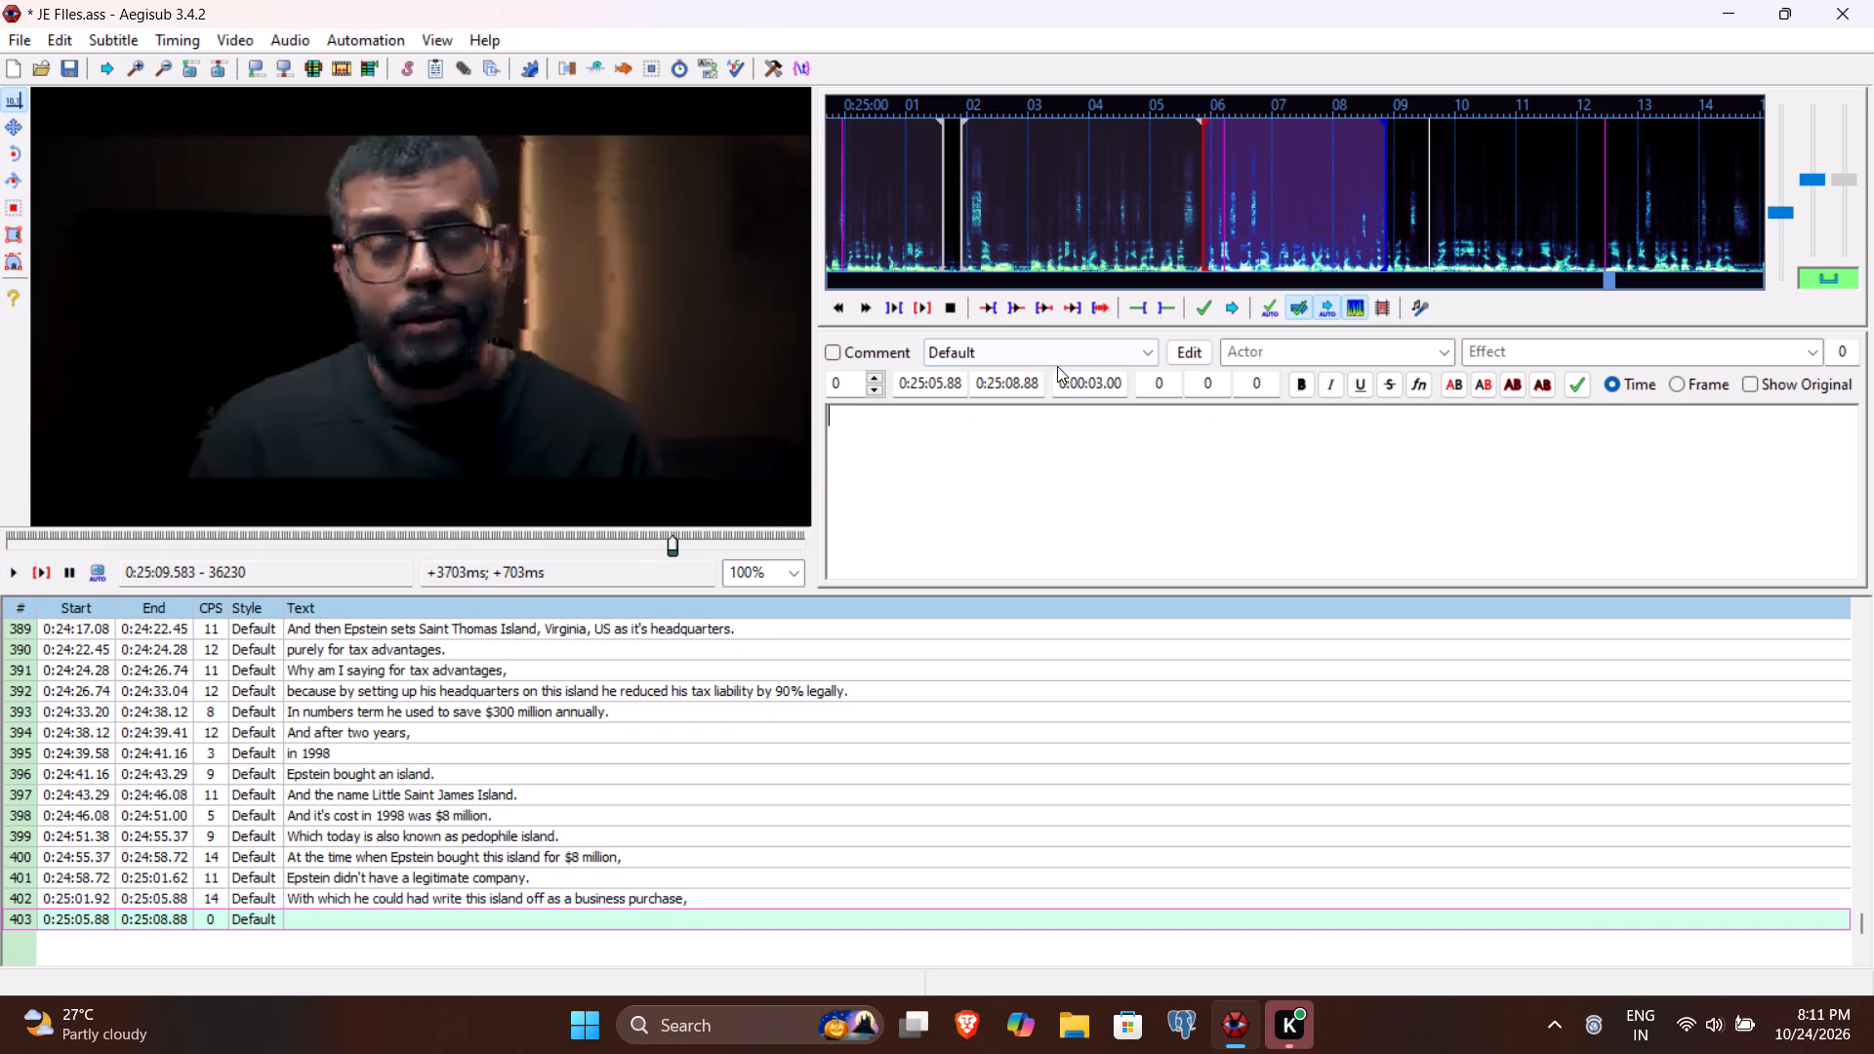
left_click(1013, 384)
key("9")
type("58")
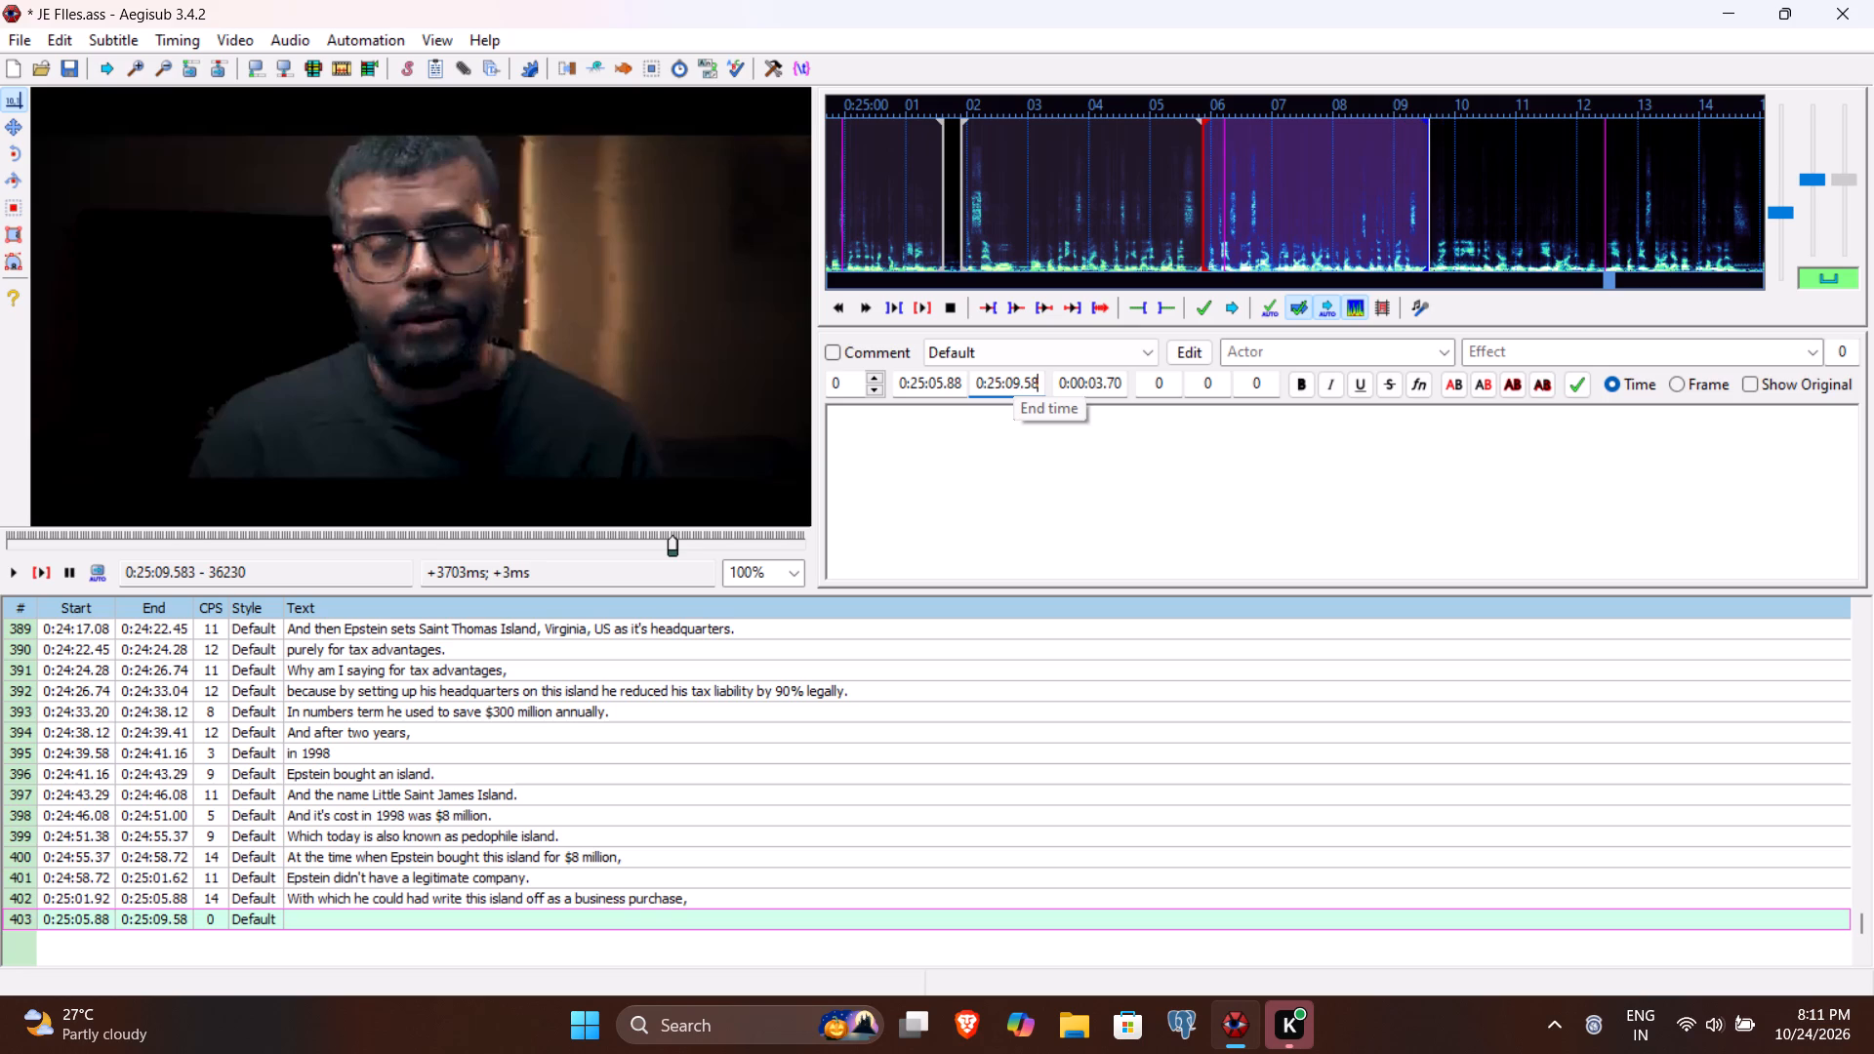
Enter "or could justify buying this island." as the text of line 403 and commit the line.
left_click(998, 482)
type("or could")
key("space")
type("ju")
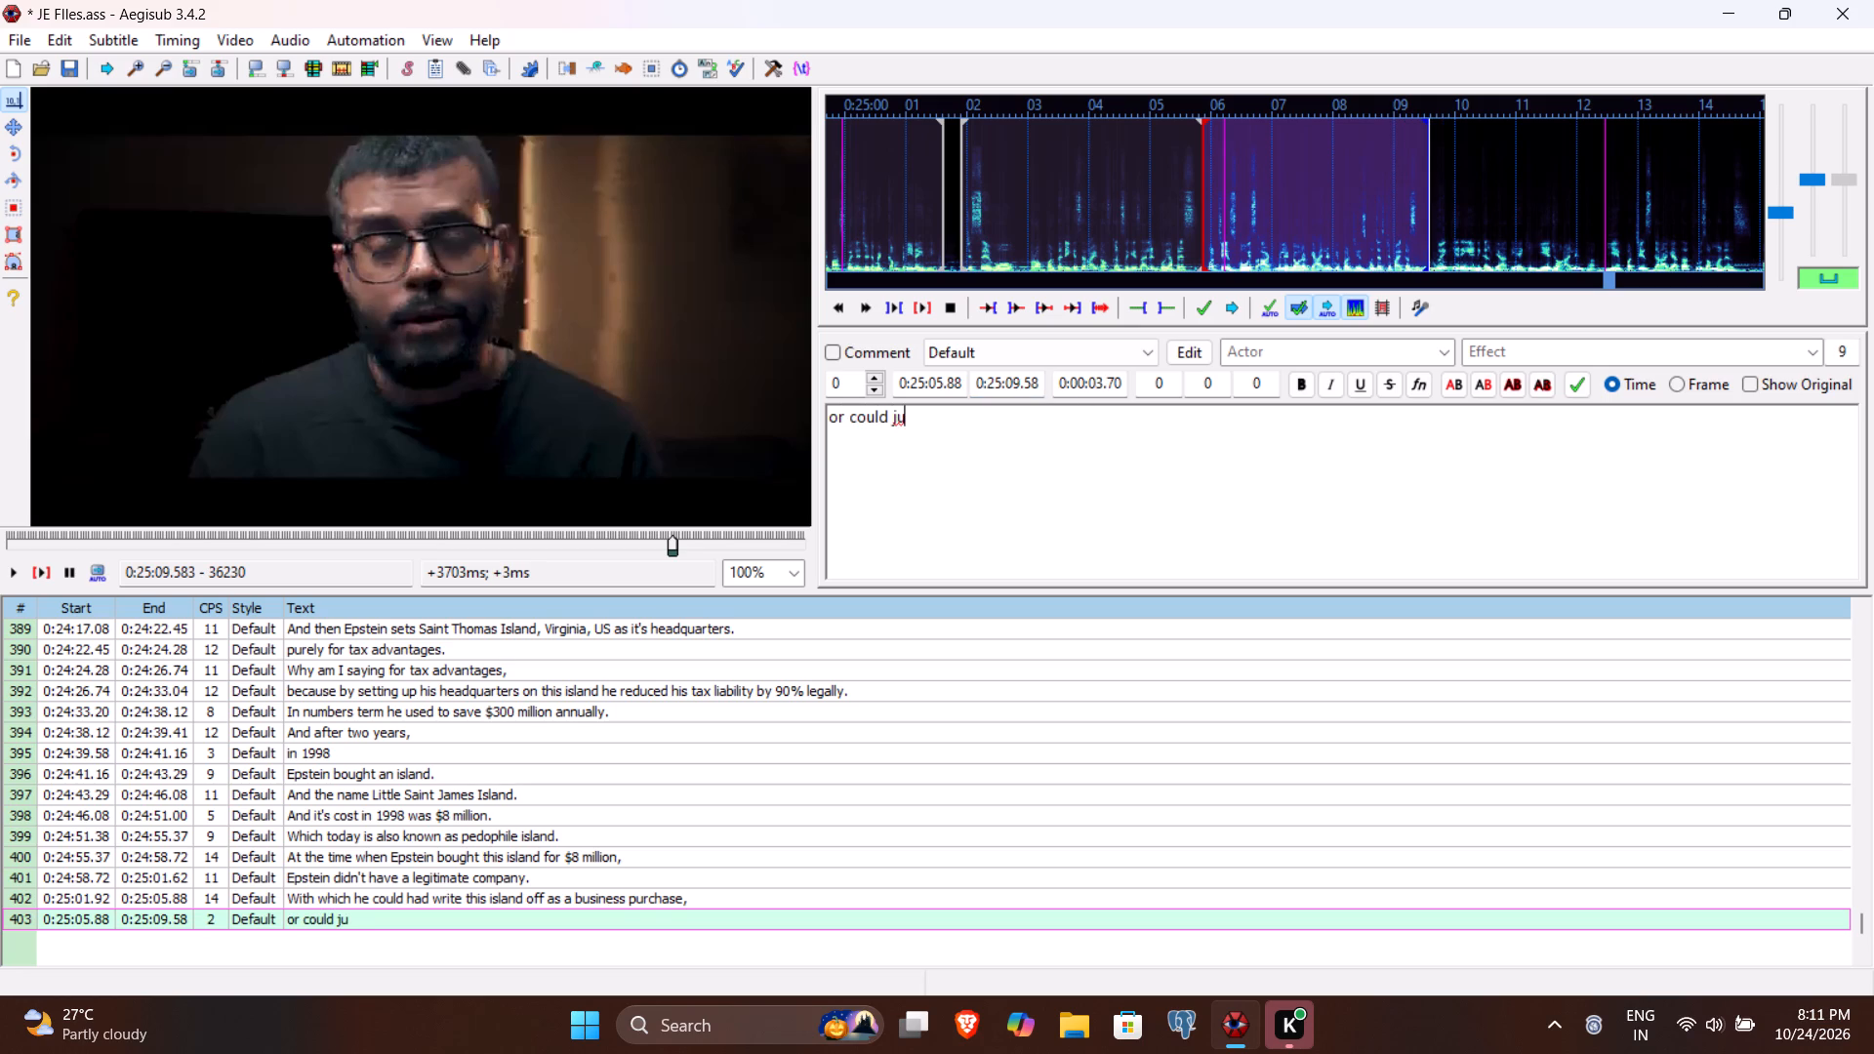
type("stify bying")
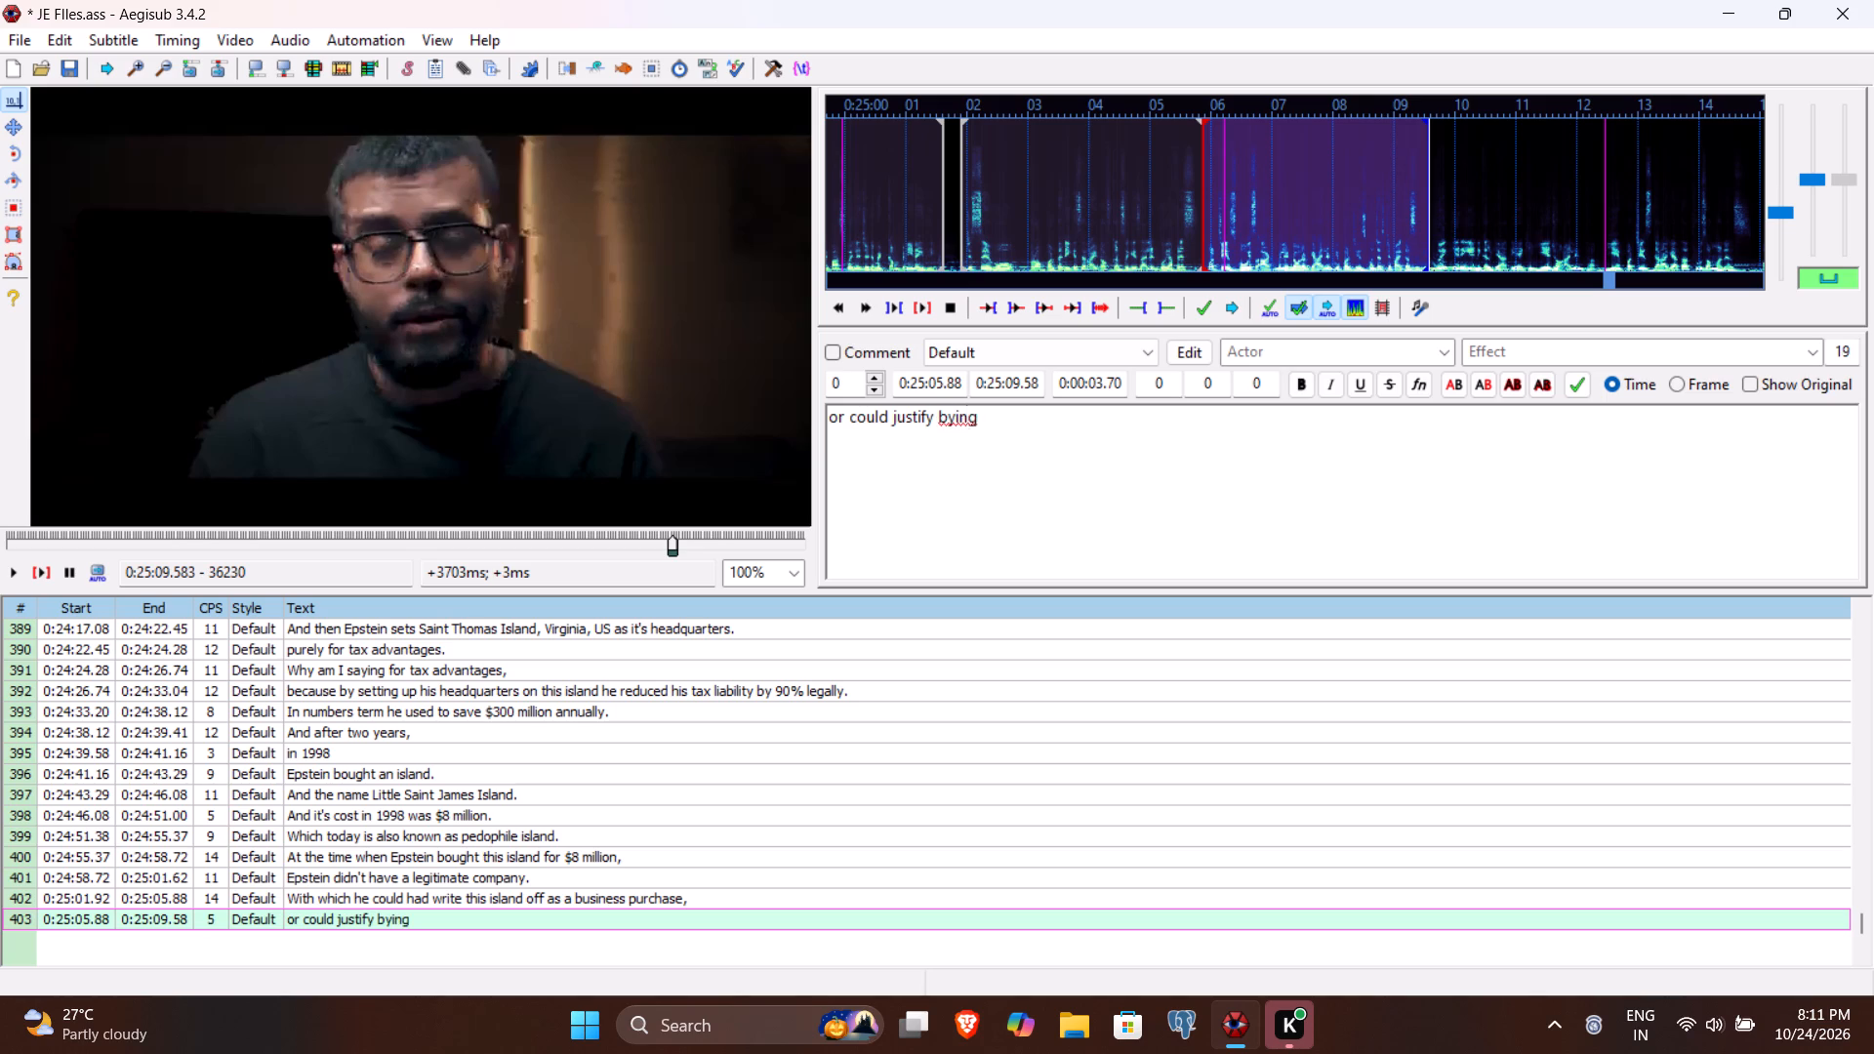
key("BackSpace")
key("BackSpace")
key("BackSpace")
key("BackSpace")
type("uying this island.")
key("Return")
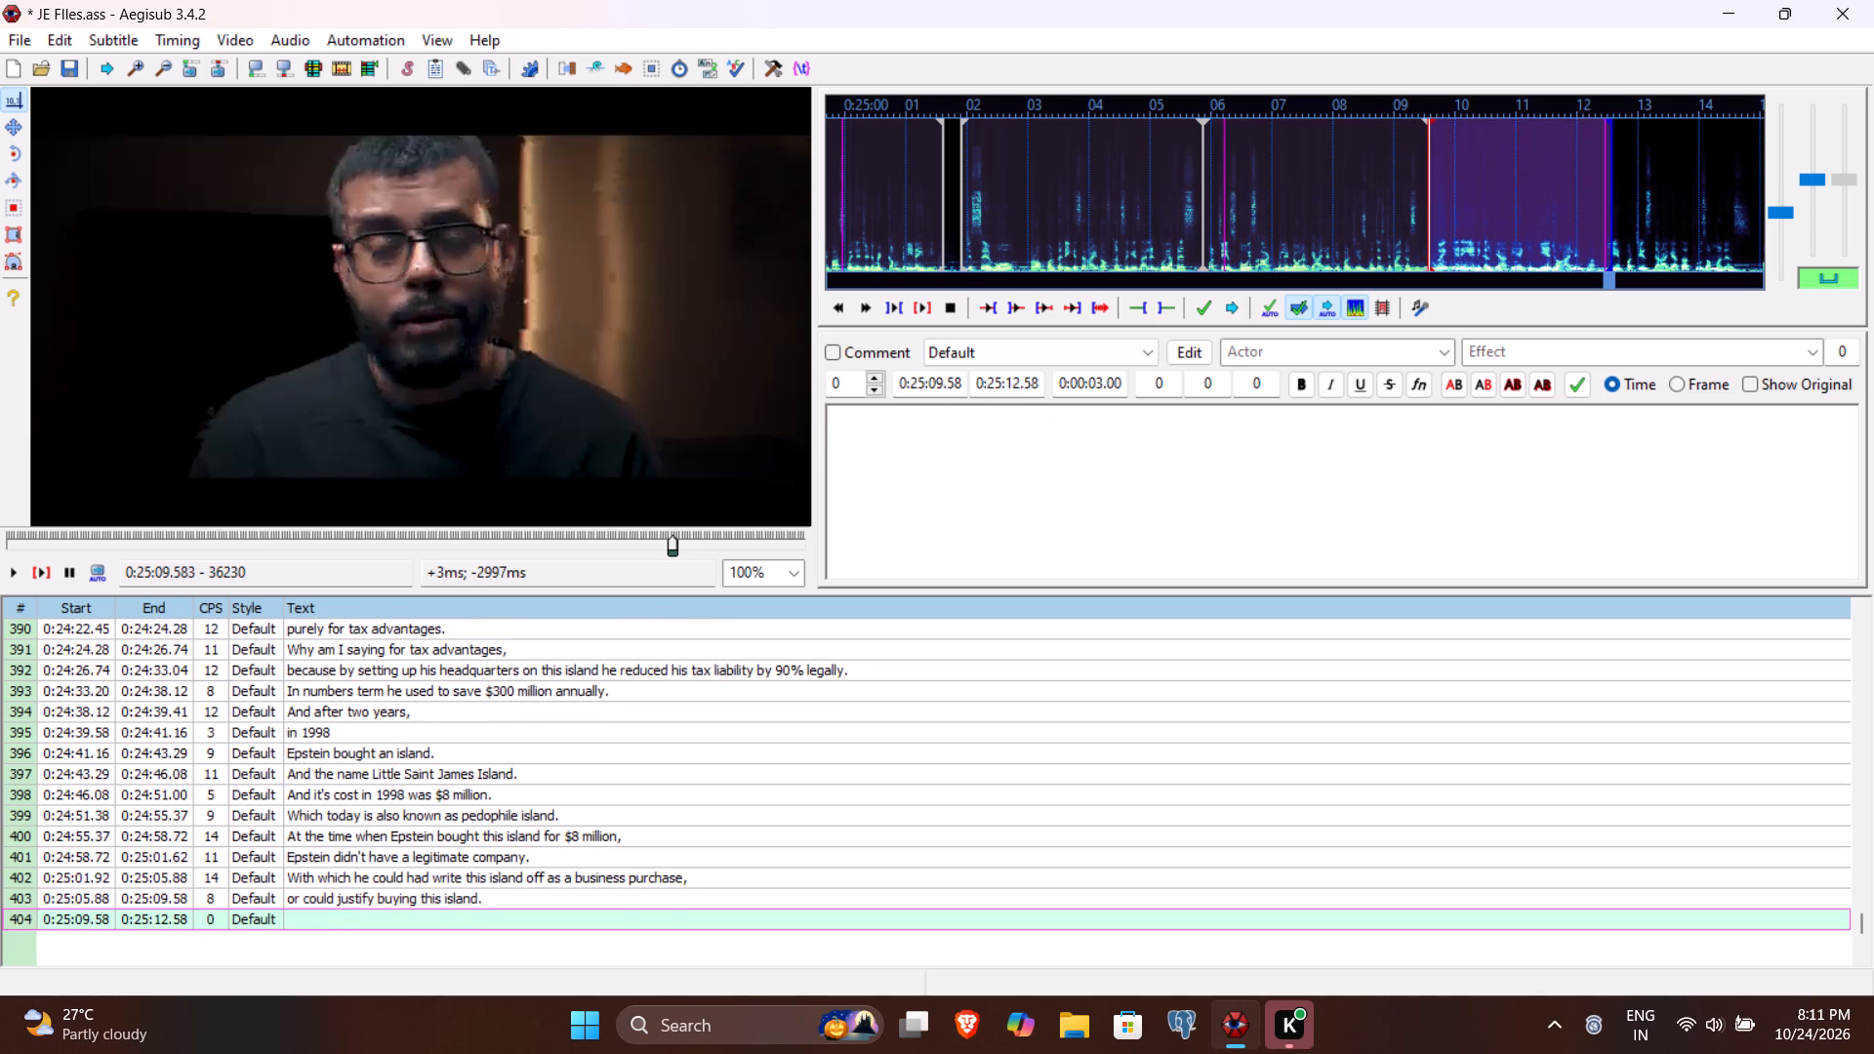
Listen to the speech following line 403 and set line 404's end time to 0:25:14.79.
left_click(47, 570)
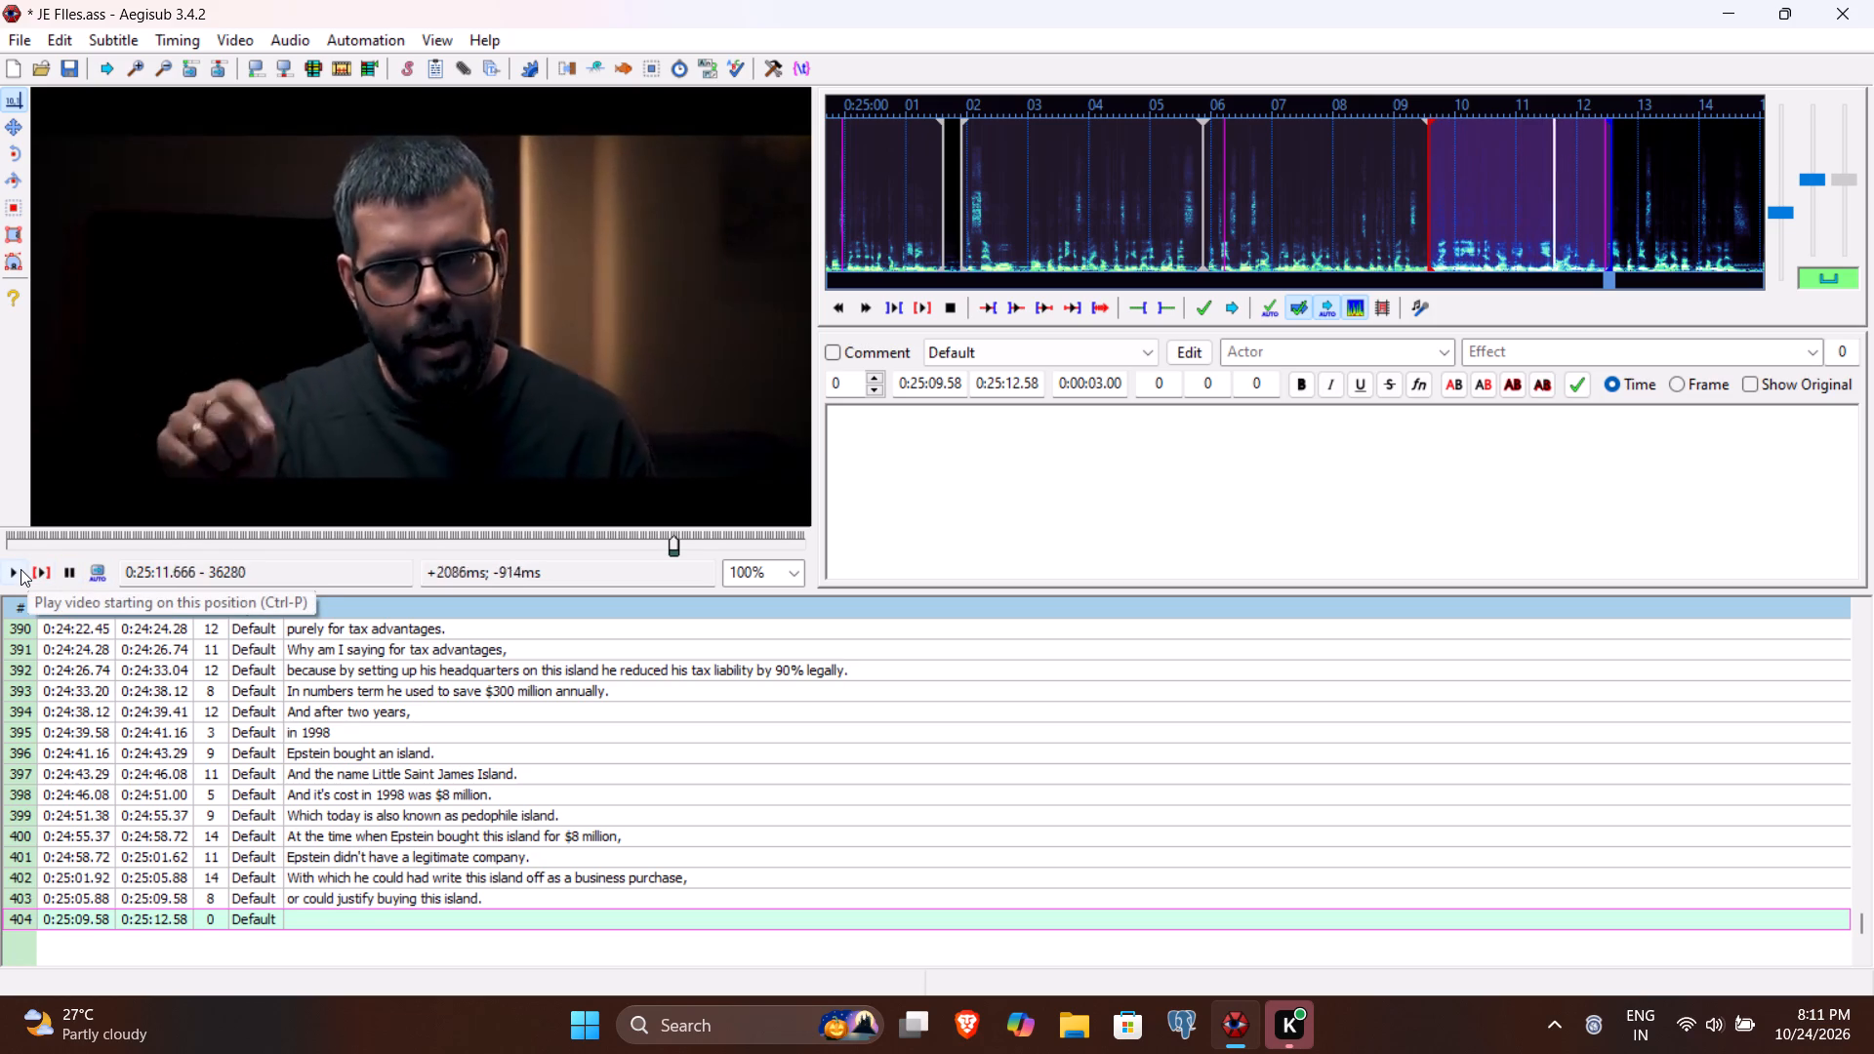
left_click(20, 569)
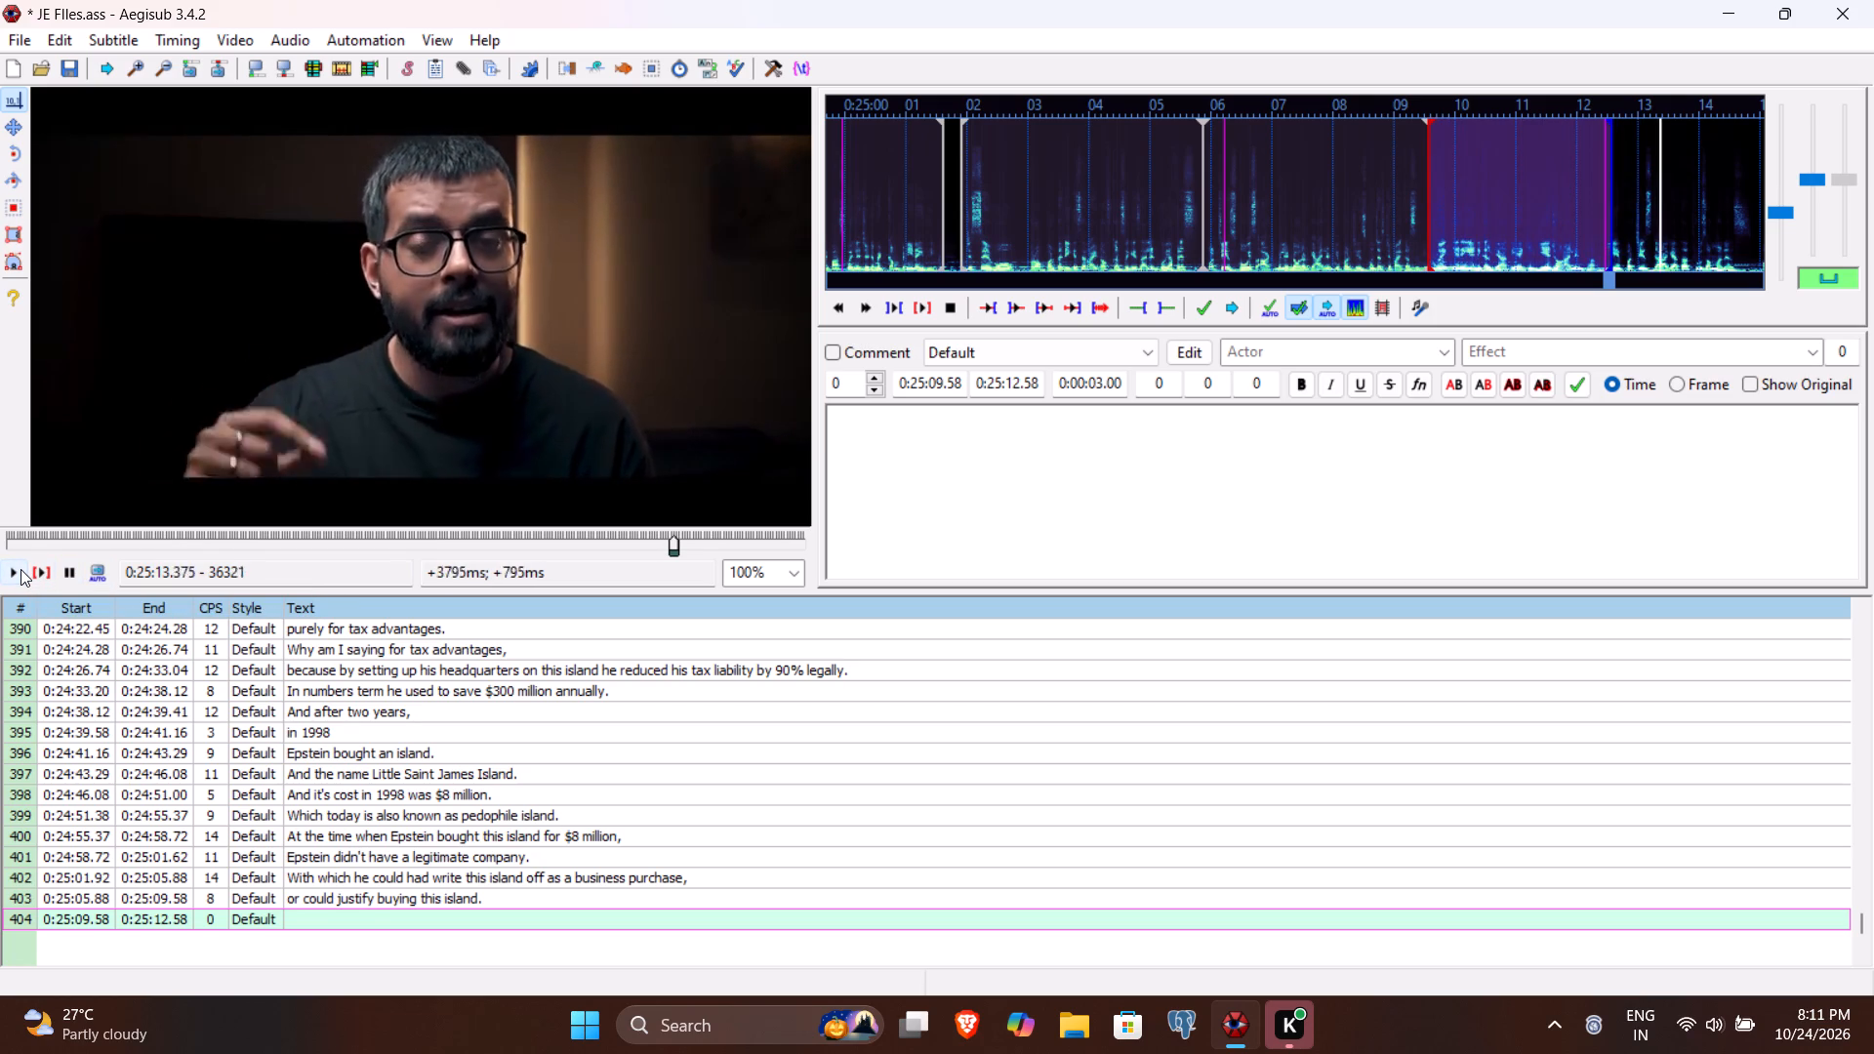
left_click(20, 569)
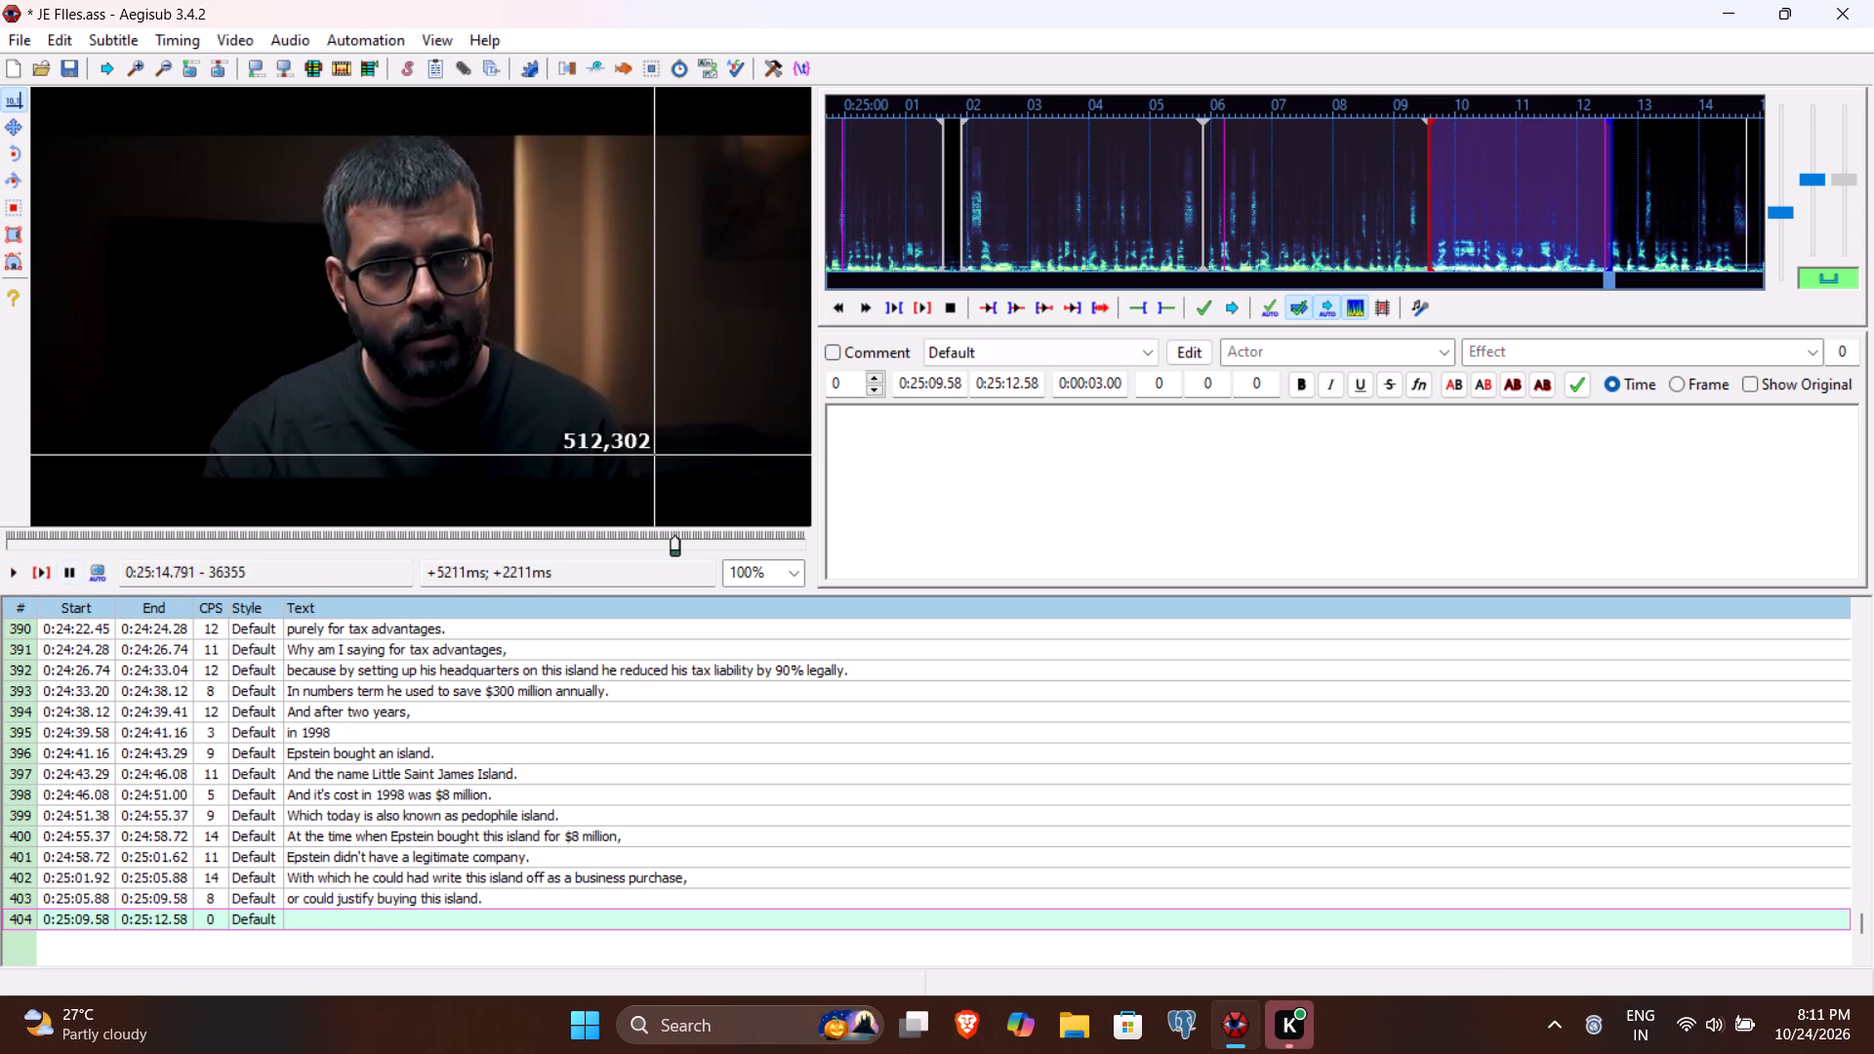
left_click(1013, 381)
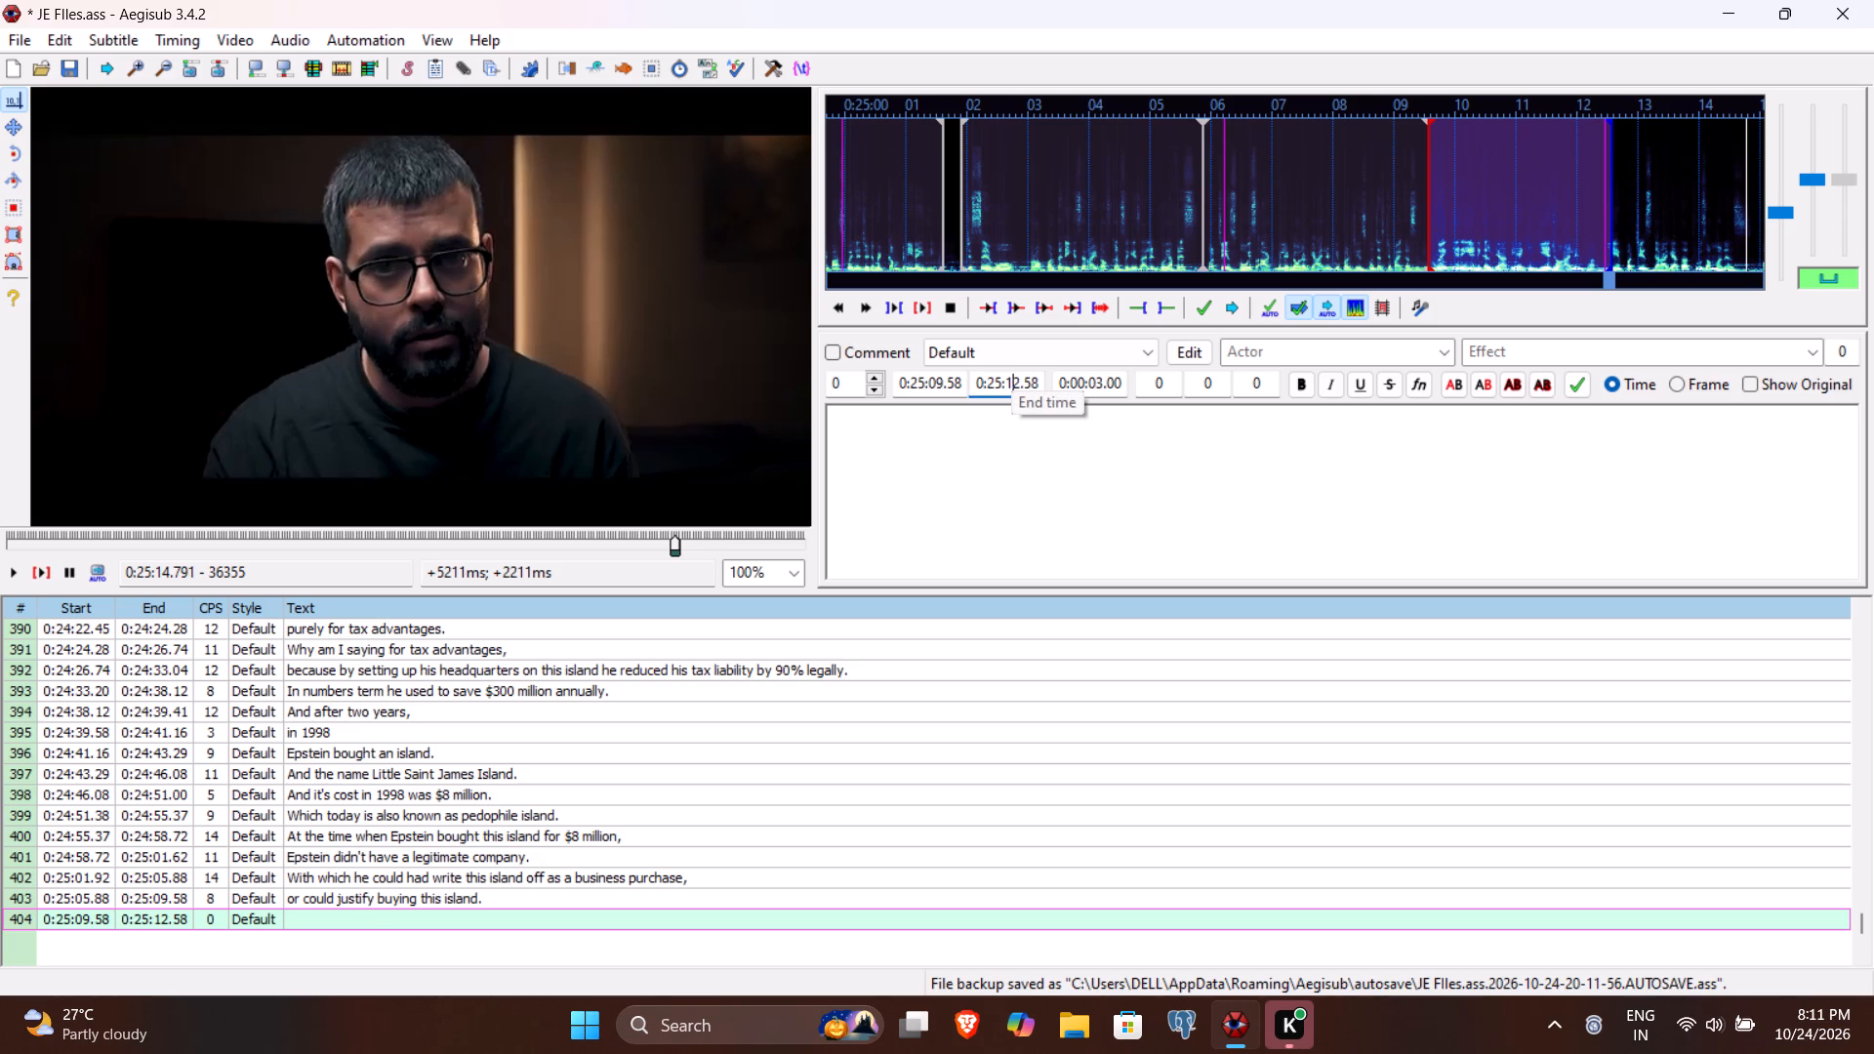
key("4")
type("79")
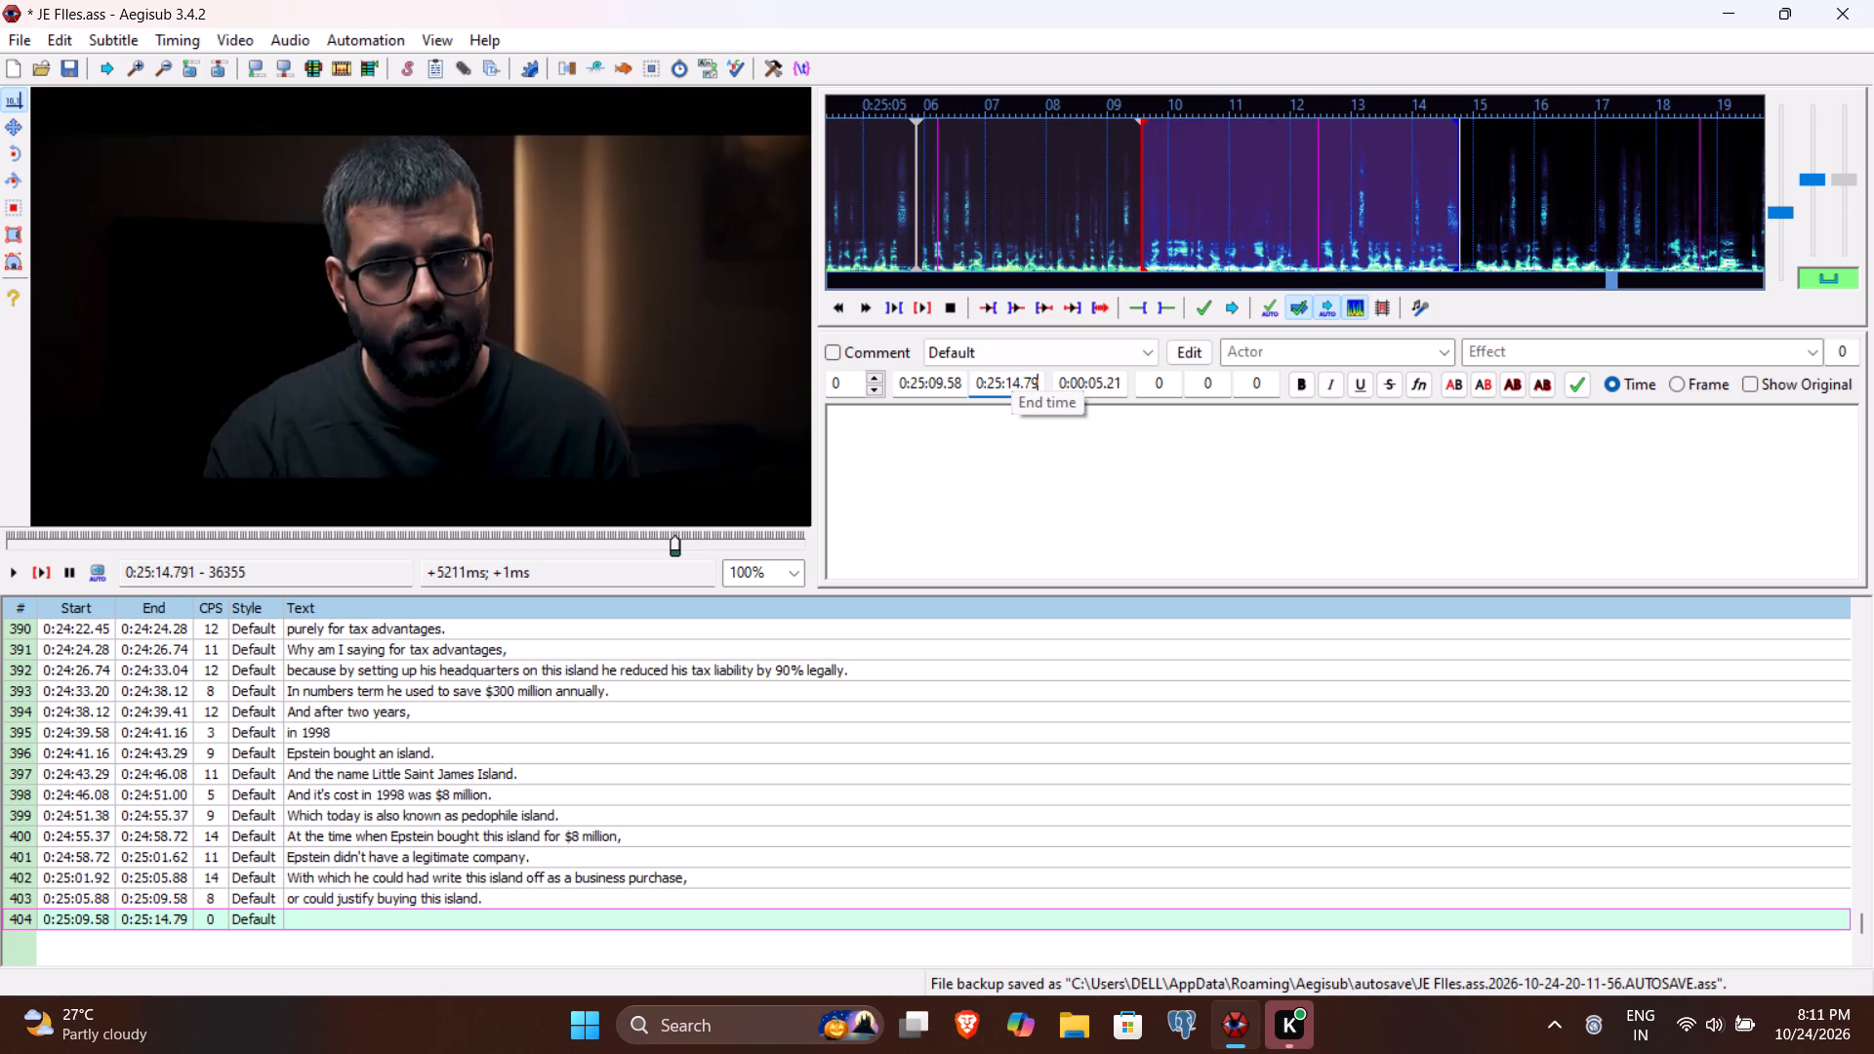
Enter "Here comes another theory that this island was purchased through someone else." as line 404's text, replaying its audio, and commit the line.
left_click(982, 470)
key("shift+t")
key("BackSpace")
type("Here comes another theory that")
key("space")
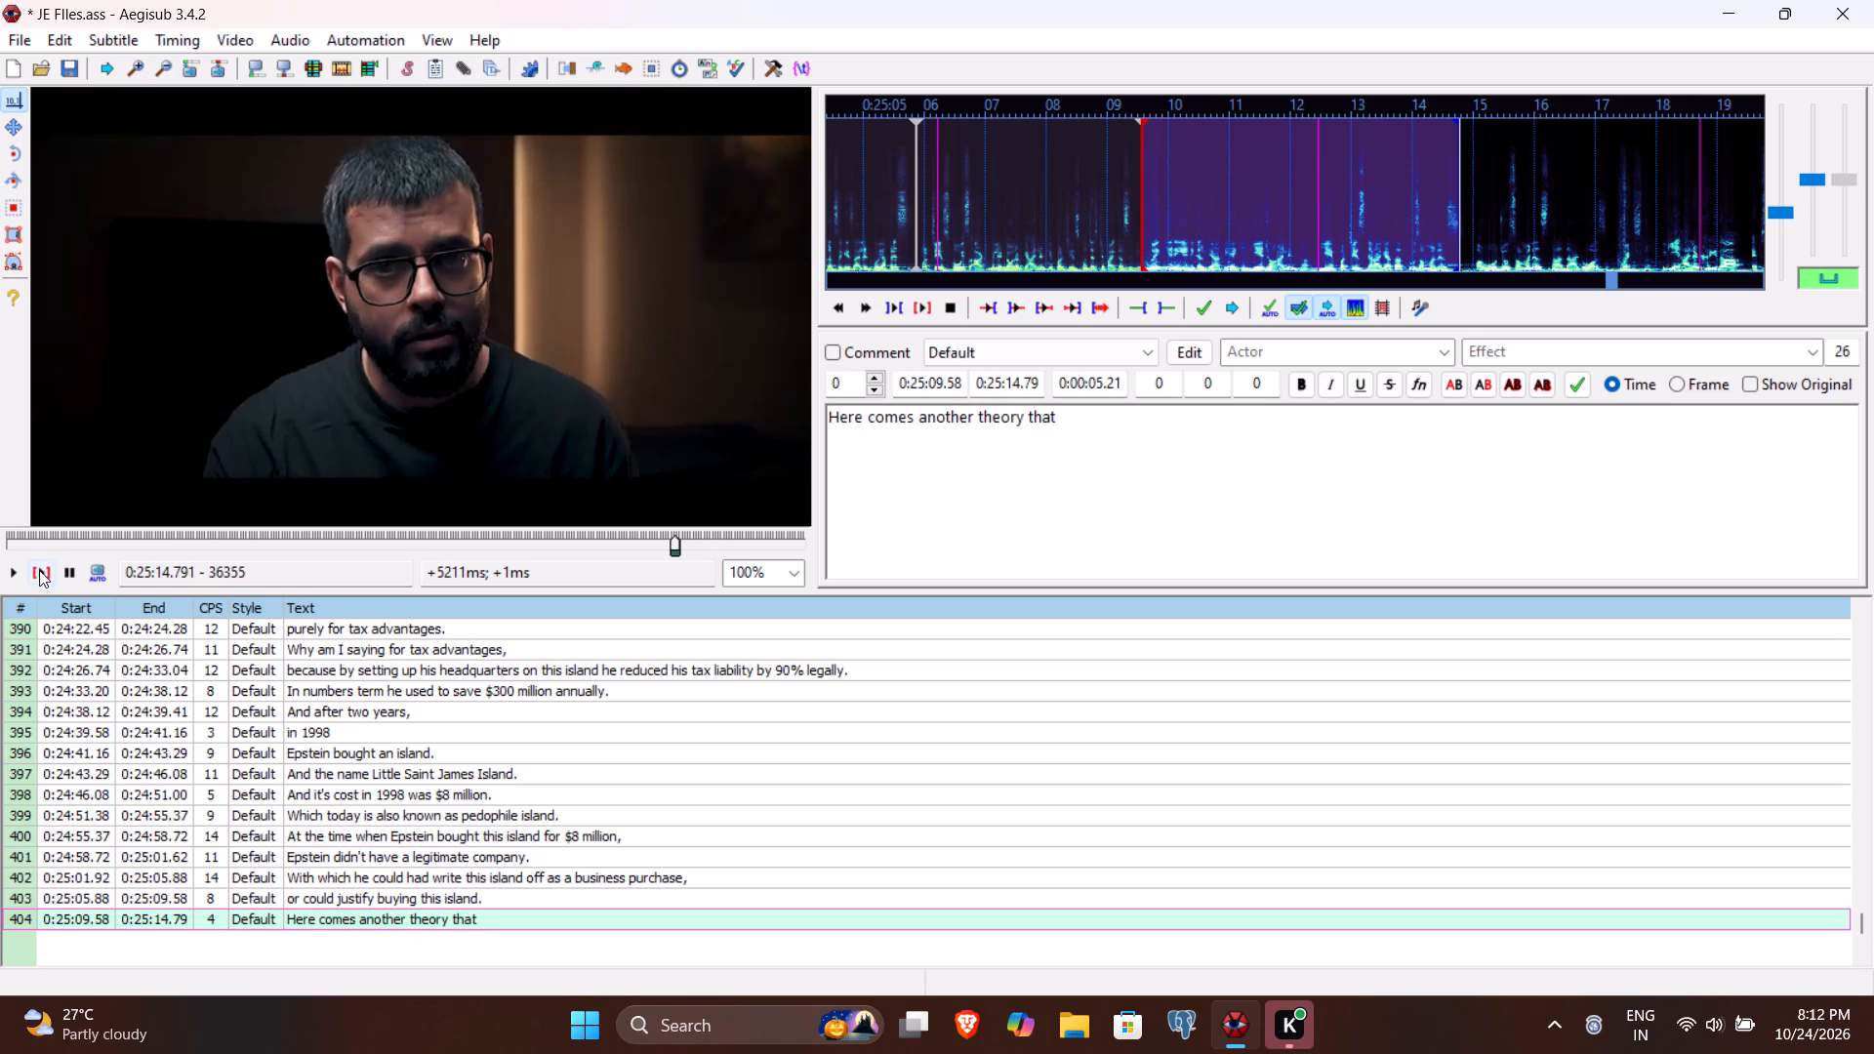
left_click(41, 572)
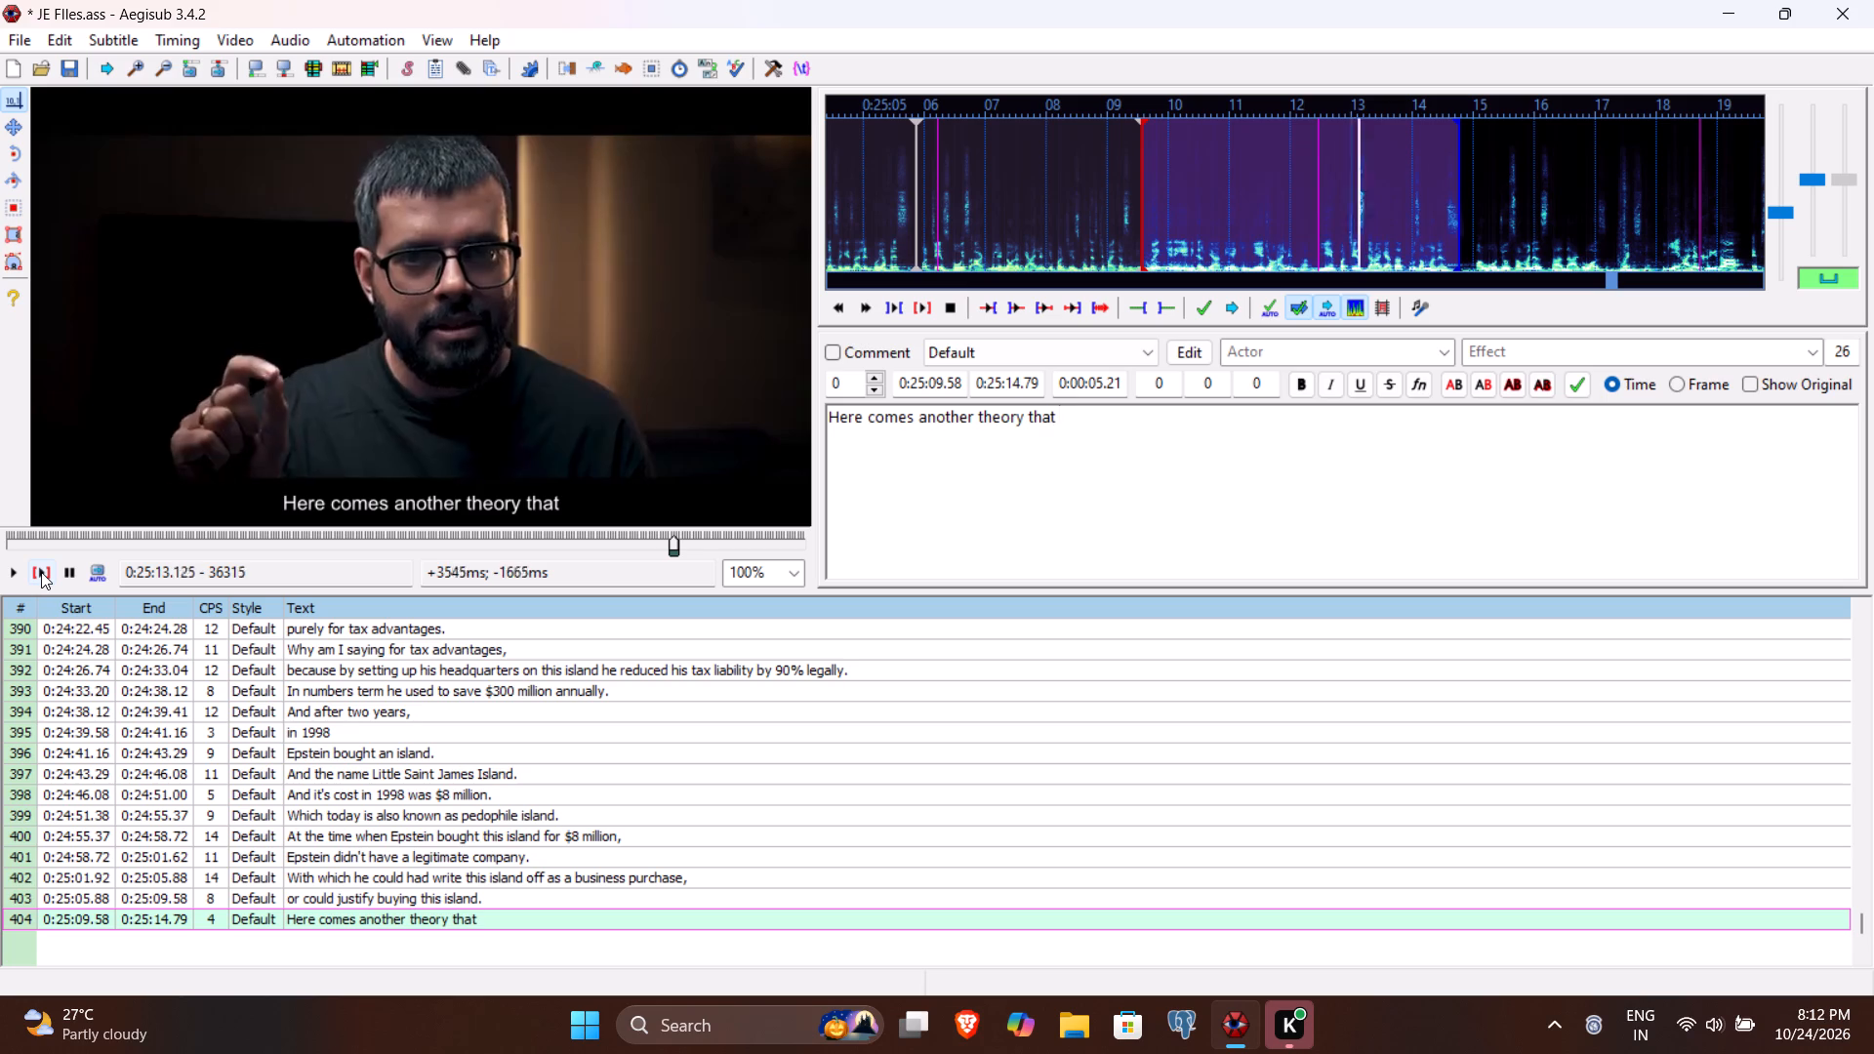
type("this island was o")
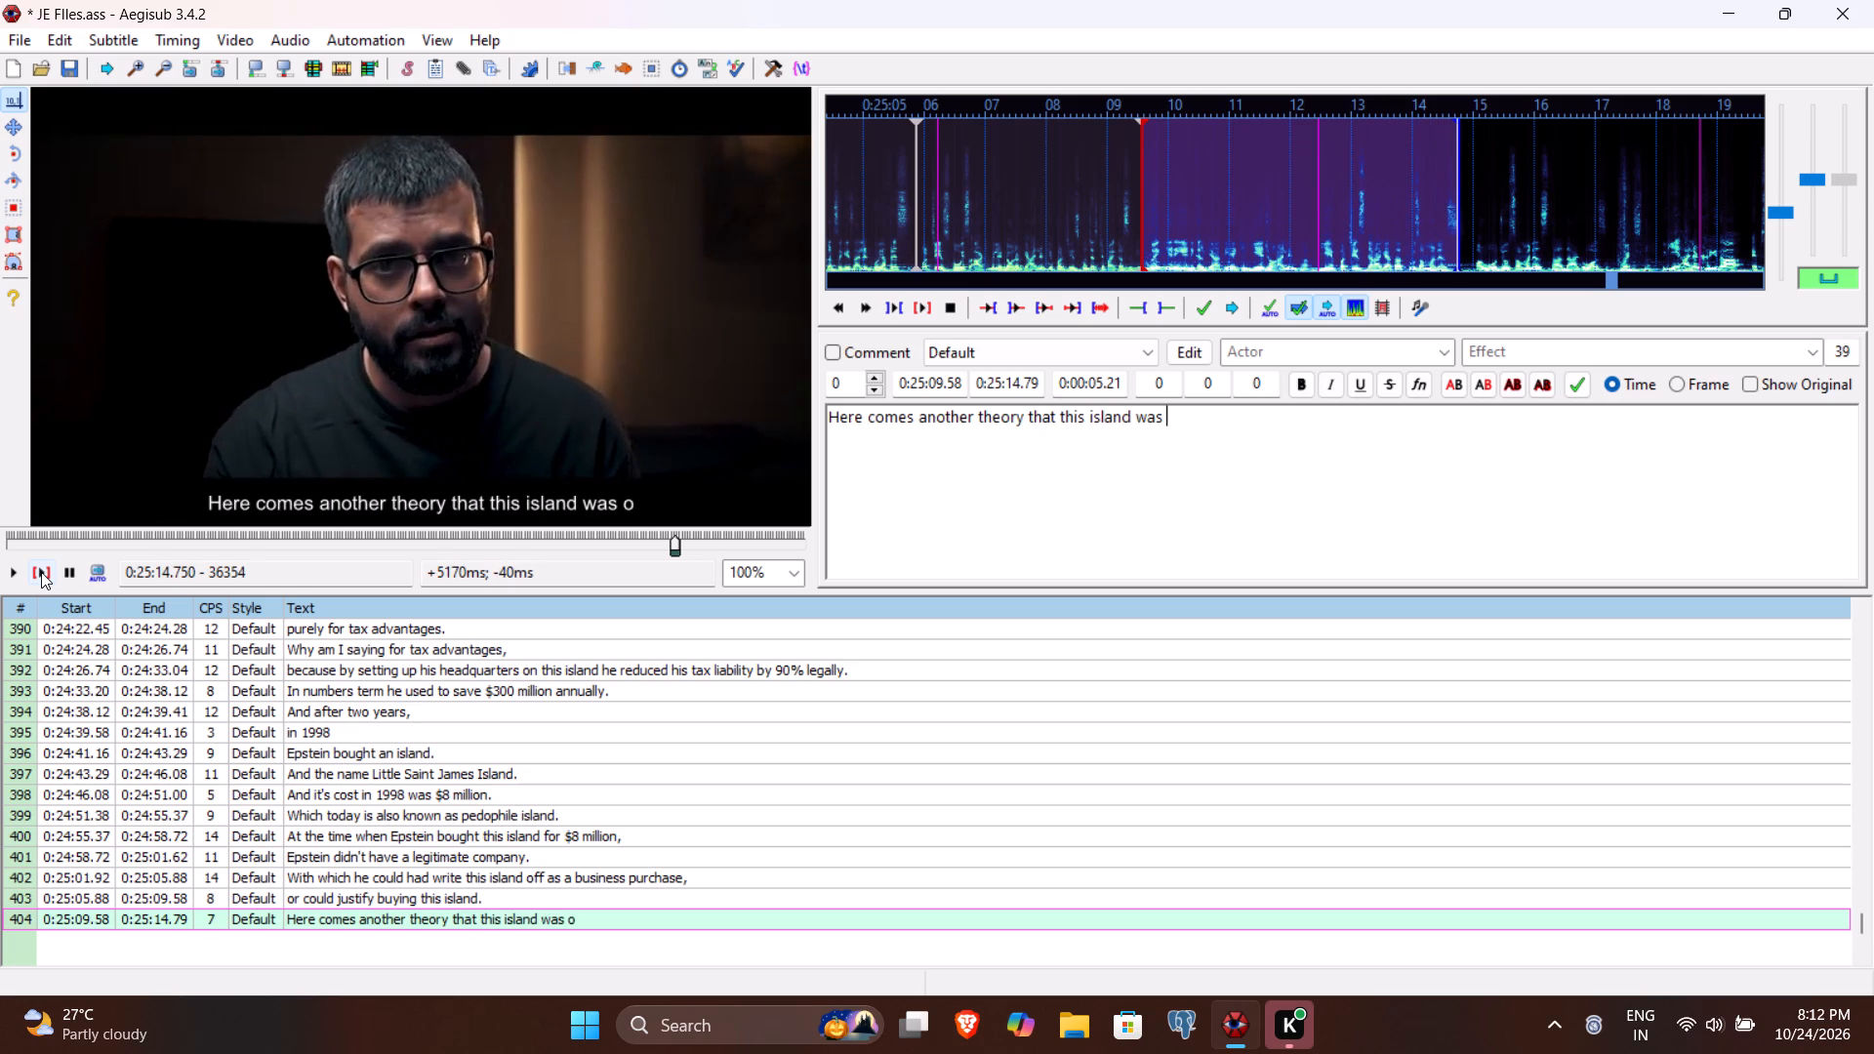
key("BackSpace")
type("purchased through someone else")
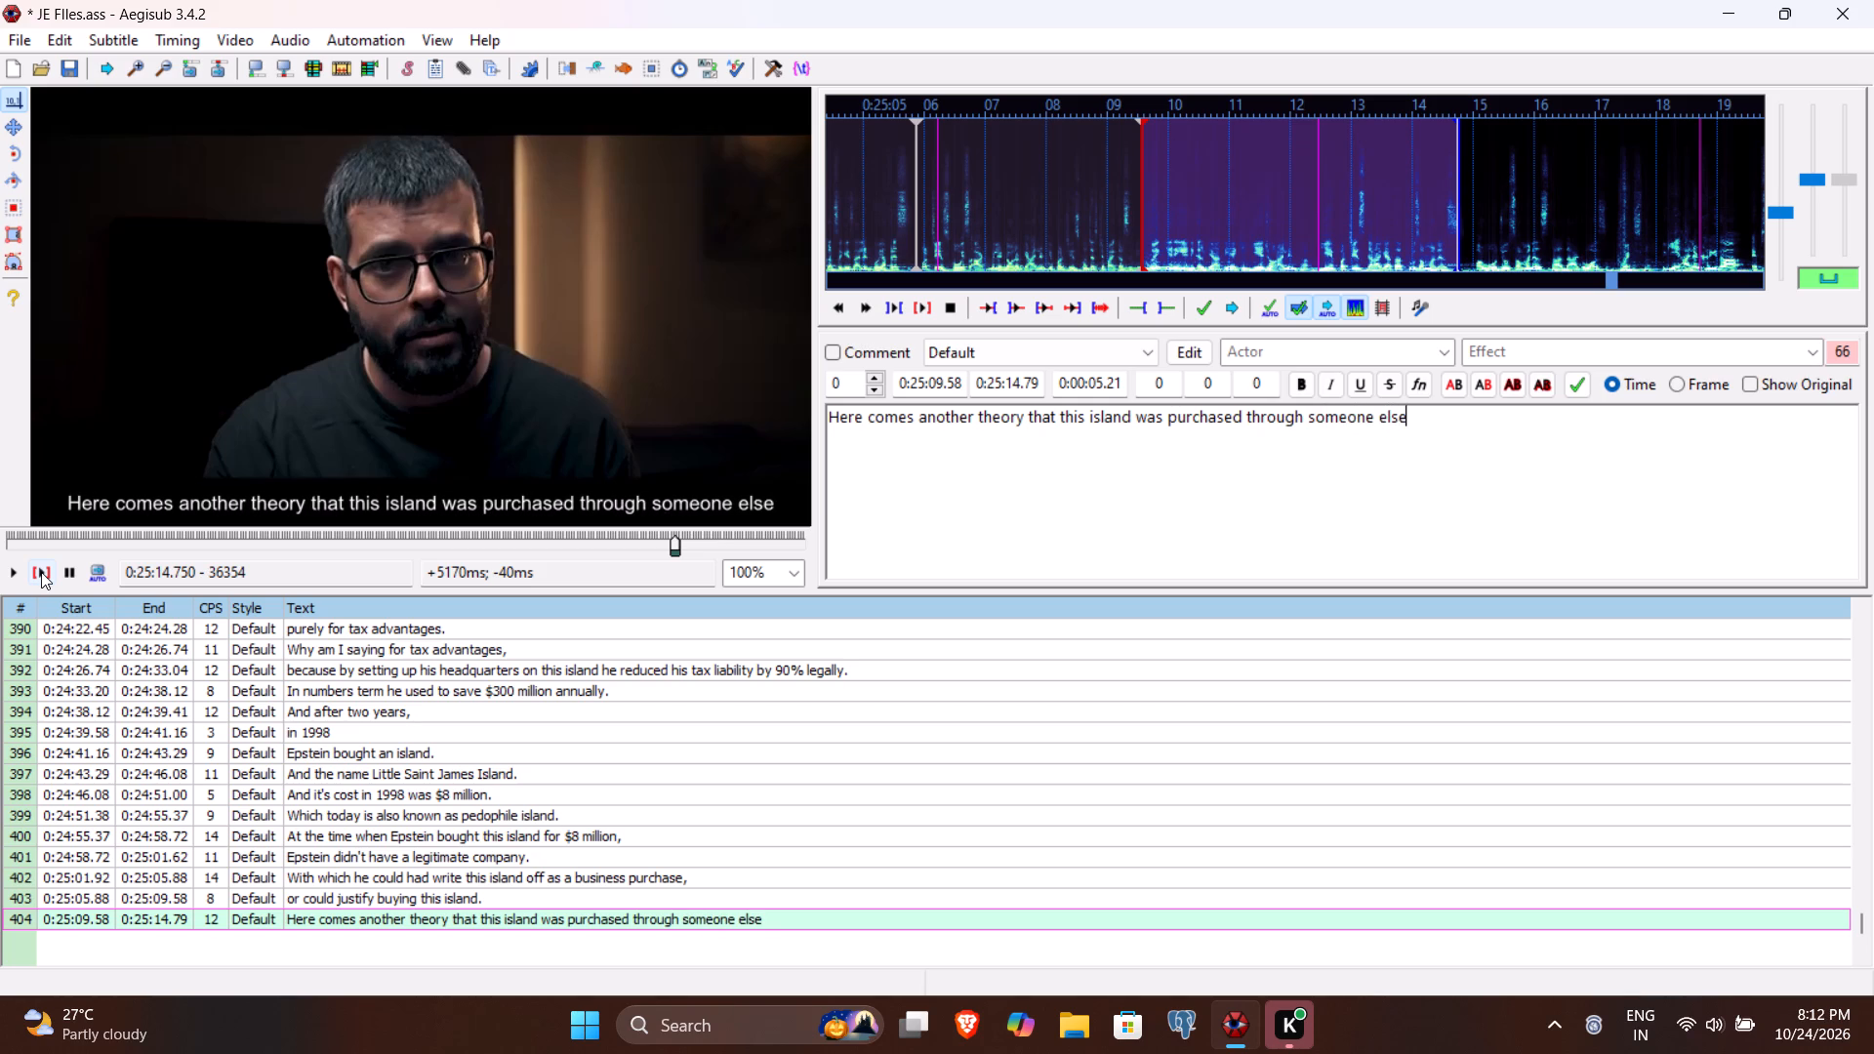
type(".")
key("Return")
Listen to the speech following line 404 and set line 405's start time to 0:25:15.06 and end time to 0:25:18.08.
left_click(41, 572)
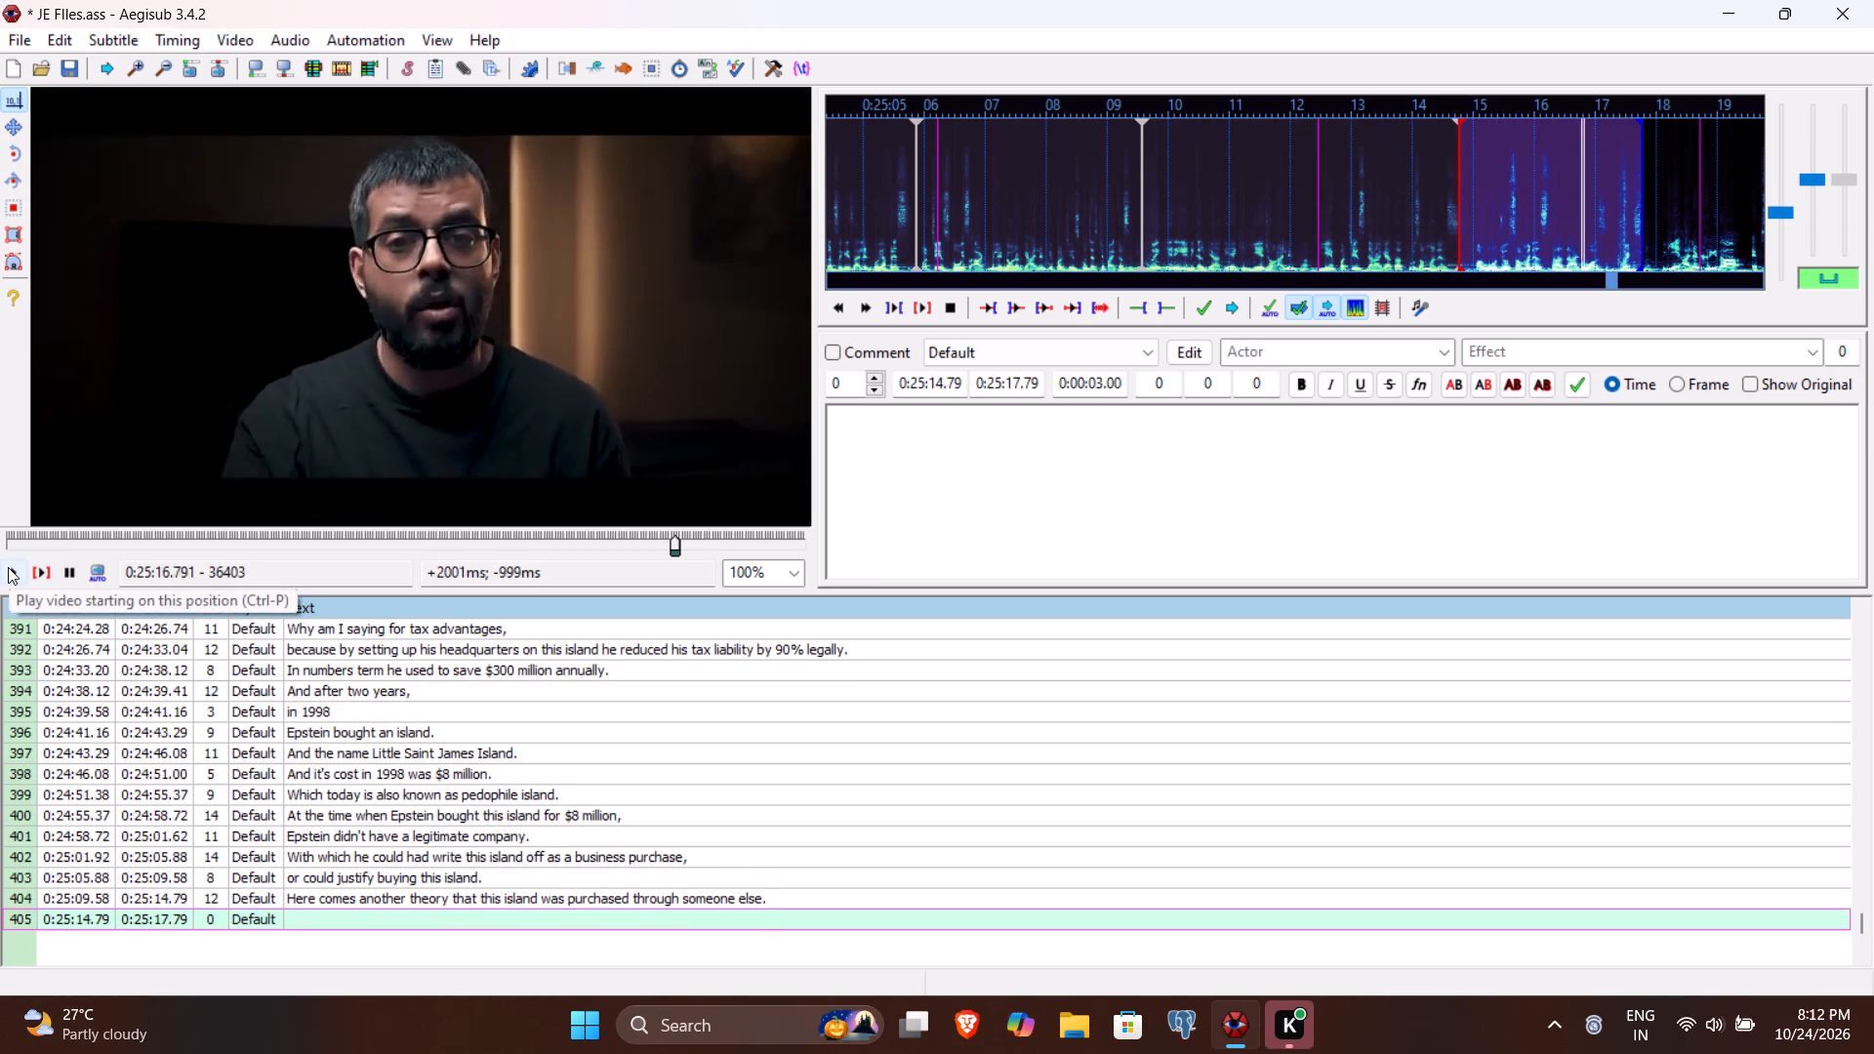
double_click(8, 567)
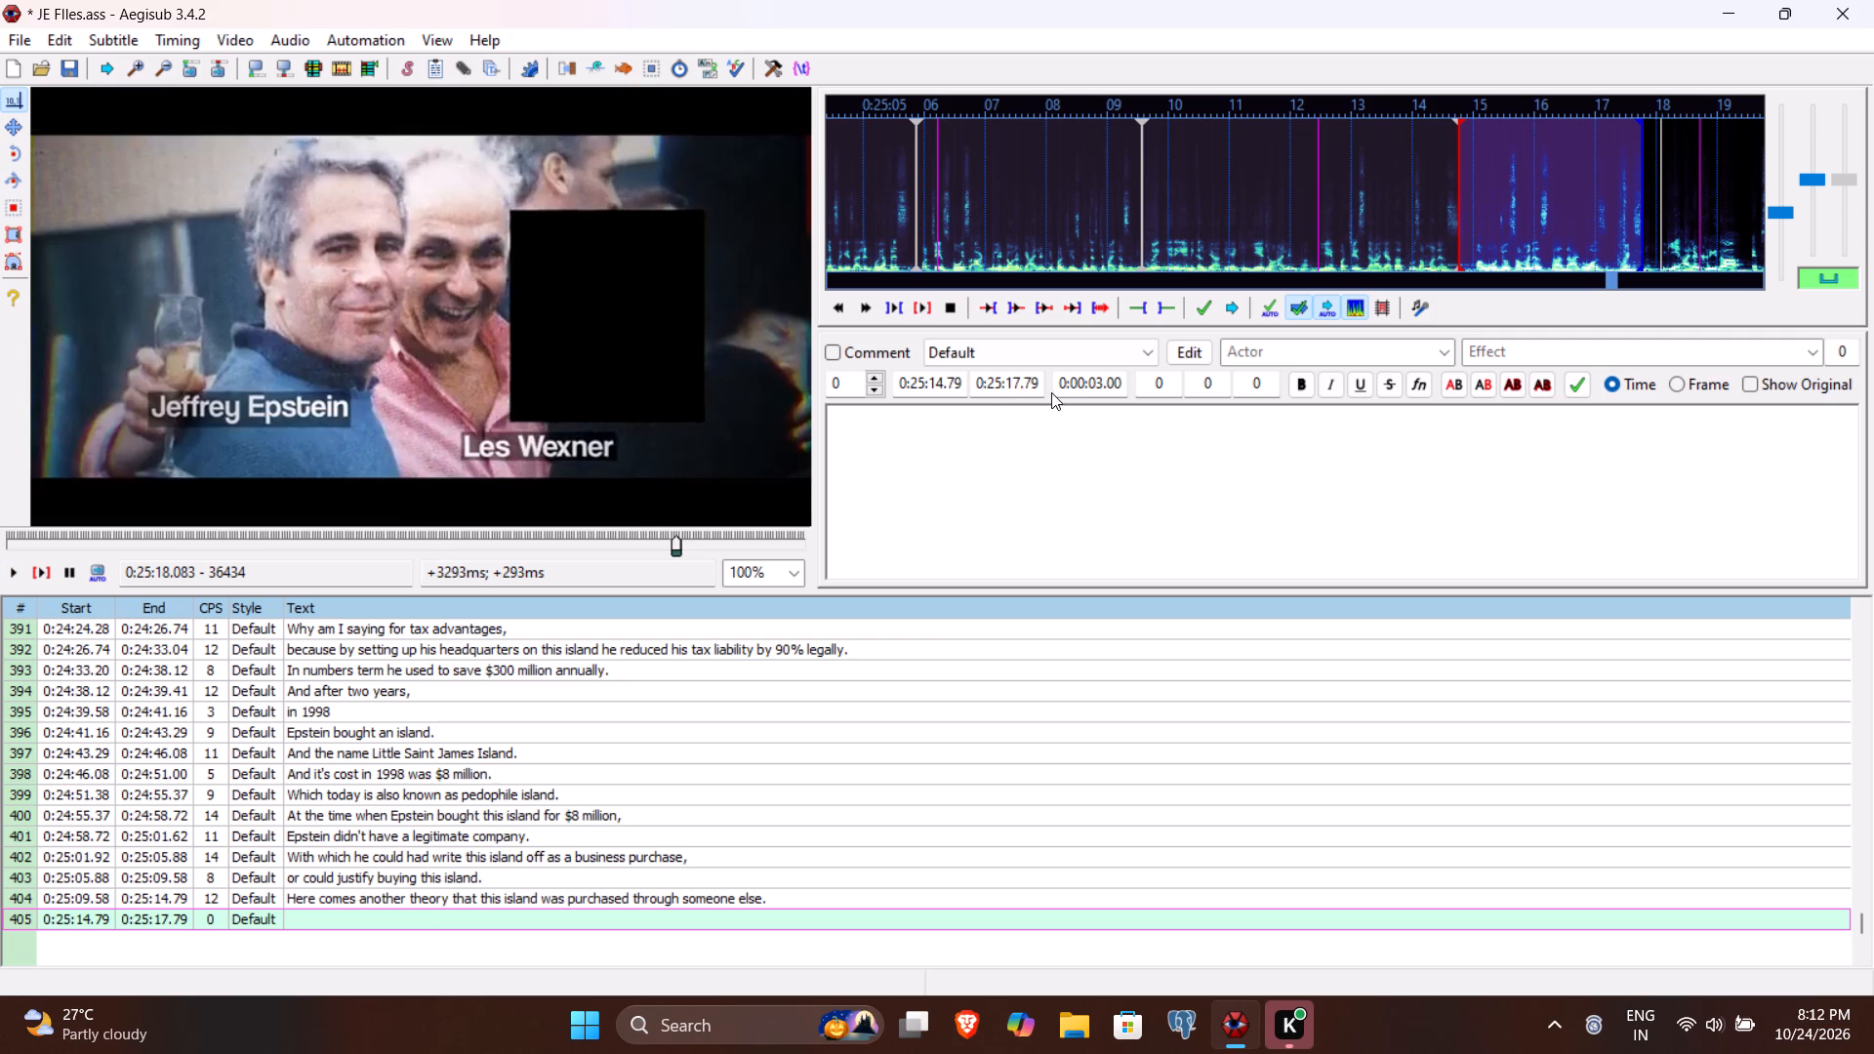
left_click(1012, 385)
type("809")
key("BackSpace")
key("8")
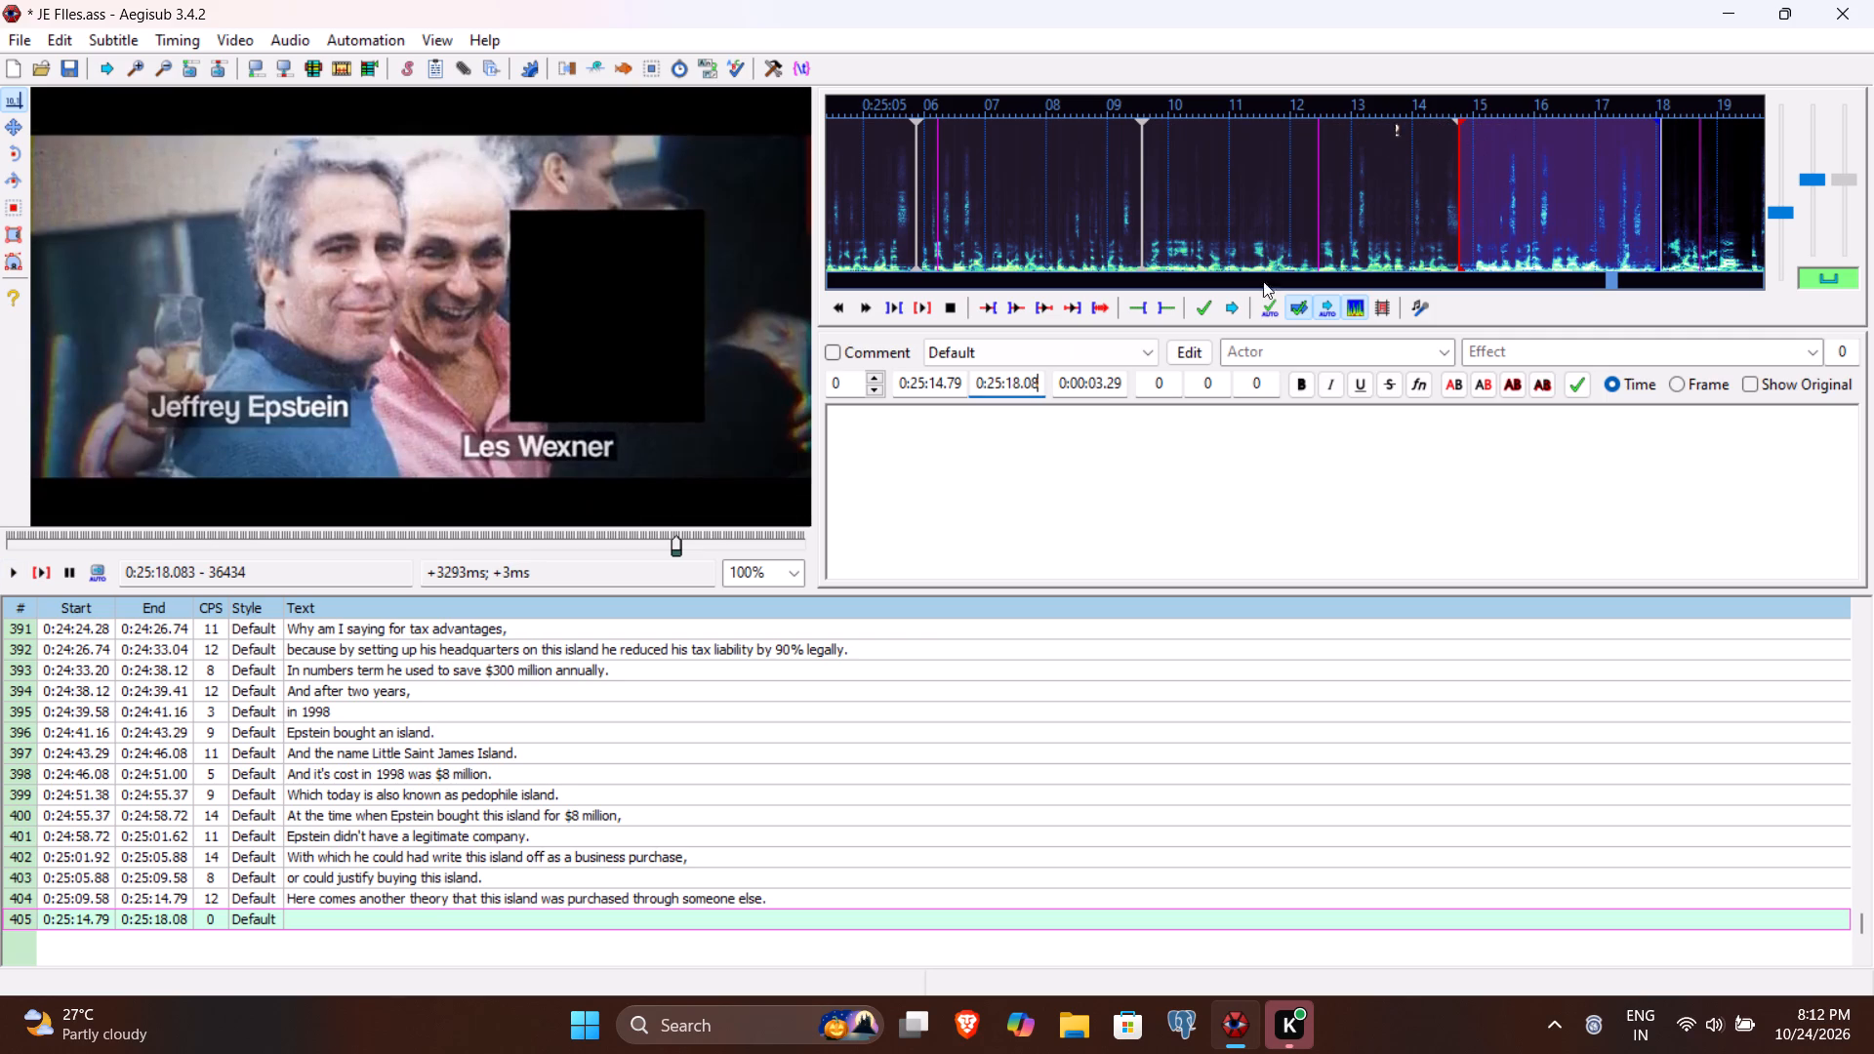
left_click(937, 385)
type("506")
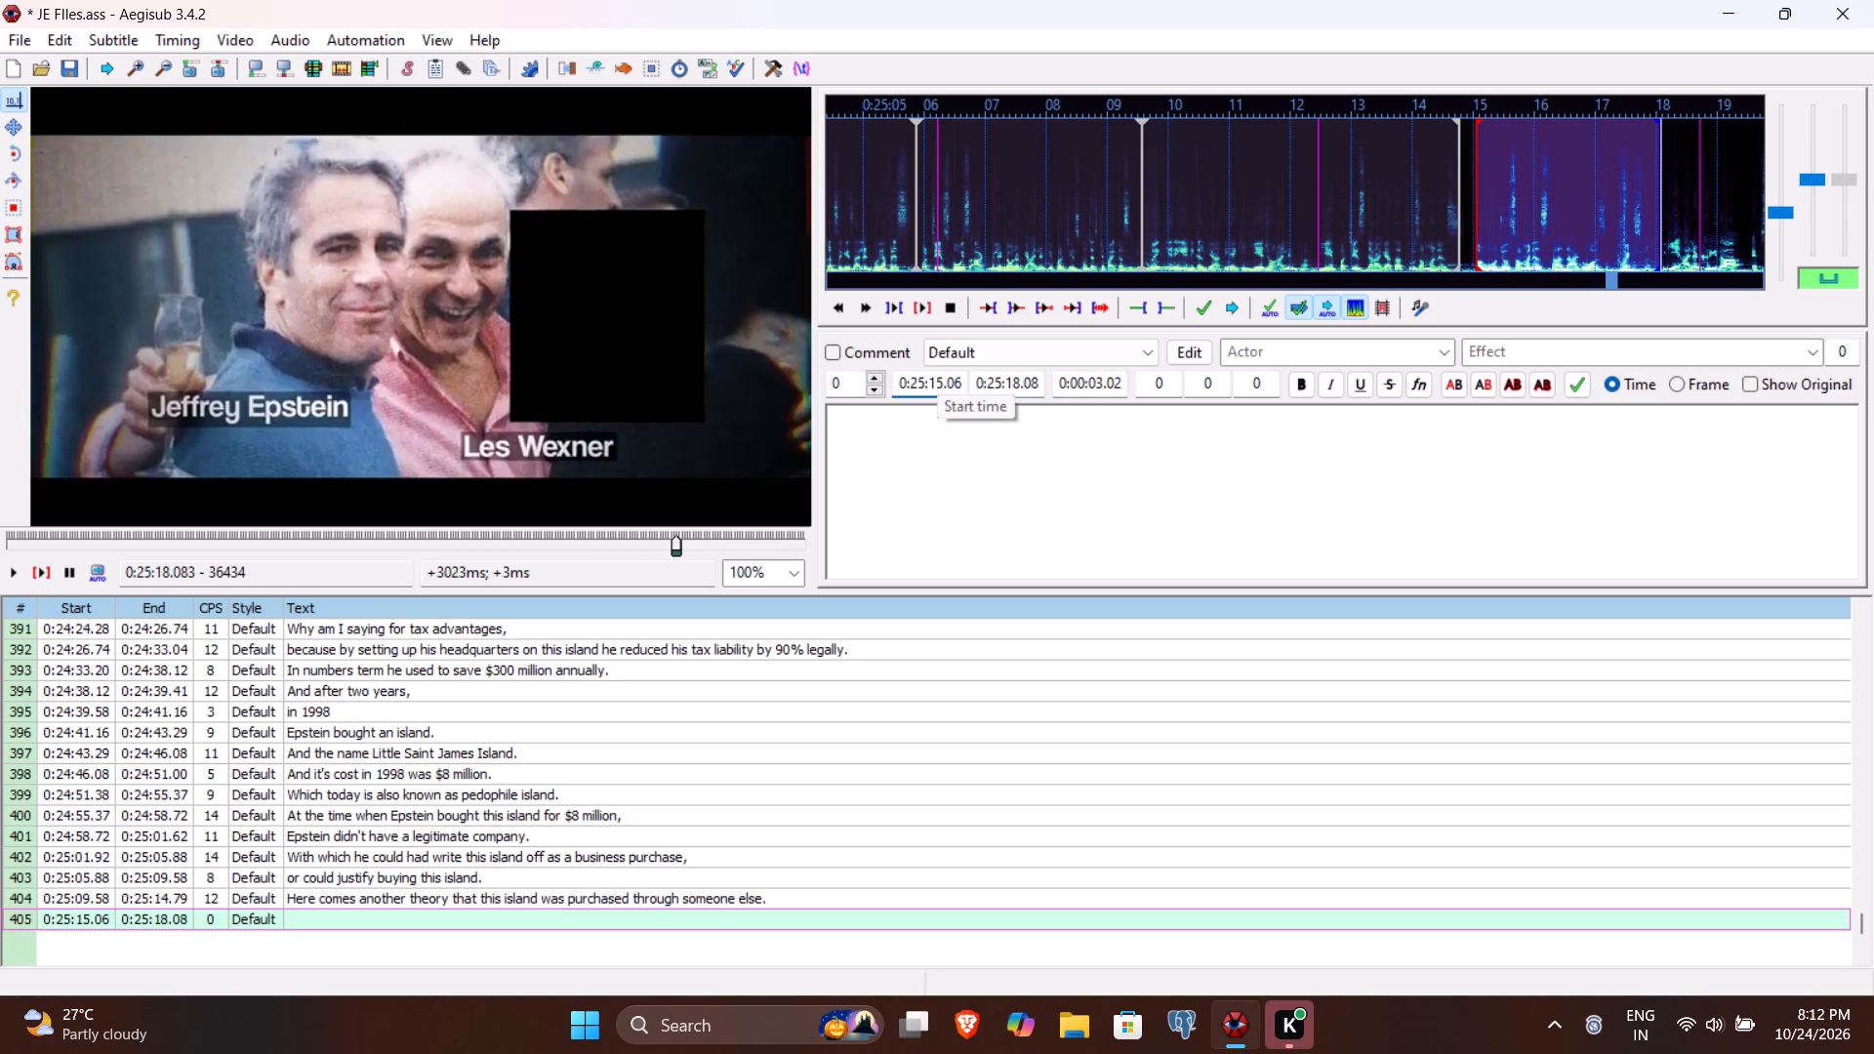
Enter "And that someone was Wexner." as the text of line 405 and commit the line.
left_click(917, 496)
key("shift+a")
type("nd that someone e")
key("BackSpace")
type("was Wen")
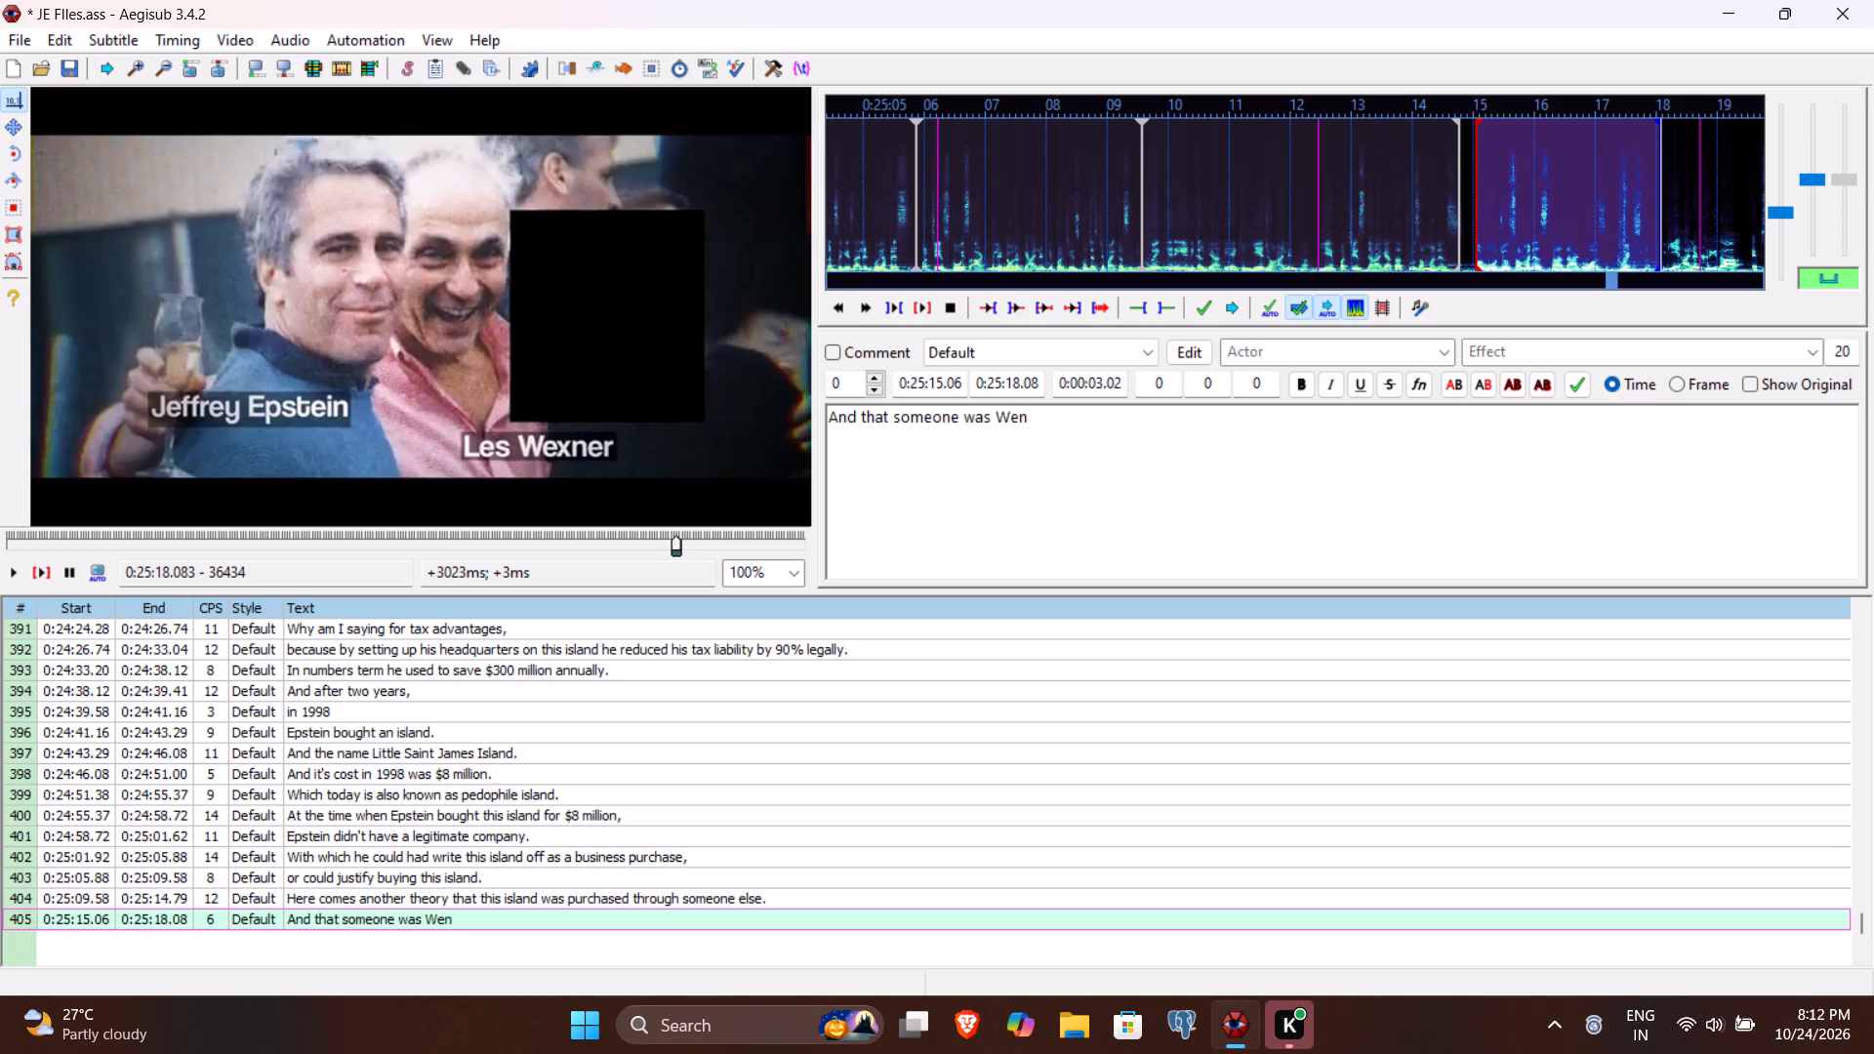
key("BackSpace")
type("xnere")
key("BackSpace")
key("period")
key("Return")
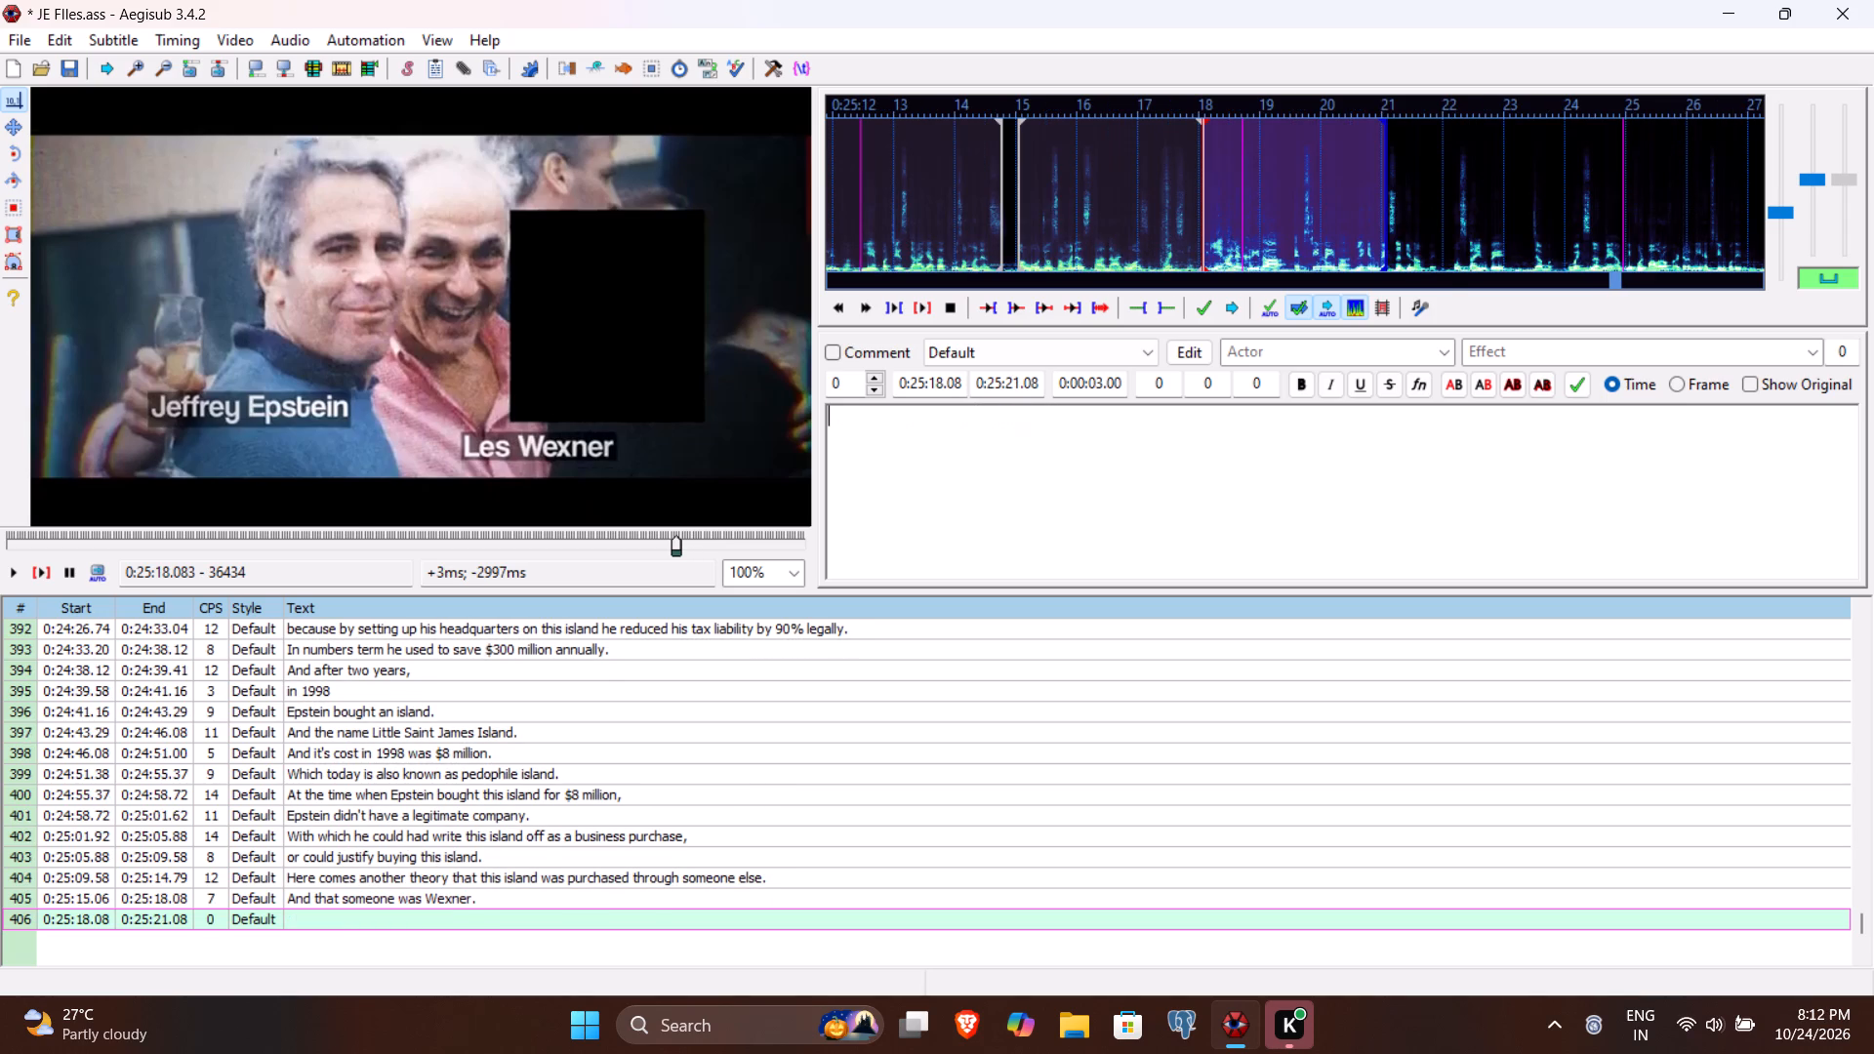
Listen to the speech following line 405 and set line 406's end time to 0:25:22.04.
left_click(37, 573)
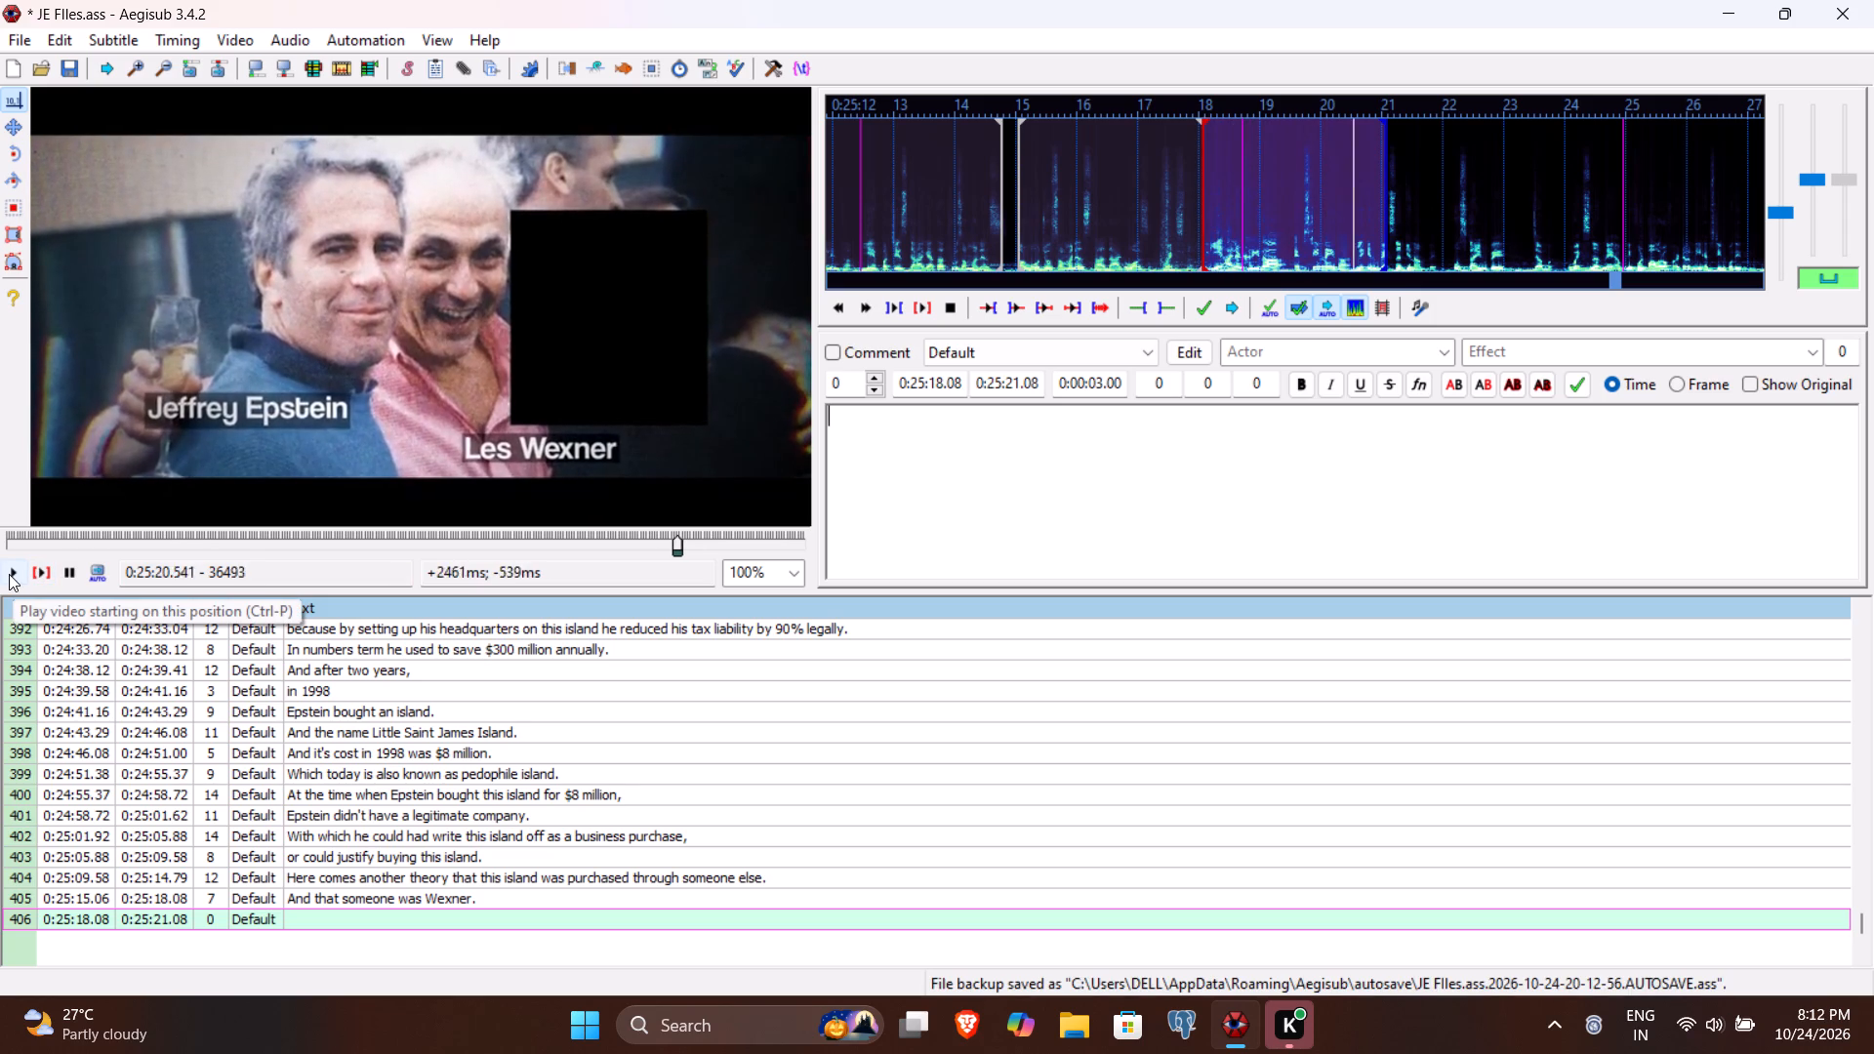
left_click(9, 574)
left_click(9, 574)
left_click(9, 574)
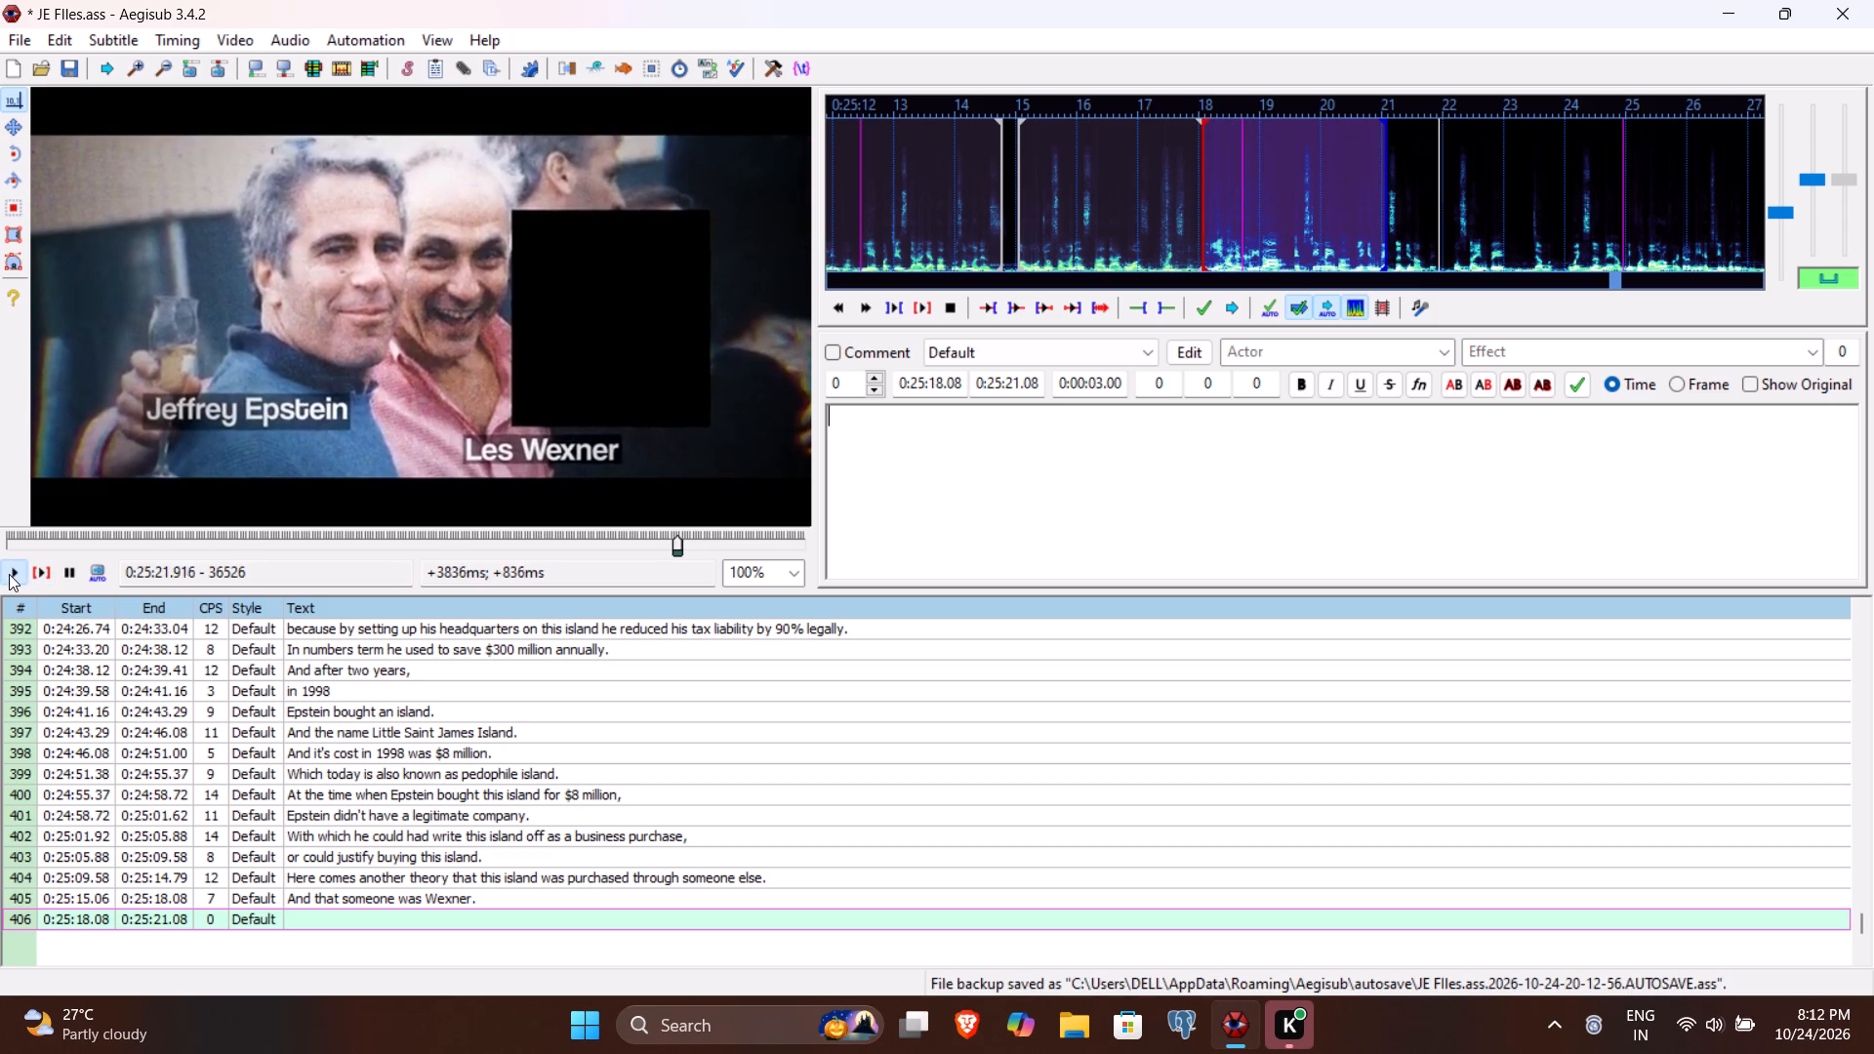
left_click(1012, 383)
type("204")
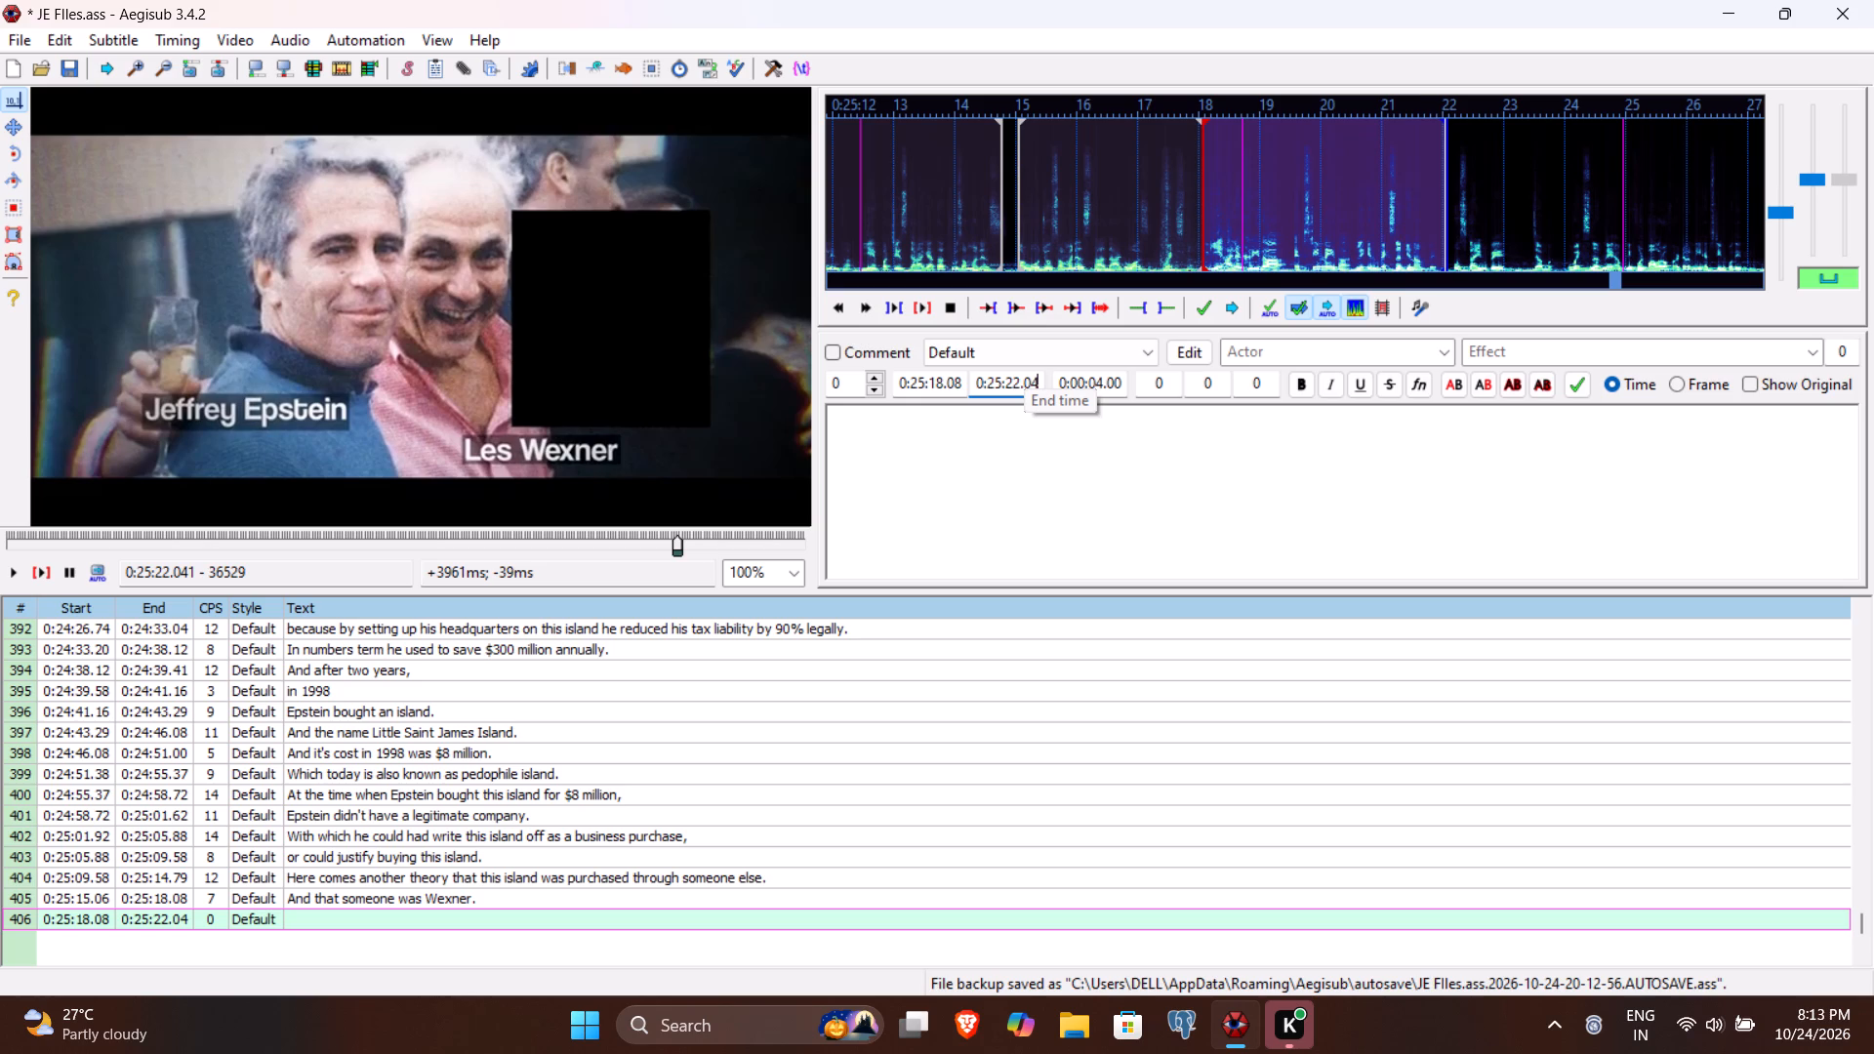
Enter "This island was purchased by Epstein only but in the name of Wexner." as line 406's text and commit the line.
left_click(1015, 463)
type("This island was or")
key("BackSpace")
key("BackSpace")
type("pru")
key("BackSpace")
key("BackSpace")
type("urchased by")
key("space")
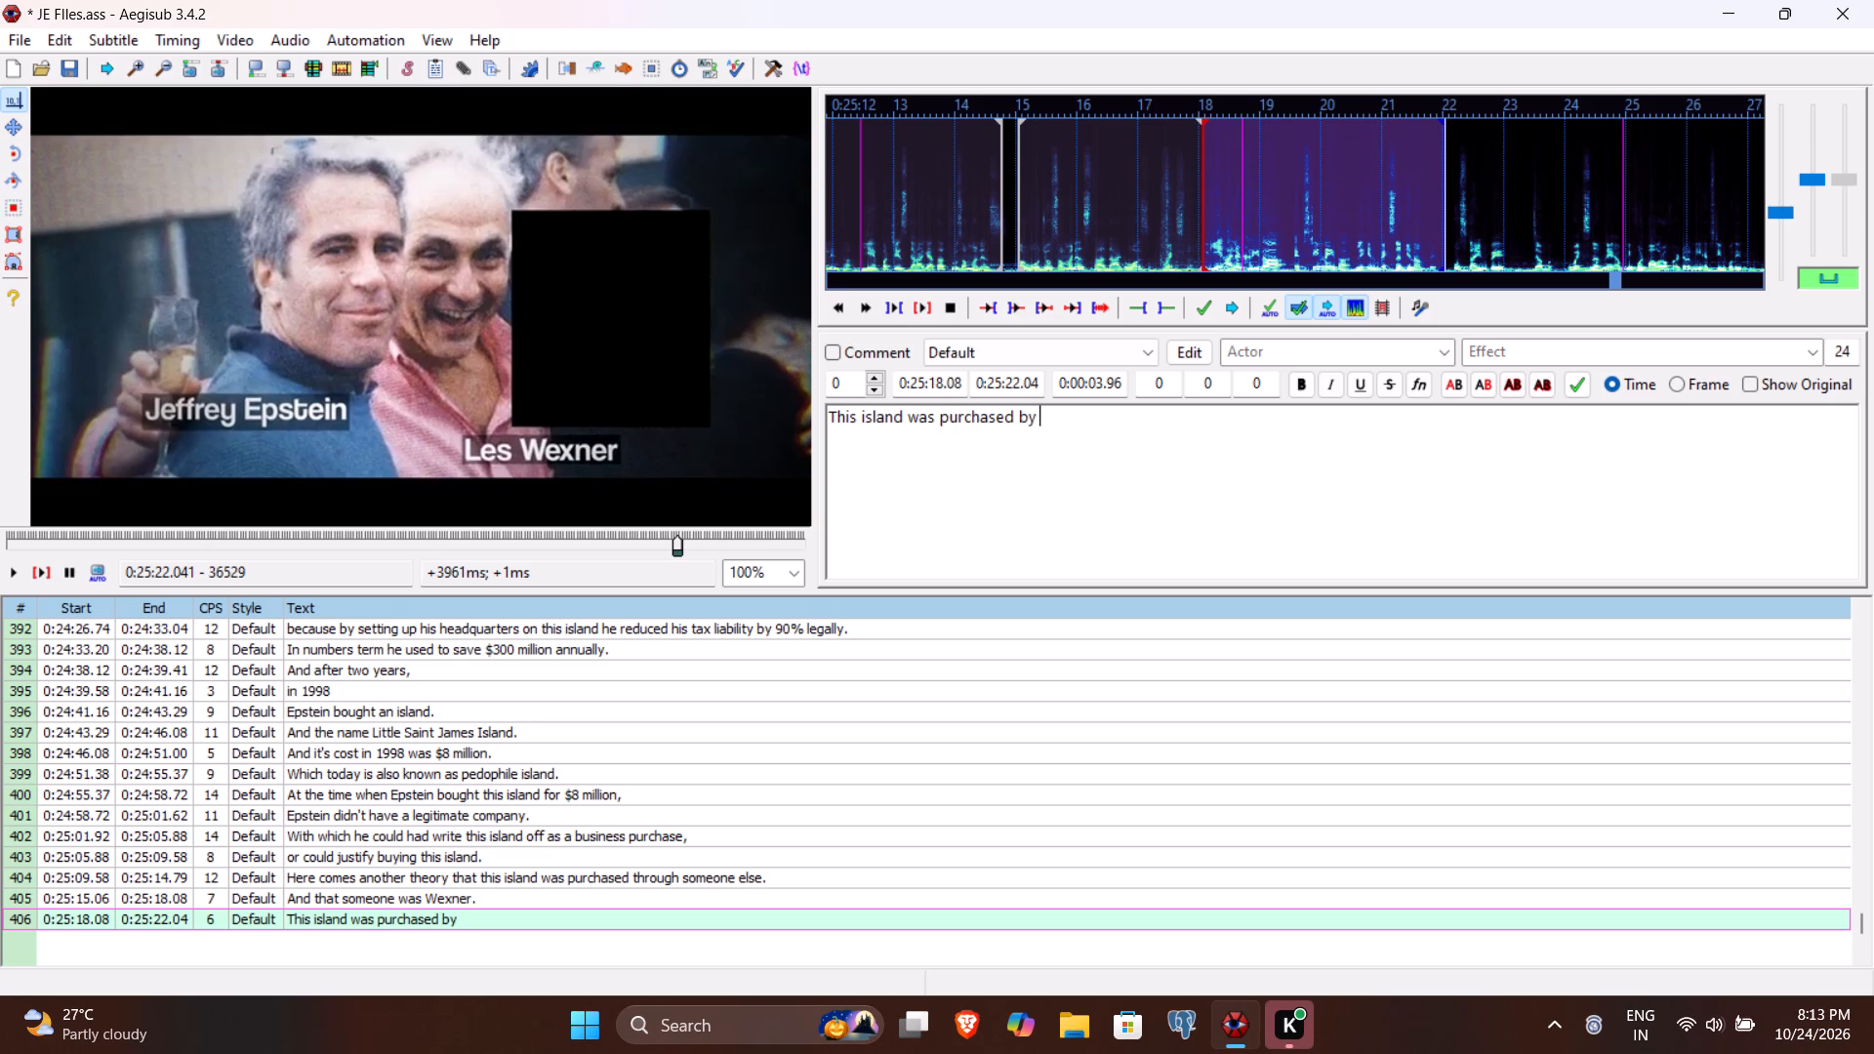
type("Epstein only but in the name of")
key("space")
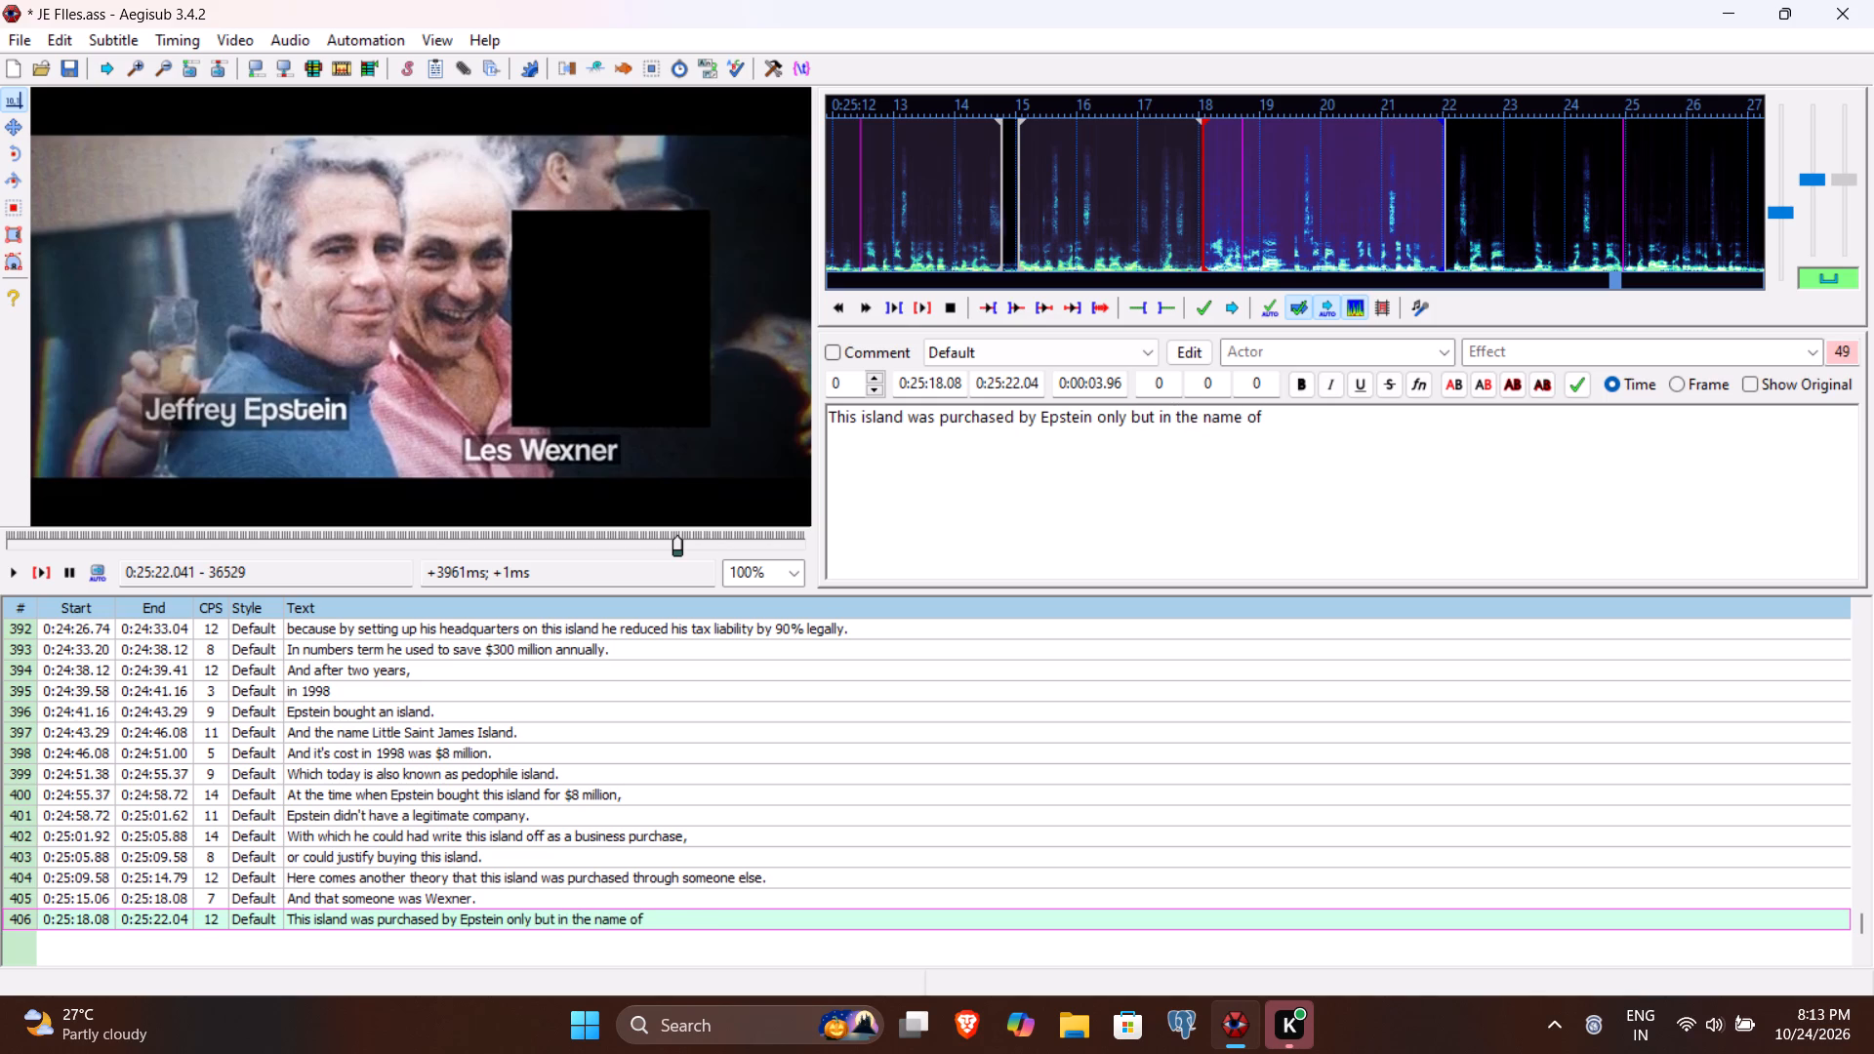
type("Wexner")
key("period")
key("Return")
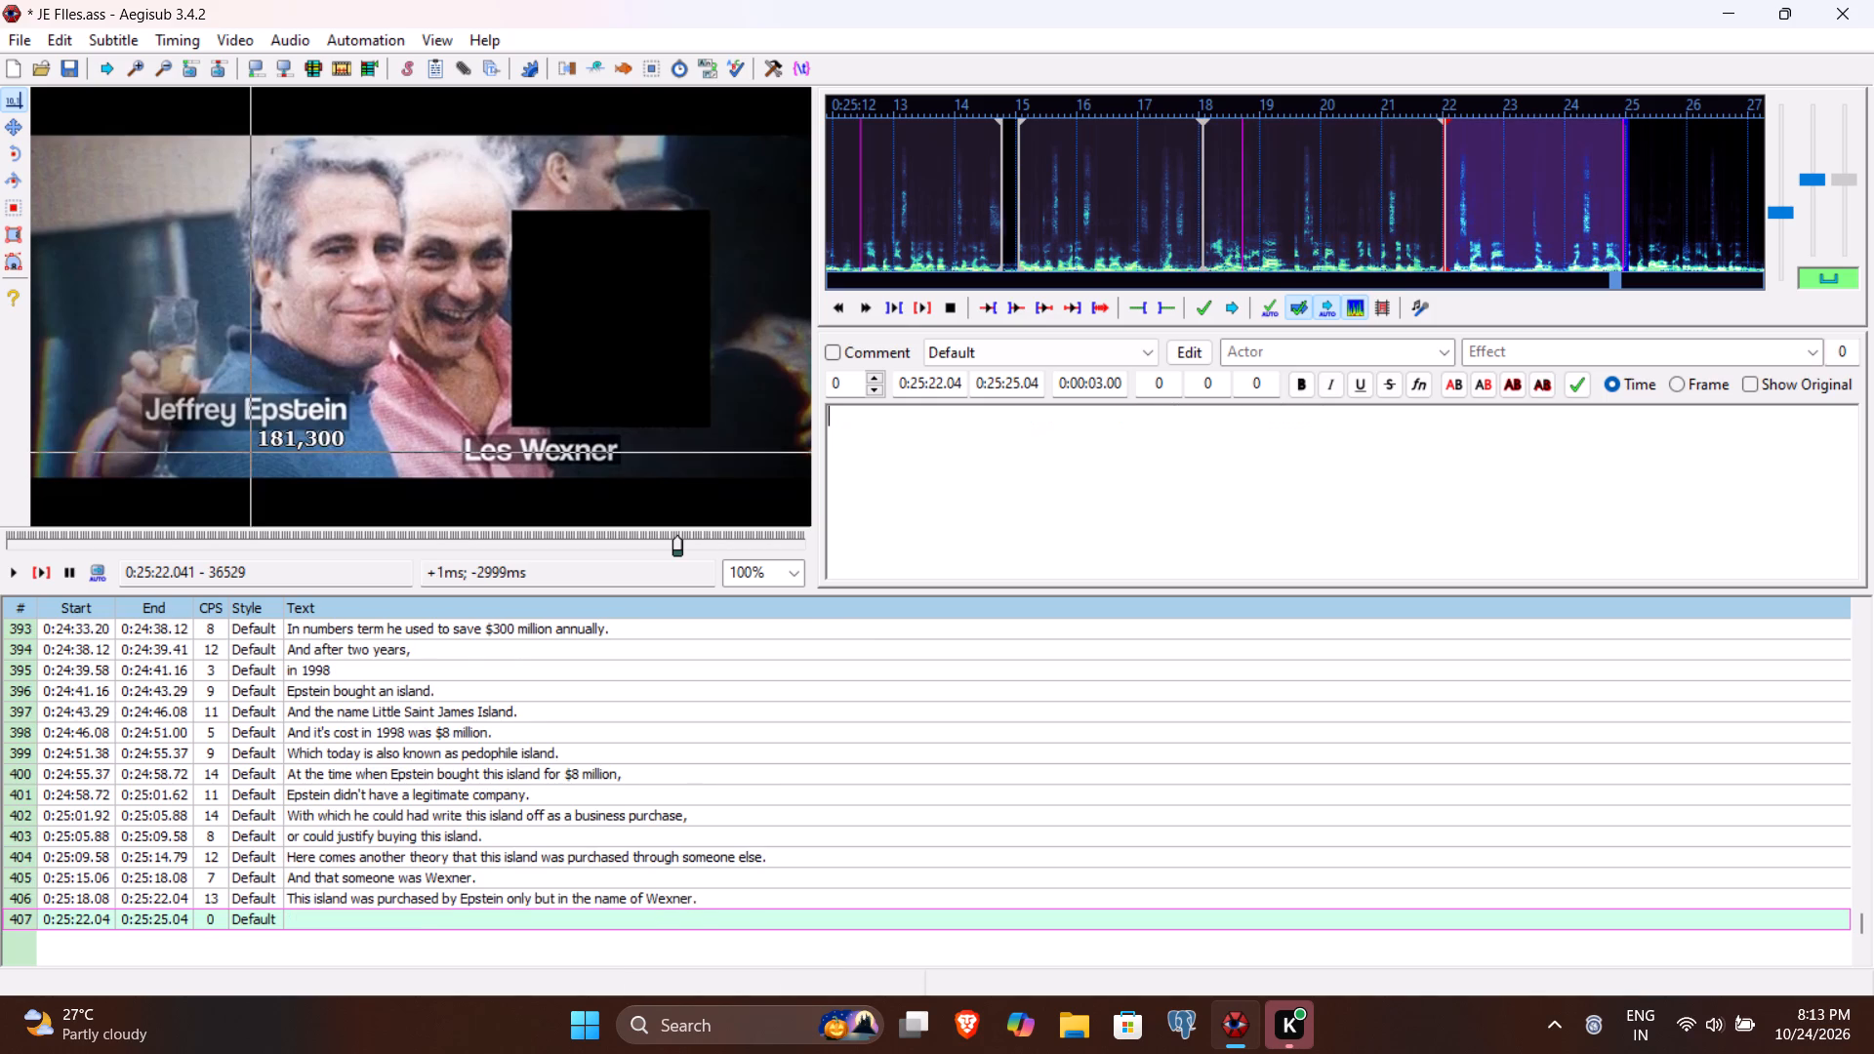
Listen to the speech following line 406 and set line 407's end time to 0:25:27.12.
left_click(33, 570)
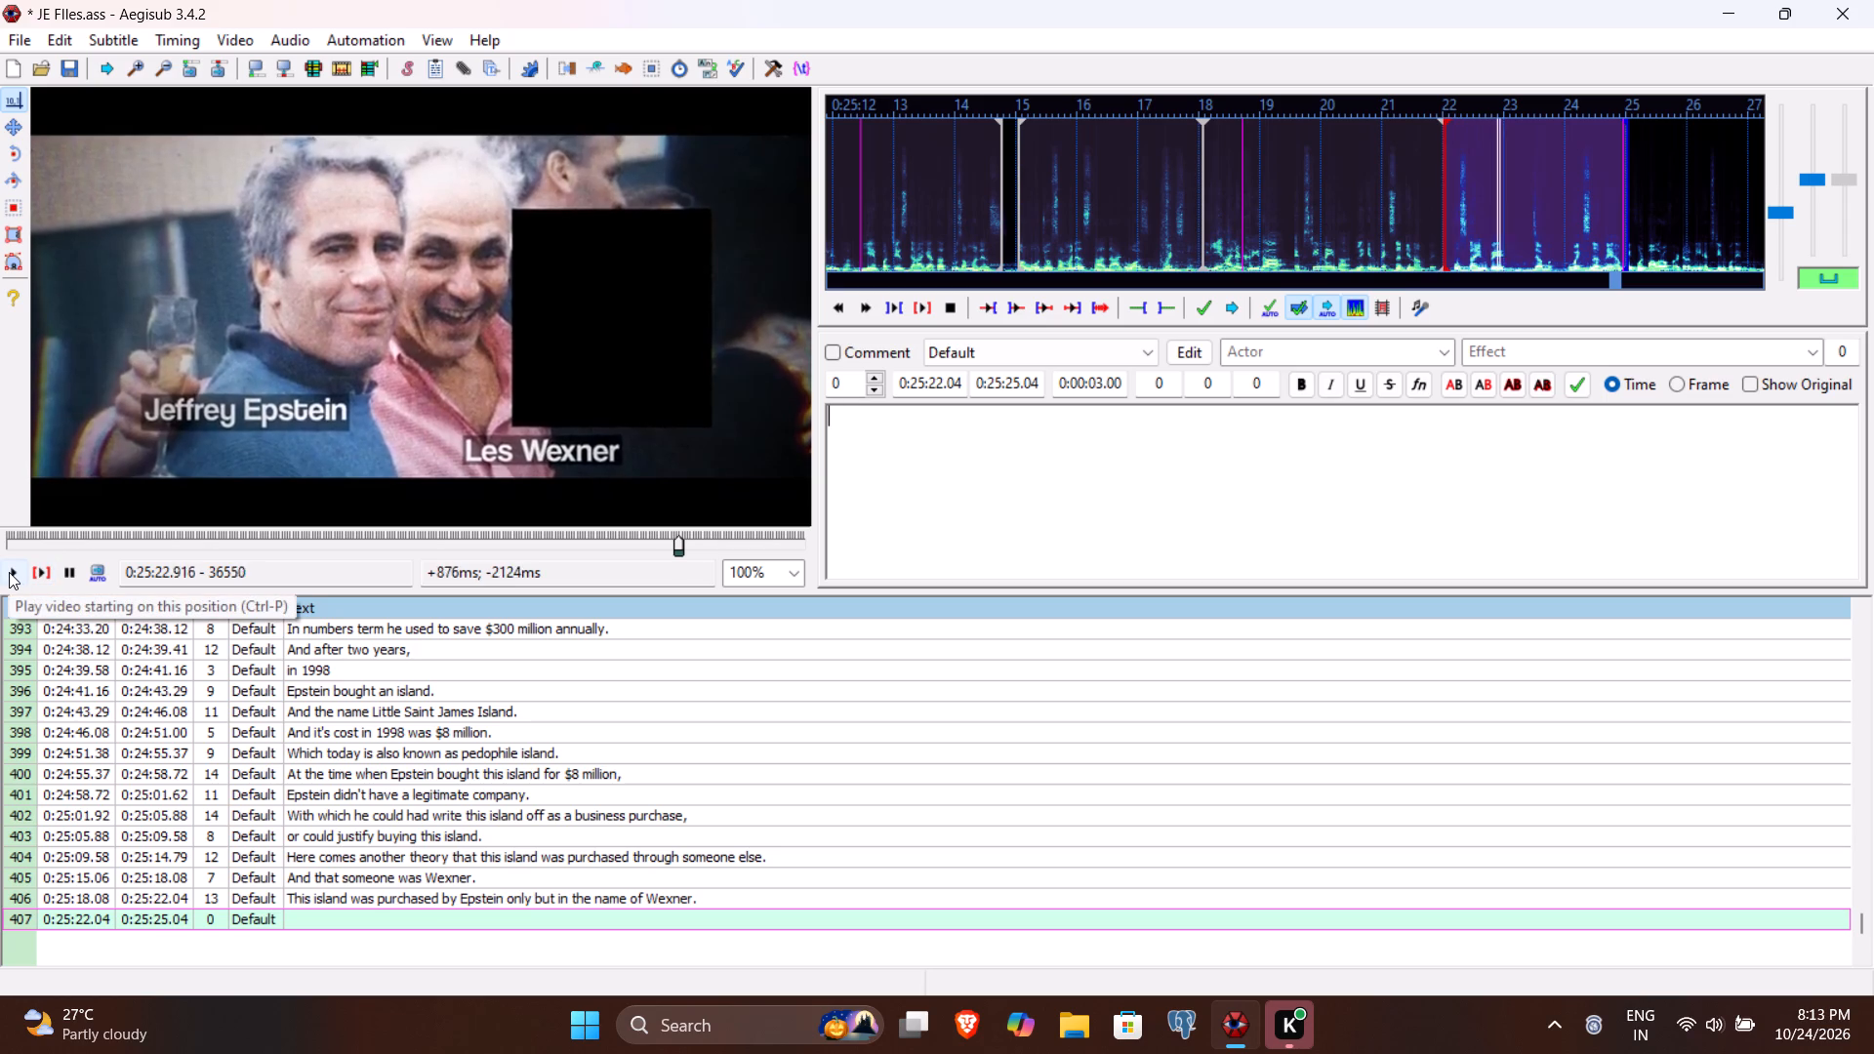
left_click(9, 572)
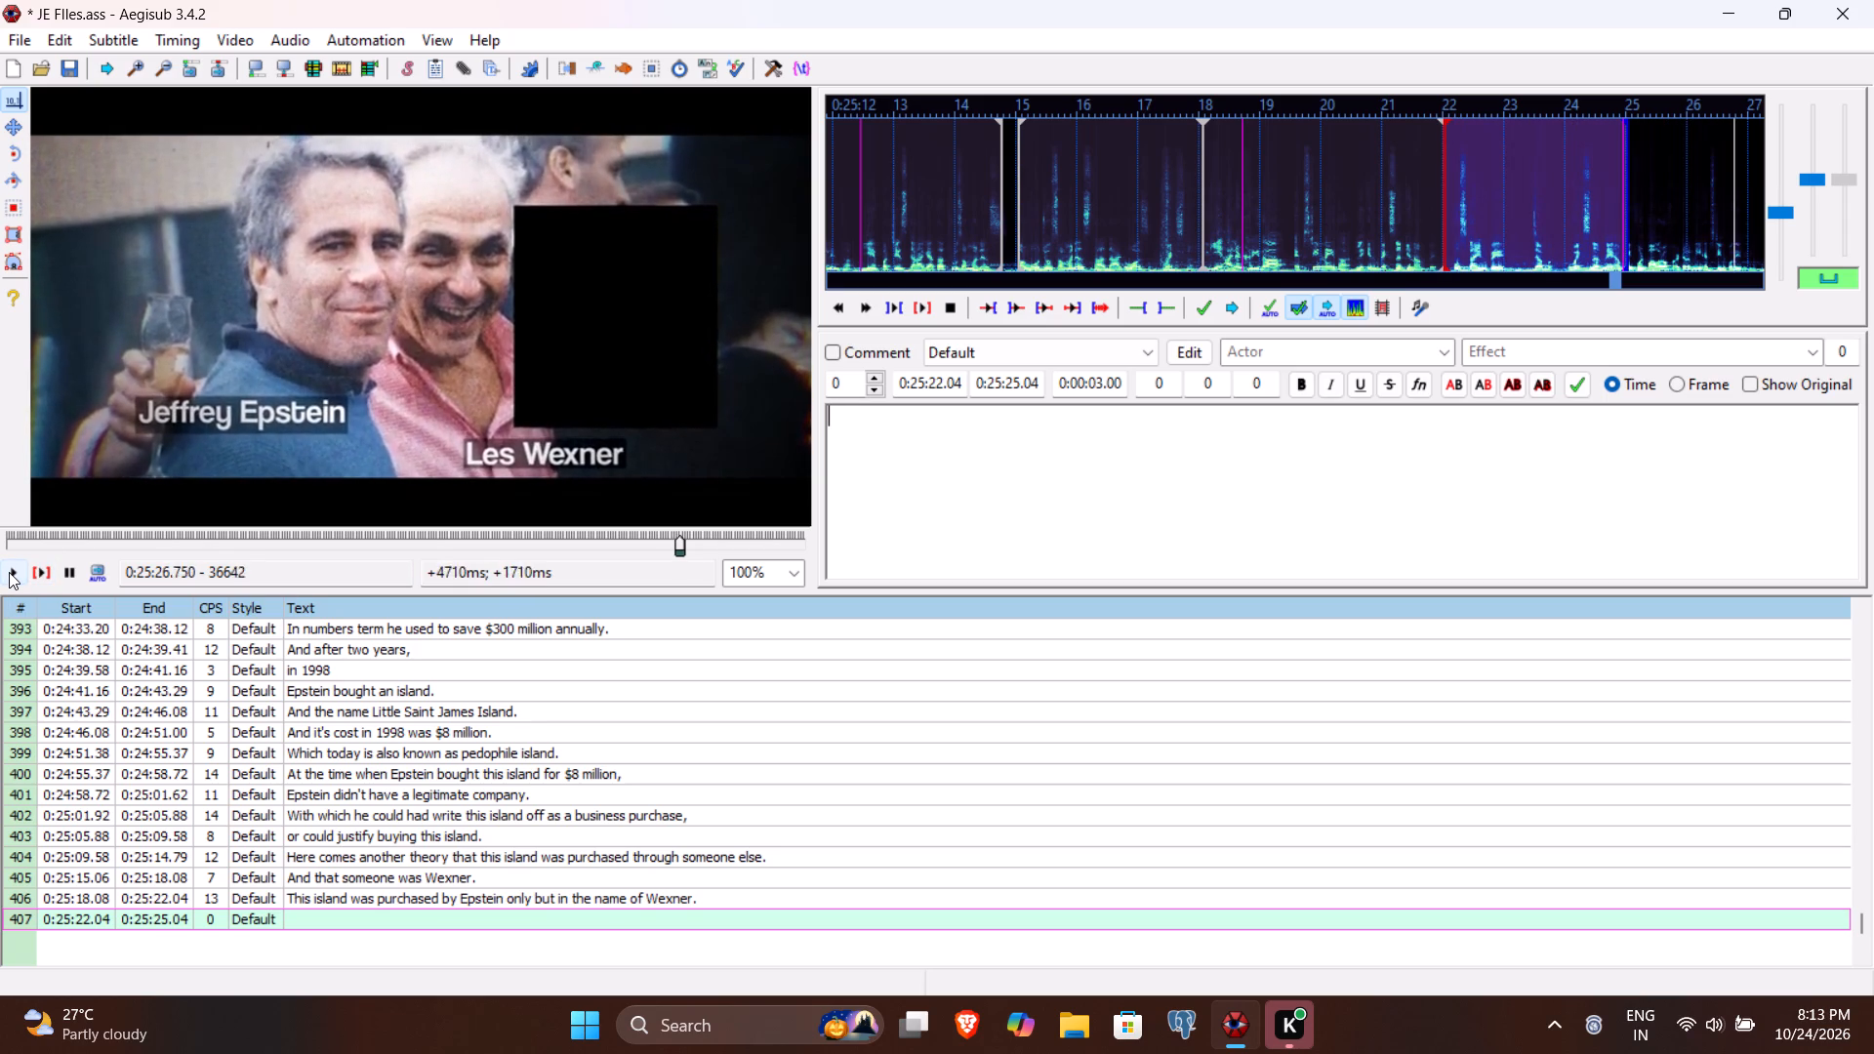
left_click(9, 572)
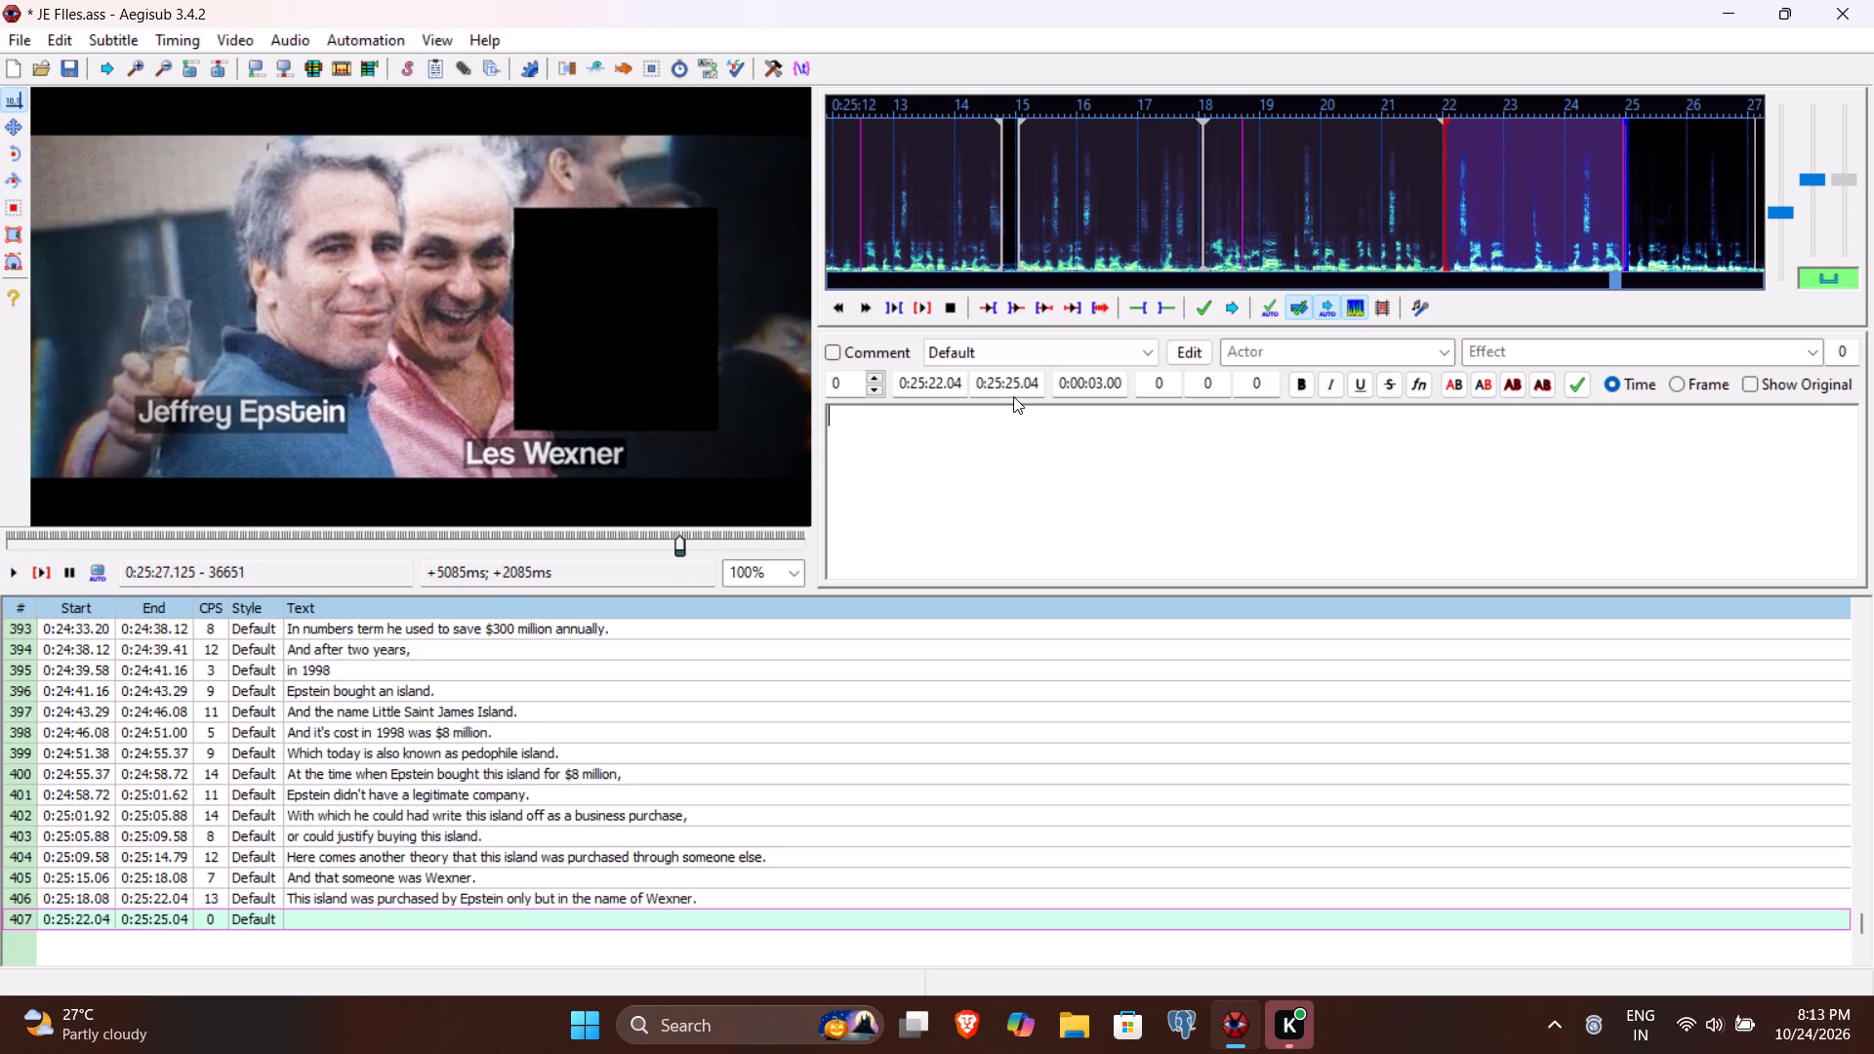
left_click(1012, 385)
key("7")
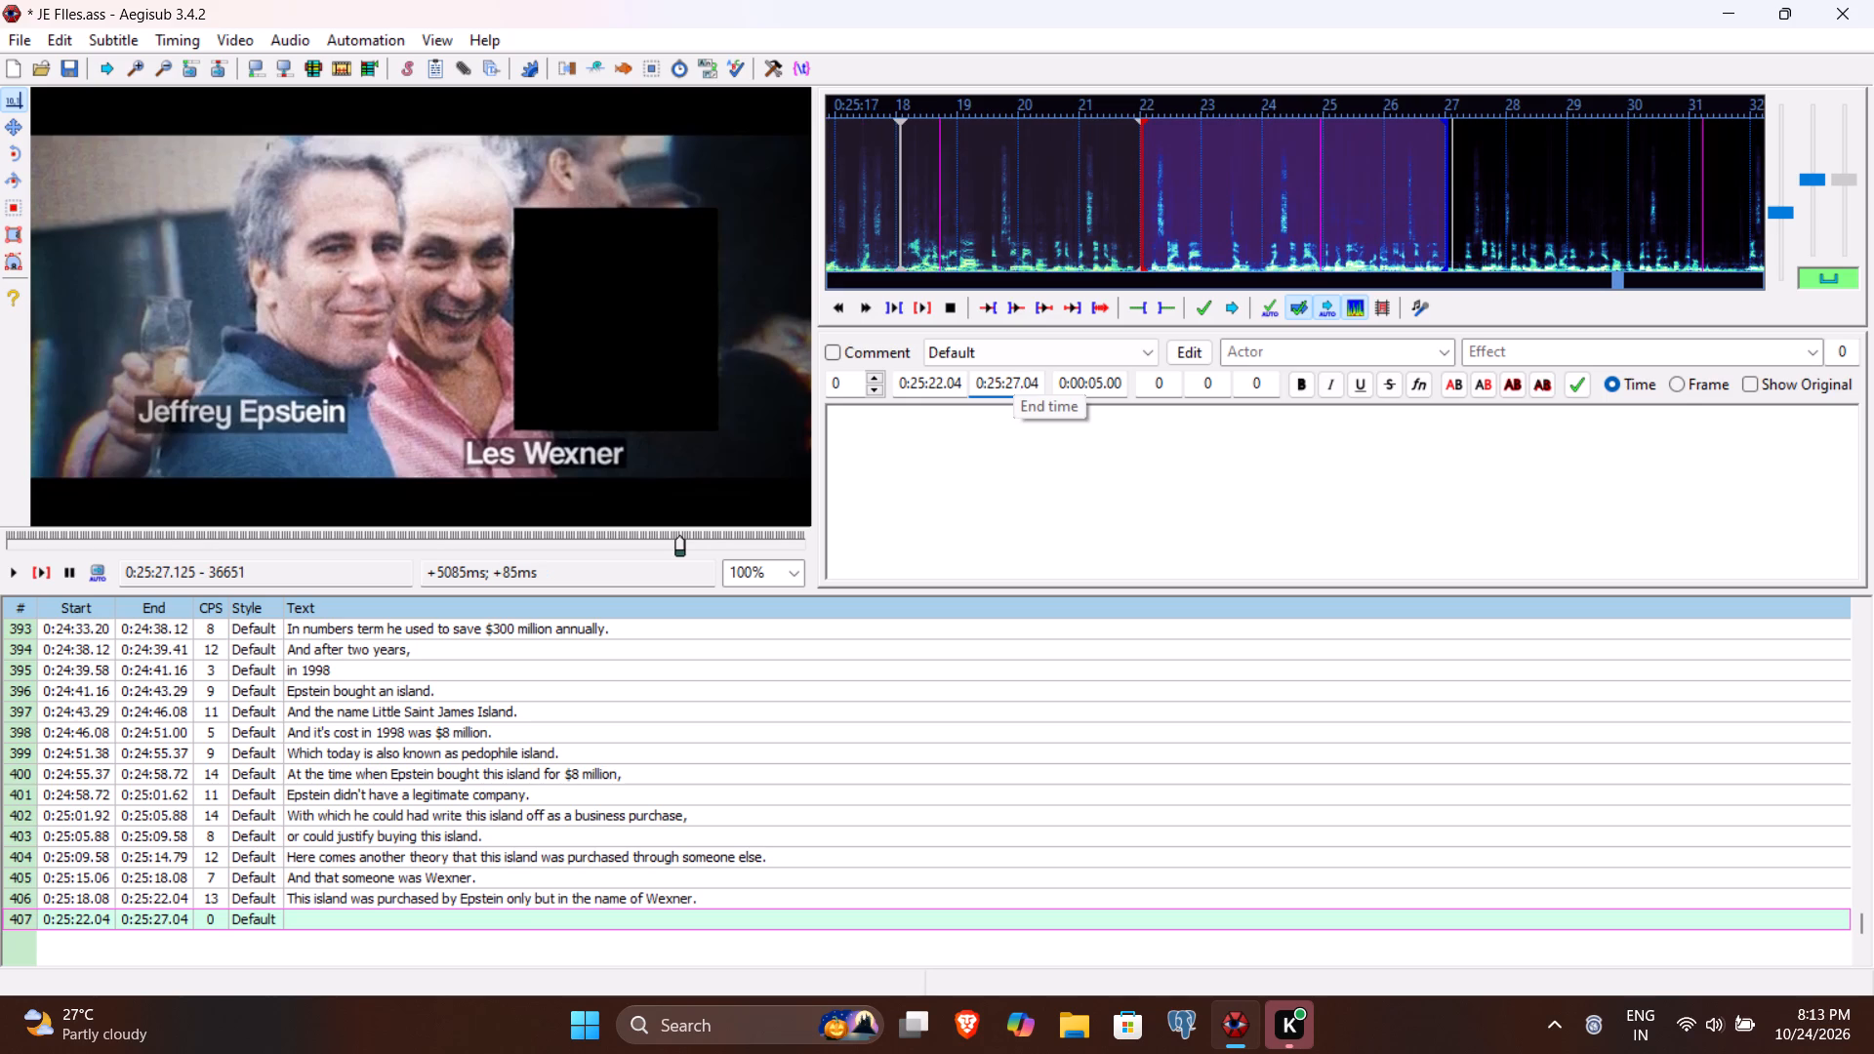
type("12")
Enter "At the time when Wexner had given Epstein his full power of attorney." as line 407's text and commit the line.
left_click(994, 501)
type("At the time when w")
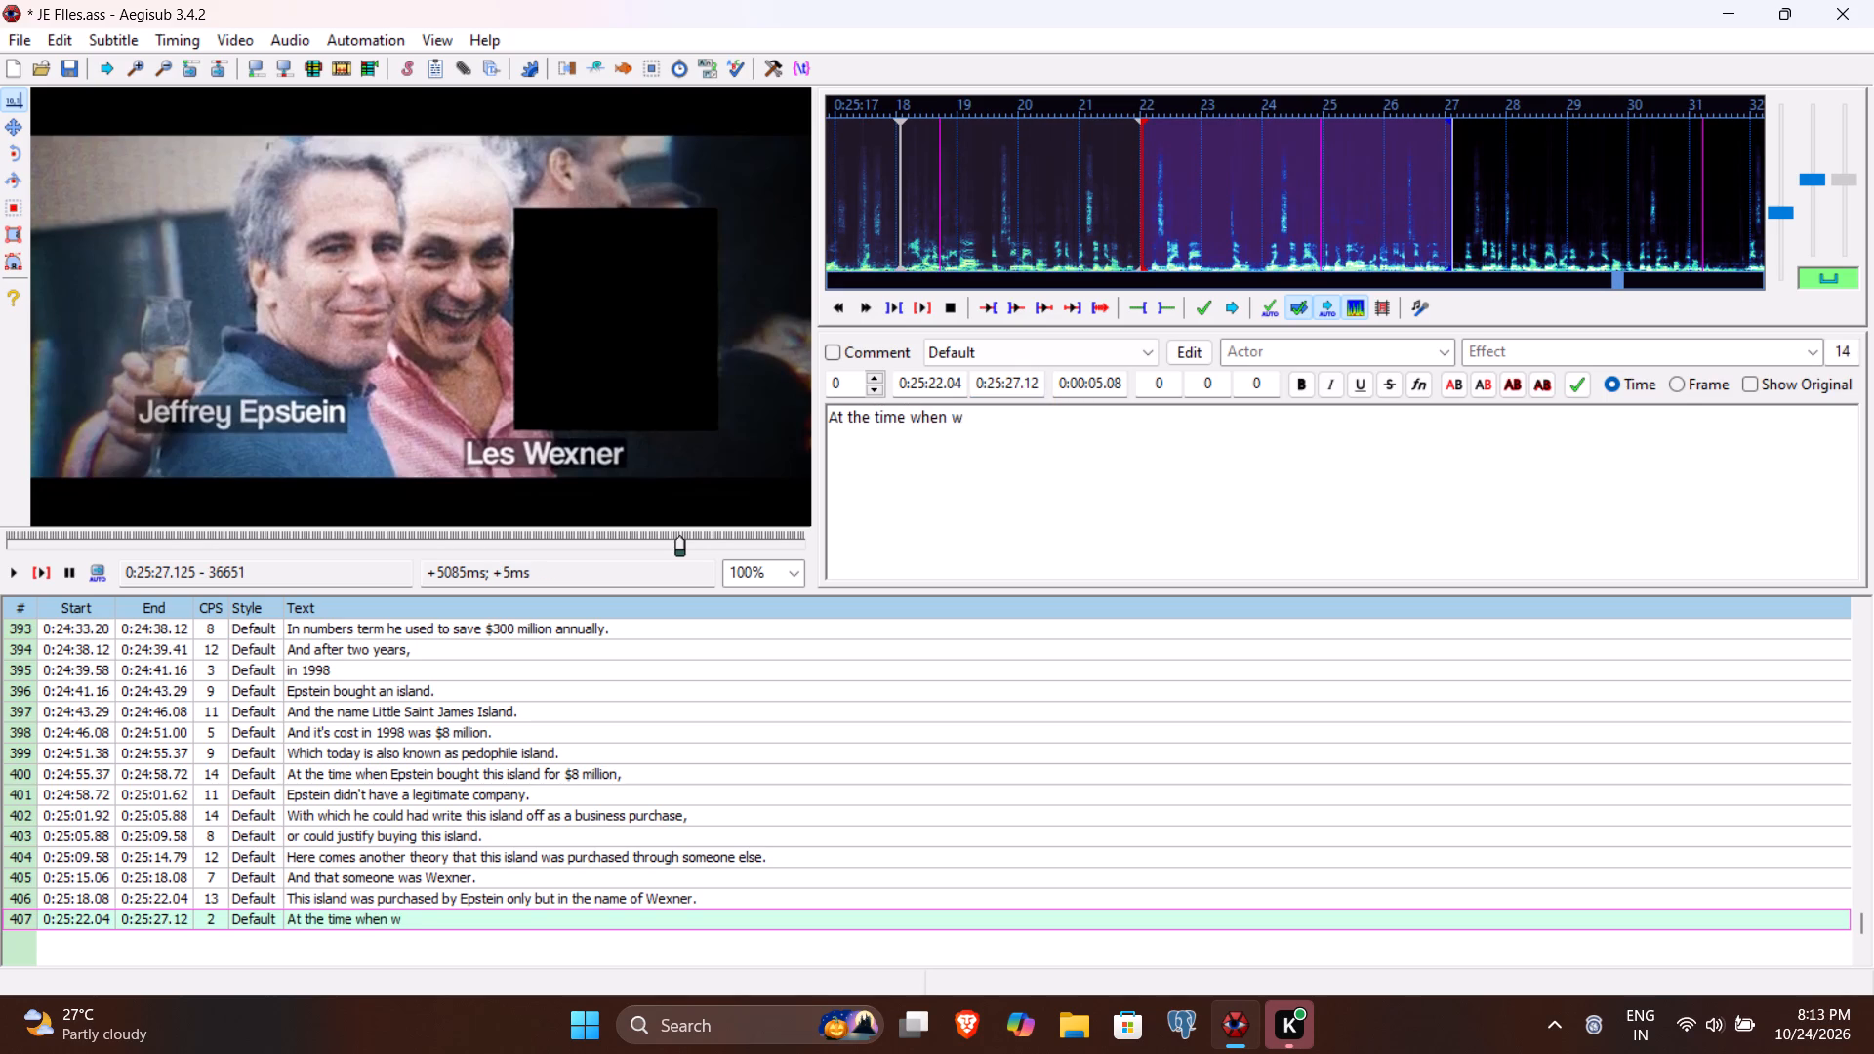
key("shift+BackSpace")
type("Wen")
key("BackSpace")
type("xner had given")
key("space")
type("Epstein his full power of attorney")
key("period")
key("Return")
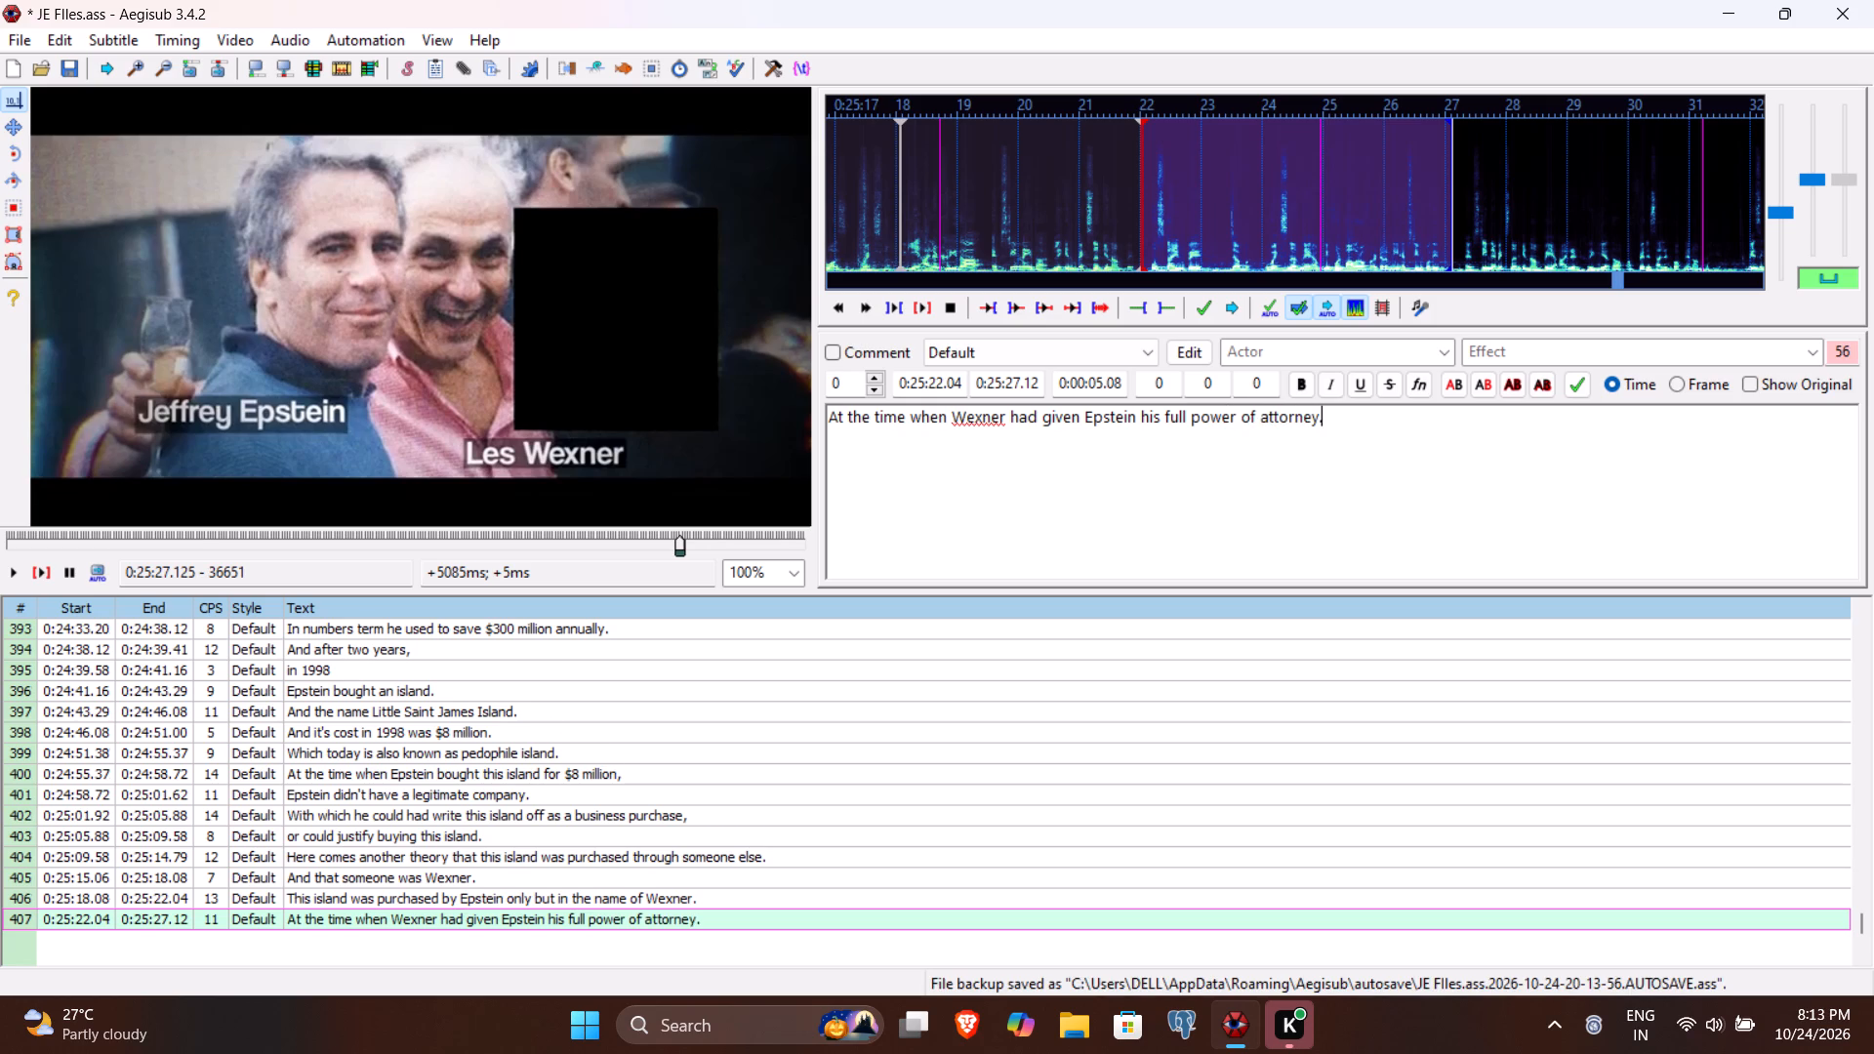
Listen to the speech following line 407 and set line 408's end time to 0:25:29.92.
left_click(41, 574)
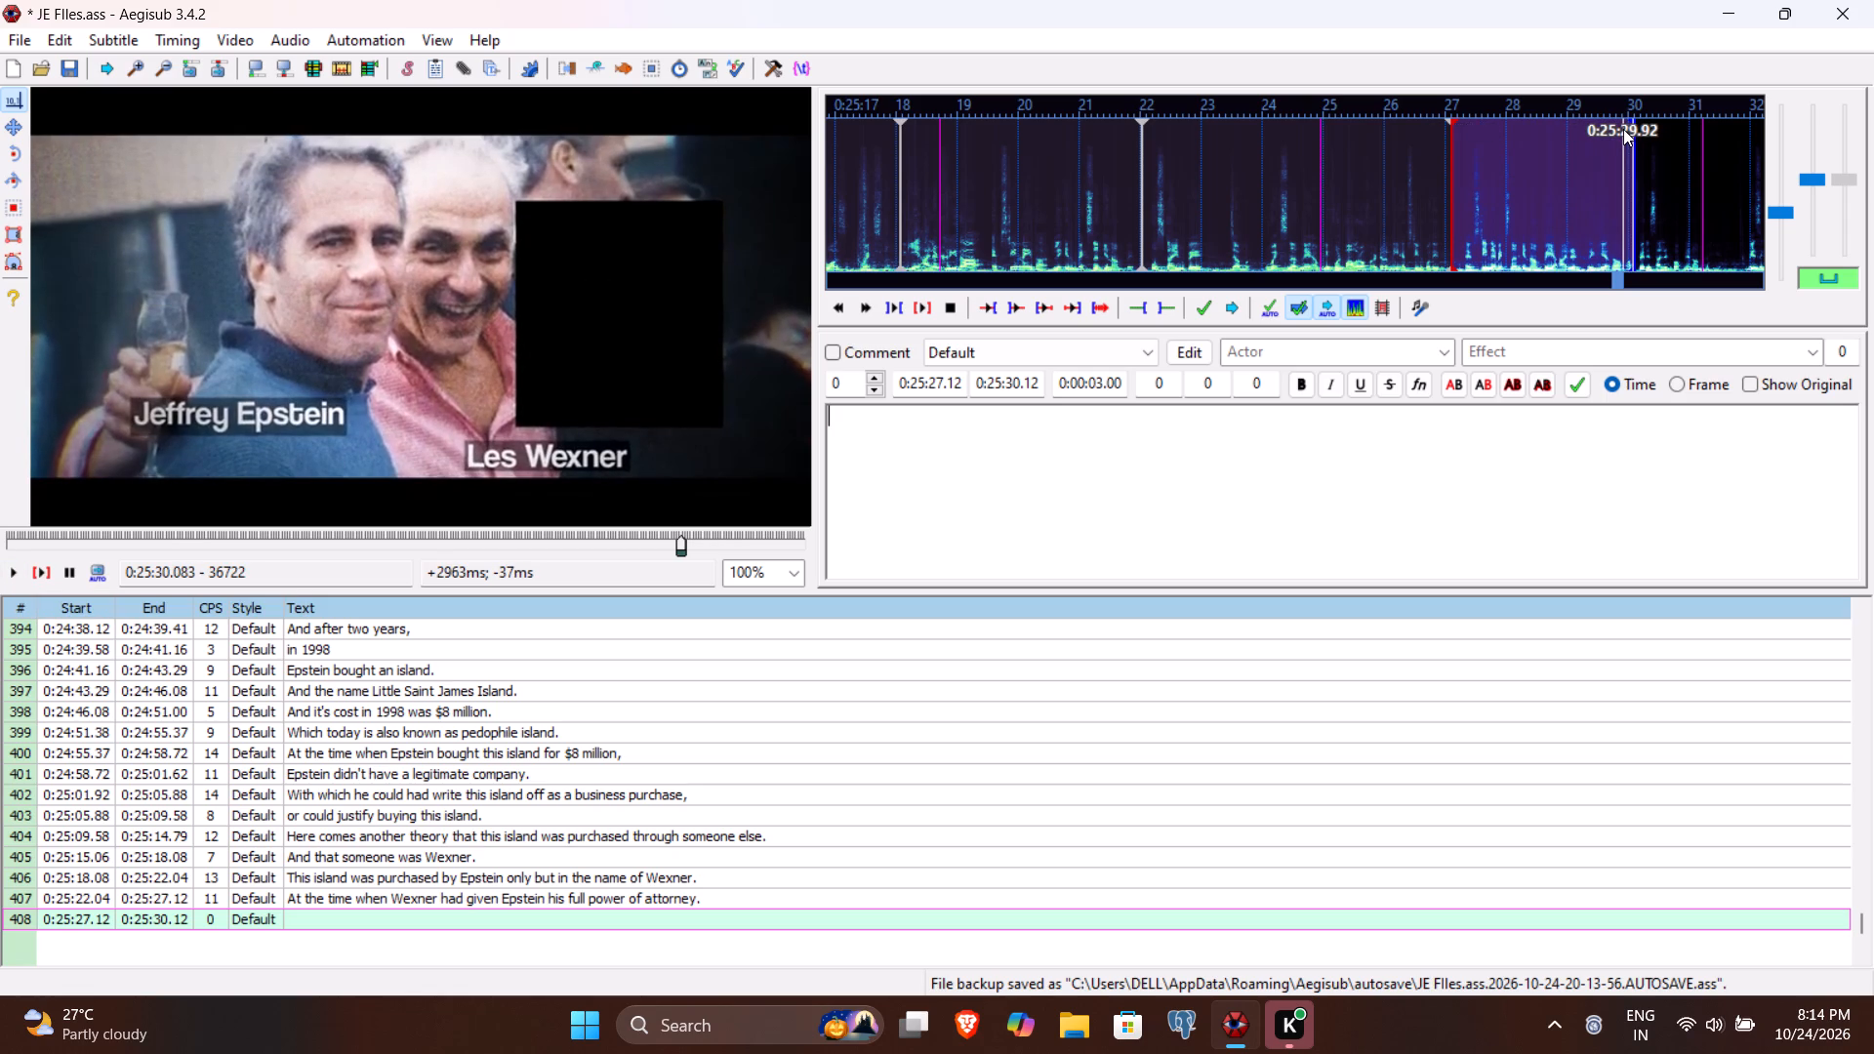
left_click(1007, 382)
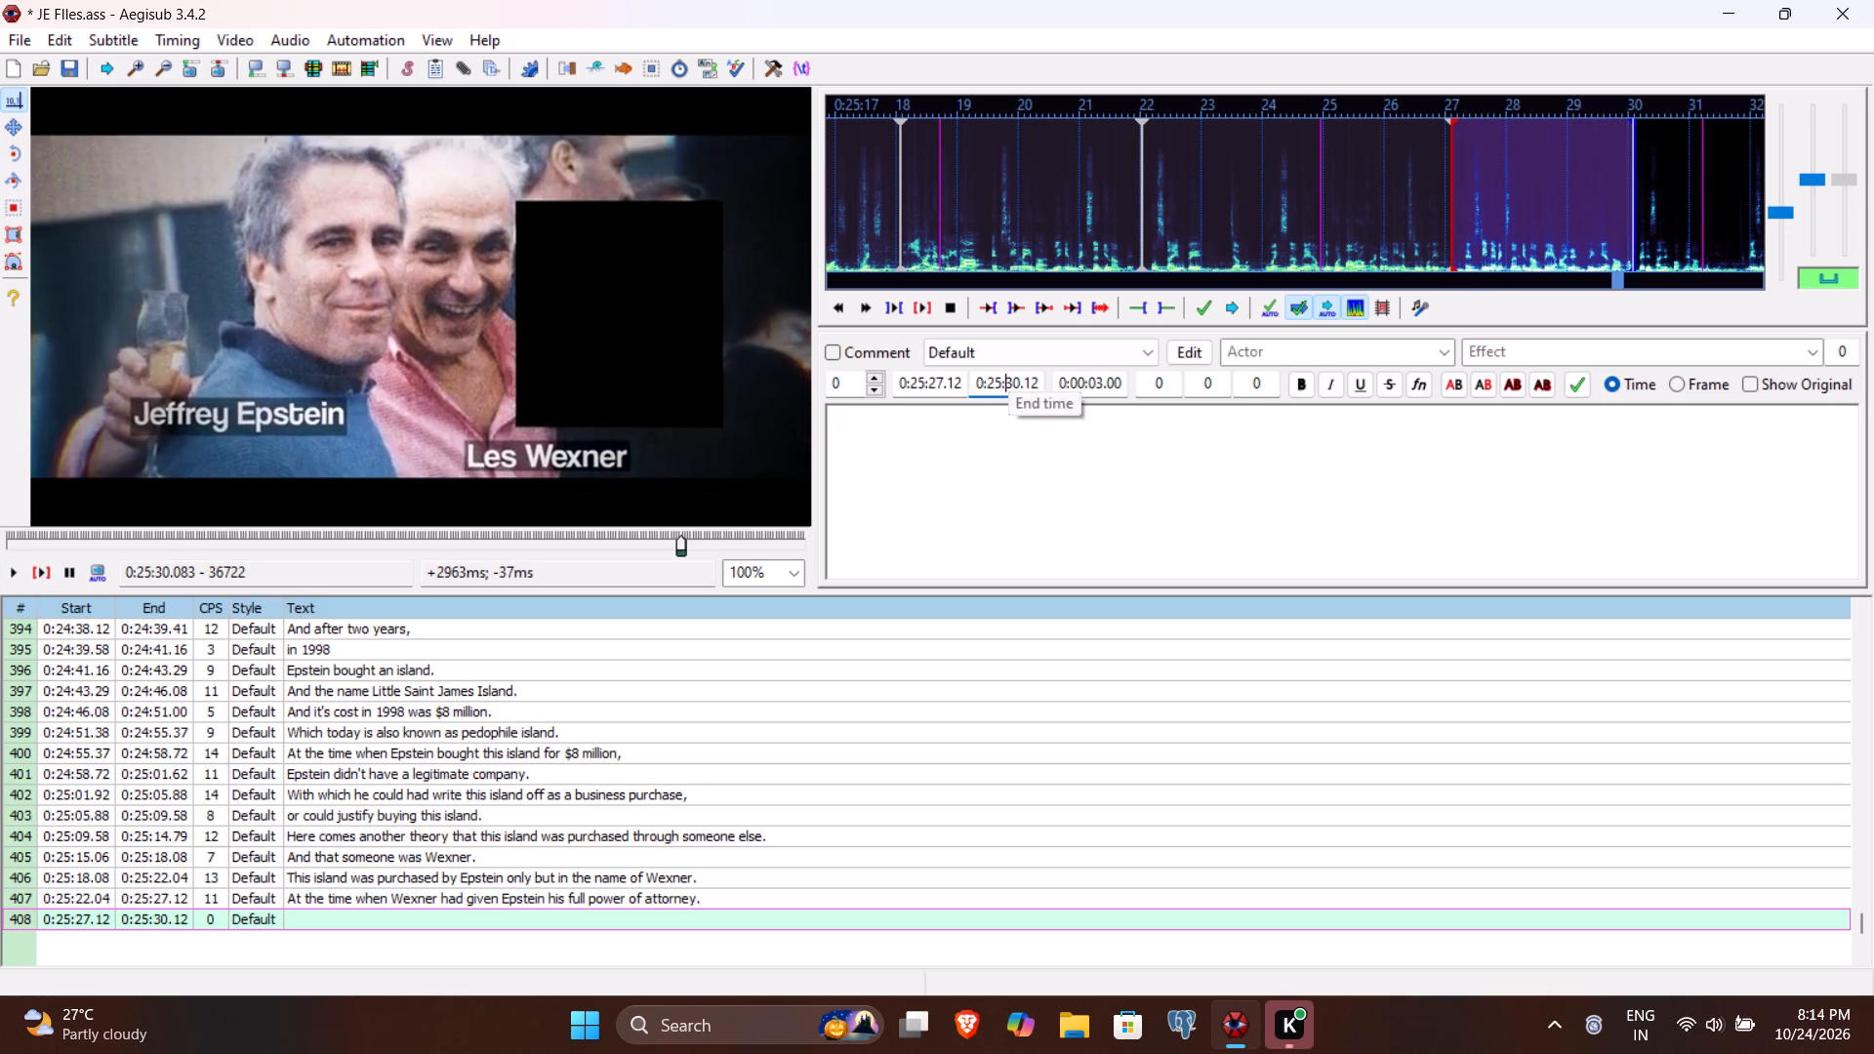
type("2992")
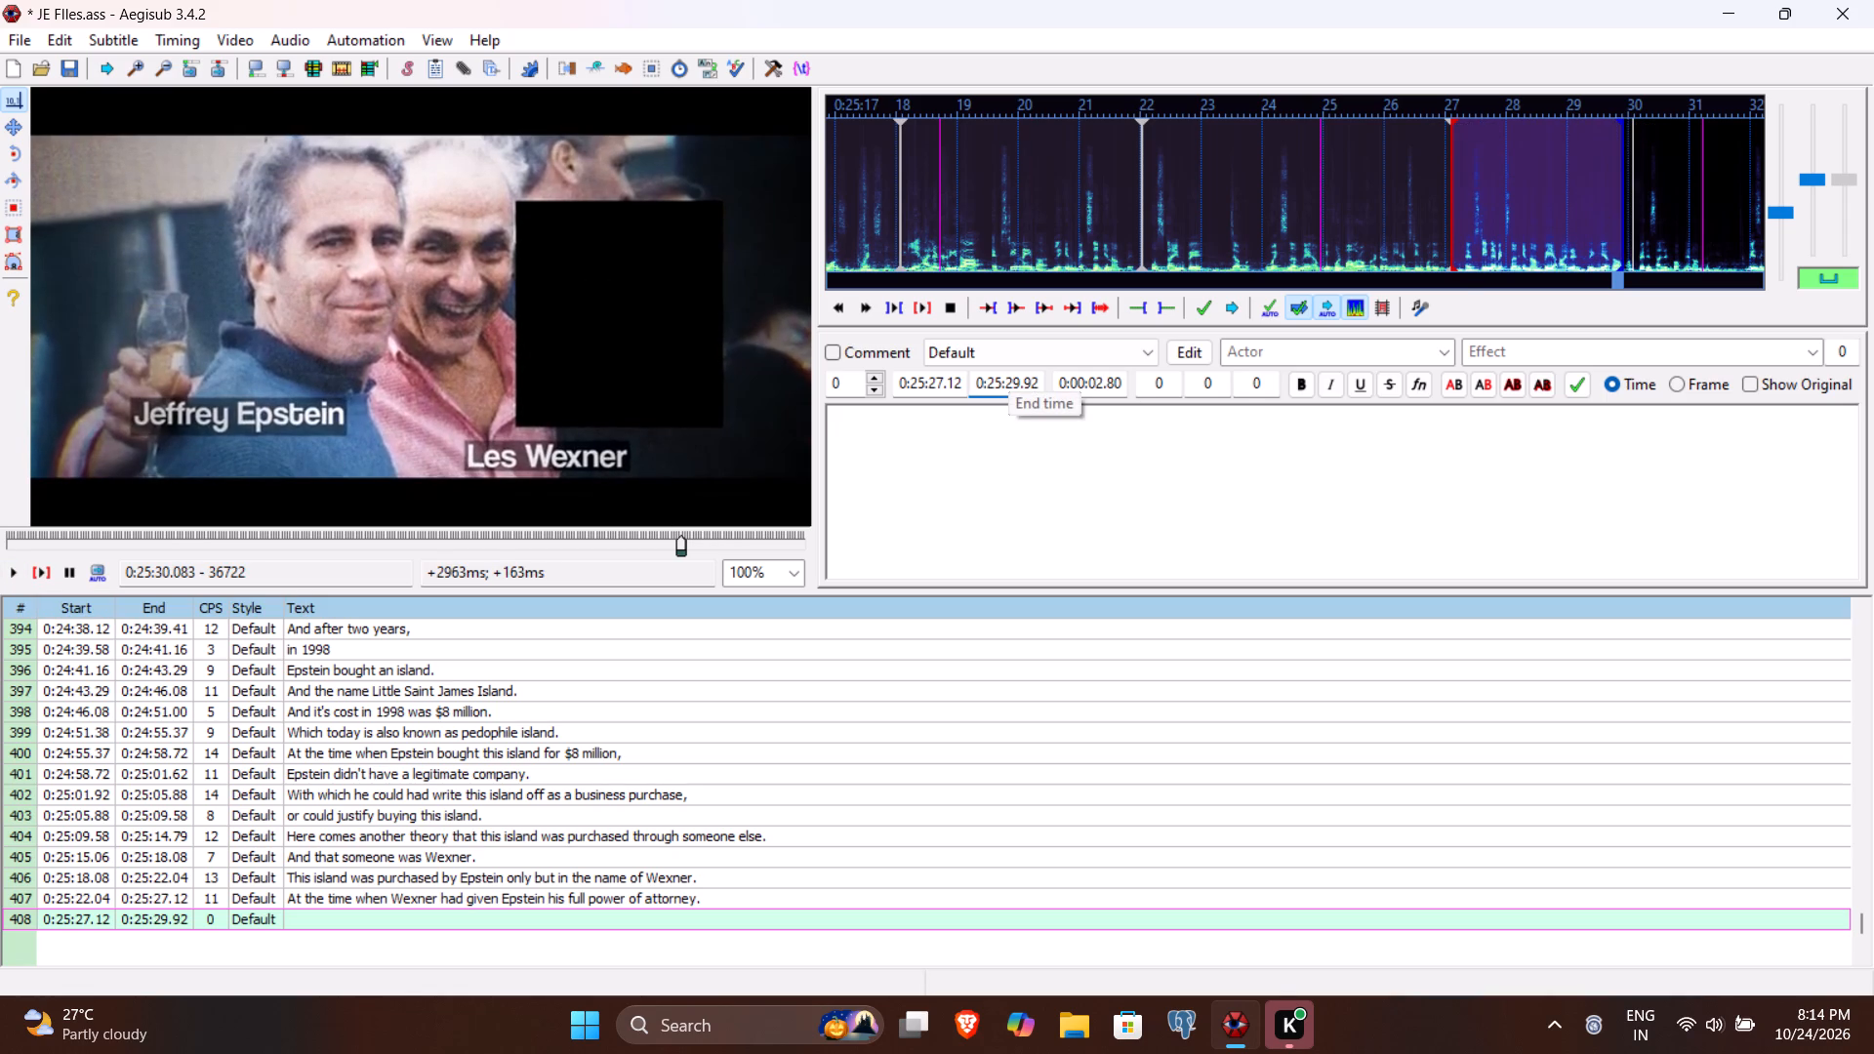
Enter "Epstein had bought this island on Wexner behalf," as the text of line 408.
left_click(984, 463)
type("Epstein")
key("space")
type("had bought this island on his")
key("BackSpace")
key("BackSpace")
key("BackSpace")
type("Wexner behalf")
key("comma")
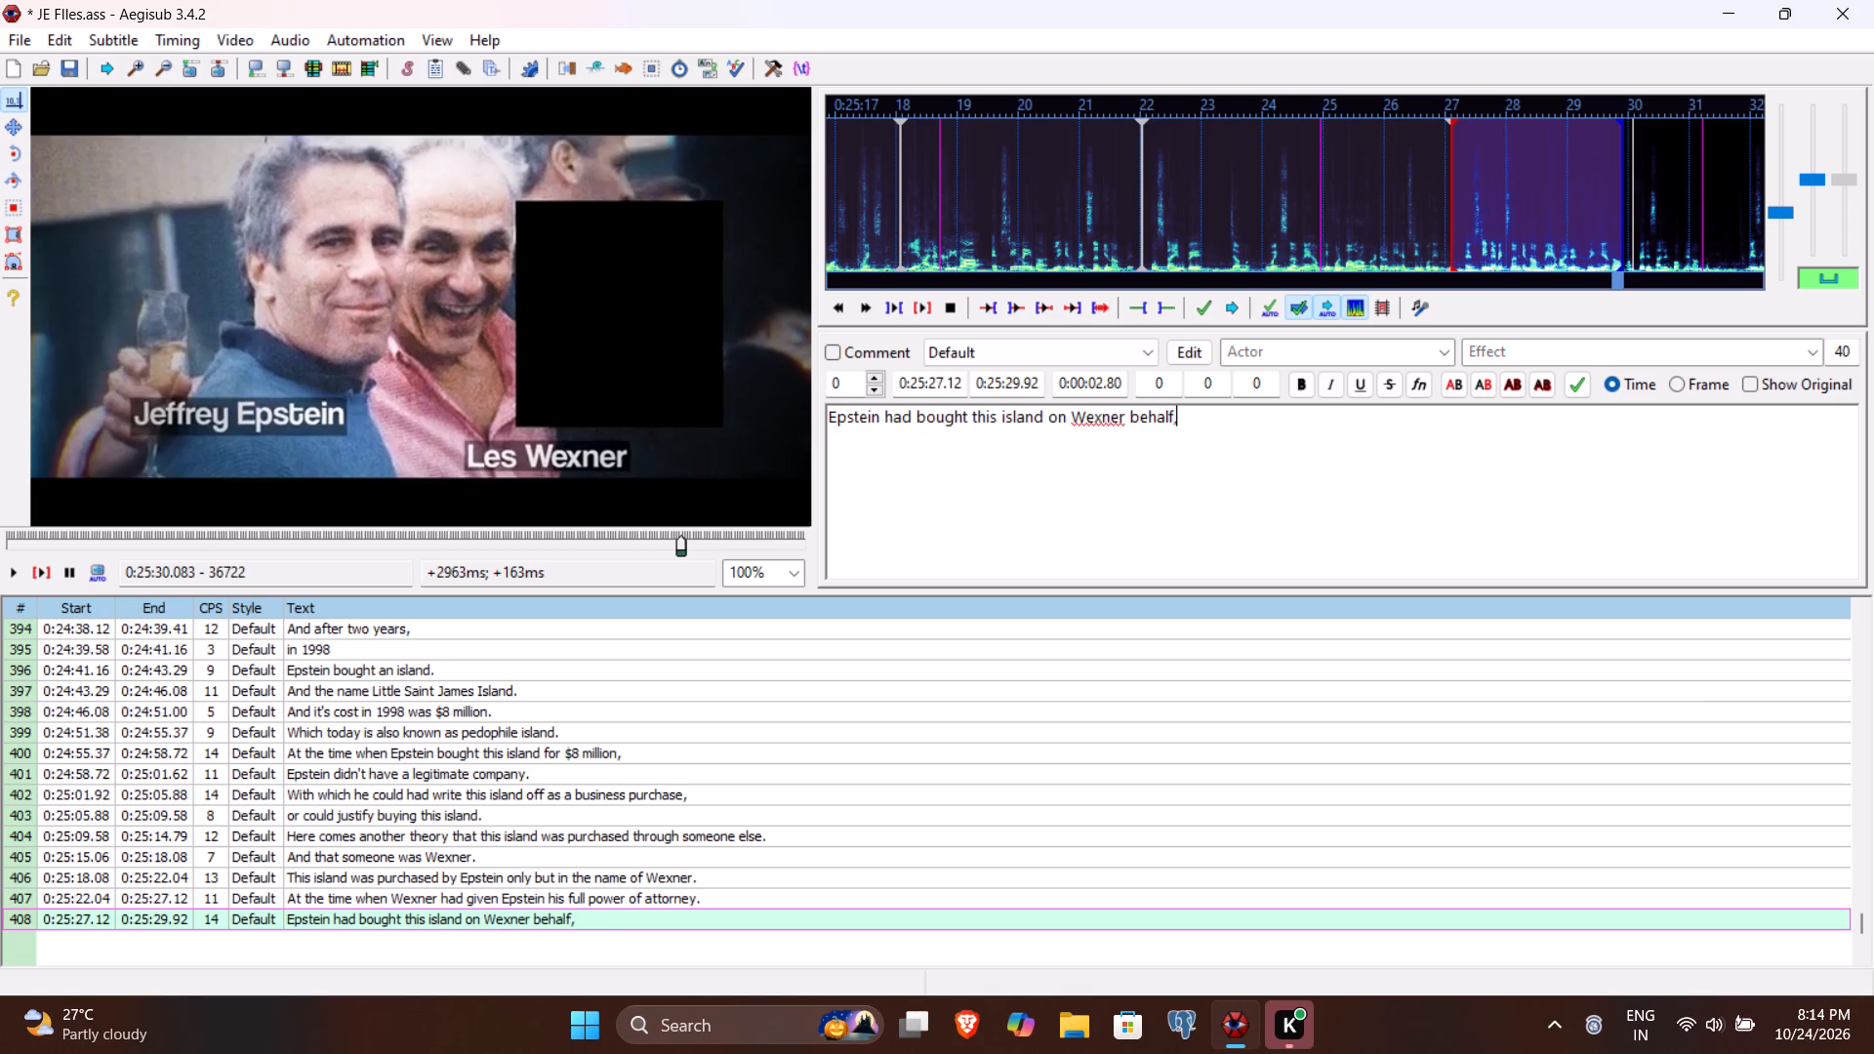
Replay line 408, change the ending of its text to "Wexner's name," and commit the line.
left_click(43, 570)
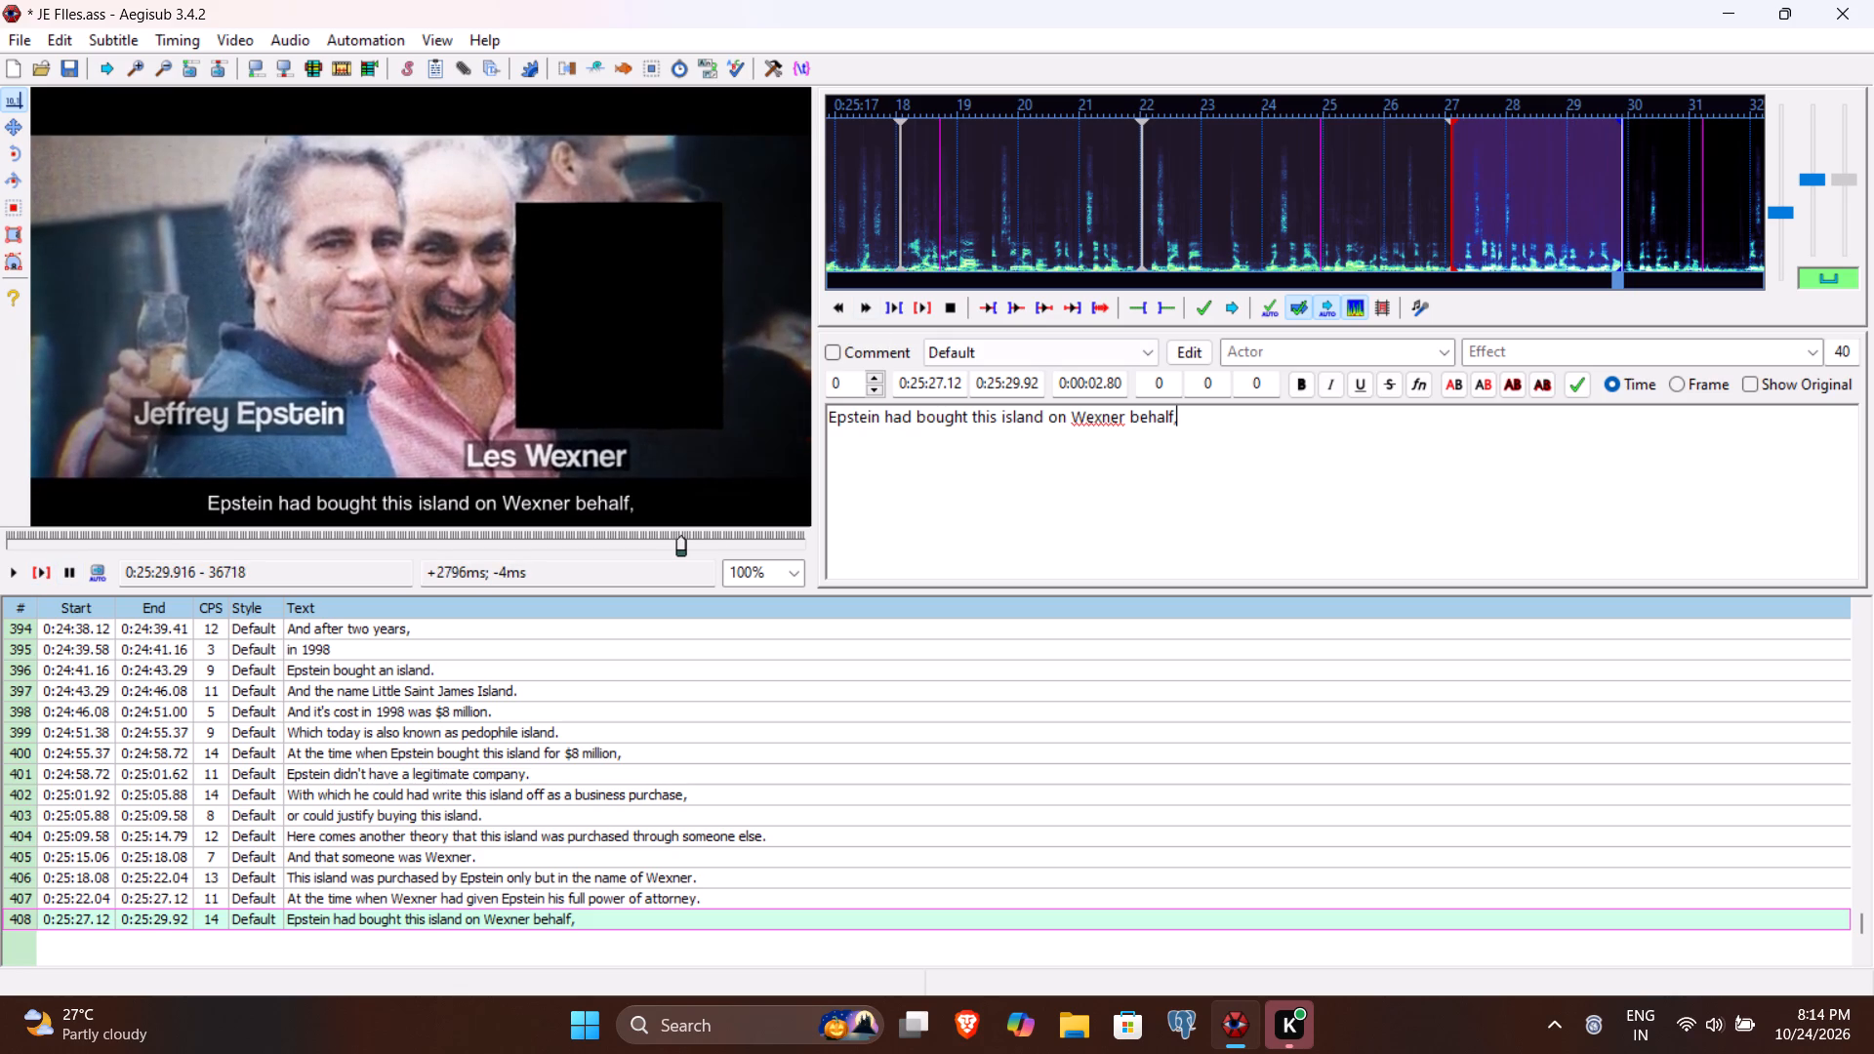
double_click(1158, 411)
type("name")
key("Left")
key("Left")
key("Left")
key("Left")
key("Left")
key("Left")
key("Left")
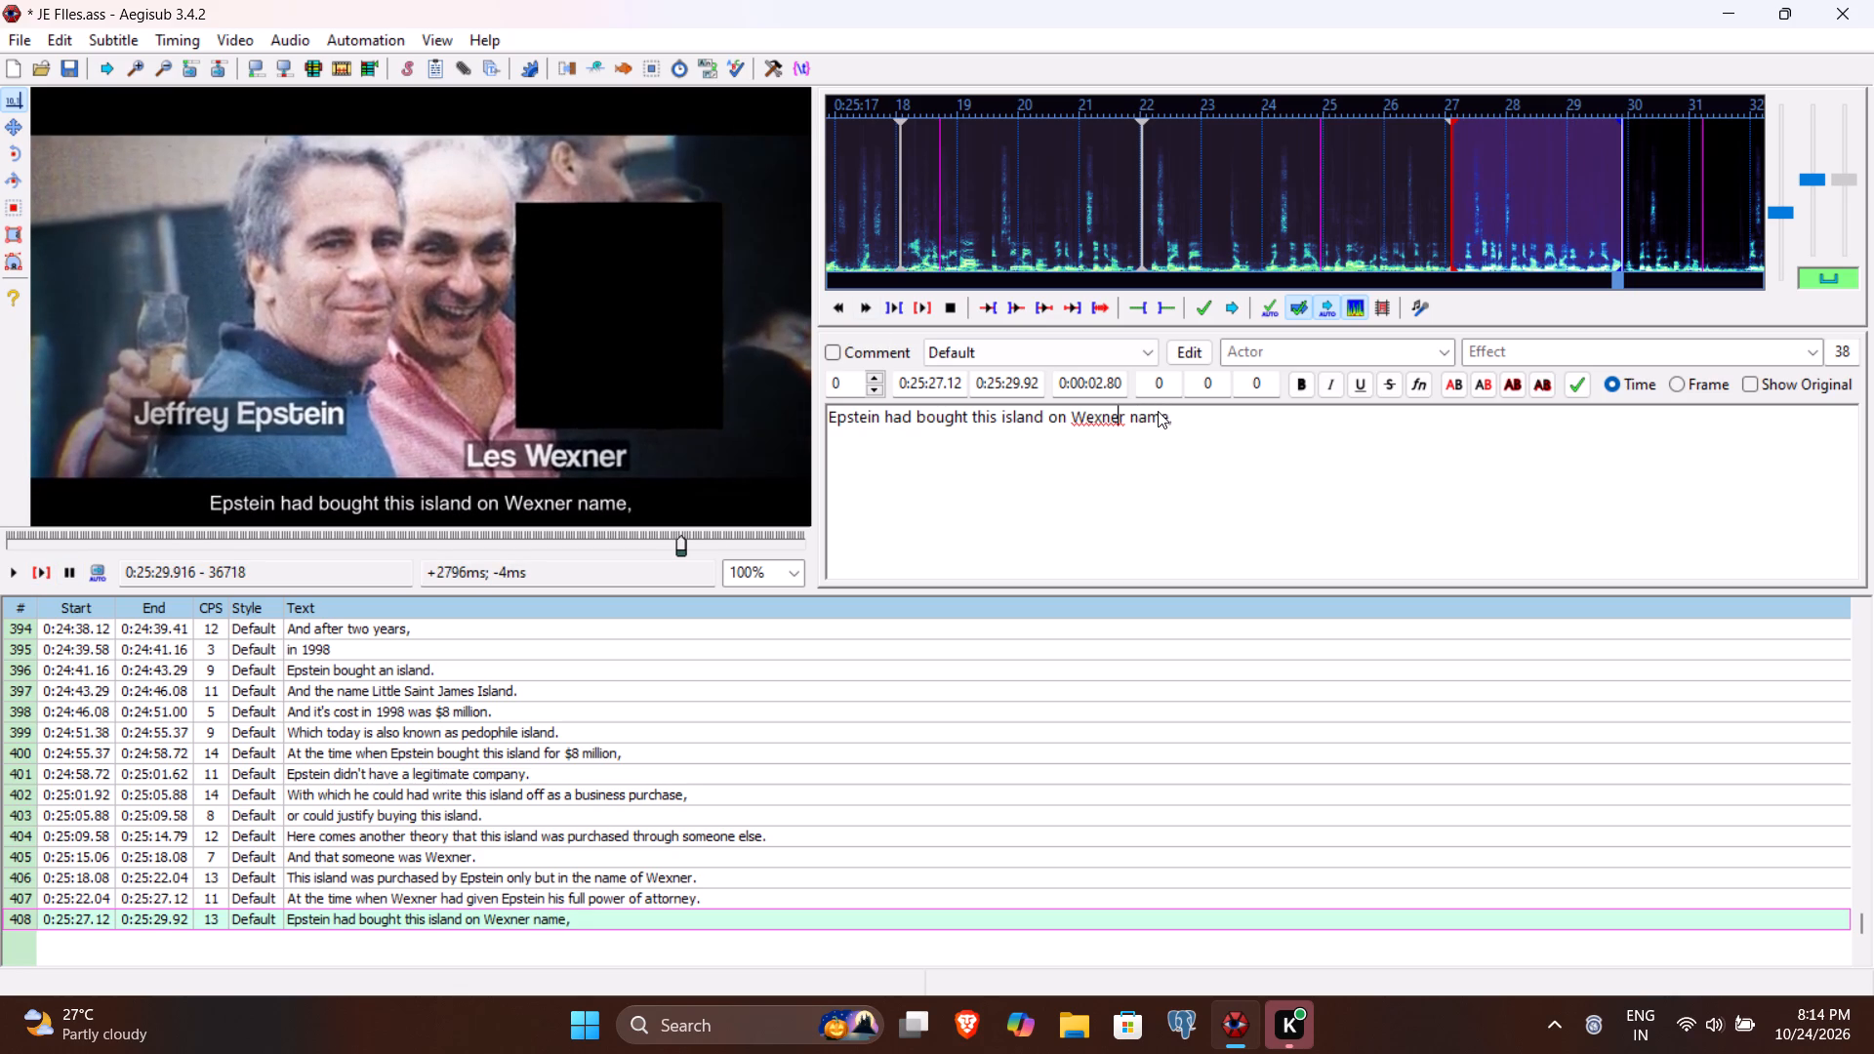
key("Right")
key("Right")
type("'s")
key("Return")
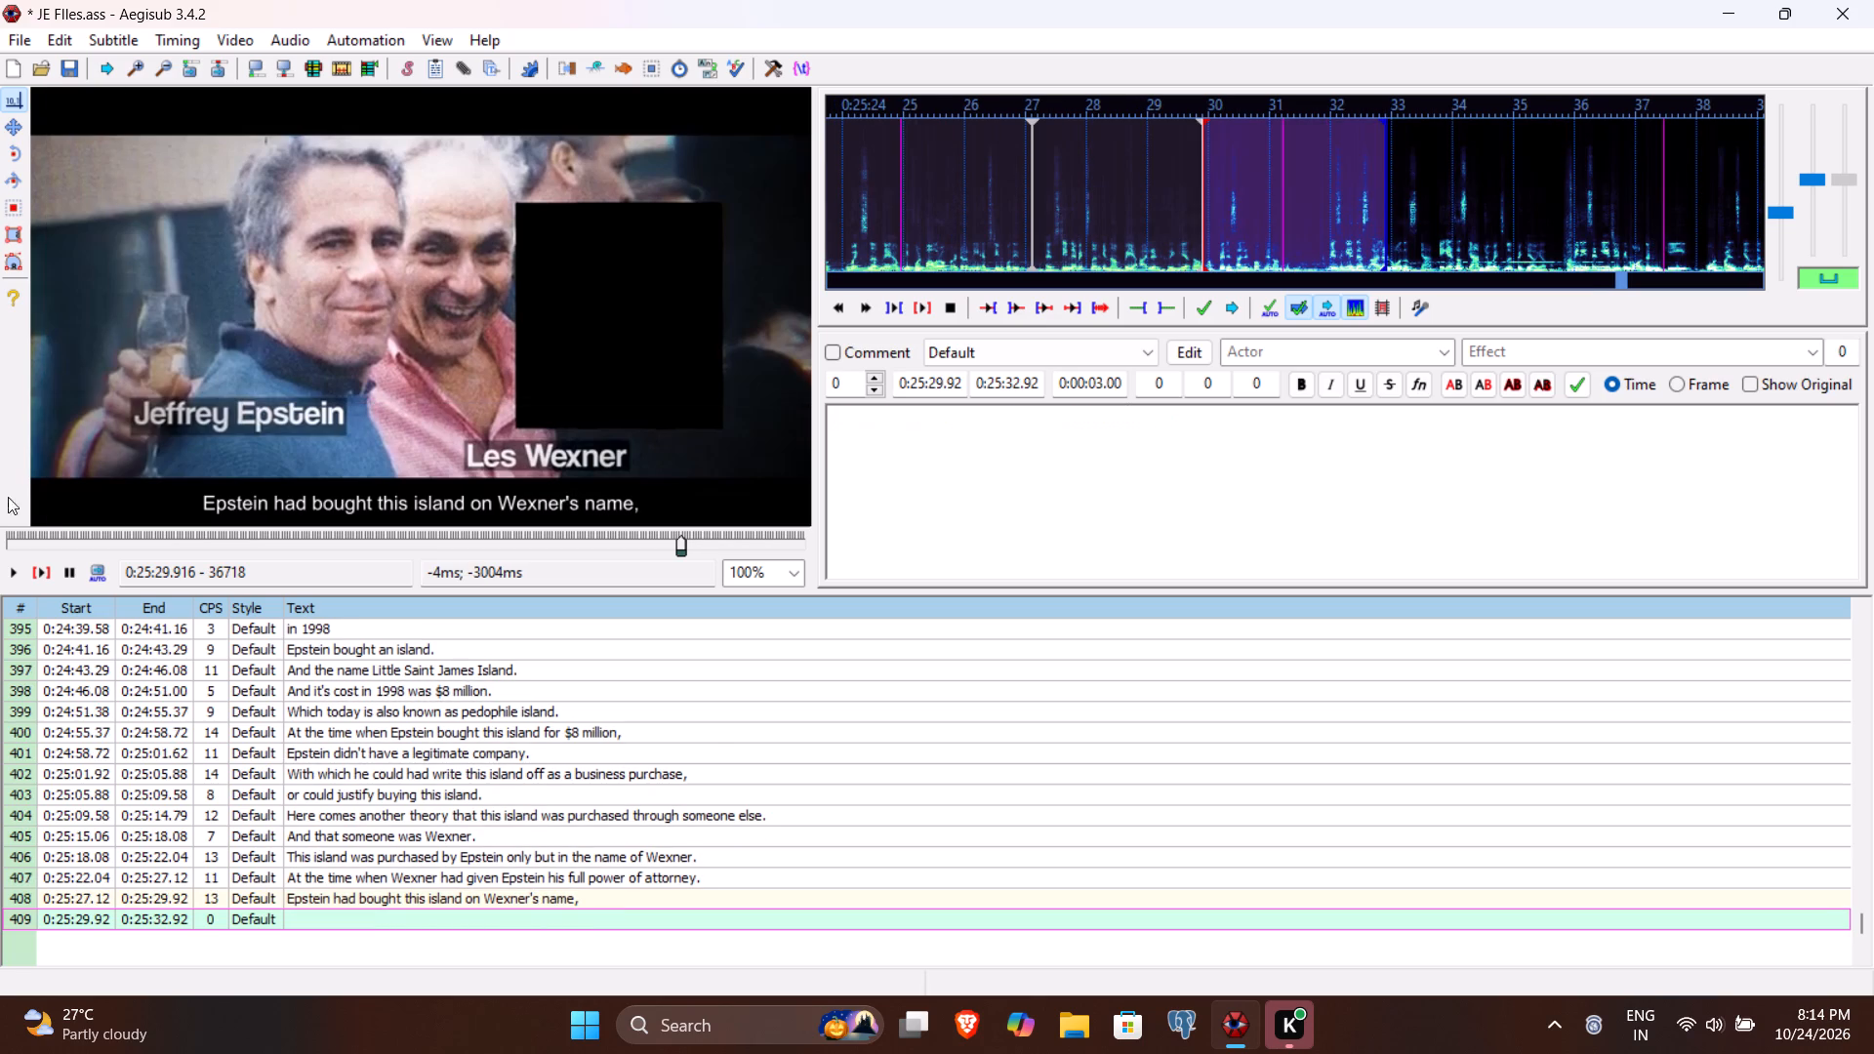
Listen to the speech following line 408 and set line 409's end time to 0:25:31.50.
left_click(38, 574)
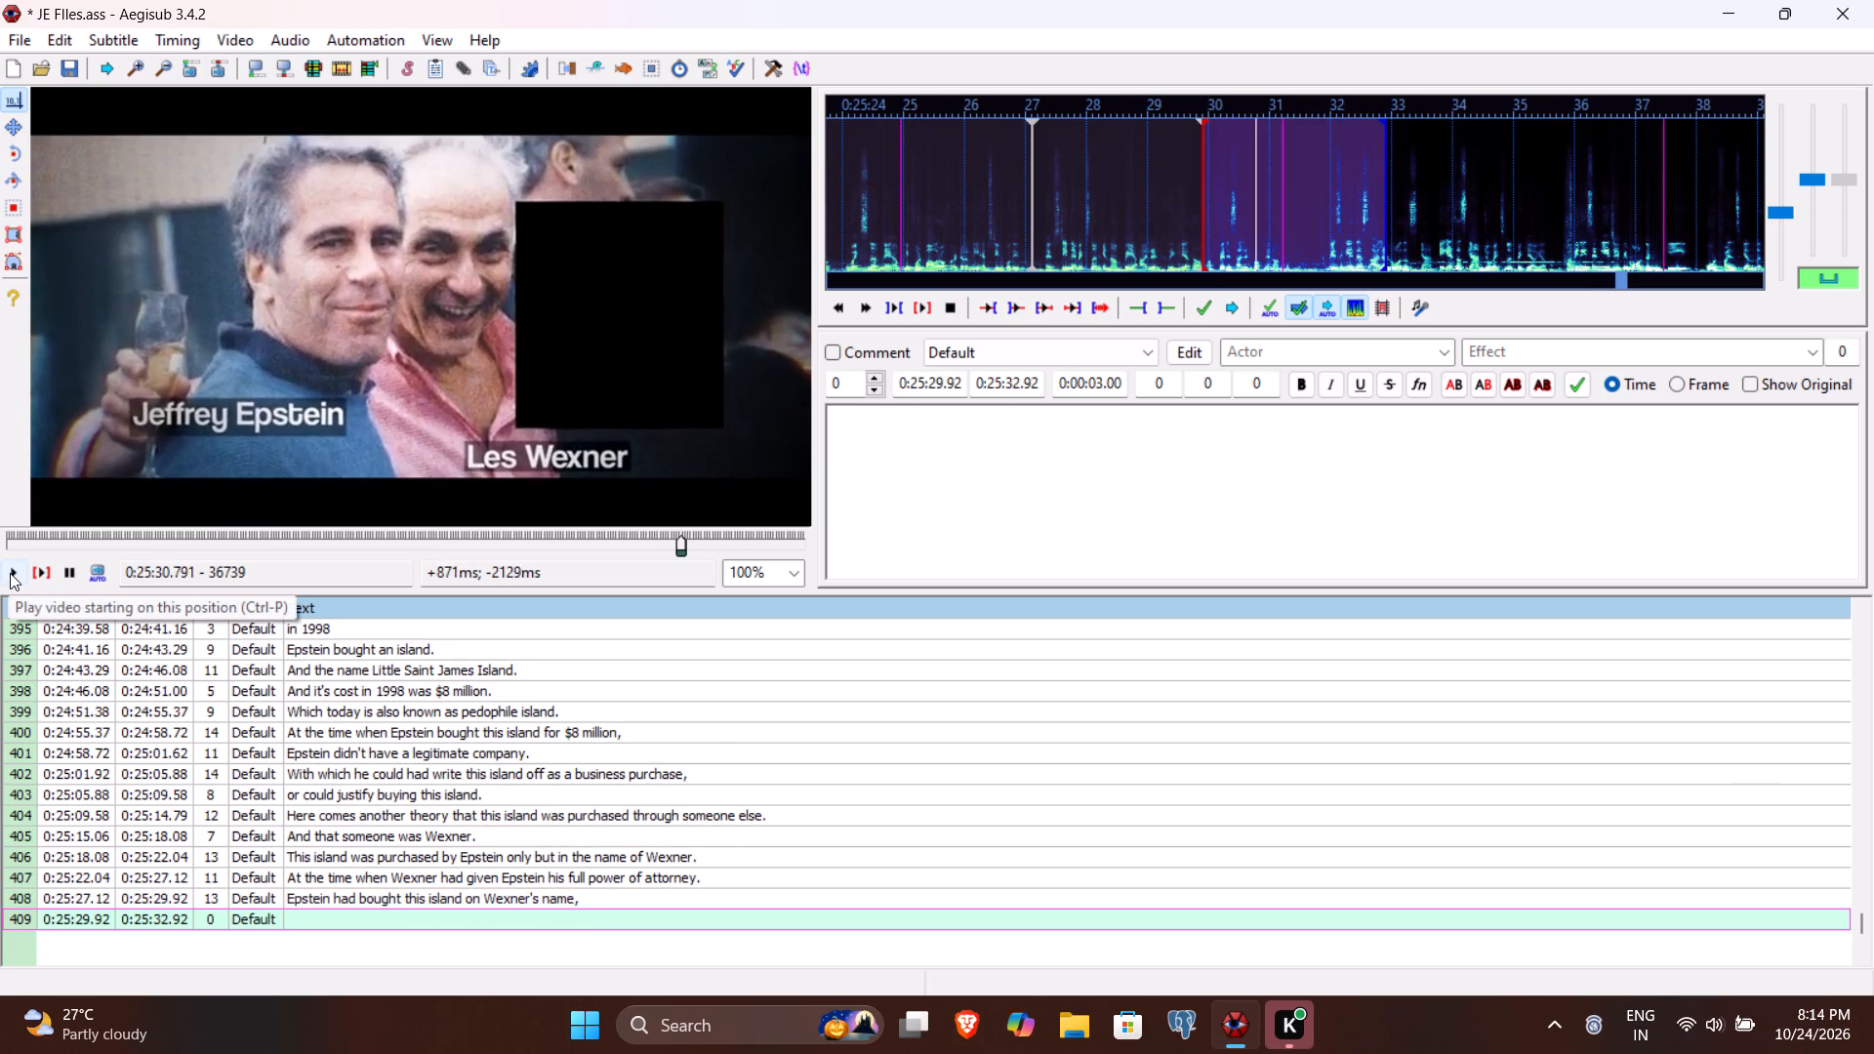
left_click(10, 573)
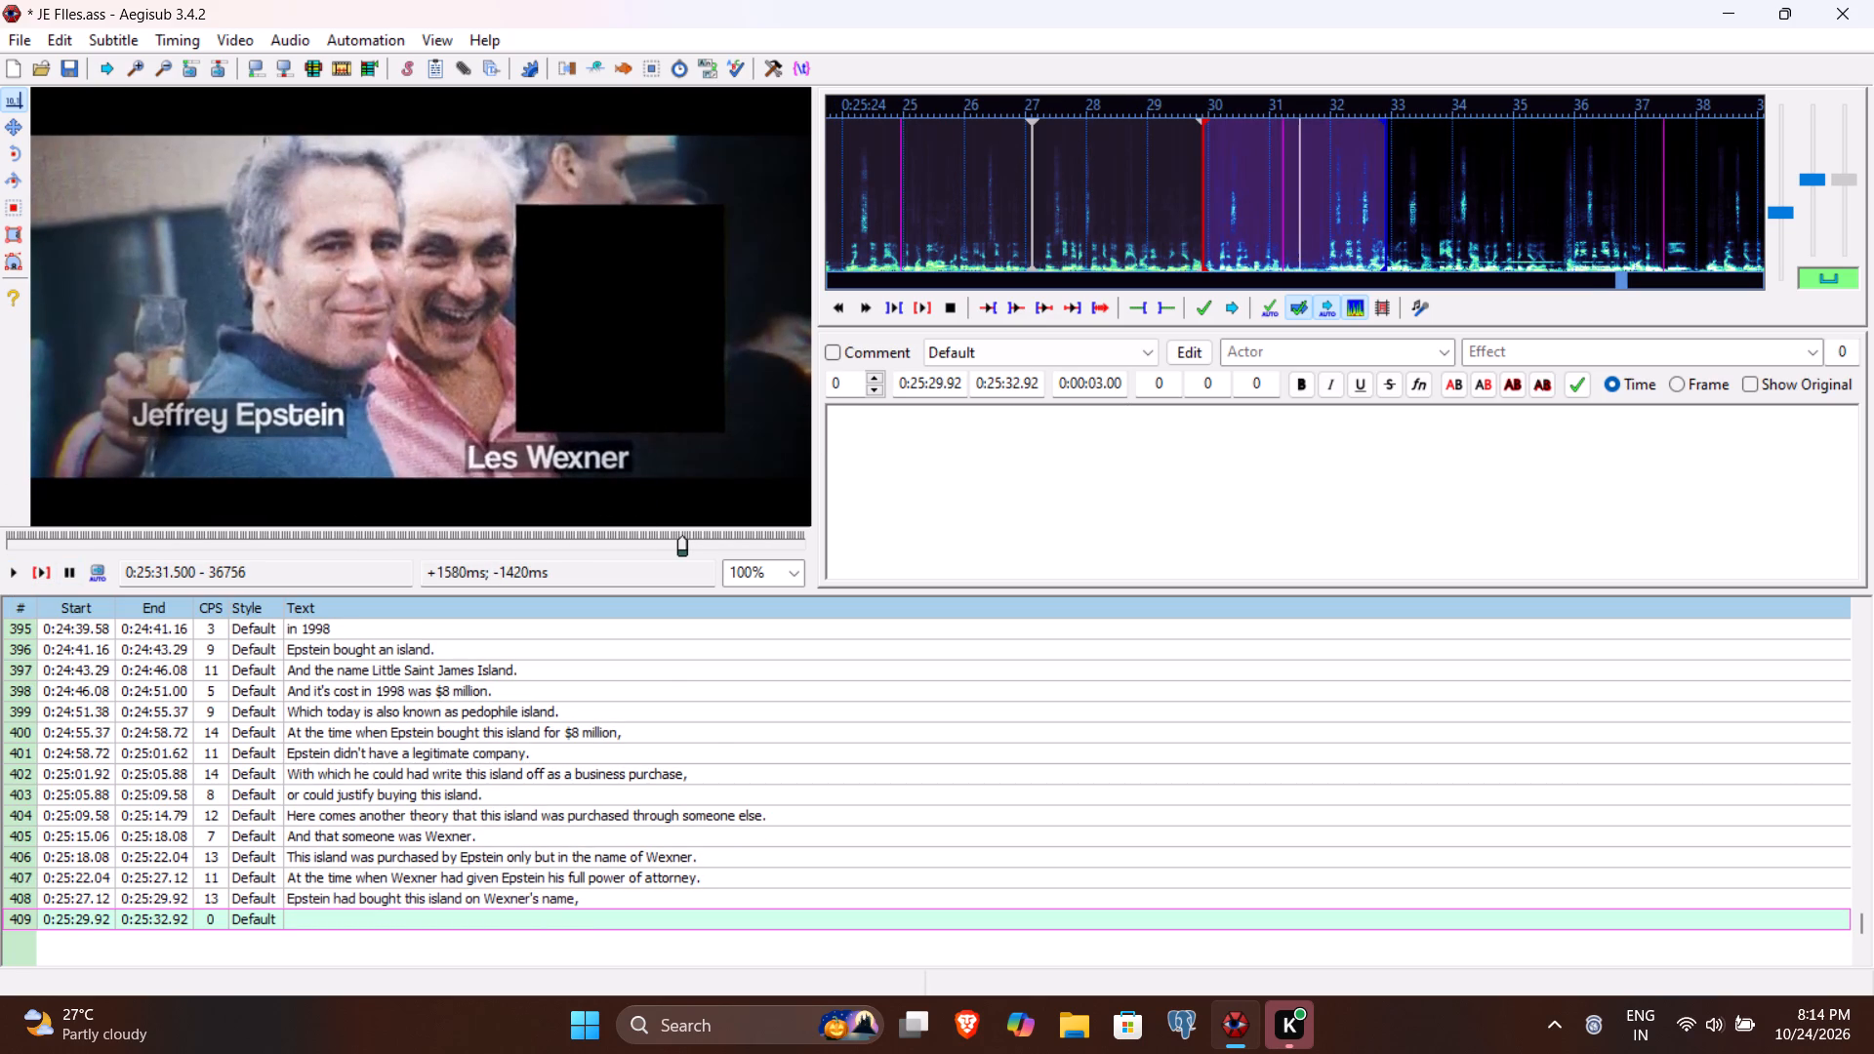
left_click(1013, 385)
key("1")
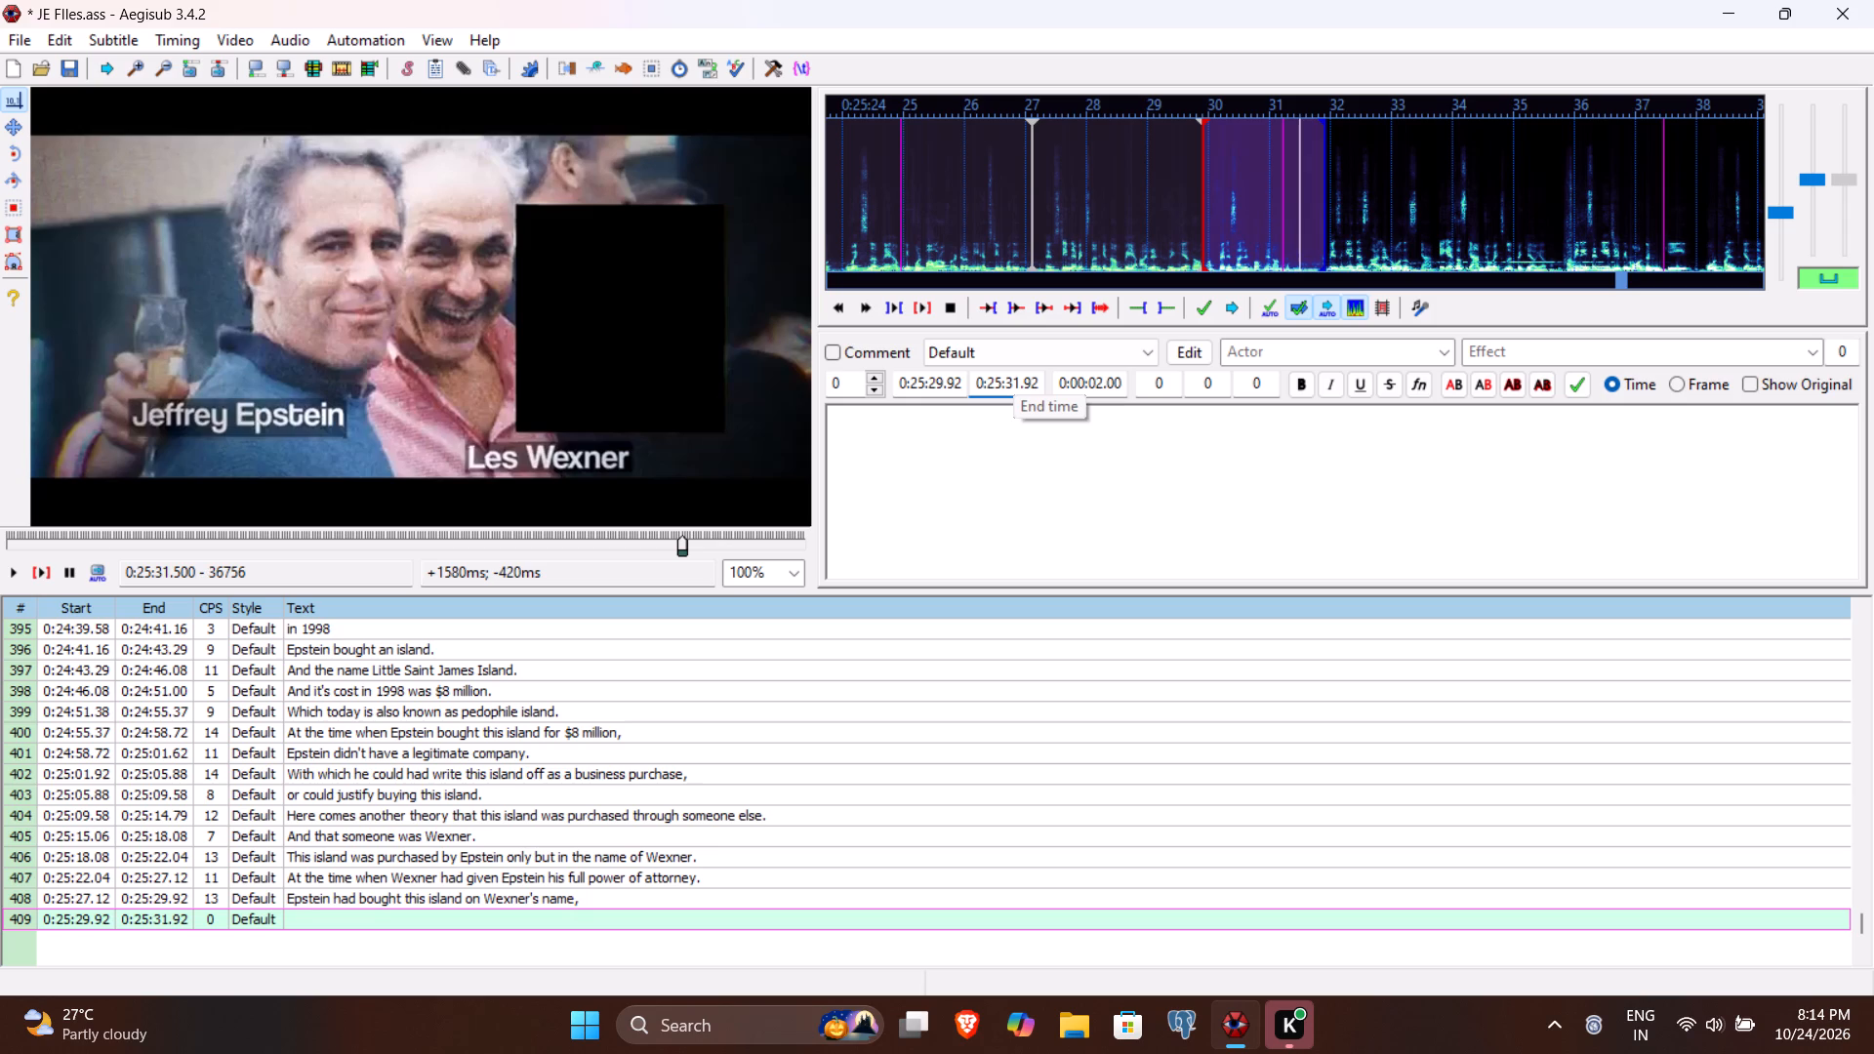
type("50")
Enter "And then transferred it to his name." as the text of line 409 and commit the line.
left_click(992, 500)
type("And then transferred it to his name.")
key("Return")
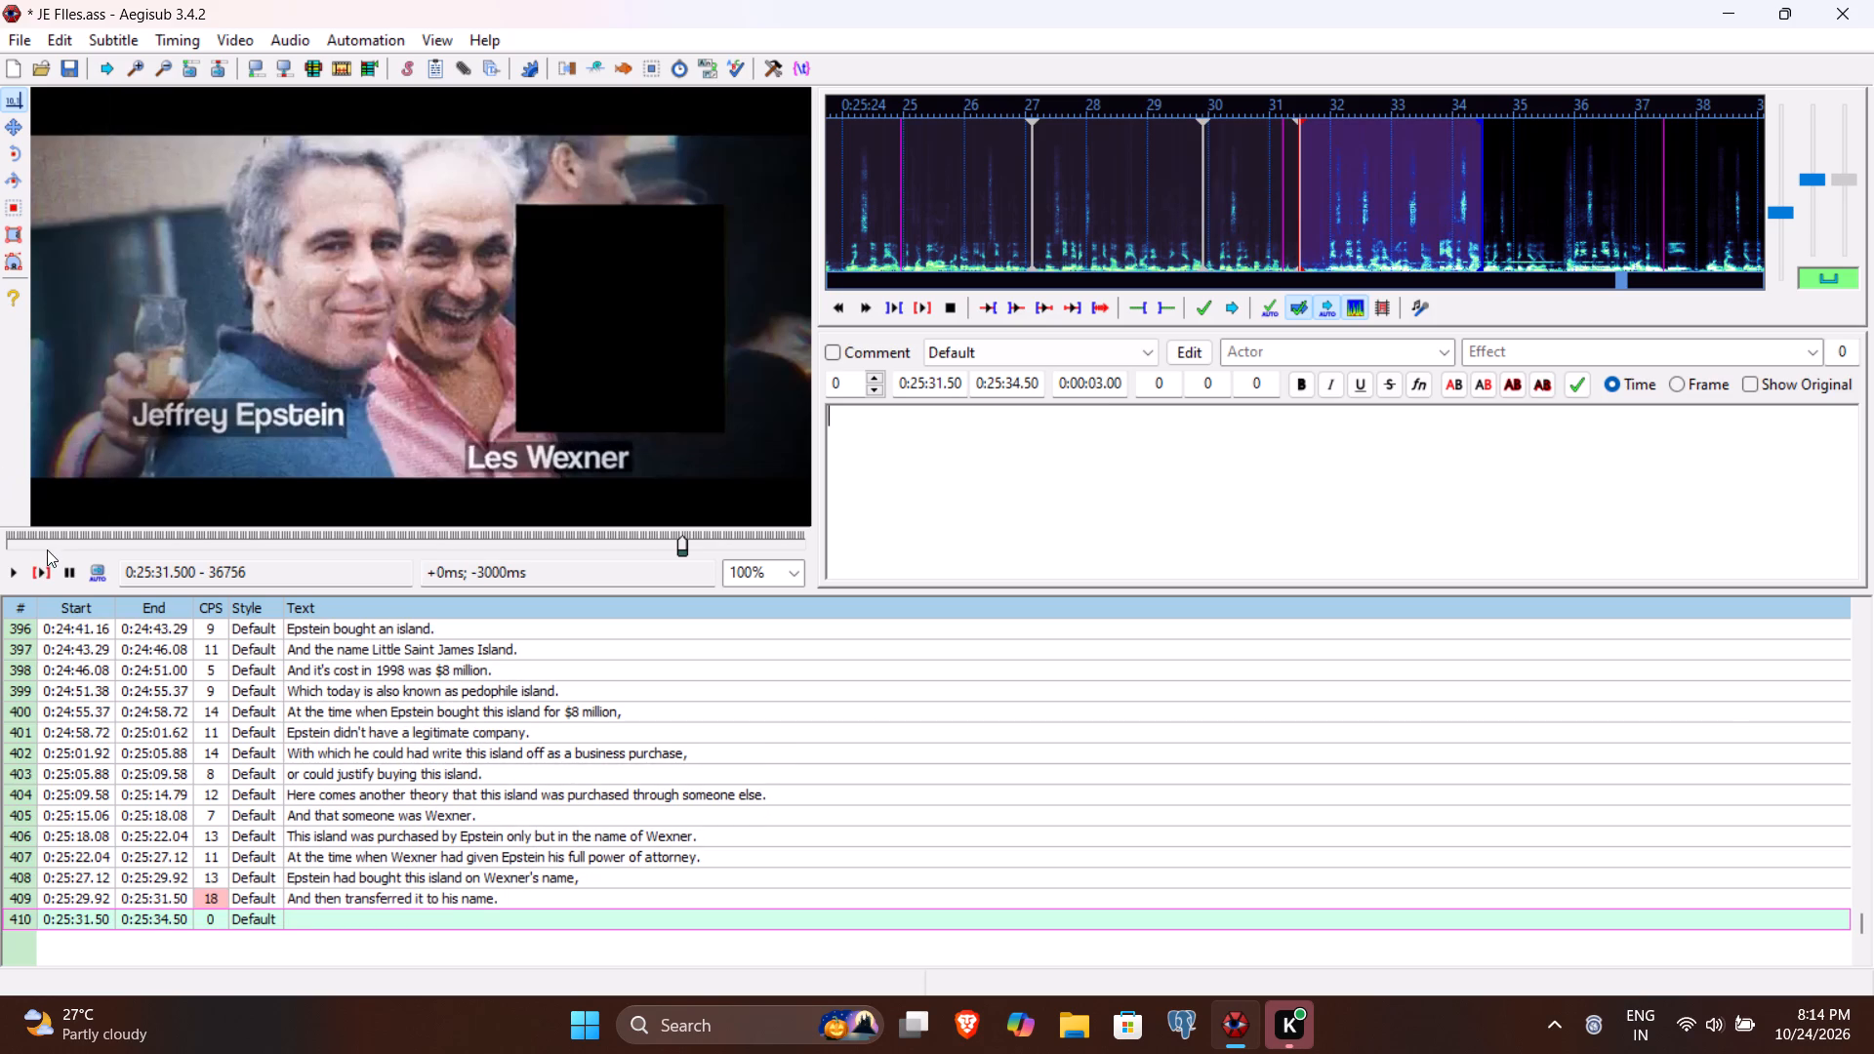
Listen to the speech for line 410 and set its end time to 0:25:33.70 and start time to 0:25:31.94.
left_click(47, 566)
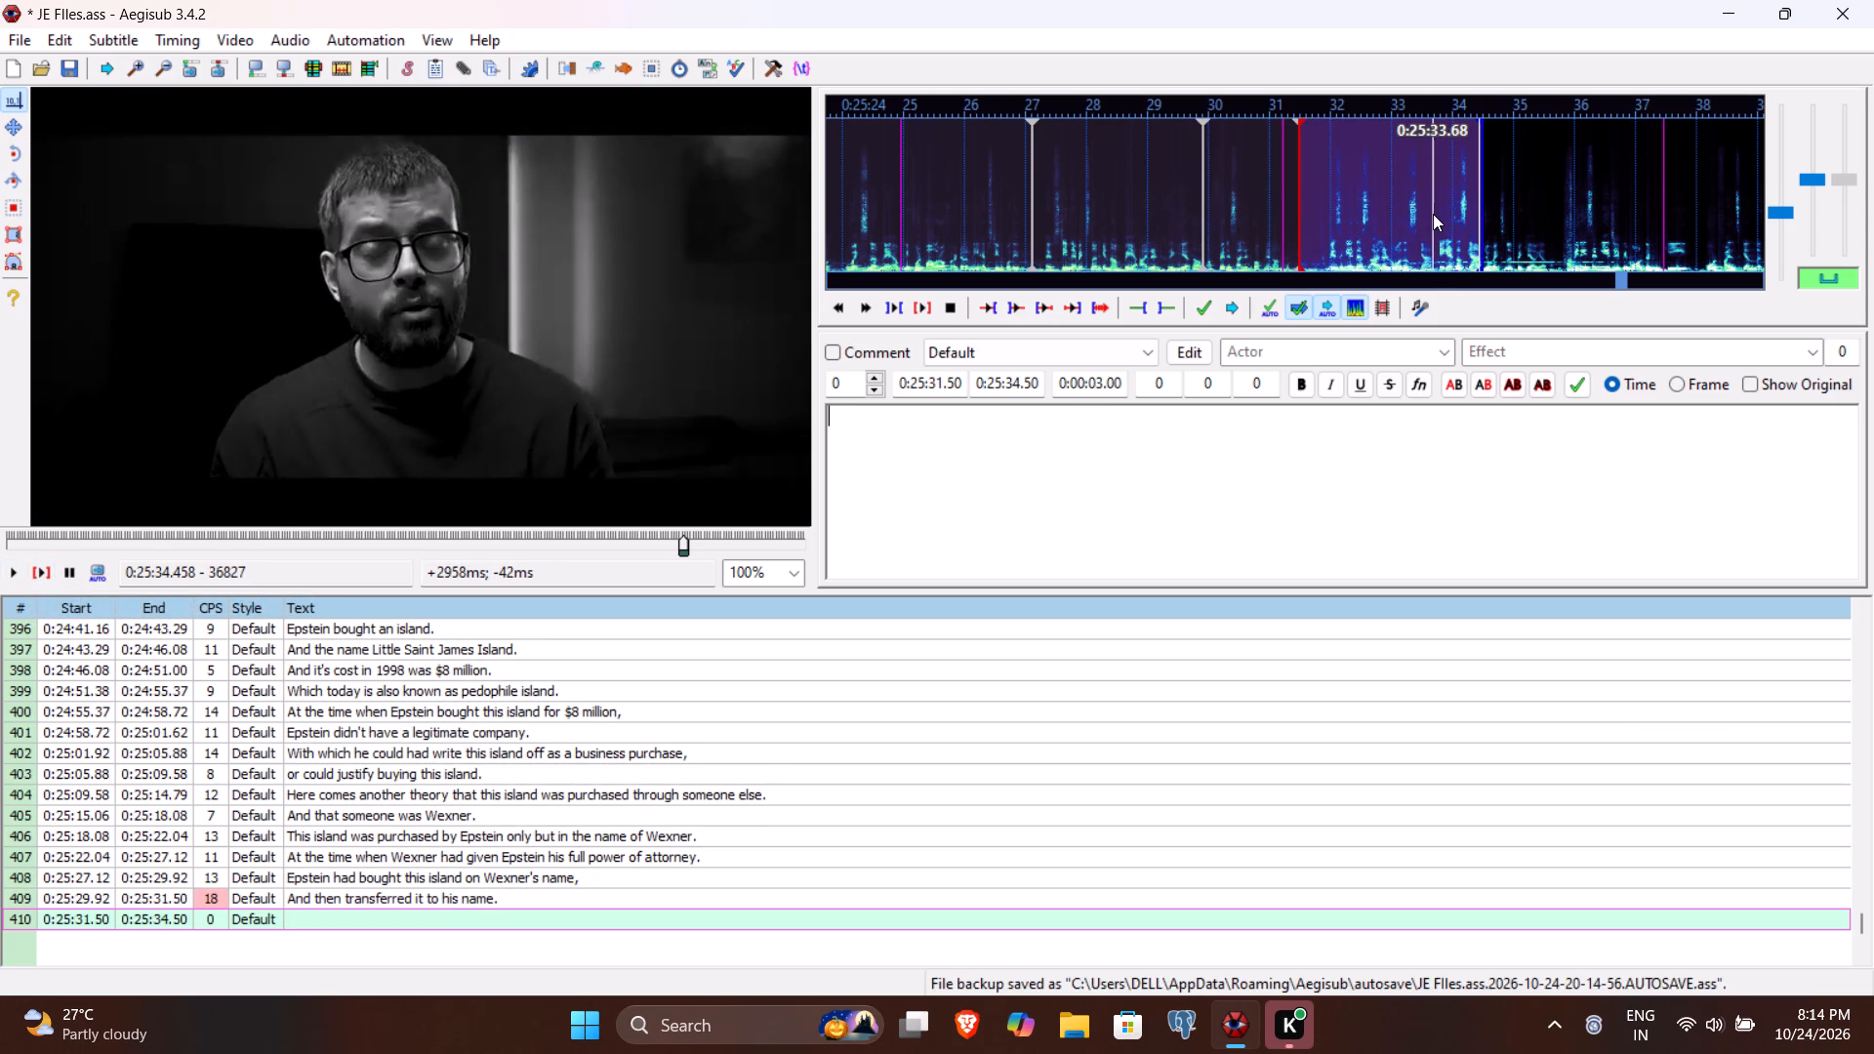
left_click(1014, 385)
type("370")
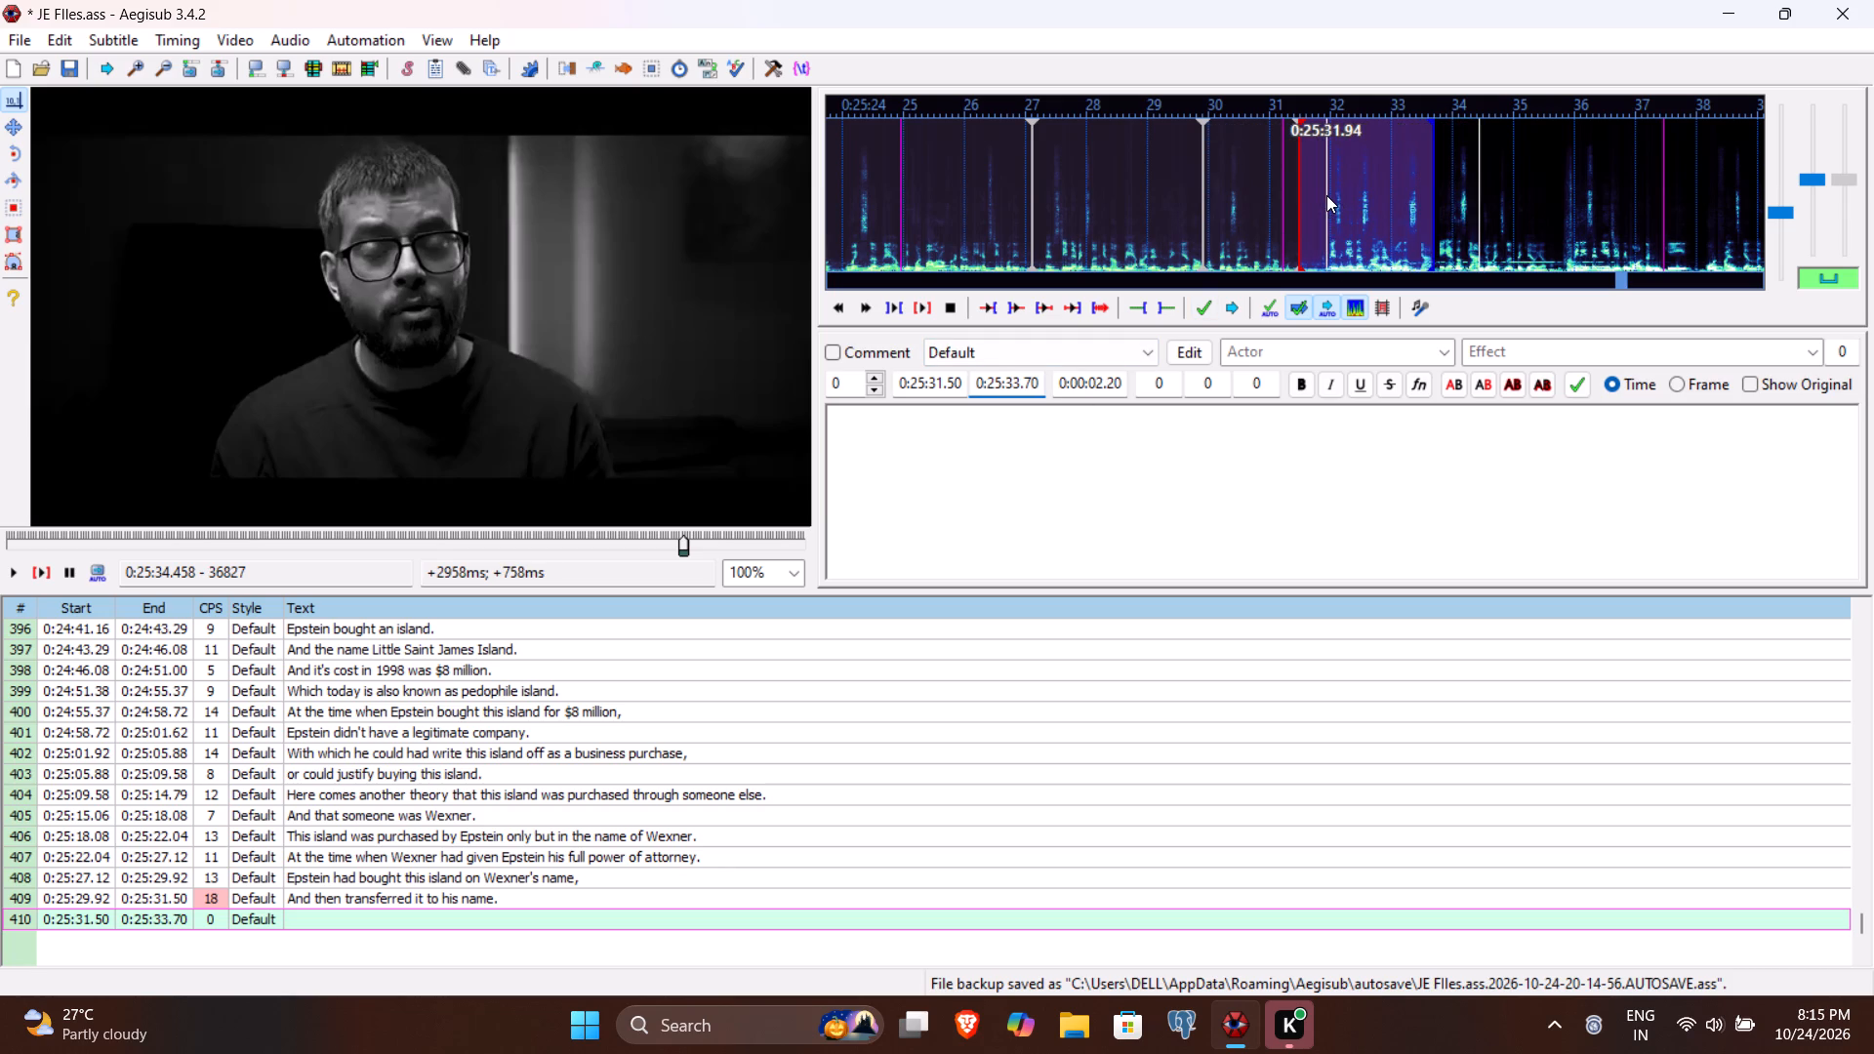
left_click(951, 381)
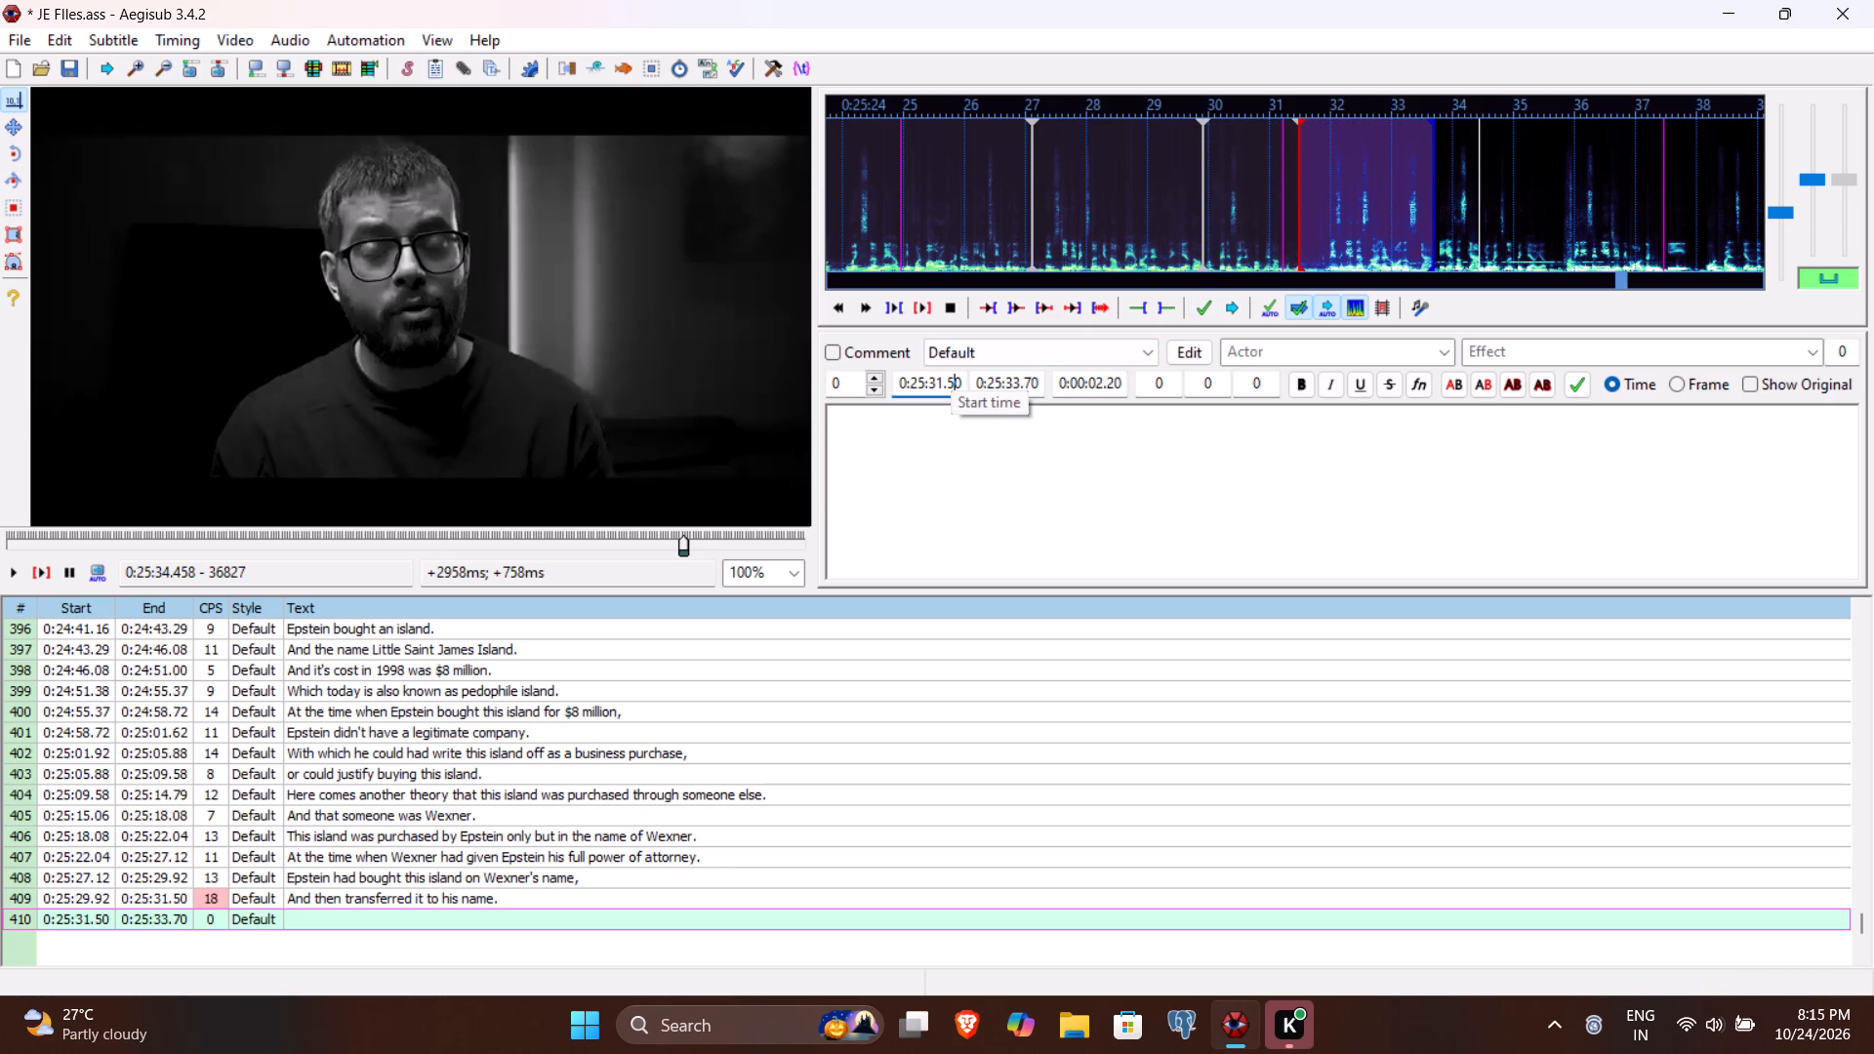
key("BackSpace")
type("94")
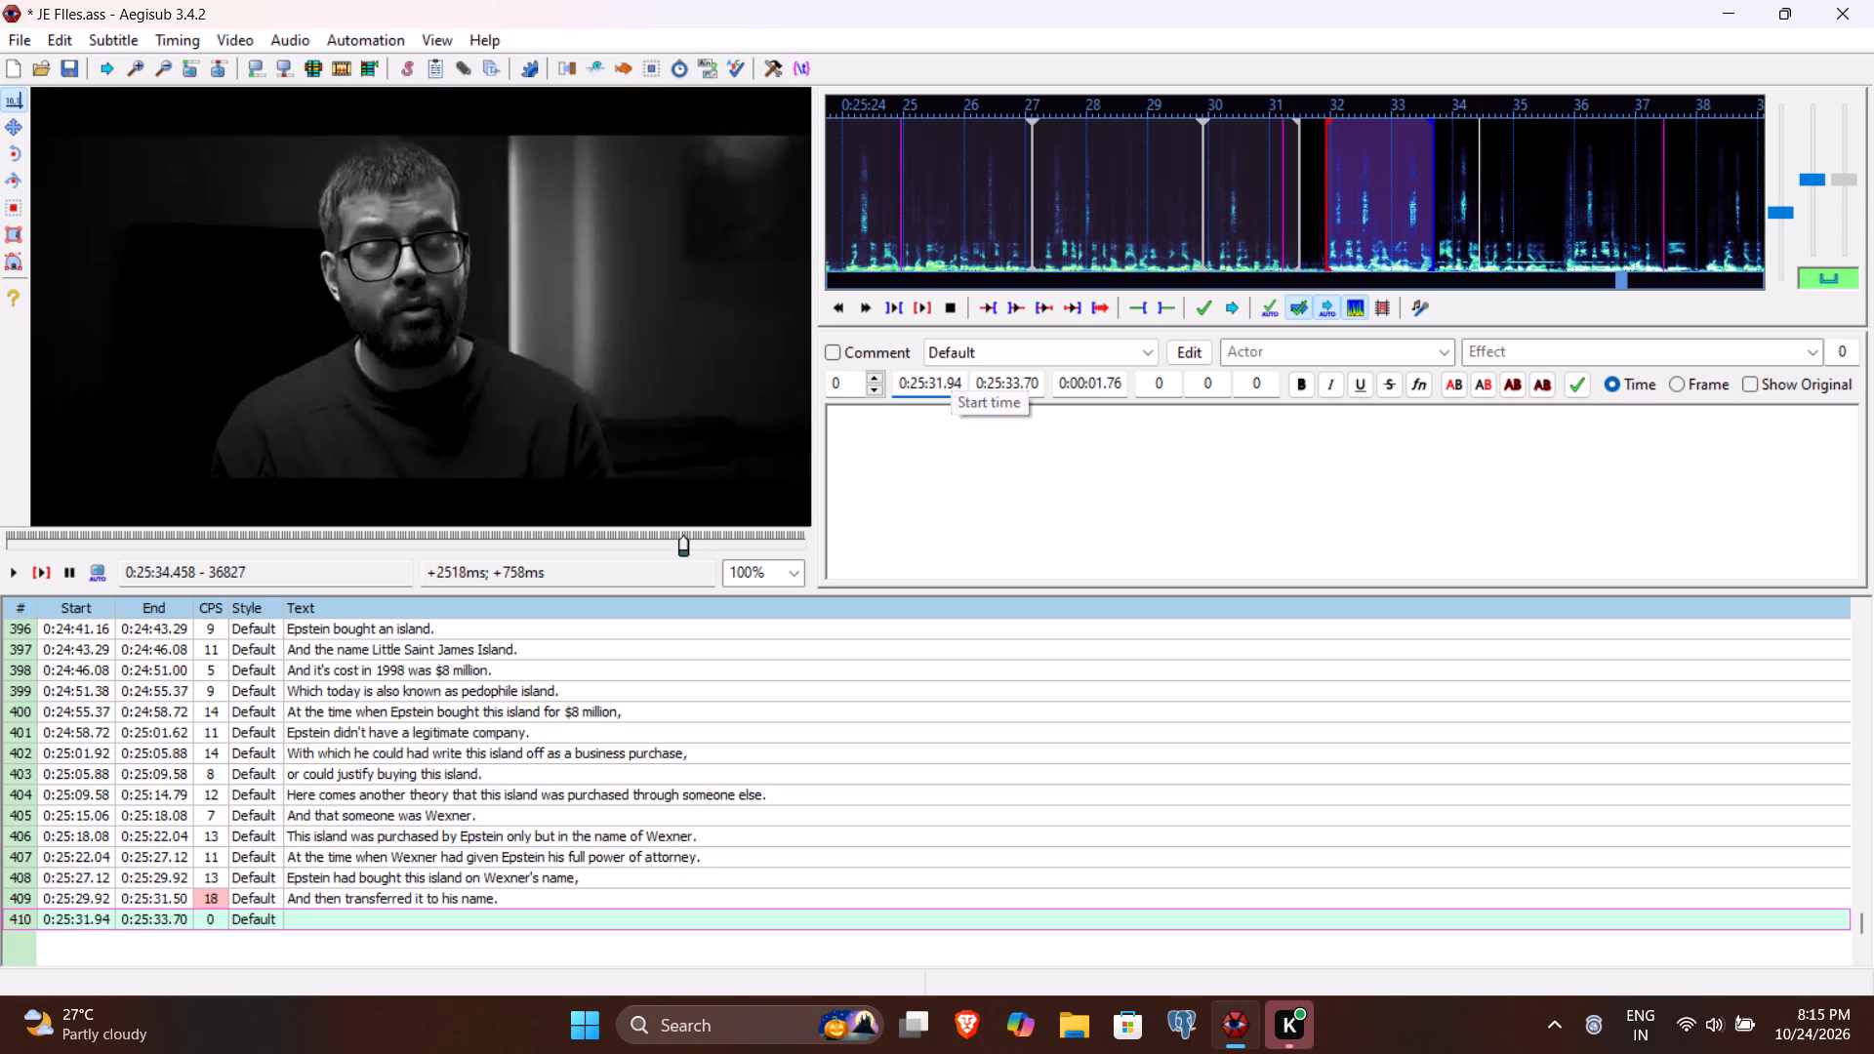
Enter "Basically this island was a scam." as the text of line 410, replay the line and commit it.
left_click(923, 477)
key("shift+b")
type("asically this island was a scam")
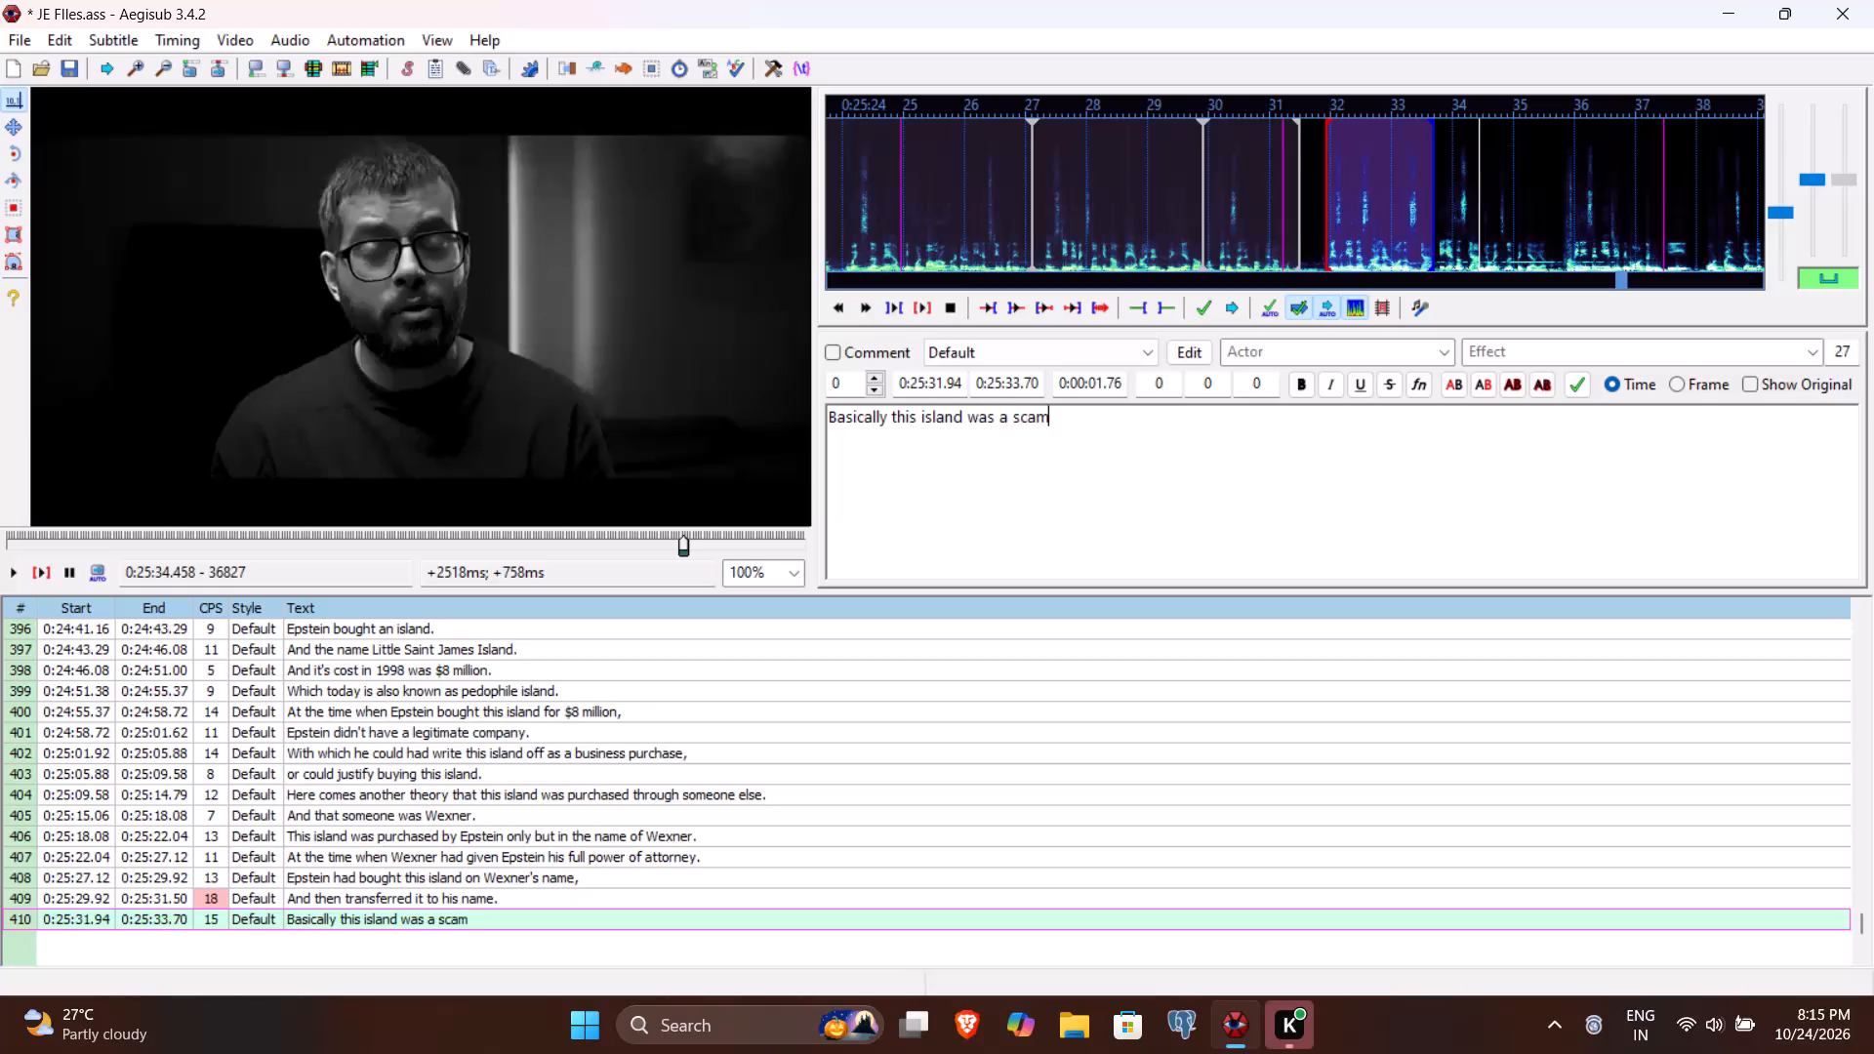
key("period")
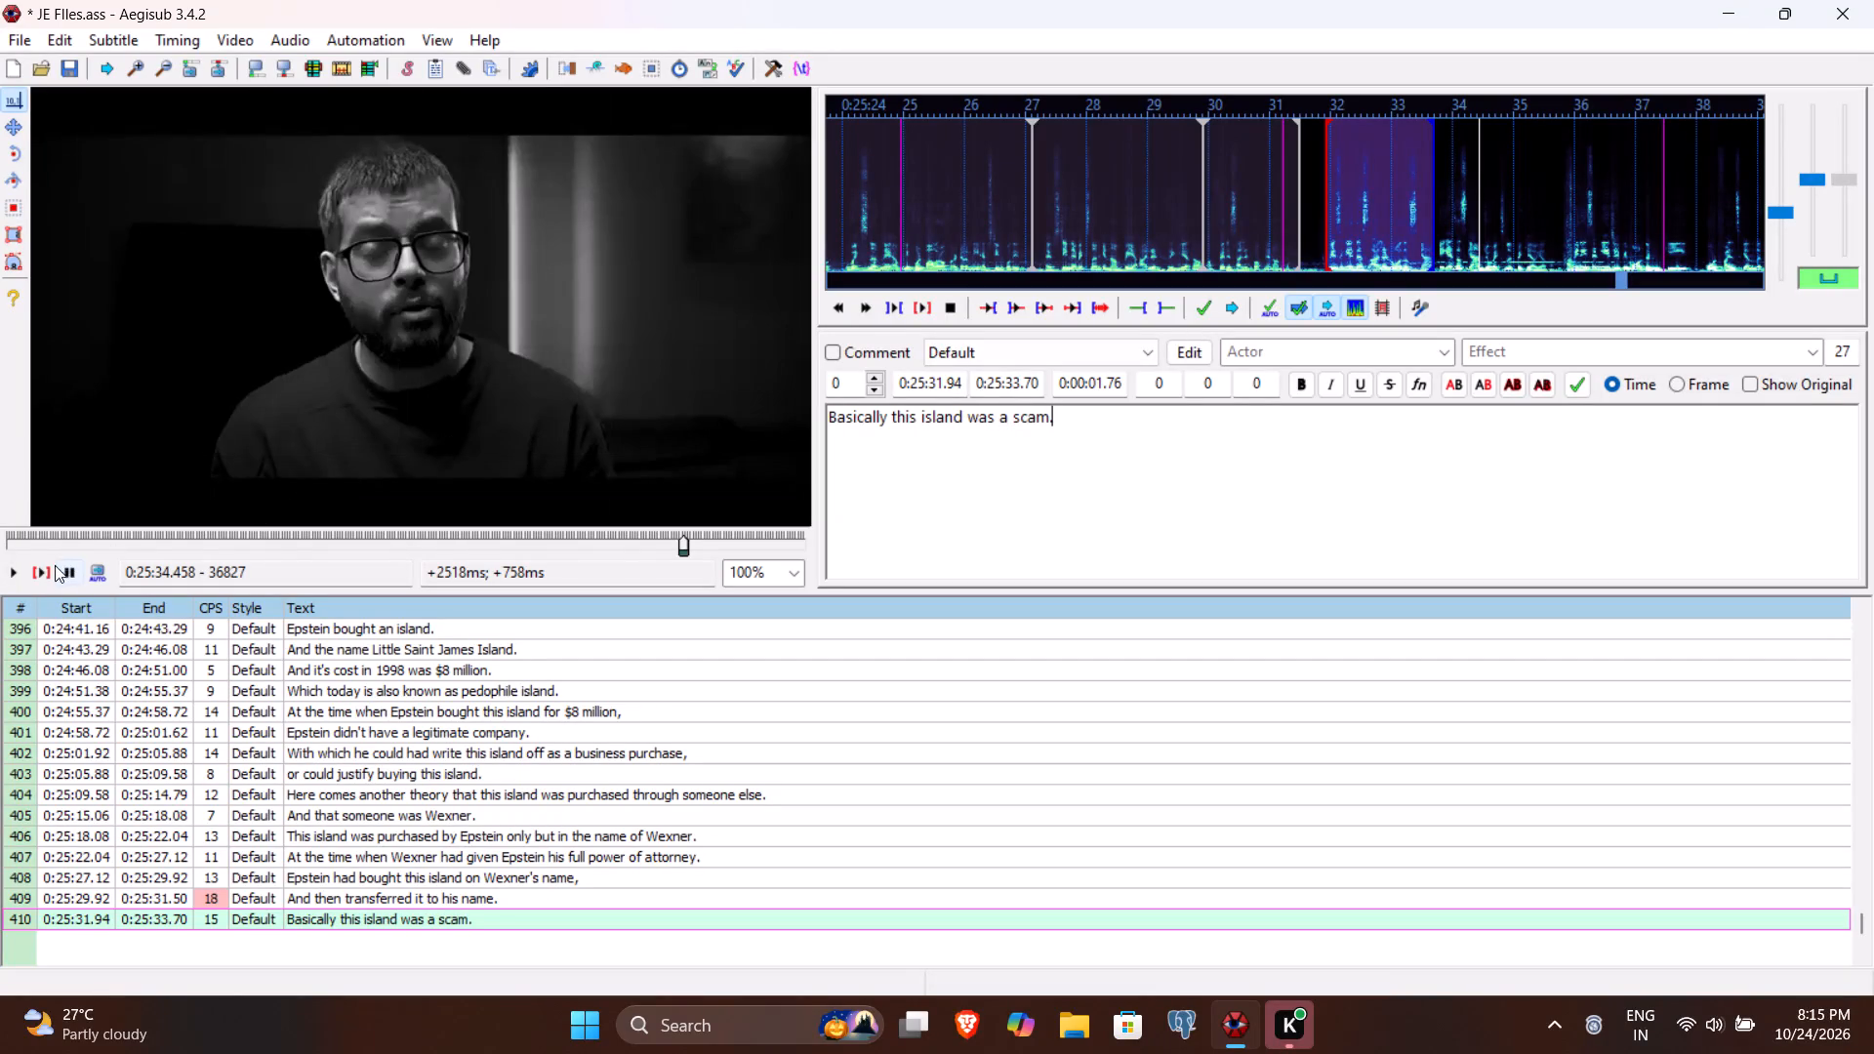
left_click(55, 572)
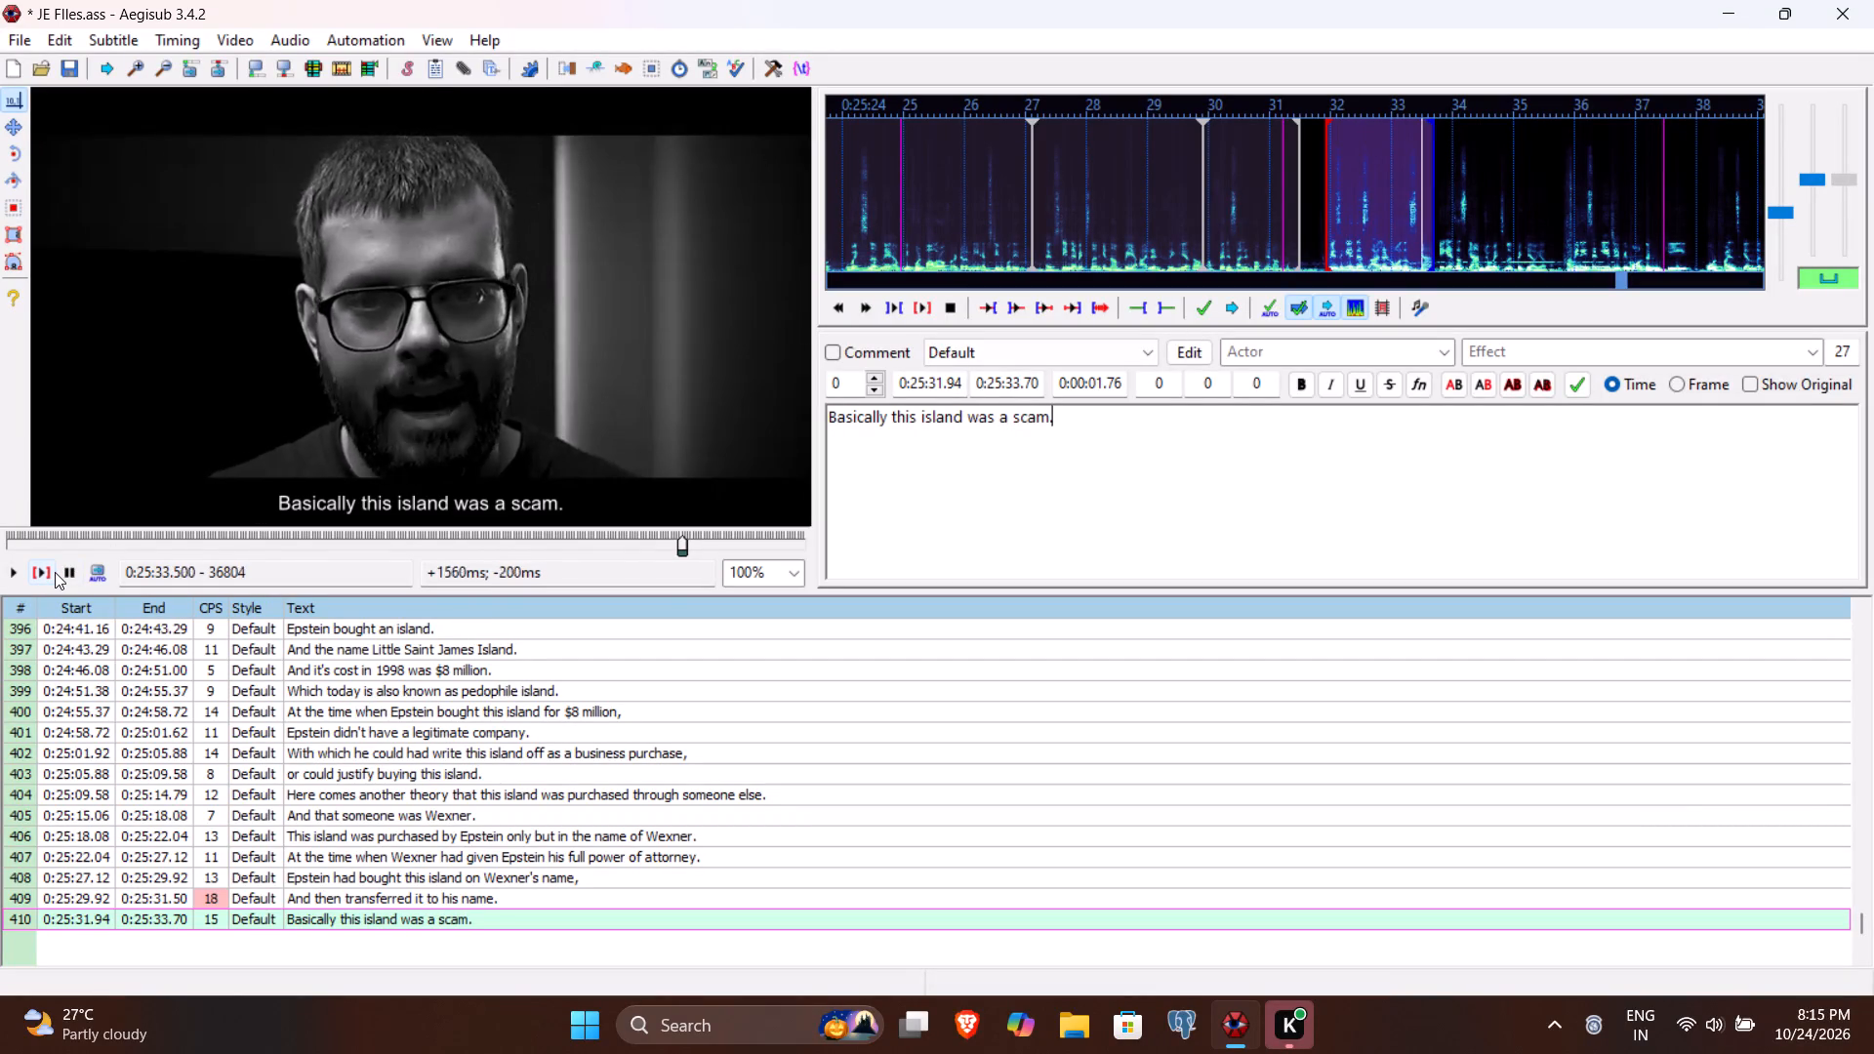
key("Return")
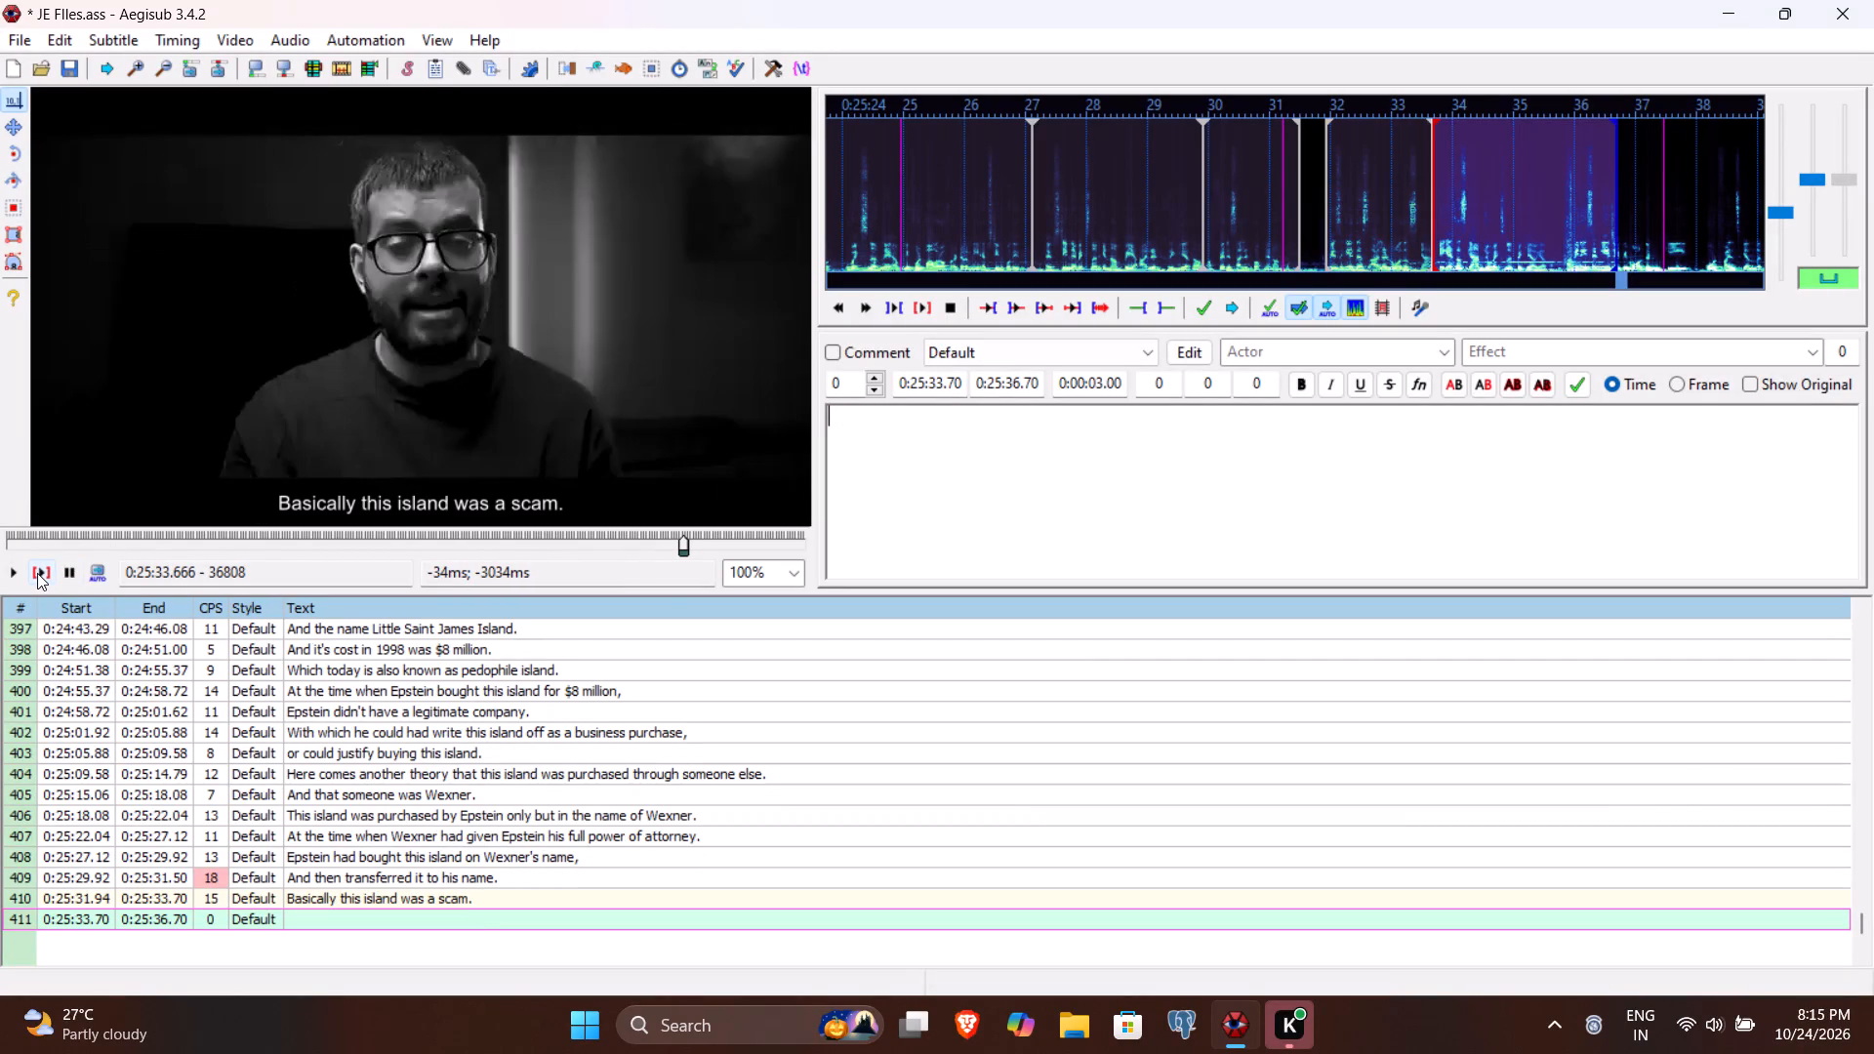
Listen to the speech following line 410 and set line 411's end time to 0:25:35.70.
left_click(37, 573)
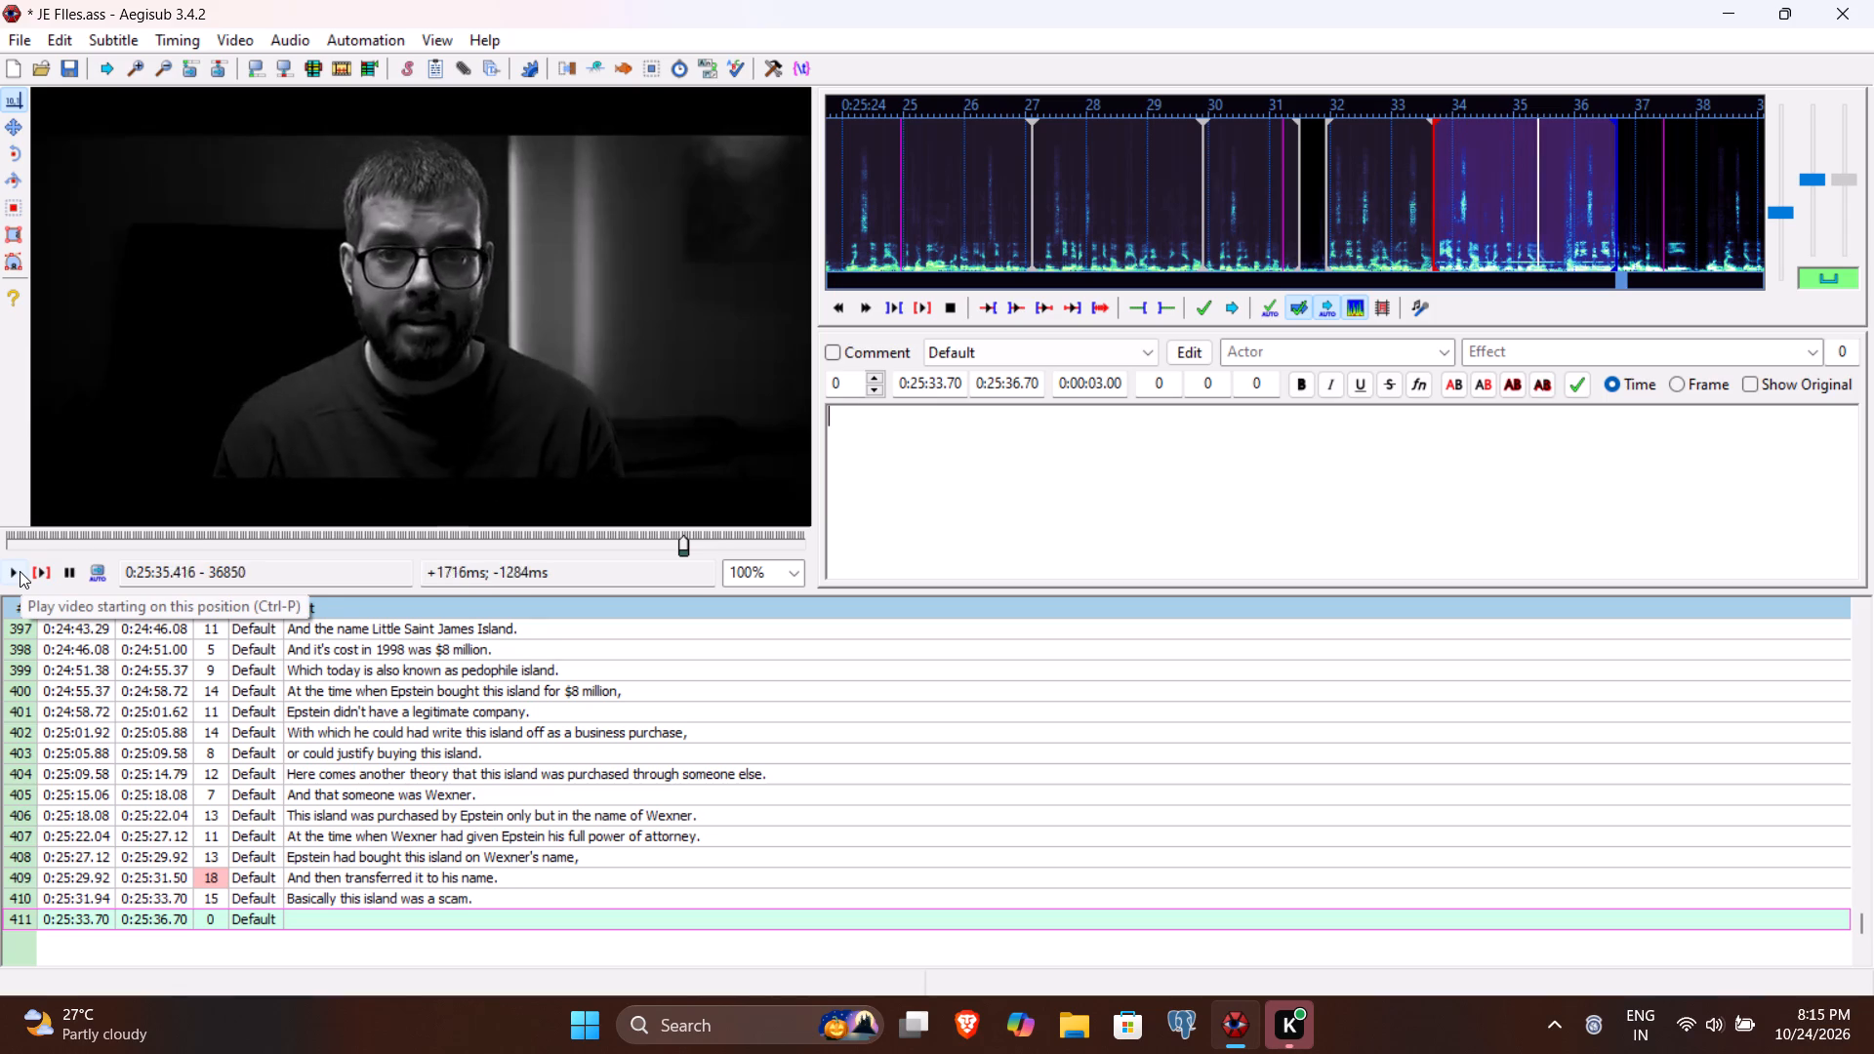
left_click(20, 571)
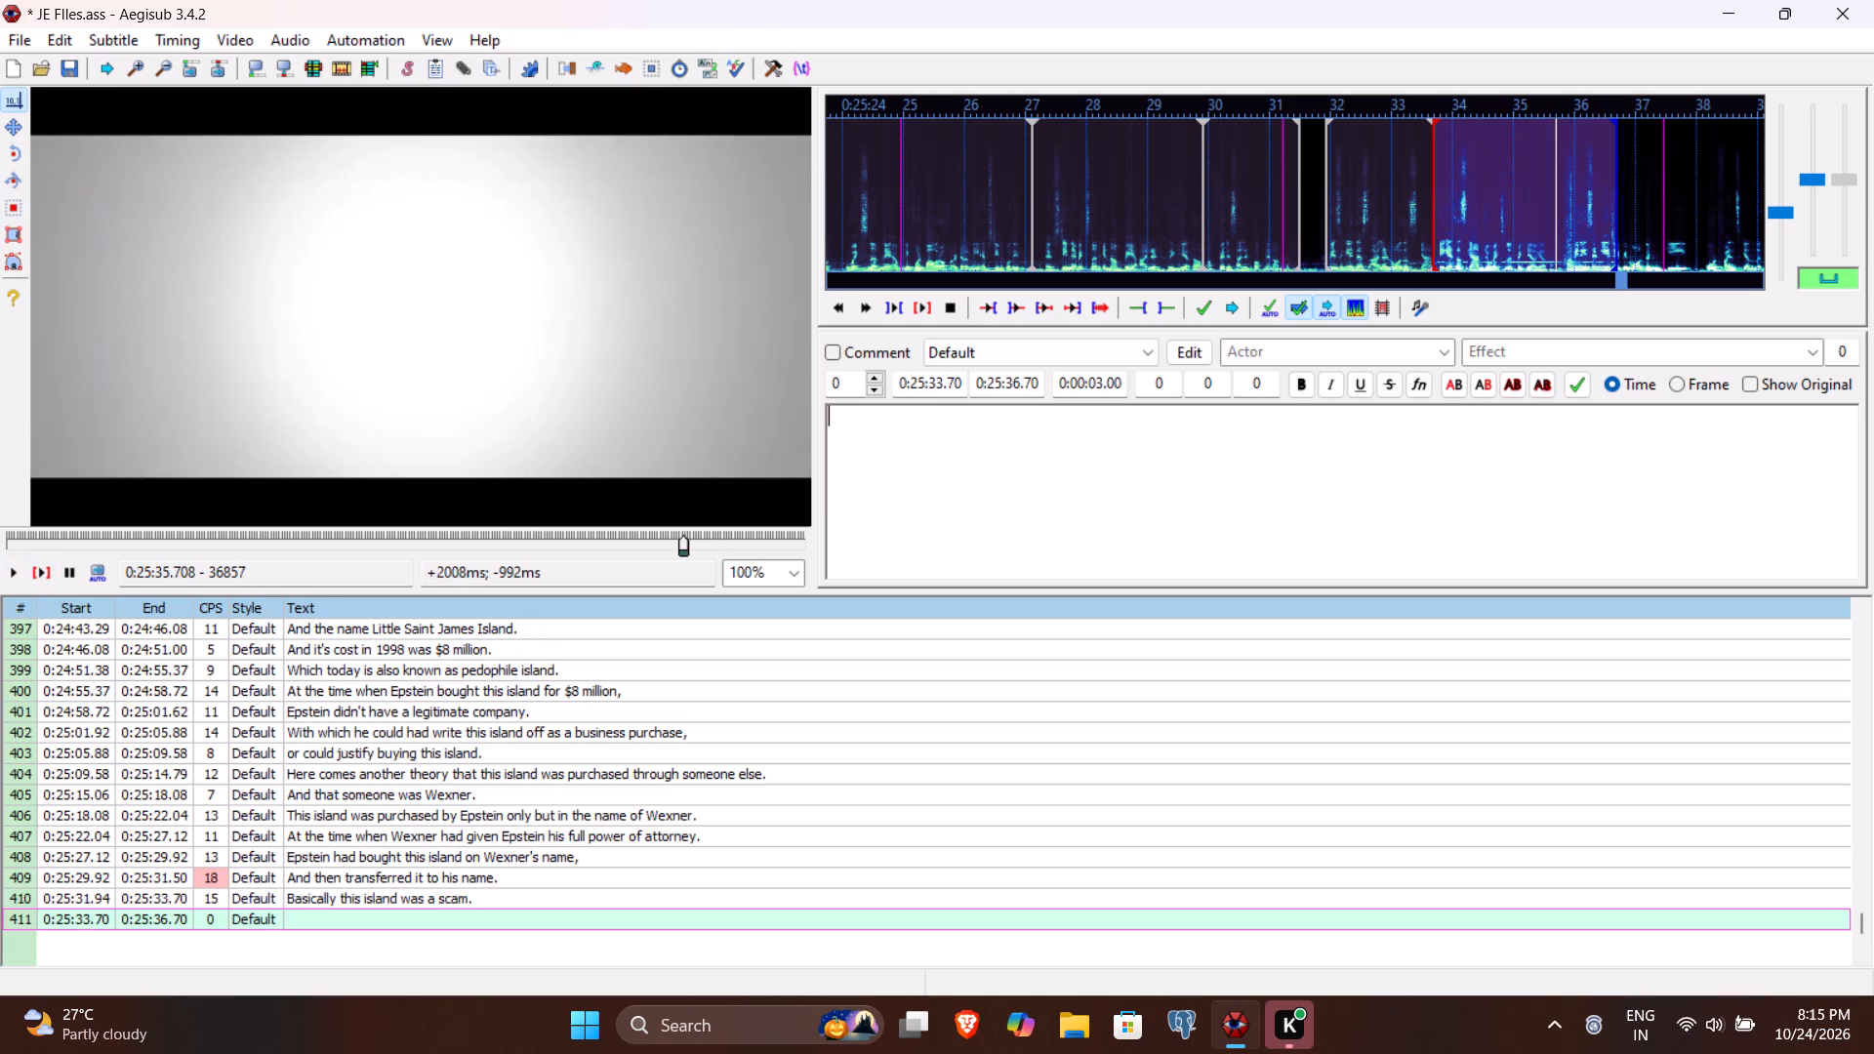
left_click(1014, 385)
key("5")
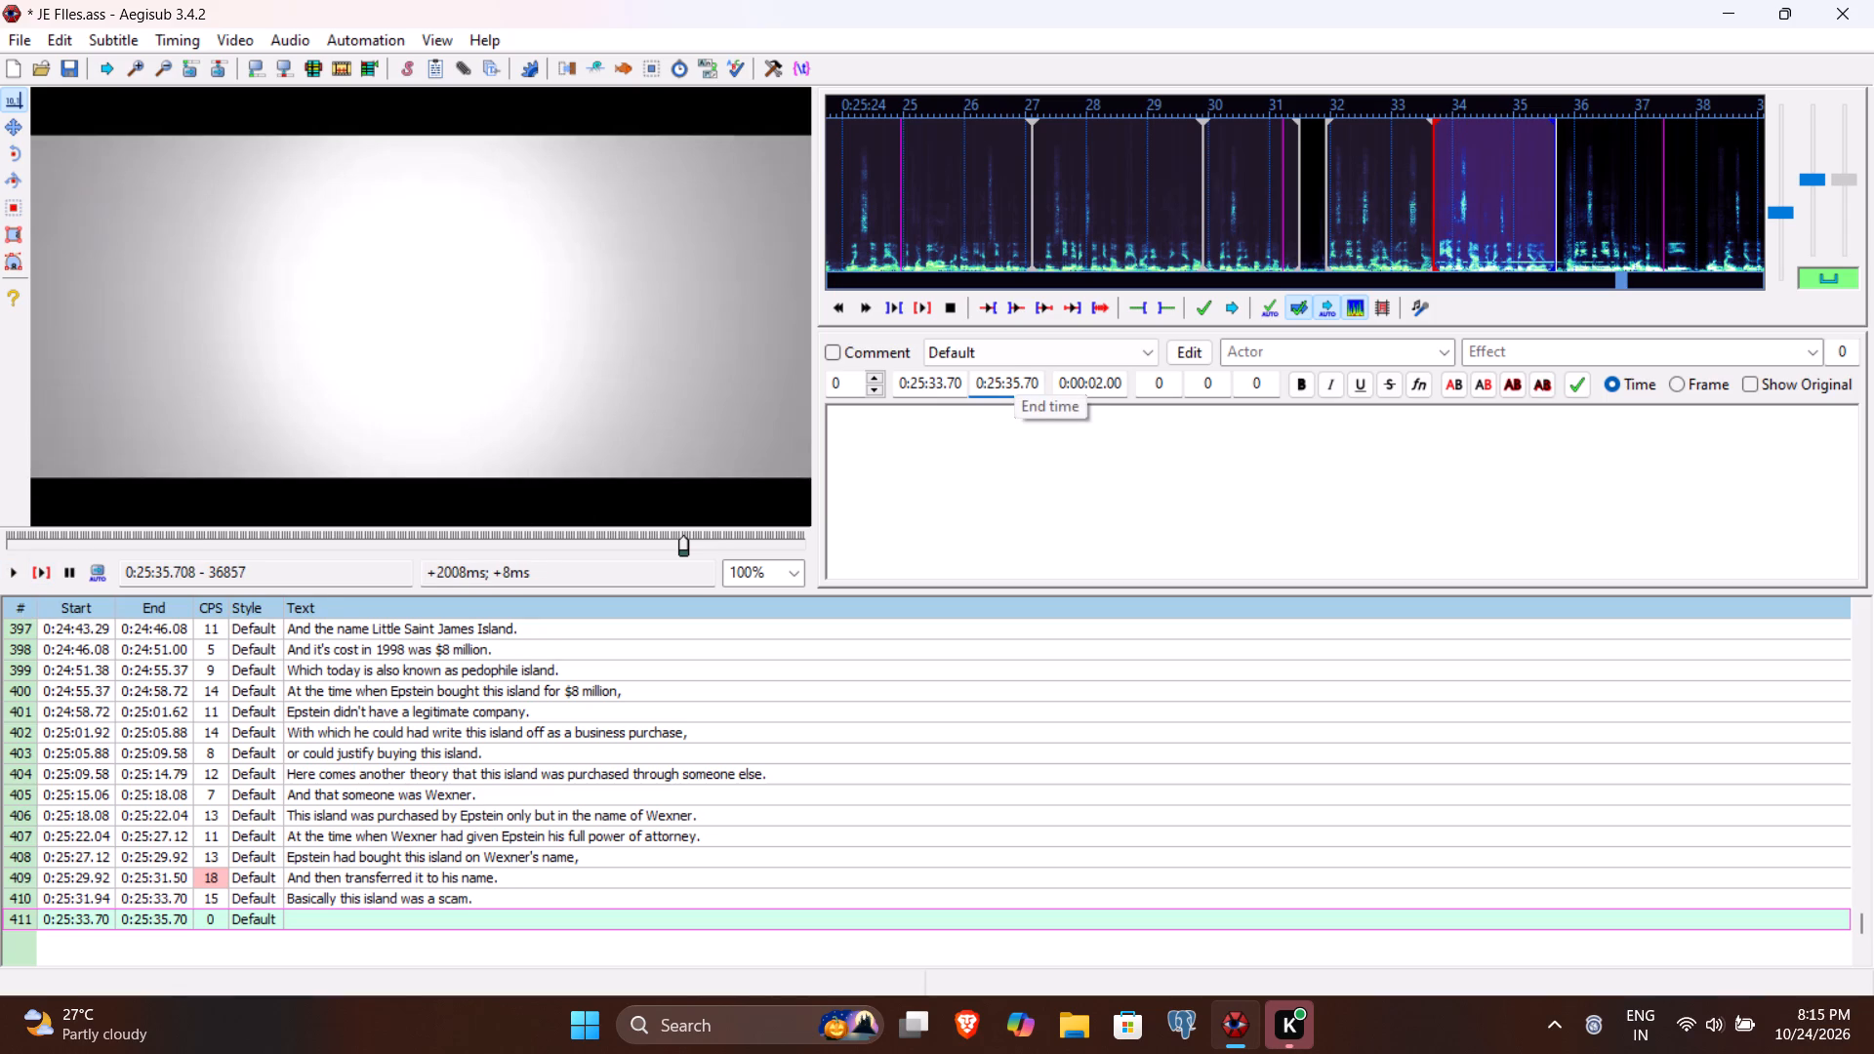
type("70")
left_click(1009, 445)
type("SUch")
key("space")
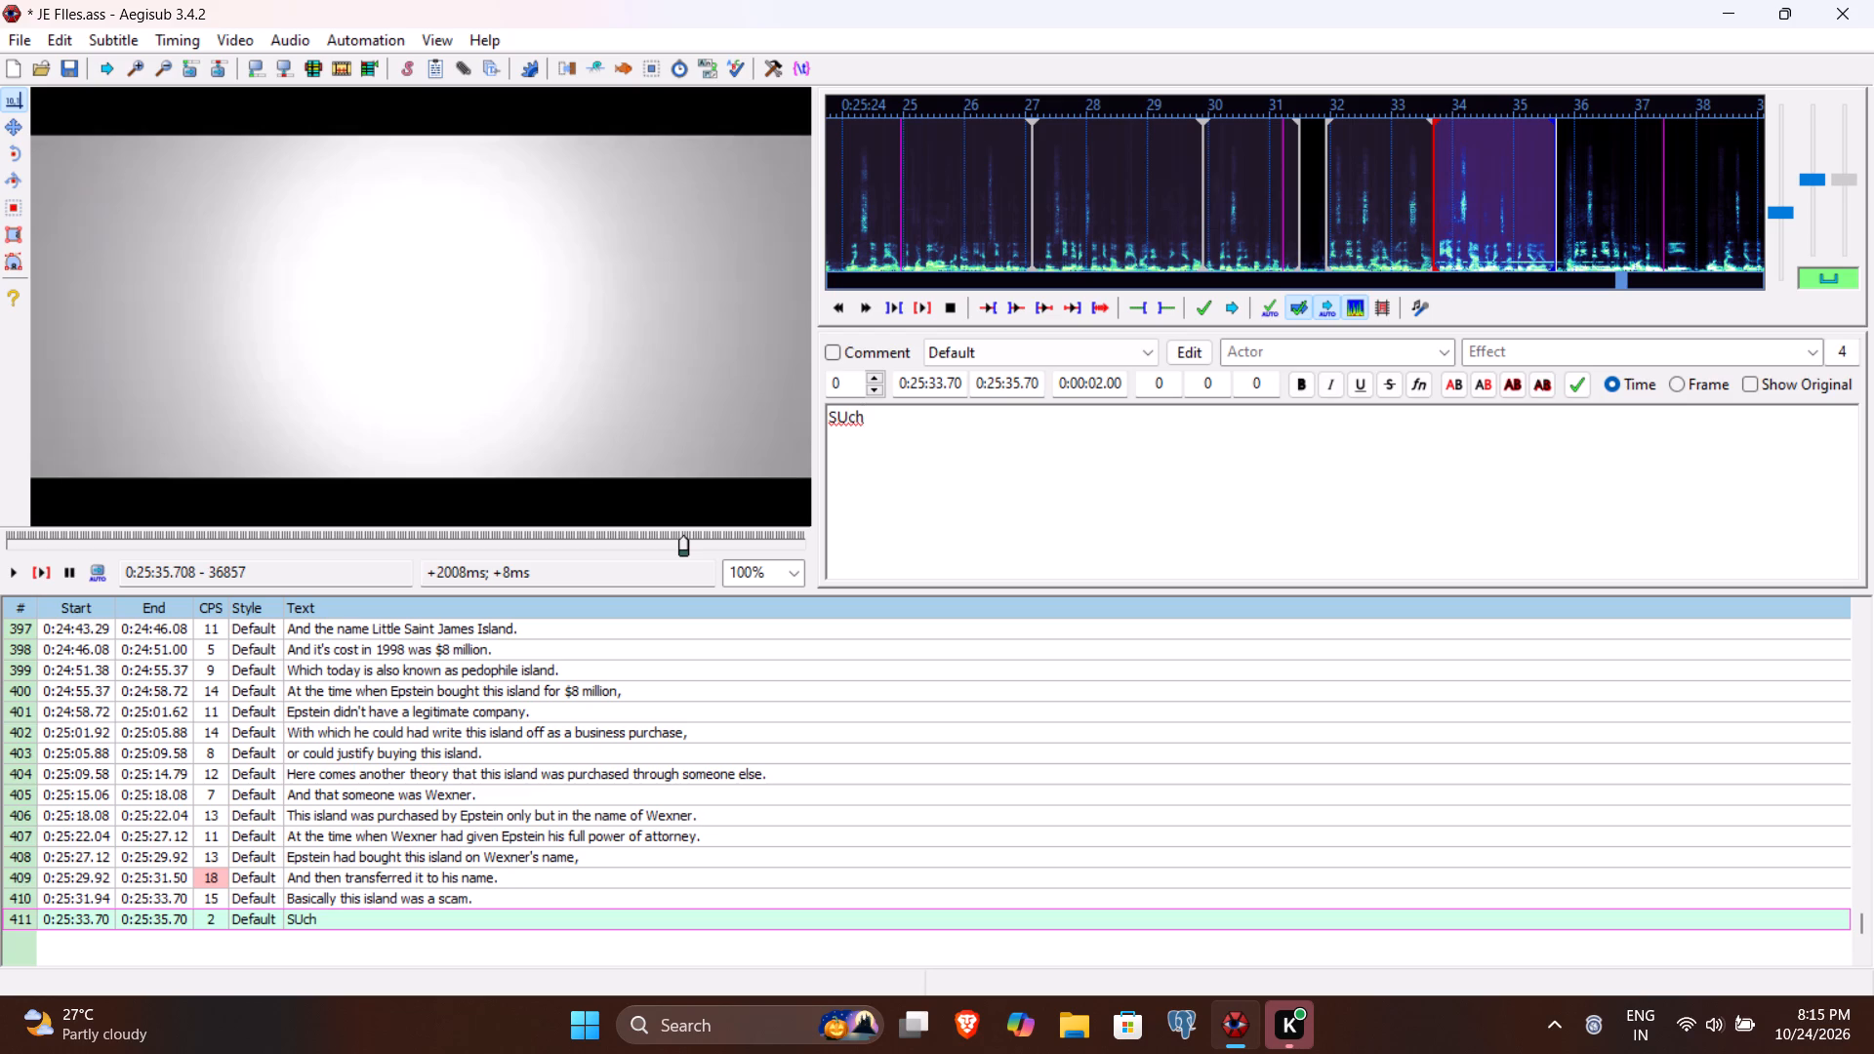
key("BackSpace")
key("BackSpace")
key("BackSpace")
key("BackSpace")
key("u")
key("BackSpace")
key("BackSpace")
Enter "A scam which was done on Wexner." as the text of line 411, replay the line and commit it.
type("A a")
key("BackSpace")
type("scam which was done")
key("space")
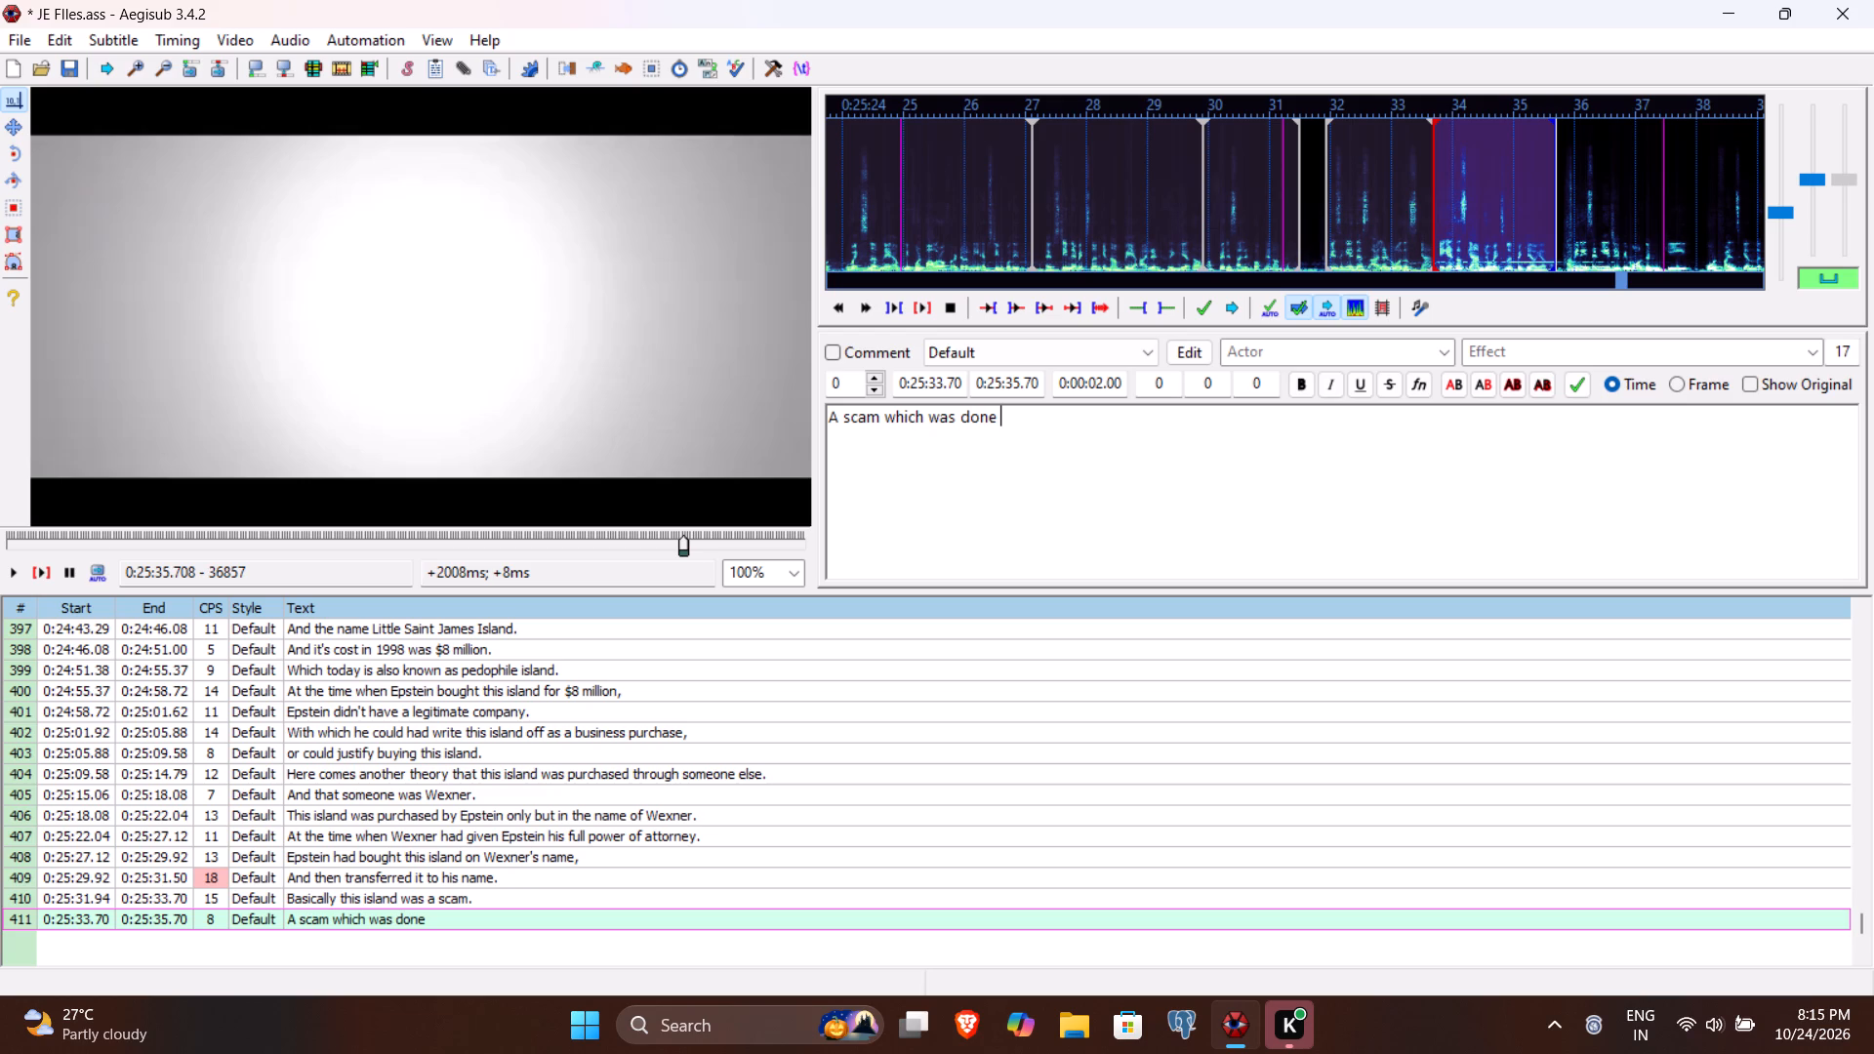
type("on Wexner.")
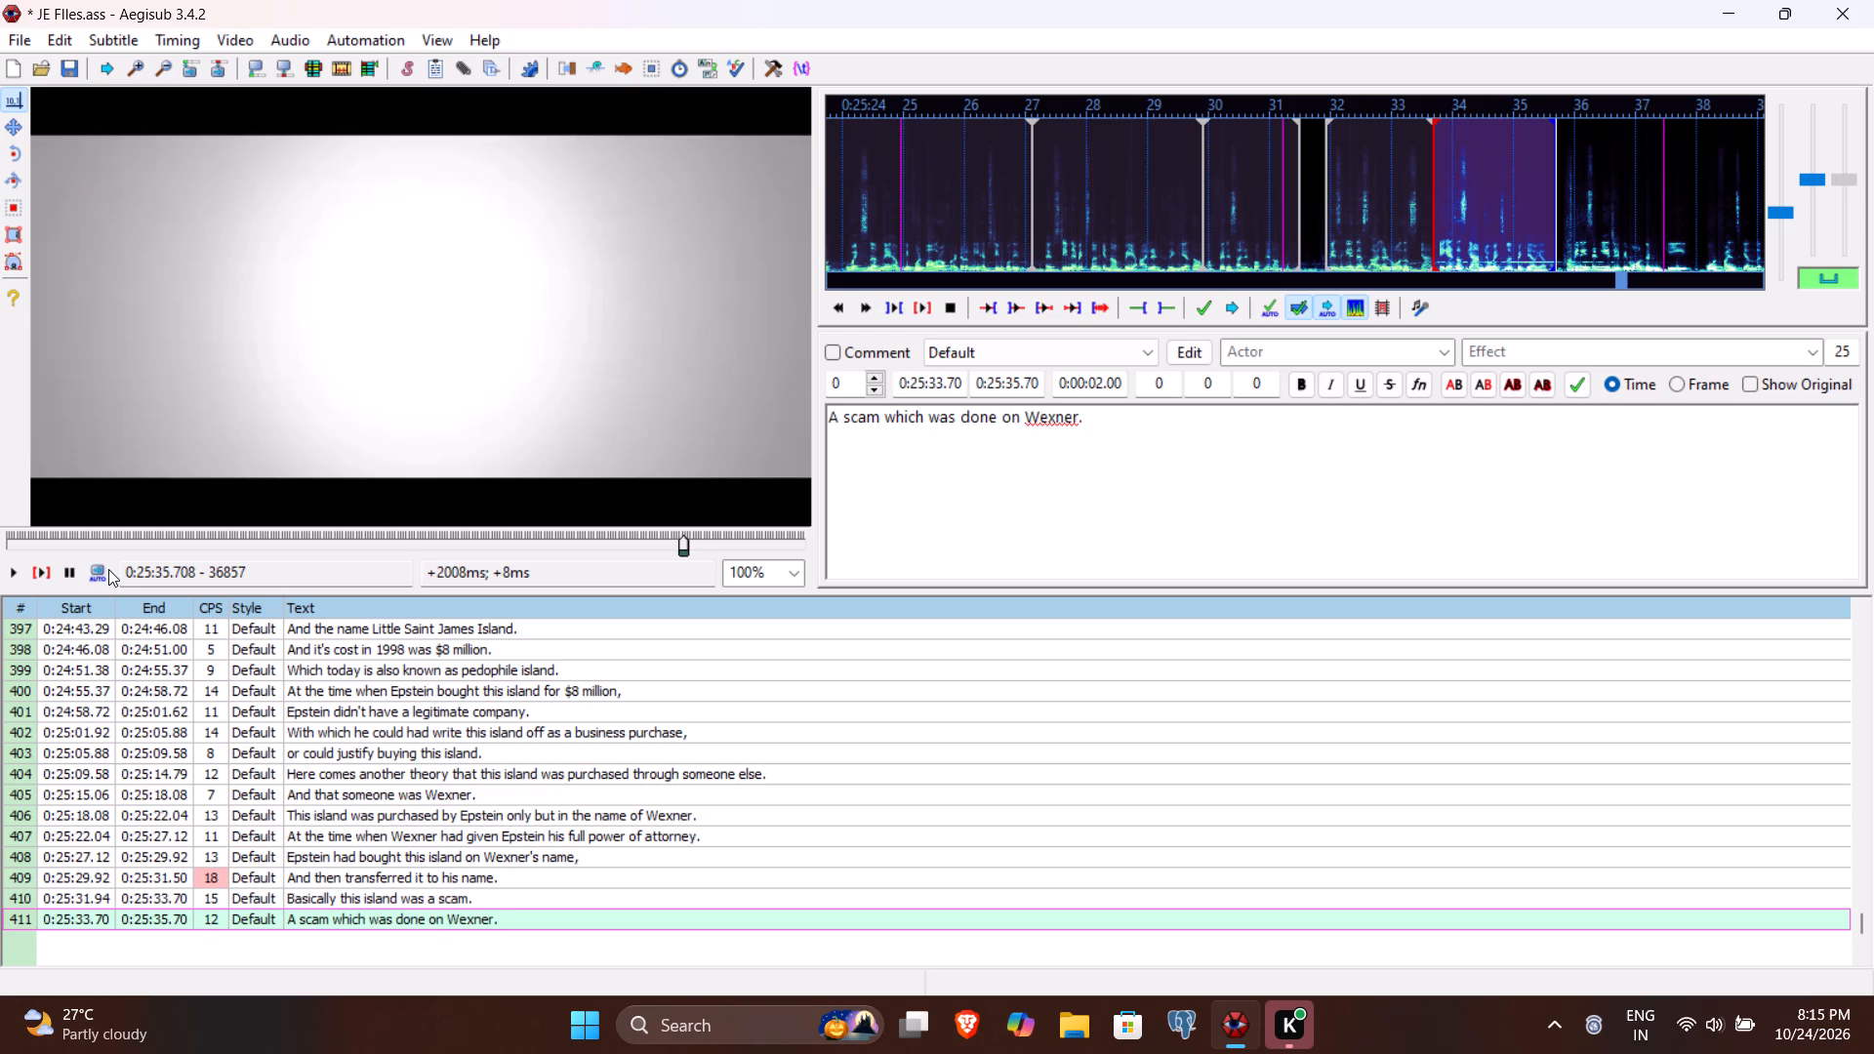
left_click(42, 566)
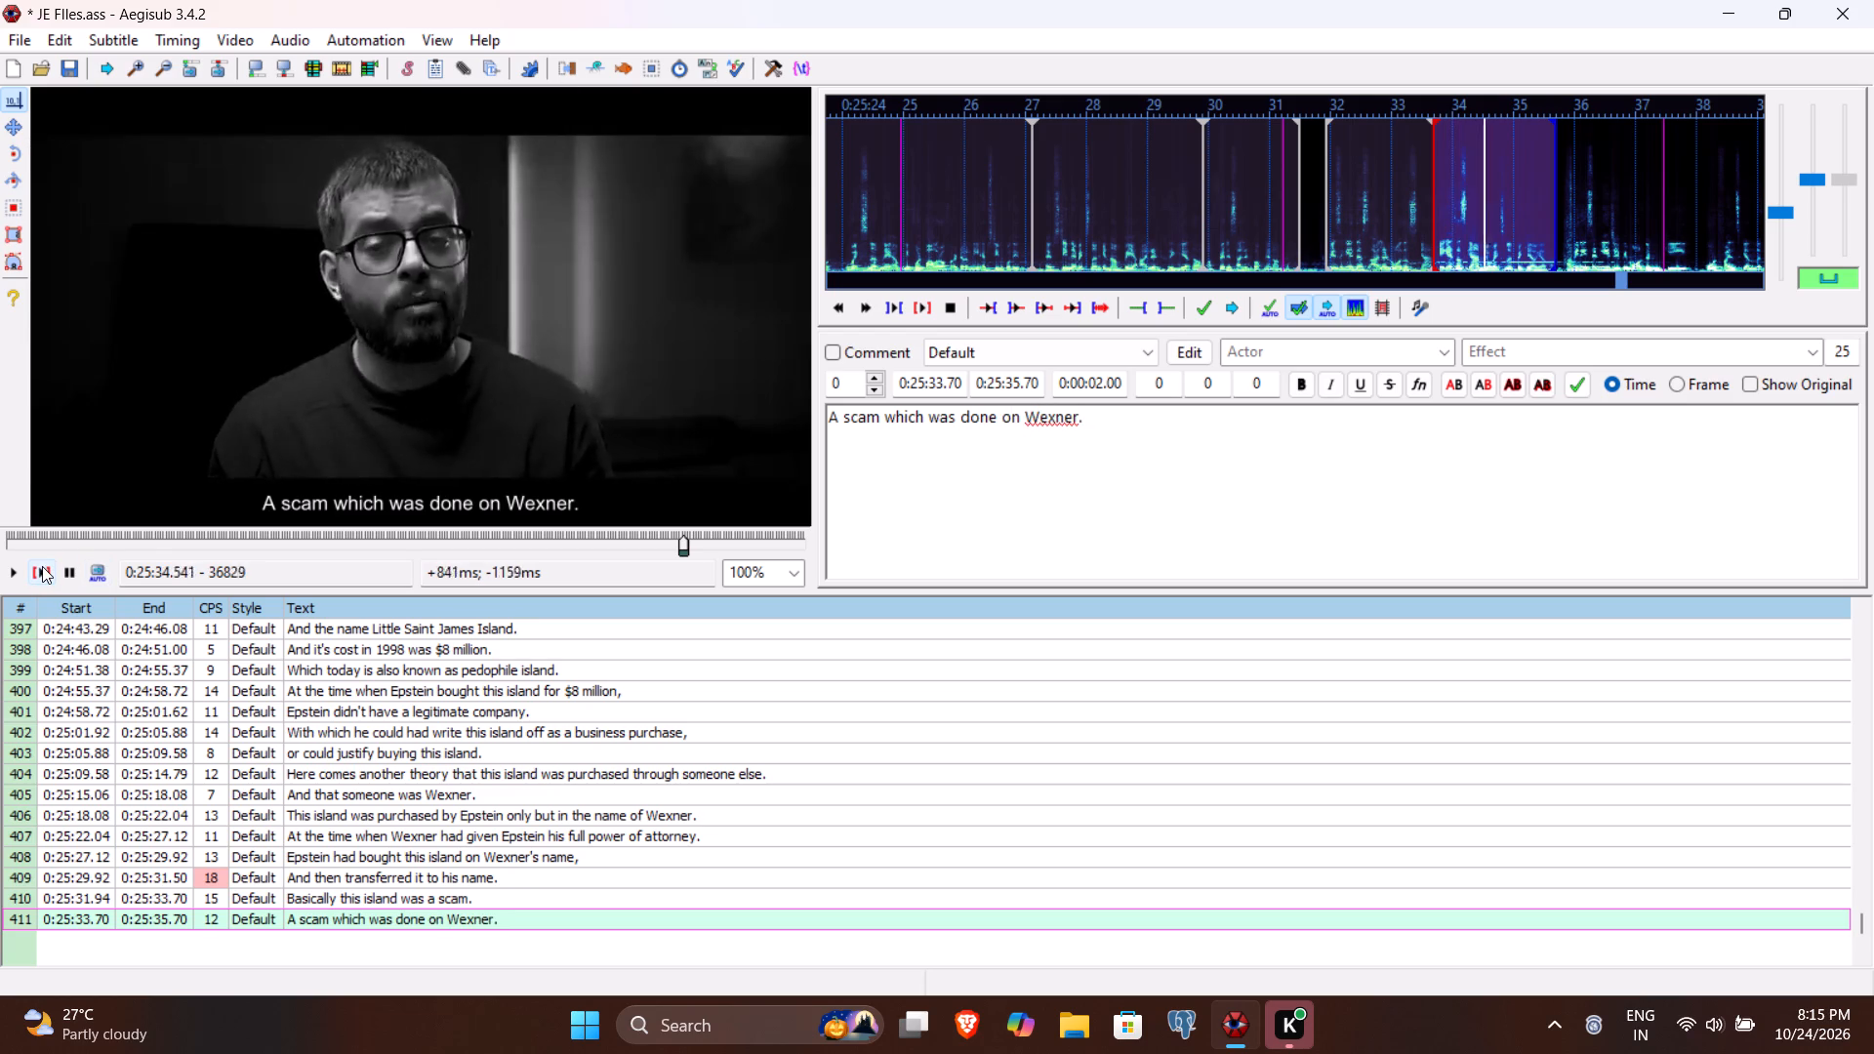
key("Return")
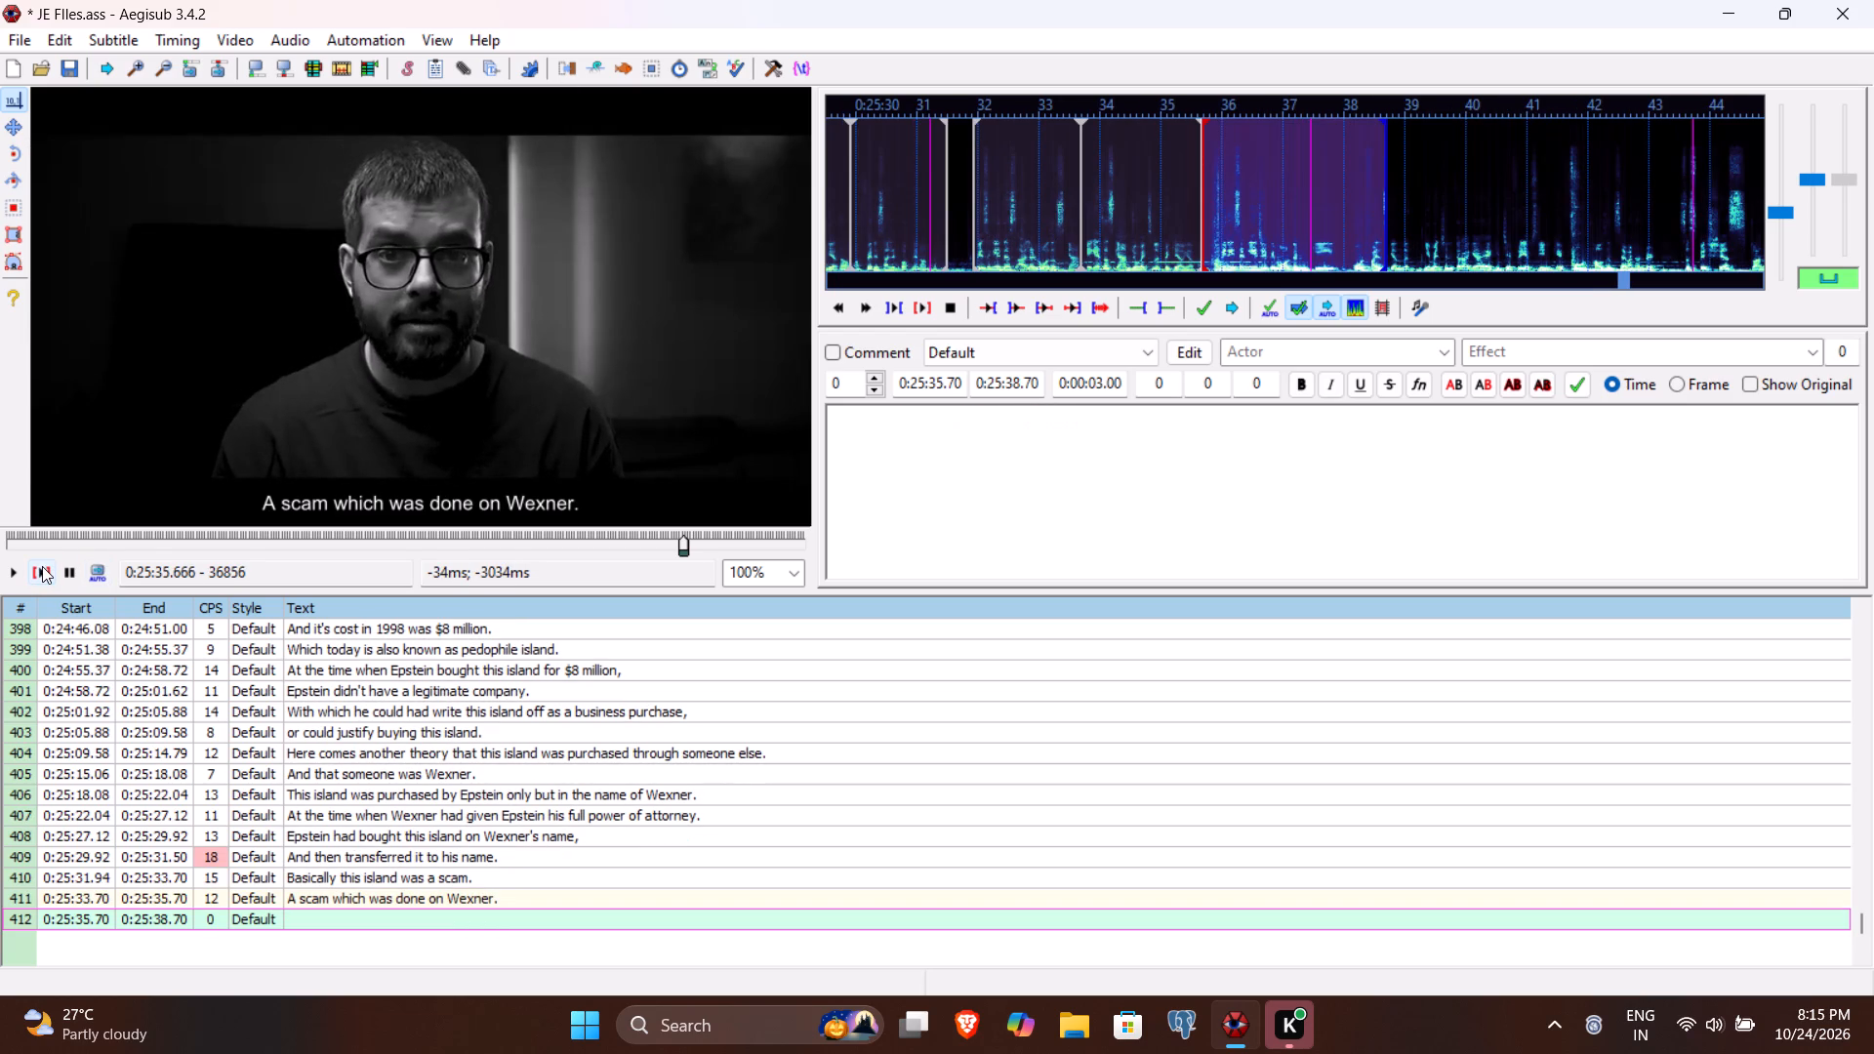
Listen to the speech following line 411 and set line 412's end time to 0:25:40.62.
left_click(42, 566)
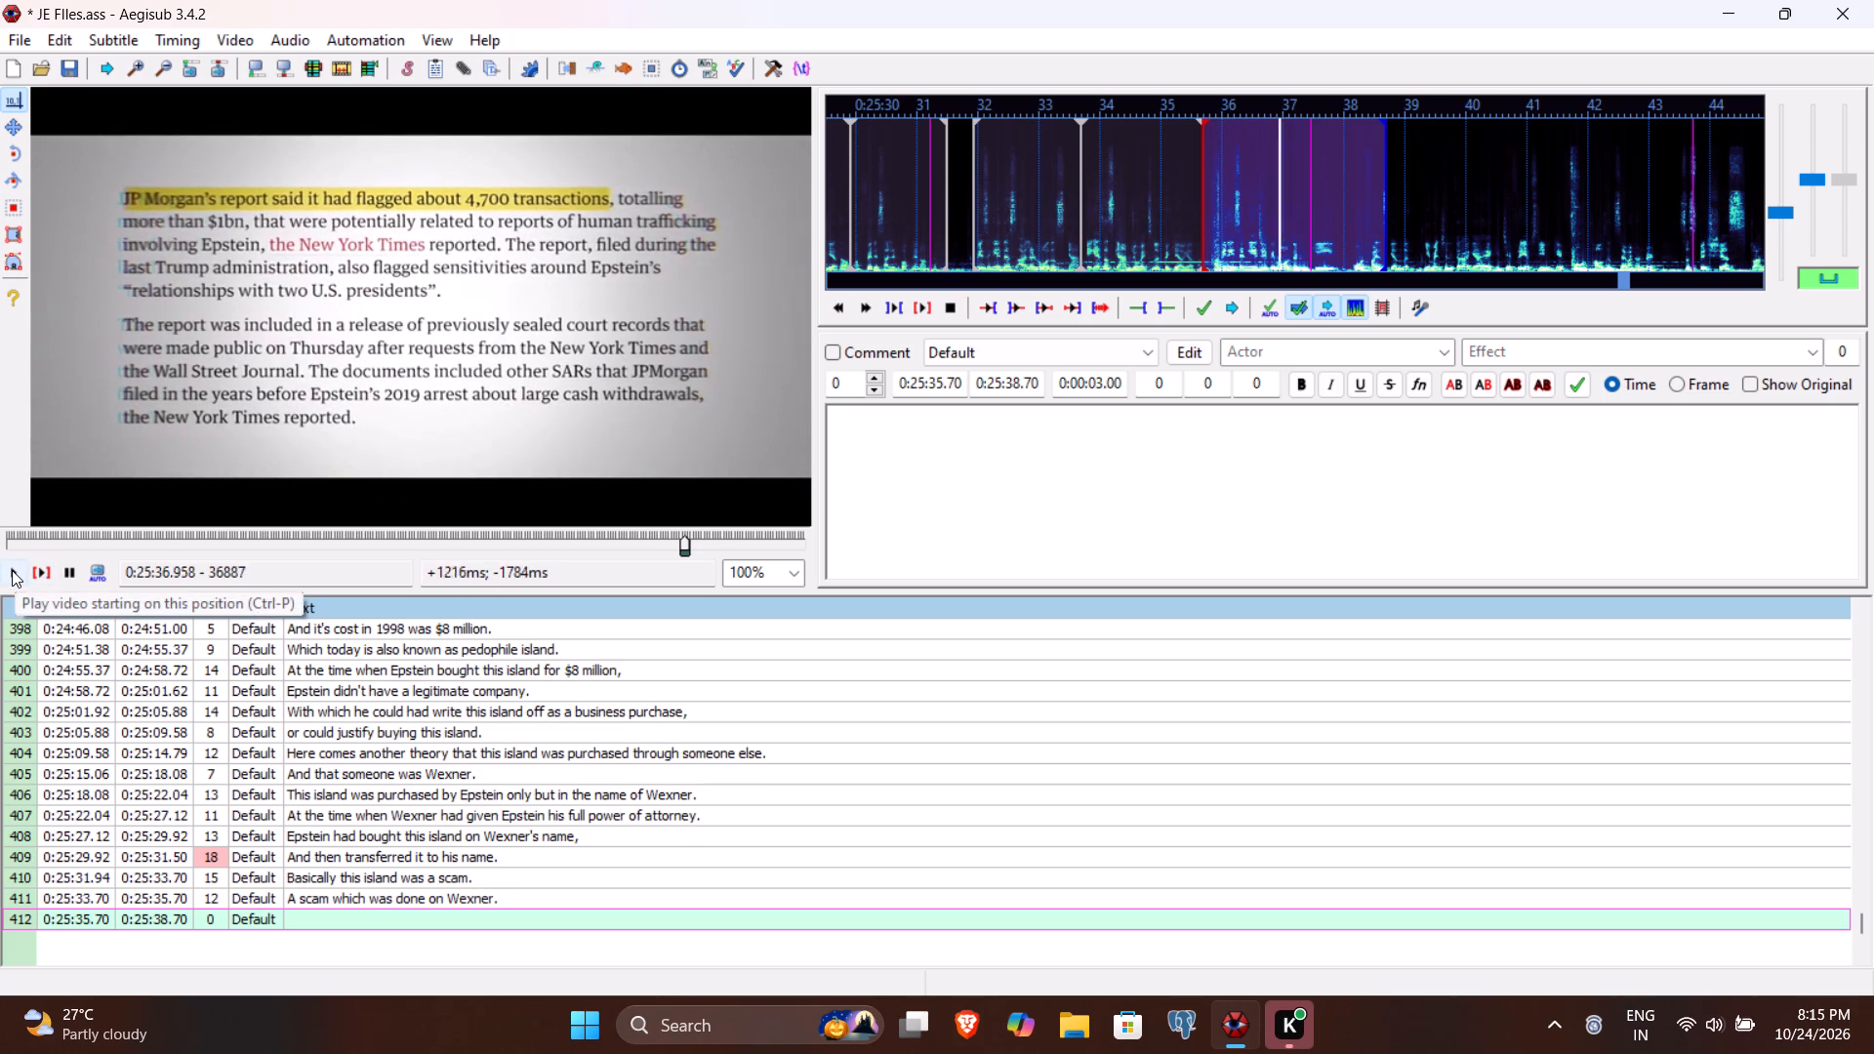
left_click(12, 570)
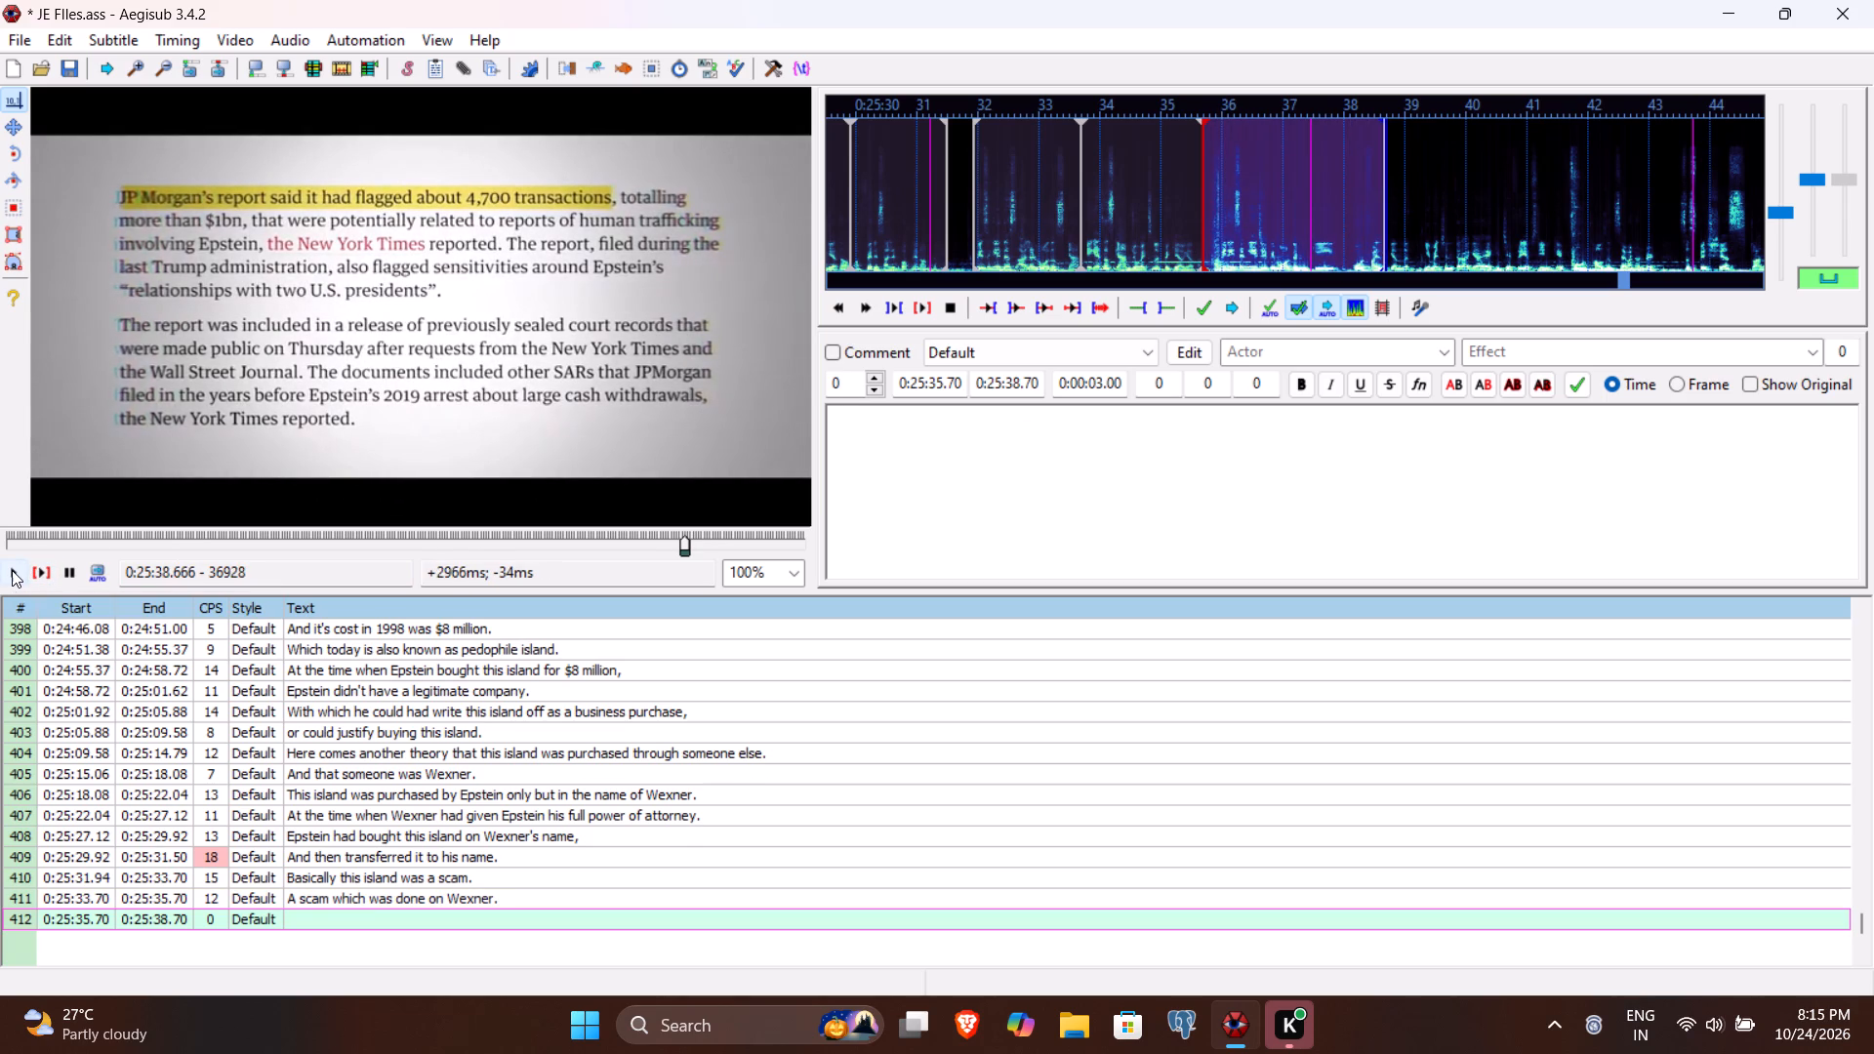
left_click(12, 570)
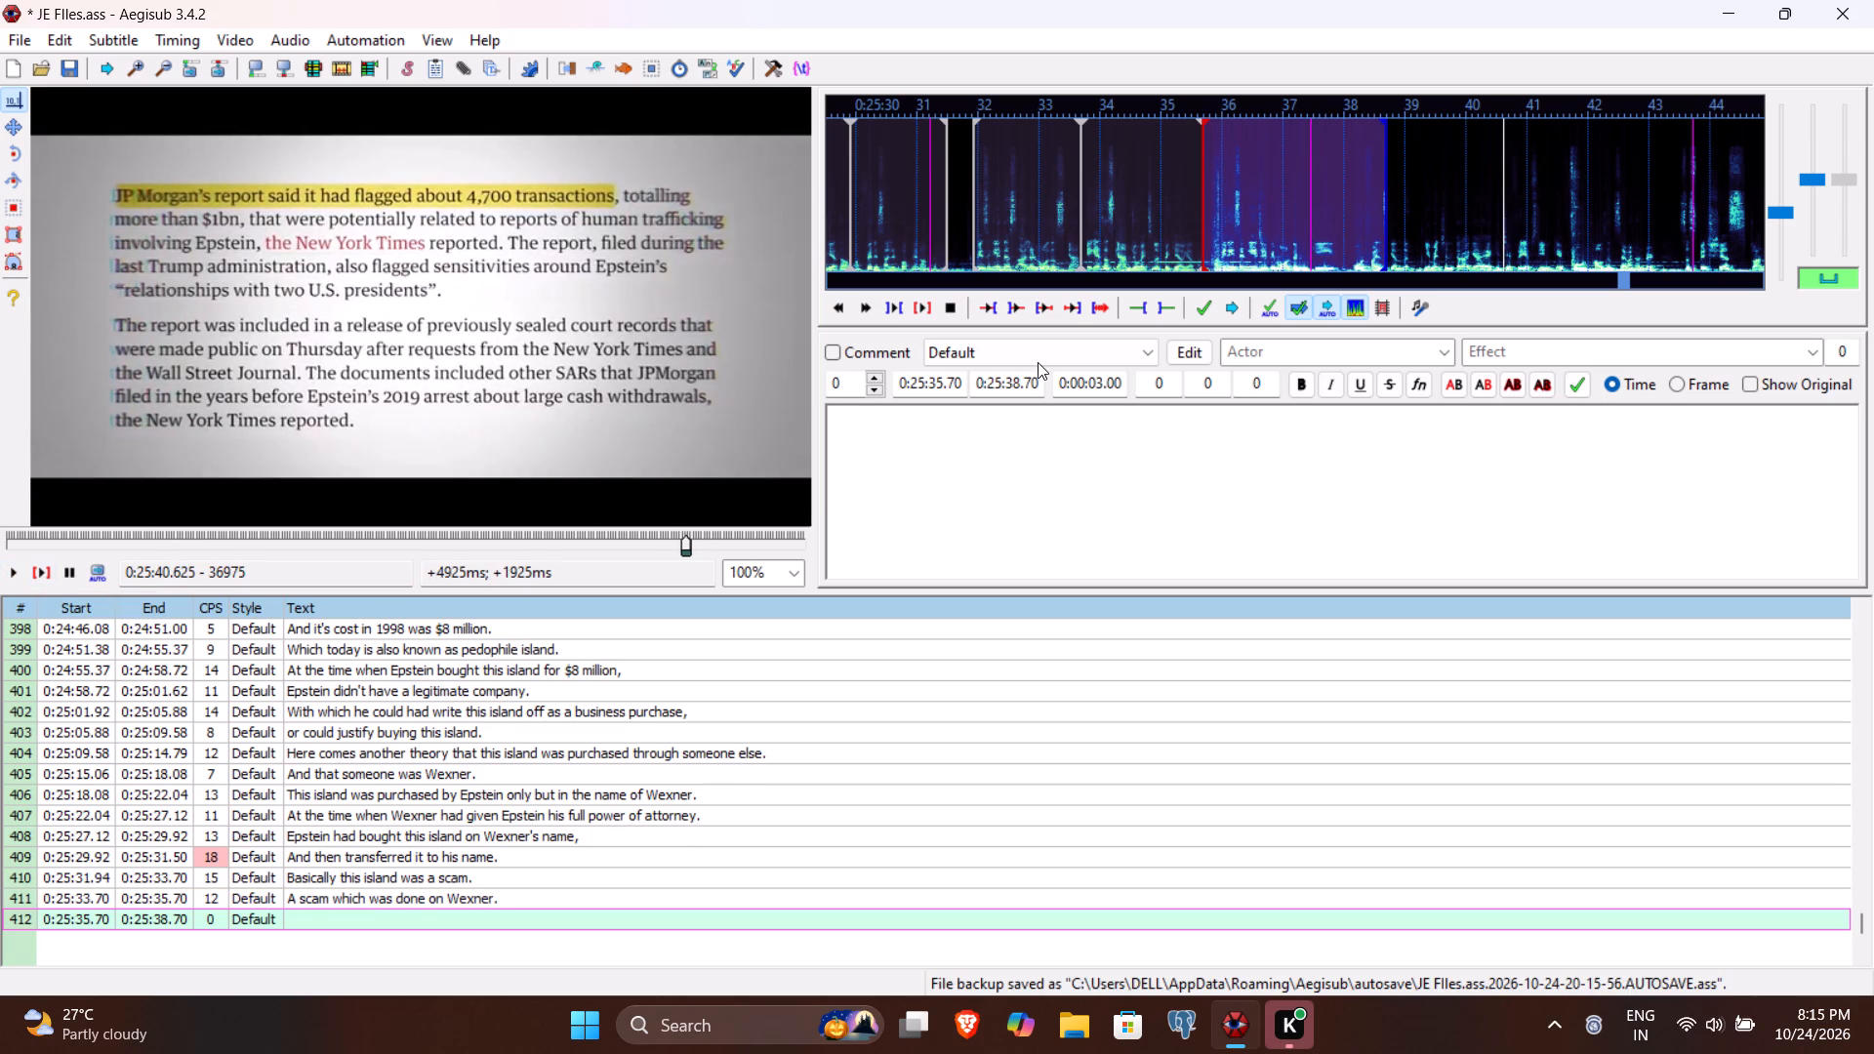
left_click(1012, 384)
key("BackSpace")
type("40")
type("62")
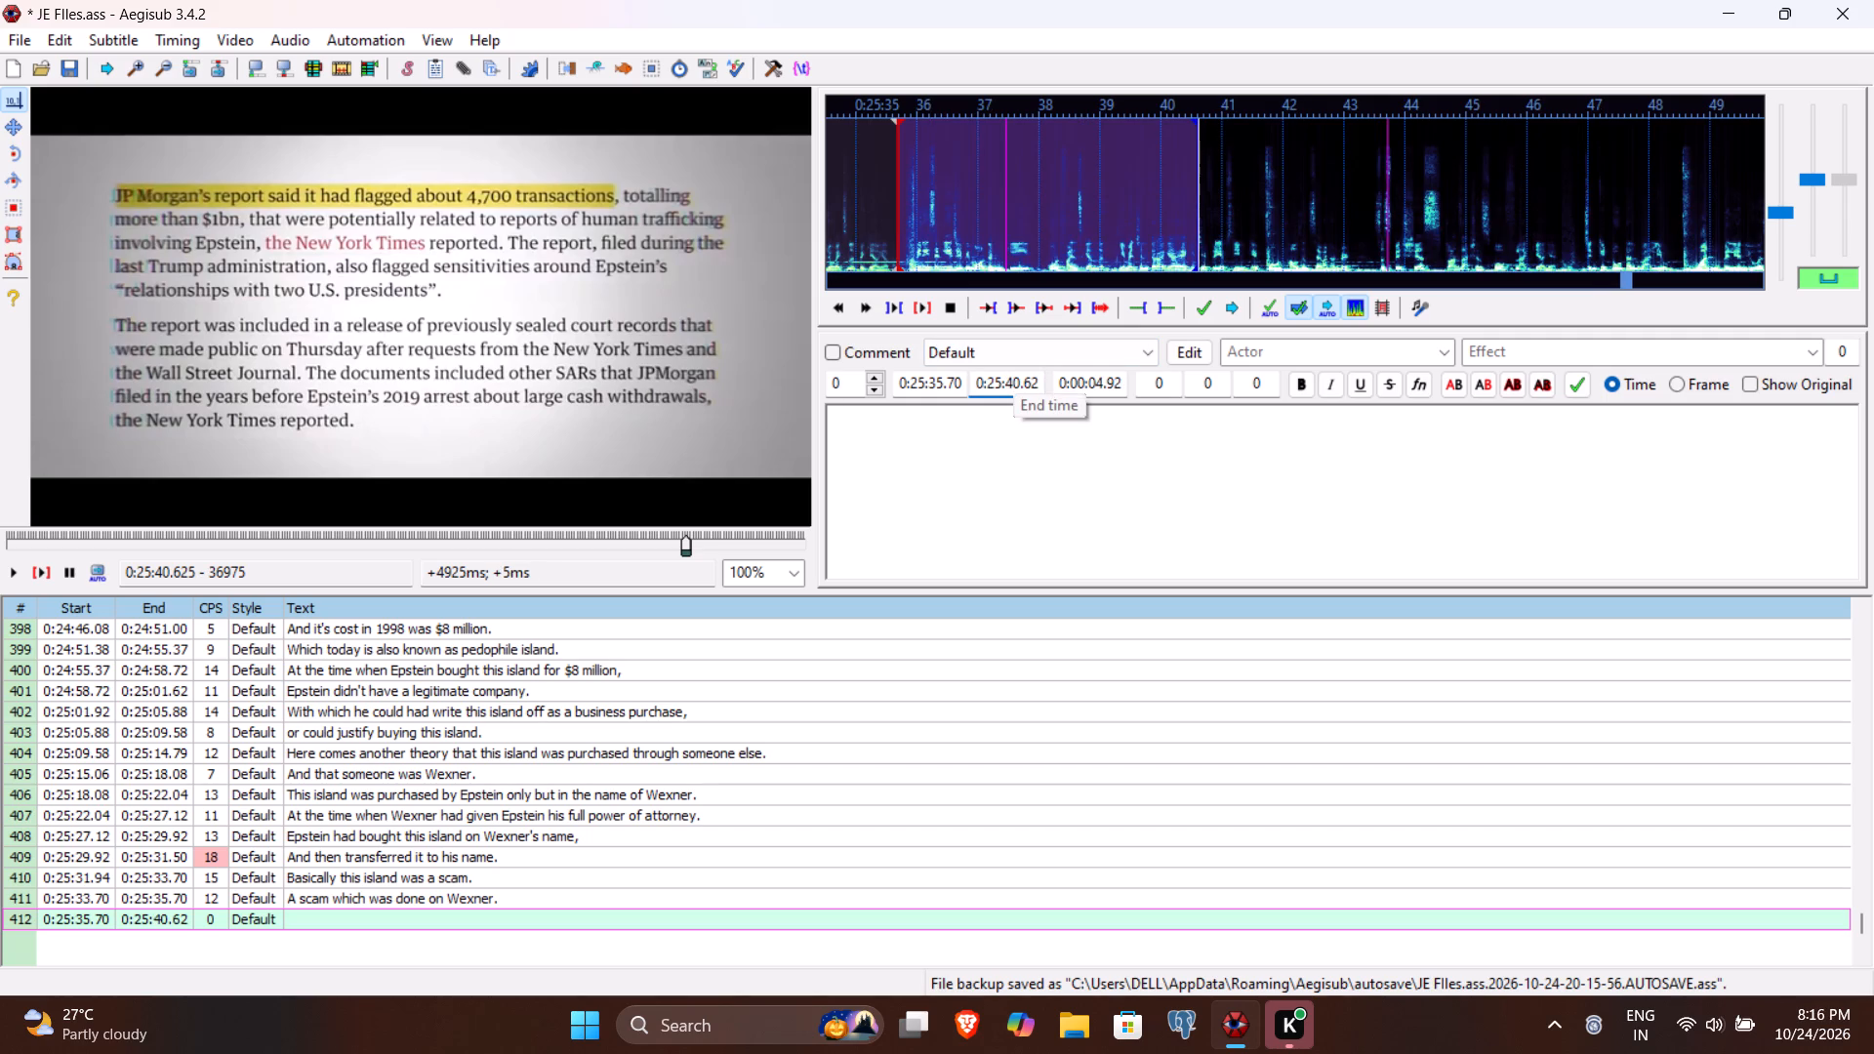
Enter "In JP Morgan files it's mentioned that" as the text of line 412.
left_click(996, 479)
type("In jp")
key("BackSpace")
key("BackSpace")
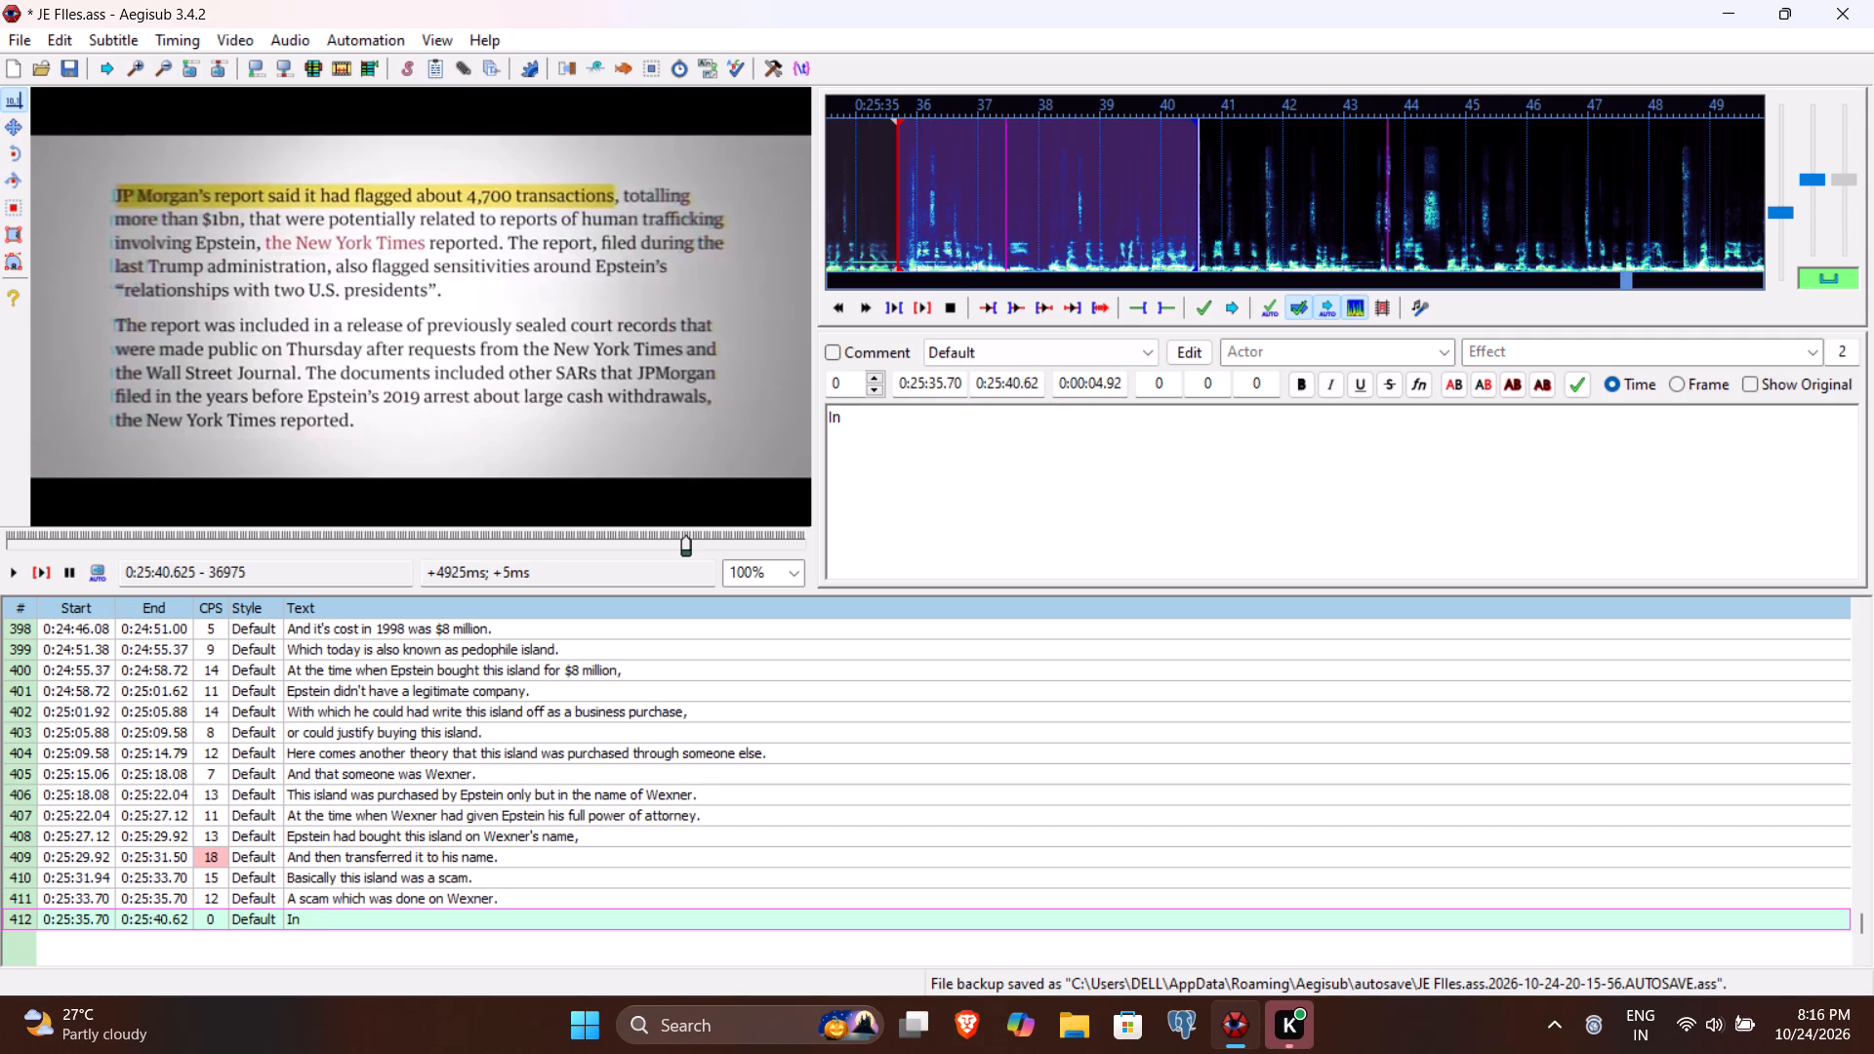
key("shift+j")
type("P Morgans")
key("BackSpace")
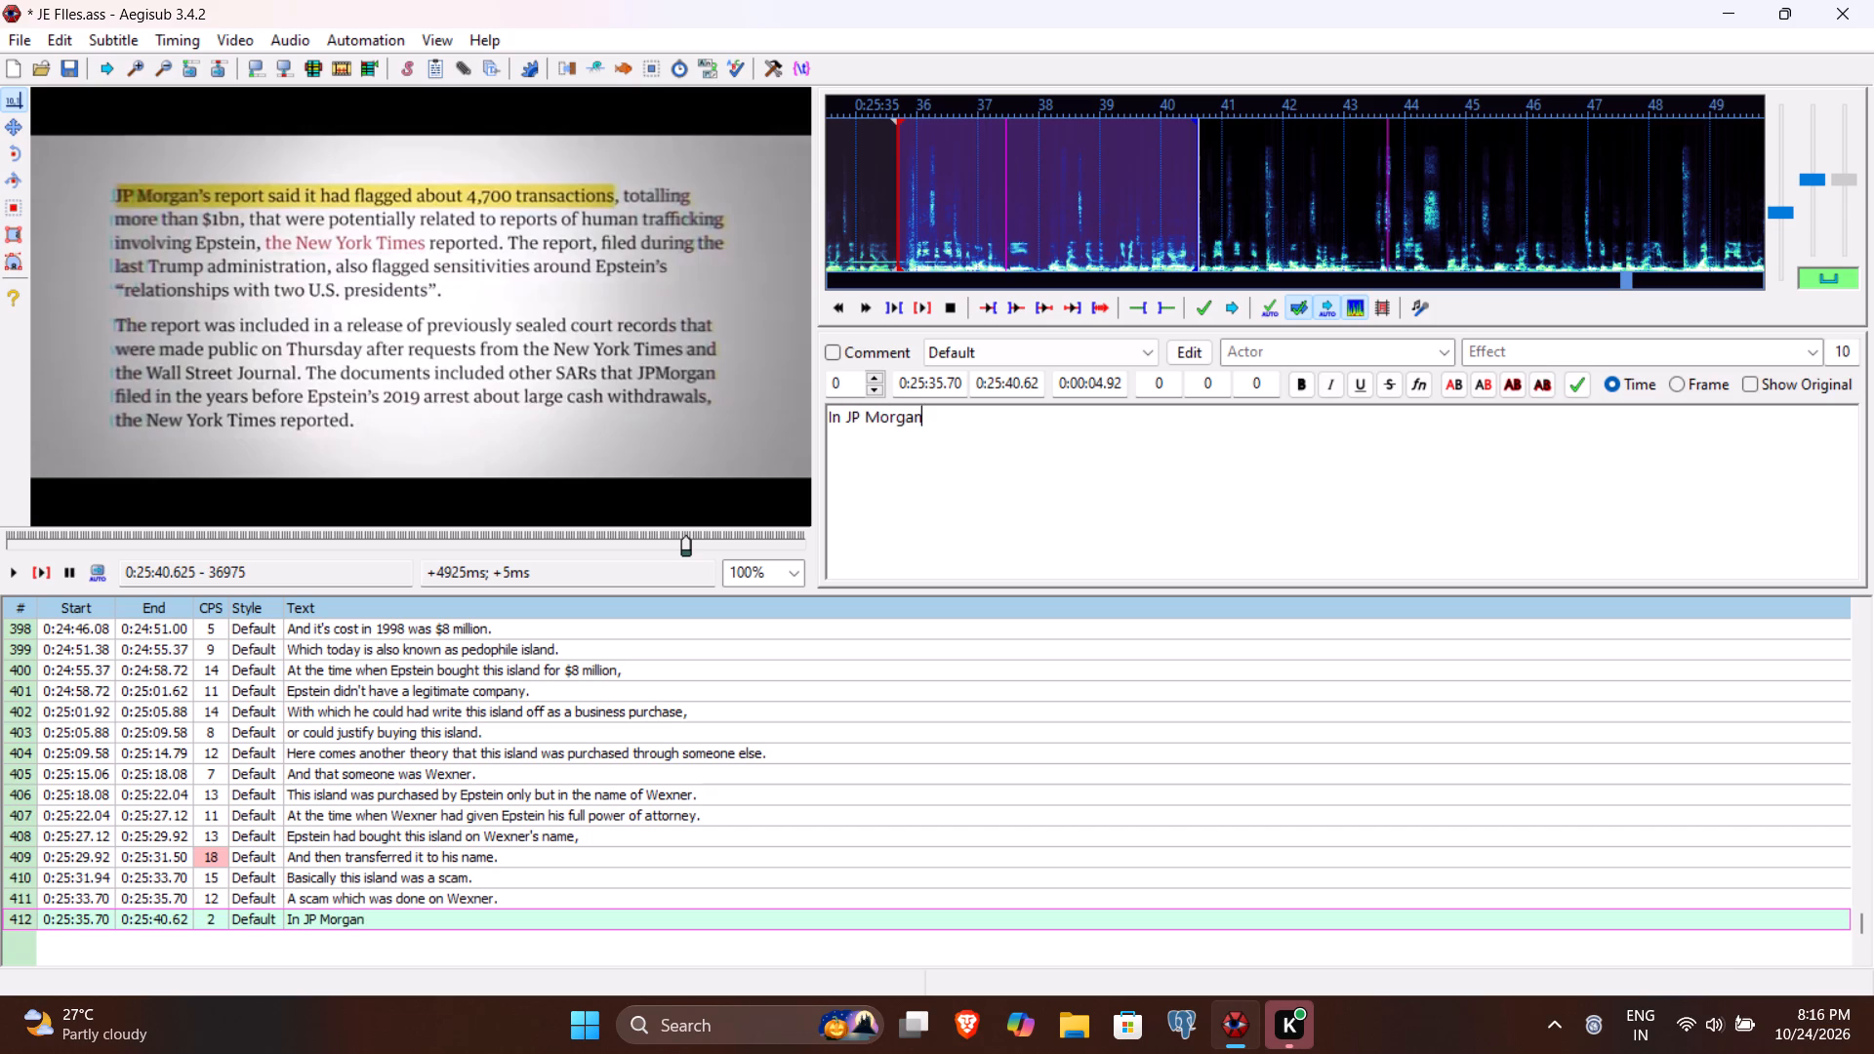
key("space")
type("files")
key("space")
type("it")
type("'s mentioned that")
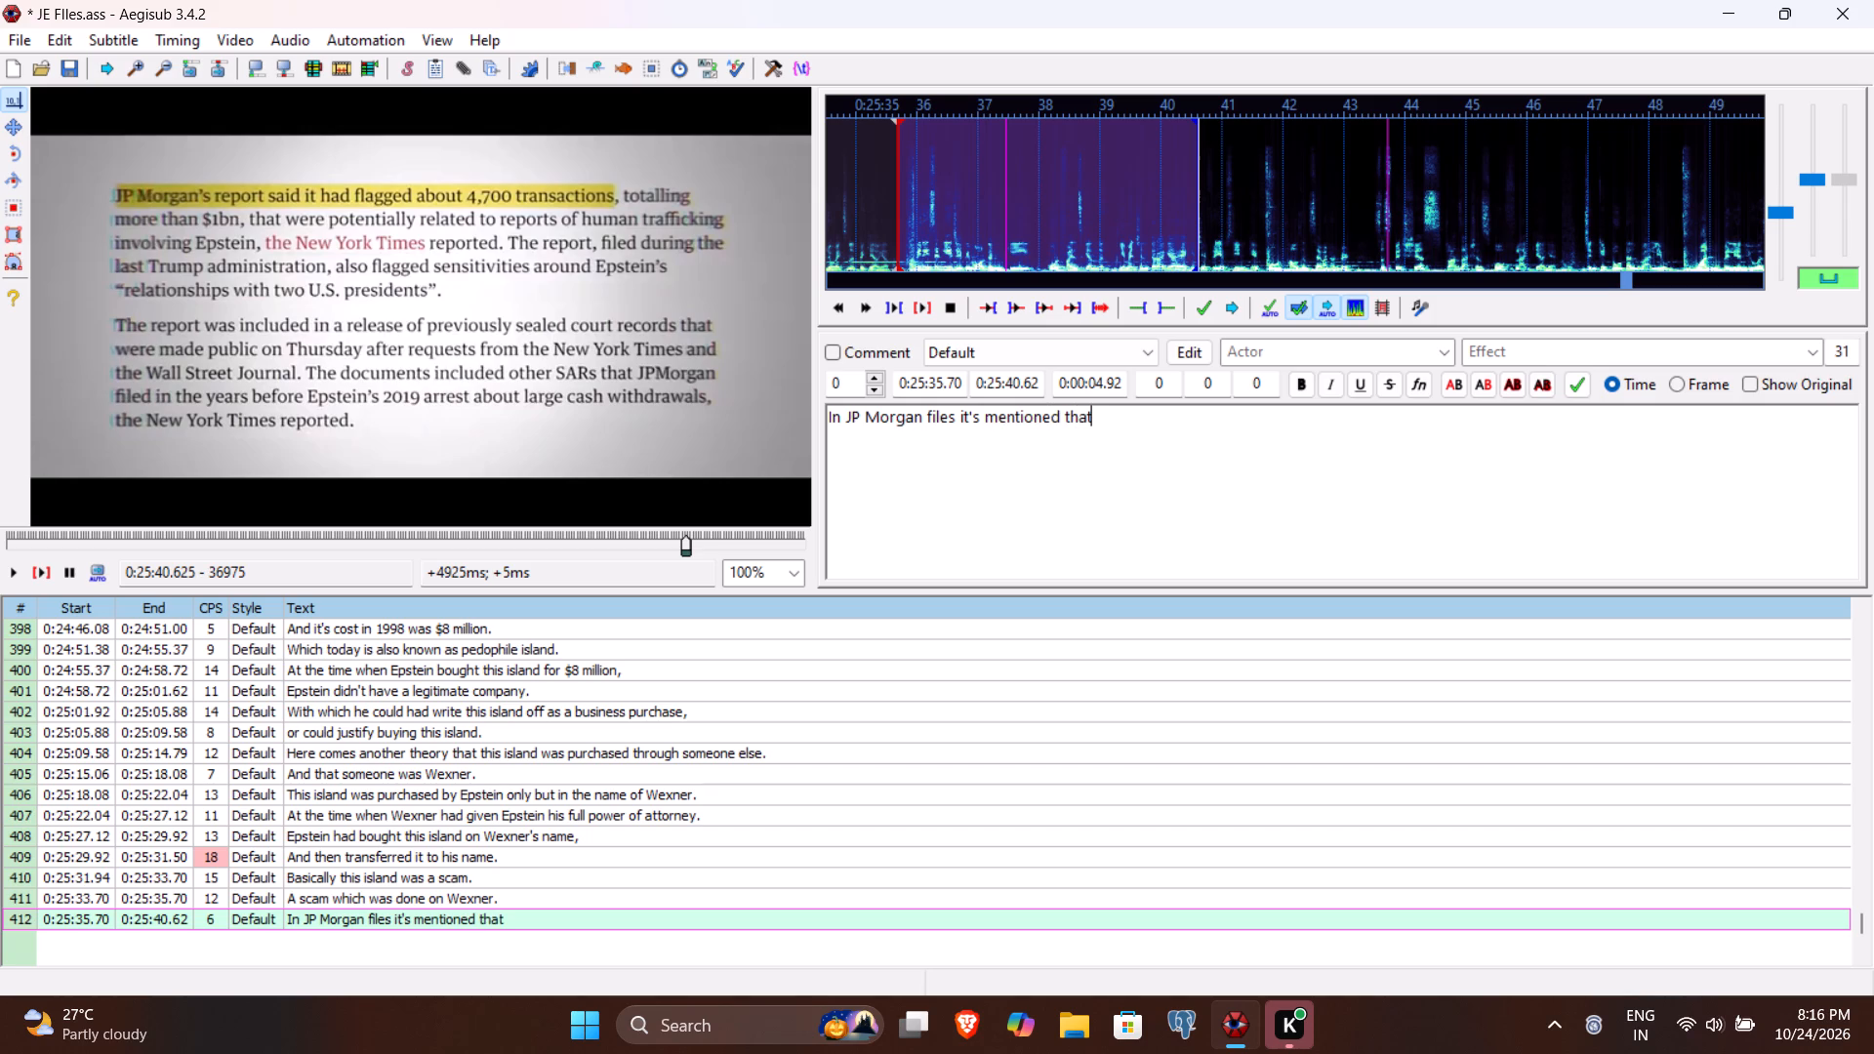
key("space")
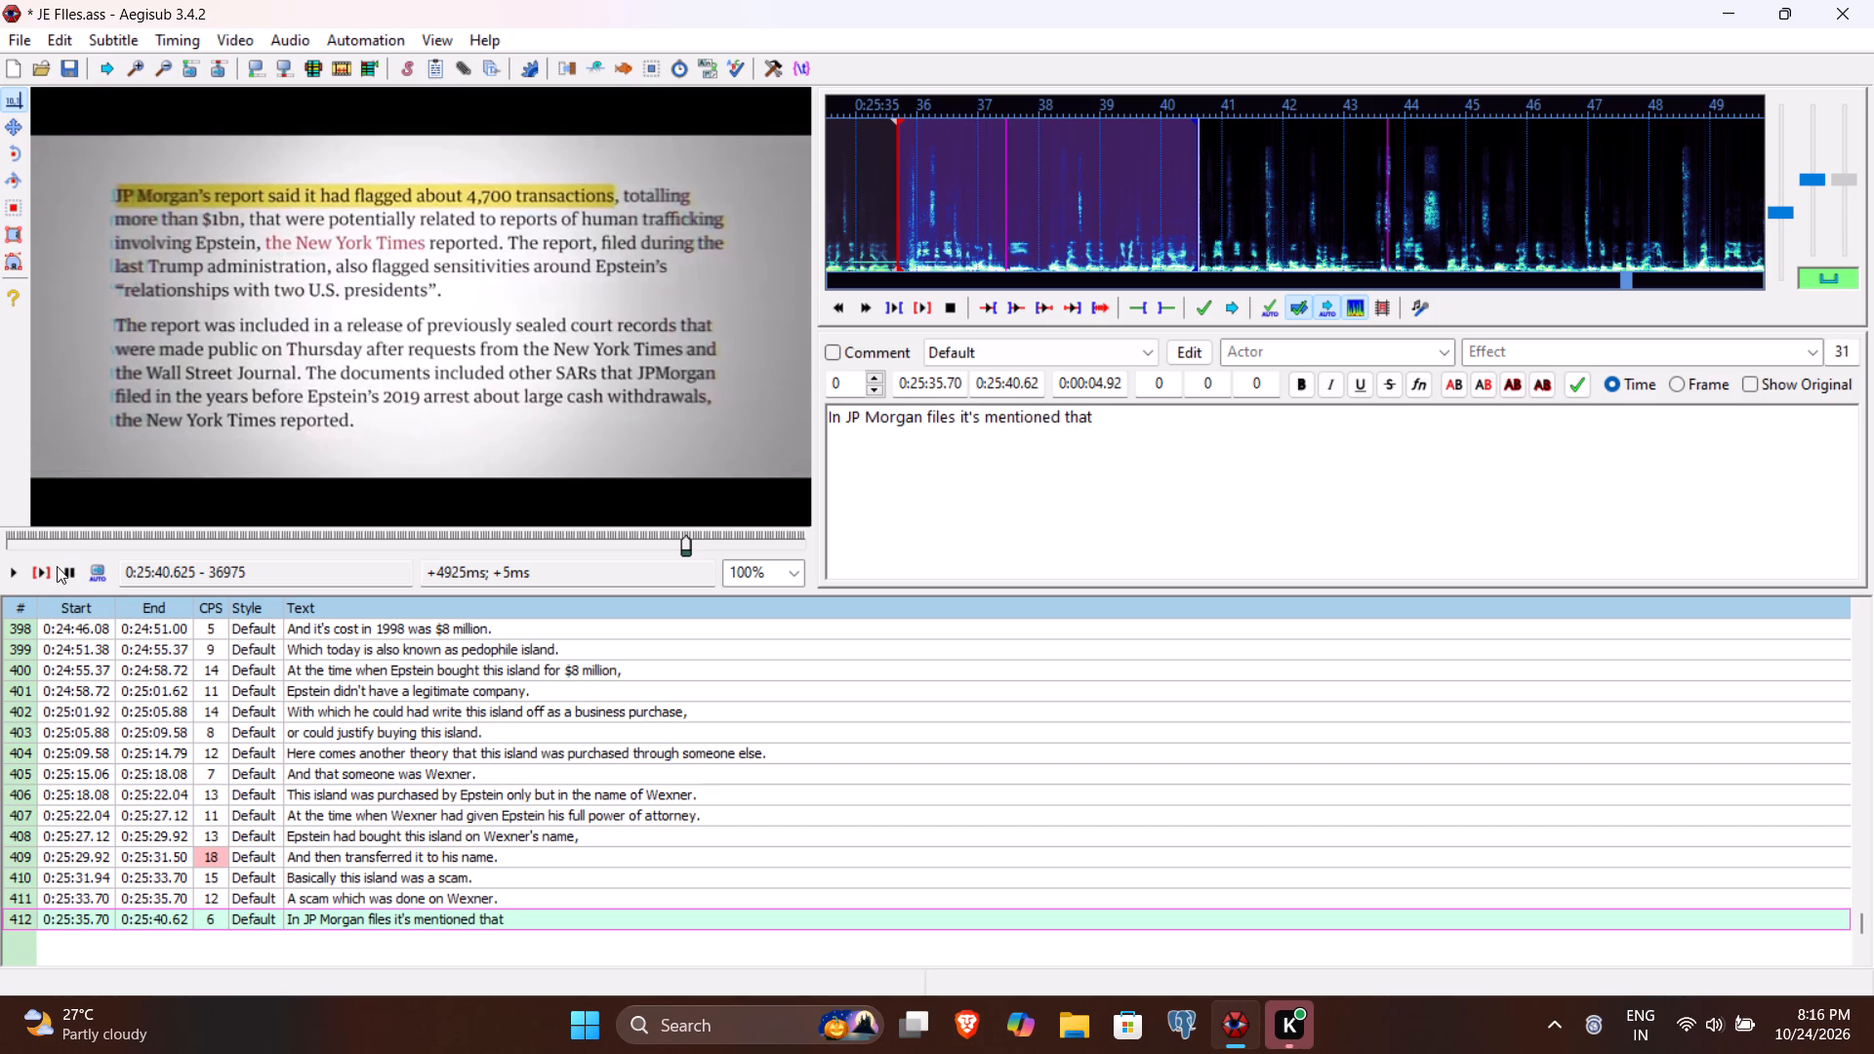
Replay line 412, insert "court" before "files" in its text, and commit the line.
left_click(37, 567)
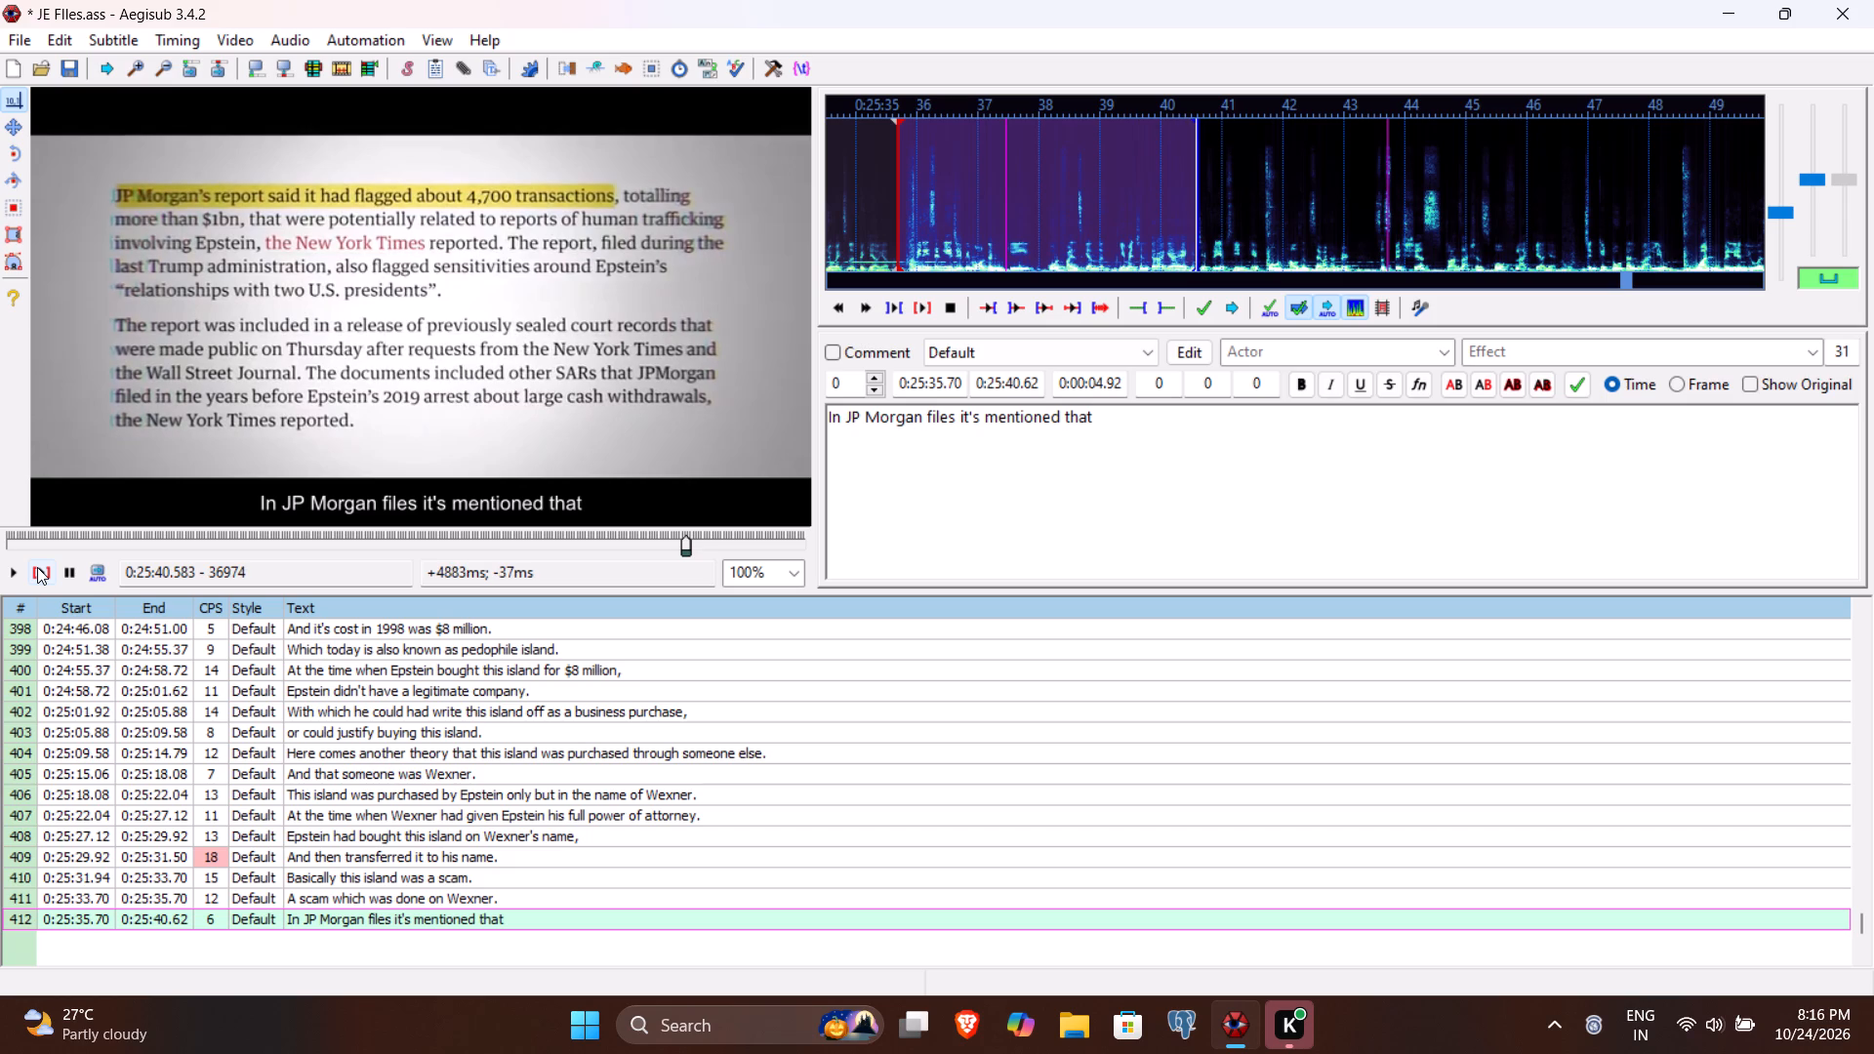
left_click(923, 422)
key("space")
type("court")
key("Return")
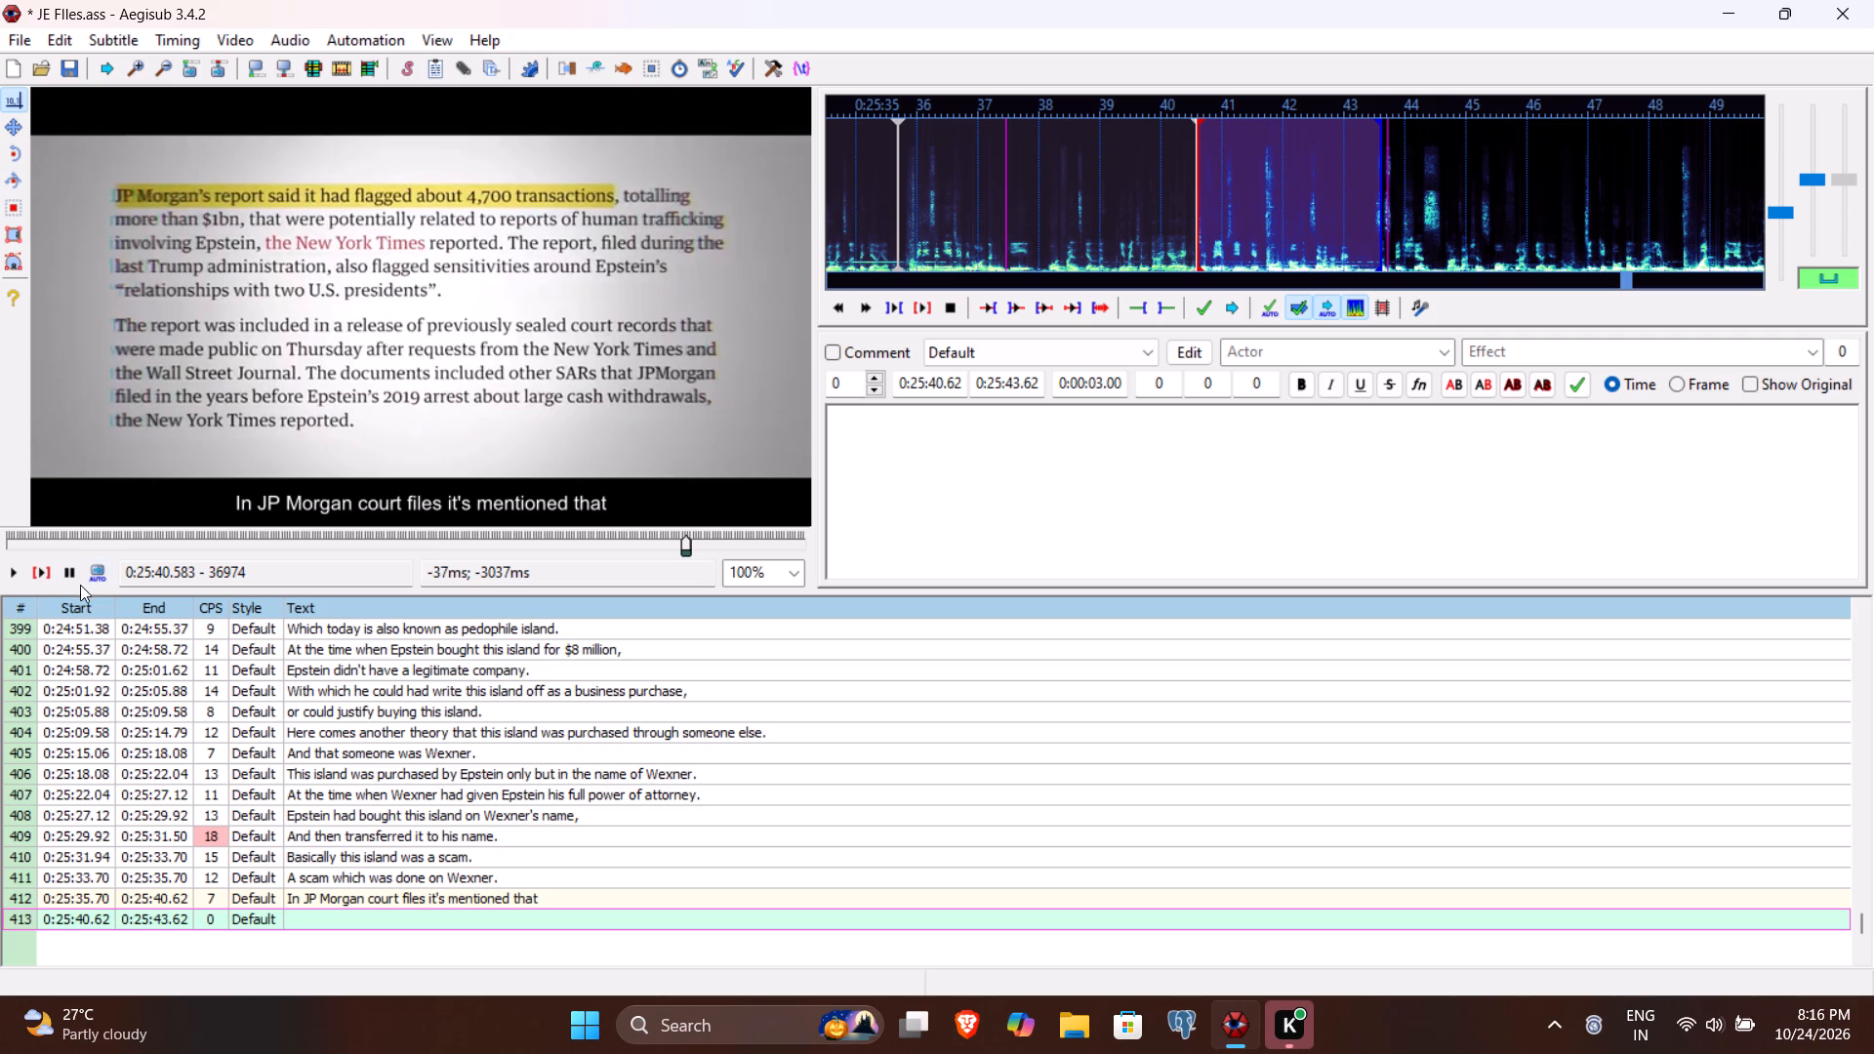
Listen to the speech following line 412 and set line 413's end time to 0:25:46.62.
left_click(43, 569)
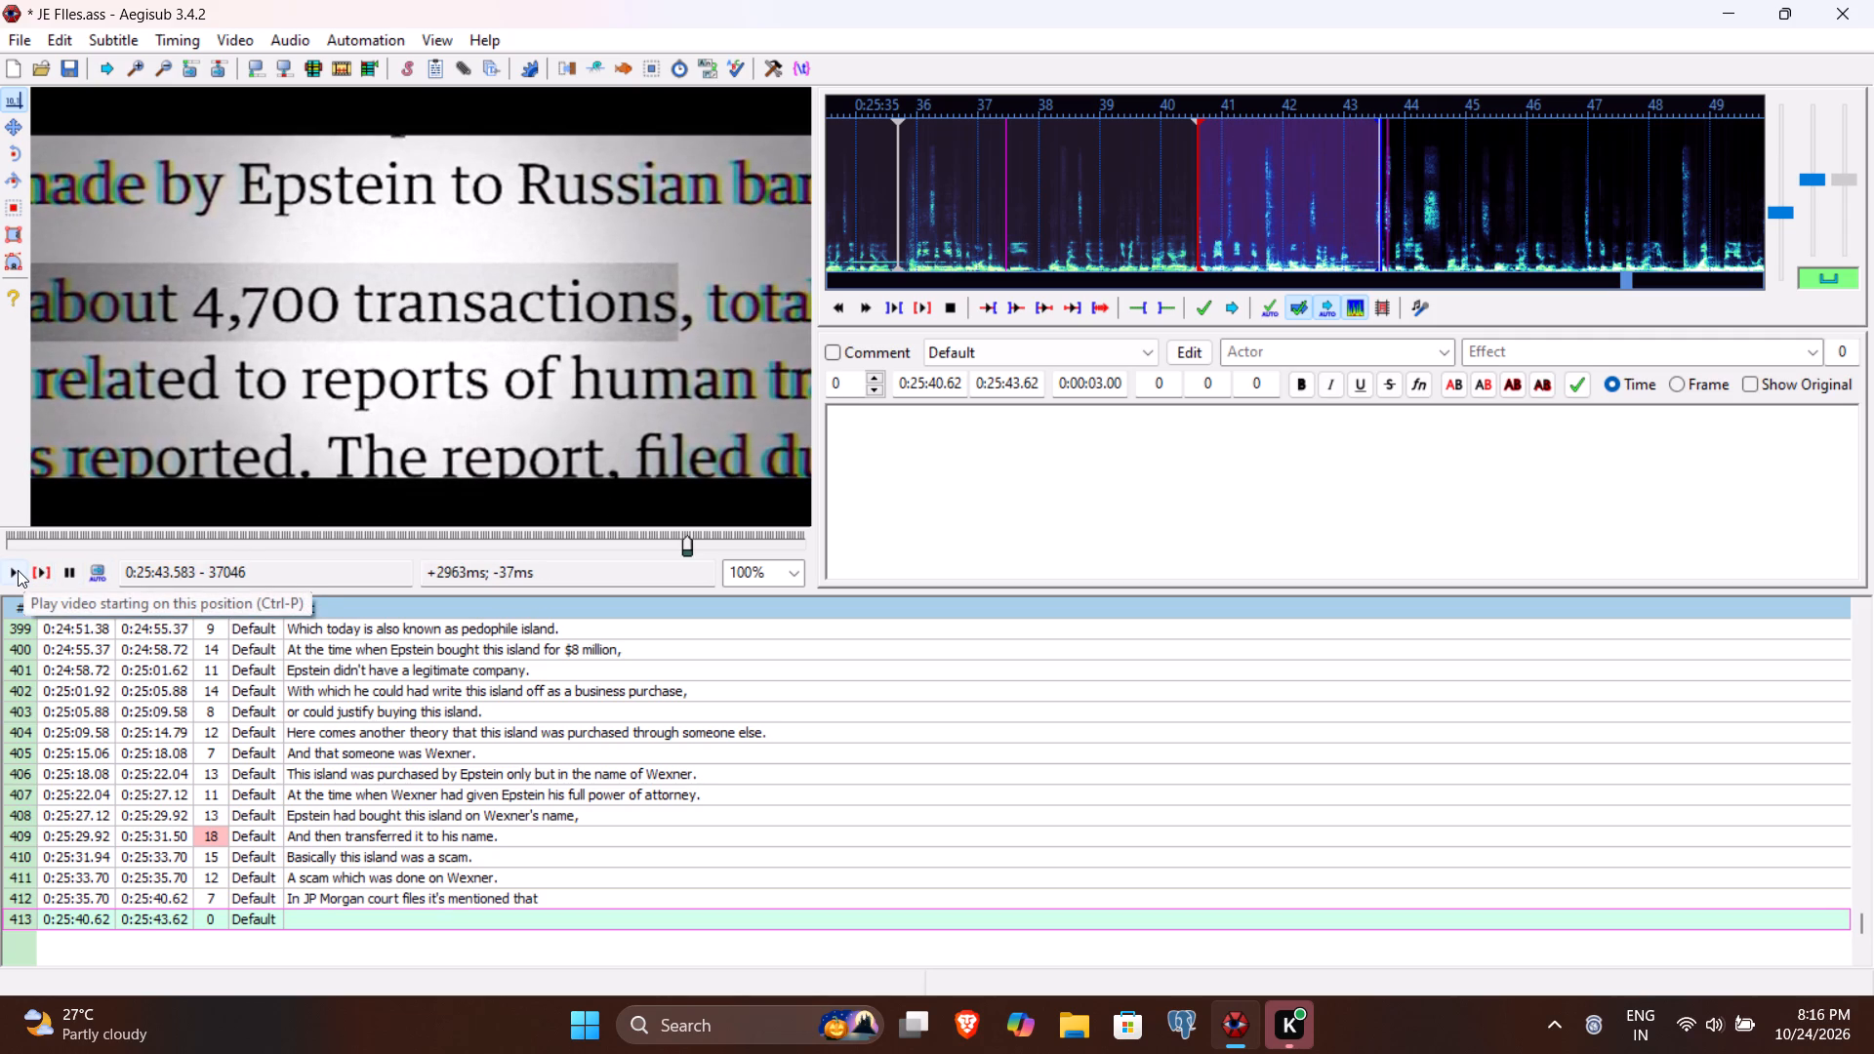
left_click(18, 570)
left_click(18, 570)
left_click(18, 570)
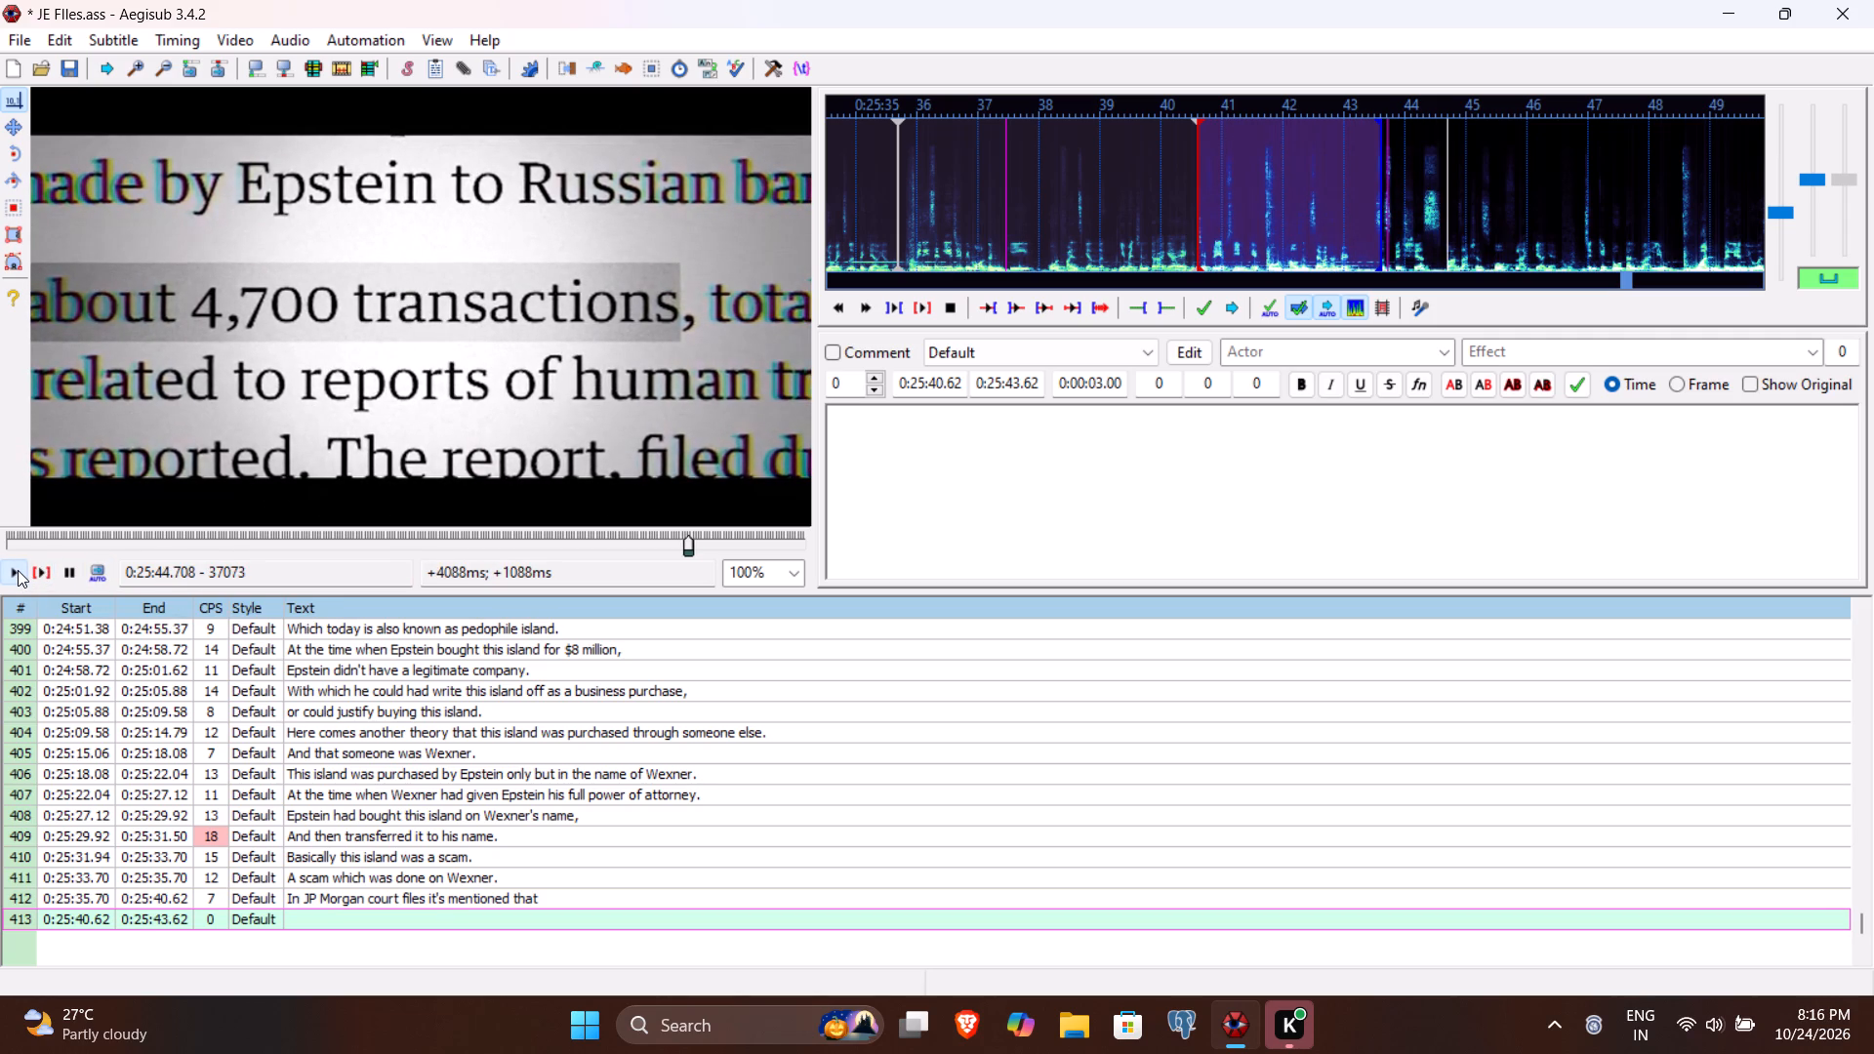
left_click(18, 570)
left_click(18, 570)
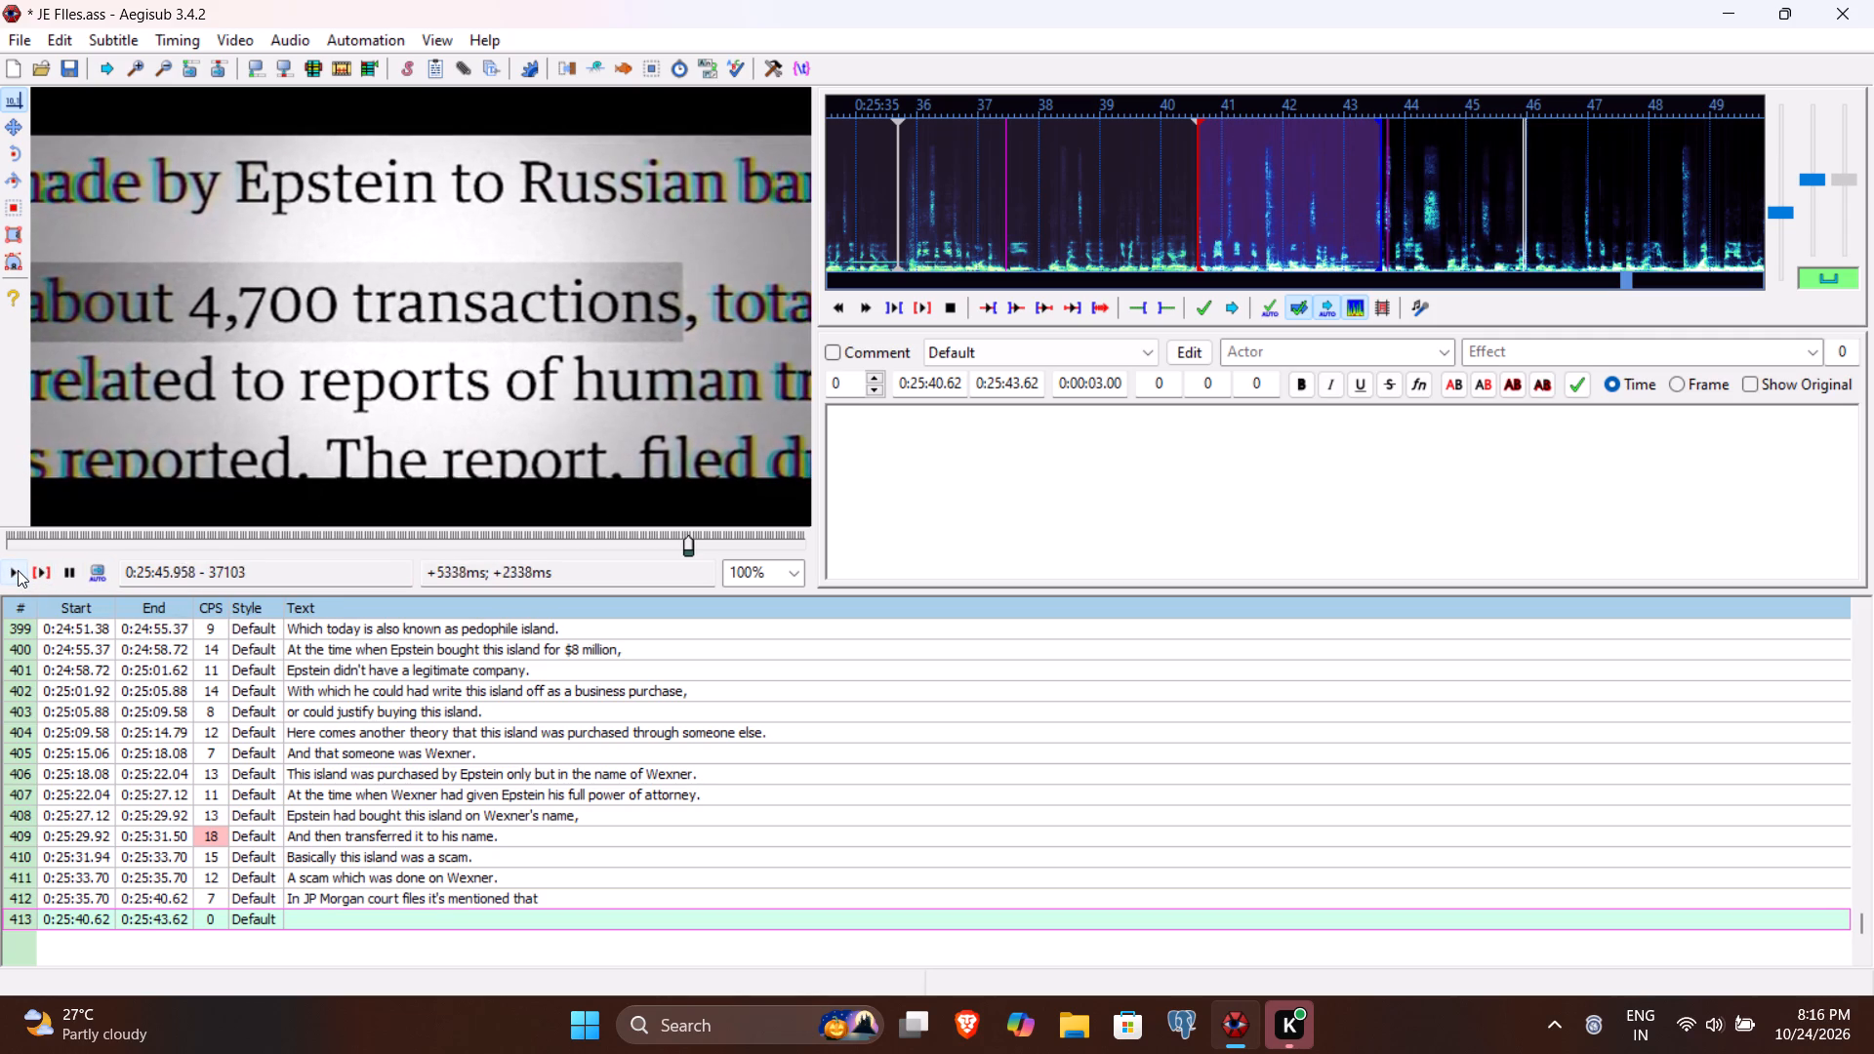
left_click(18, 570)
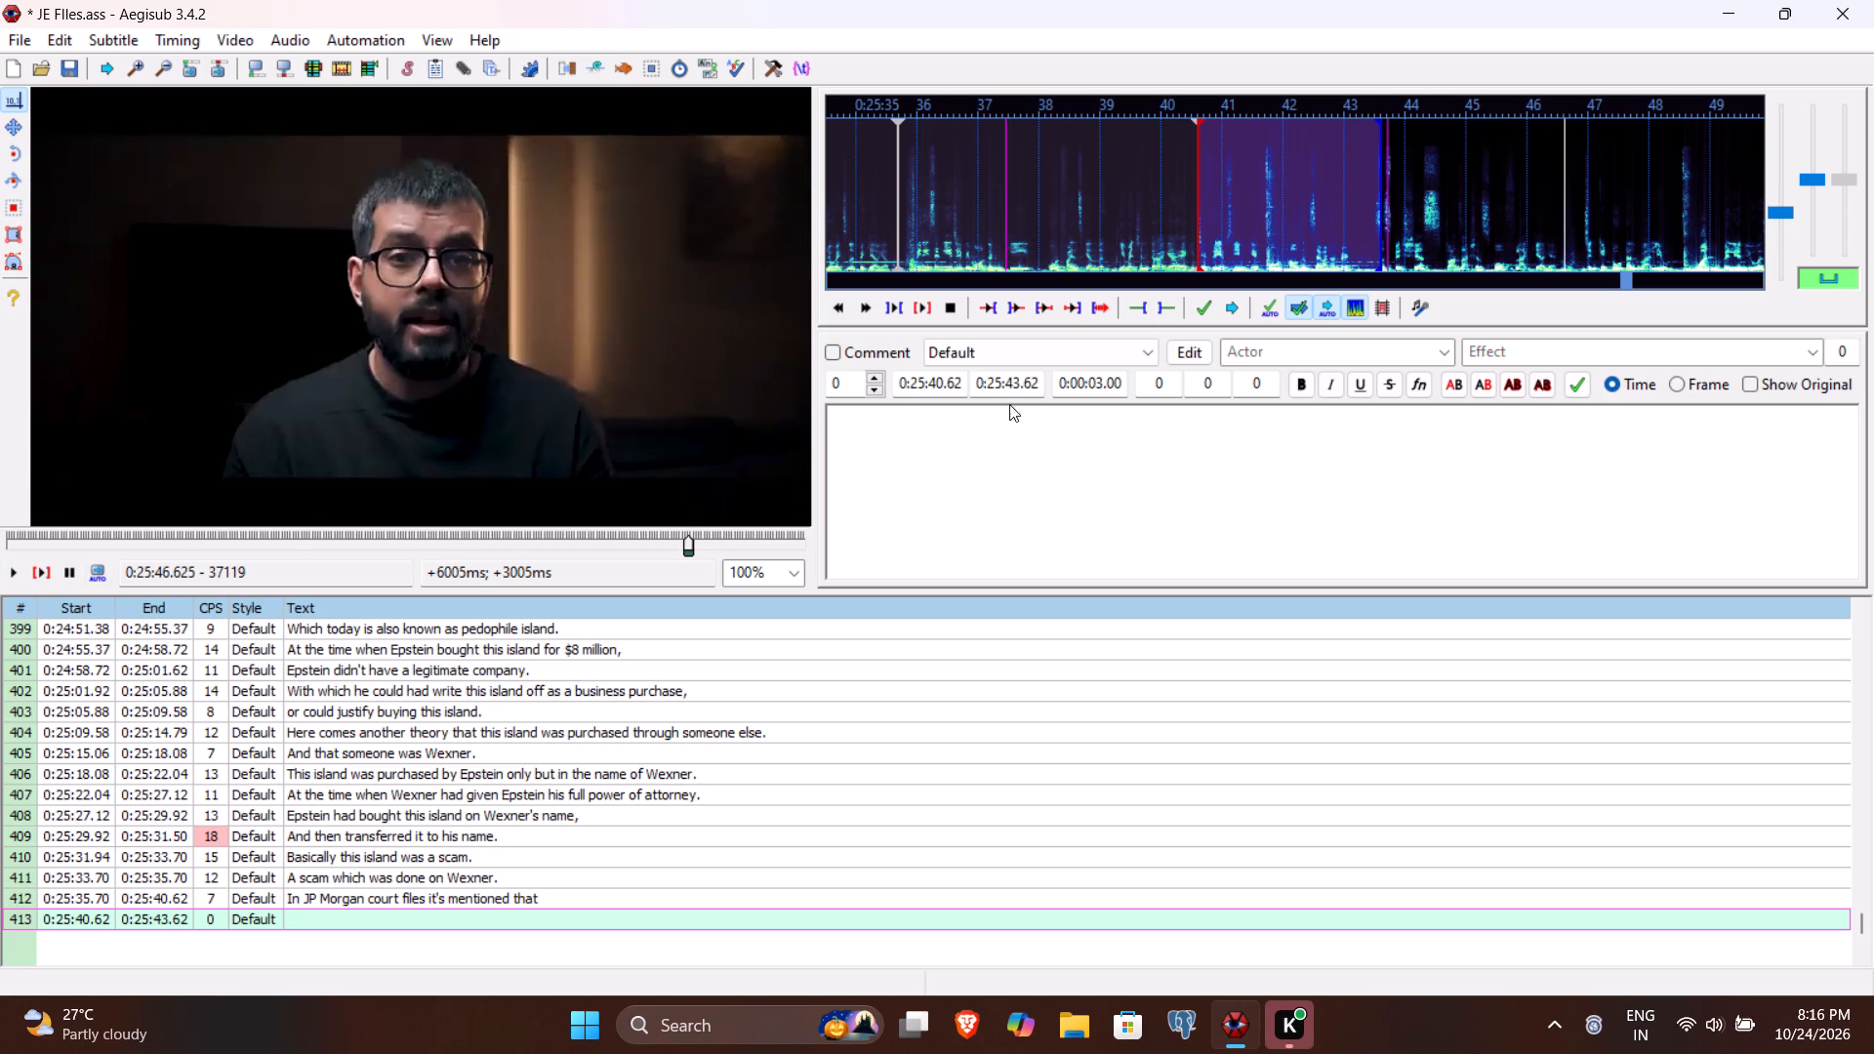
left_click(1010, 382)
type("662")
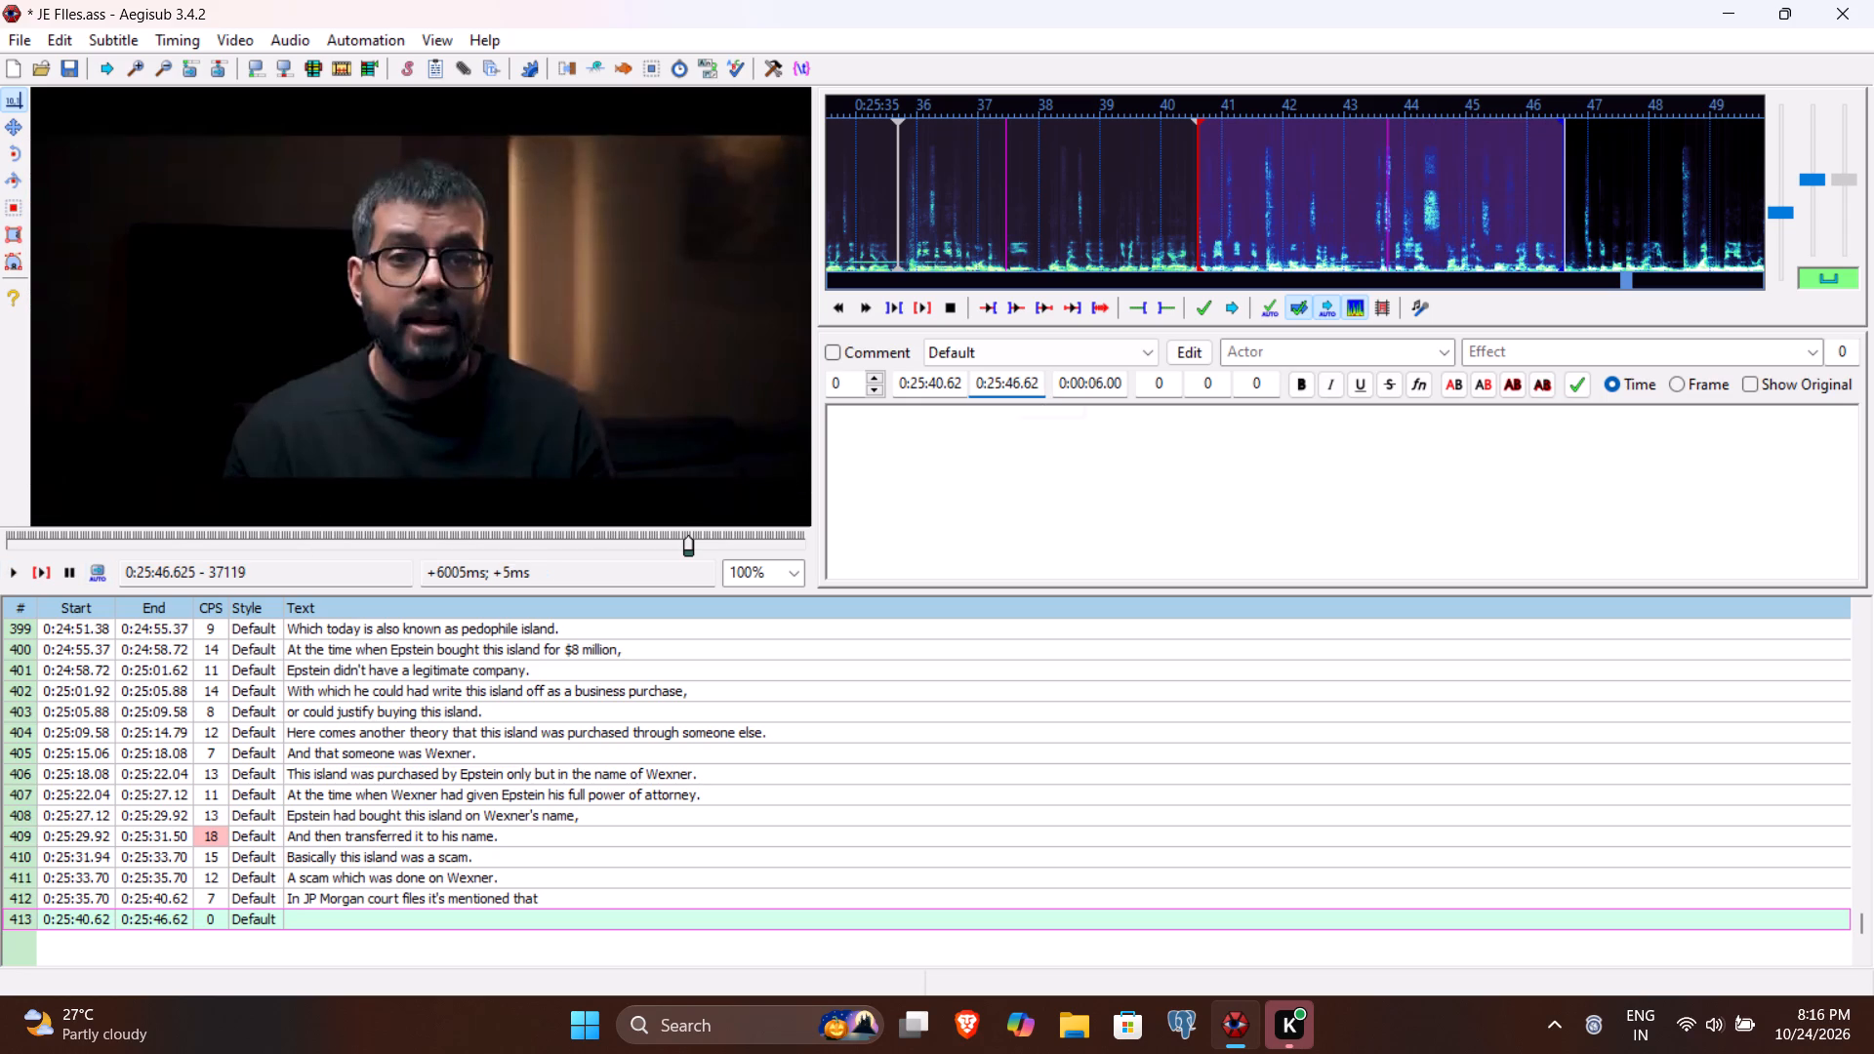
Replay line 413 and enter "Epstein's 4700 suspicious transactions were flagged." as its text.
left_click(1005, 457)
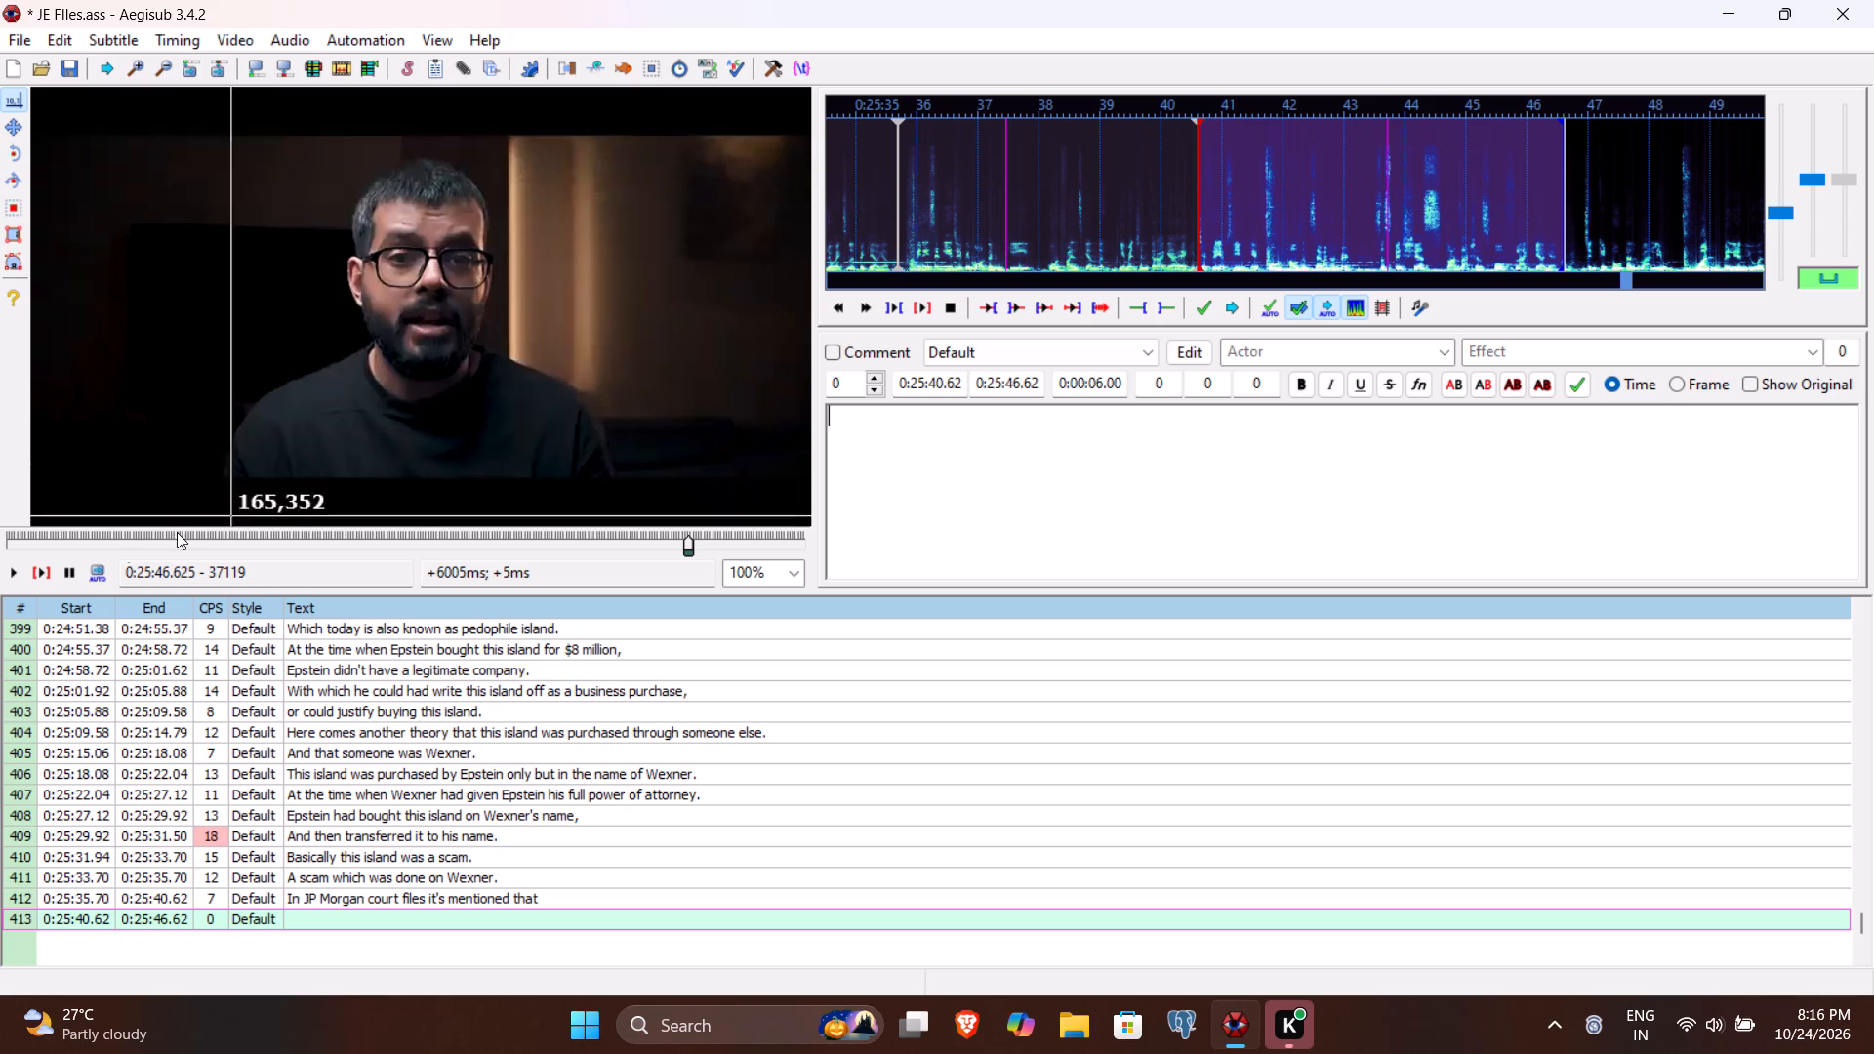
left_click(40, 569)
type("Epsteins")
key("BackSpace")
type("'s")
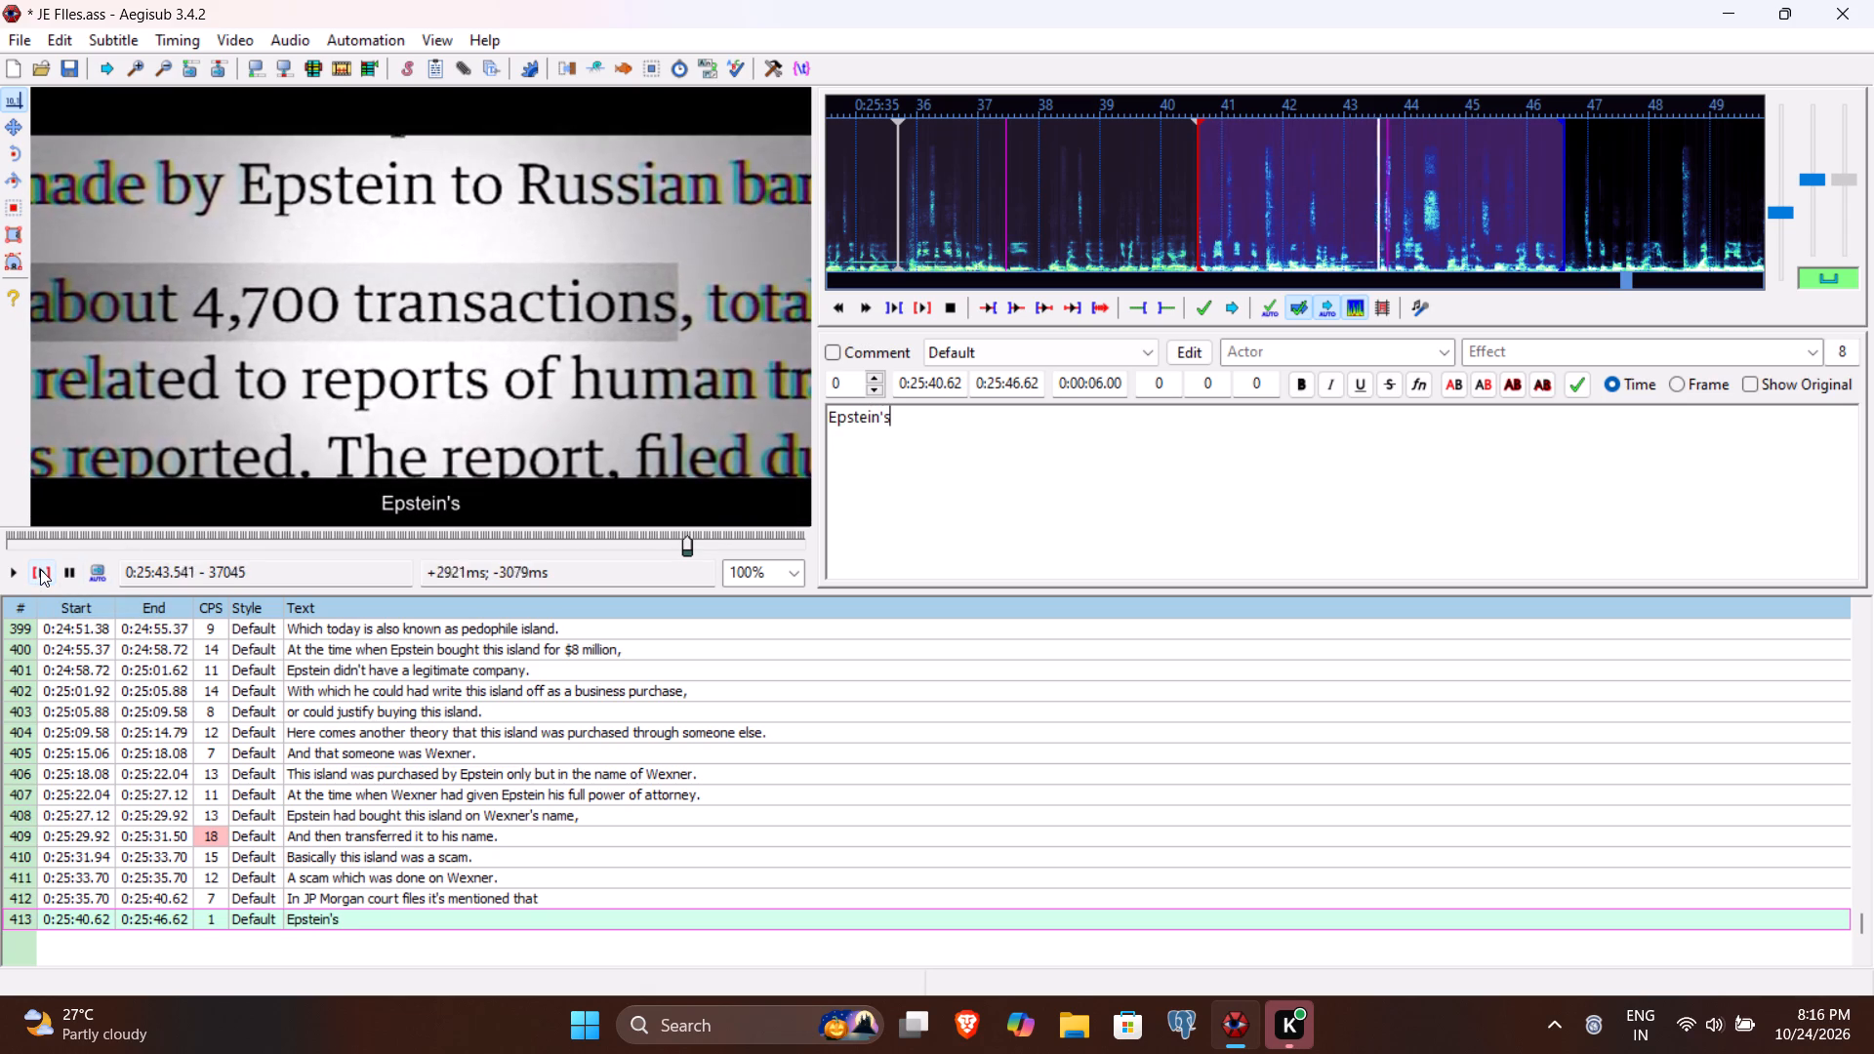
key("space")
type("4700")
key("space")
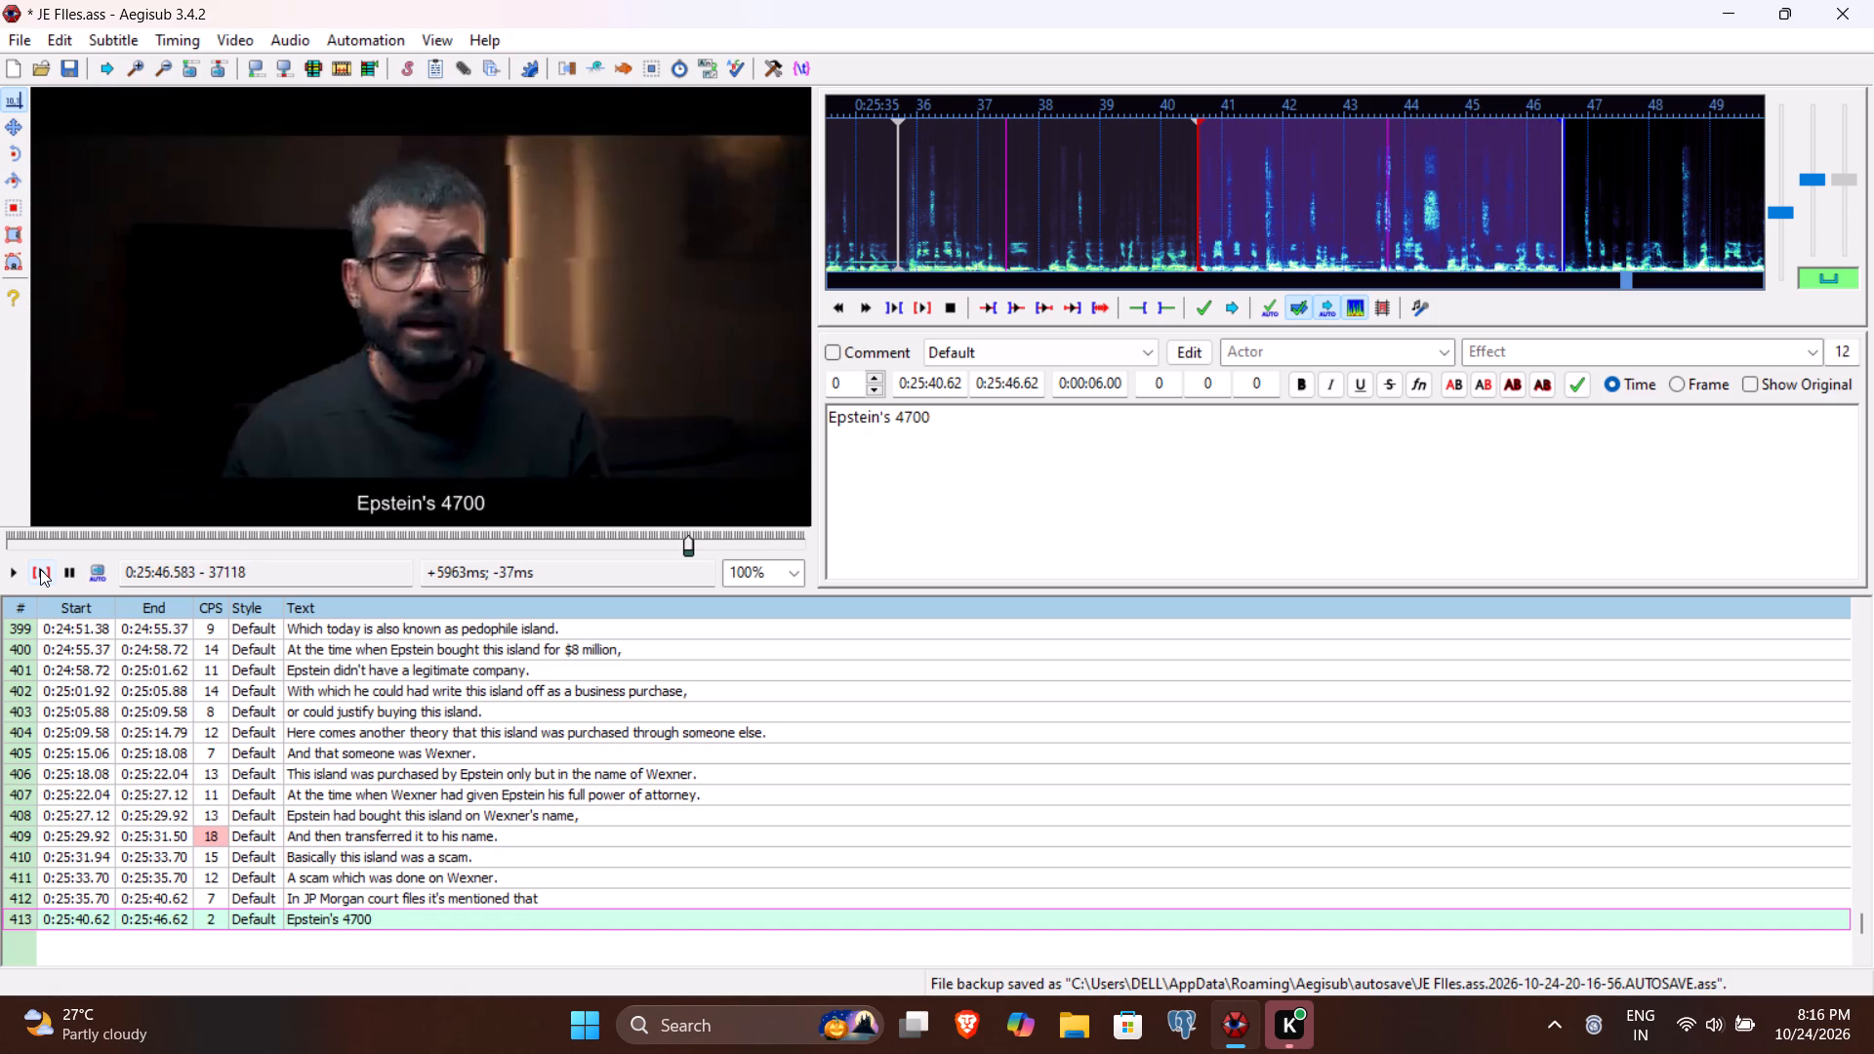
type("suspe")
key("BackSpace")
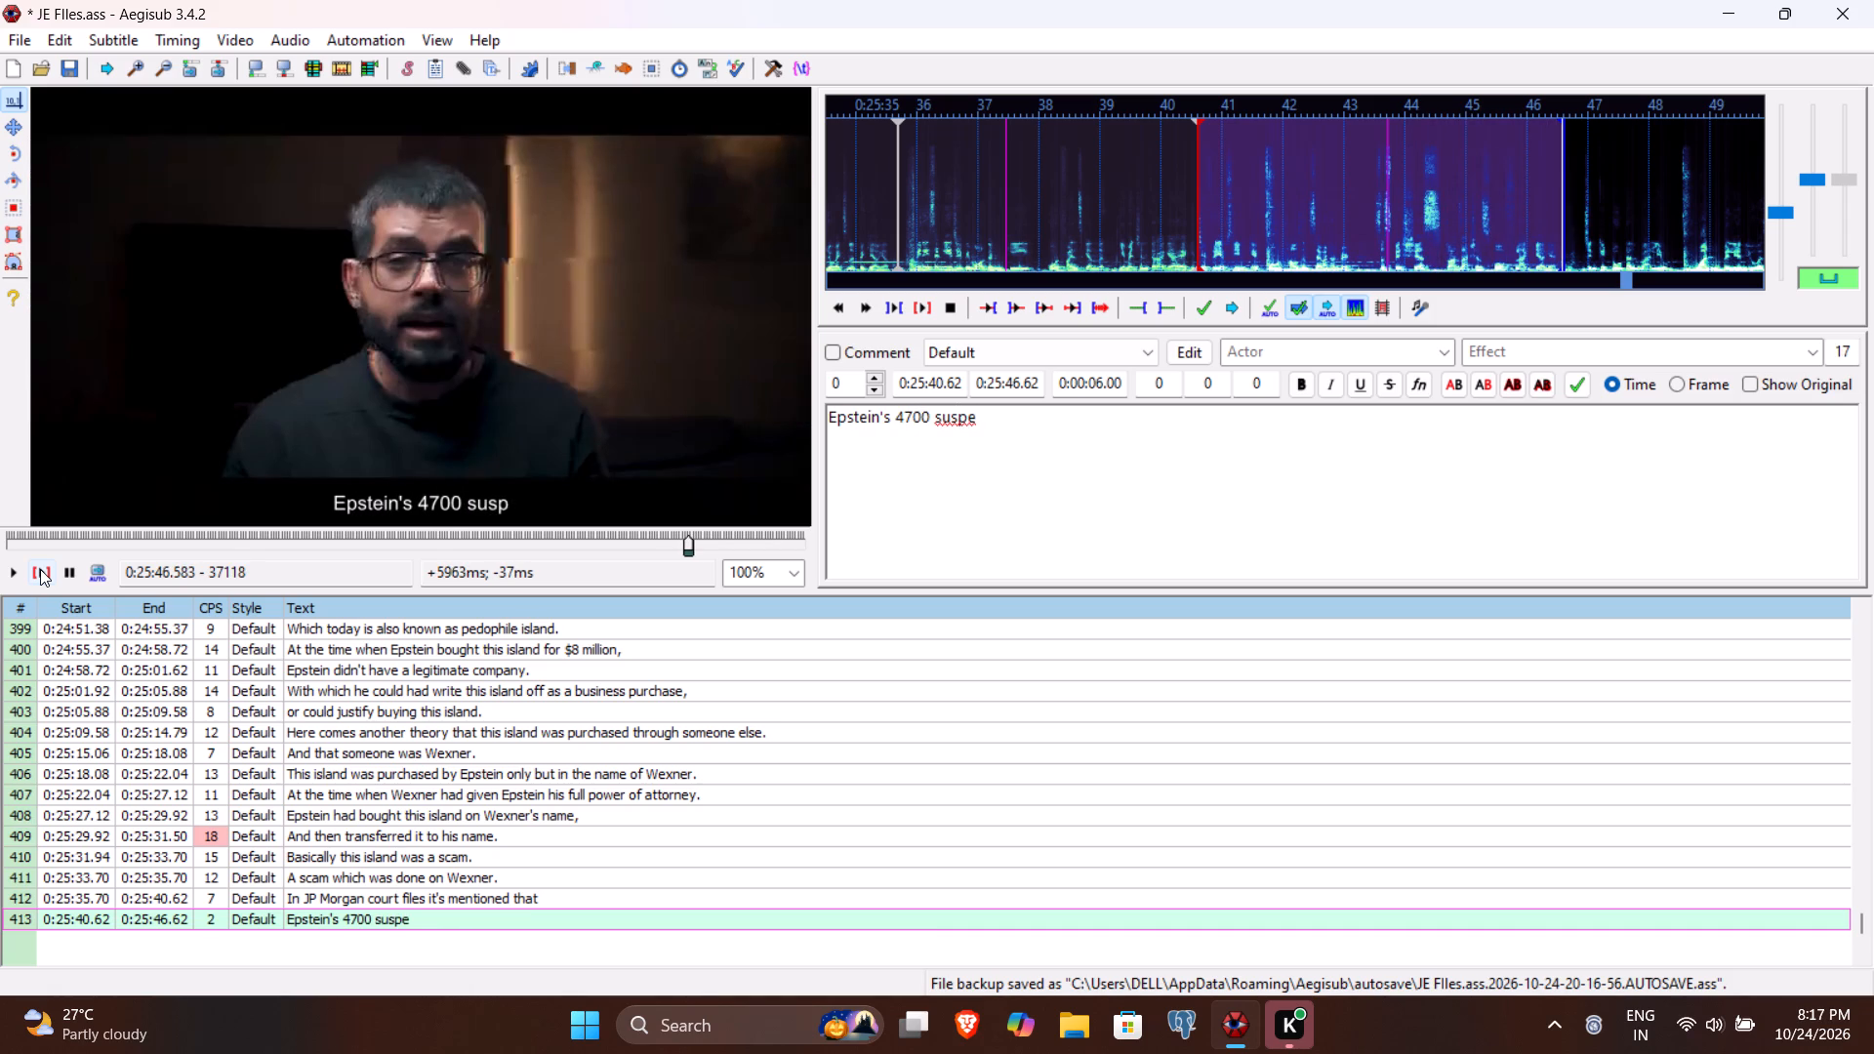
type("ic")
key("BackSpace")
type("sc")
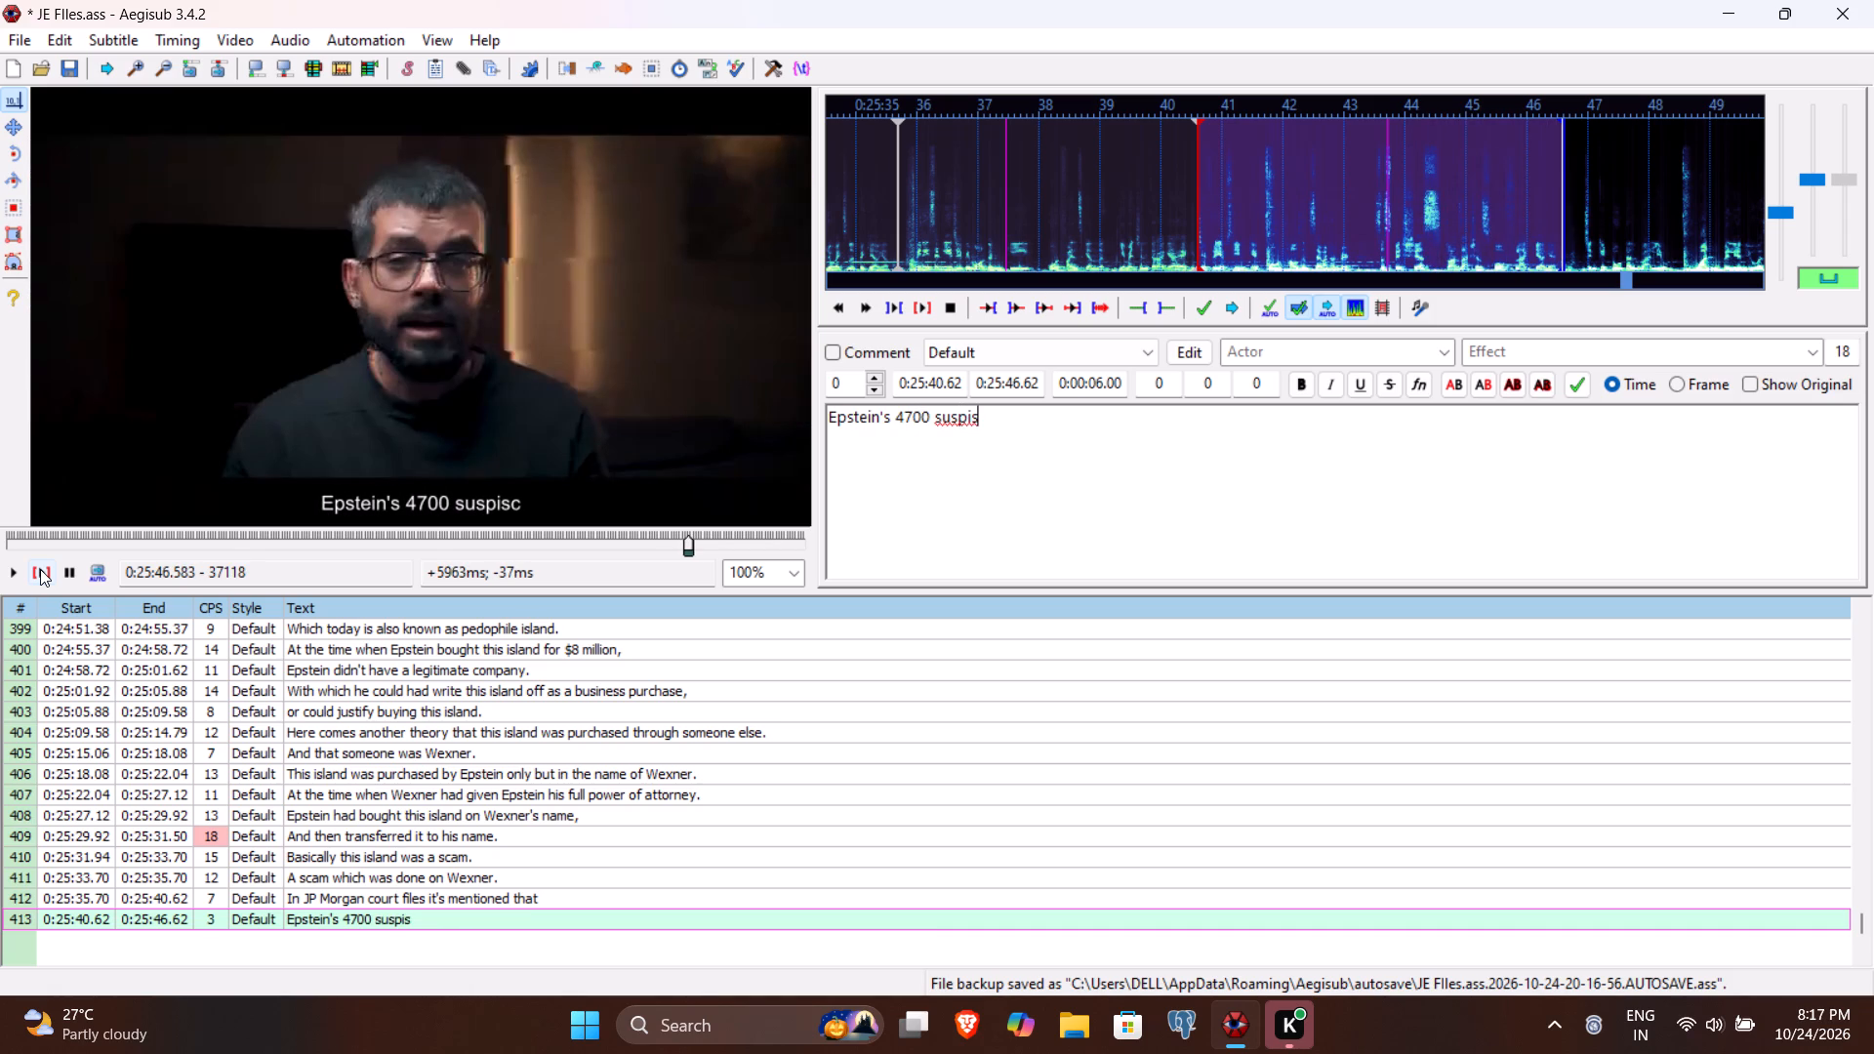
key("BackSpace")
key("BackSpace")
type("cious transactions were flagged")
key("period")
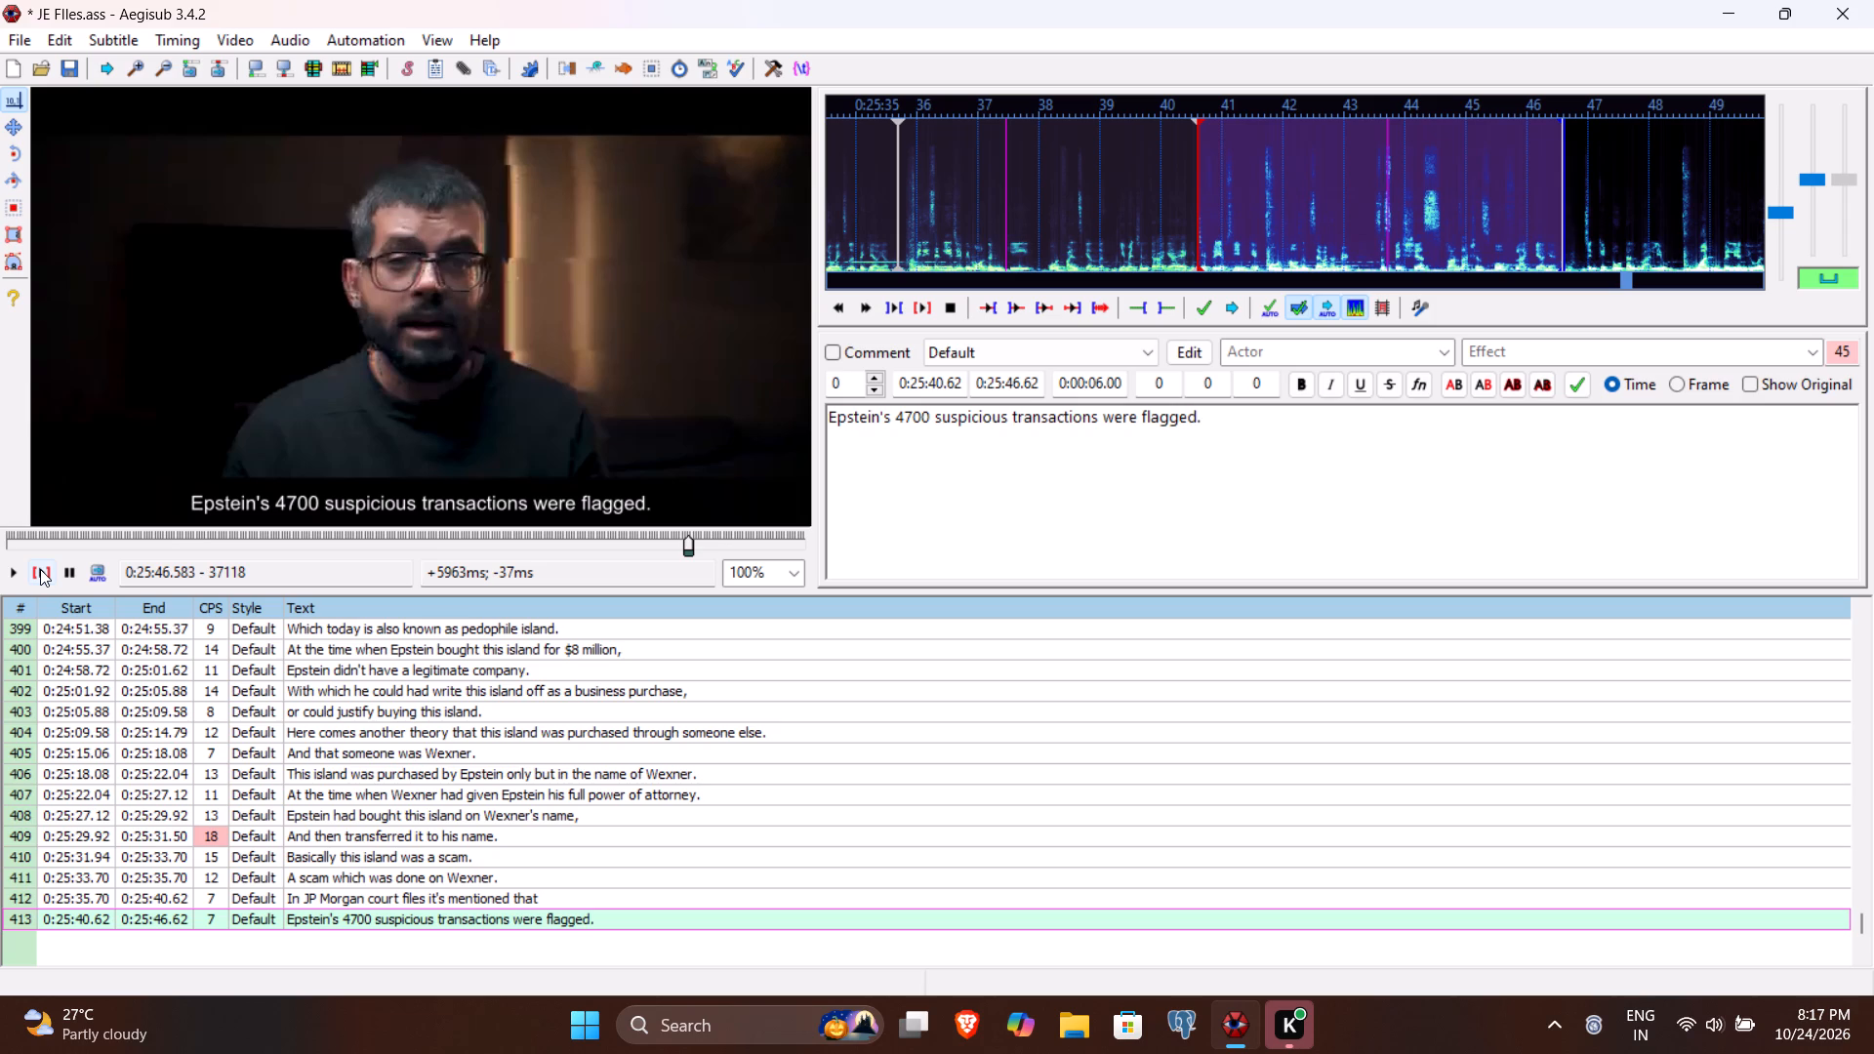
Insert "Jeffrey" before "Epstein's" in line 413's text and commit the line.
key("Up")
type("Jeffrey")
key("space")
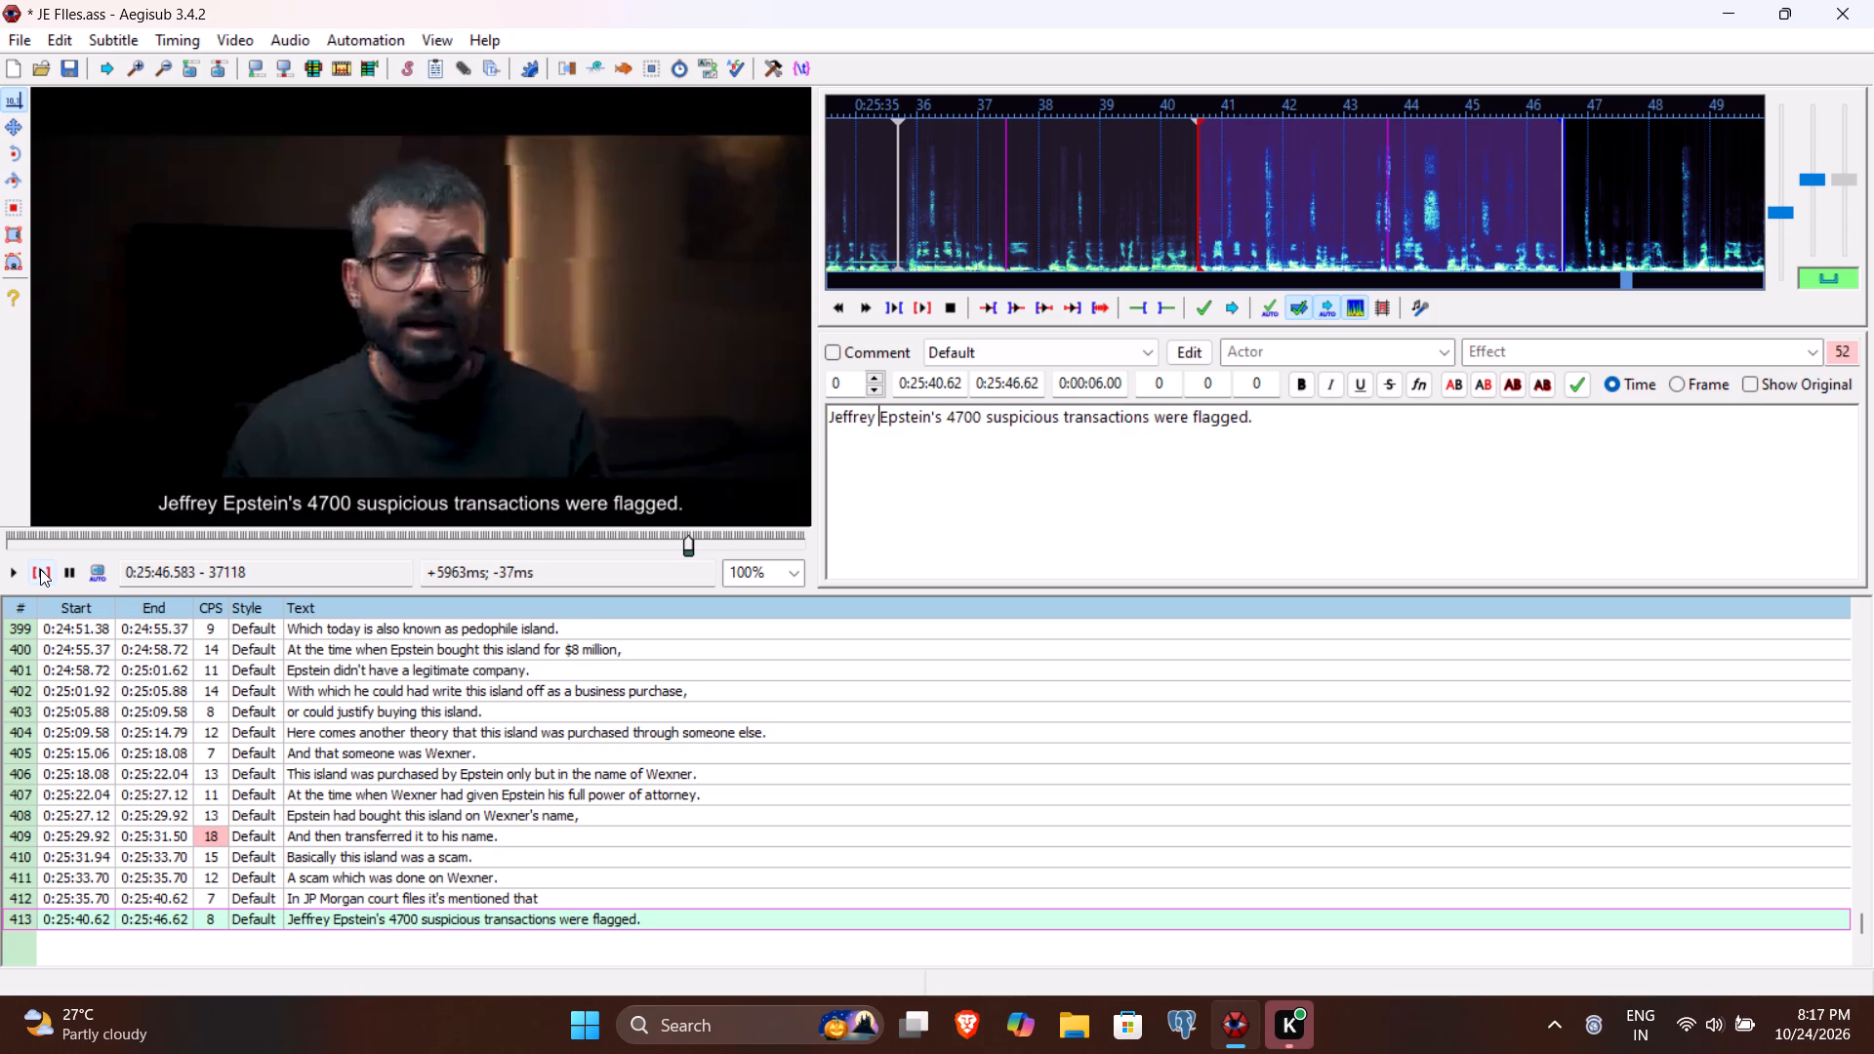
key("Return")
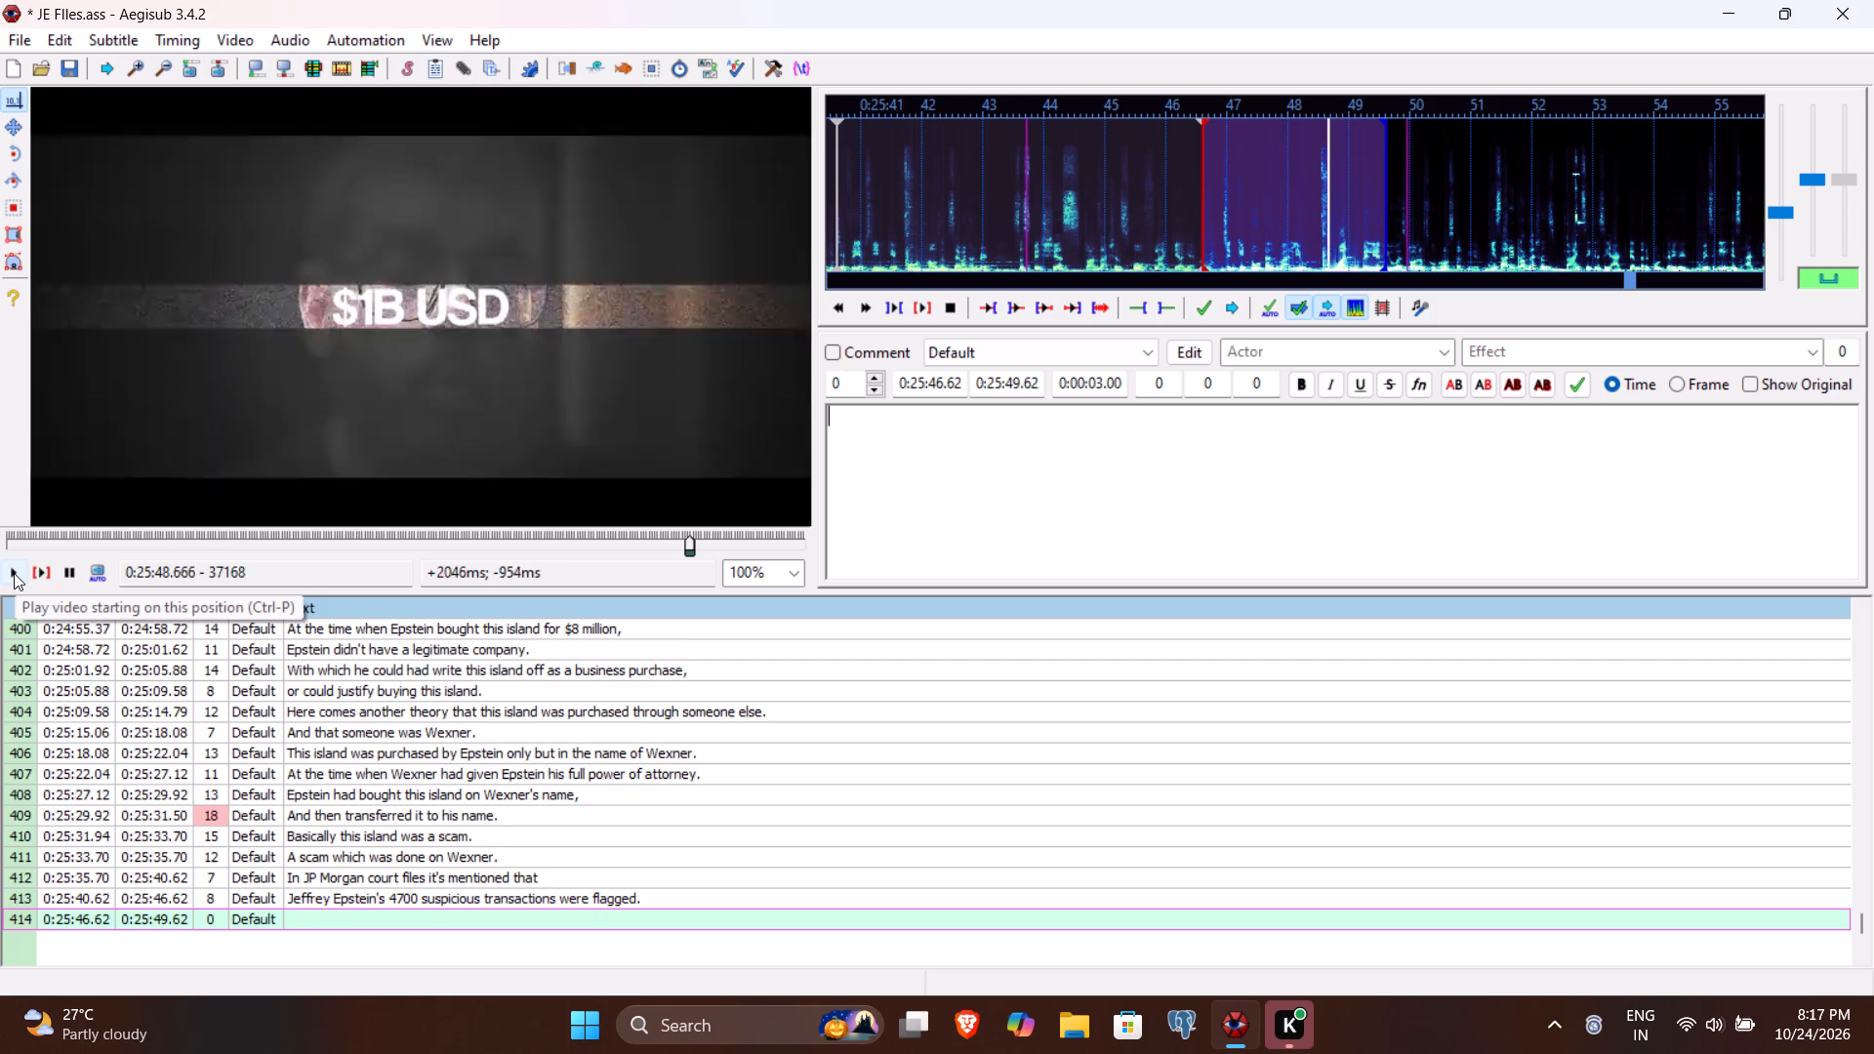
Listen to the speech following line 413 and set line 414's end time to 0:25:51.20.
left_click(14, 573)
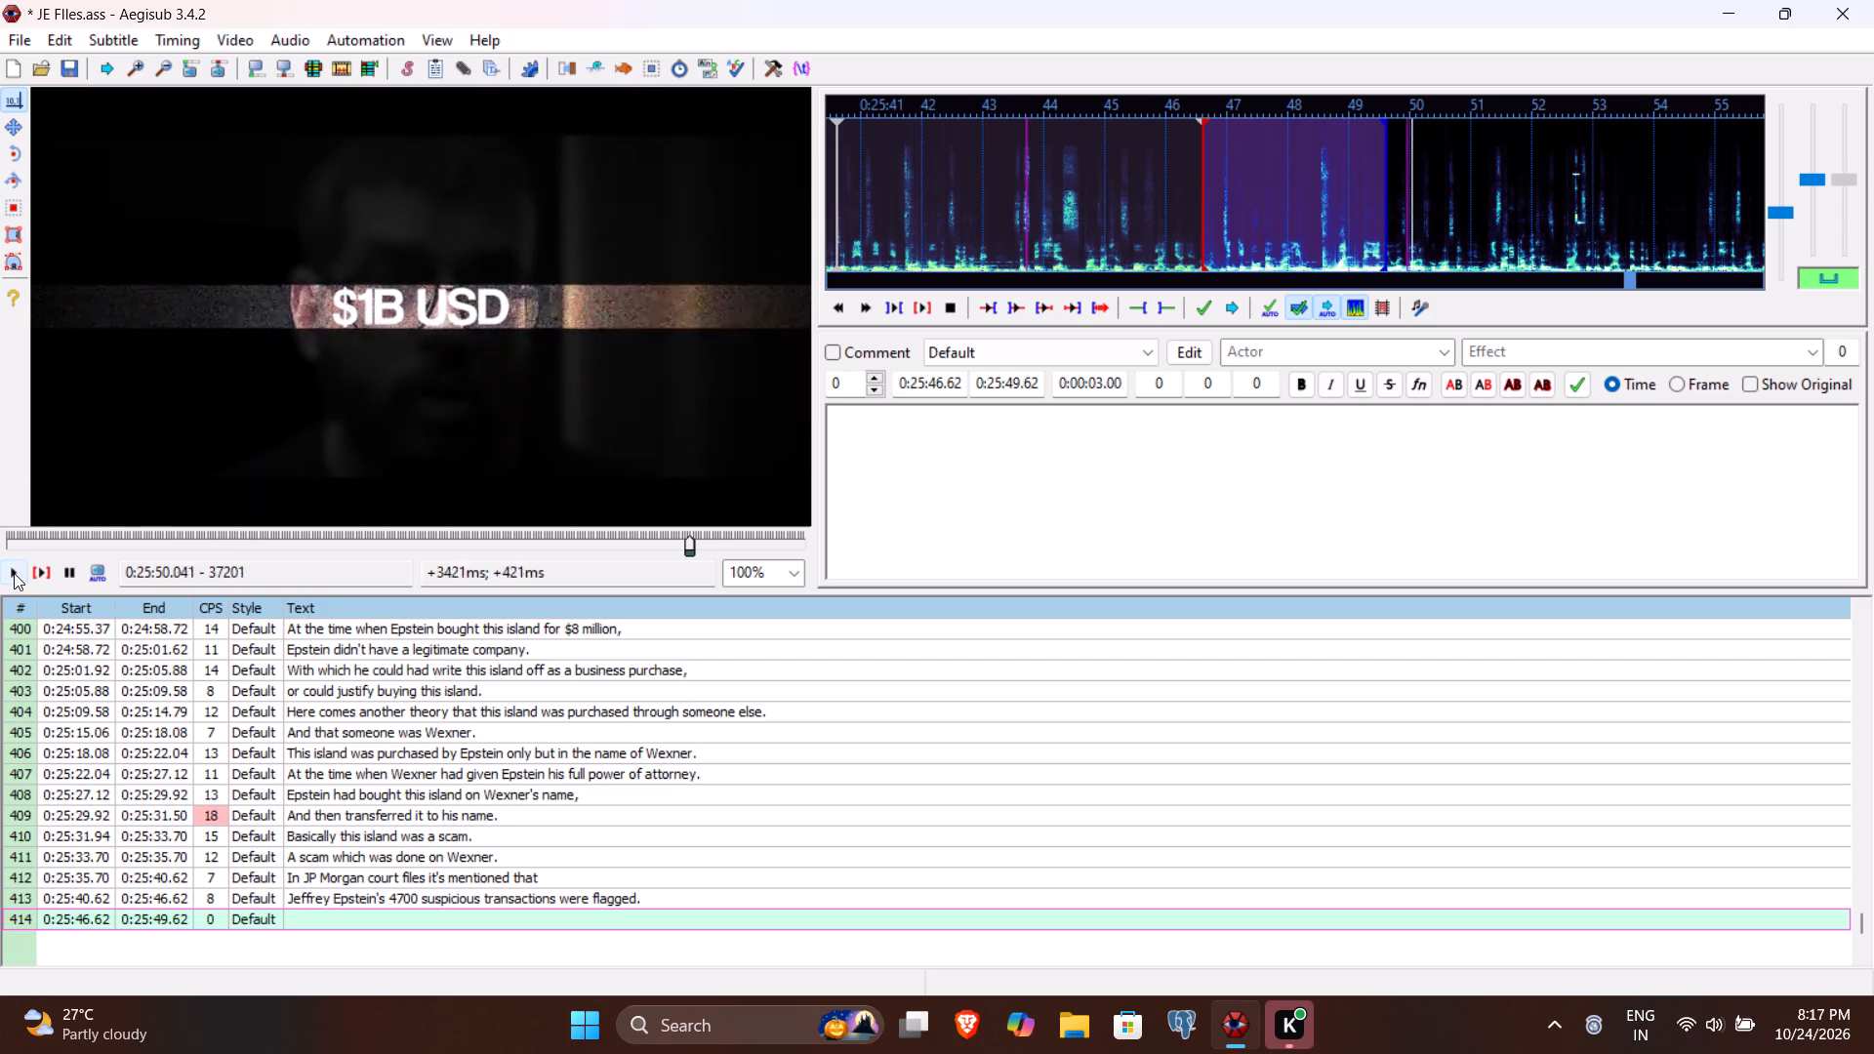
left_click(14, 573)
left_click(14, 573)
left_click(14, 573)
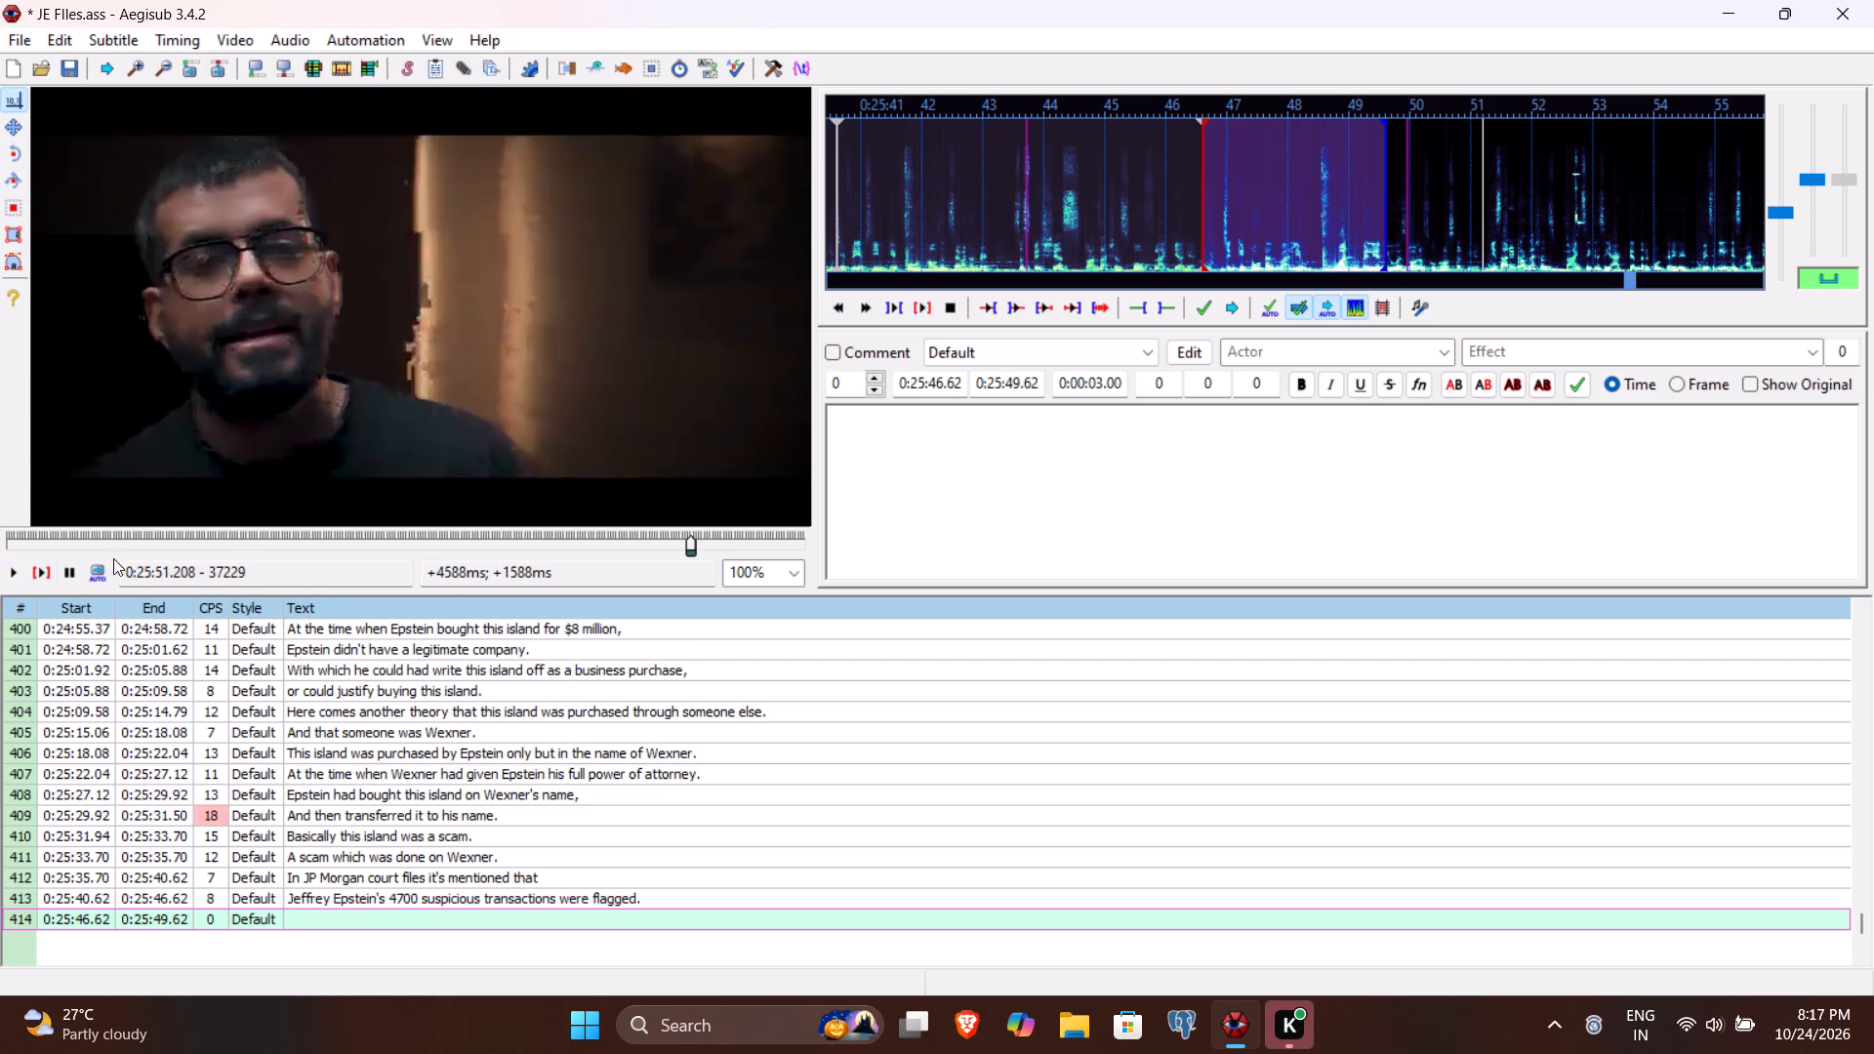
left_click(1007, 387)
type("5120")
Enter "Which totals to value of over $1 billion." as line 414's text, replay the line and commit it.
left_click(997, 494)
type("Which")
key("space")
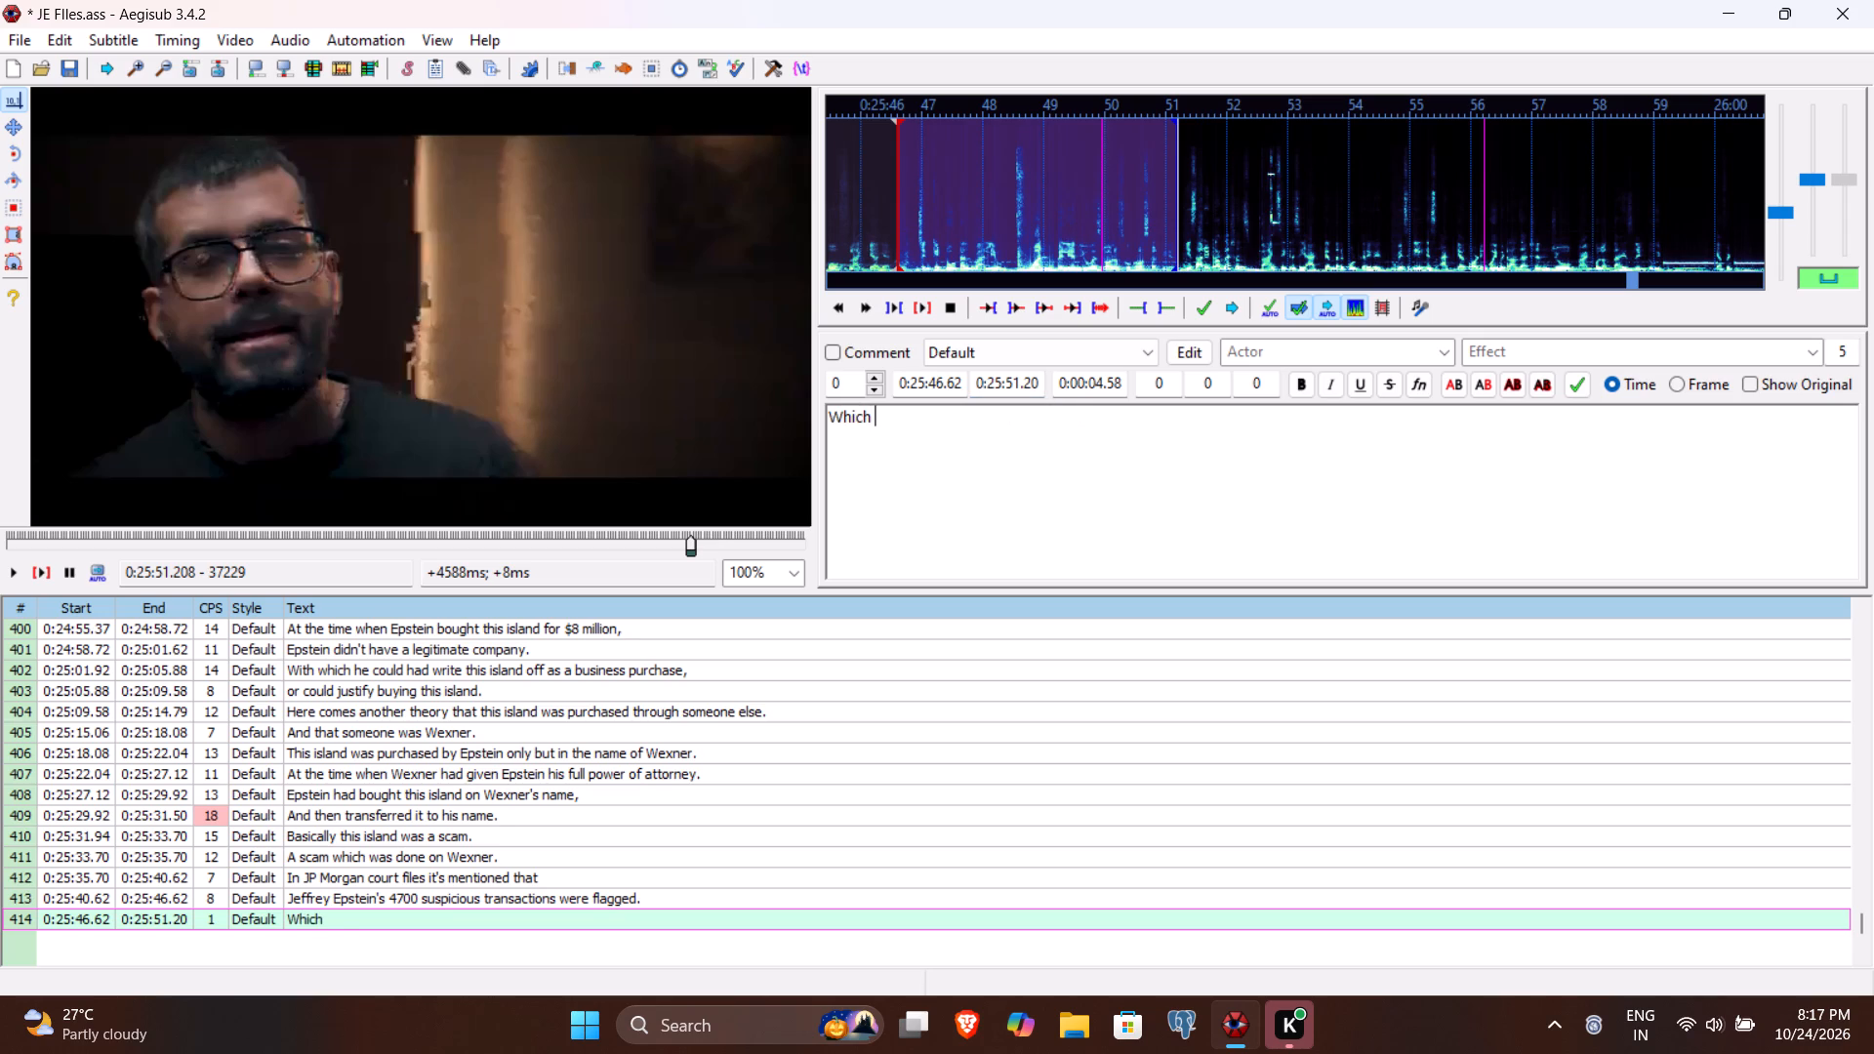
type("totals to value over")
key("BackSpace")
key("BackSpace")
key("BackSpace")
type("f over")
key("space")
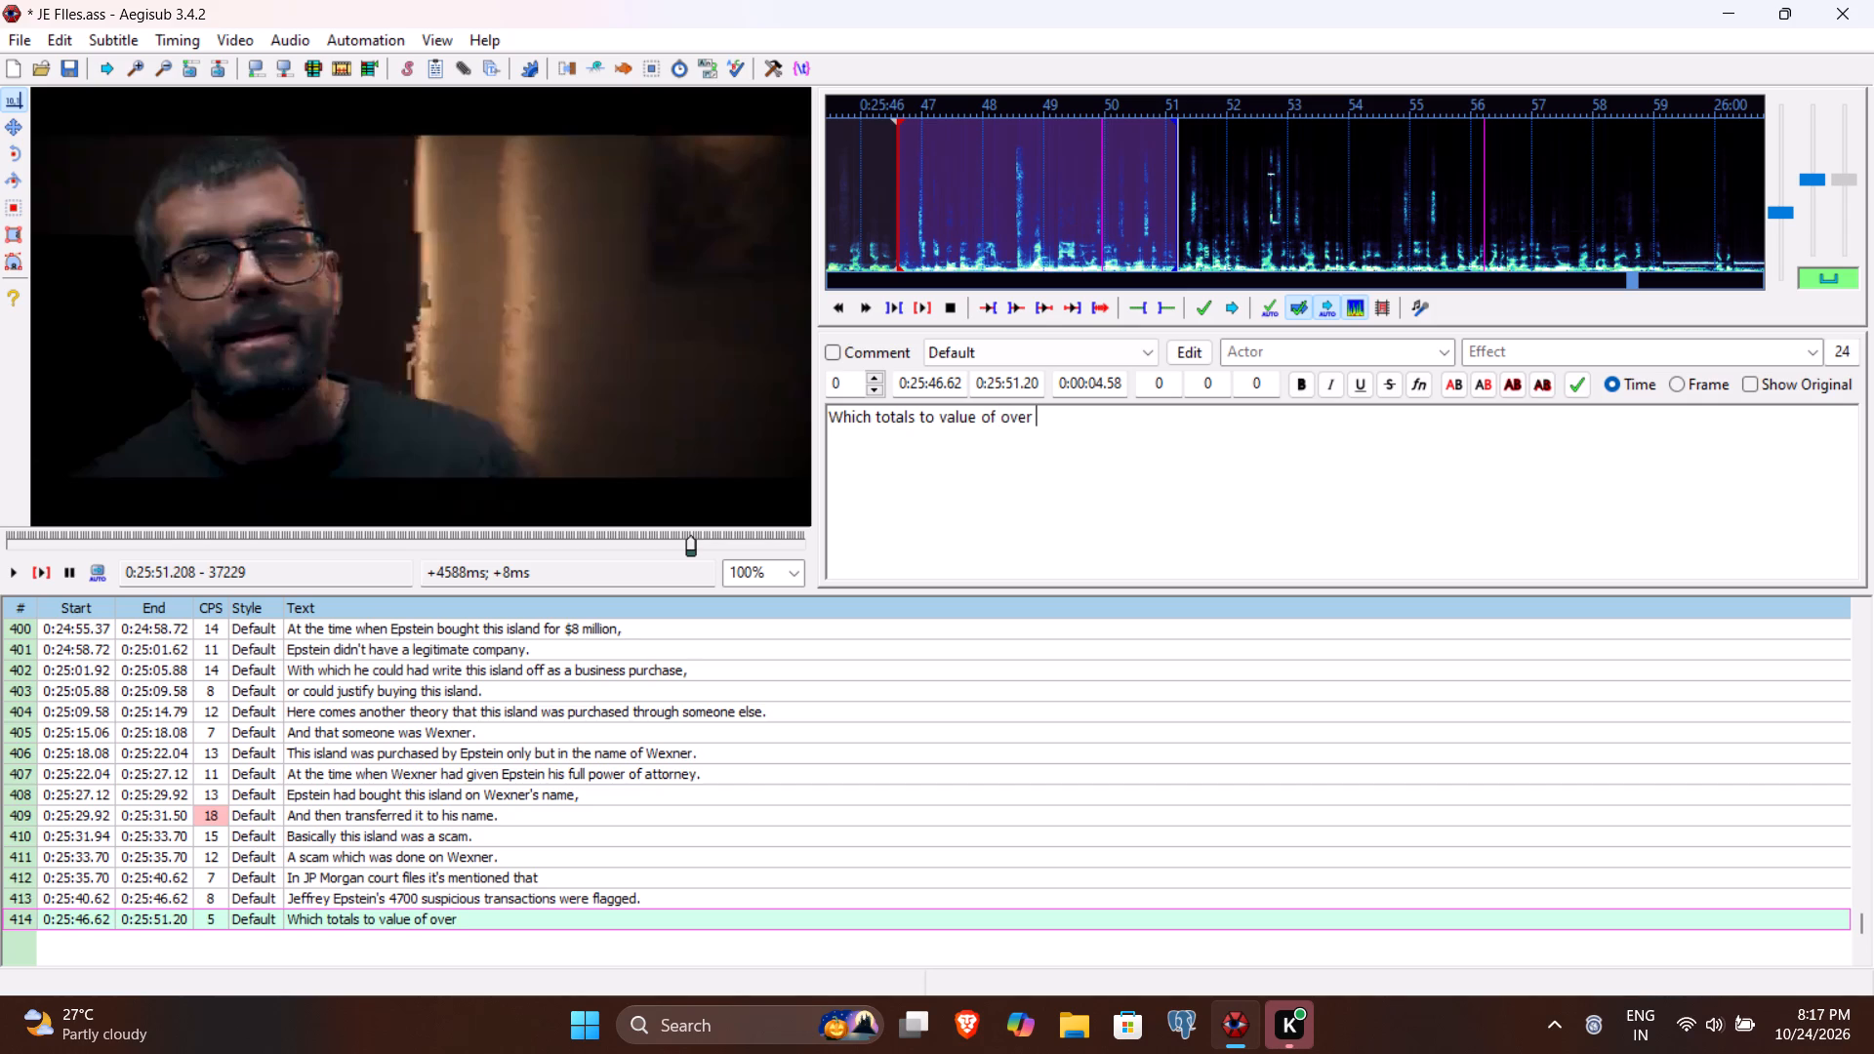
type("$1 billion")
key("period")
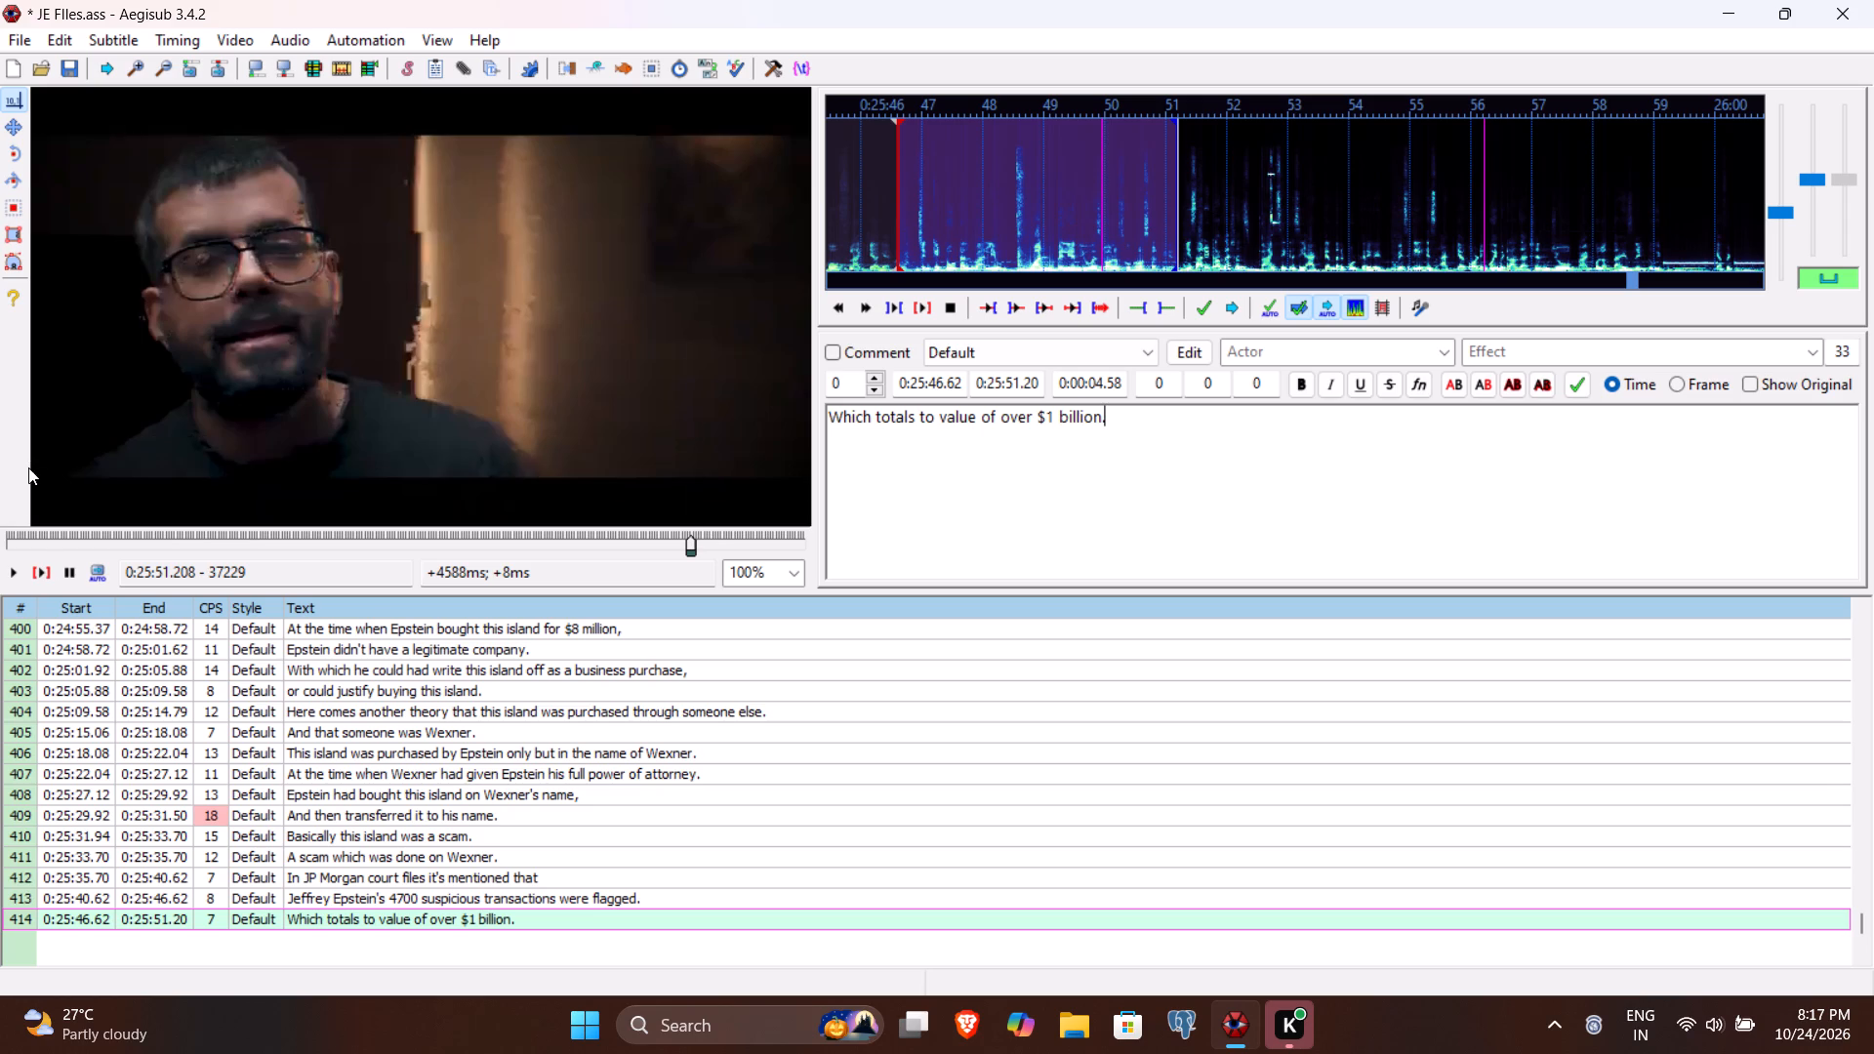
left_click(46, 572)
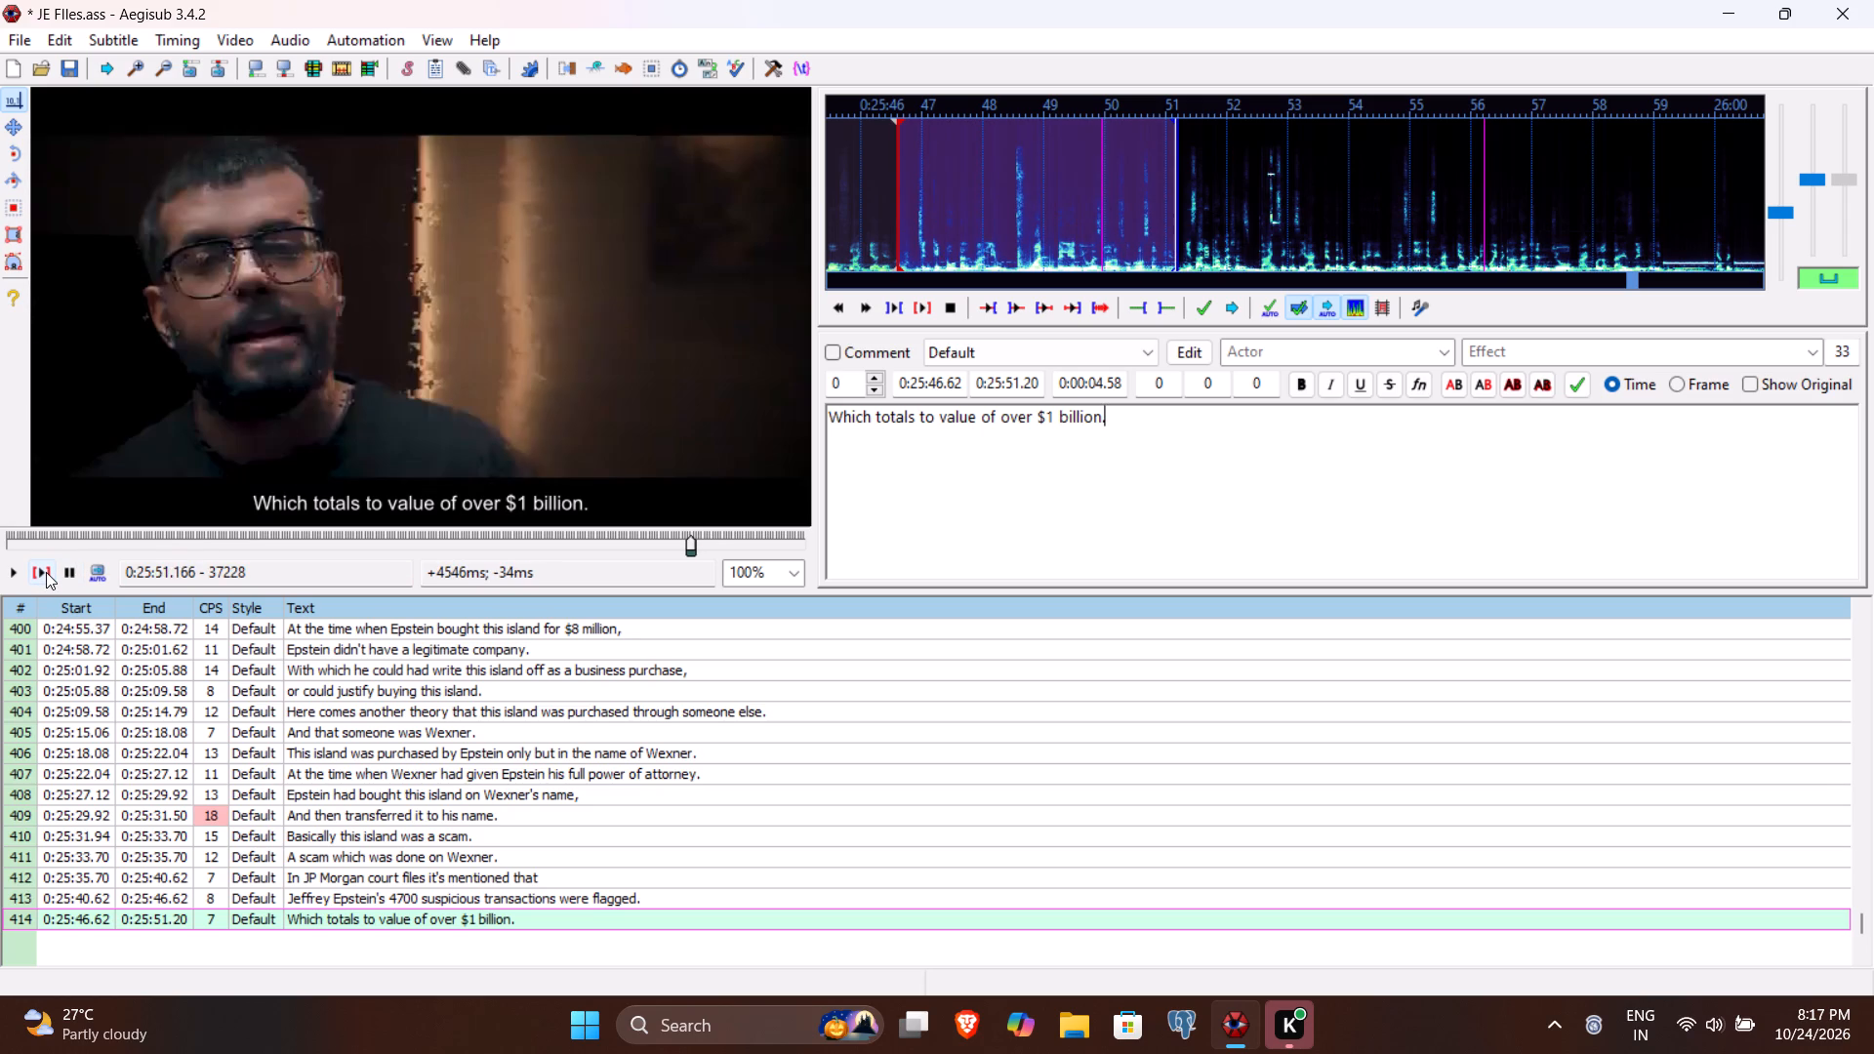
key("Return")
Listen to the speech following line 414 and set line 415's end time to 0:25:54.58.
left_click(46, 572)
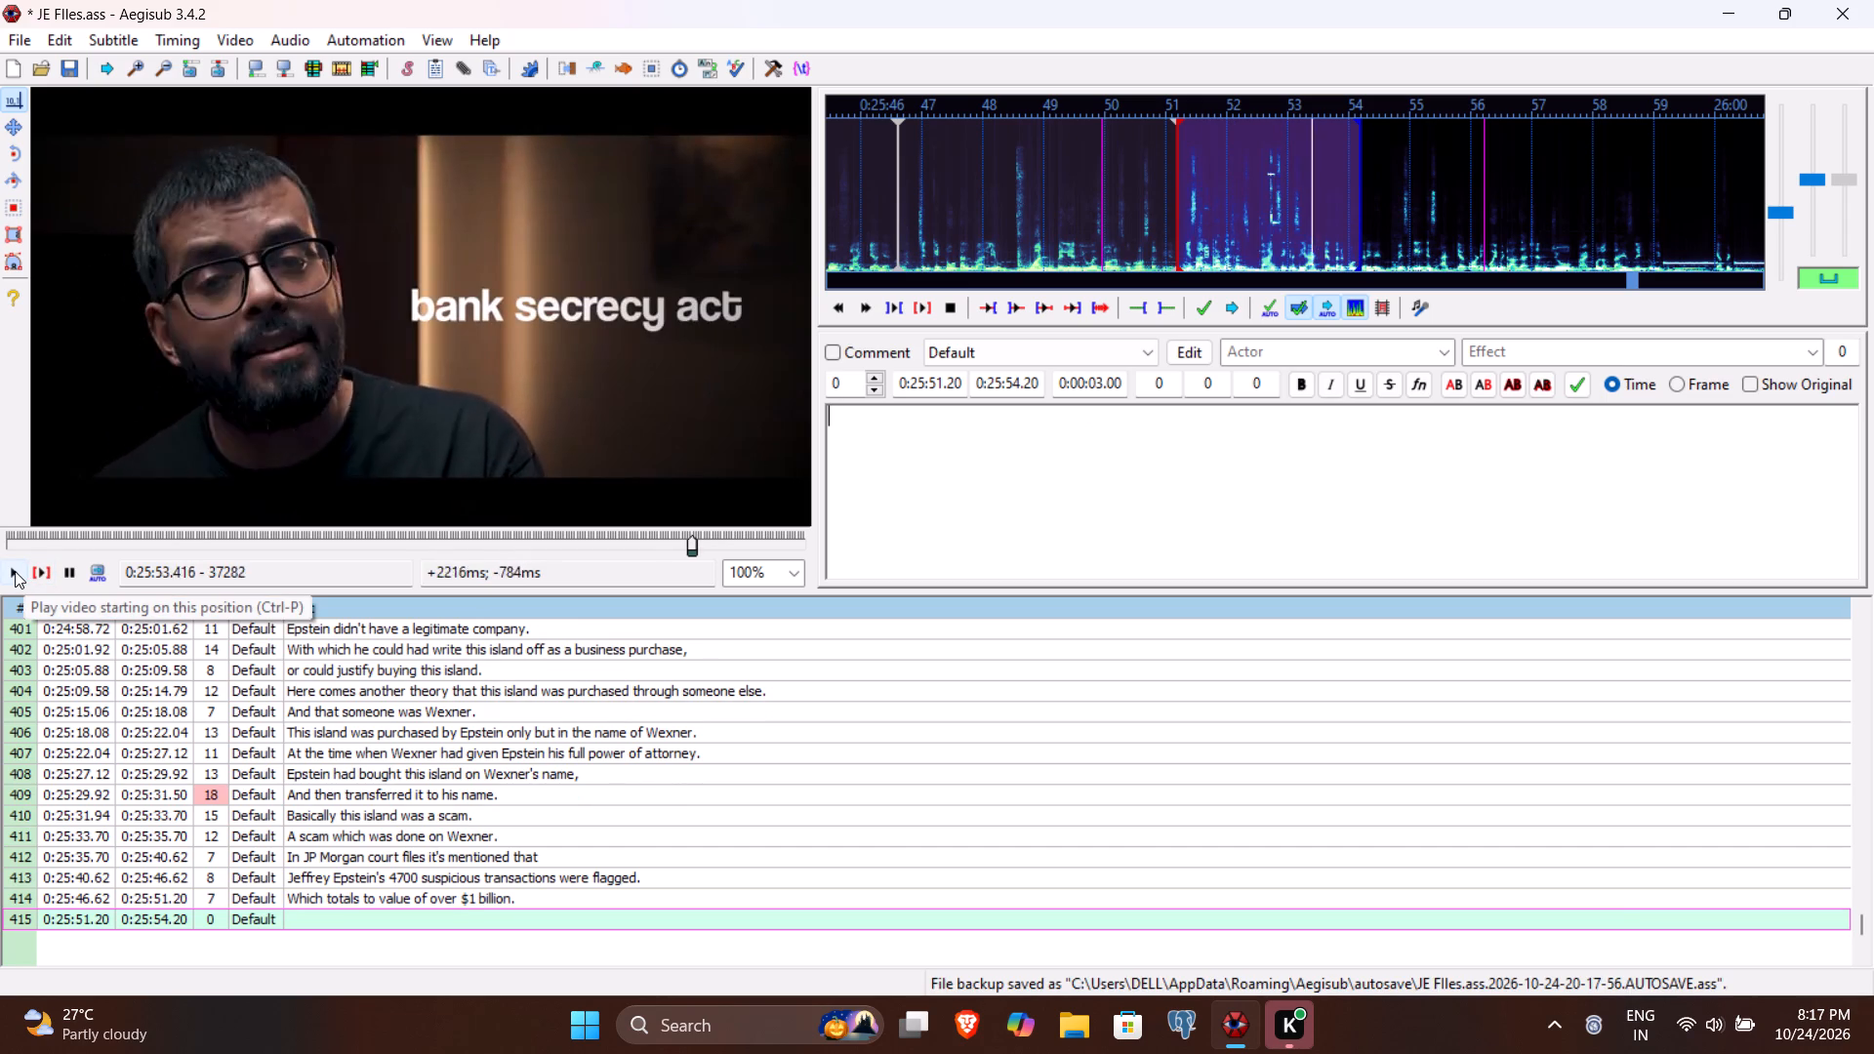
left_click(15, 571)
left_click(15, 571)
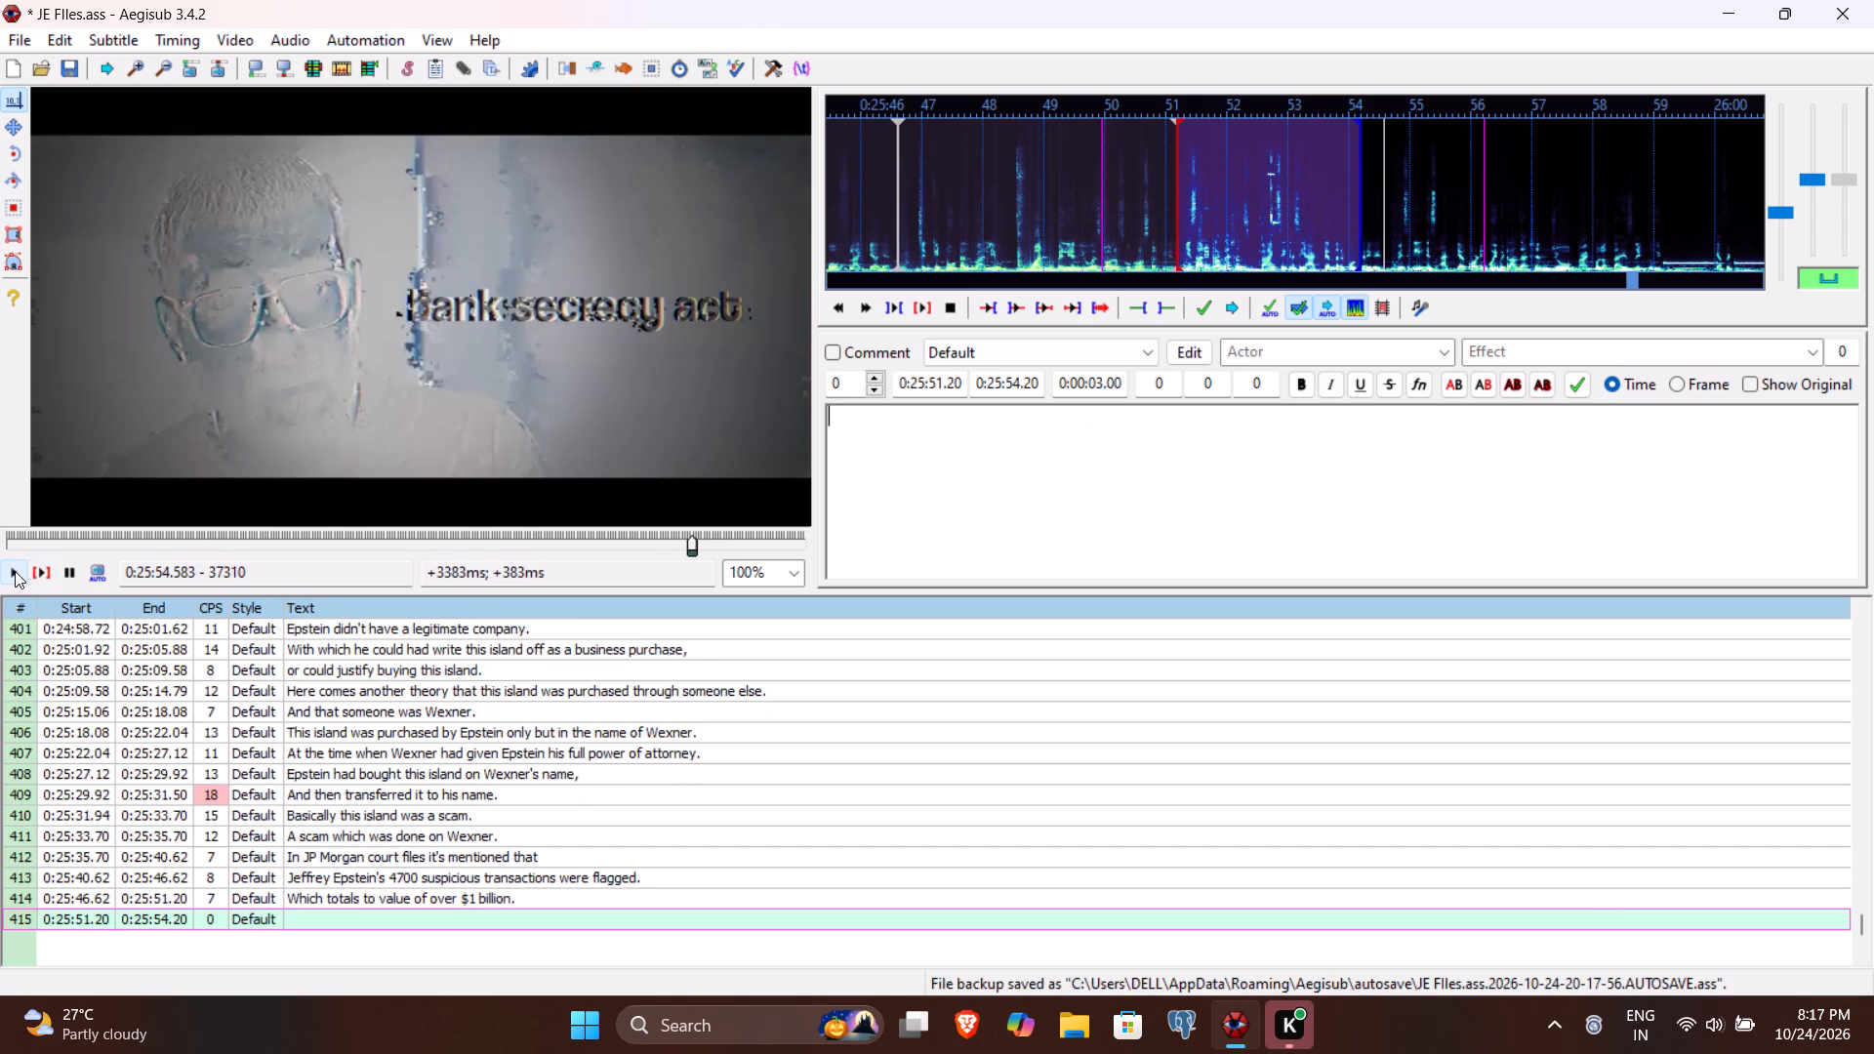
left_click(1020, 386)
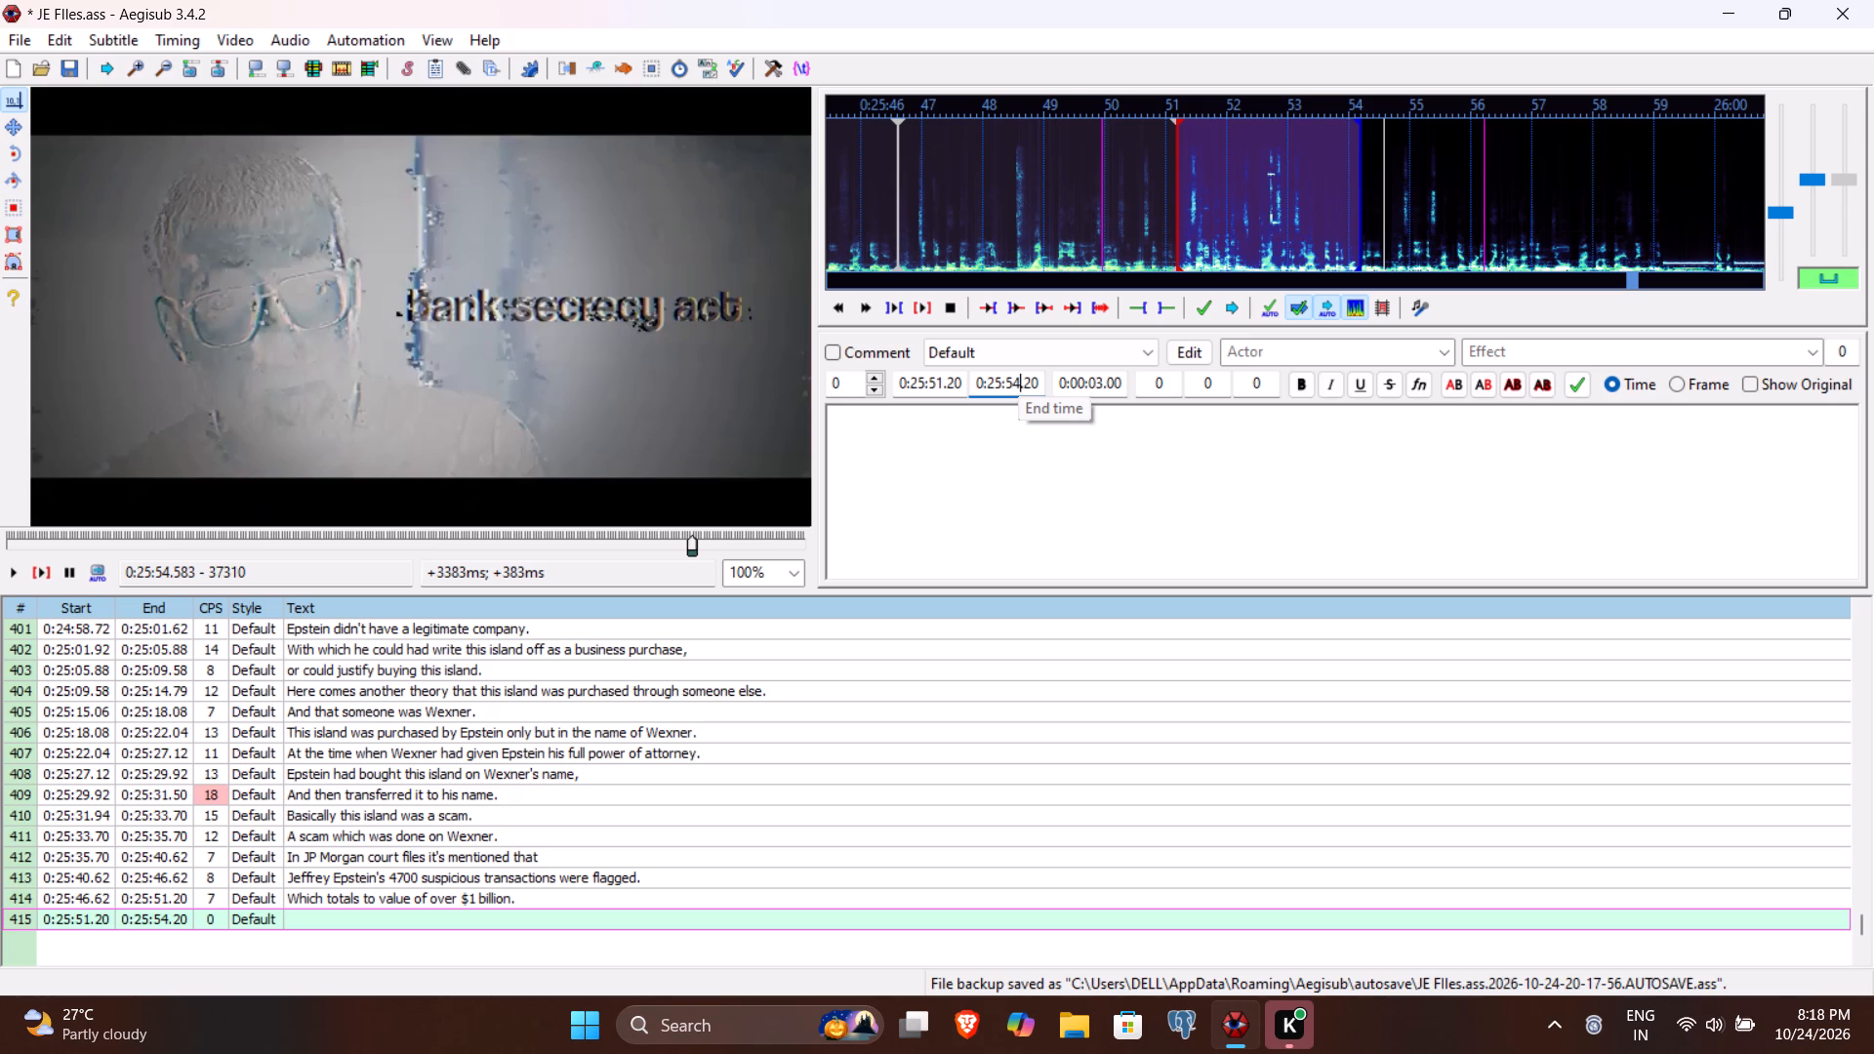
type("58")
Enter "All these transactions were reported due to Bank Secrecy Act." as line 415's text, replaying it for the wording, and commit the line.
left_click(981, 512)
type("All these trans")
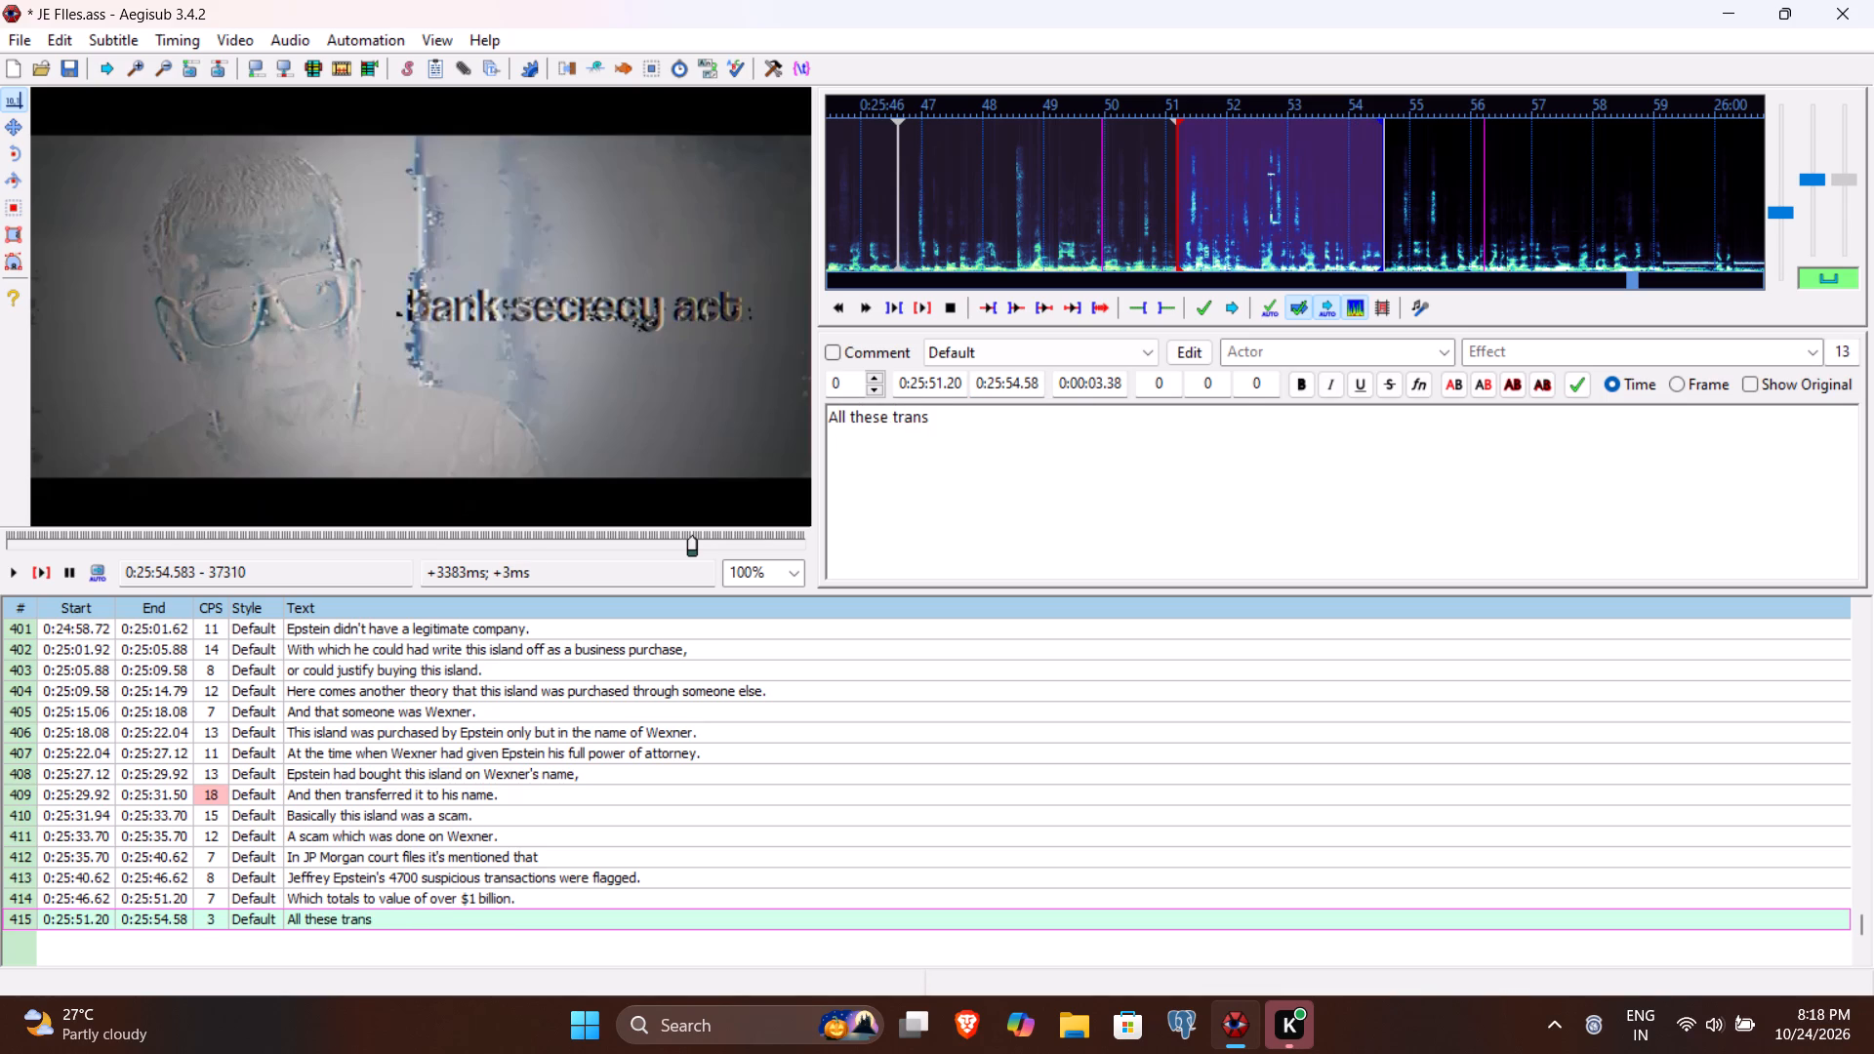
type("actions were reported")
key("space")
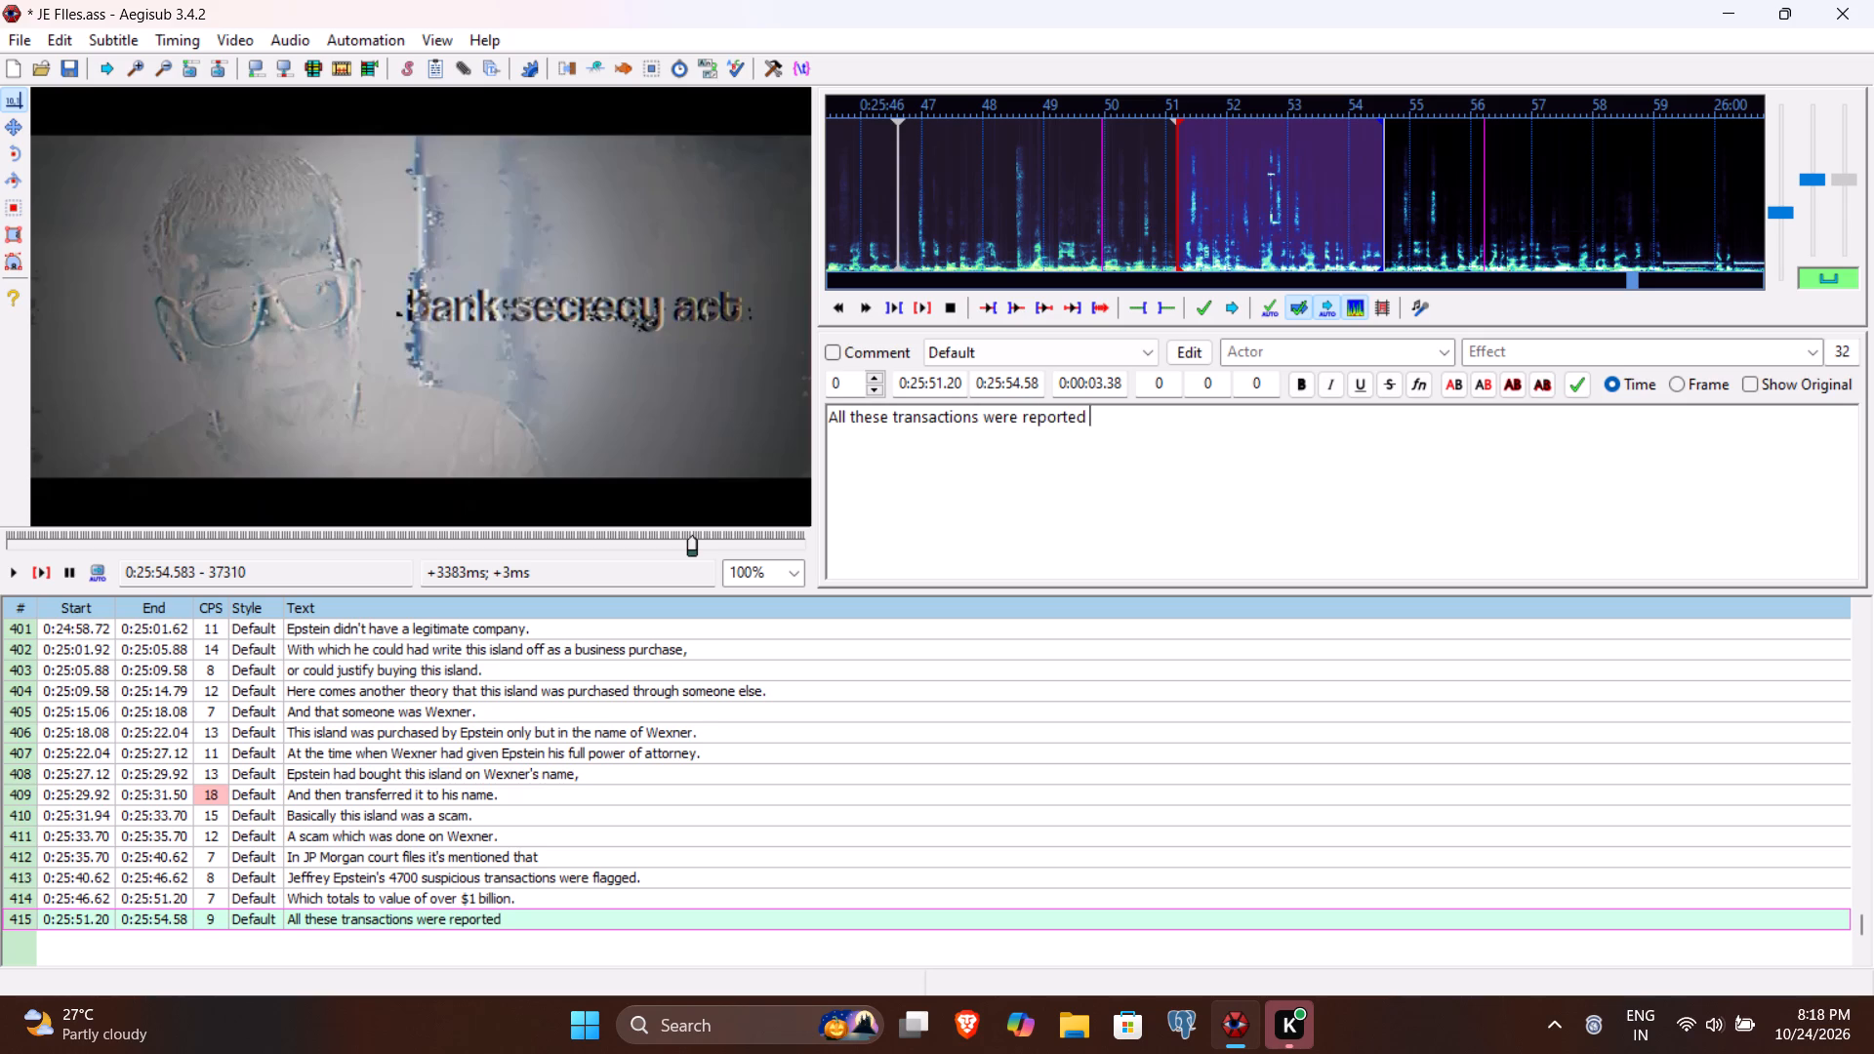
type("due to")
key("space")
key("a")
key("BackSpace")
left_click(39, 573)
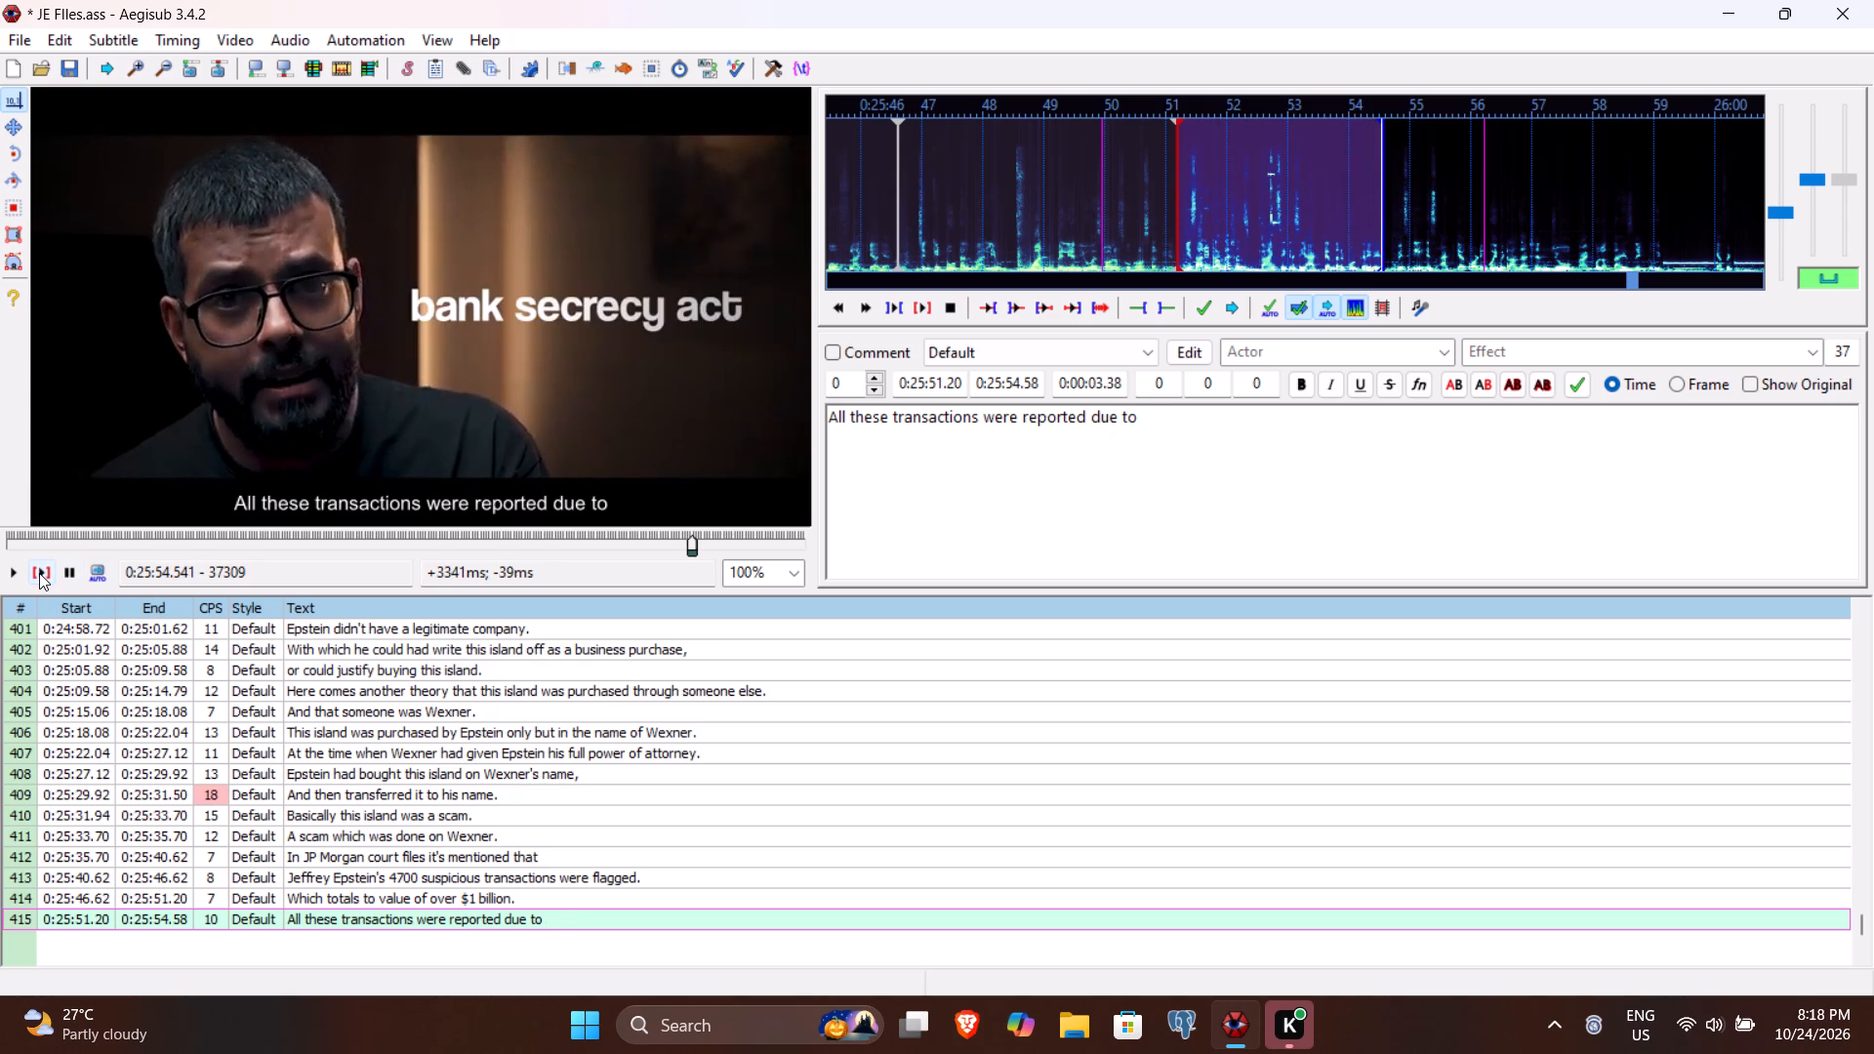
type("Bank Secret")
key("BackSpace")
type("cy Act")
key("period")
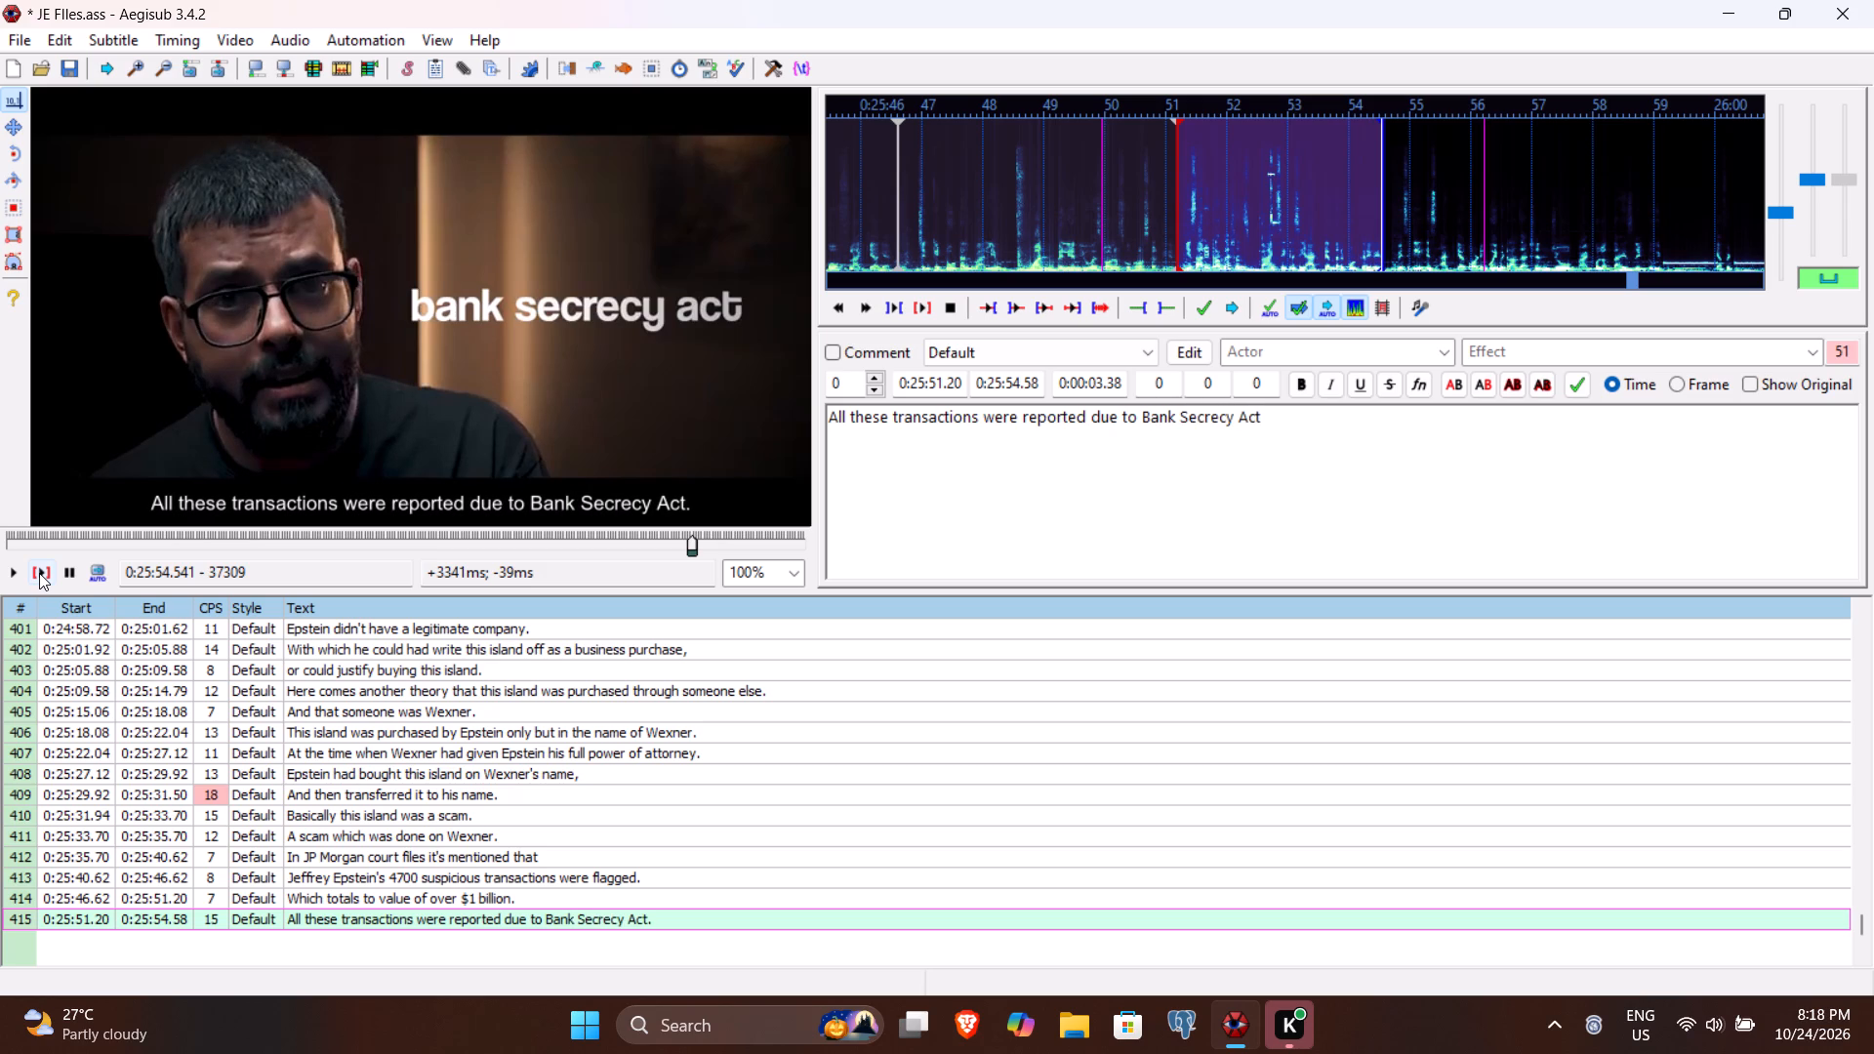
key("Return")
Listen to the speech following line 415 and set line 416's end time to 0:26:00.79.
left_click(39, 573)
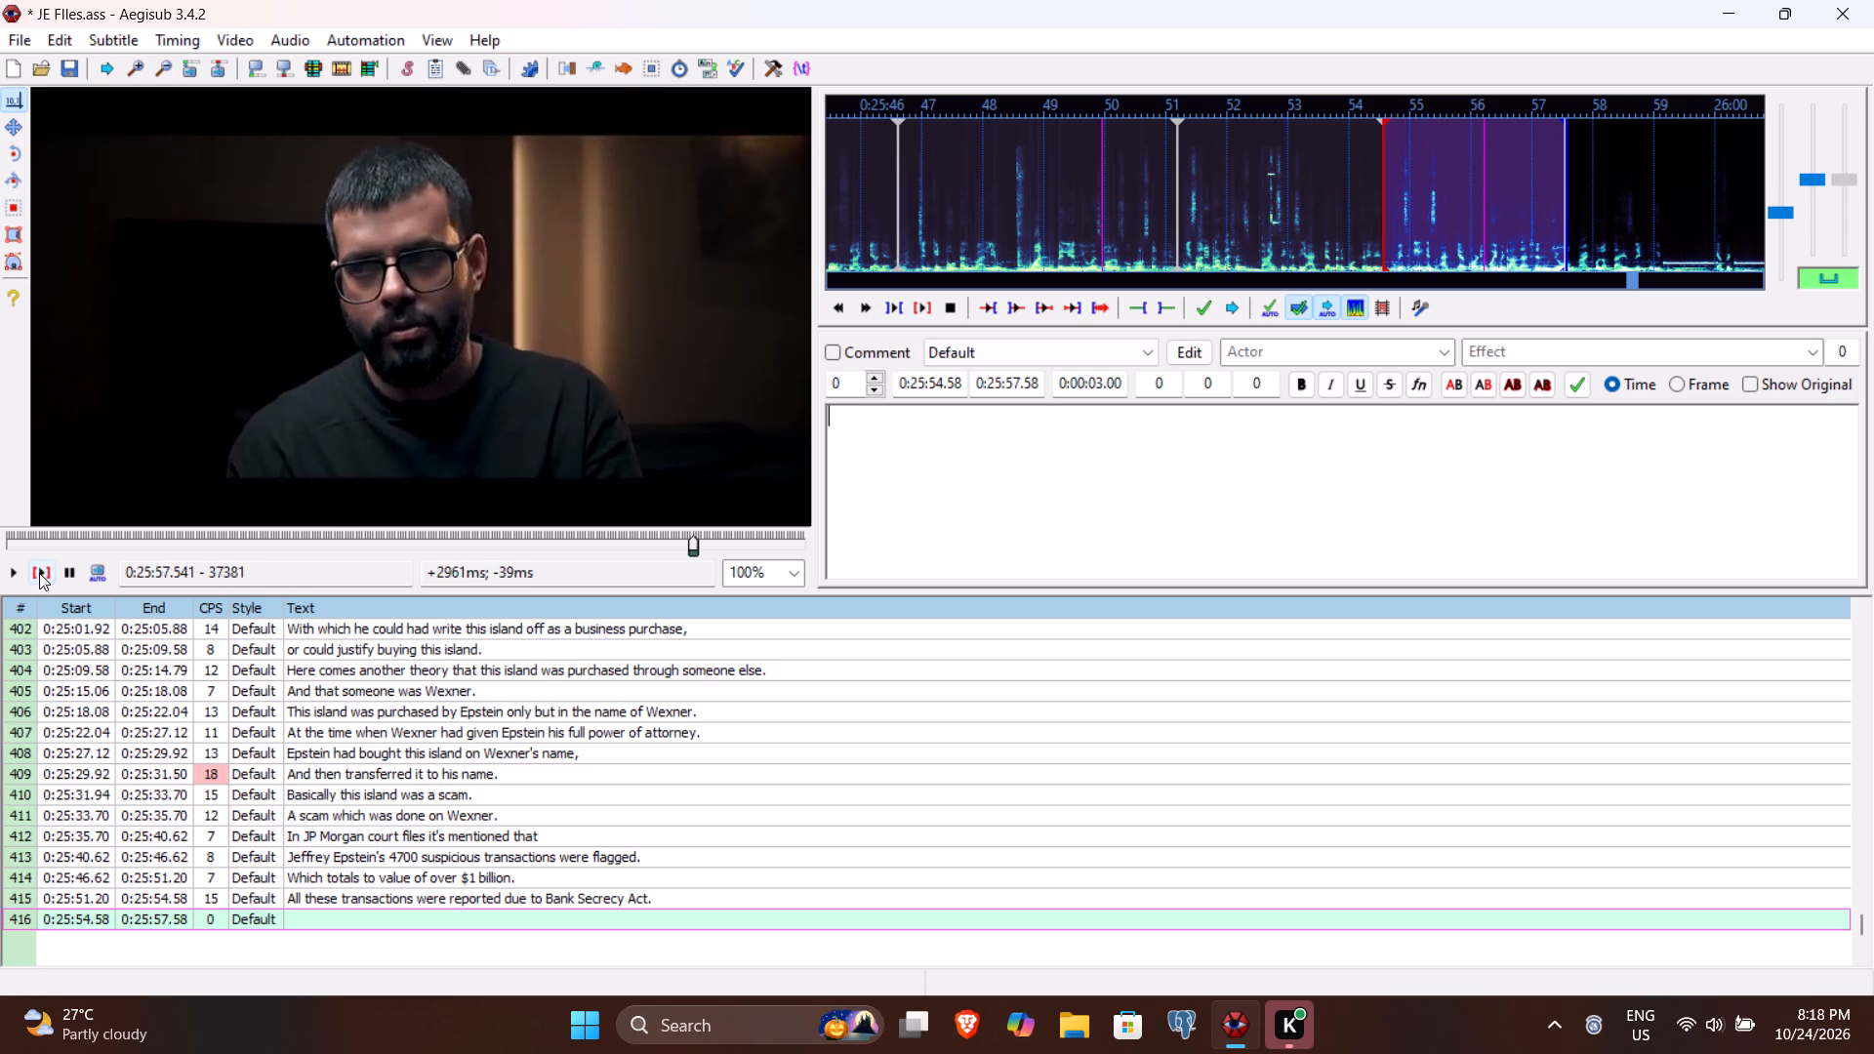
left_click(10, 571)
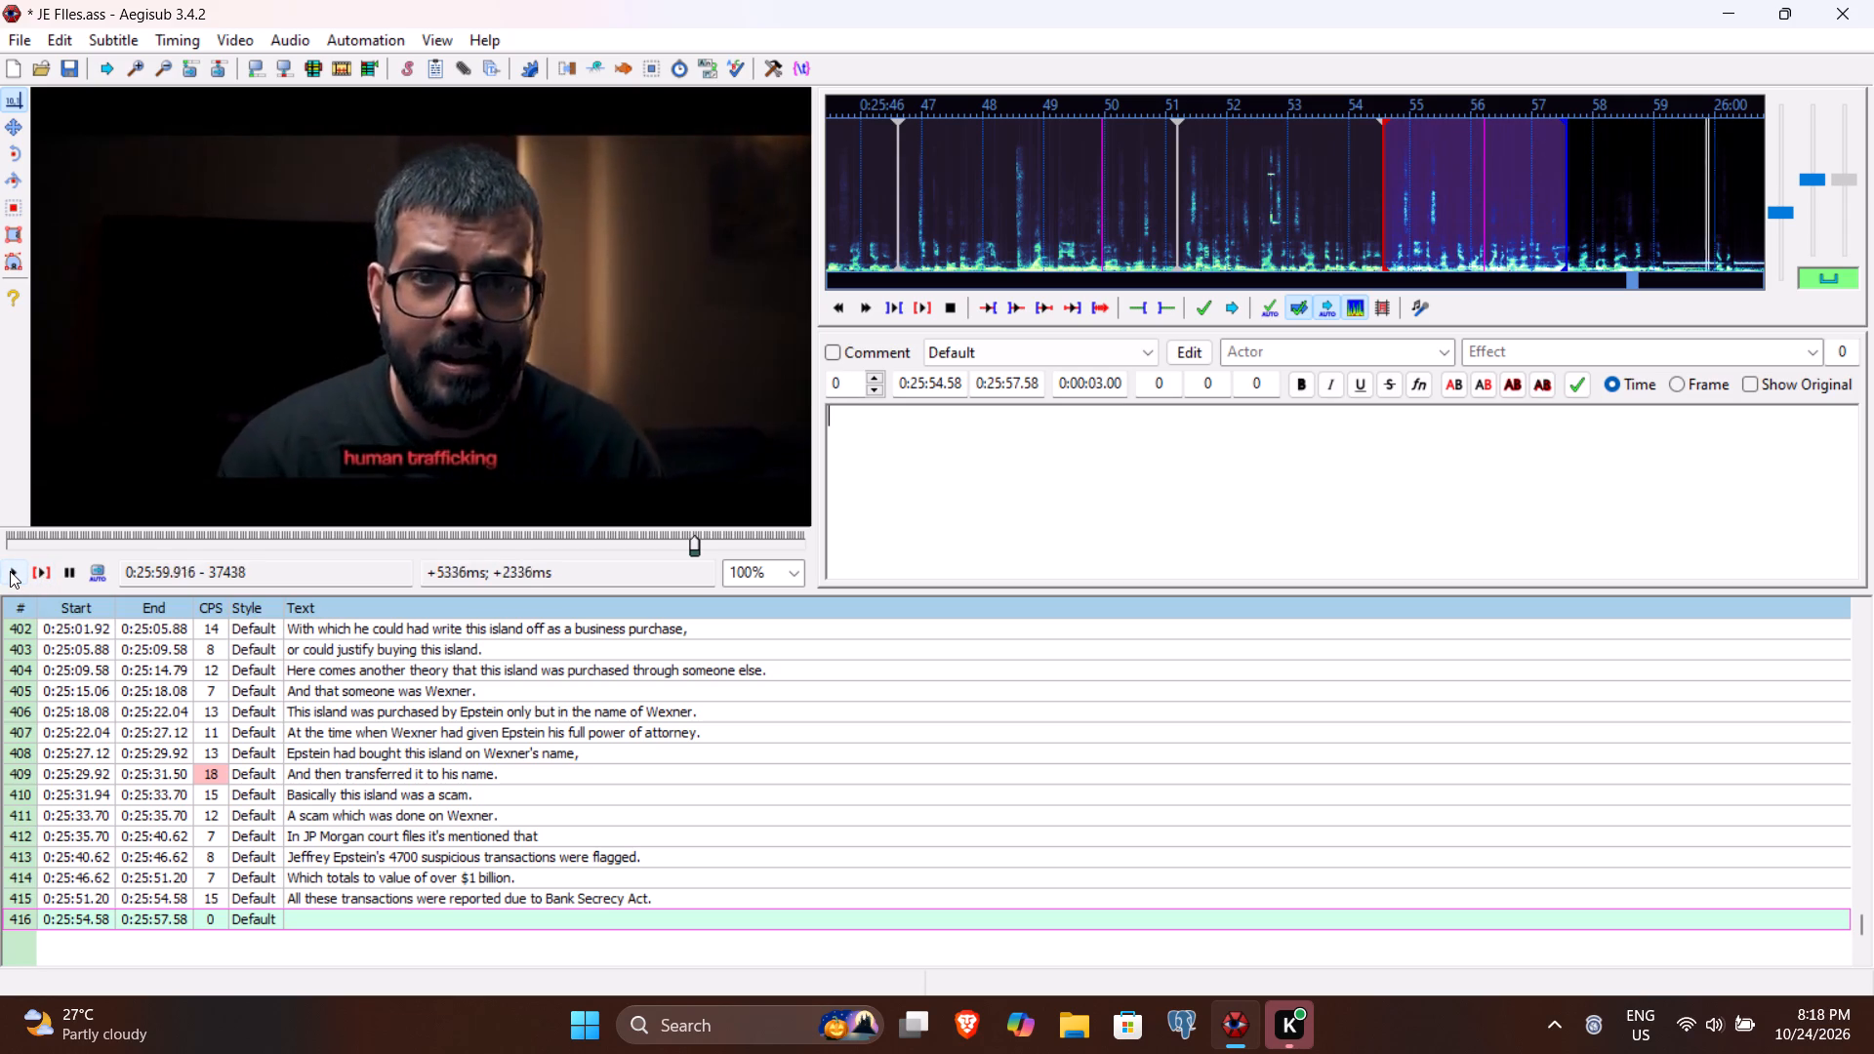
left_click(10, 571)
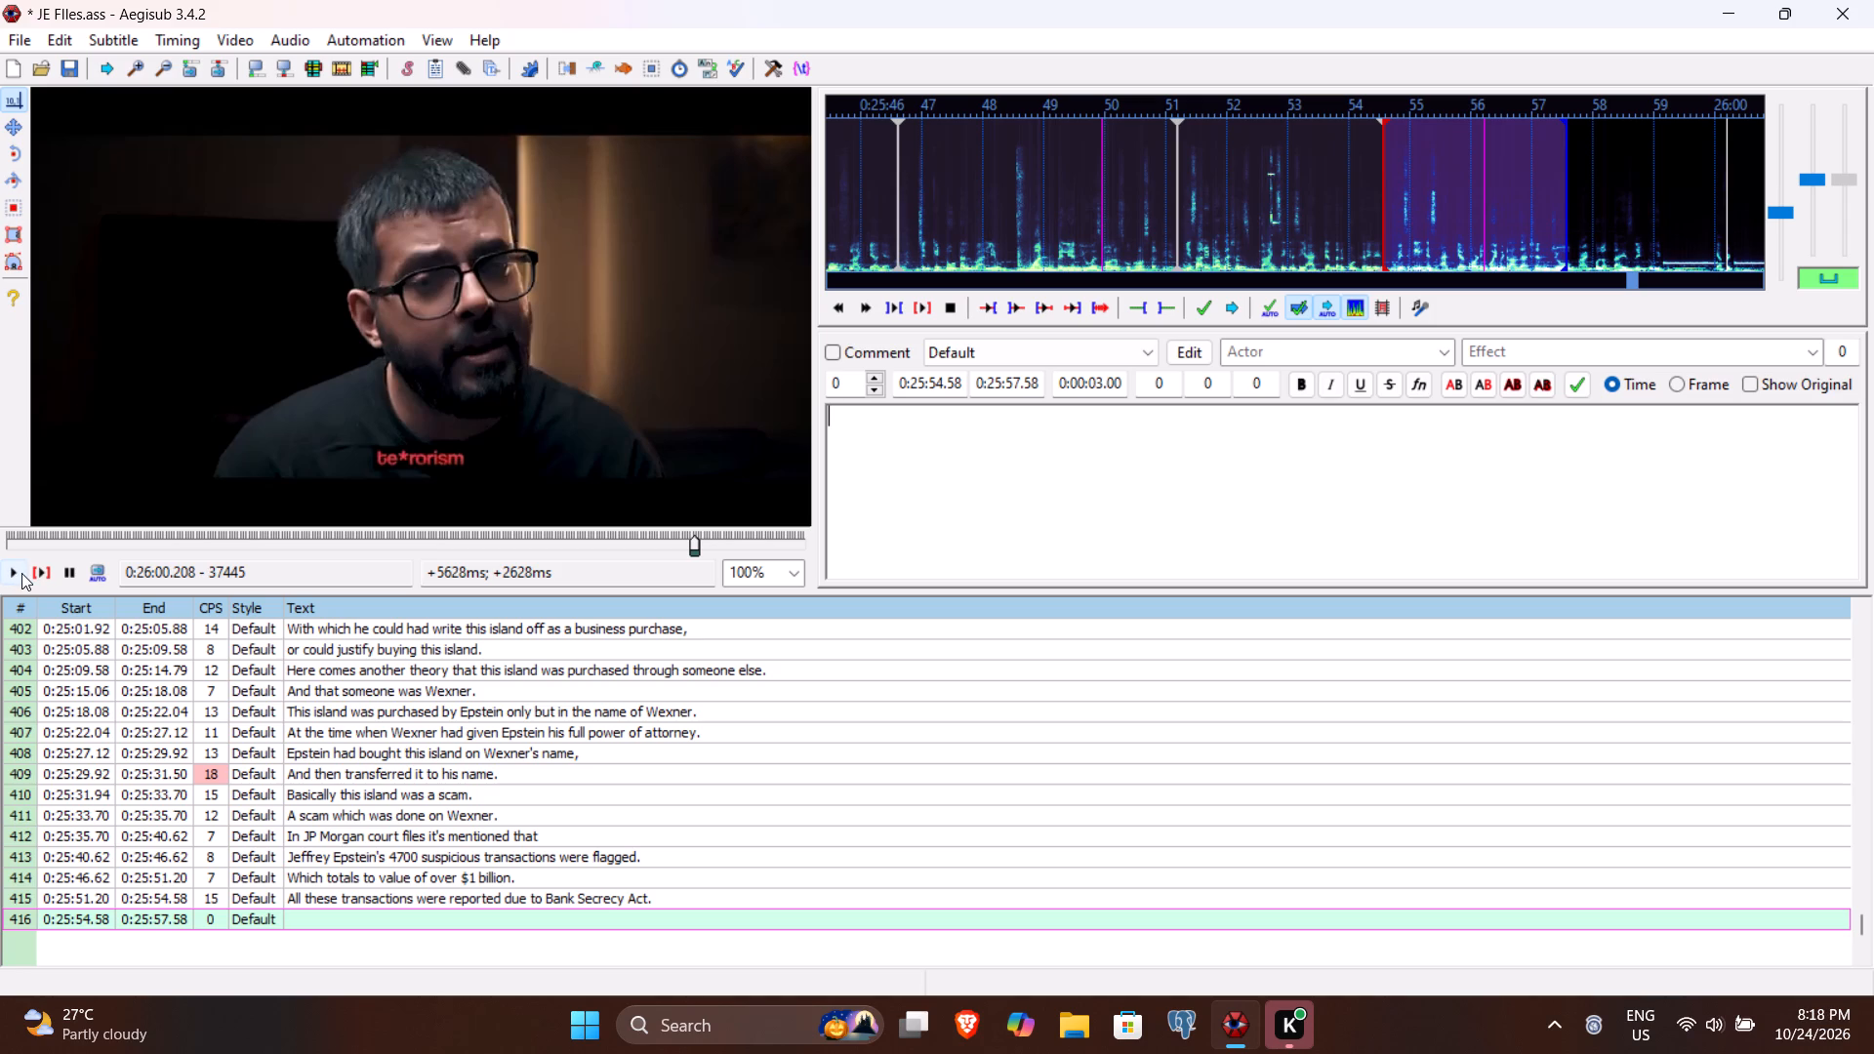
left_click(16, 572)
left_click(16, 572)
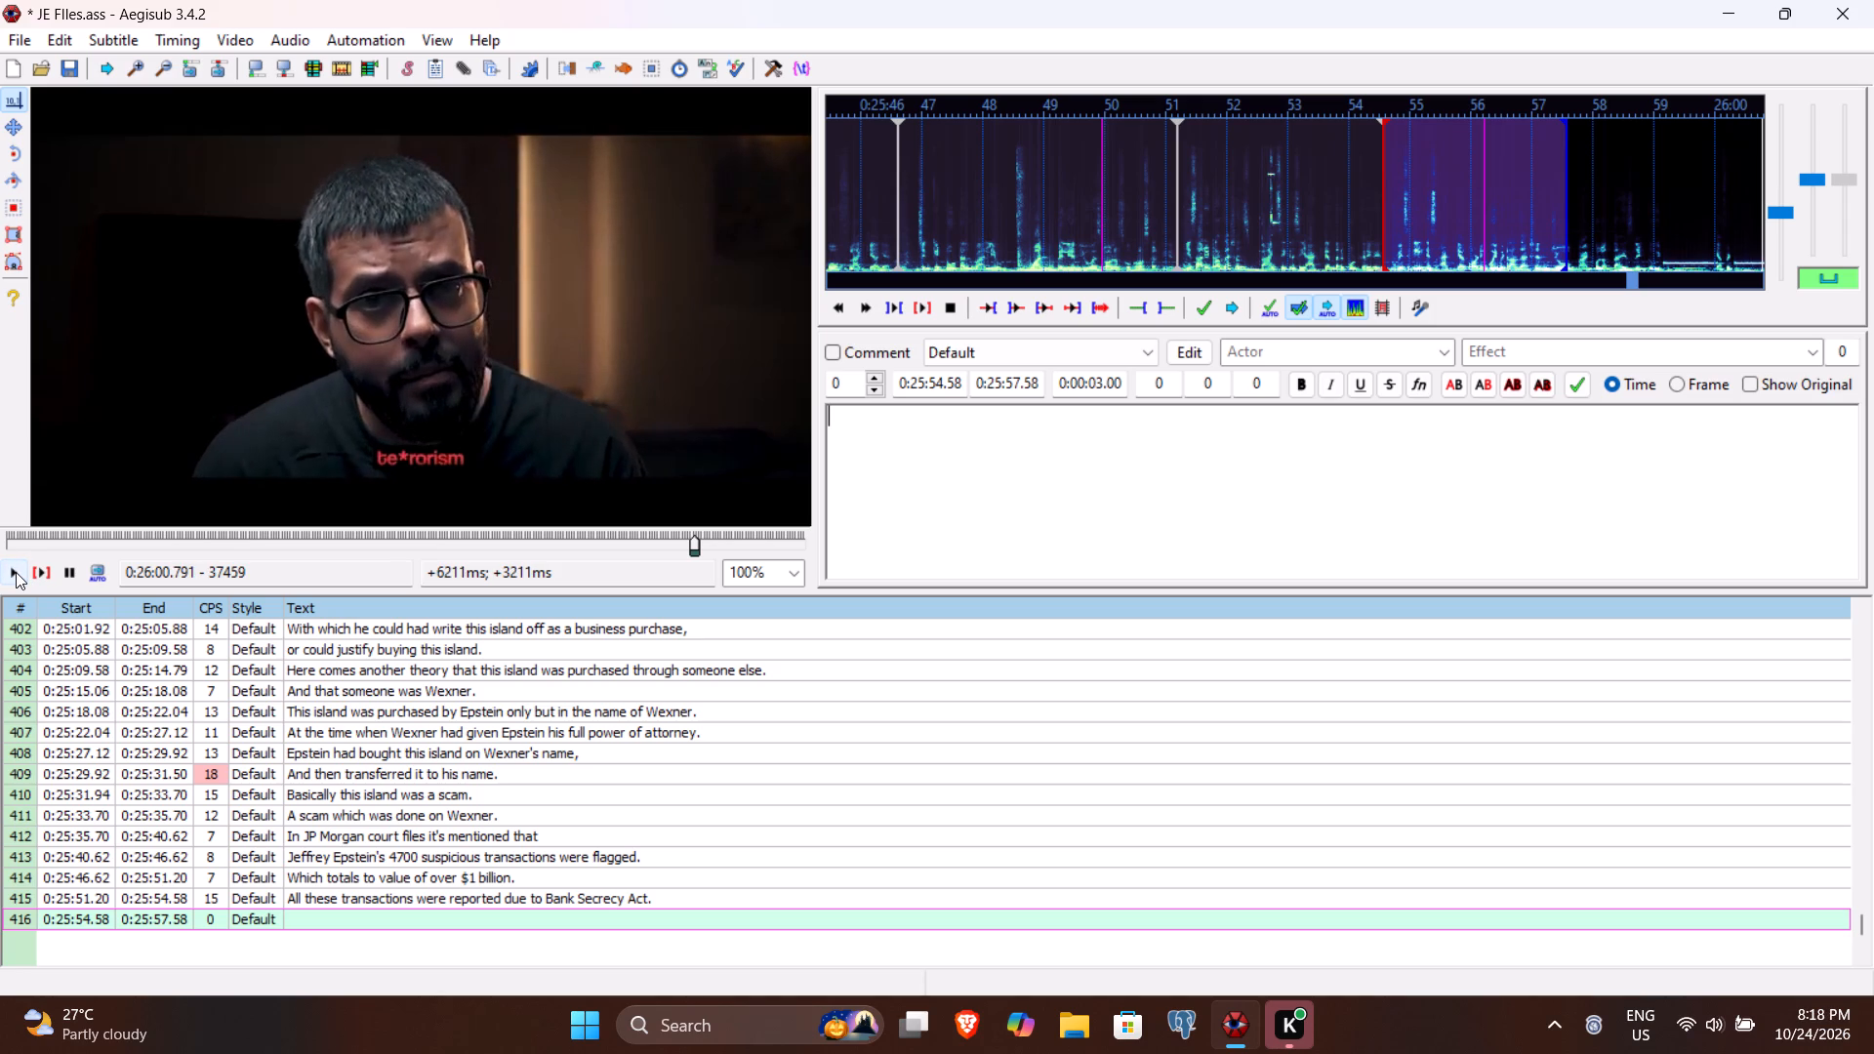
left_click(992, 392)
type("60079")
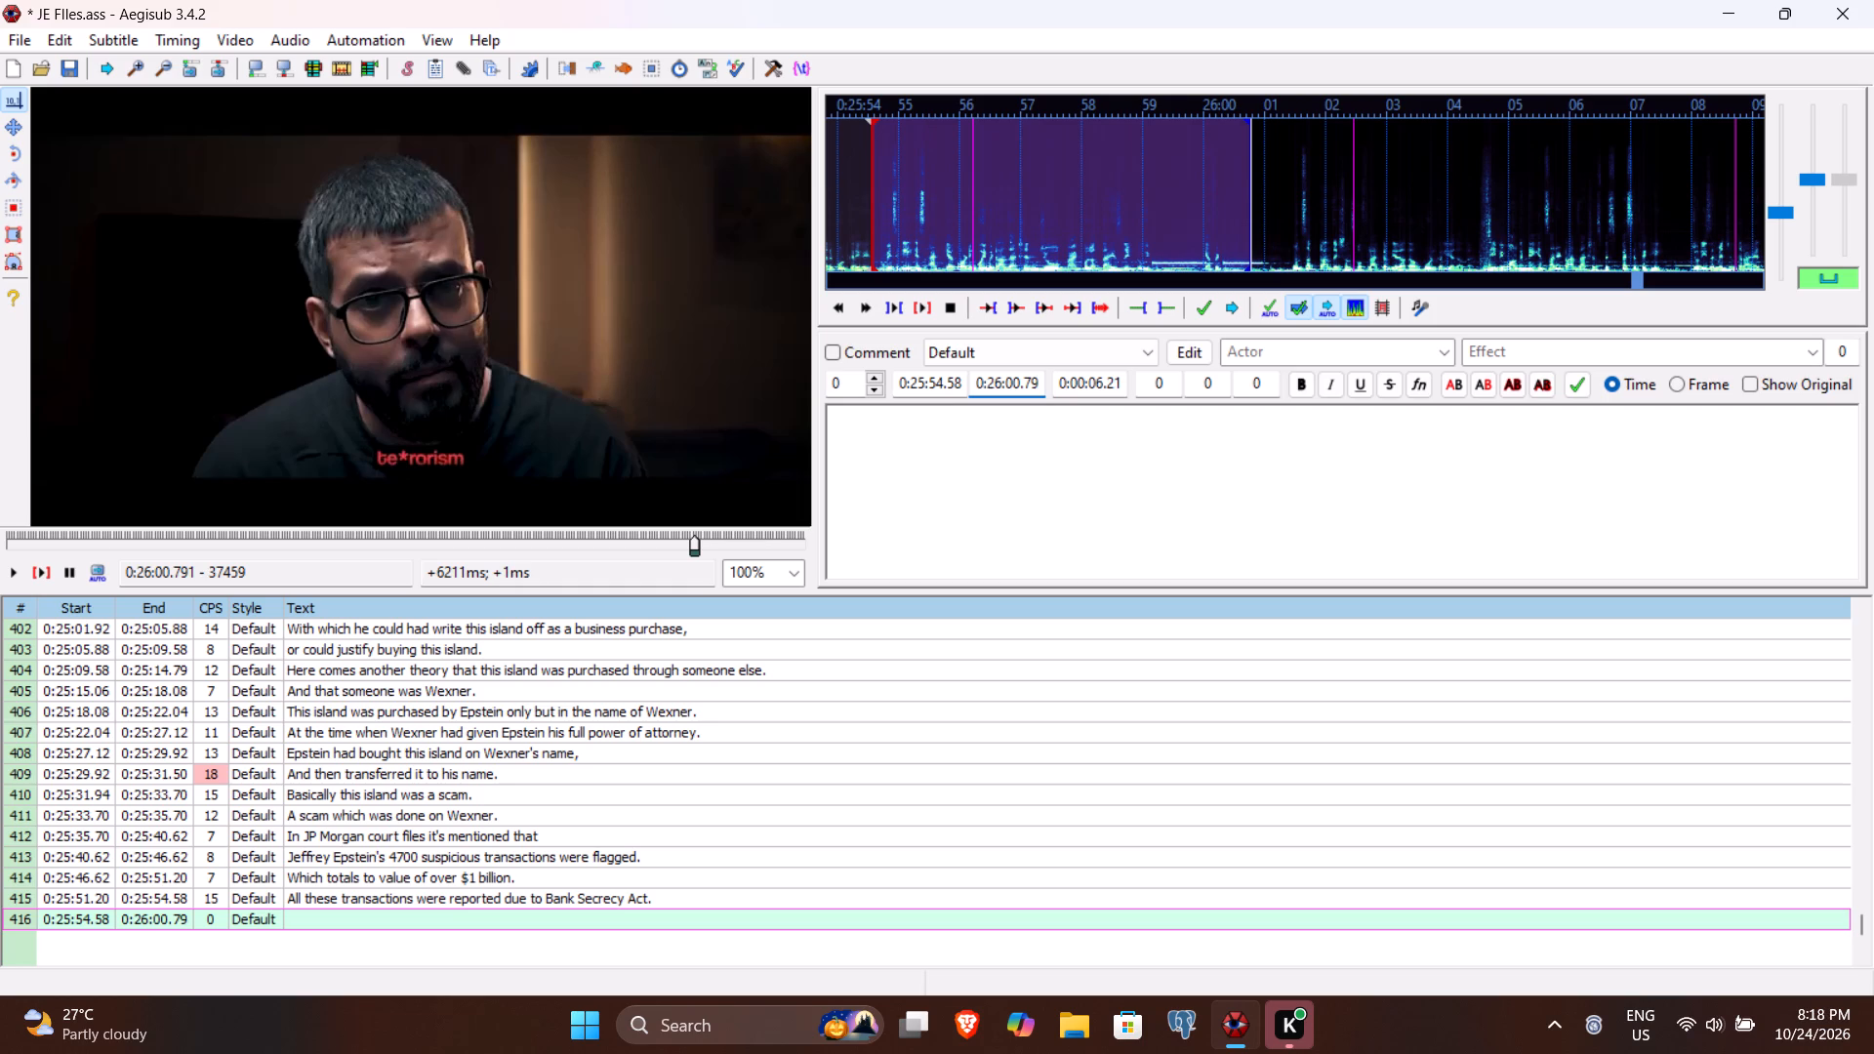
Replay line 416, enter "Basically according to this act any bank transaction suspected of human trafficking or terrorism" as its text, and commit the line.
left_click(38, 569)
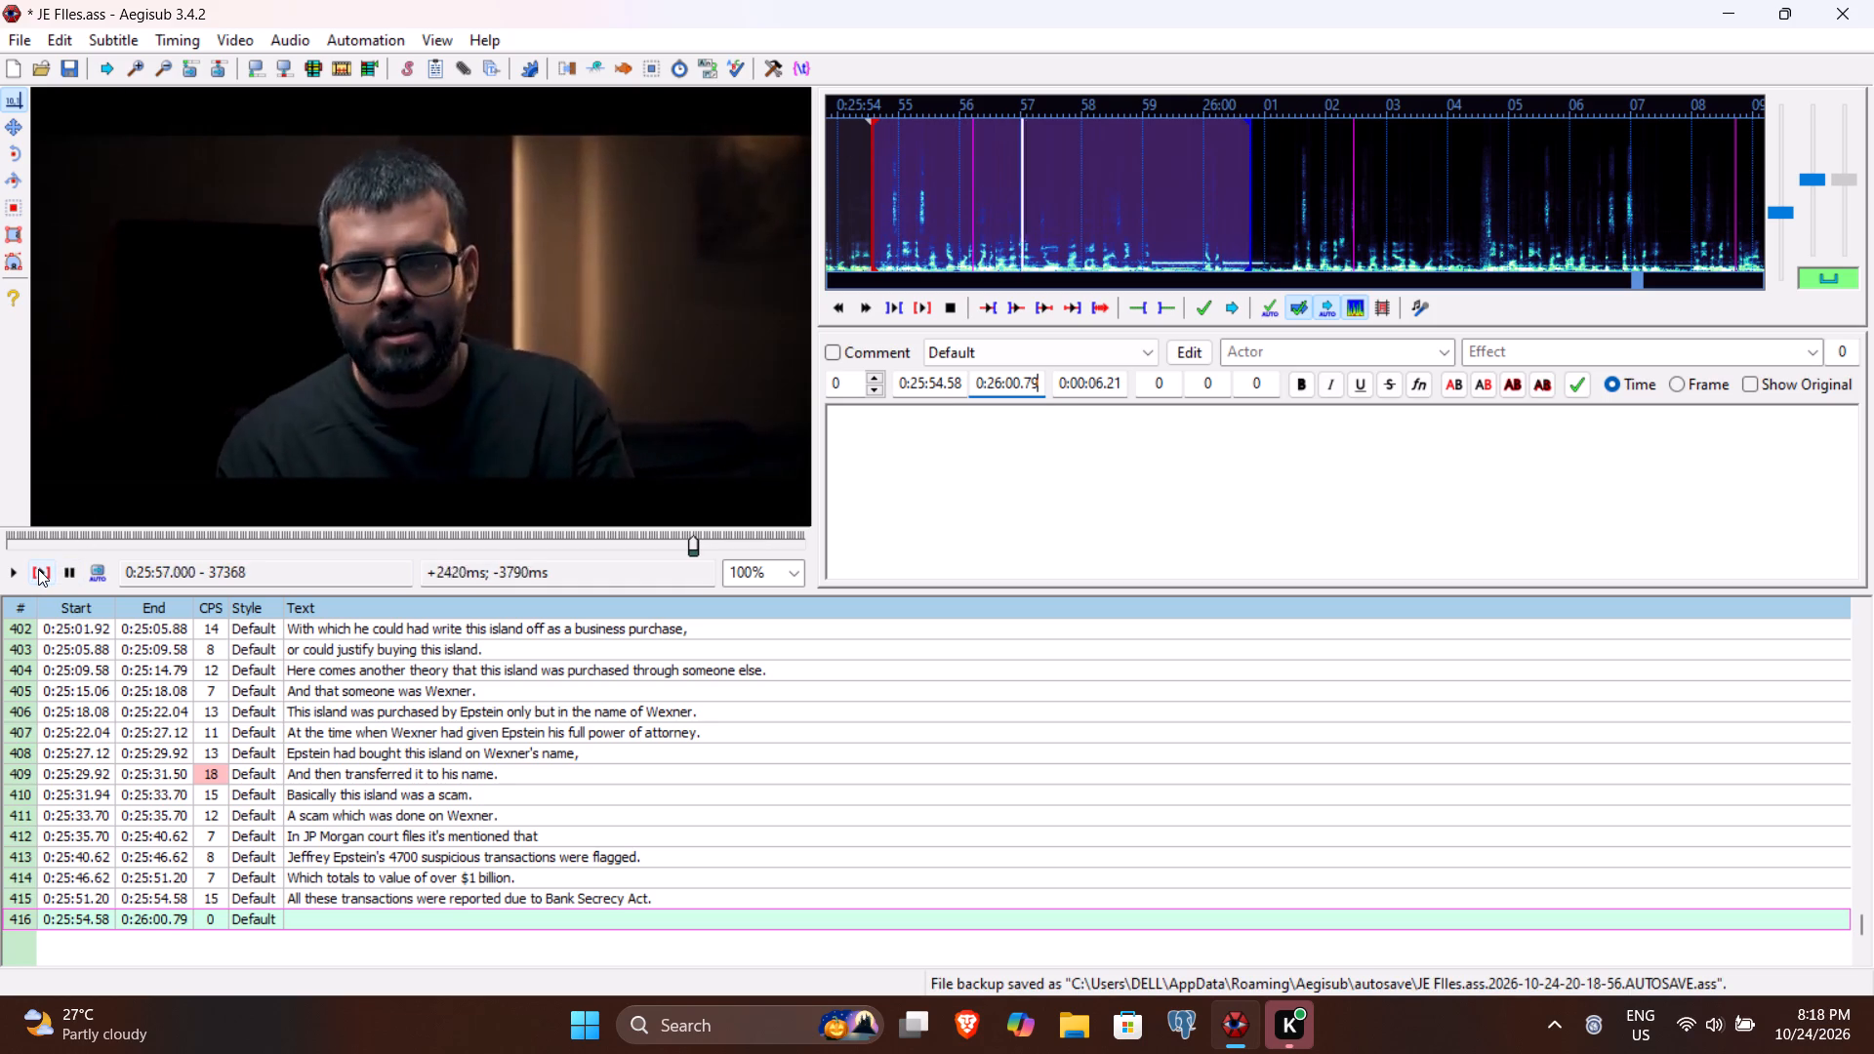
left_click(983, 521)
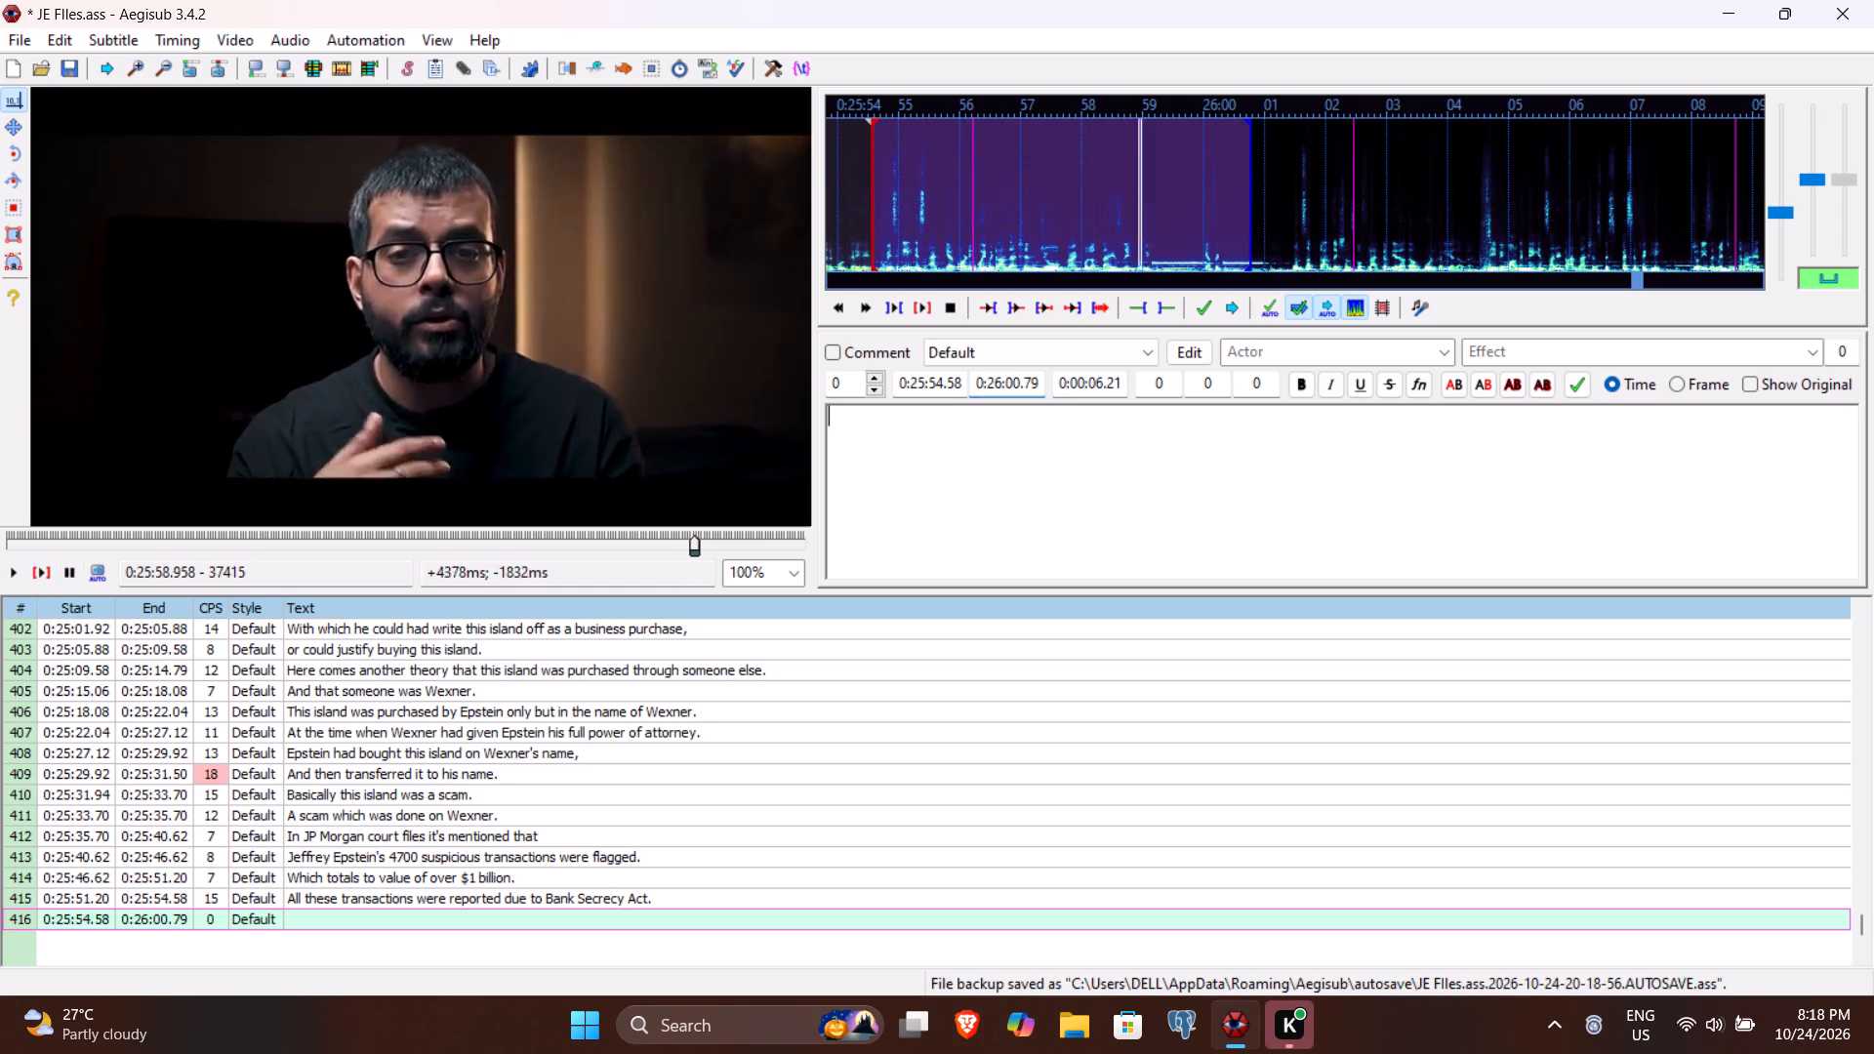
type("Basicall")
type("y accordin")
type("g to this act")
key("space")
type("any bank tran")
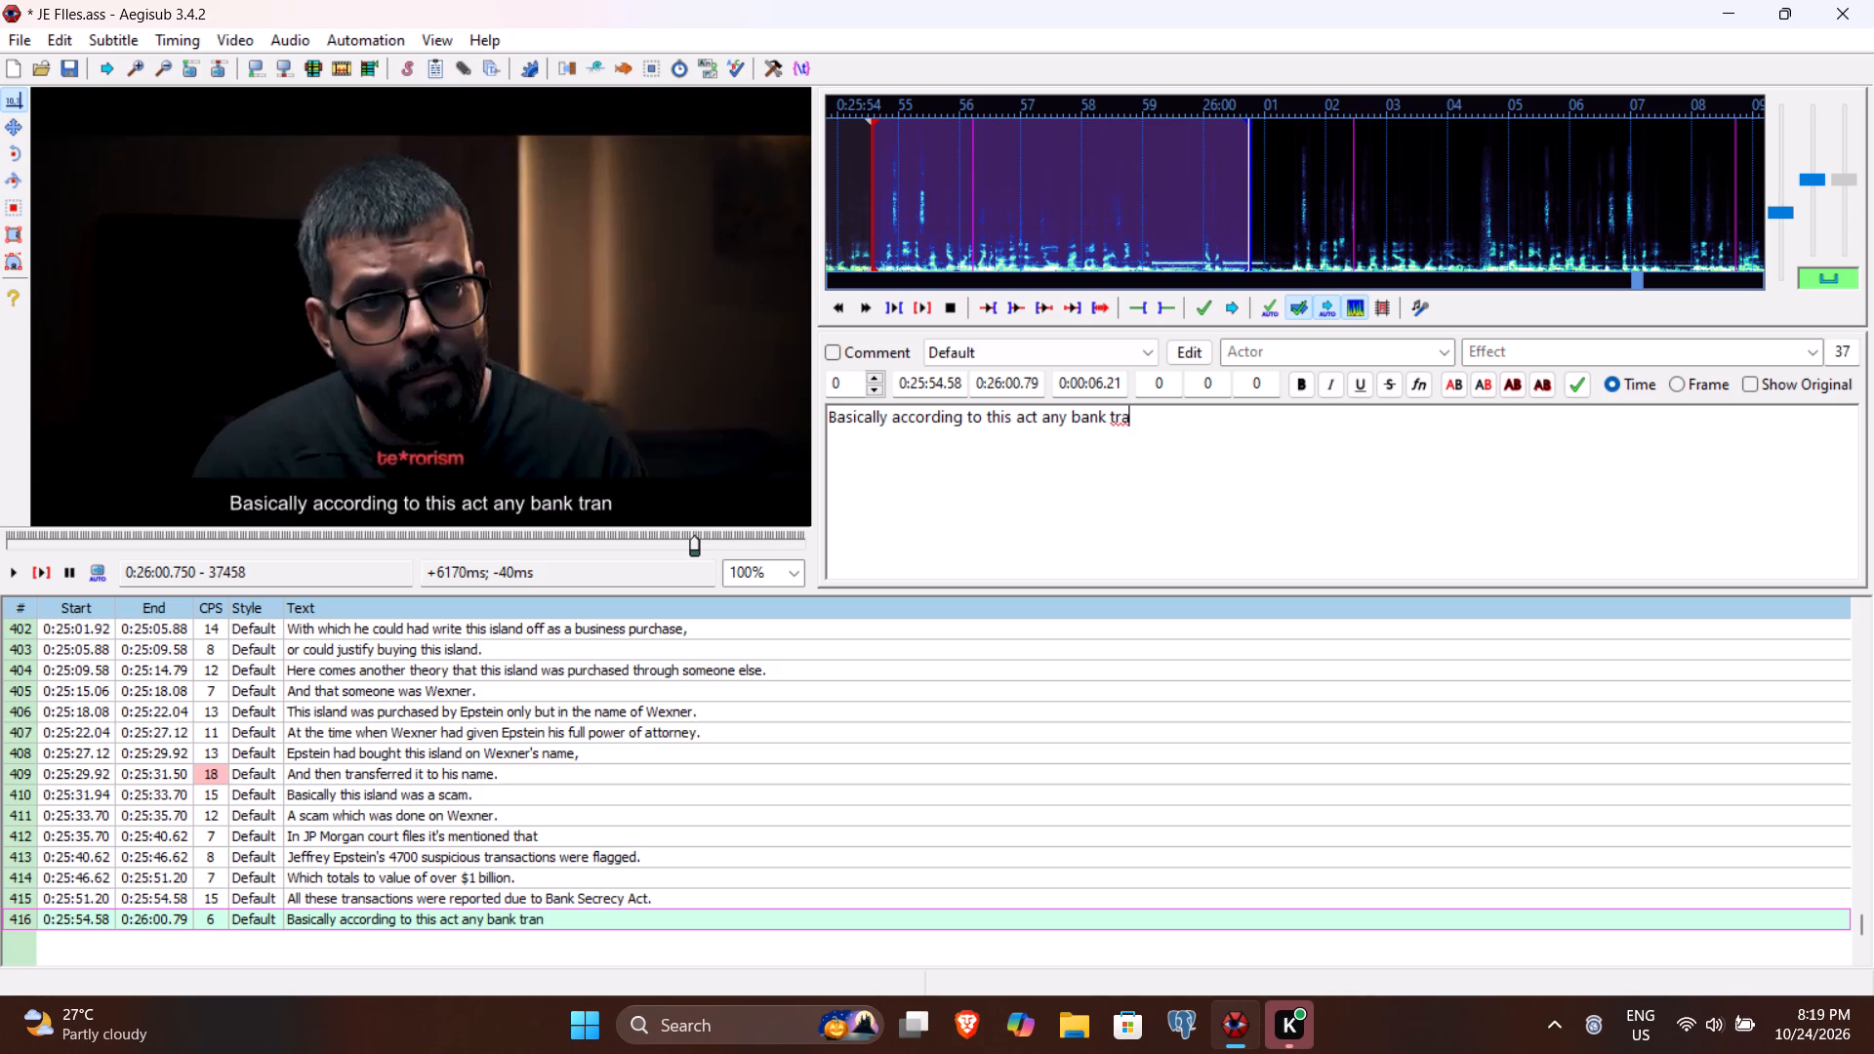
type("saction")
key("space")
type("ss")
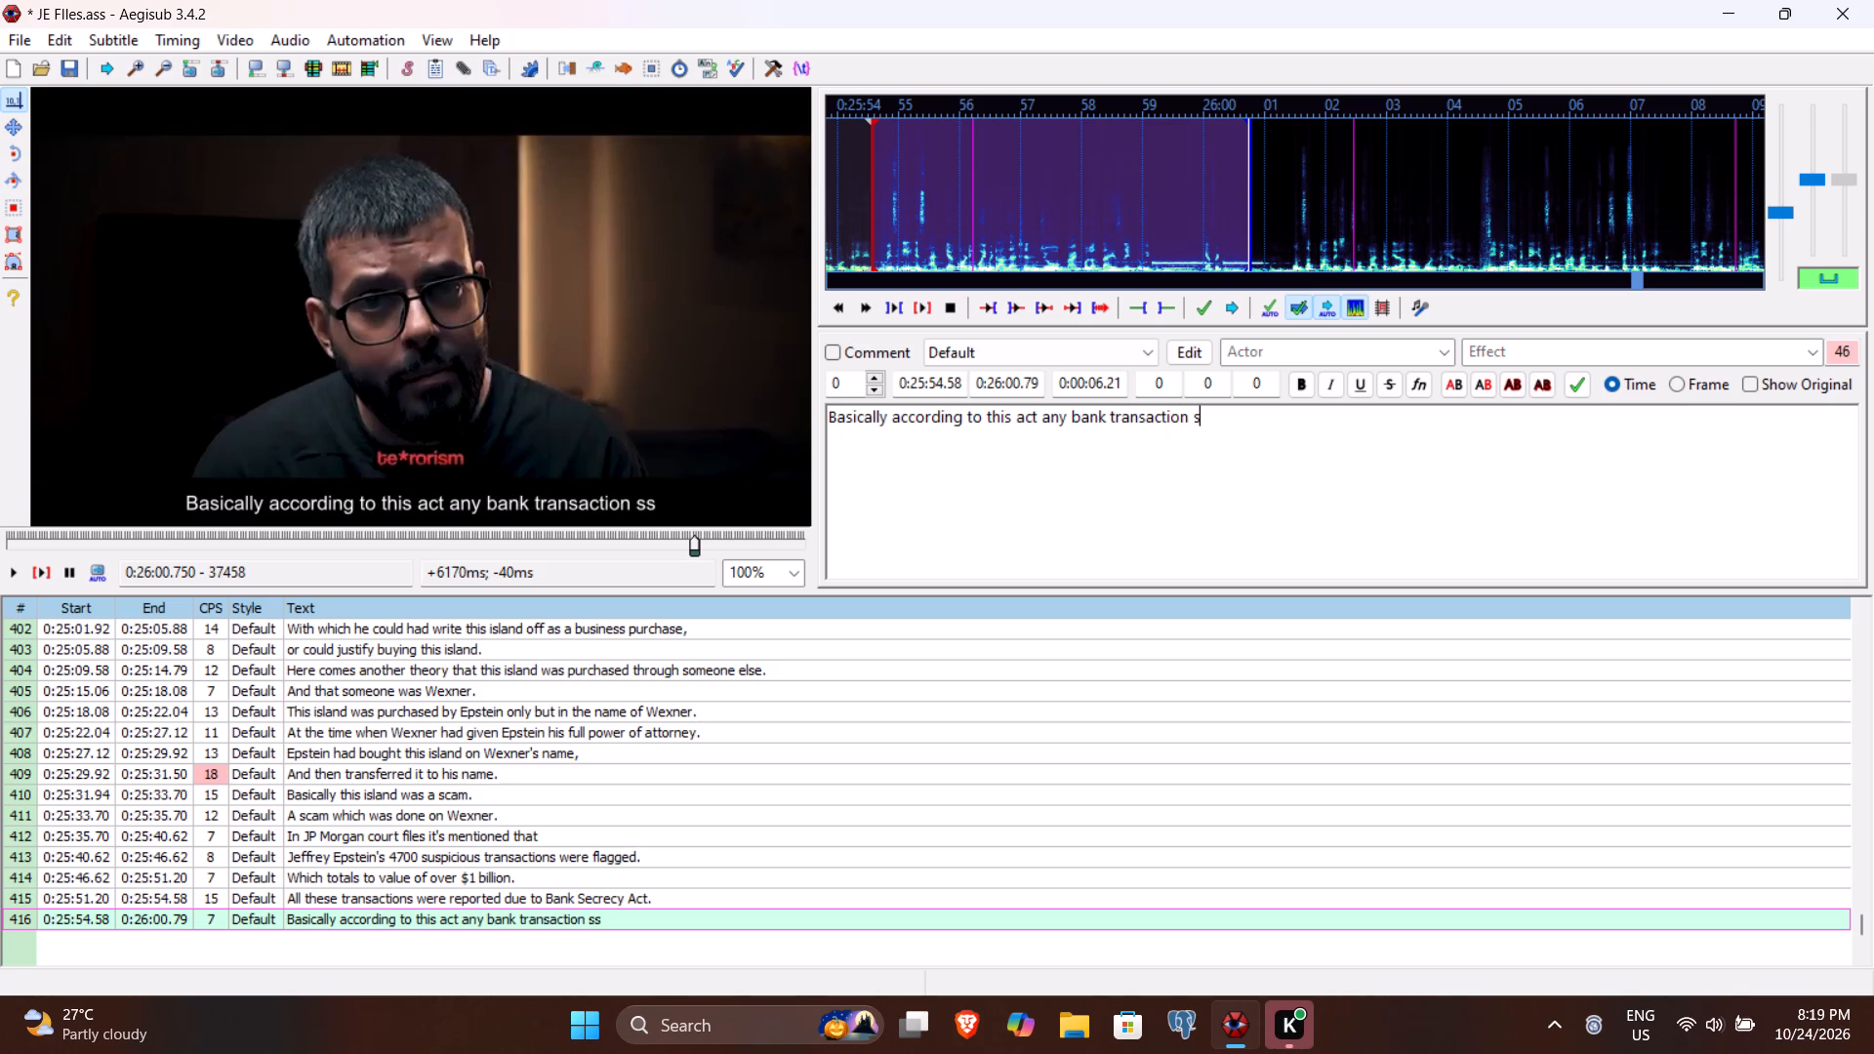
key("BackSpace")
type("uspected of")
key("space")
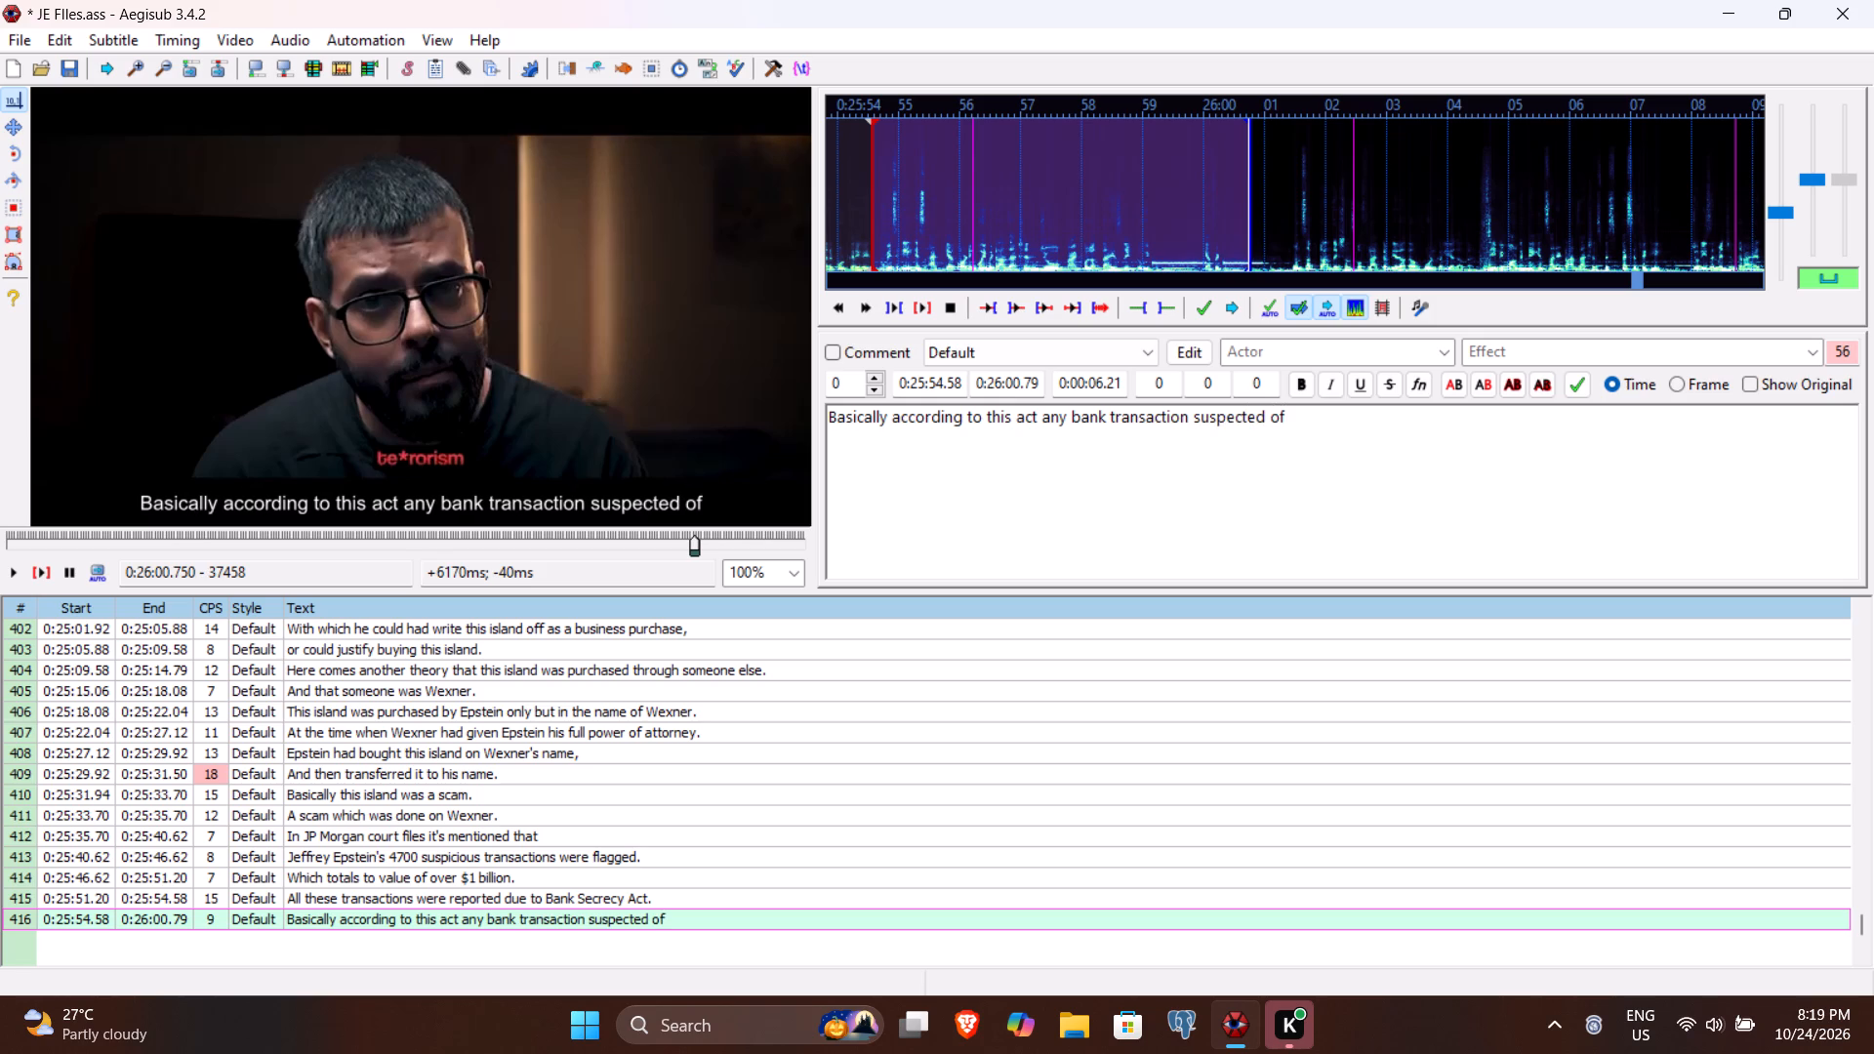
type("human trafficking or terrorism")
key("Return")
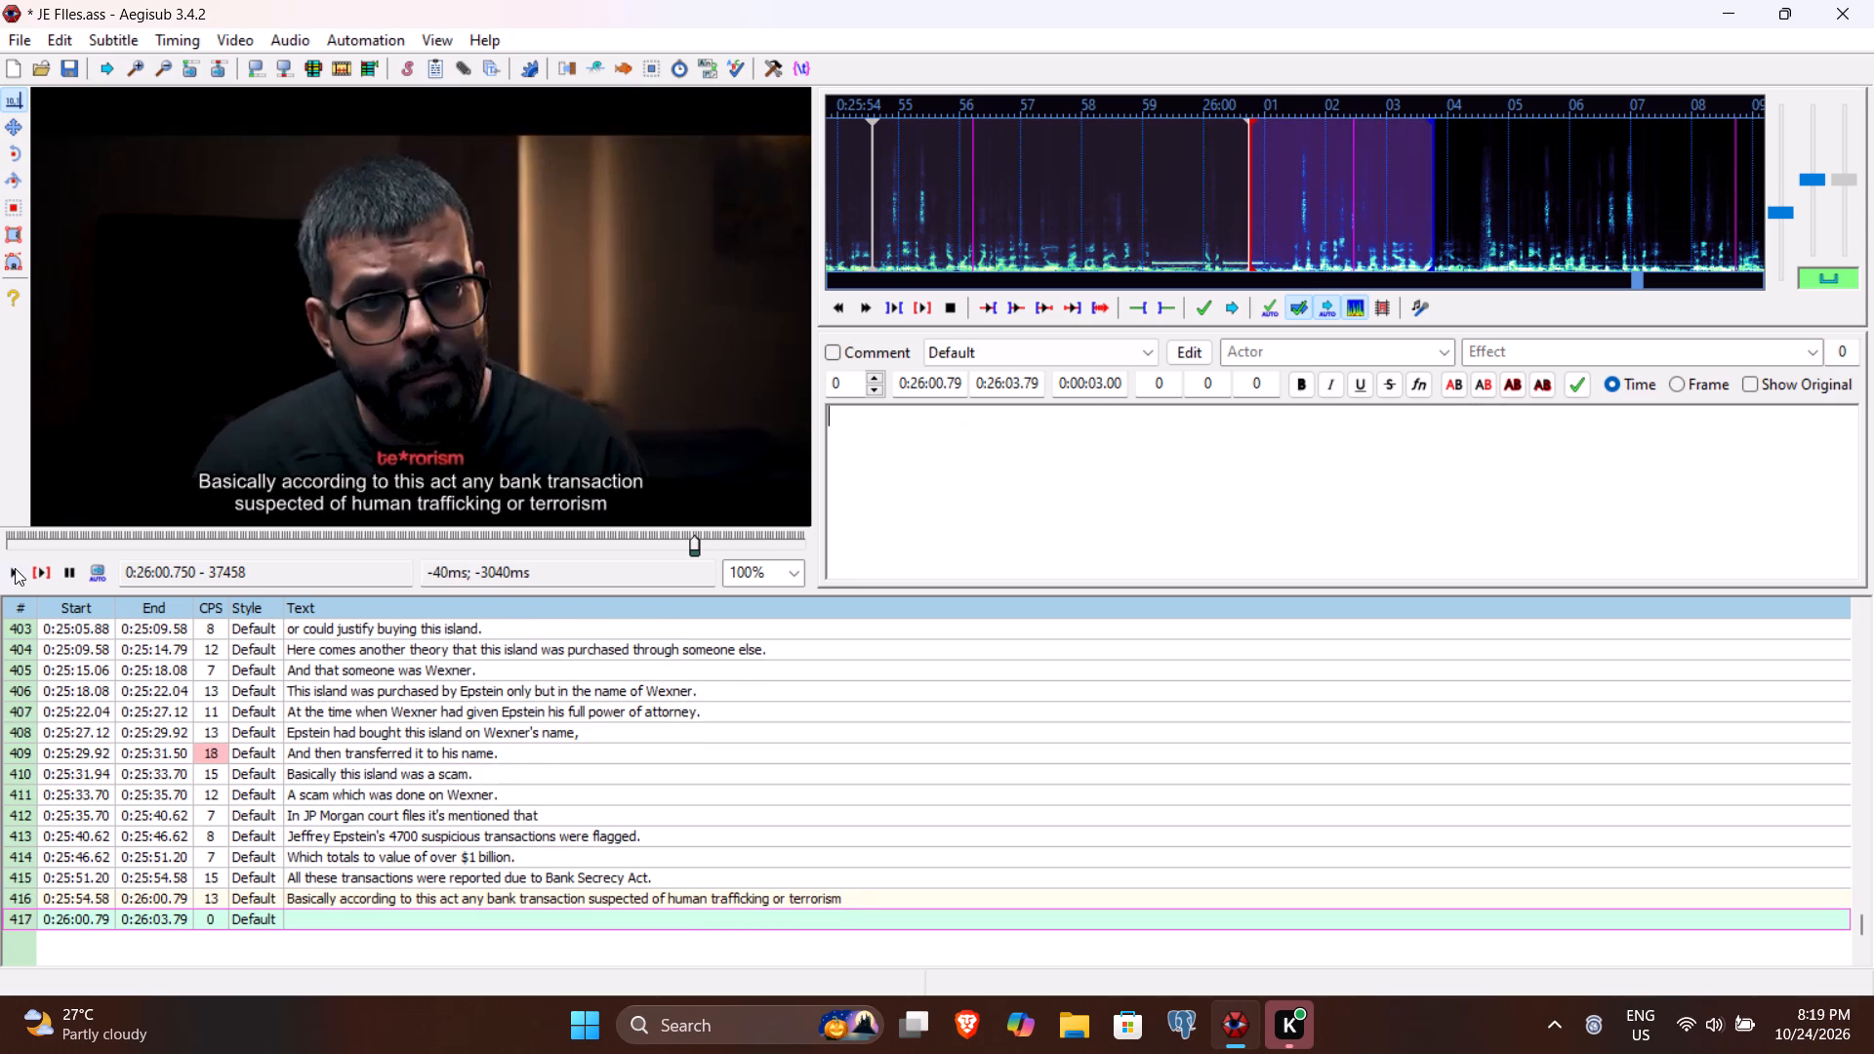
Listen to the speech following line 416 and set line 417's end time to 0:26:04.54 and start time to 0:26:01.38.
left_click(36, 561)
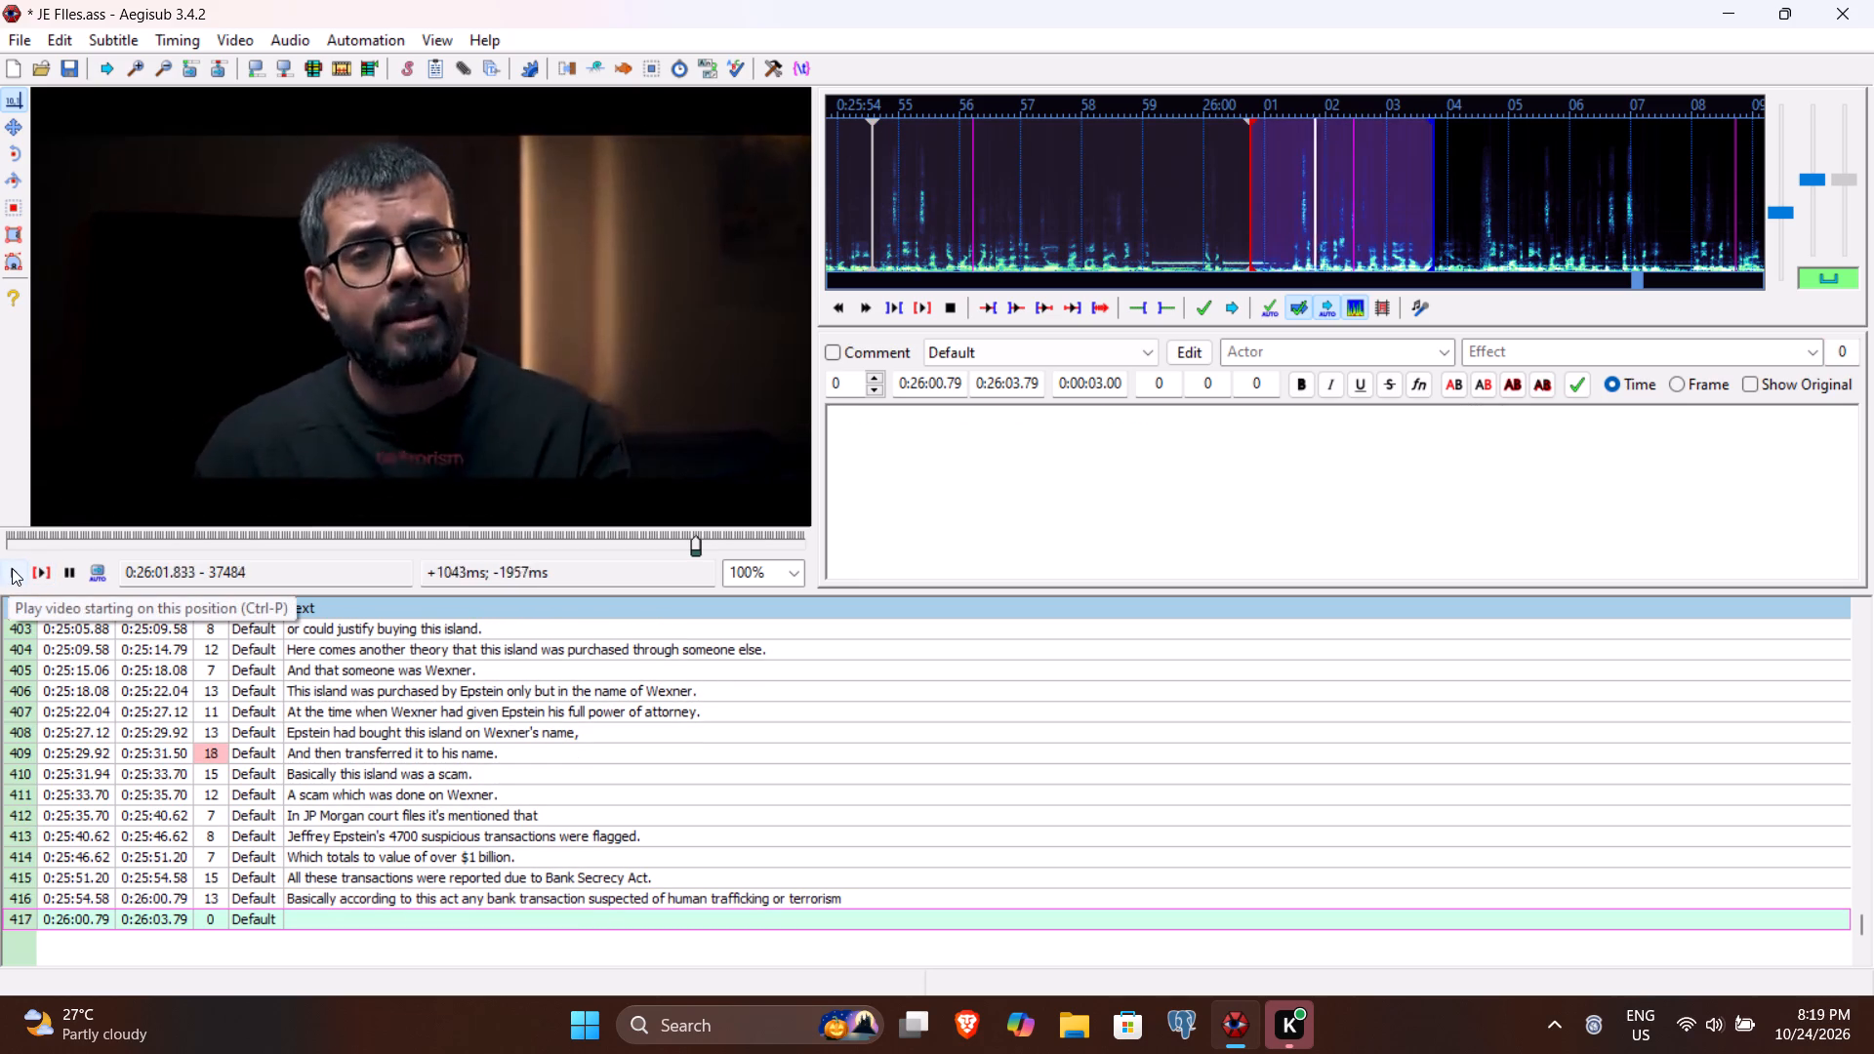
left_click(12, 568)
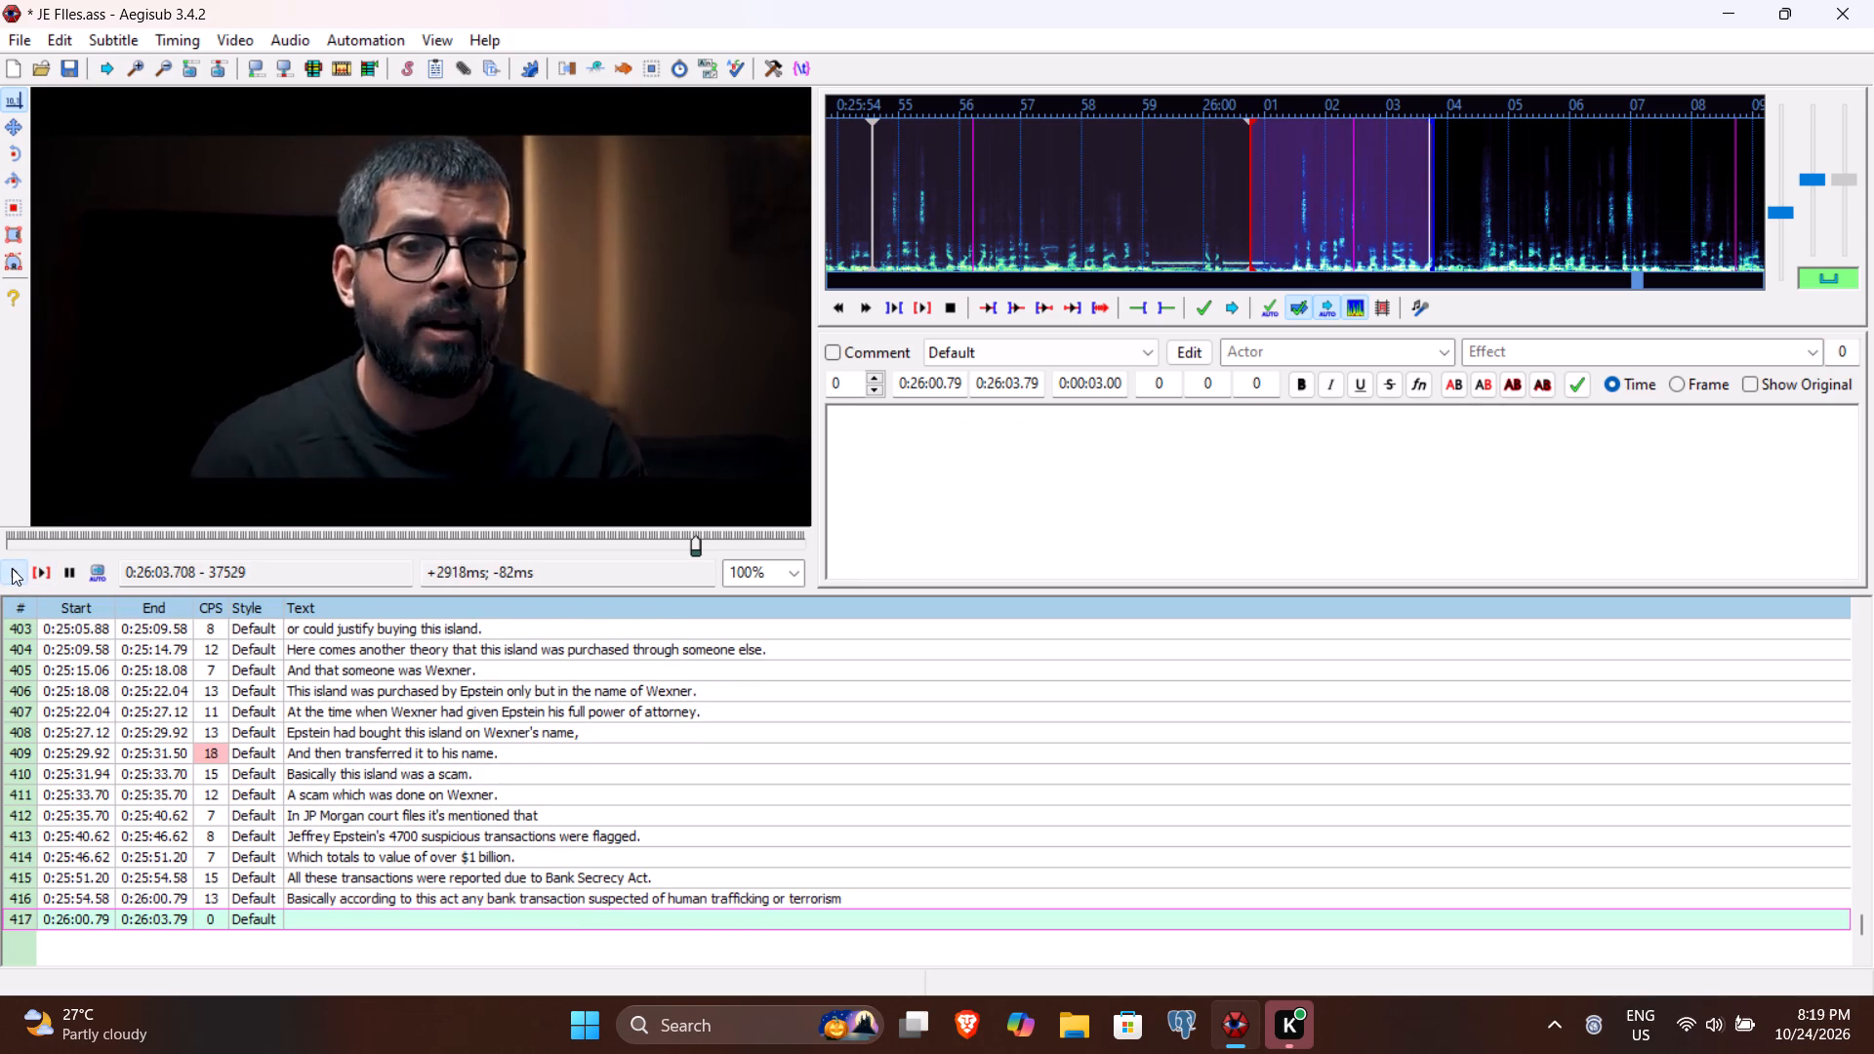
left_click(12, 568)
left_click(12, 568)
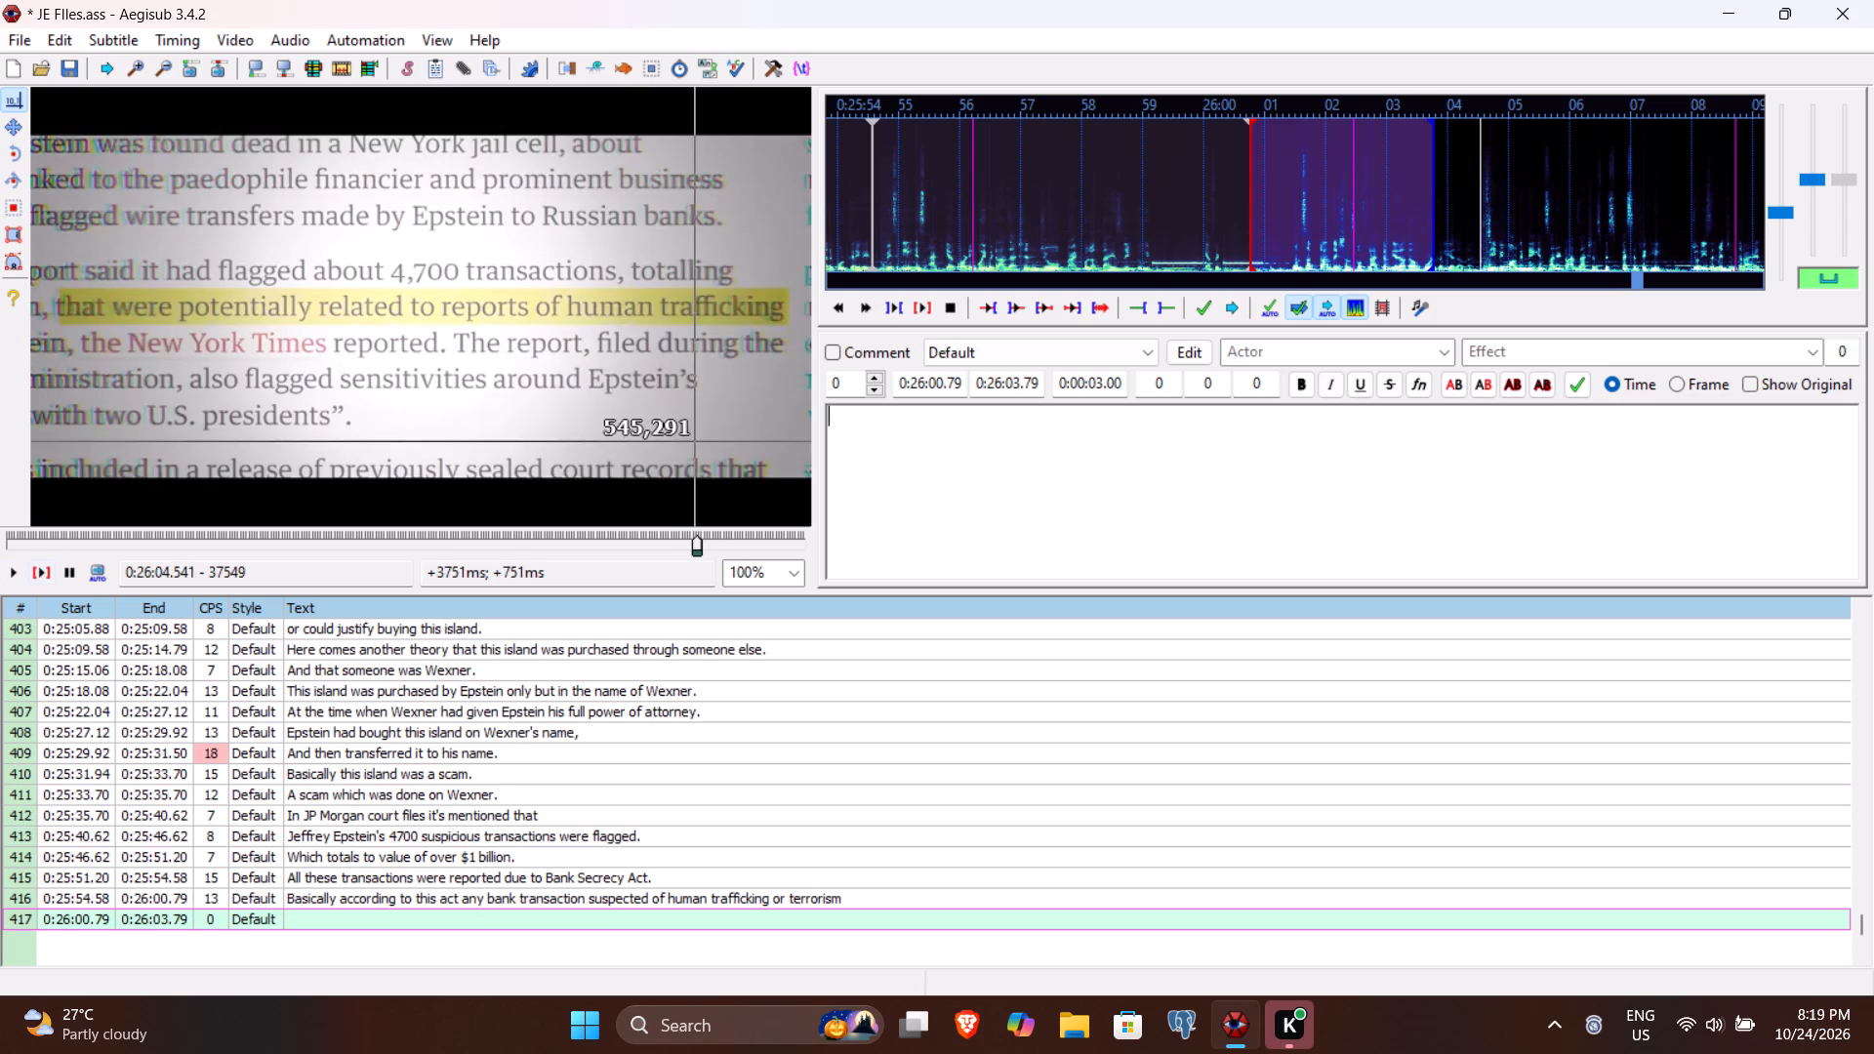
left_click(1011, 382)
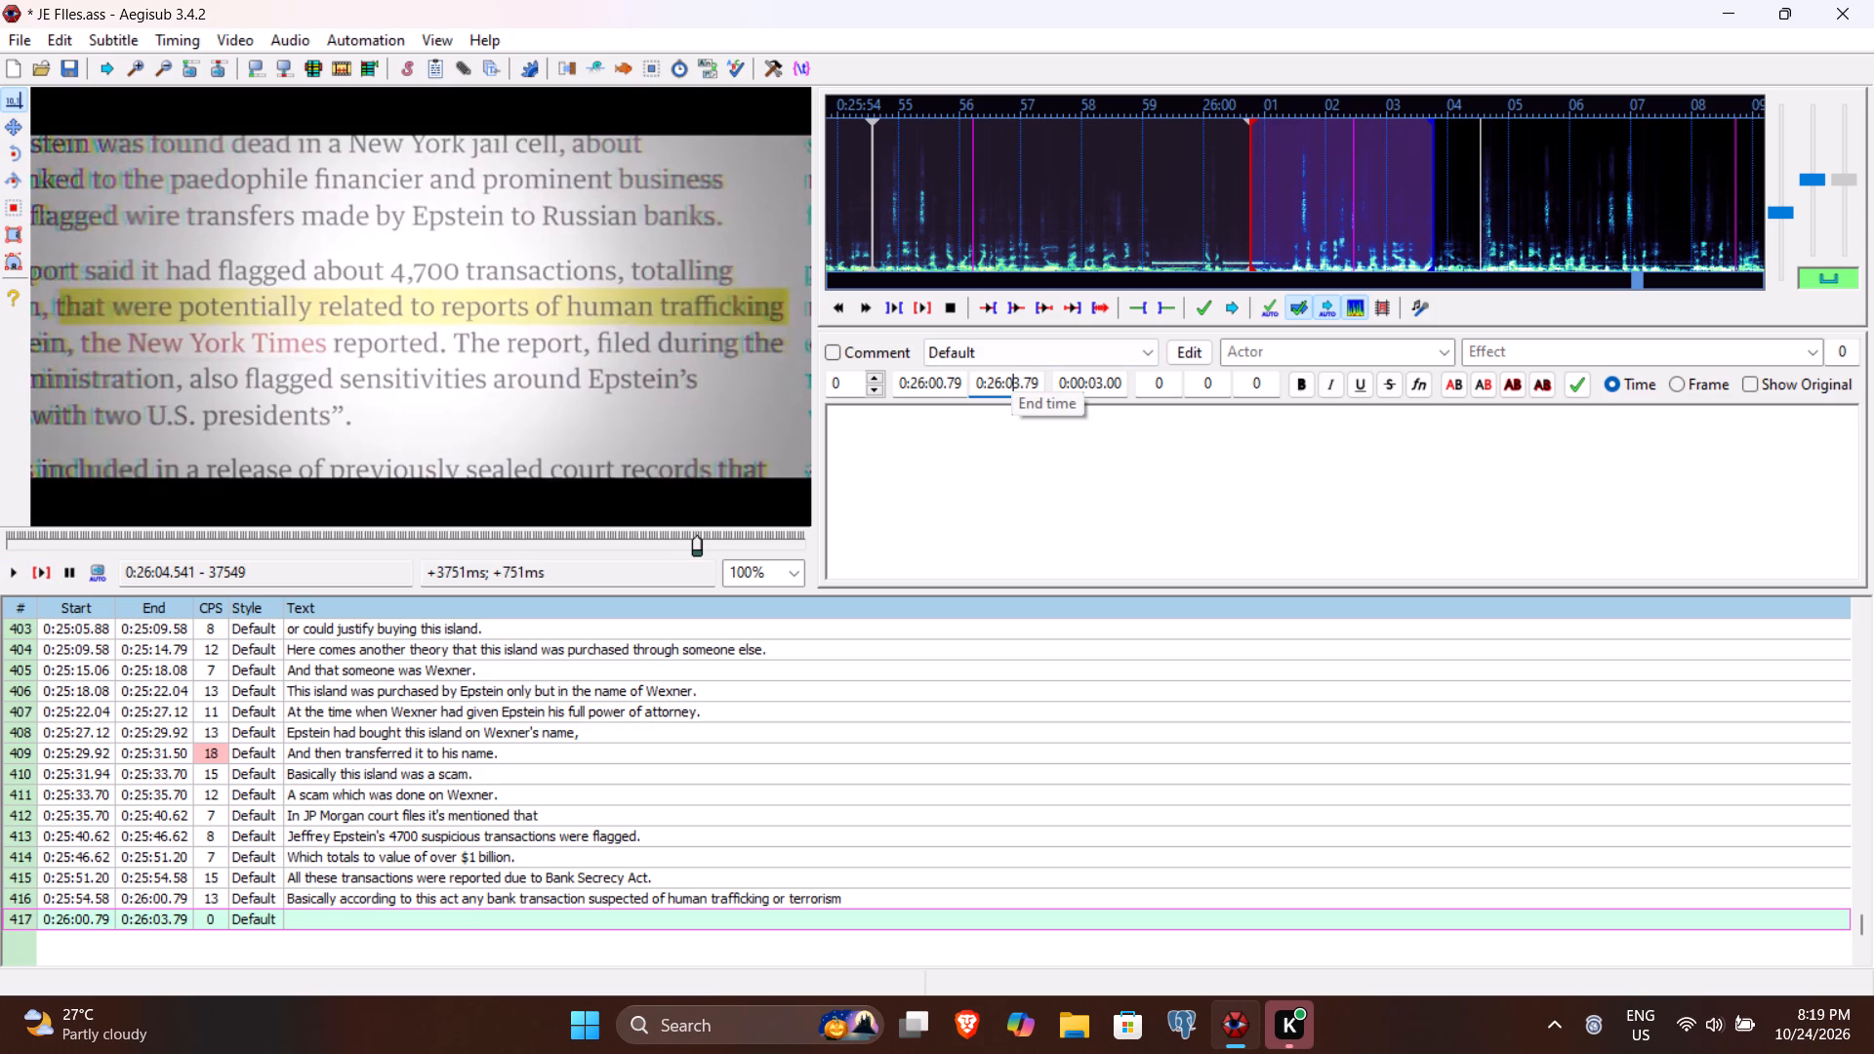
key("4")
type("54")
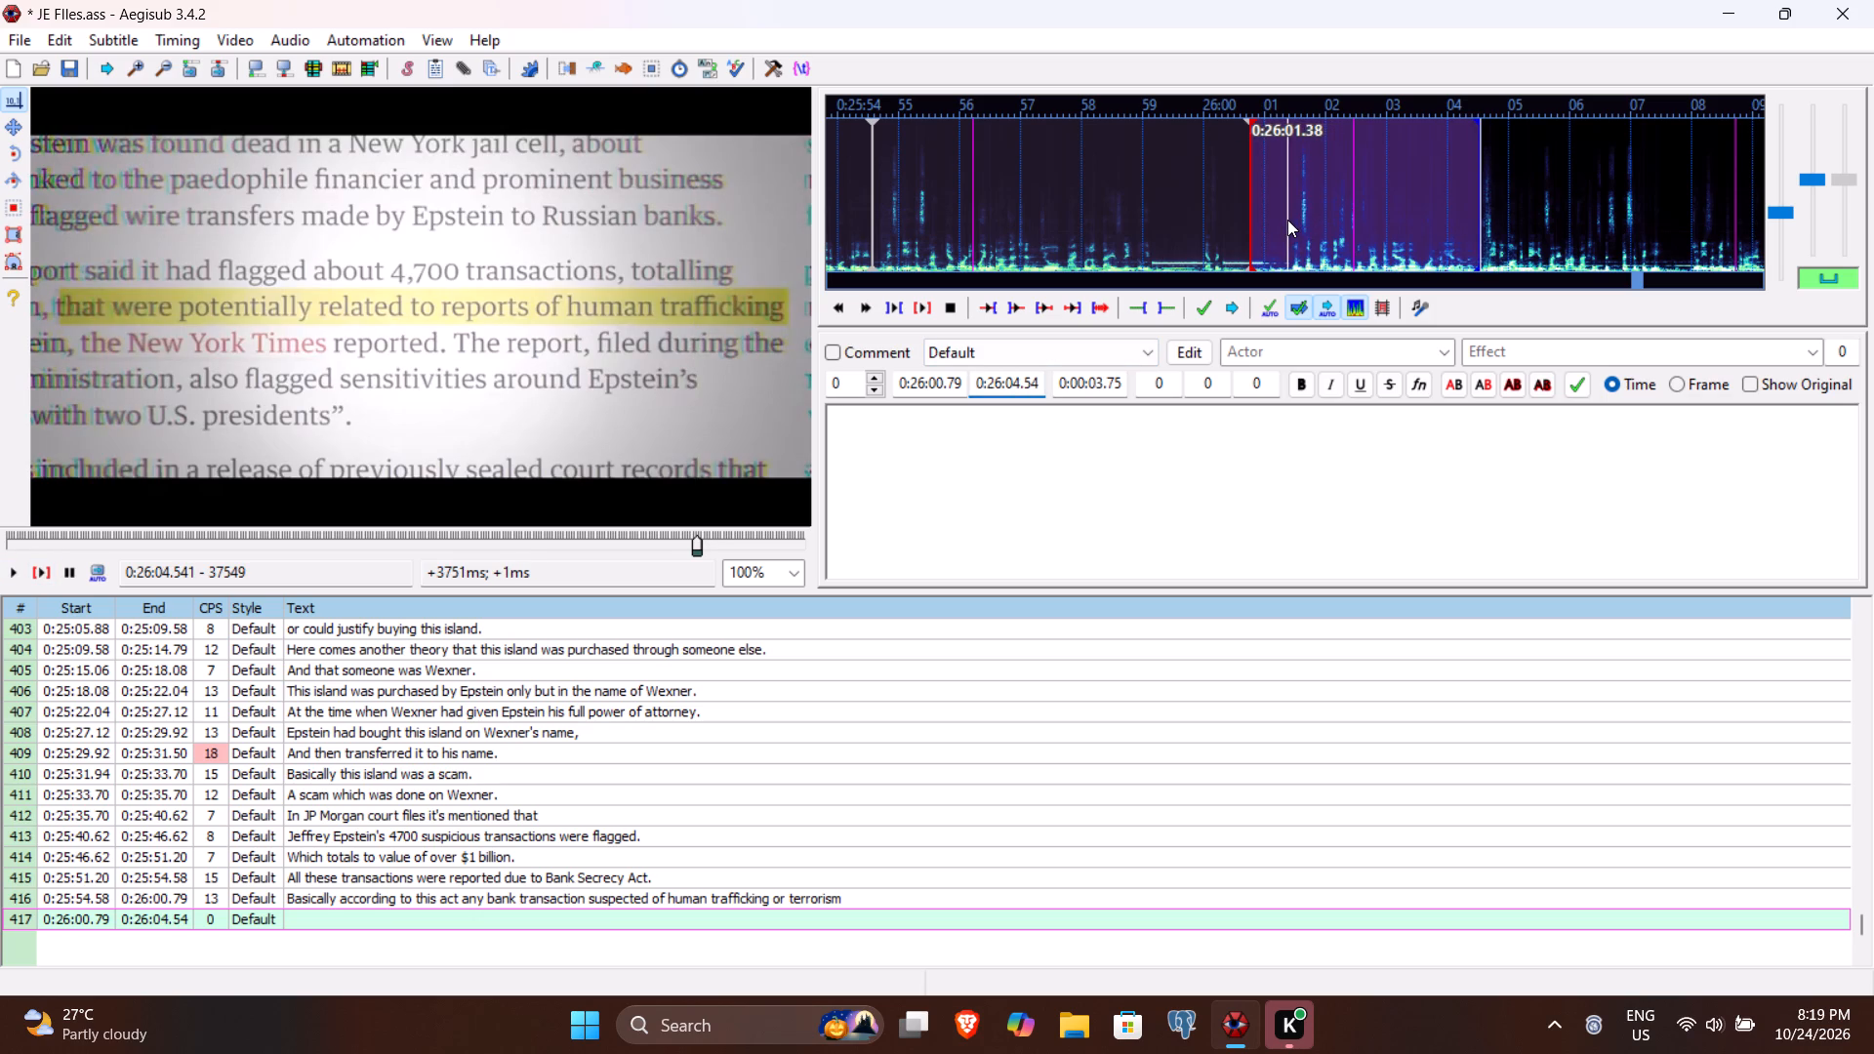
left_click(935, 385)
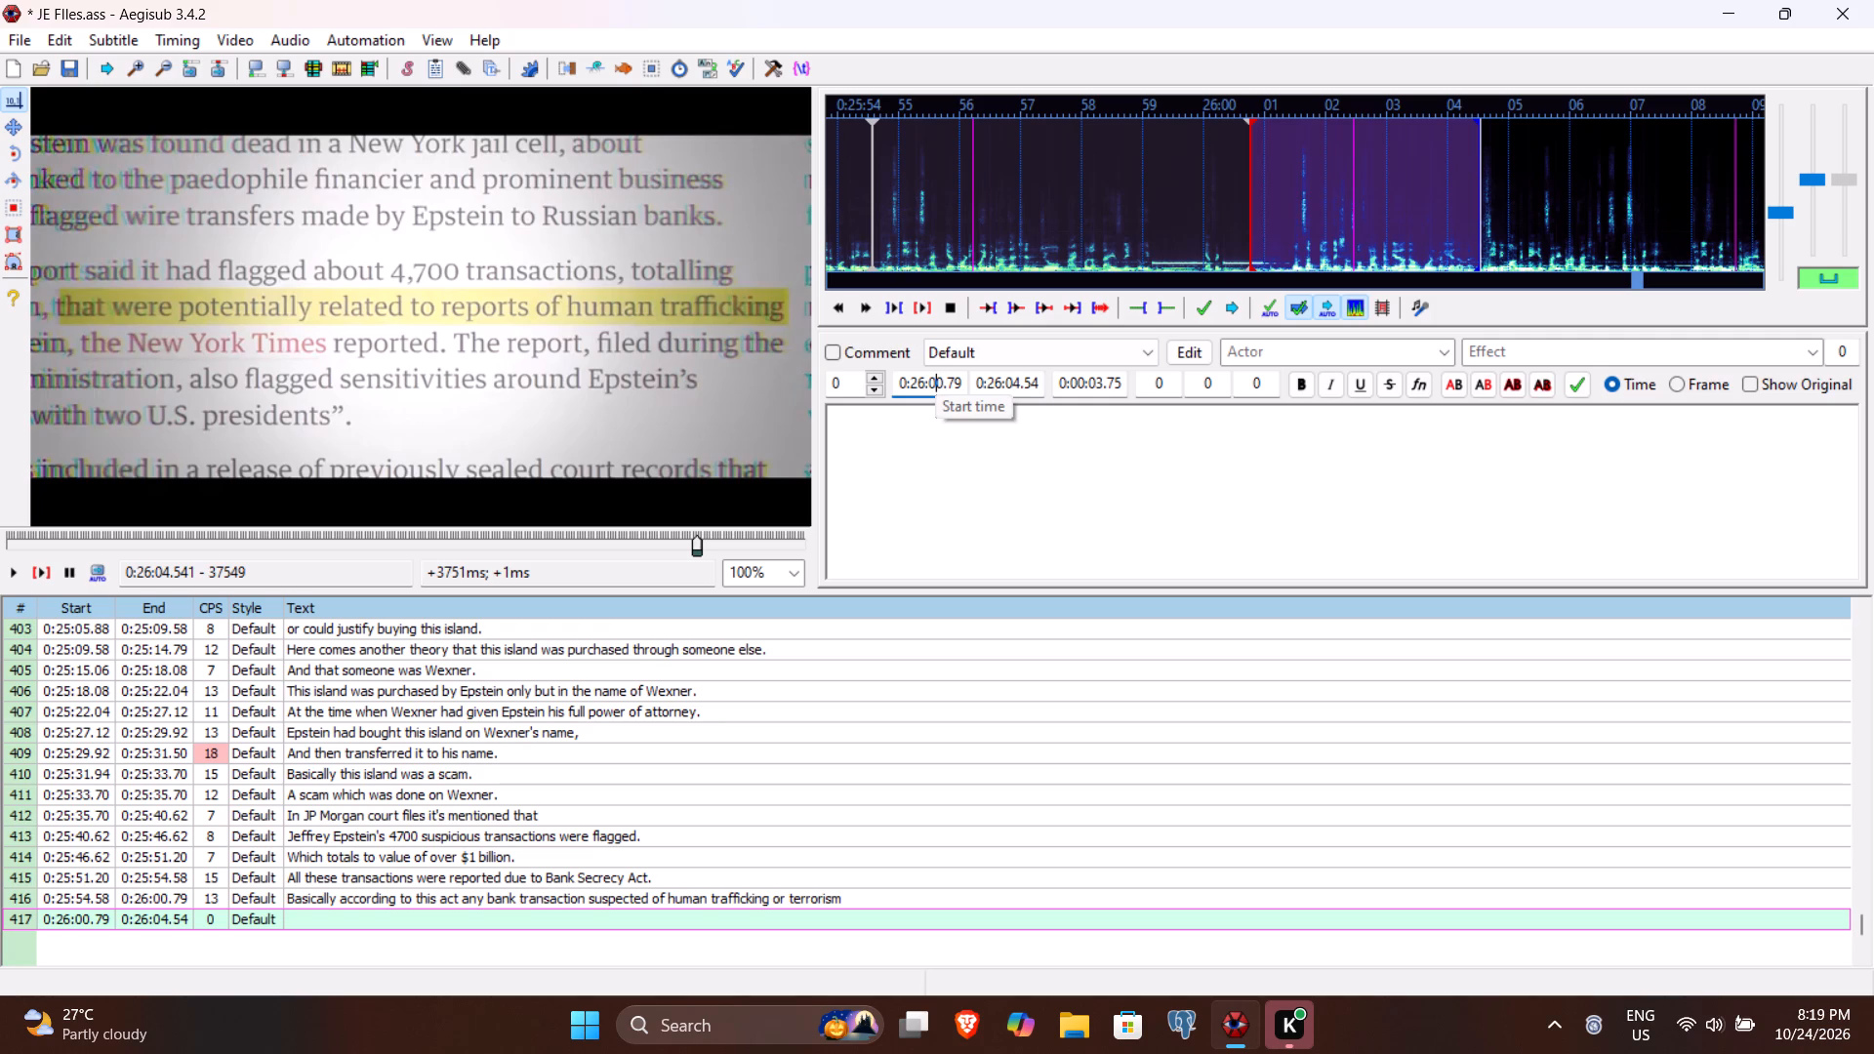
type("13")
key("8")
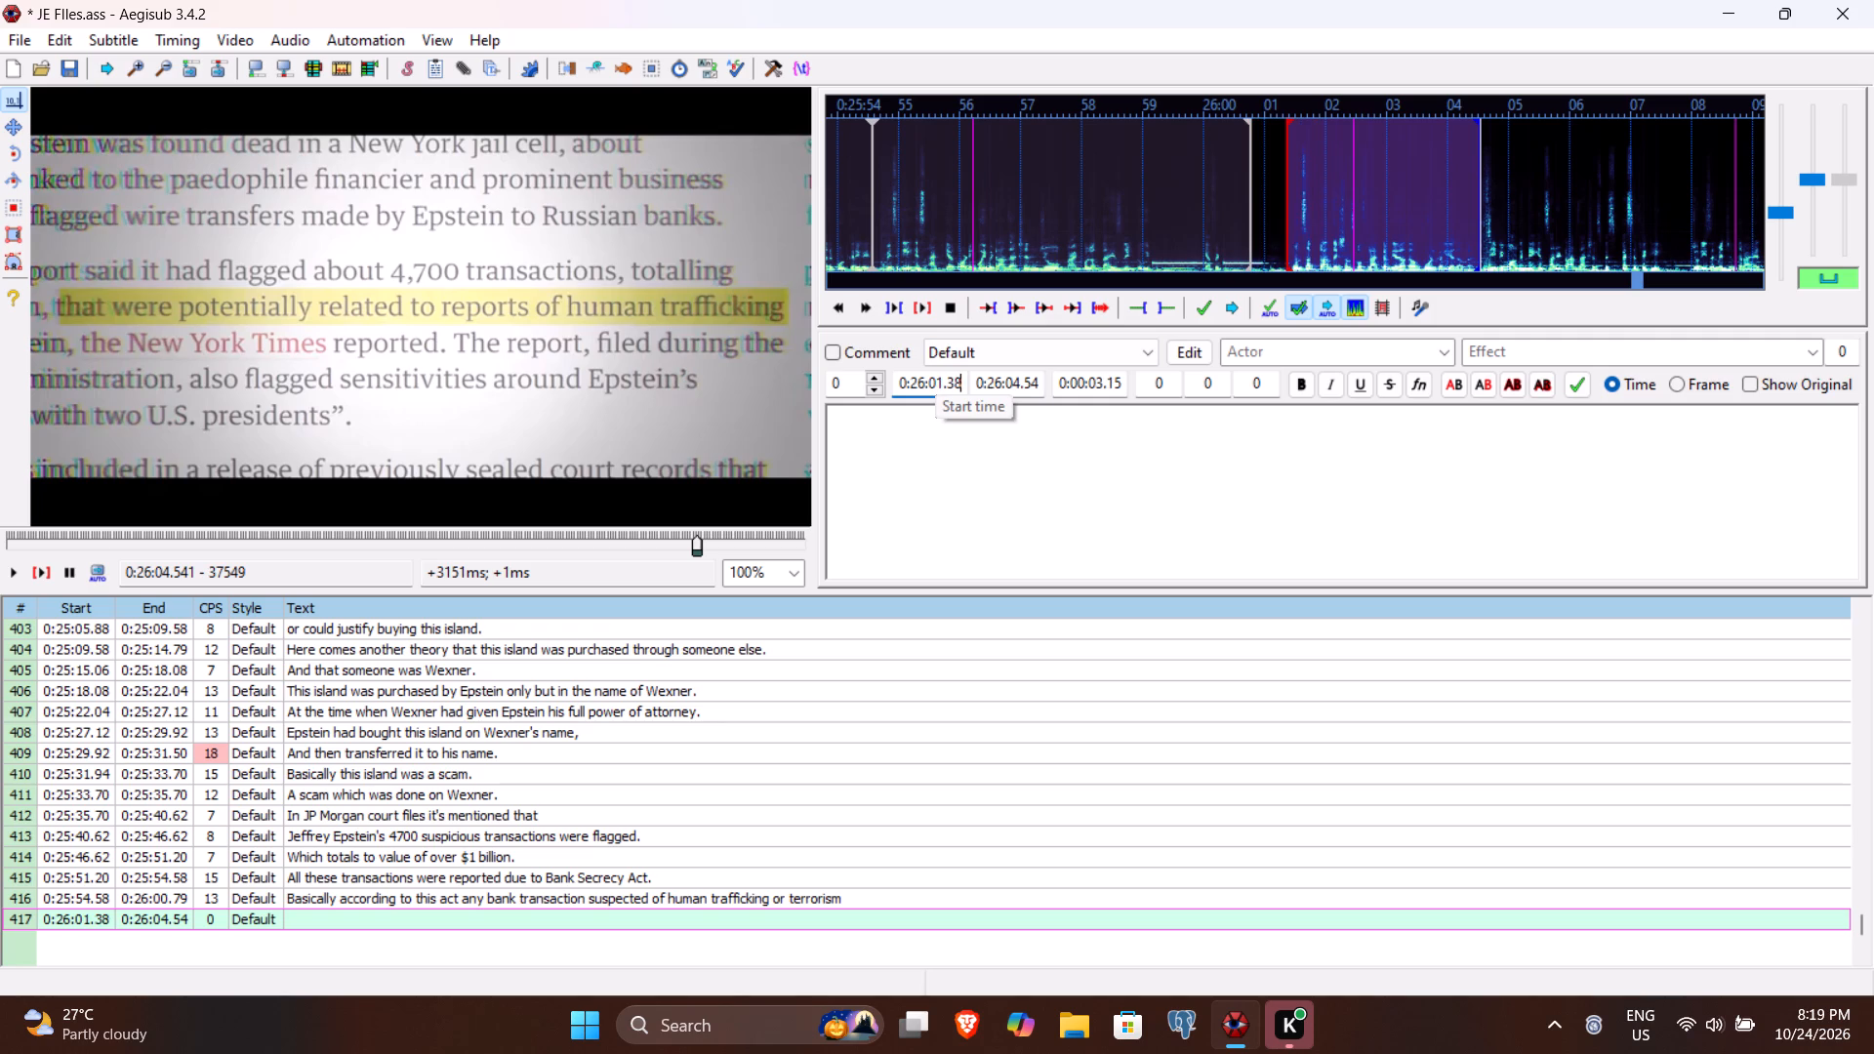
Enter "are flagged and held." as line 417's text, replaying it for the wording, and commit the line.
left_click(927, 468)
type("are flahhe")
key("BackSpace")
key("BackSpace")
key("BackSpace")
type("gged and")
key("space")
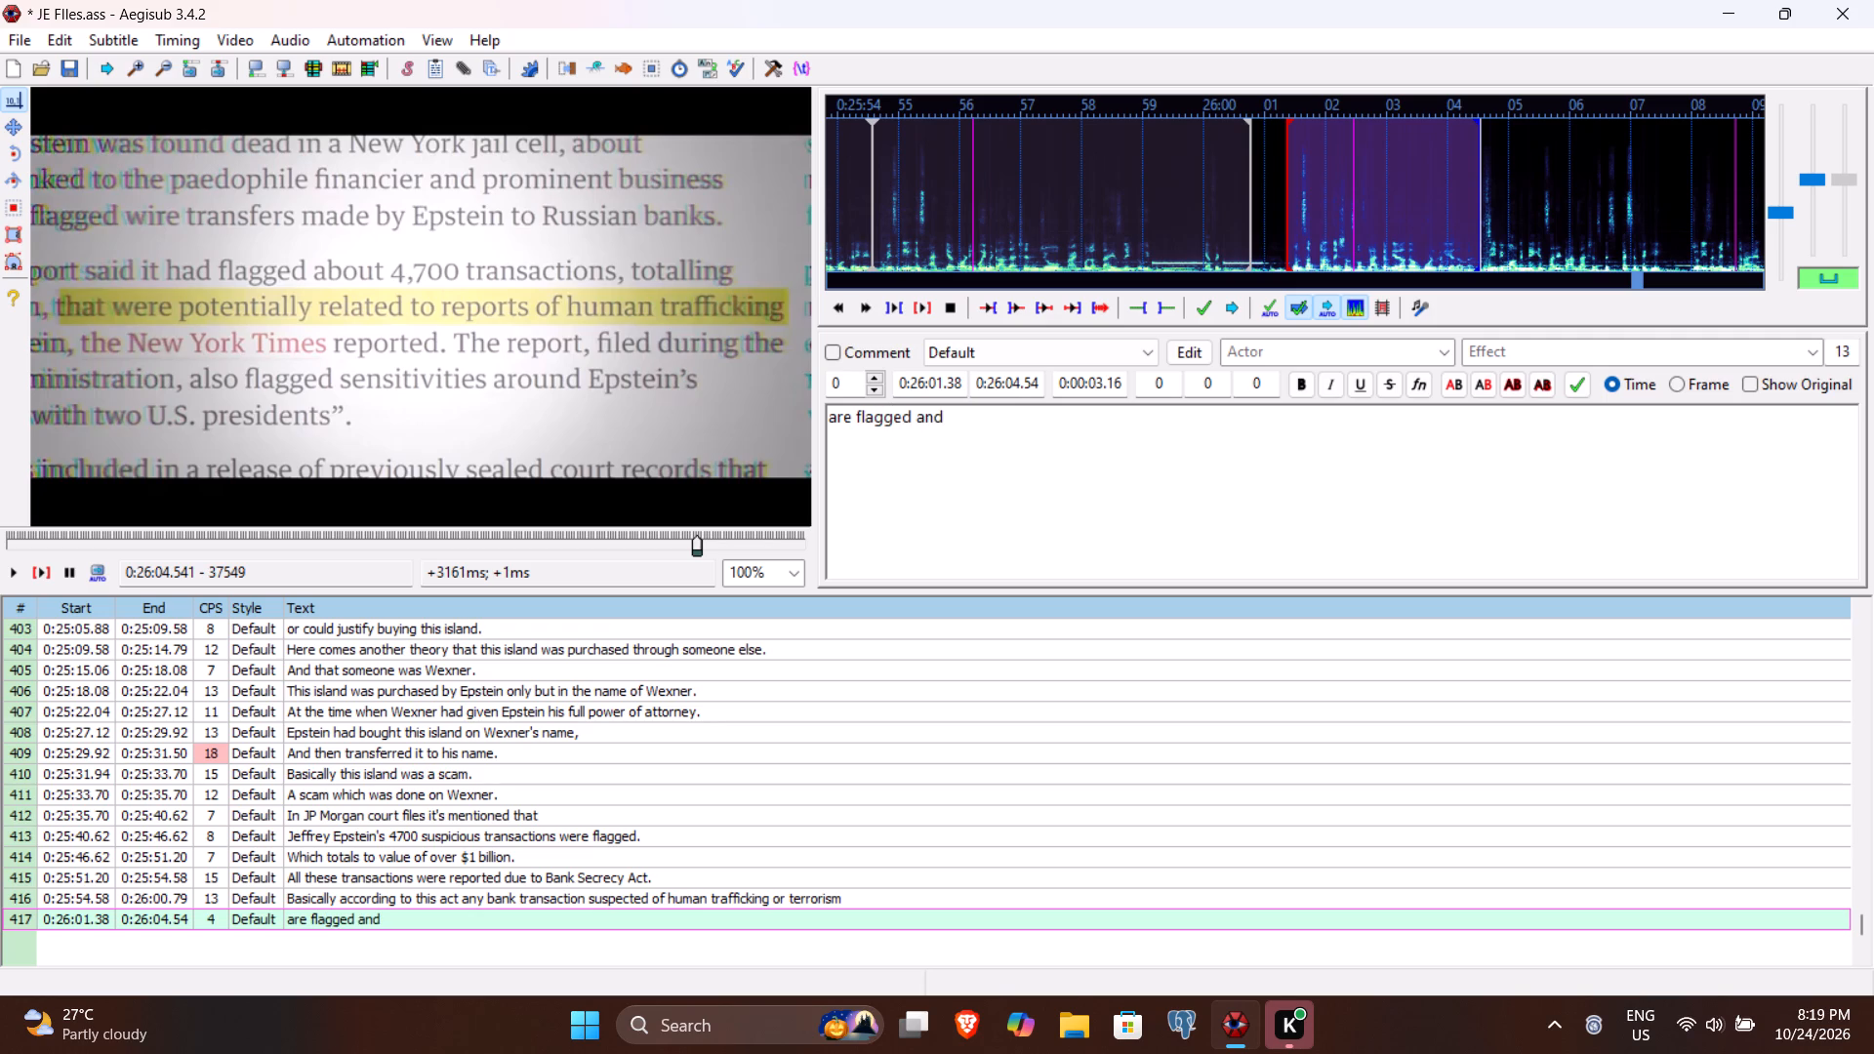
type("held")
key("space")
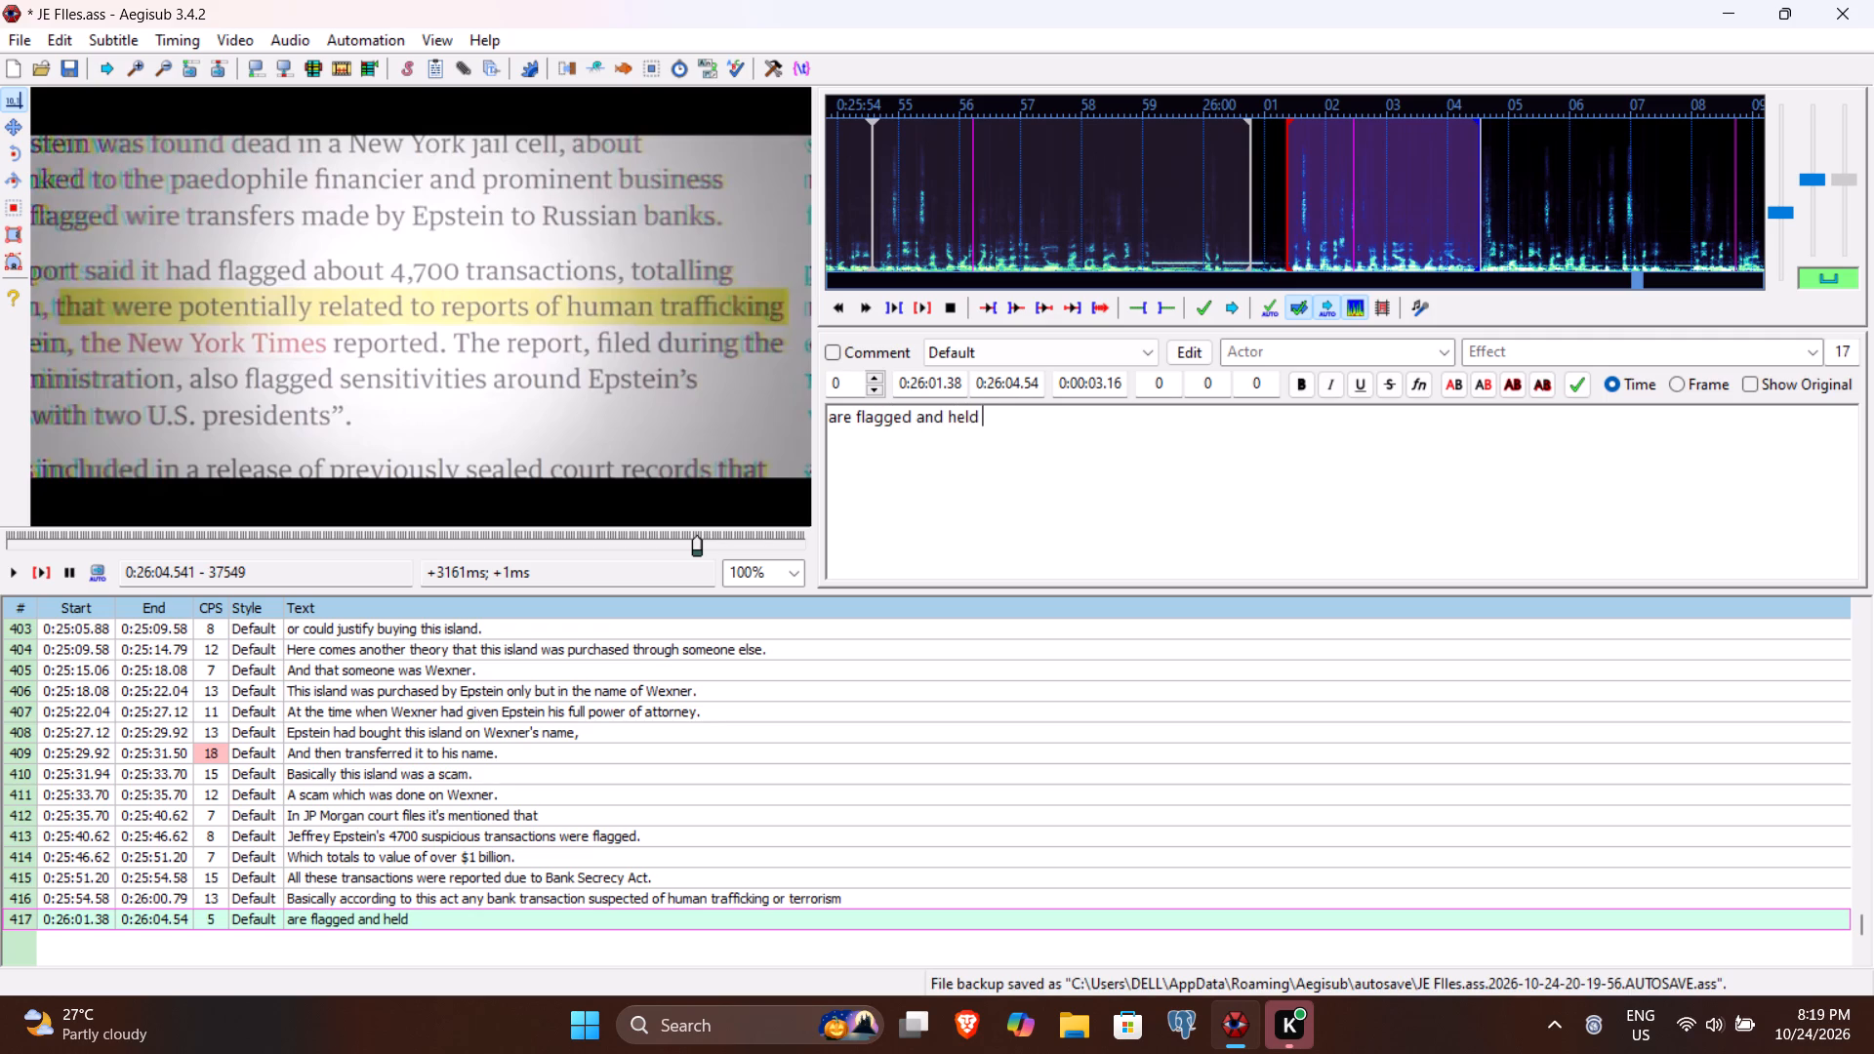
left_click(46, 572)
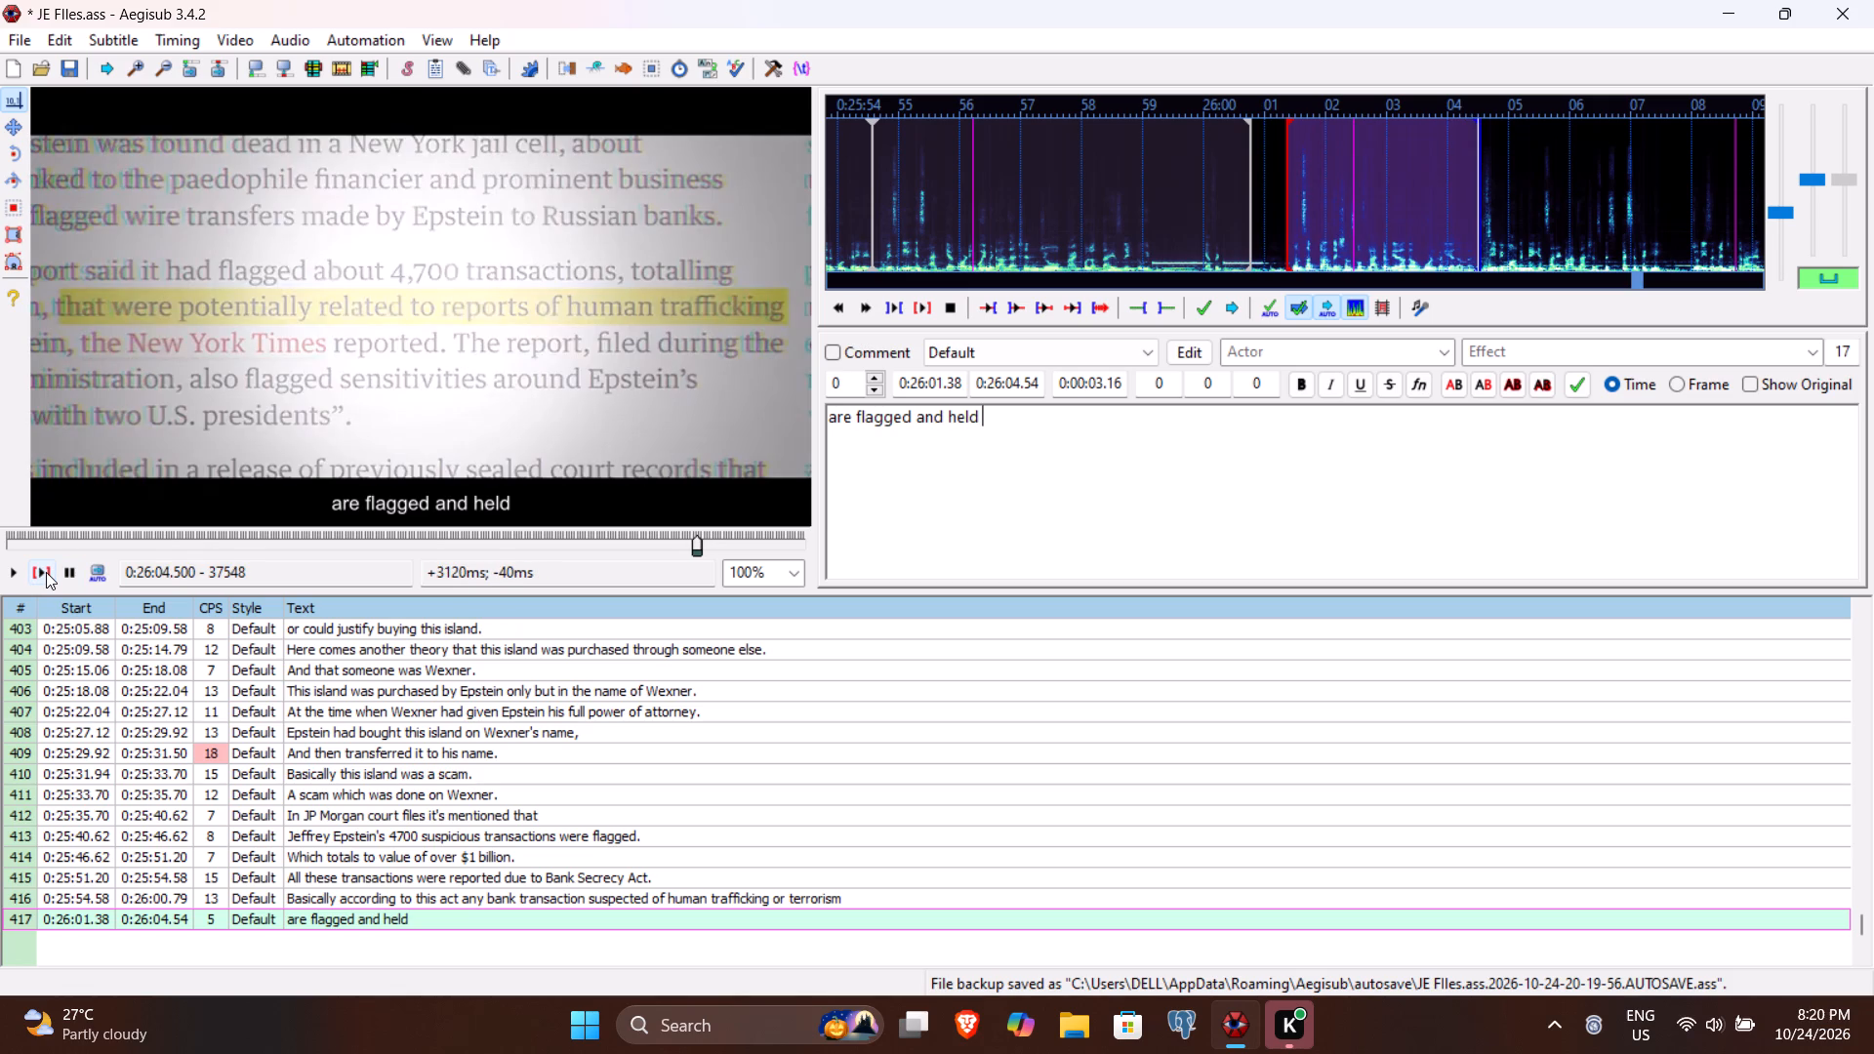
key("BackSpace")
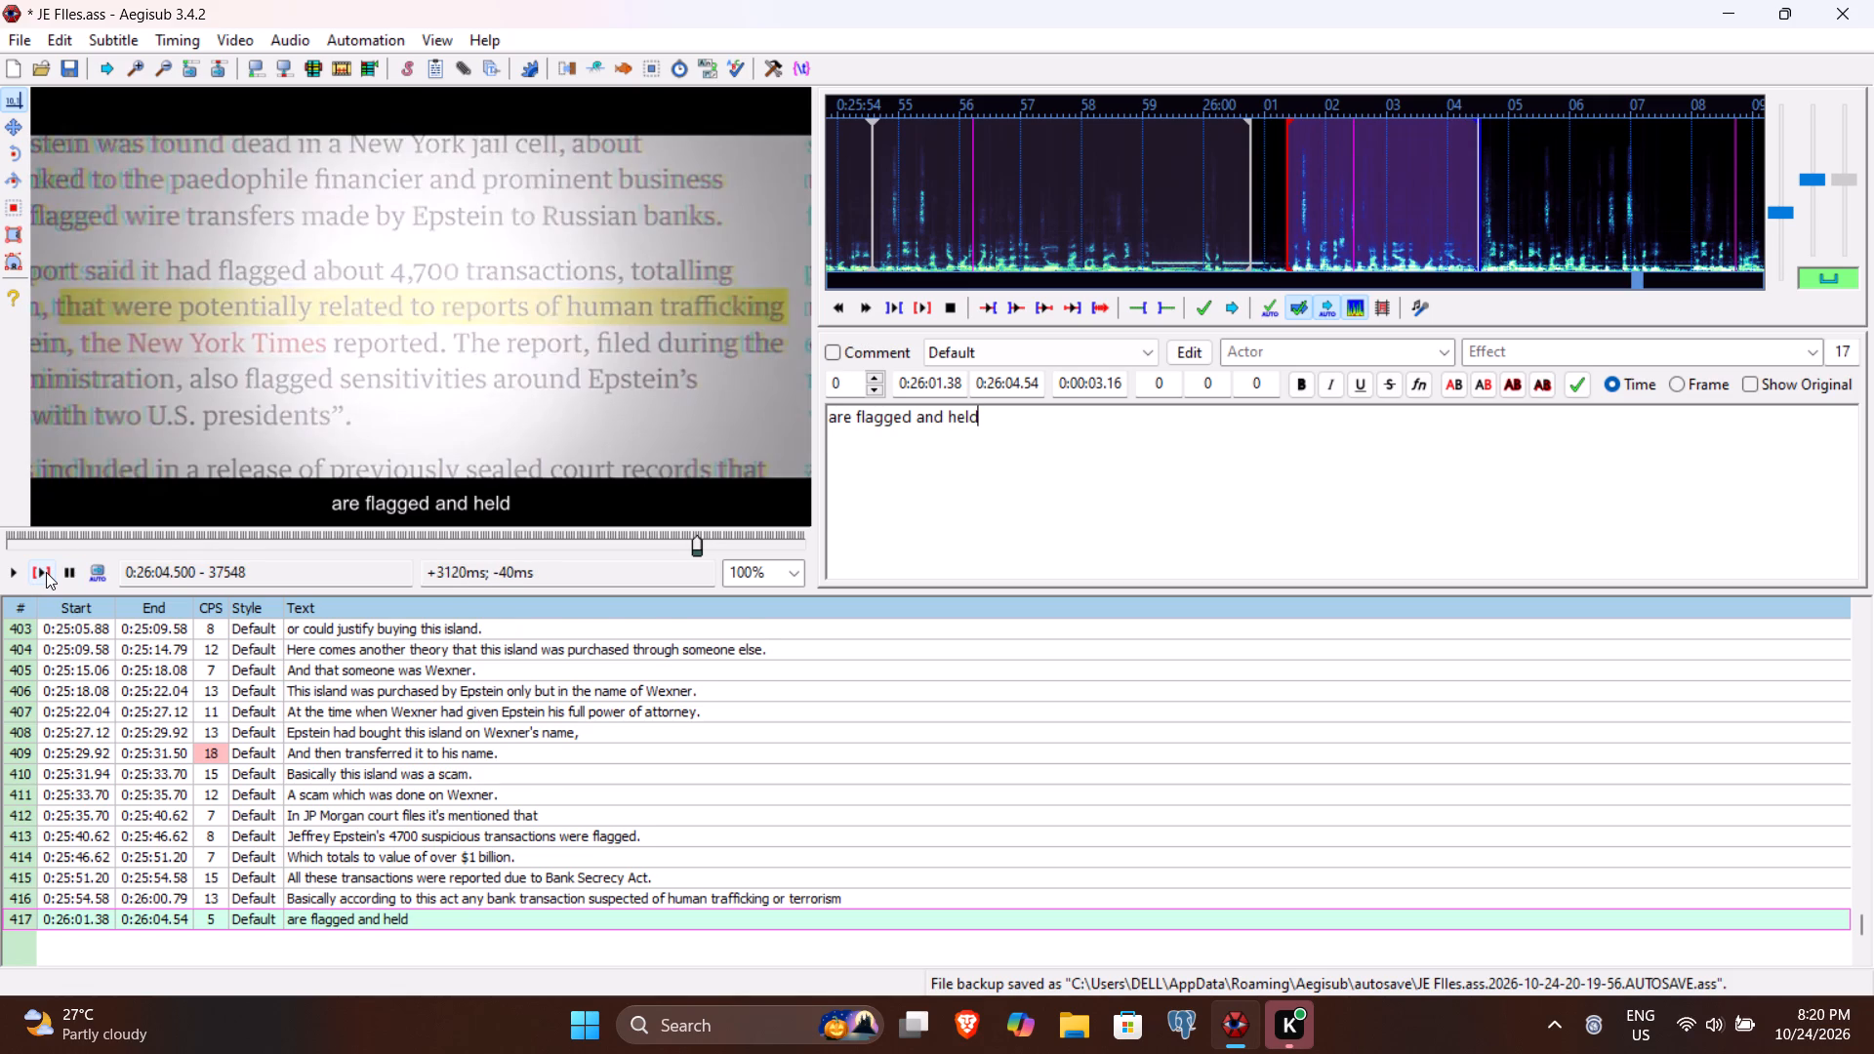
key("period")
key("Return")
Listen to the speech following line 417 and set line 418's end time to 0:26:11.66.
left_click(46, 572)
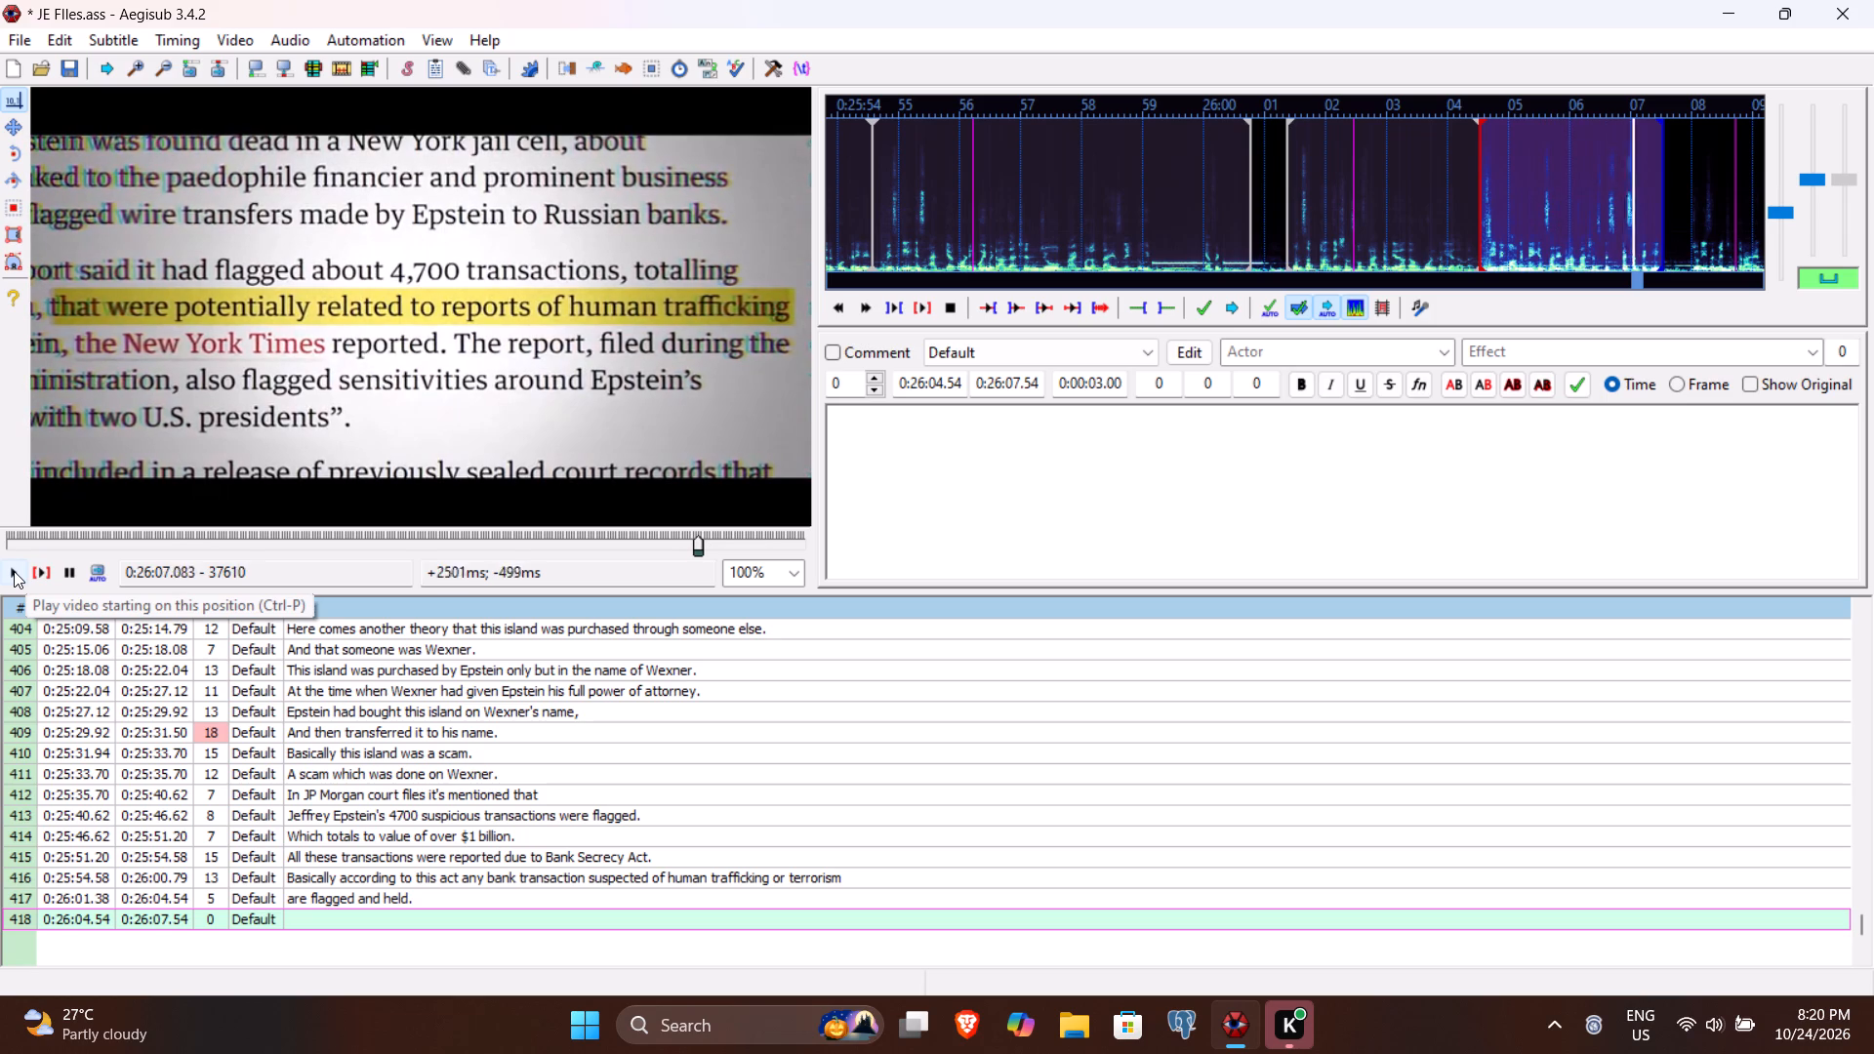
left_click(14, 571)
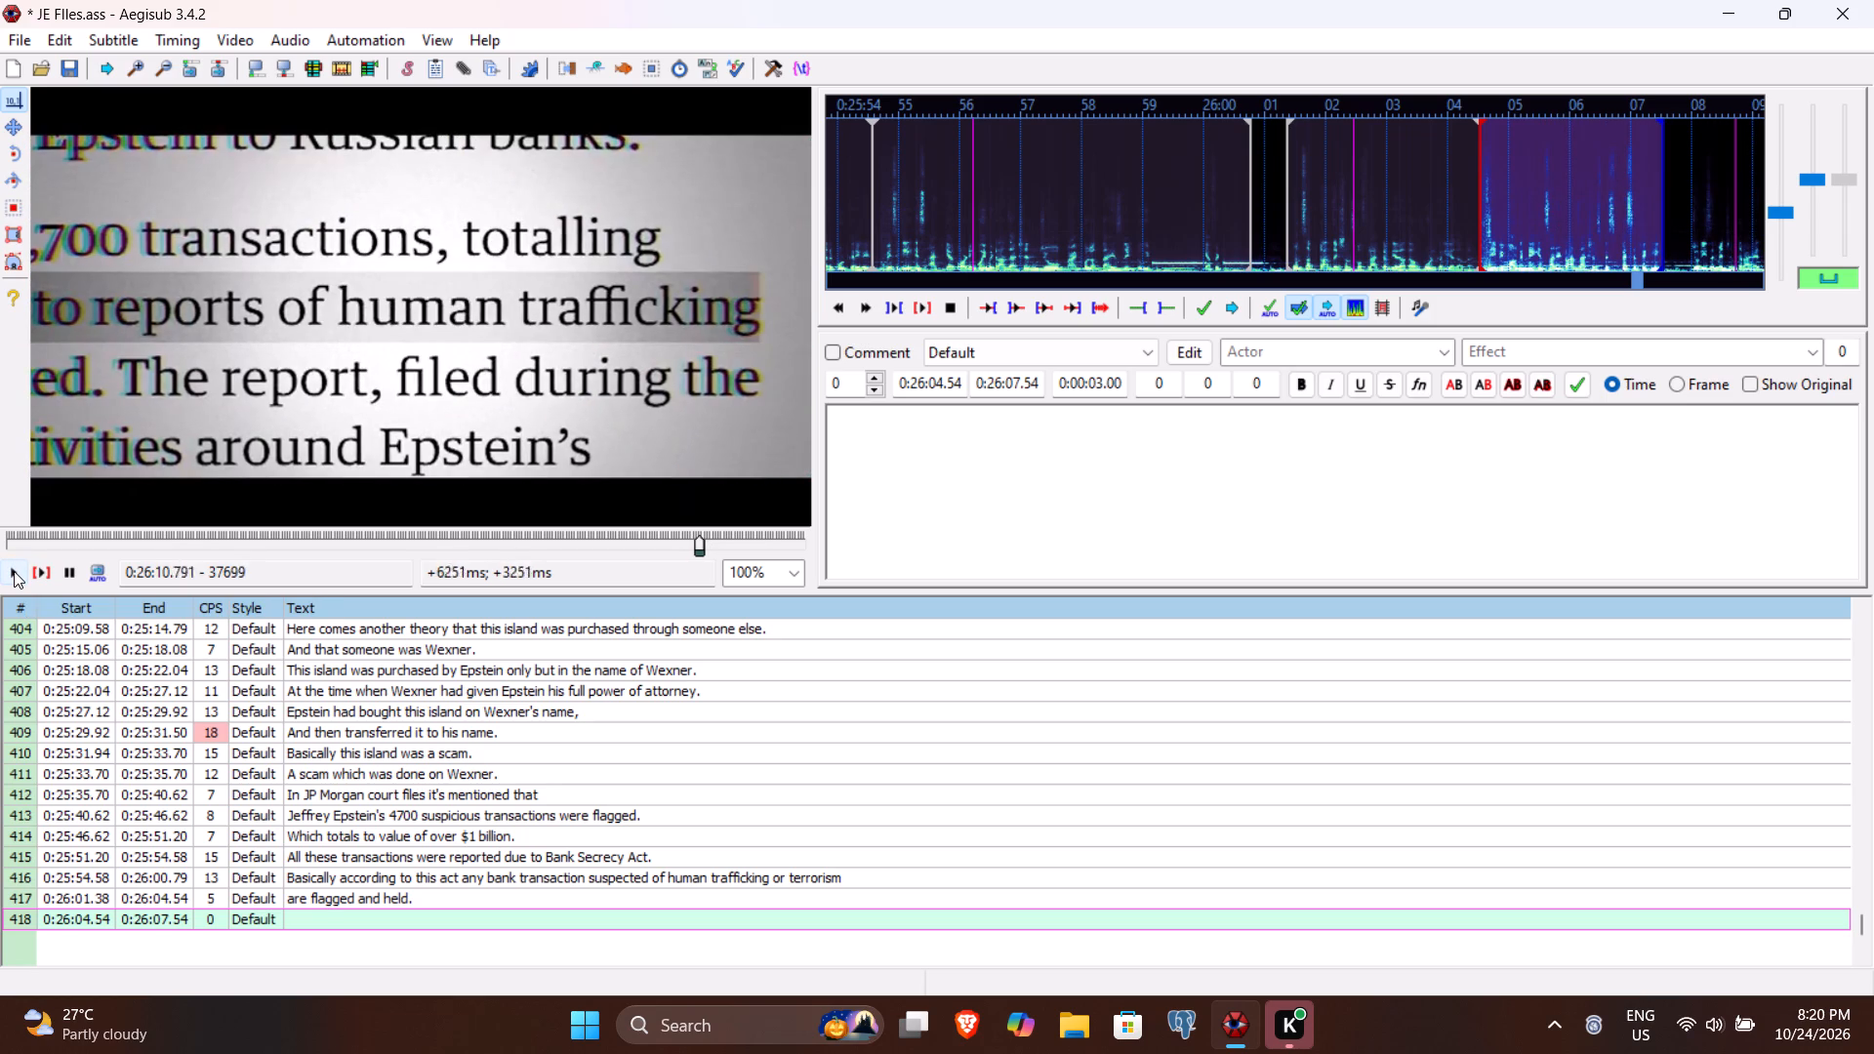
left_click(14, 571)
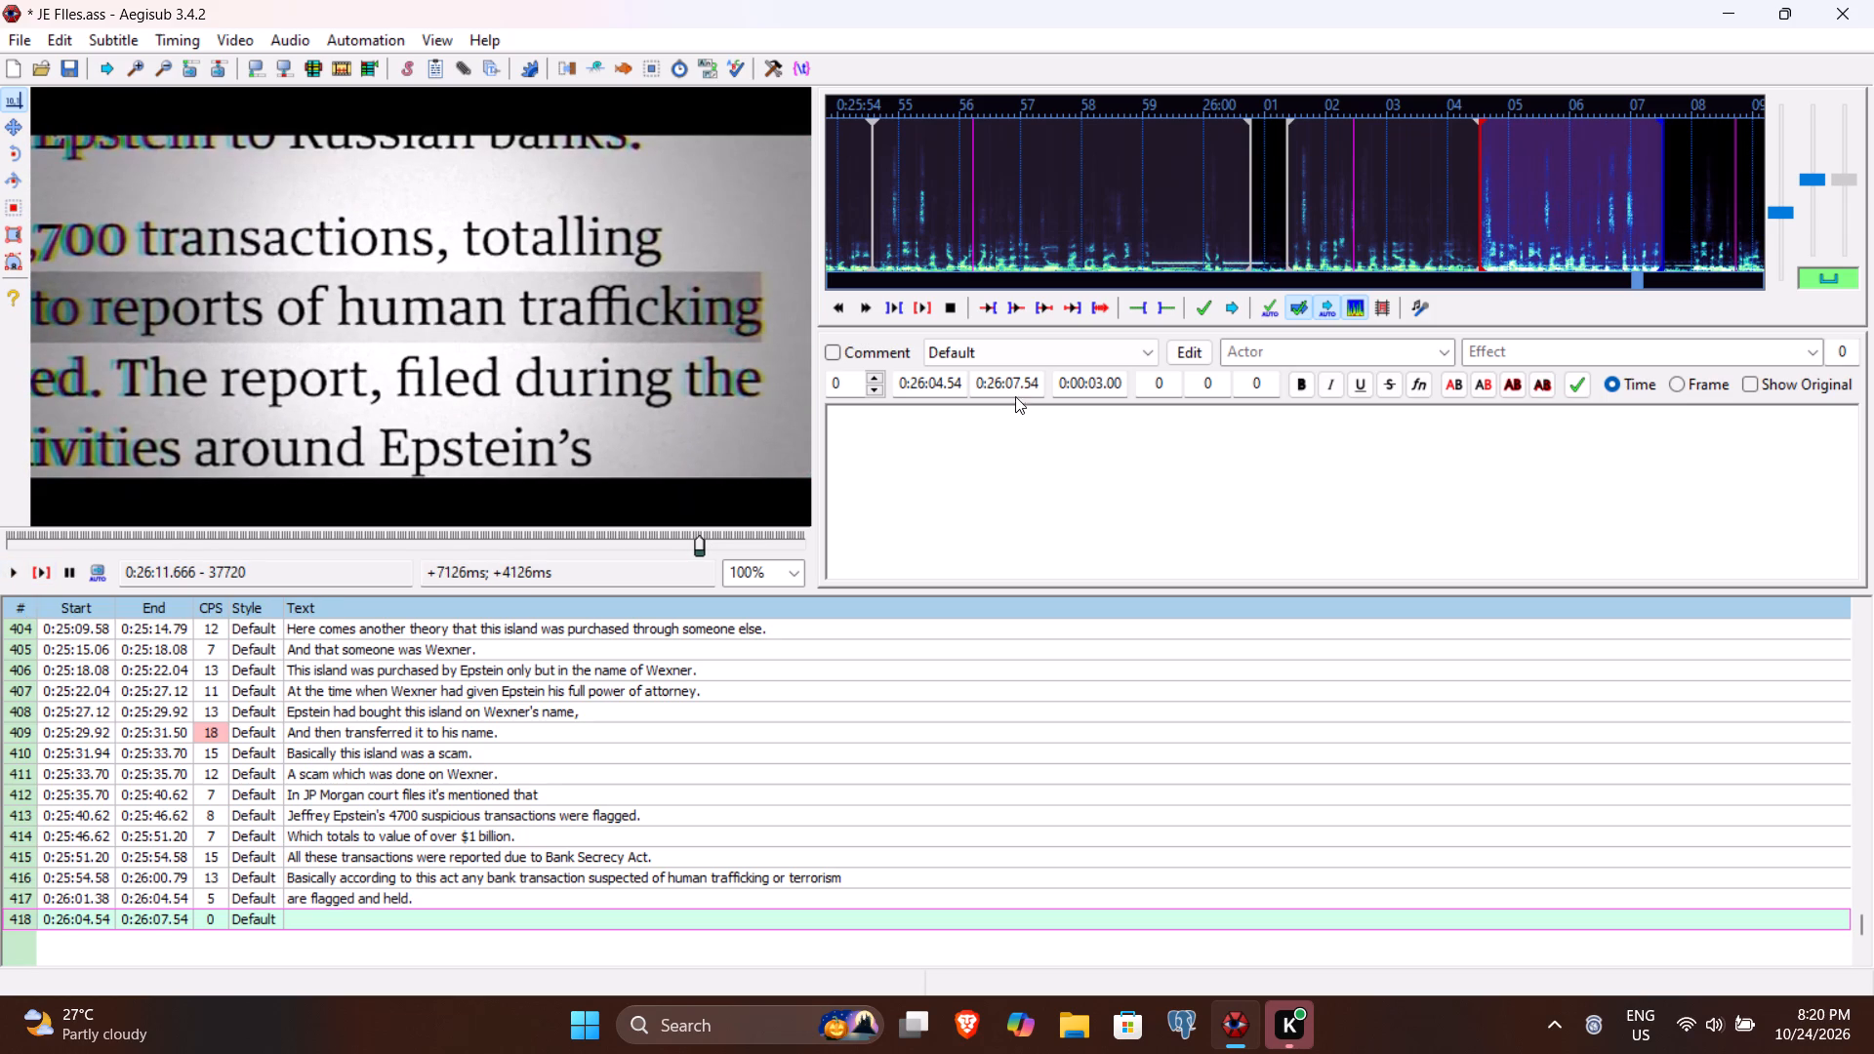
left_click(1011, 385)
key("BackSpace")
type("11")
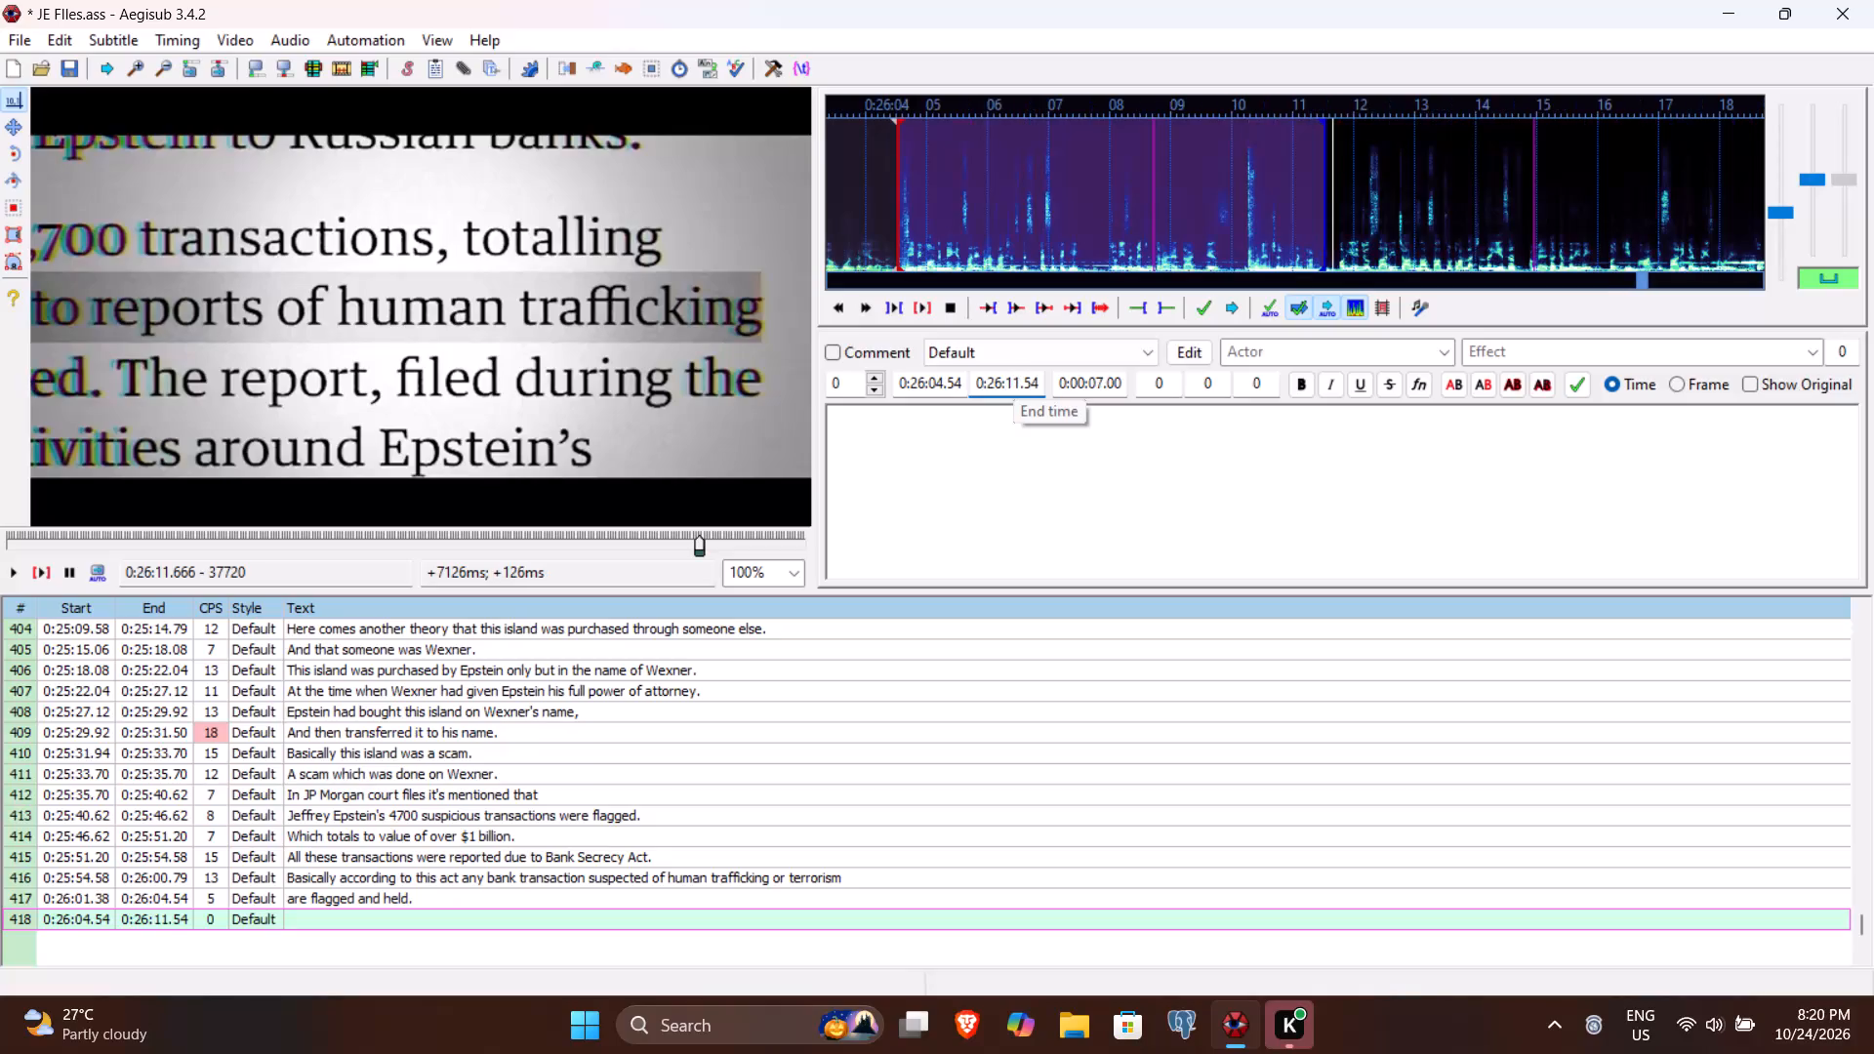
type("66")
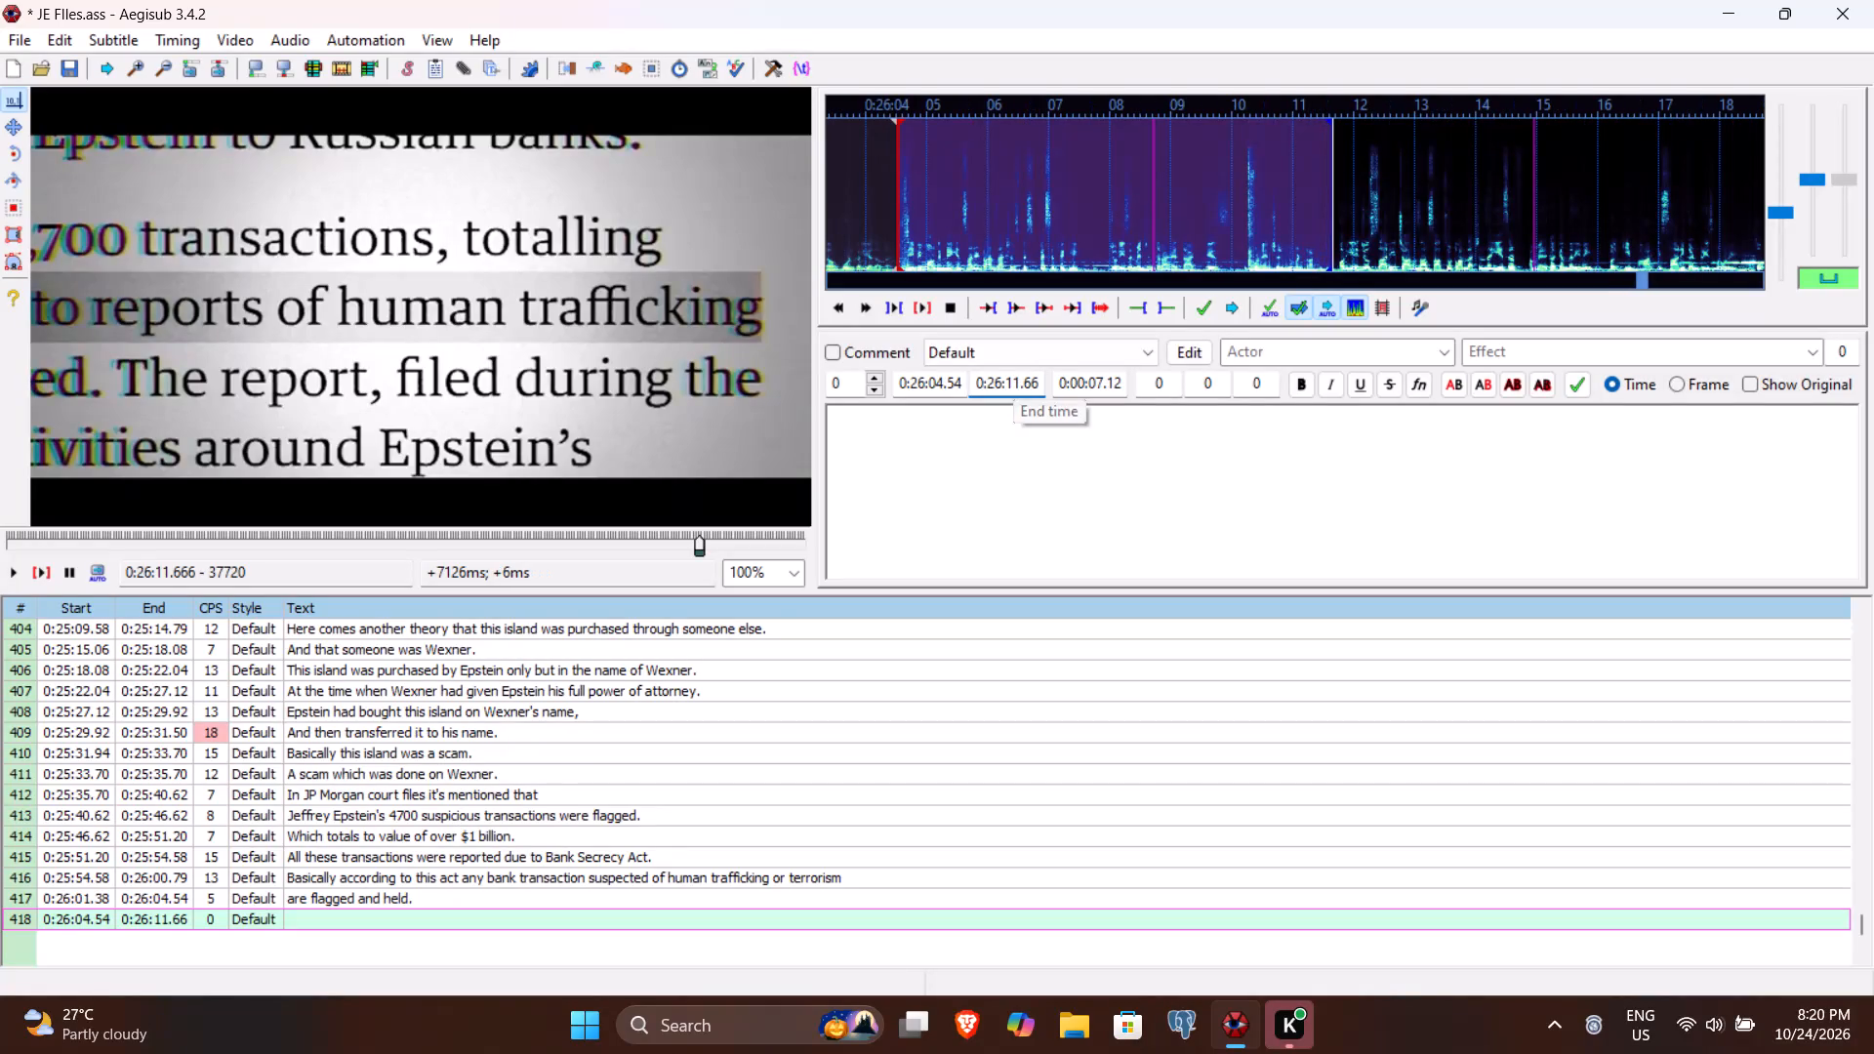
Enter "JP Morgan specifically mentioned the reason as suspected human trafficking." as line 418's text, replaying it for the wording.
left_click(1000, 519)
type("JP Morgan")
key("space")
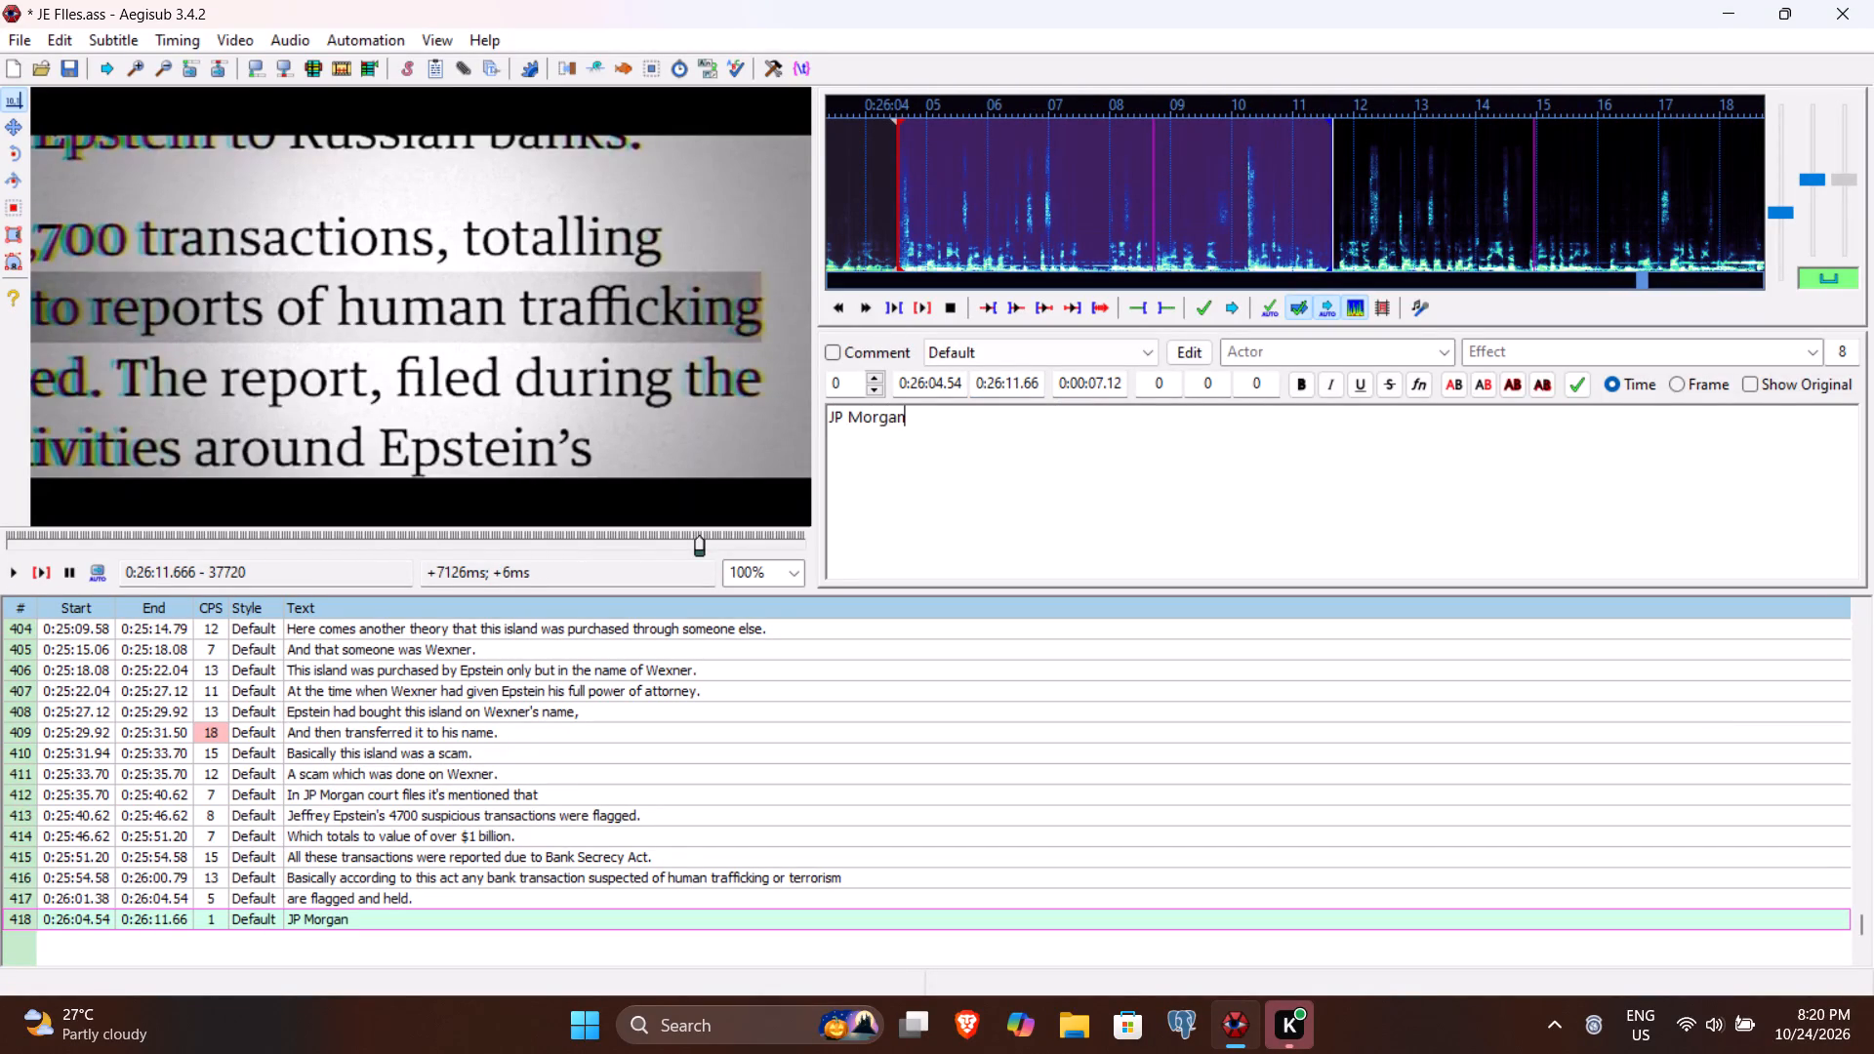
left_click(40, 571)
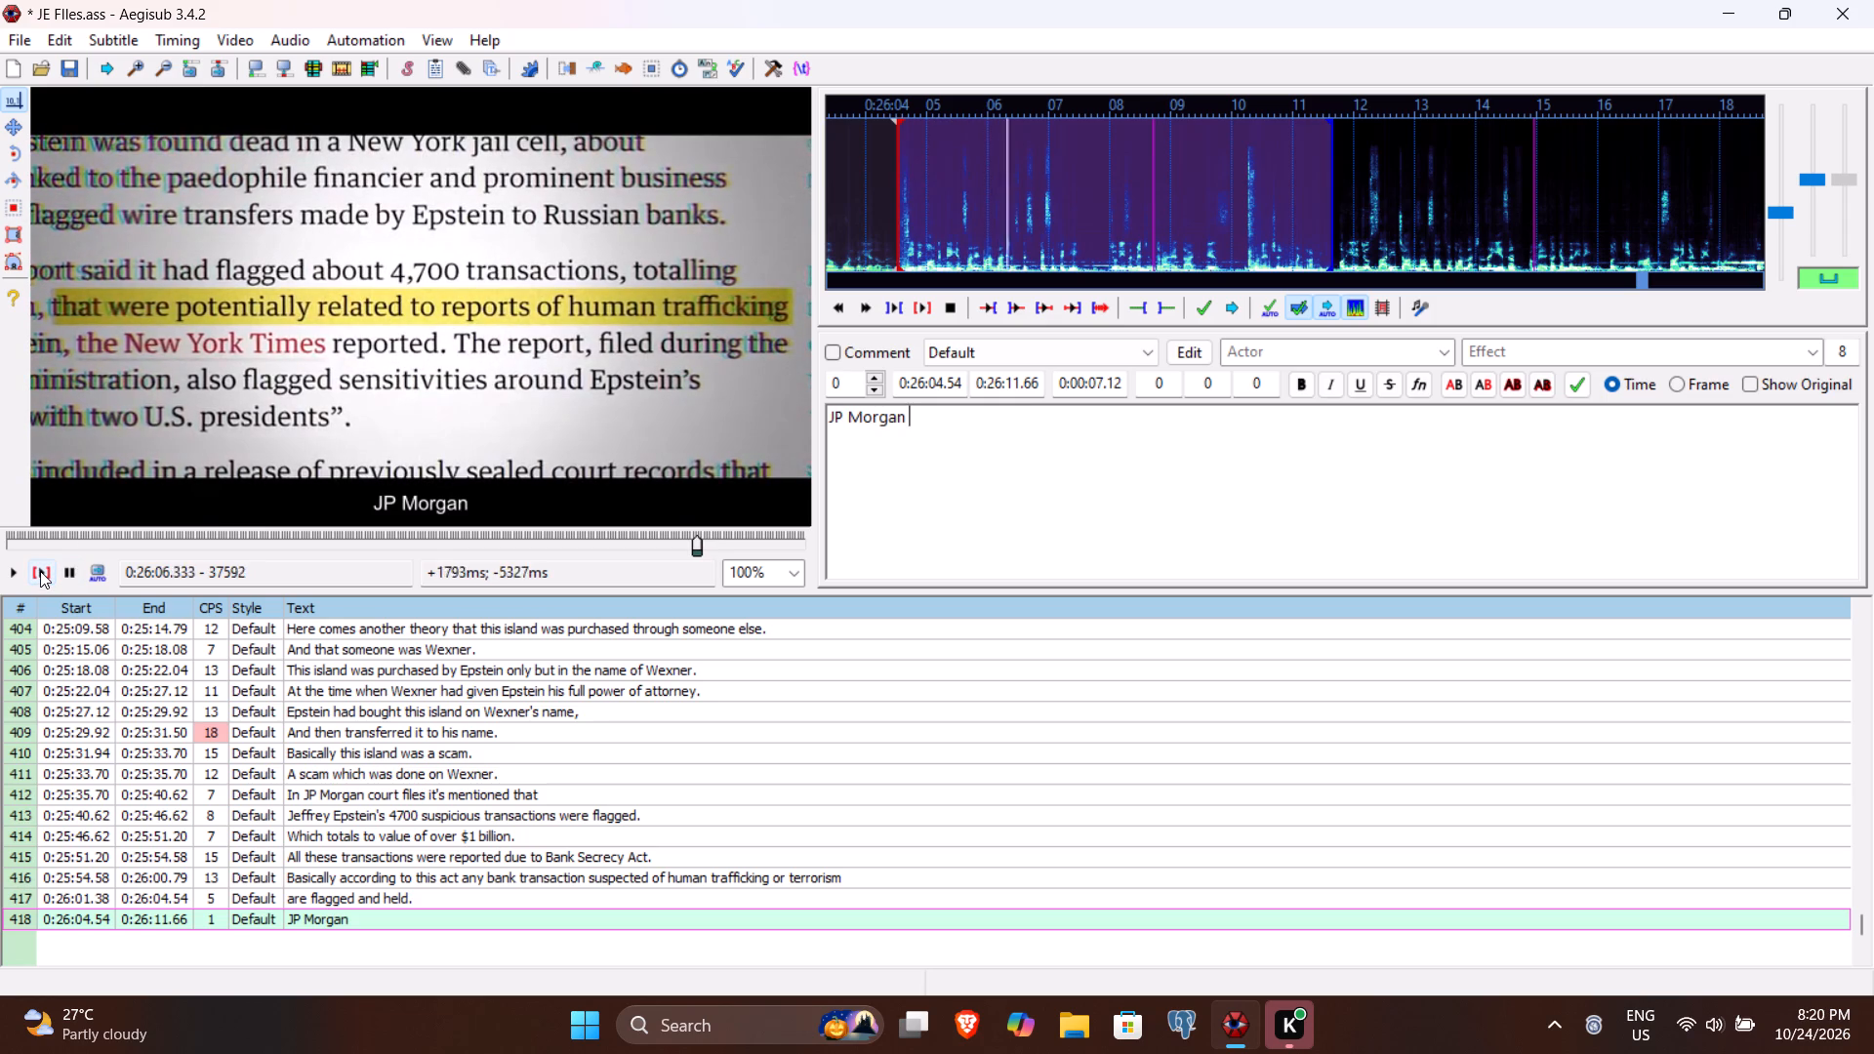
type("spec")
type("ipf")
key("BackSpace")
key("BackSpace")
type("fically mention")
type("ed the")
key("space")
type("reason a")
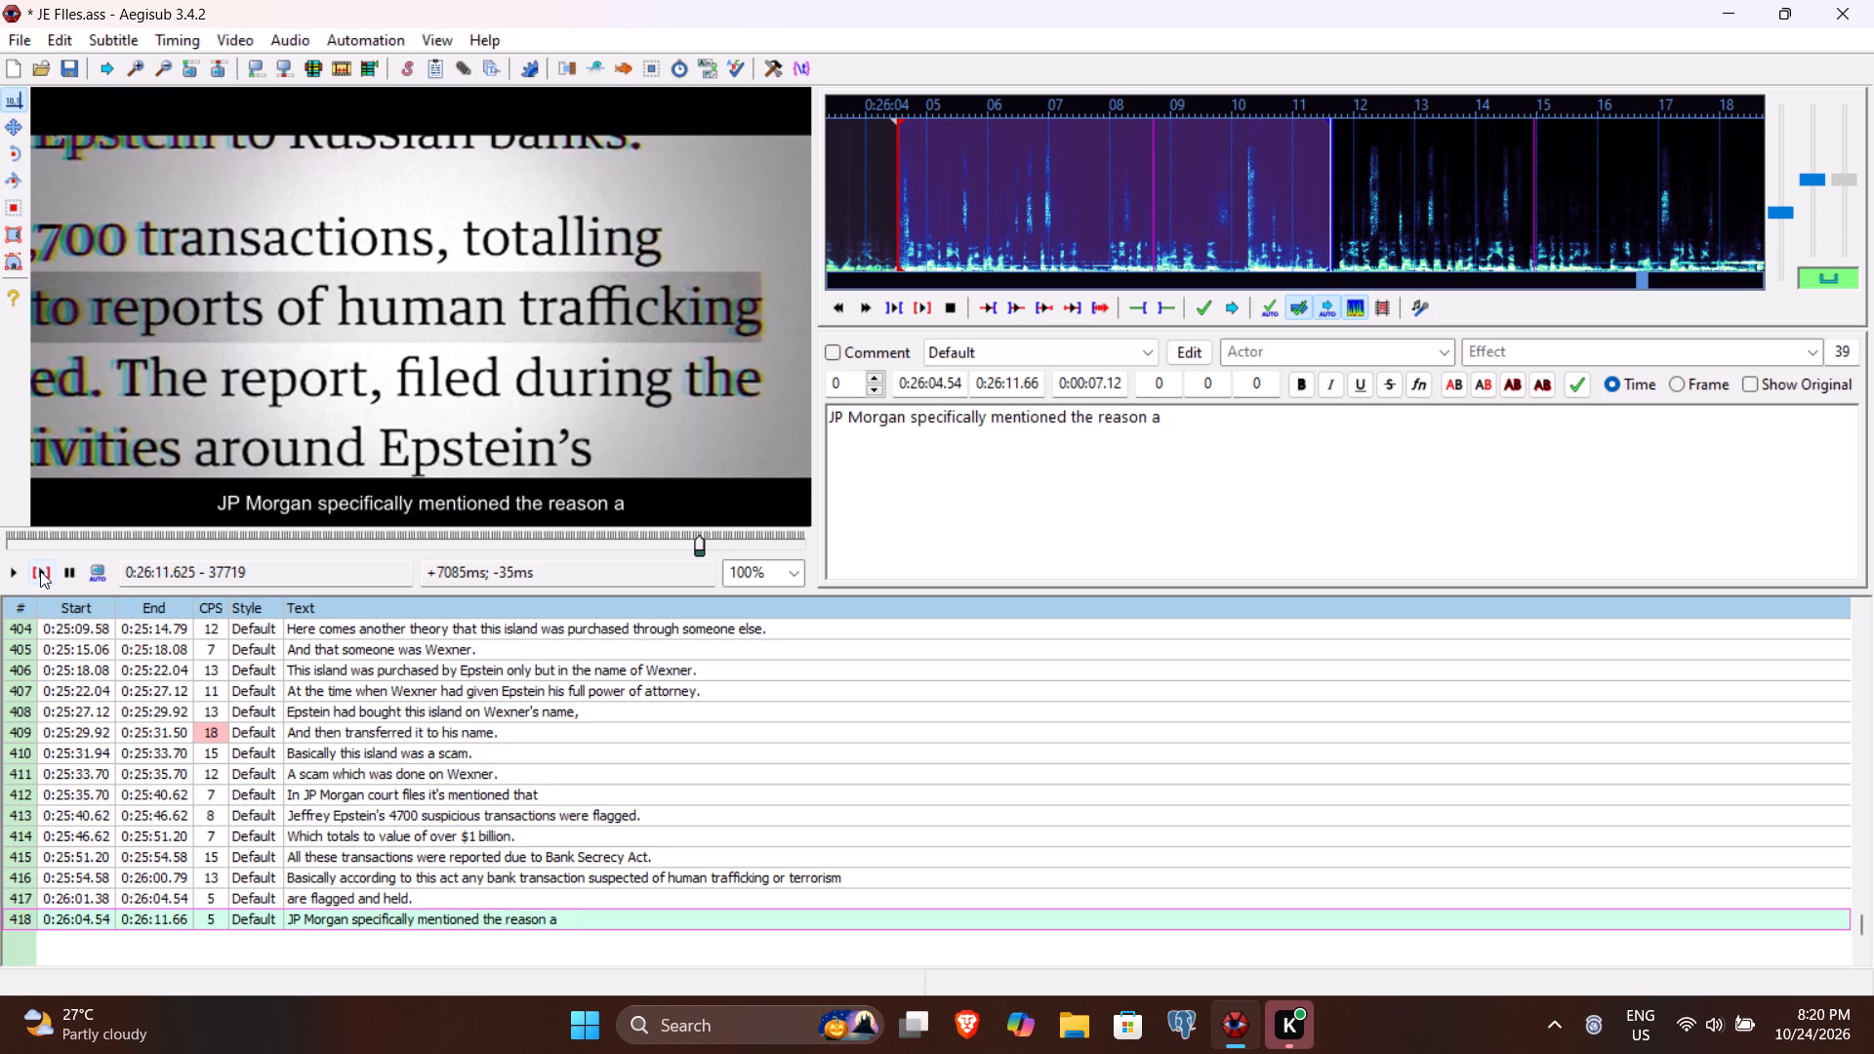
type("s suspected hua")
key("BackSpace")
type("man tran")
key("BackSpace")
type("fficking")
key("period")
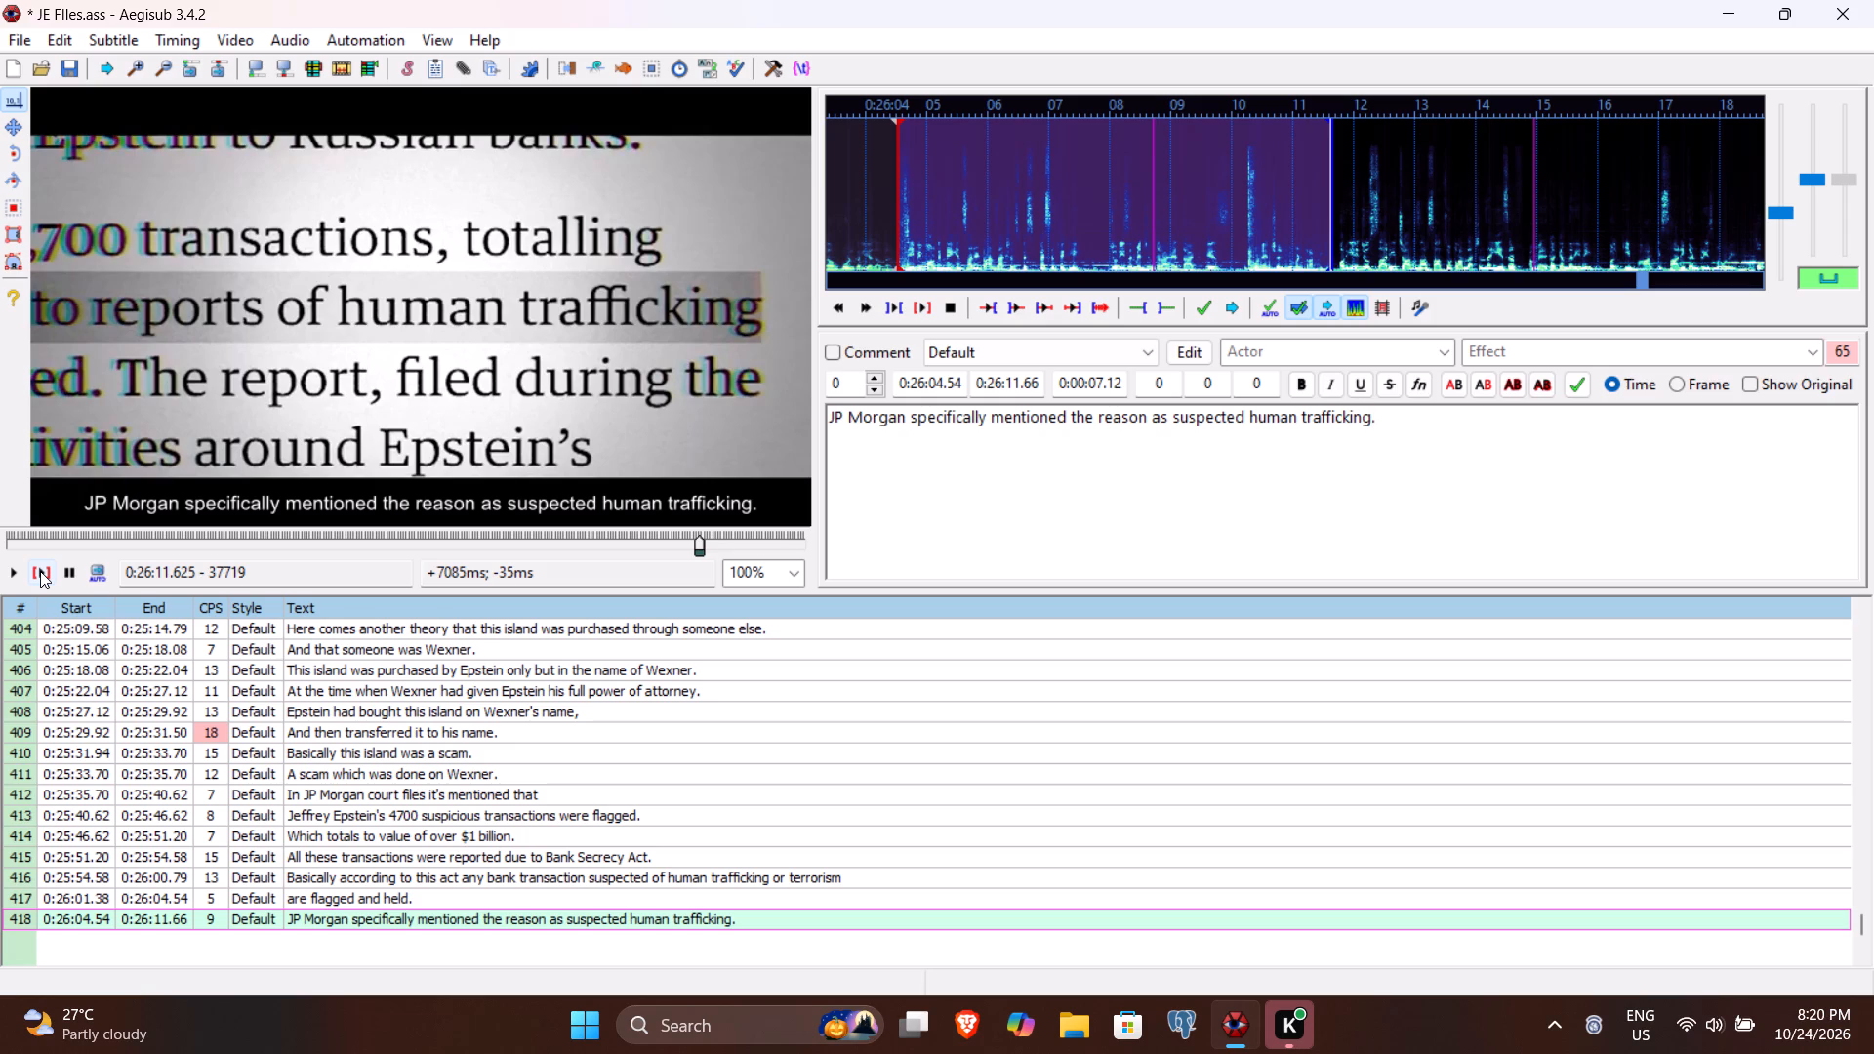
Replay line 418, add "on these transactions" before its final period, and commit the line.
left_click(40, 571)
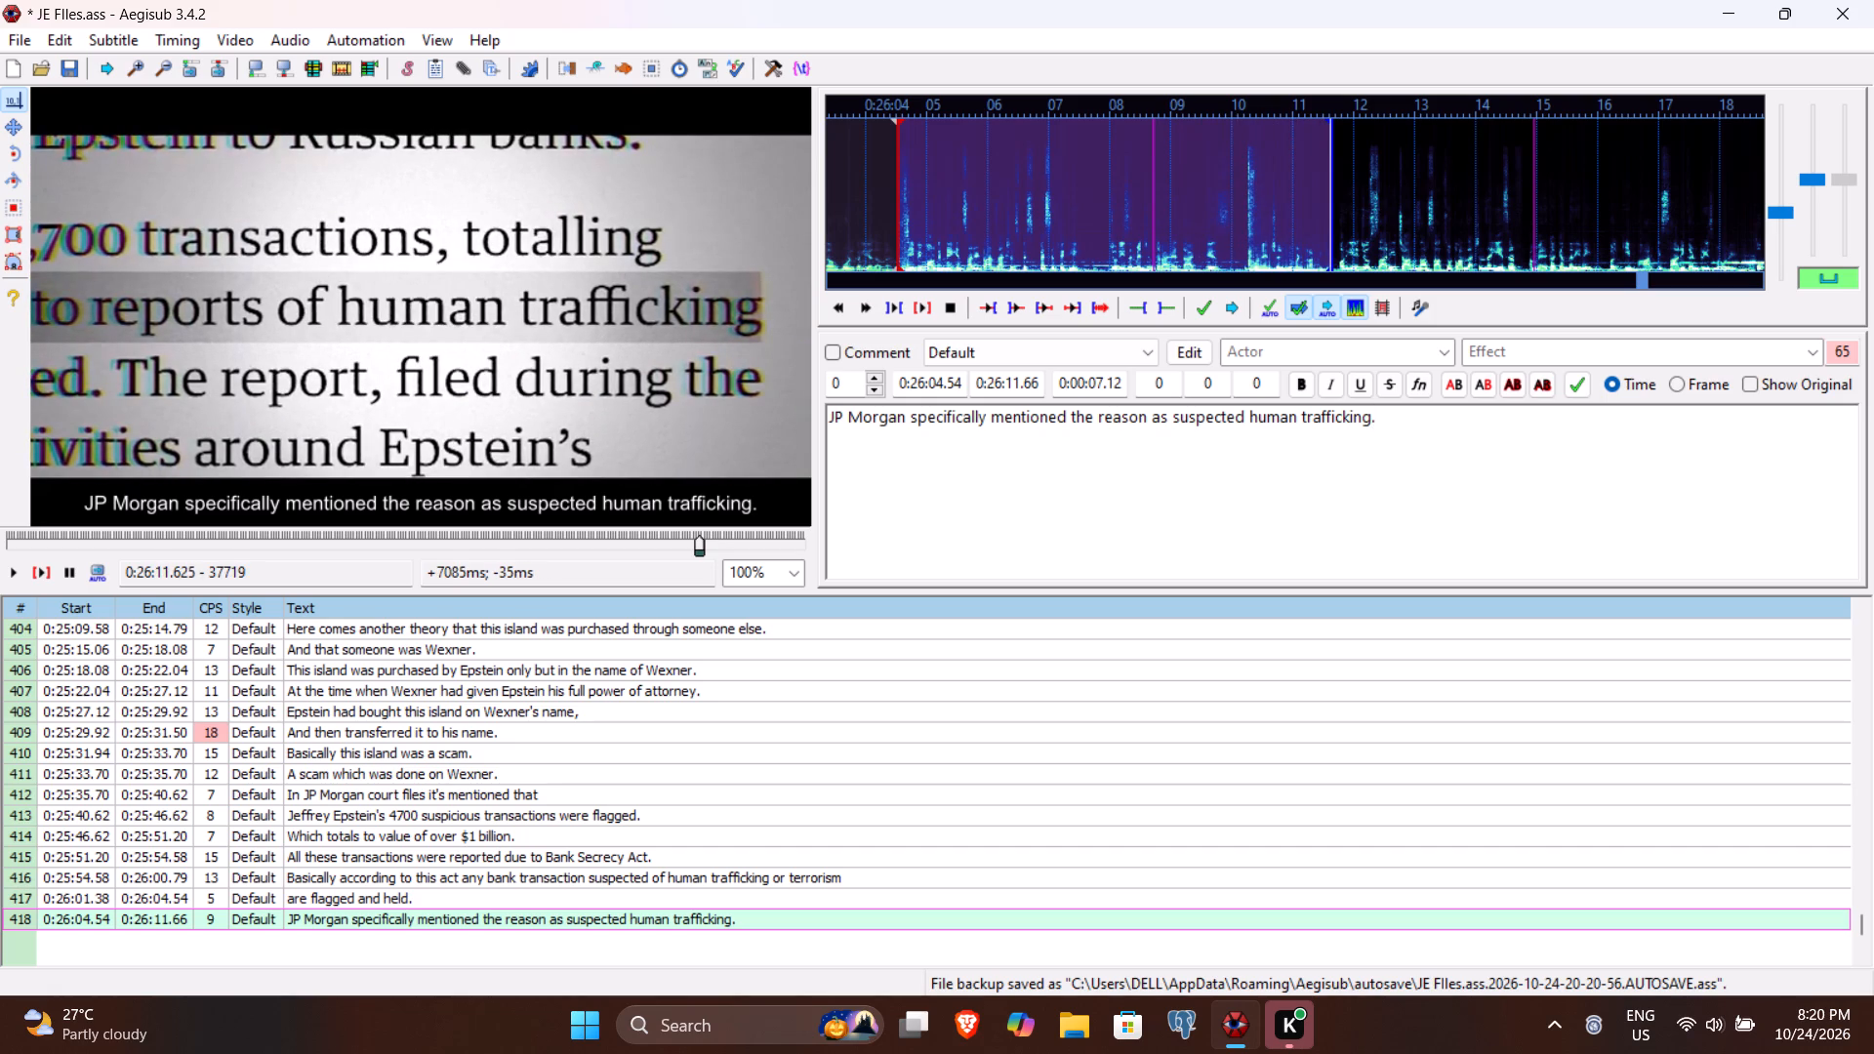
key("Left")
key("space")
type("on this")
key("space")
key("BackSpace")
key("BackSpace")
key("e")
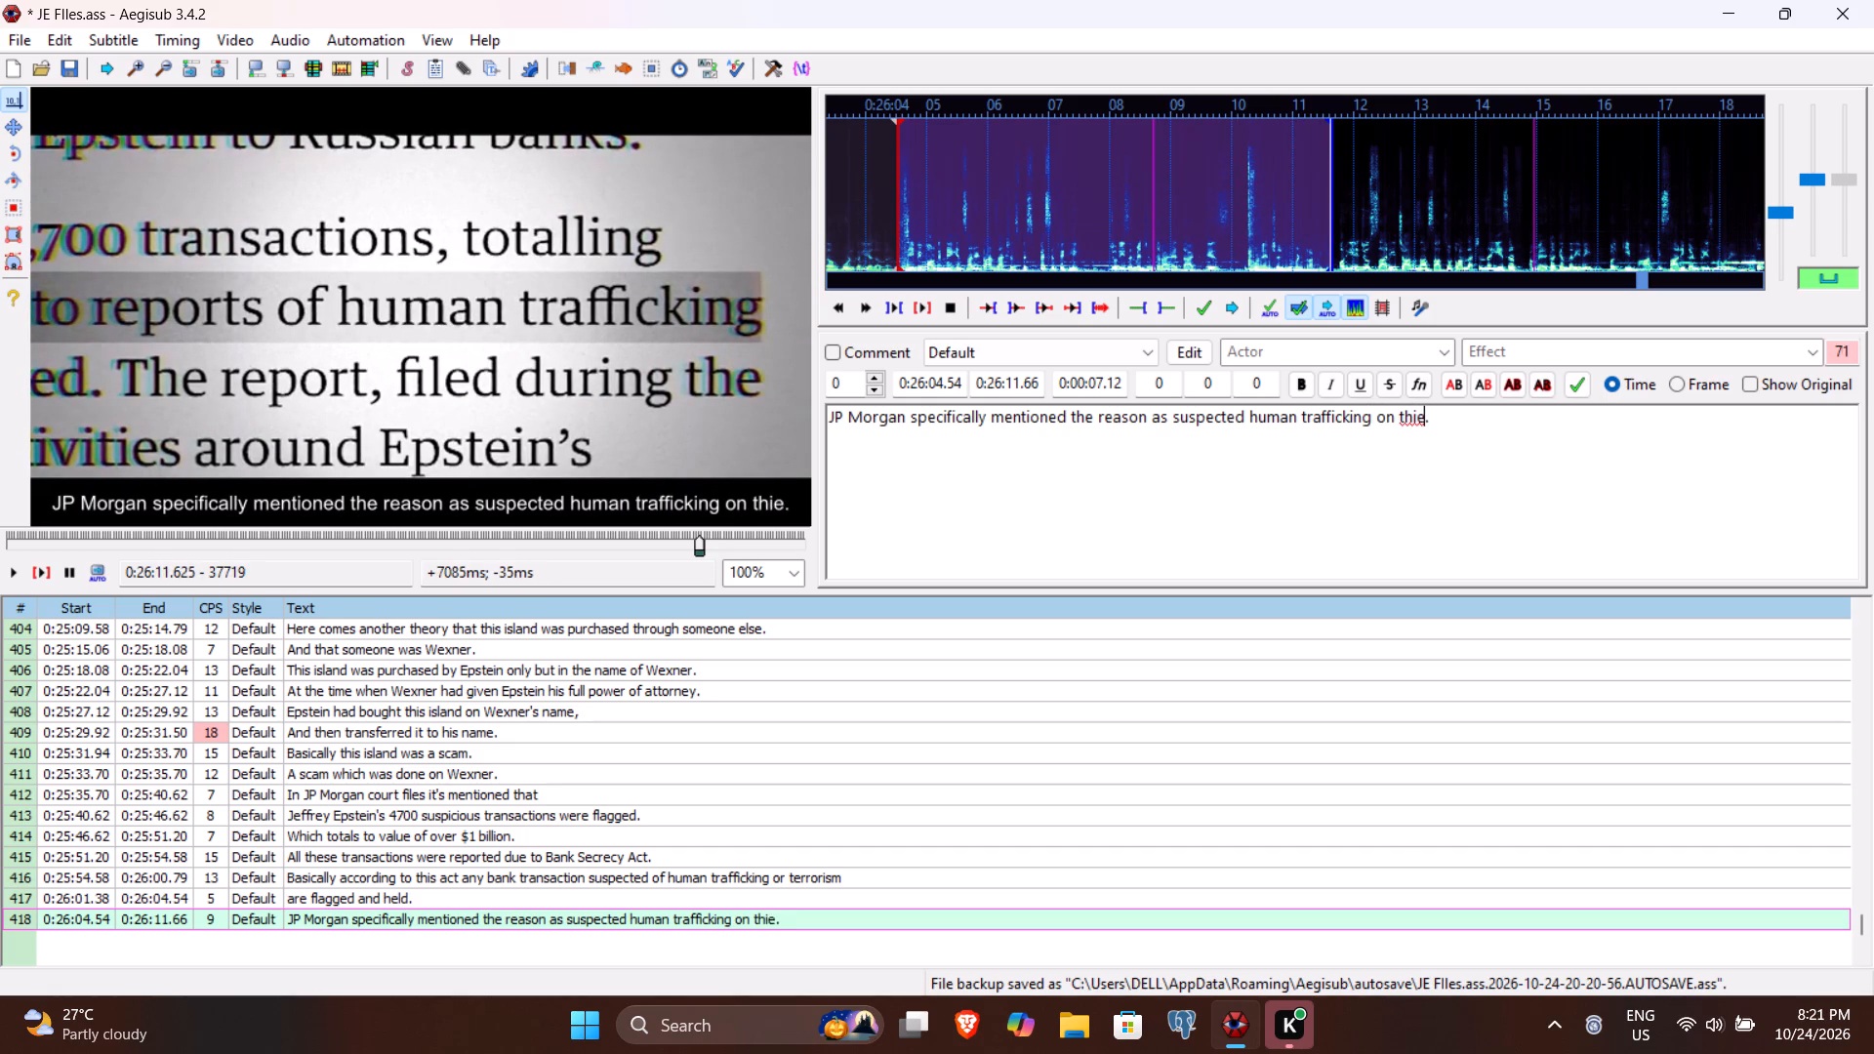
key("BackSpace")
key("BackSpace")
type("ese transactions")
key("Return")
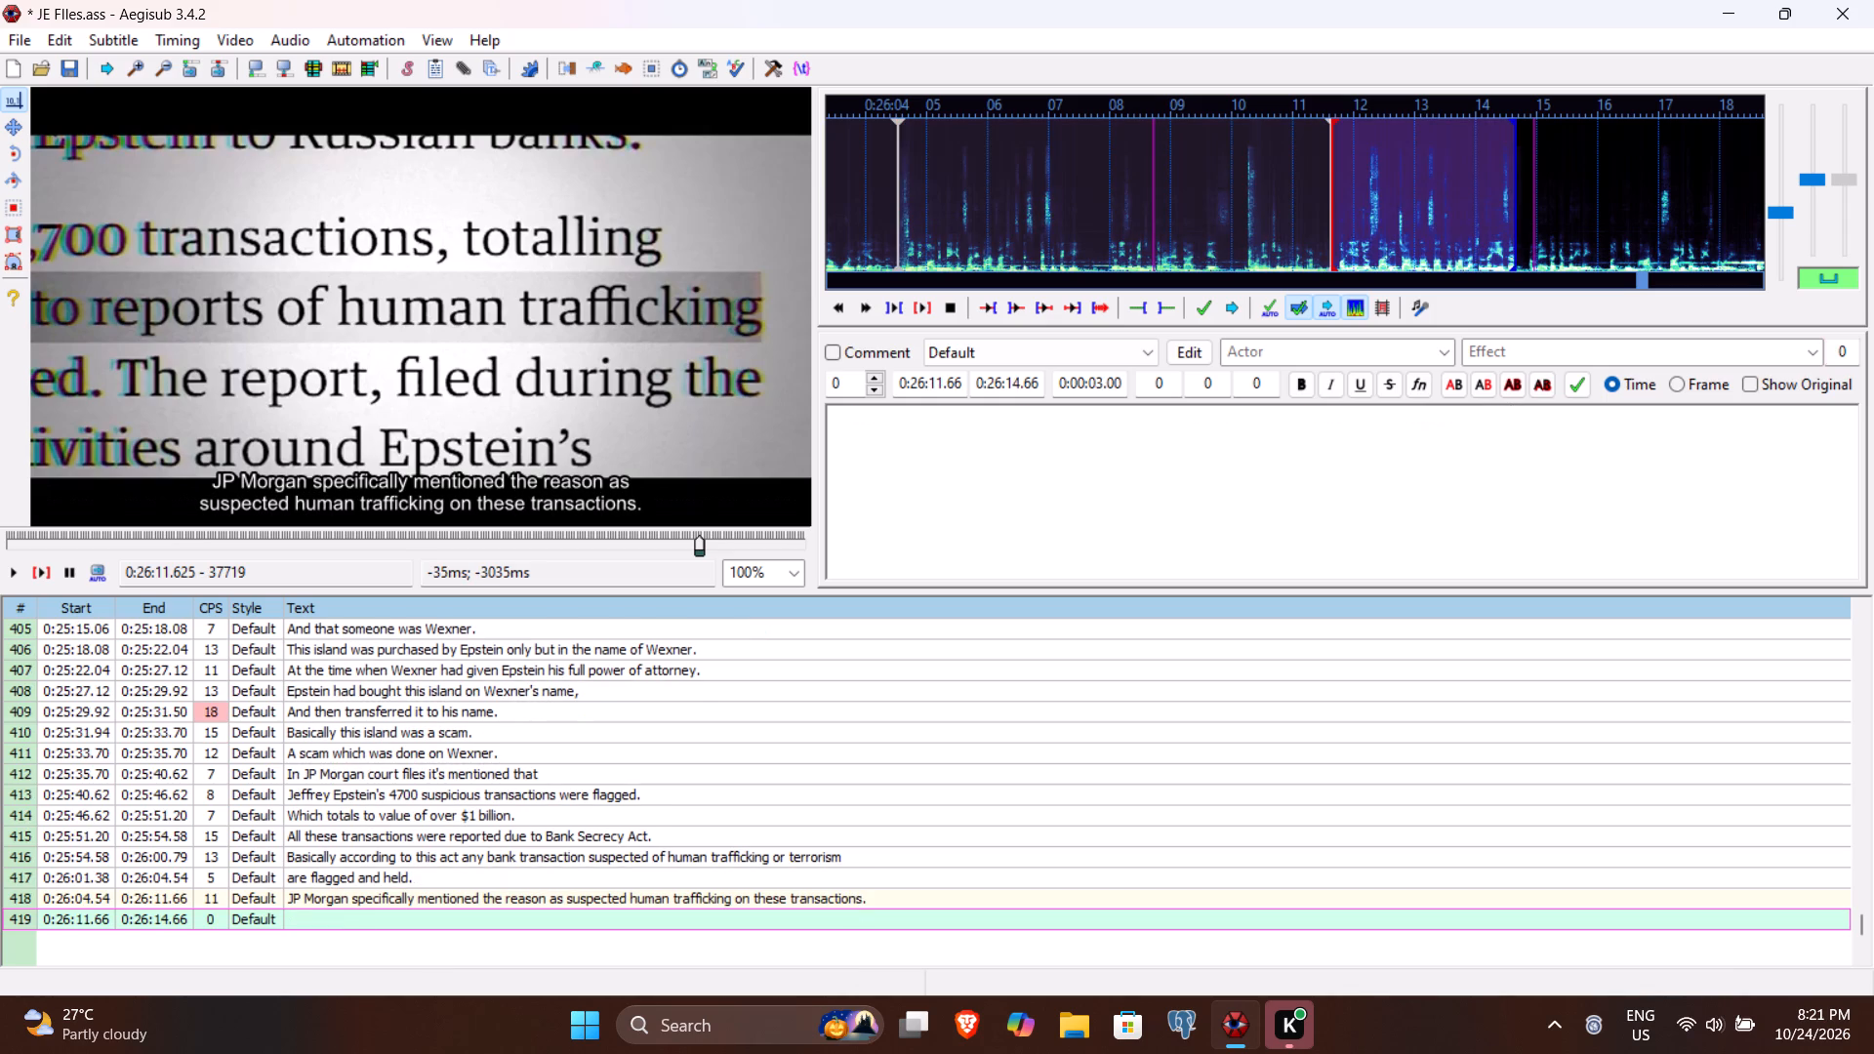
Listen to the speech following line 418 and set line 419's end time to 0:26:16.12.
left_click(37, 575)
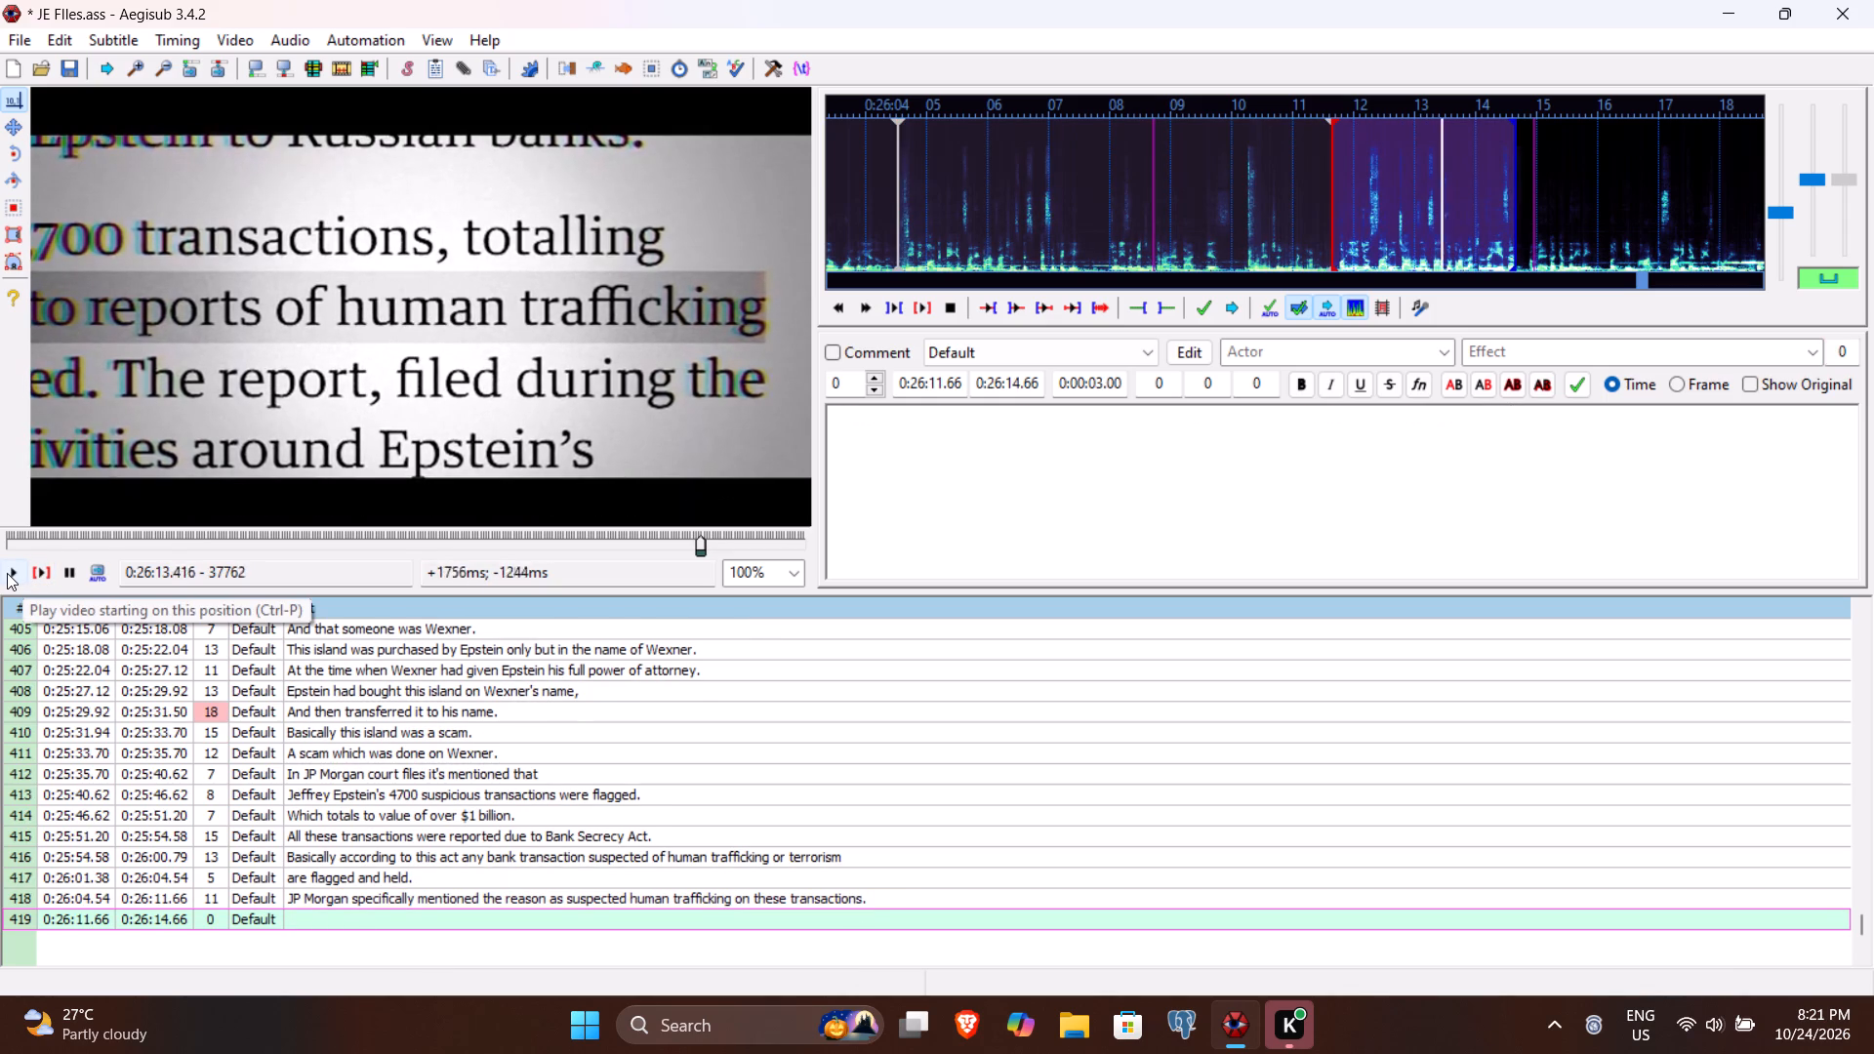
left_click(7, 573)
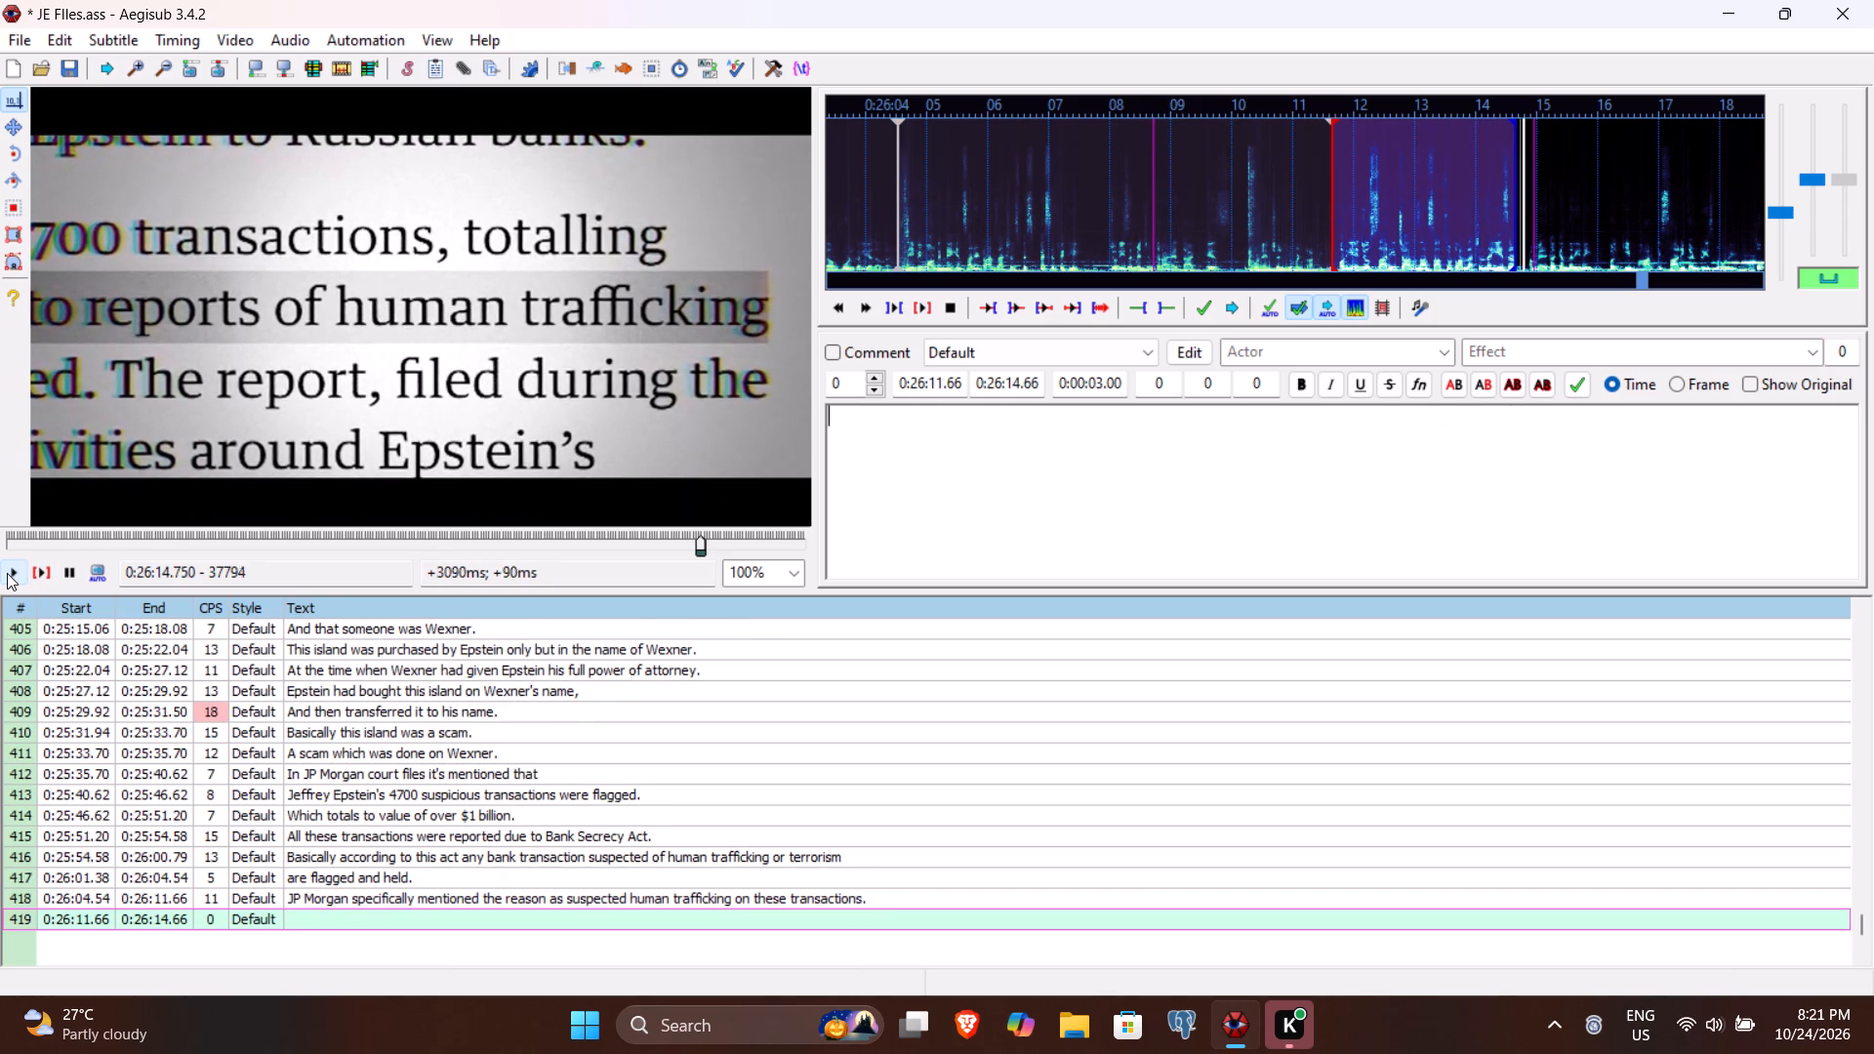
left_click(7, 573)
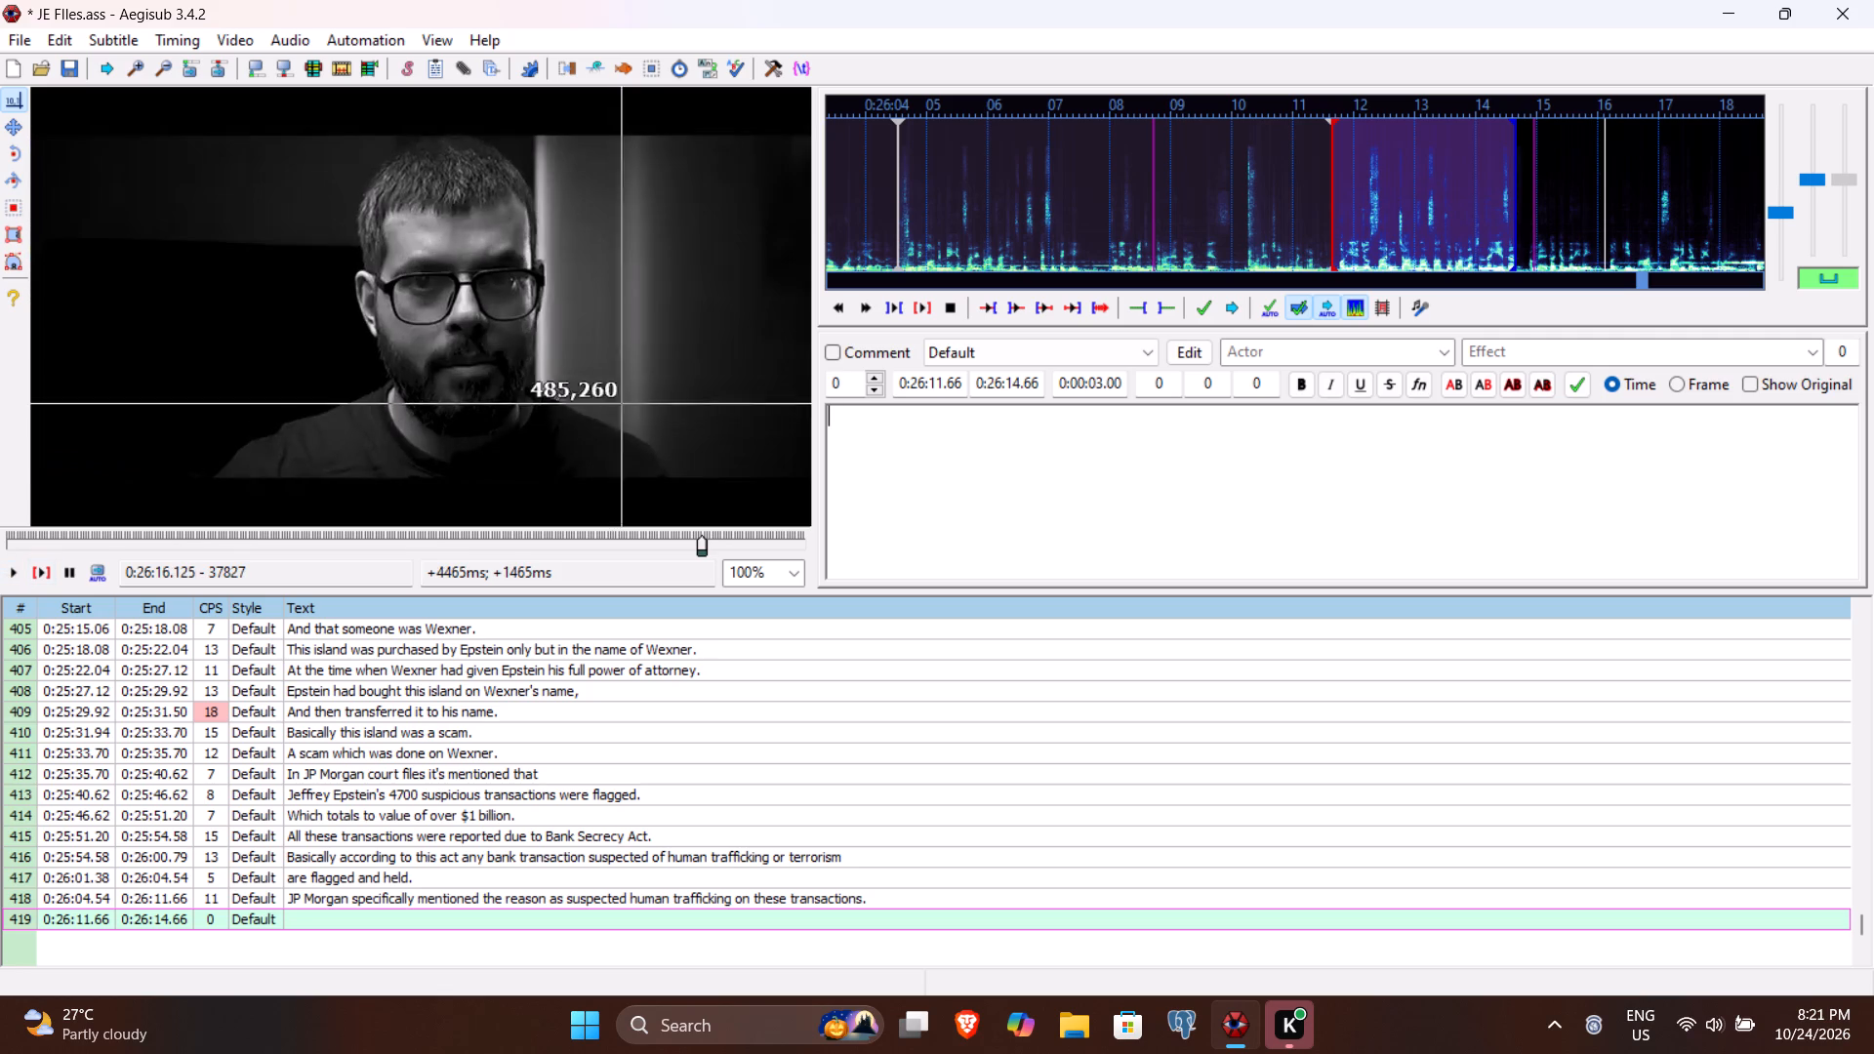
left_click(1013, 386)
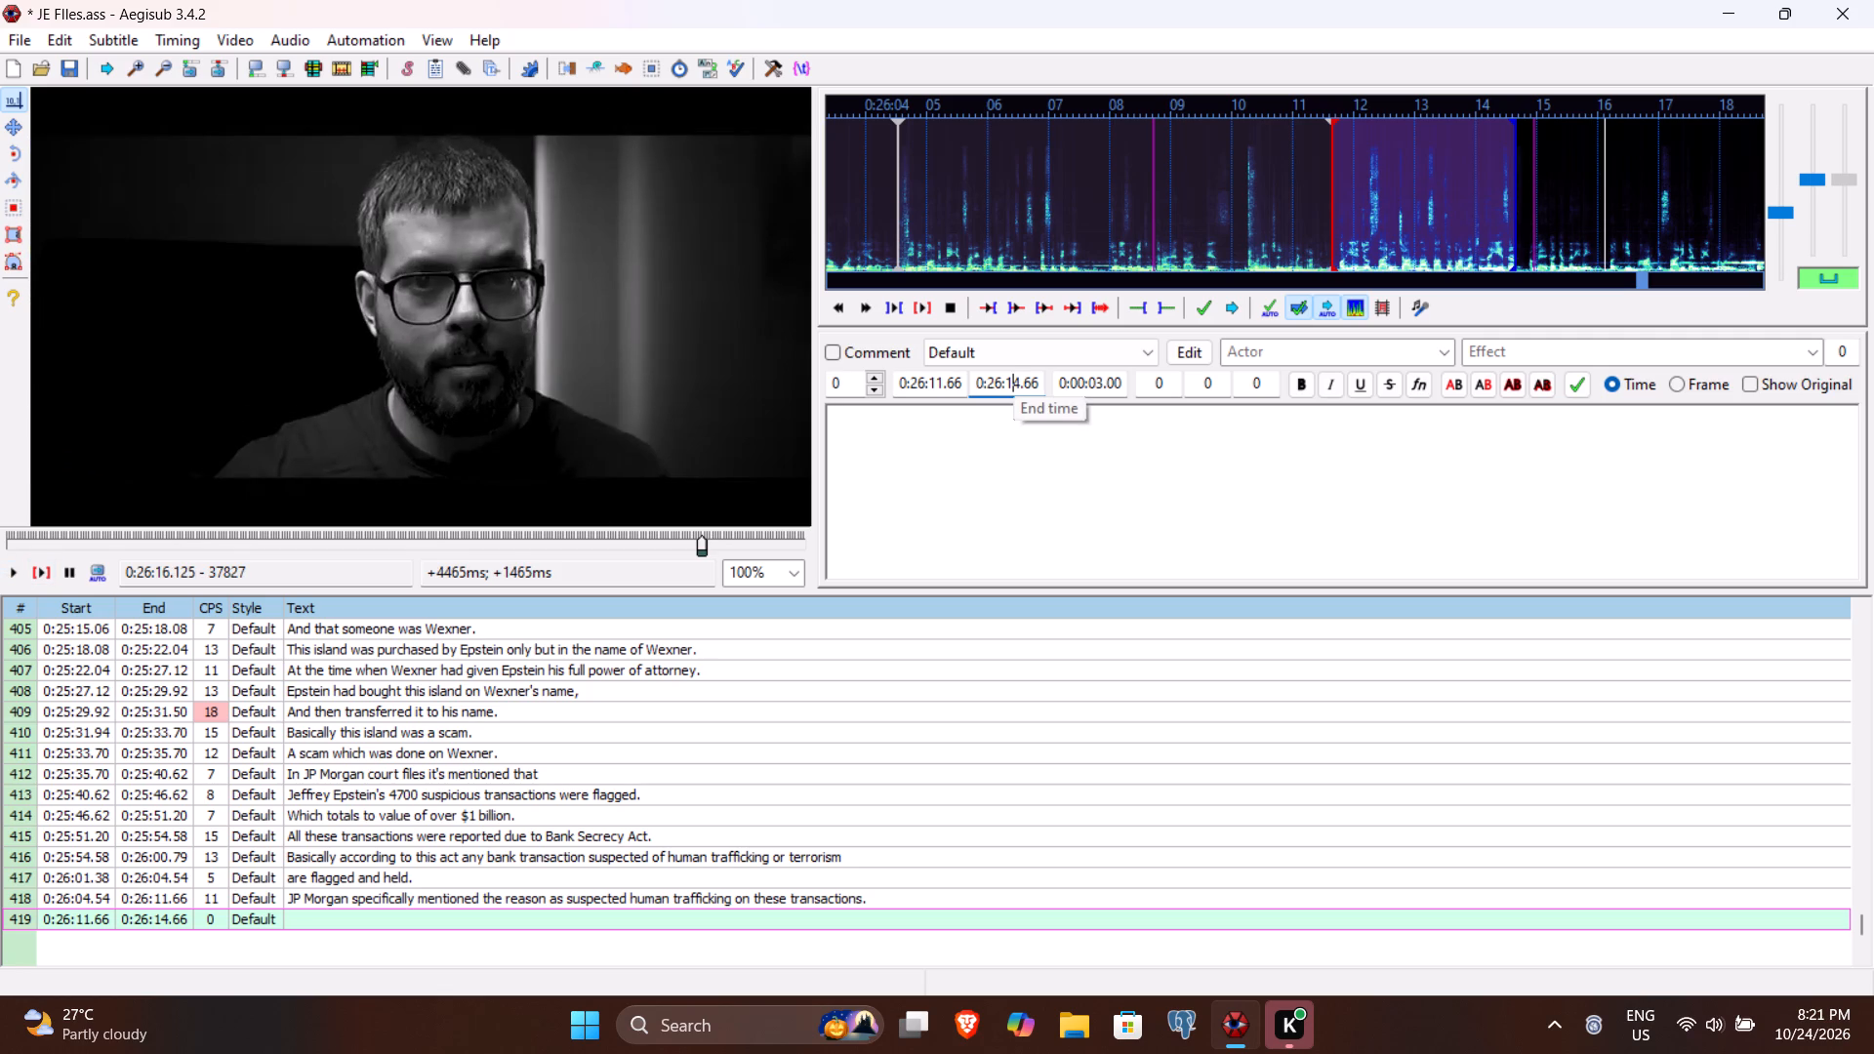
key("6")
type("12")
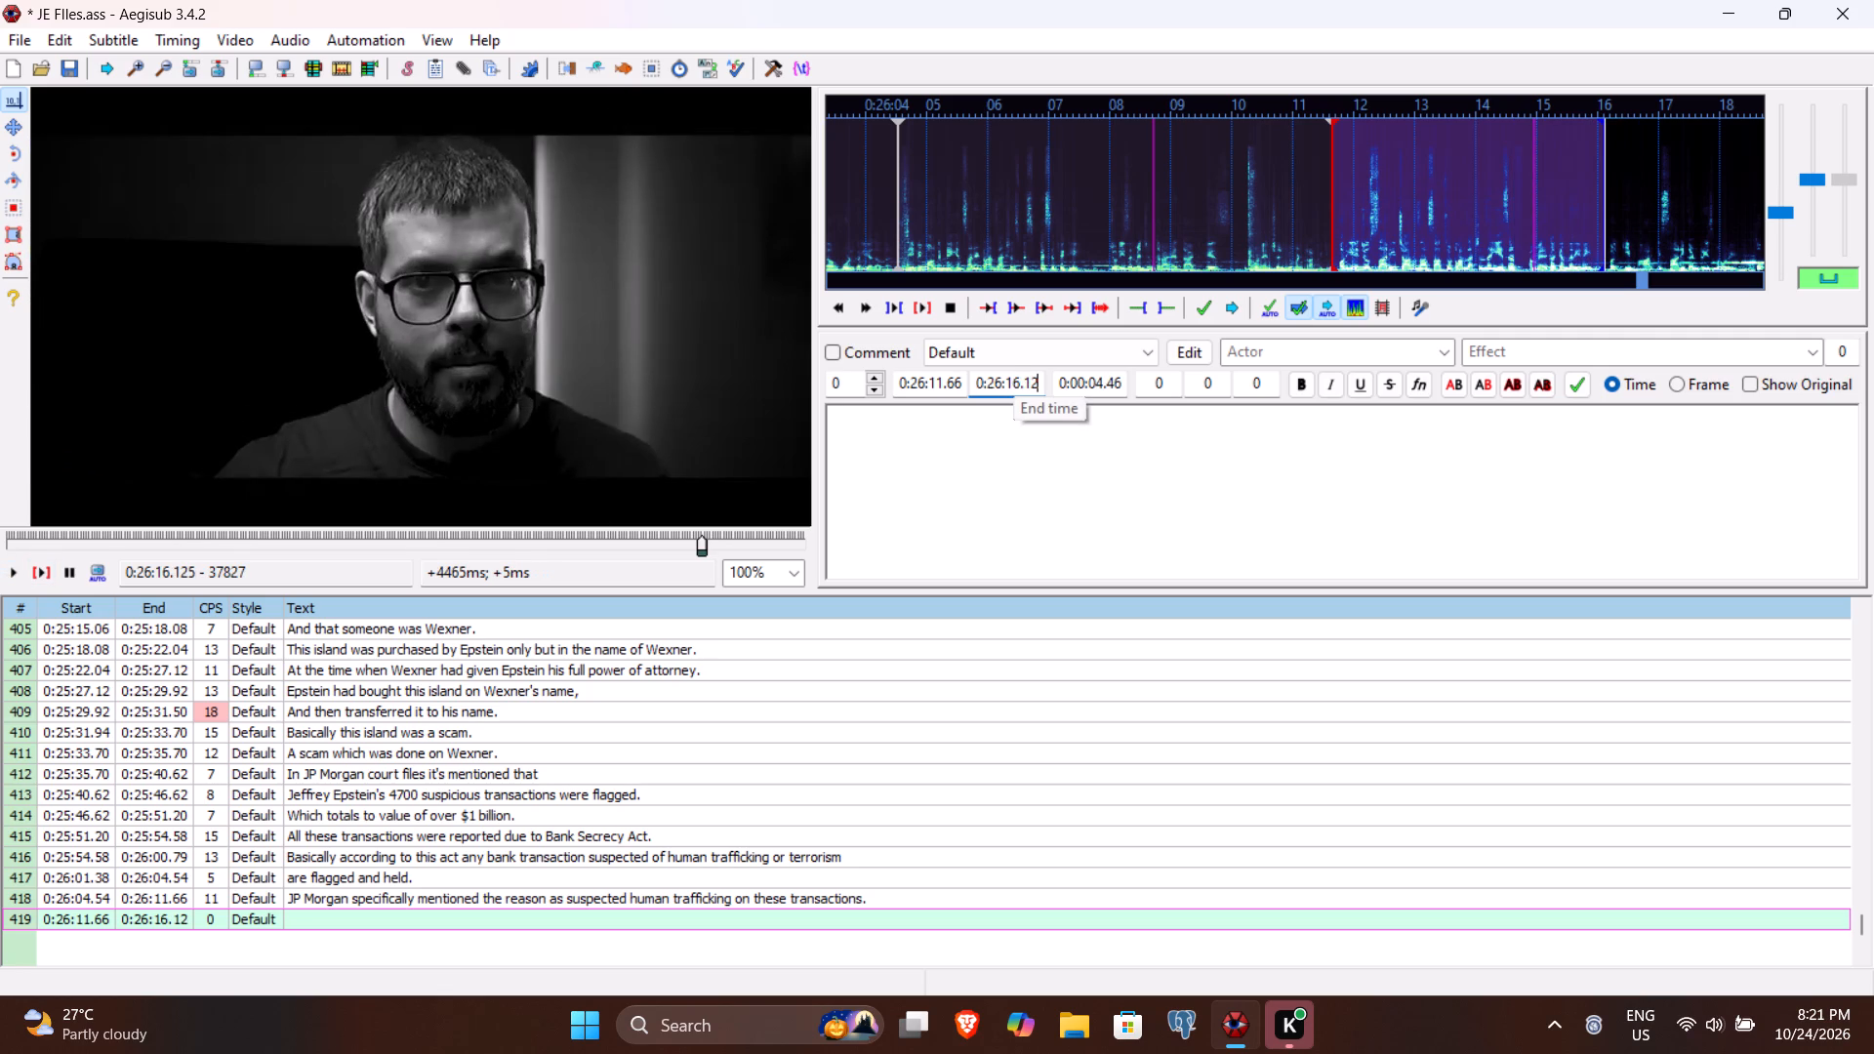
Enter "And these 4700 transactions were not only limited to America" as line 419's text and commit the line.
left_click(1013, 470)
type("And thee")
key("BackSpace")
type("se")
key("space")
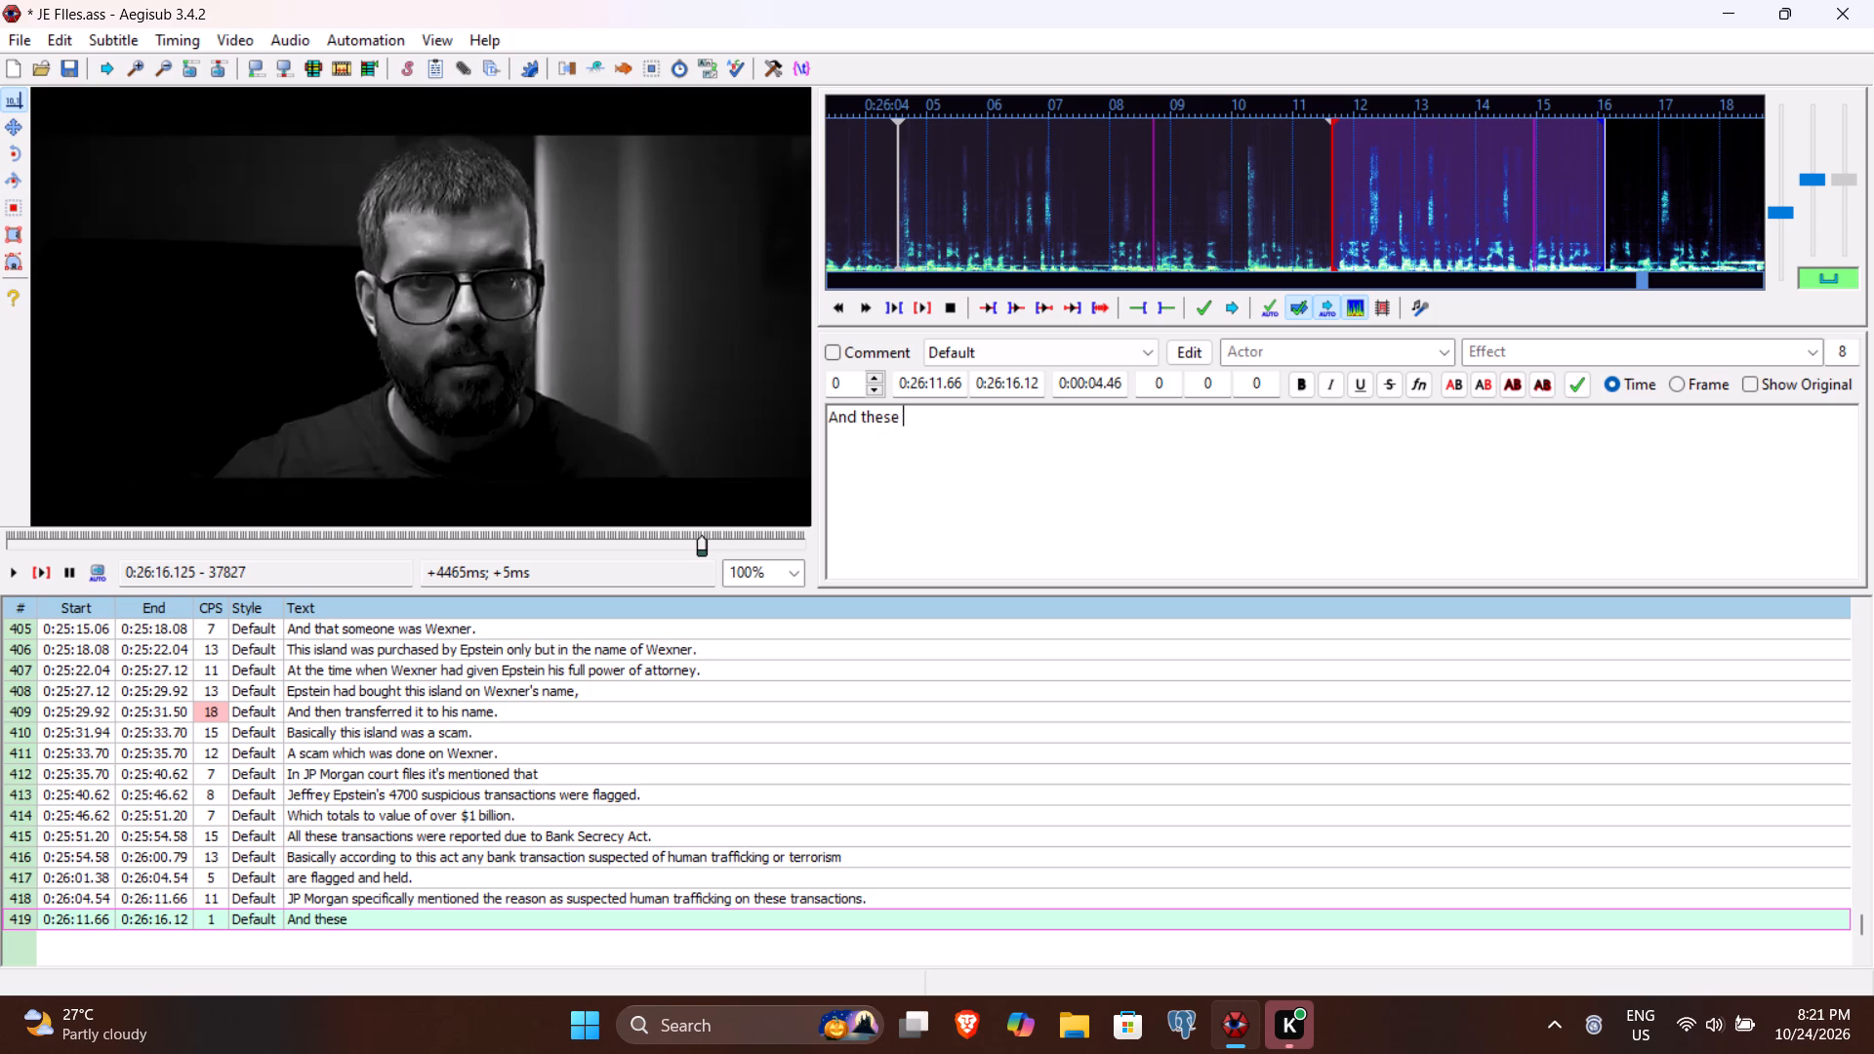
type("4700 transactions were not only")
key("space")
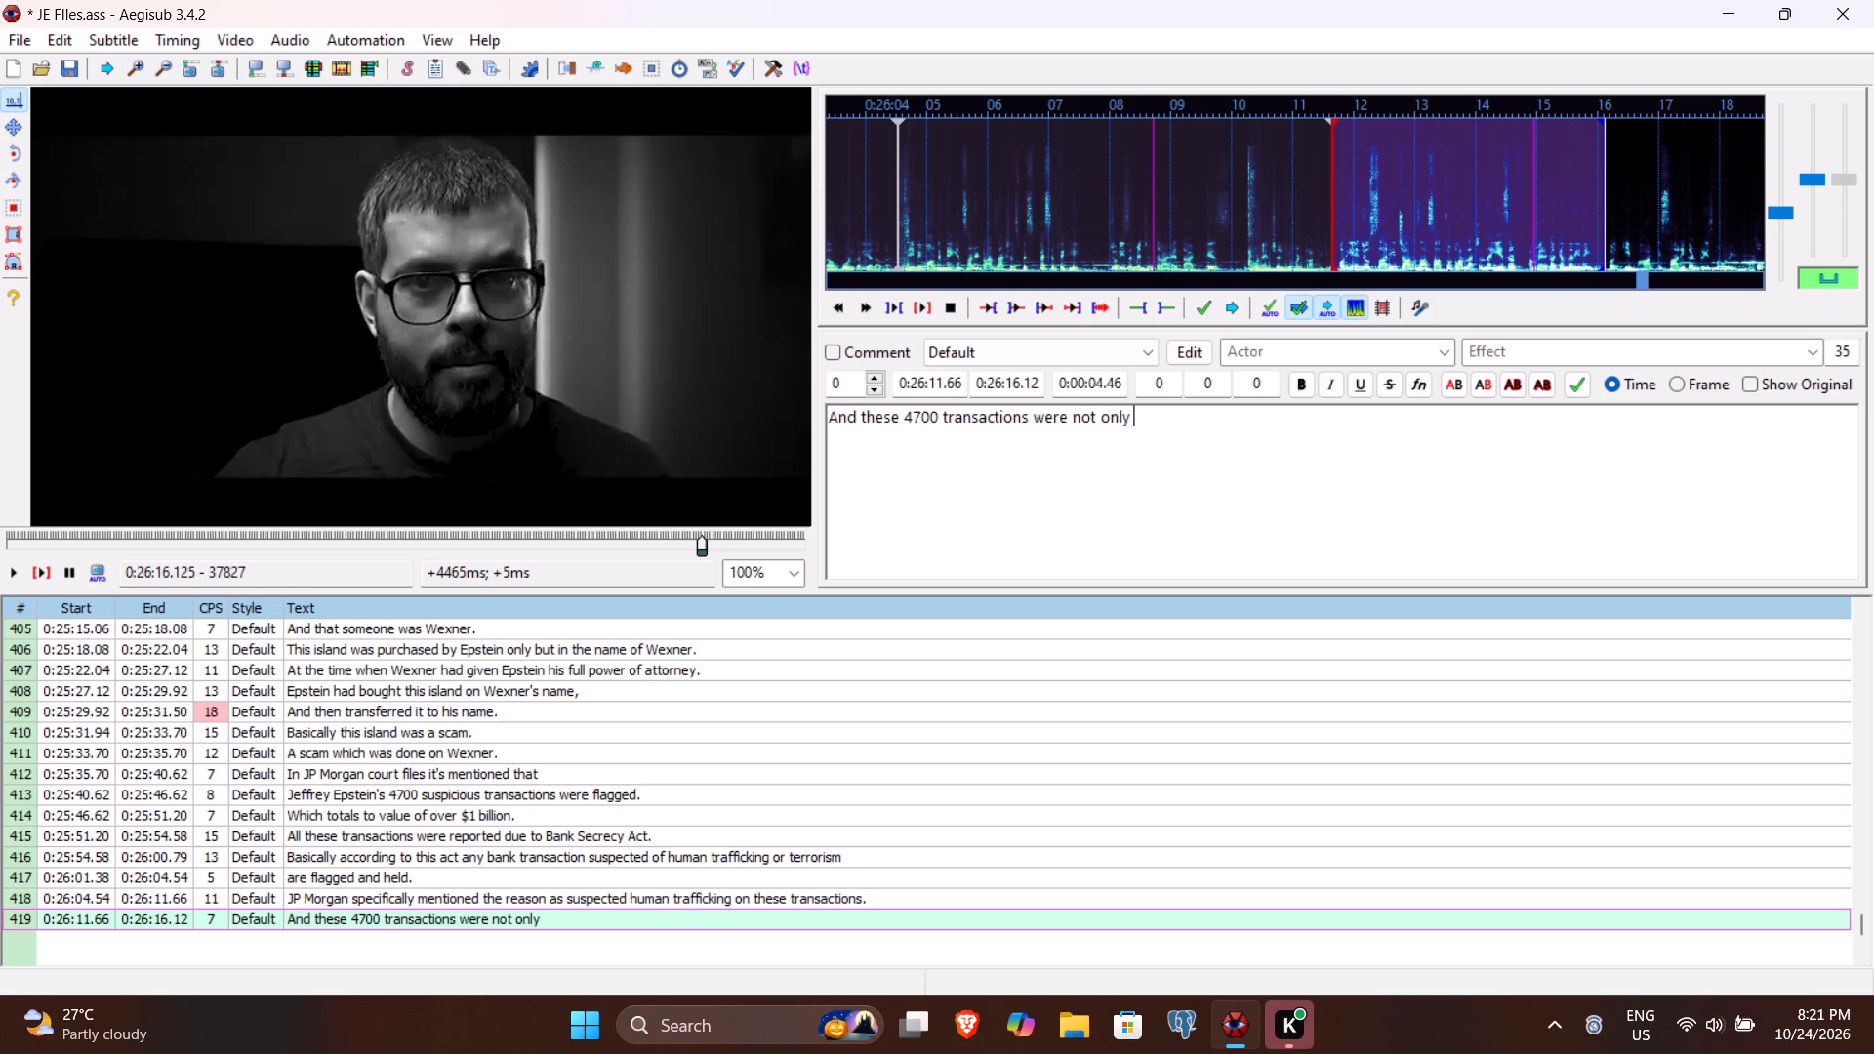
type("limited to")
key("space")
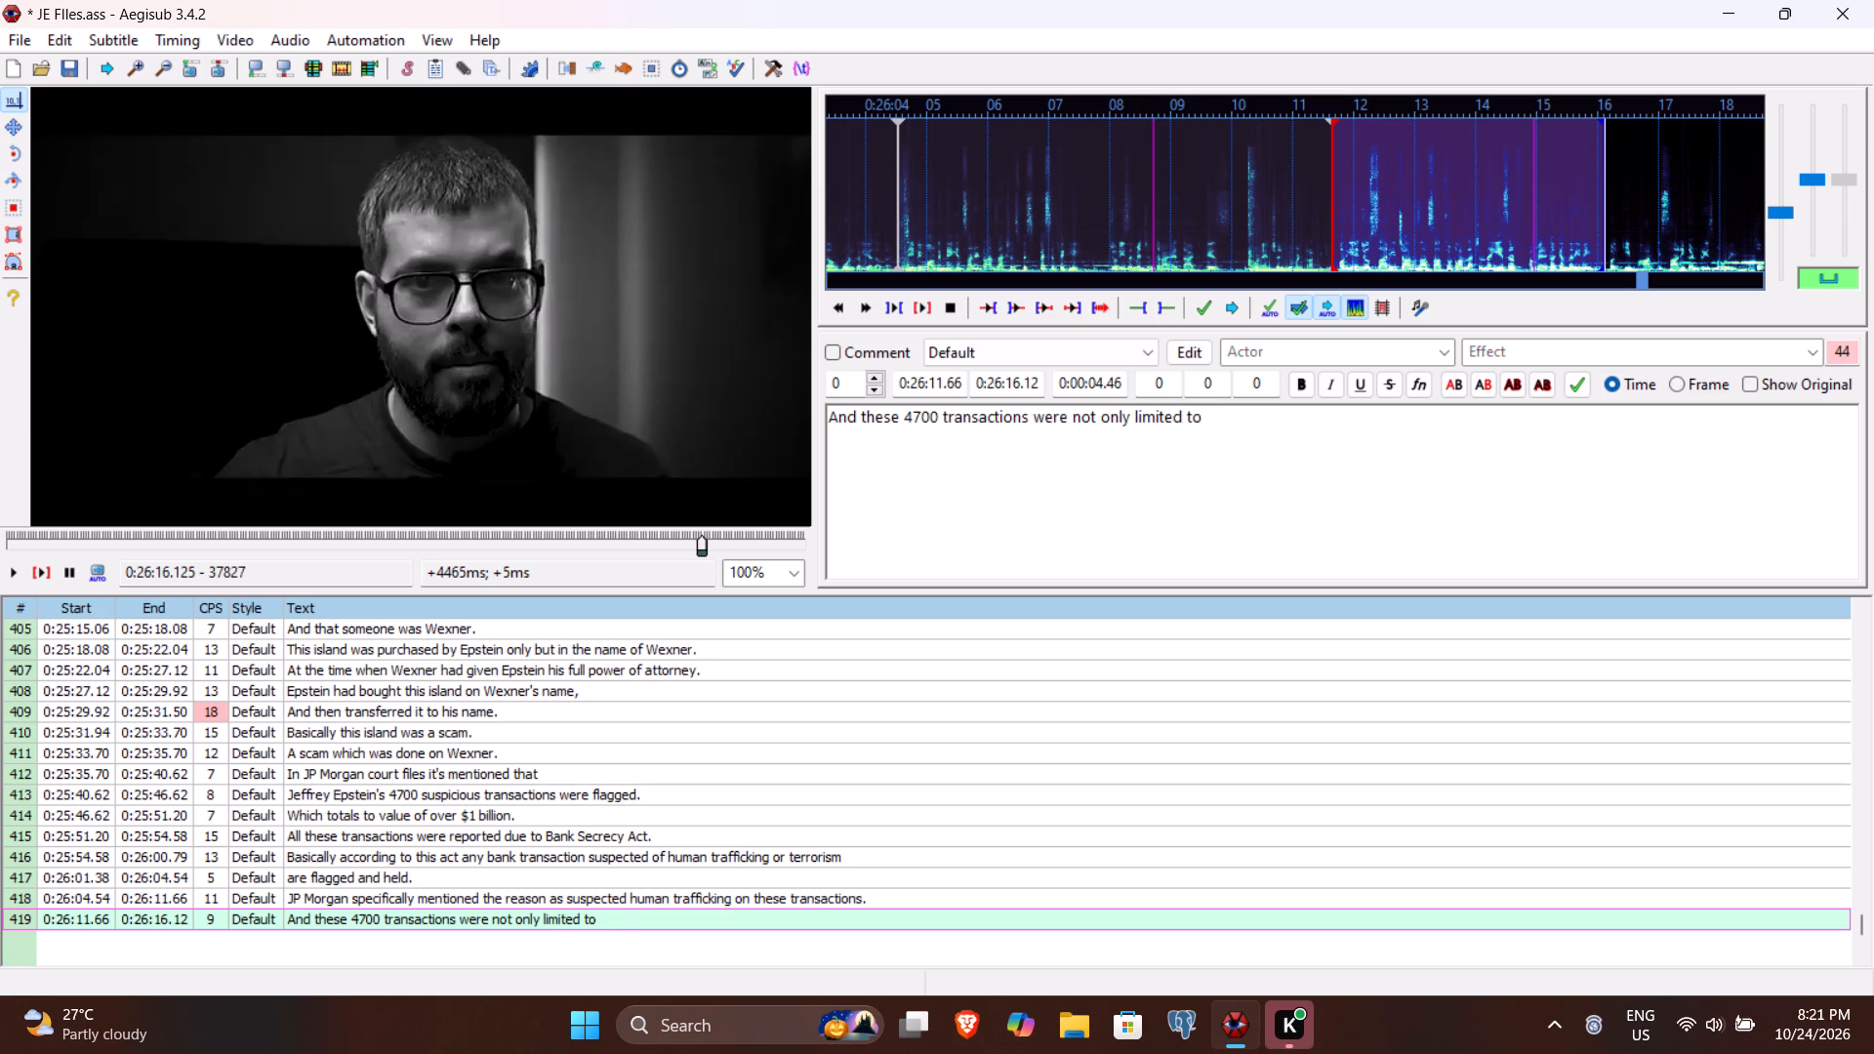
type("America")
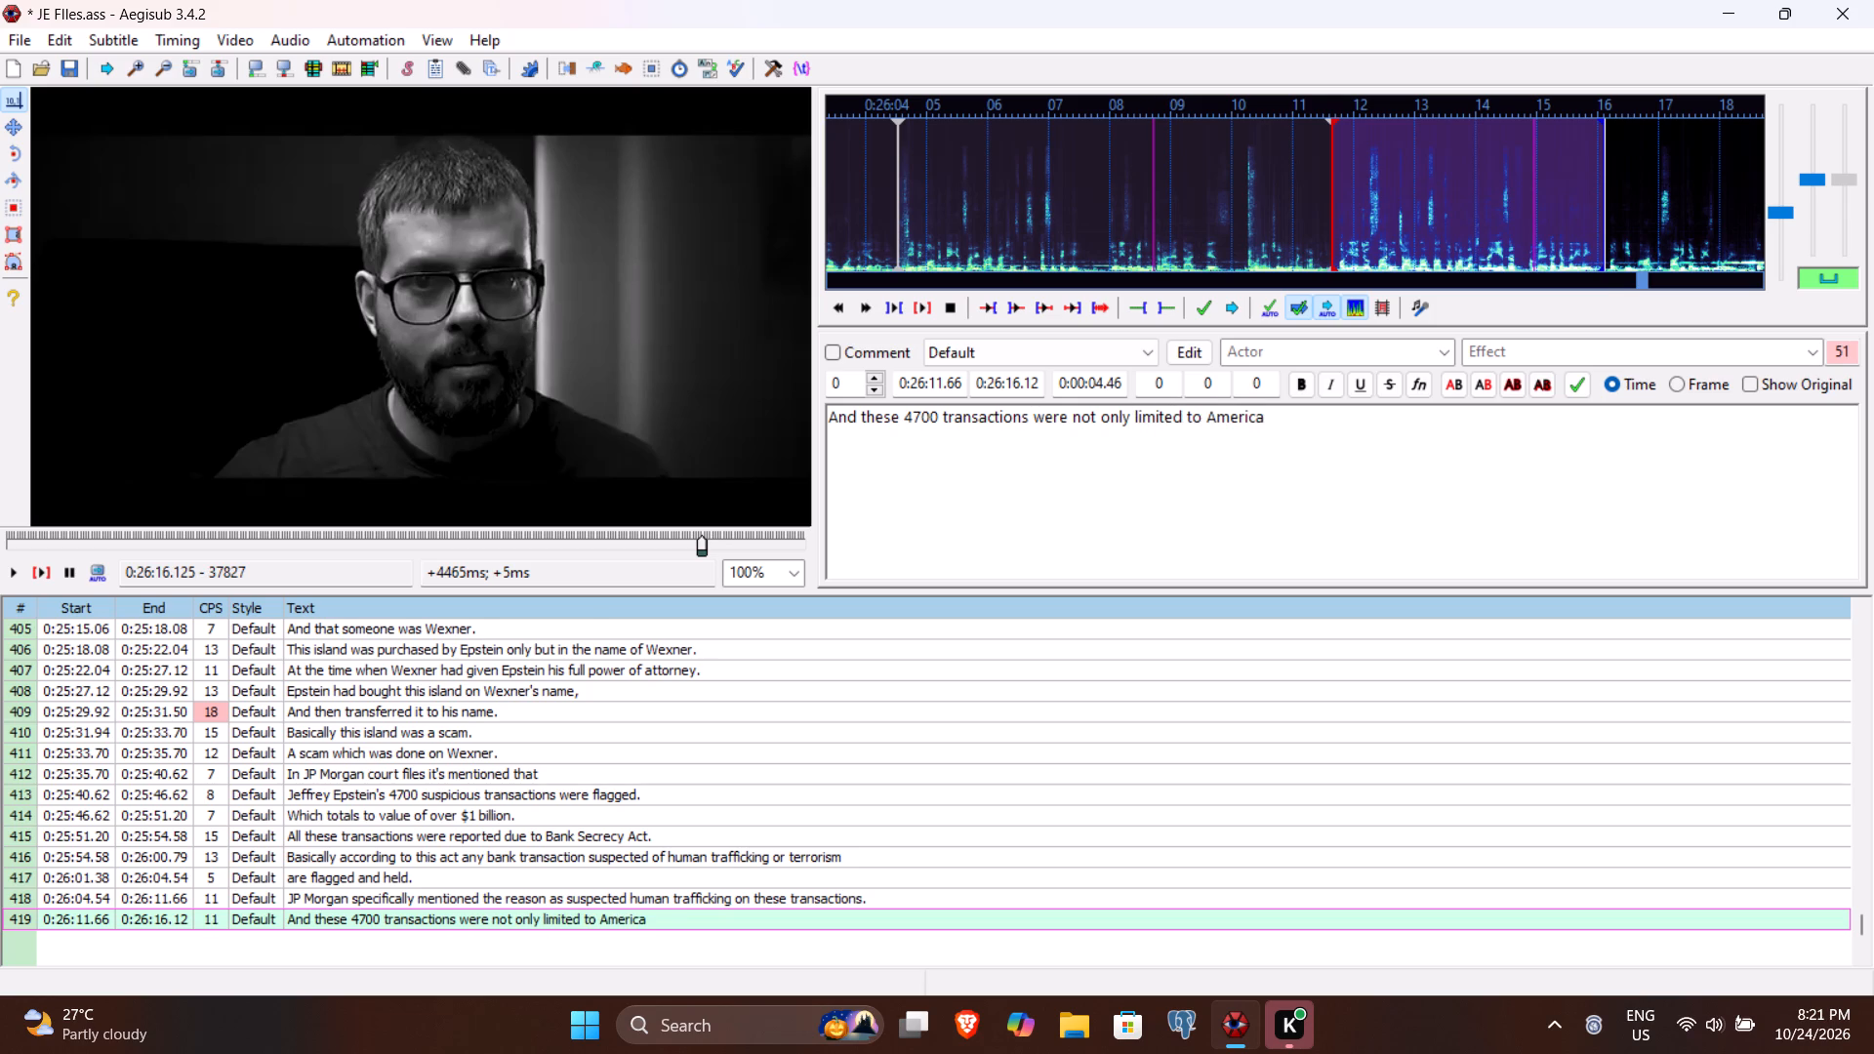
key("Return")
Listen to the speech following line 419 and set line 420's end time to 0:26:18.37.
left_click(43, 562)
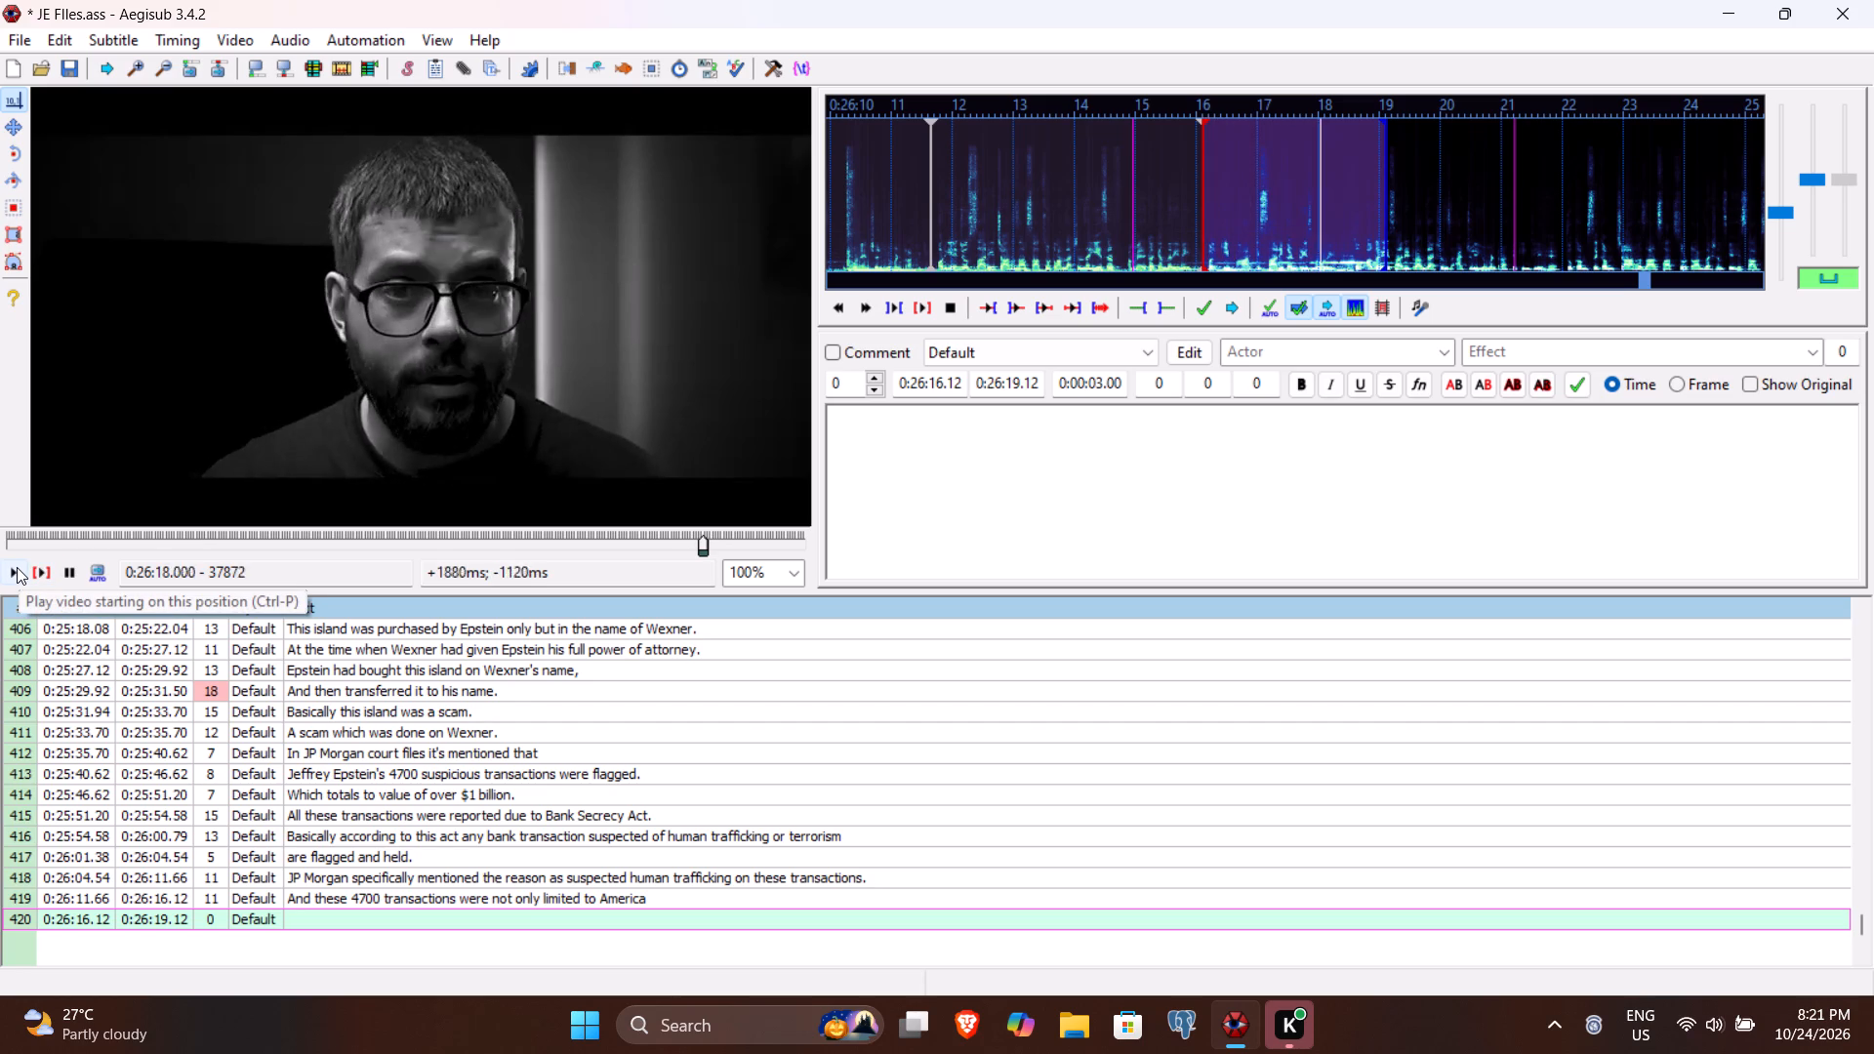
left_click(17, 567)
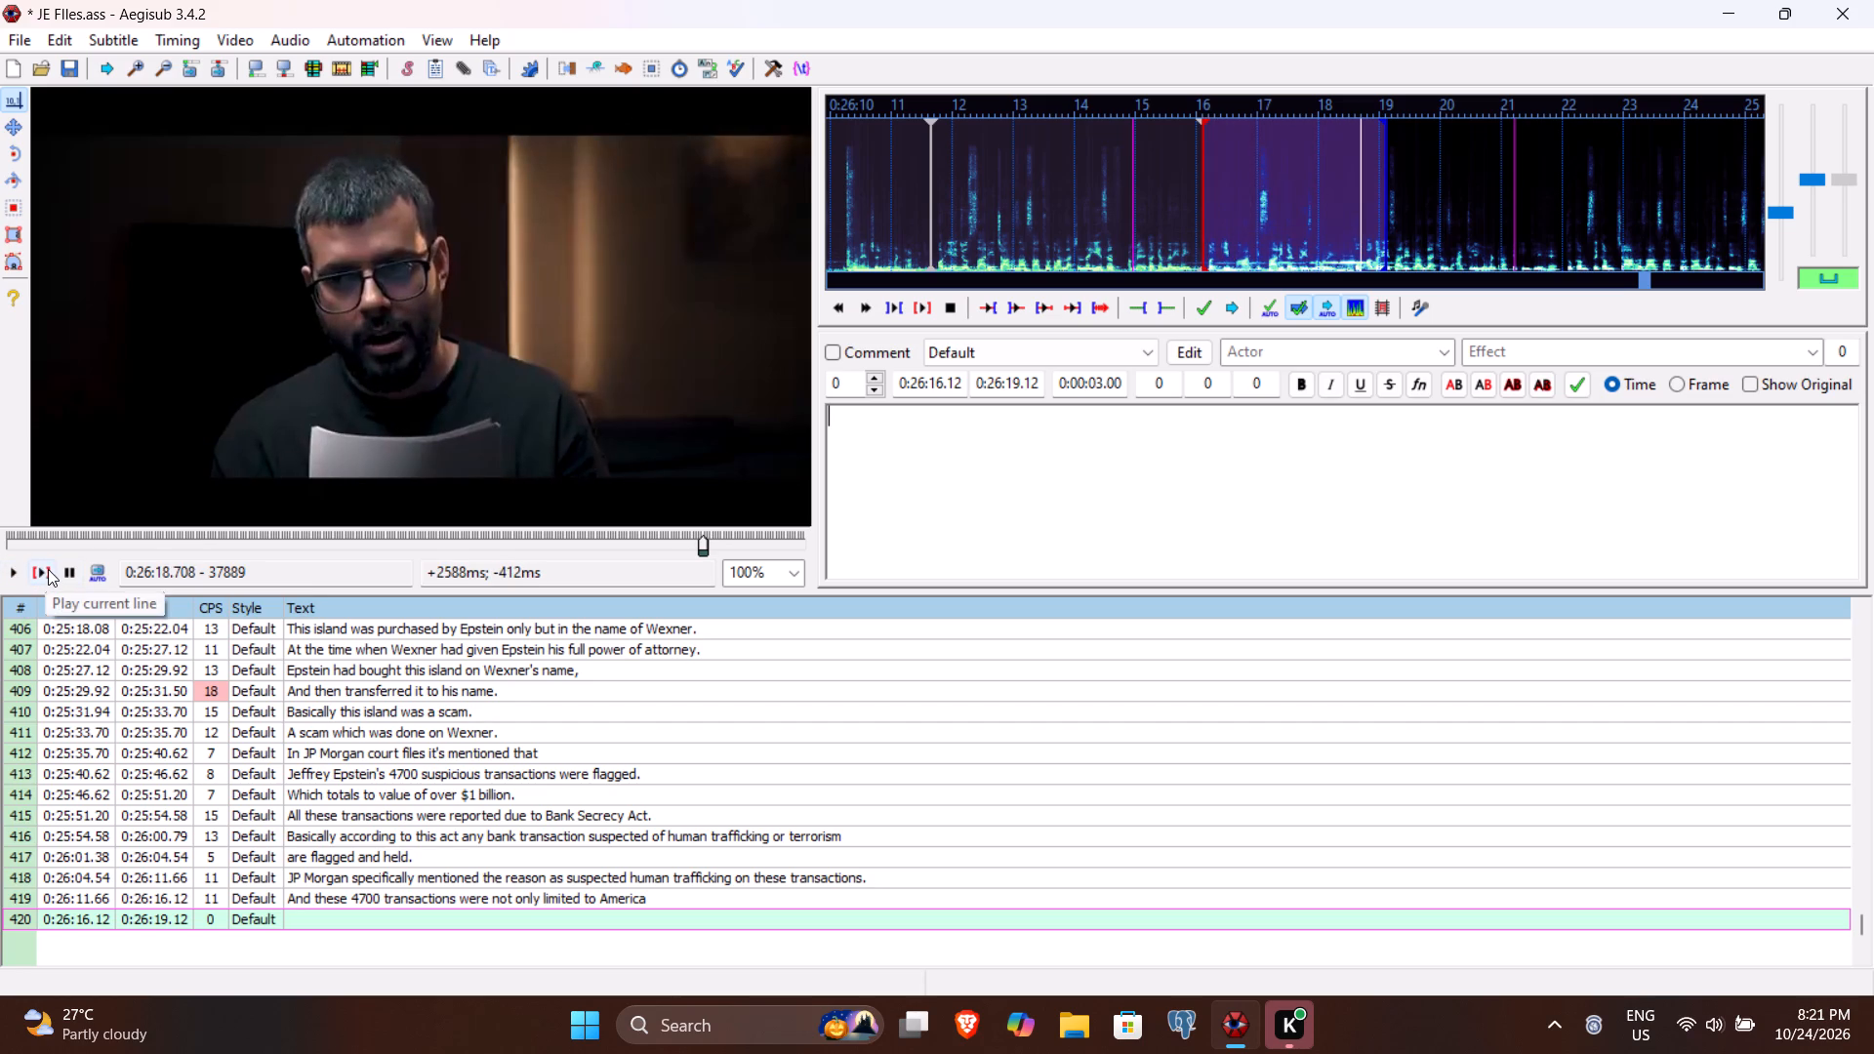
left_click(48, 569)
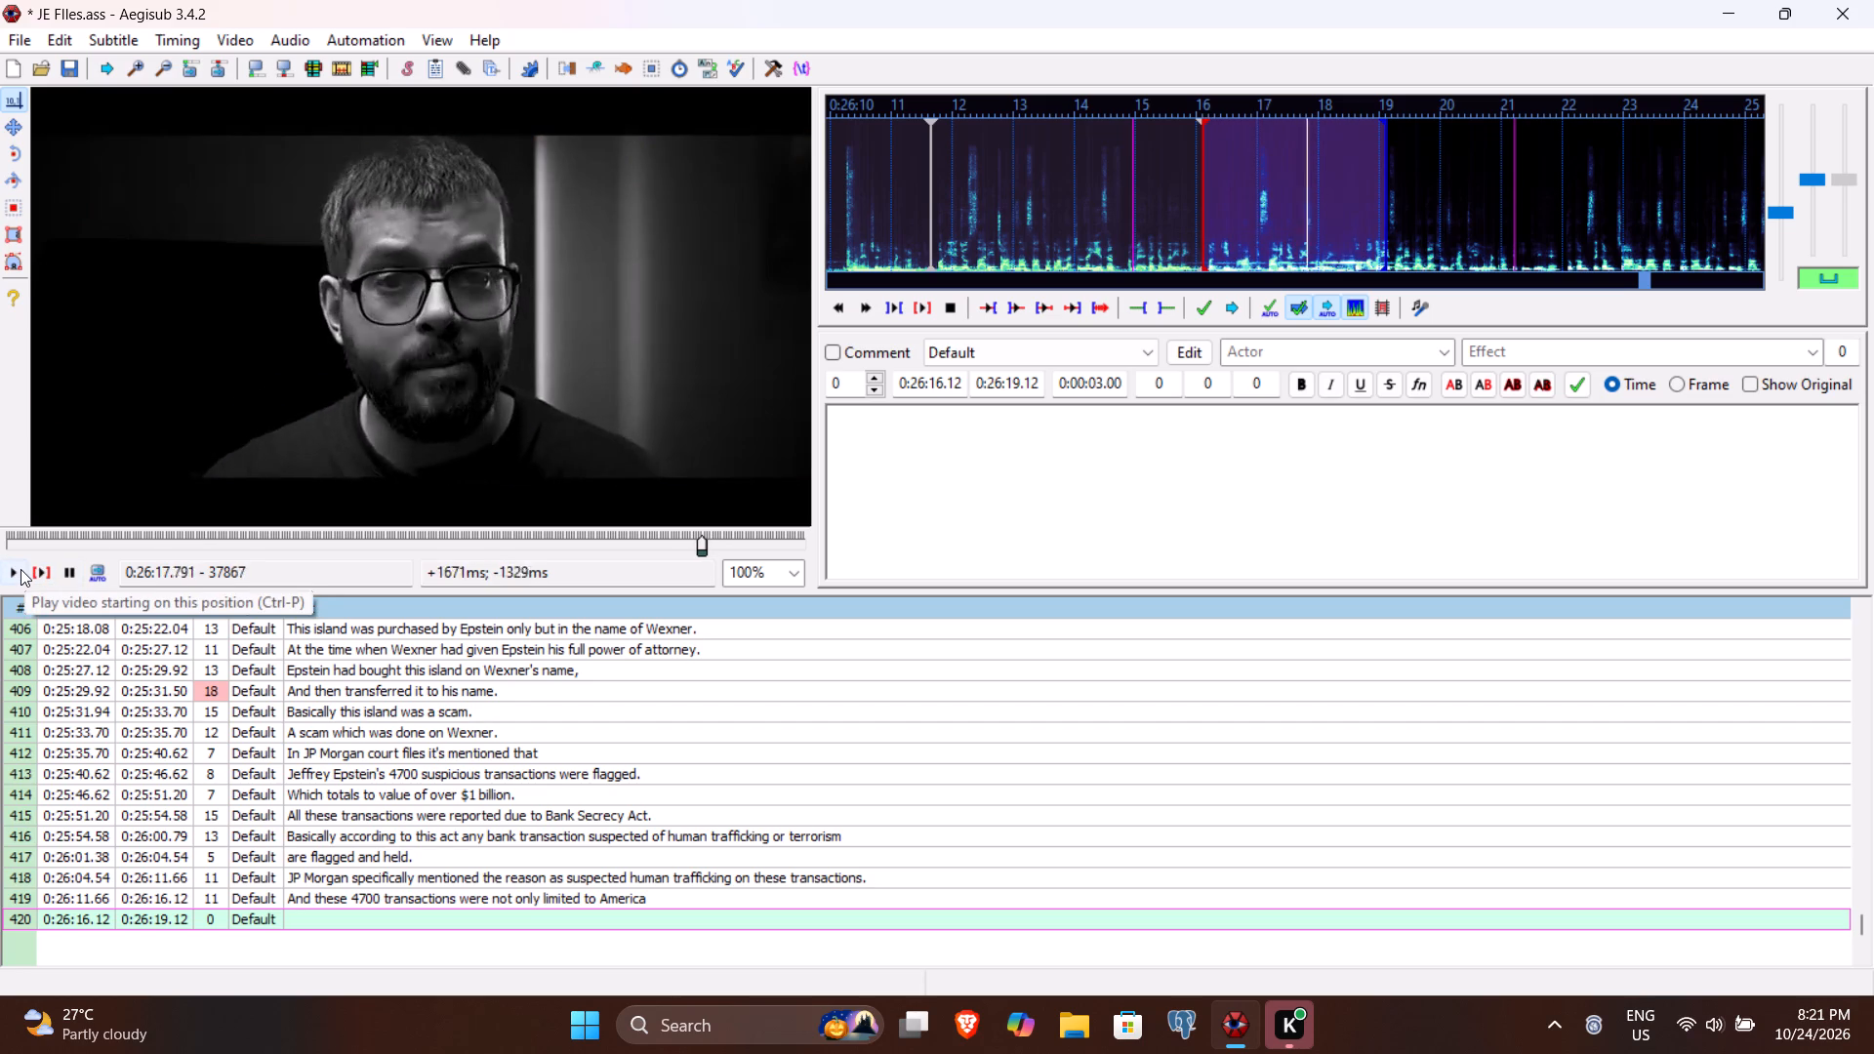
left_click(20, 569)
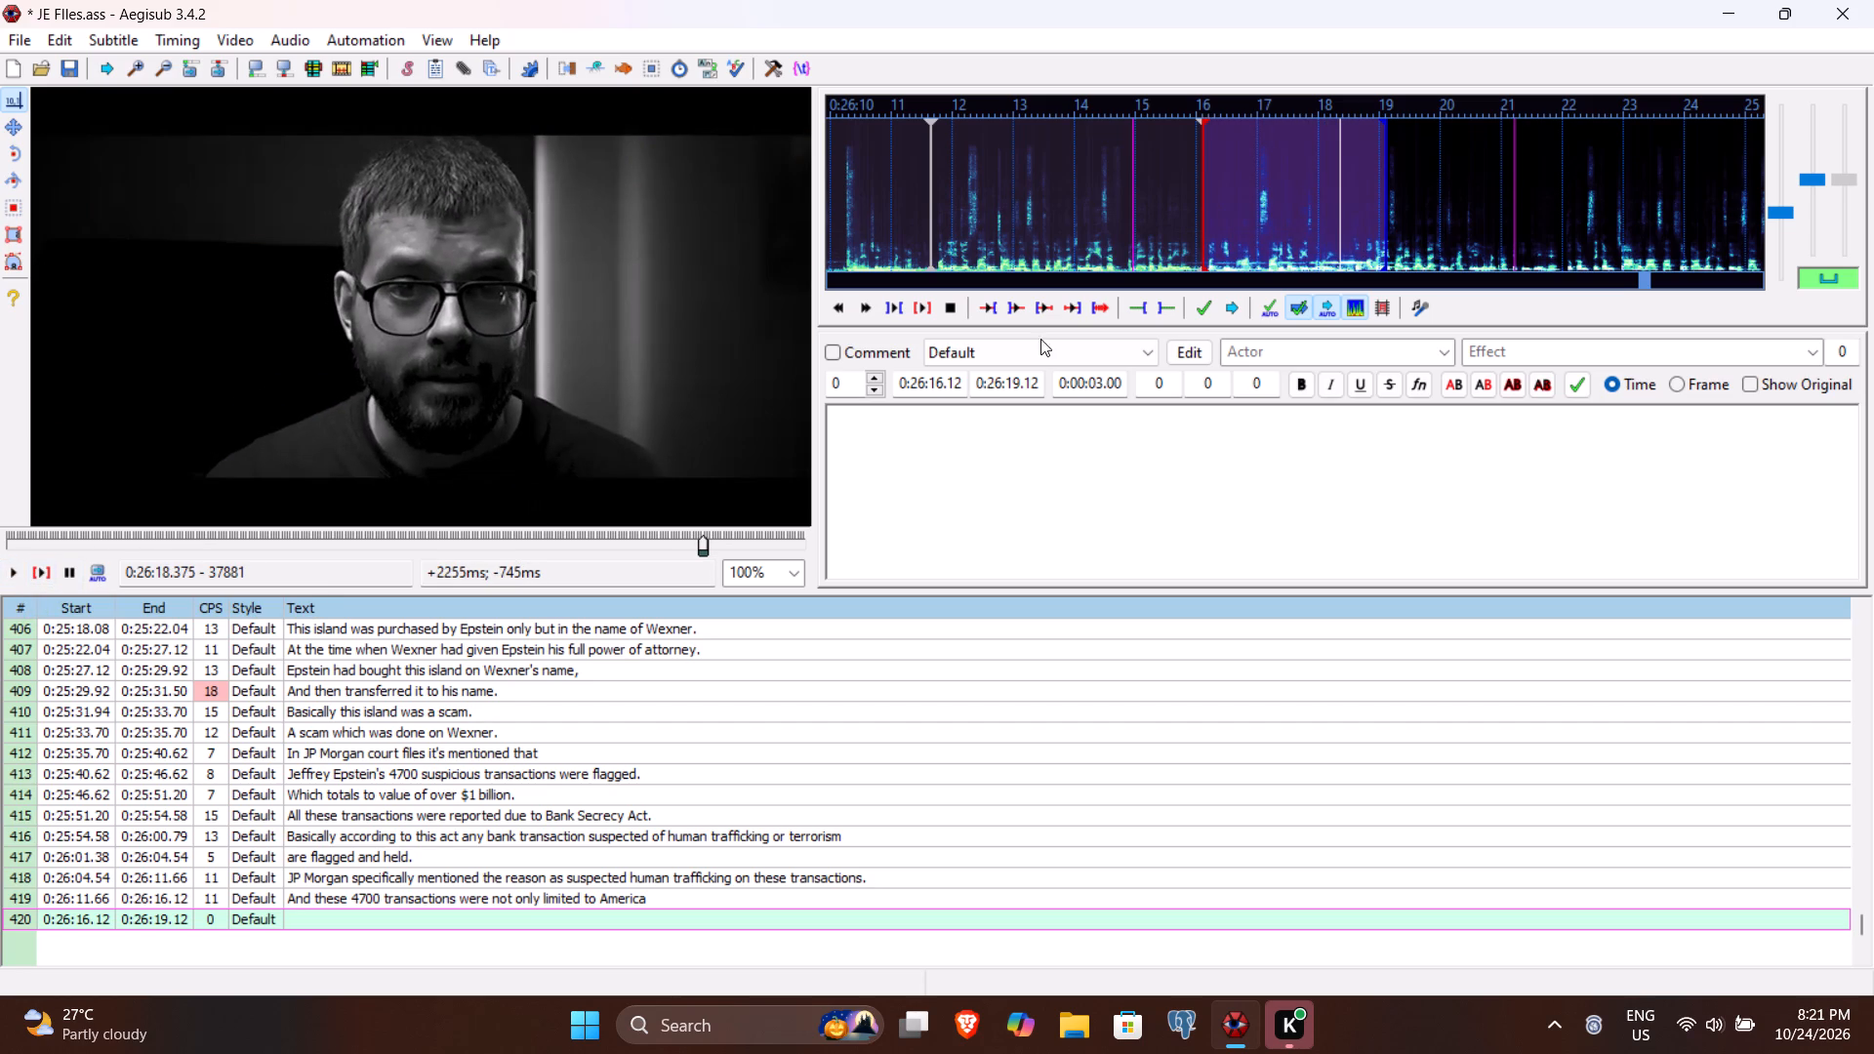
left_click(1012, 382)
key("8")
type("37")
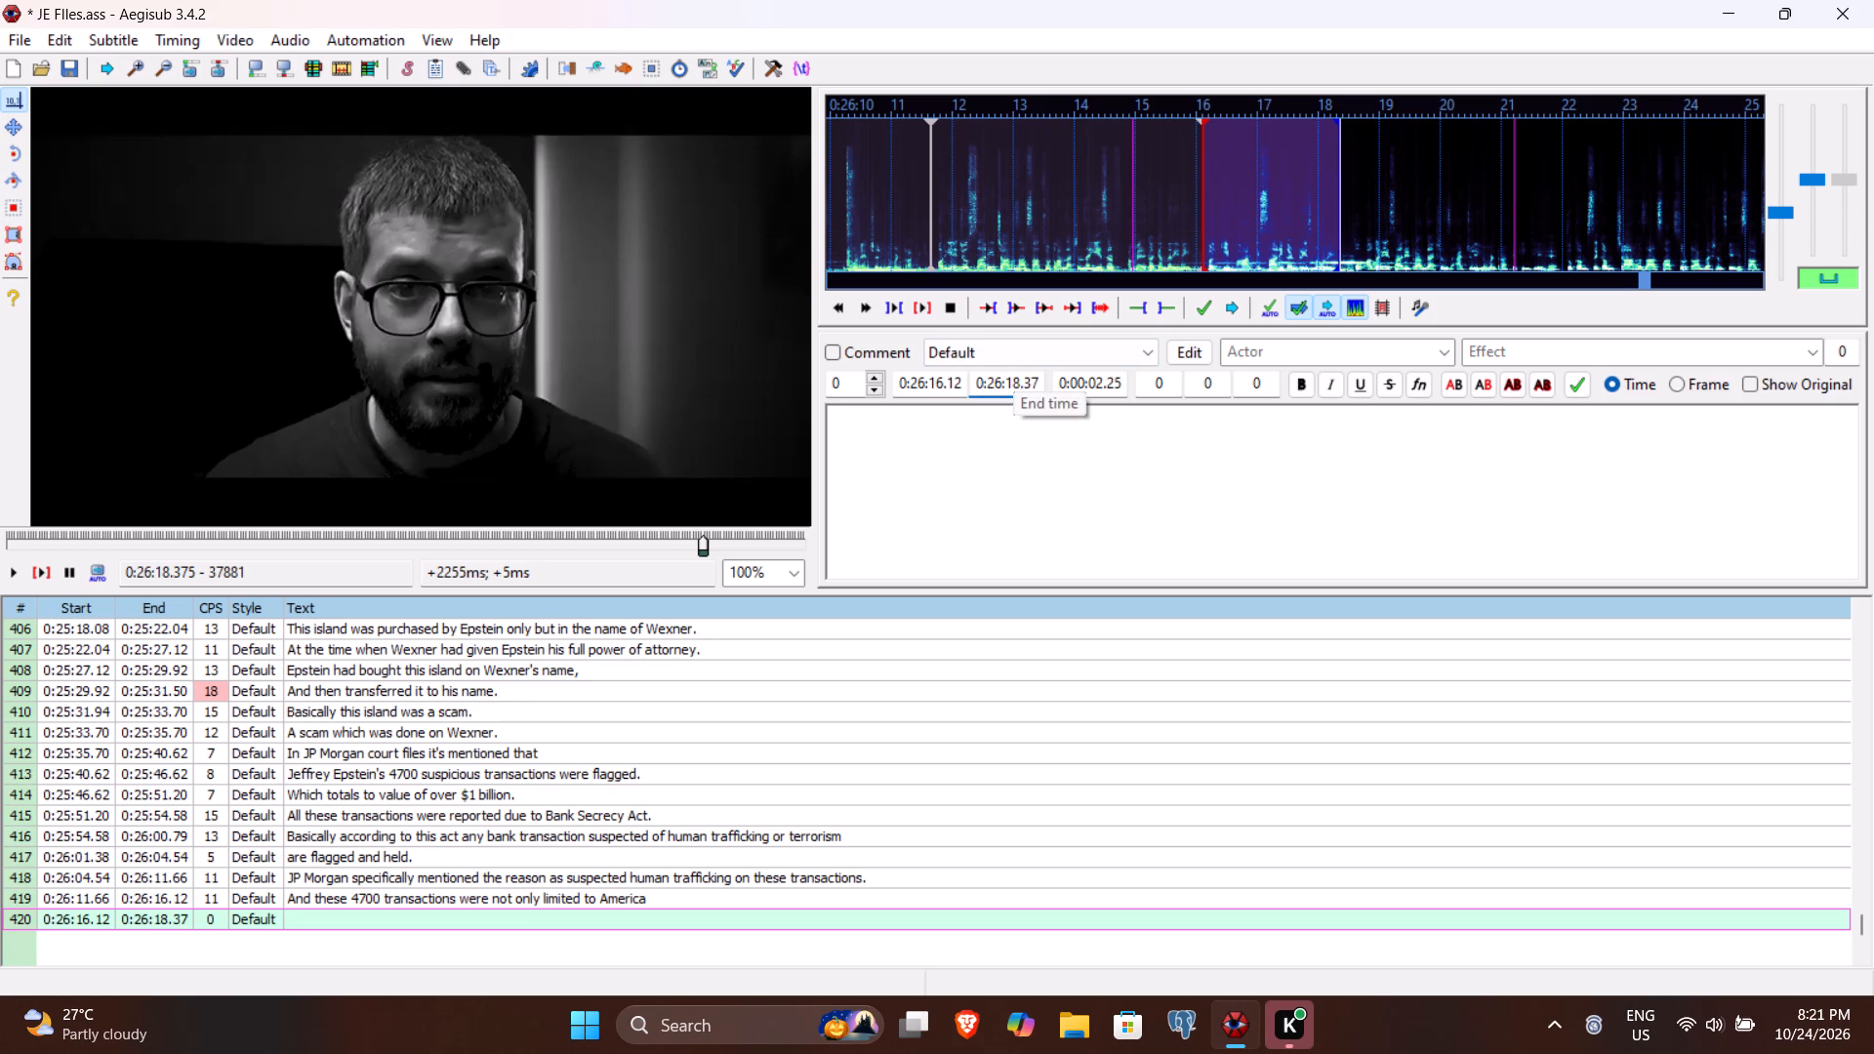
Enter "but also from other countries." as line 420's text and commit the line.
left_click(980, 467)
type("but also")
key("space")
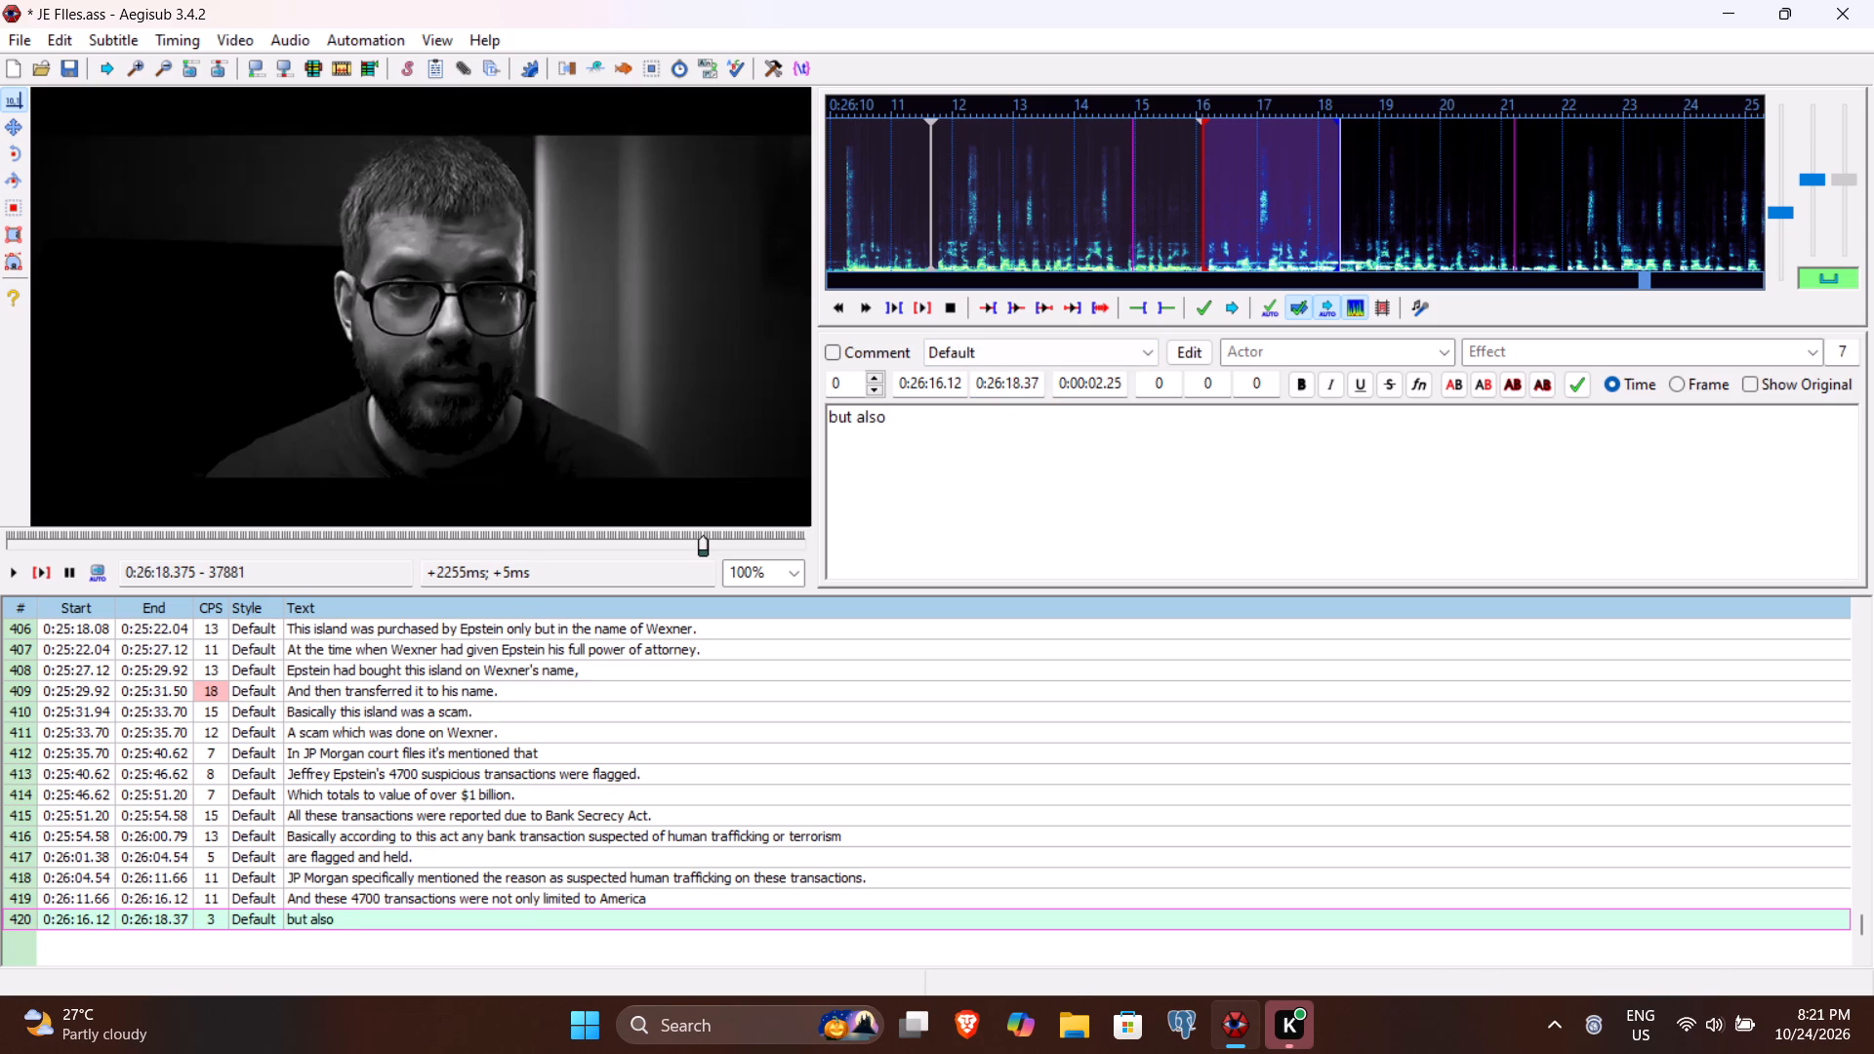
type("from other countire")
key("BackSpace")
key("BackSpace")
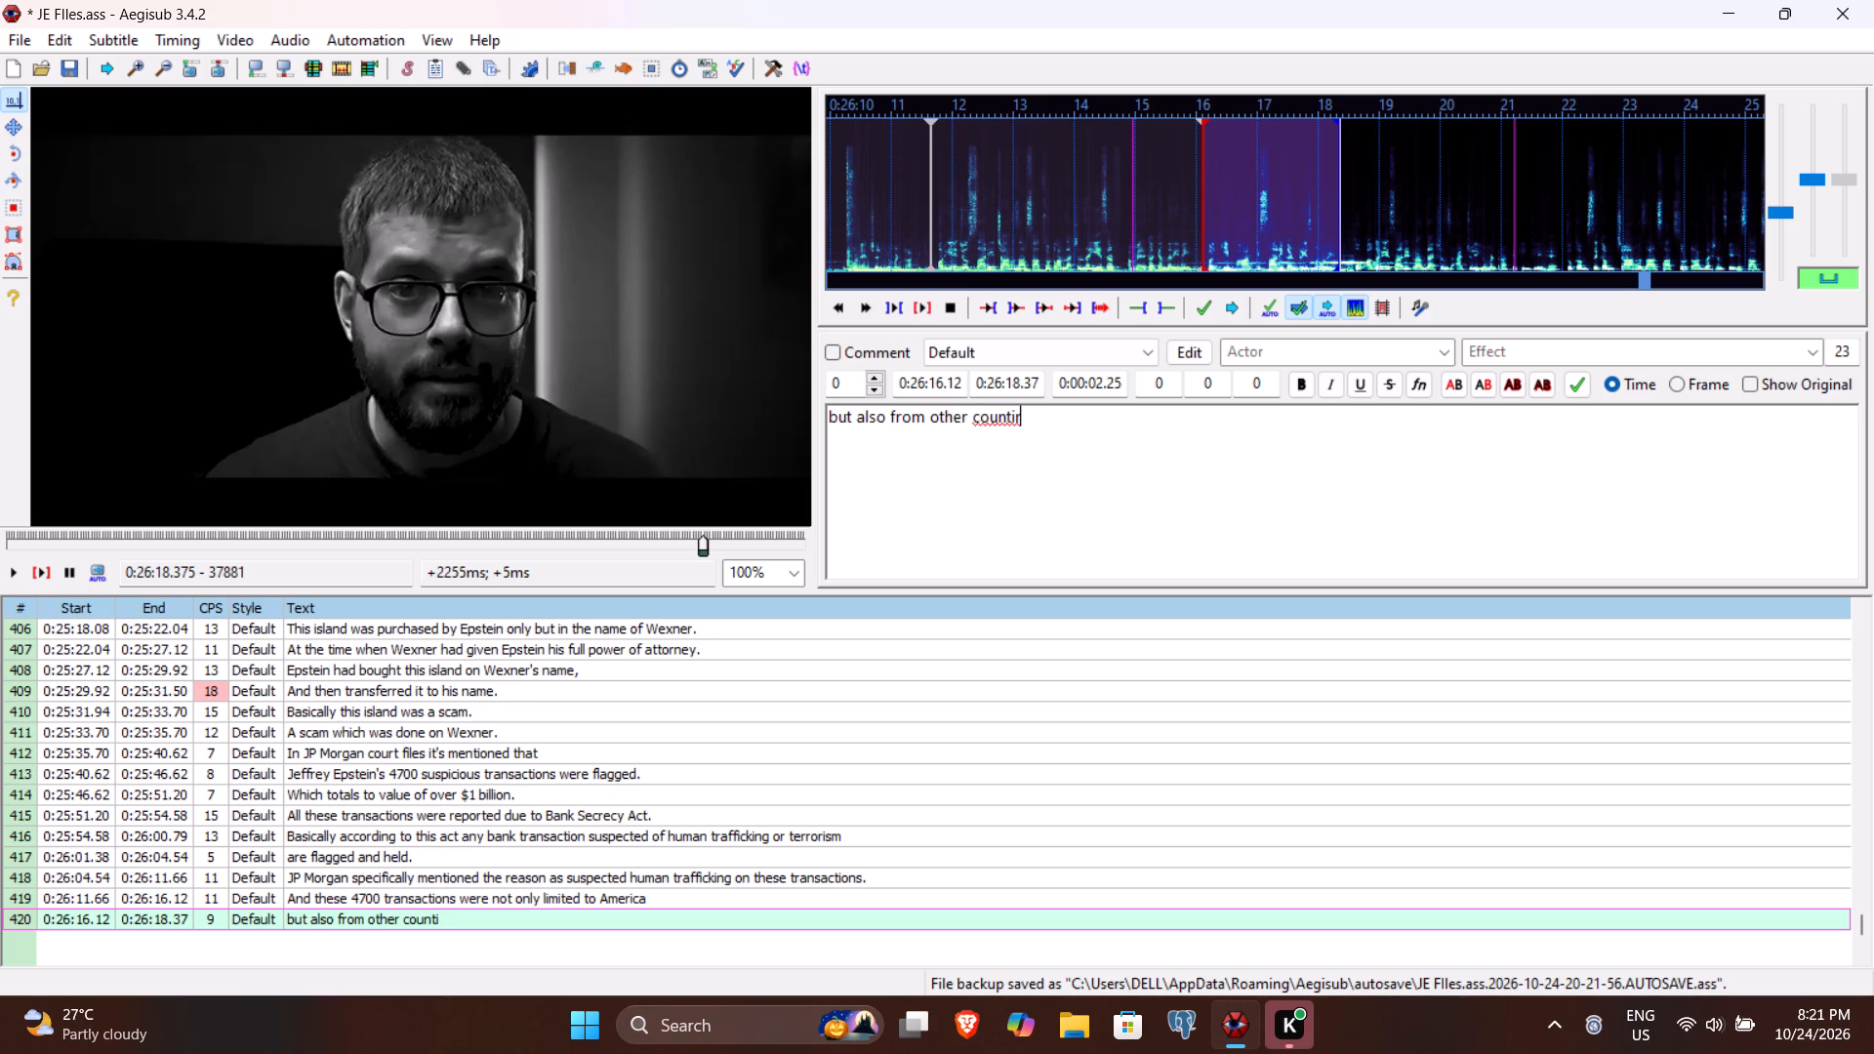
key("BackSpace")
type("ries")
key("period")
key("Return")
Listen to the speech following line 420 and set line 421's end time to 0:26:22.04.
left_click(35, 563)
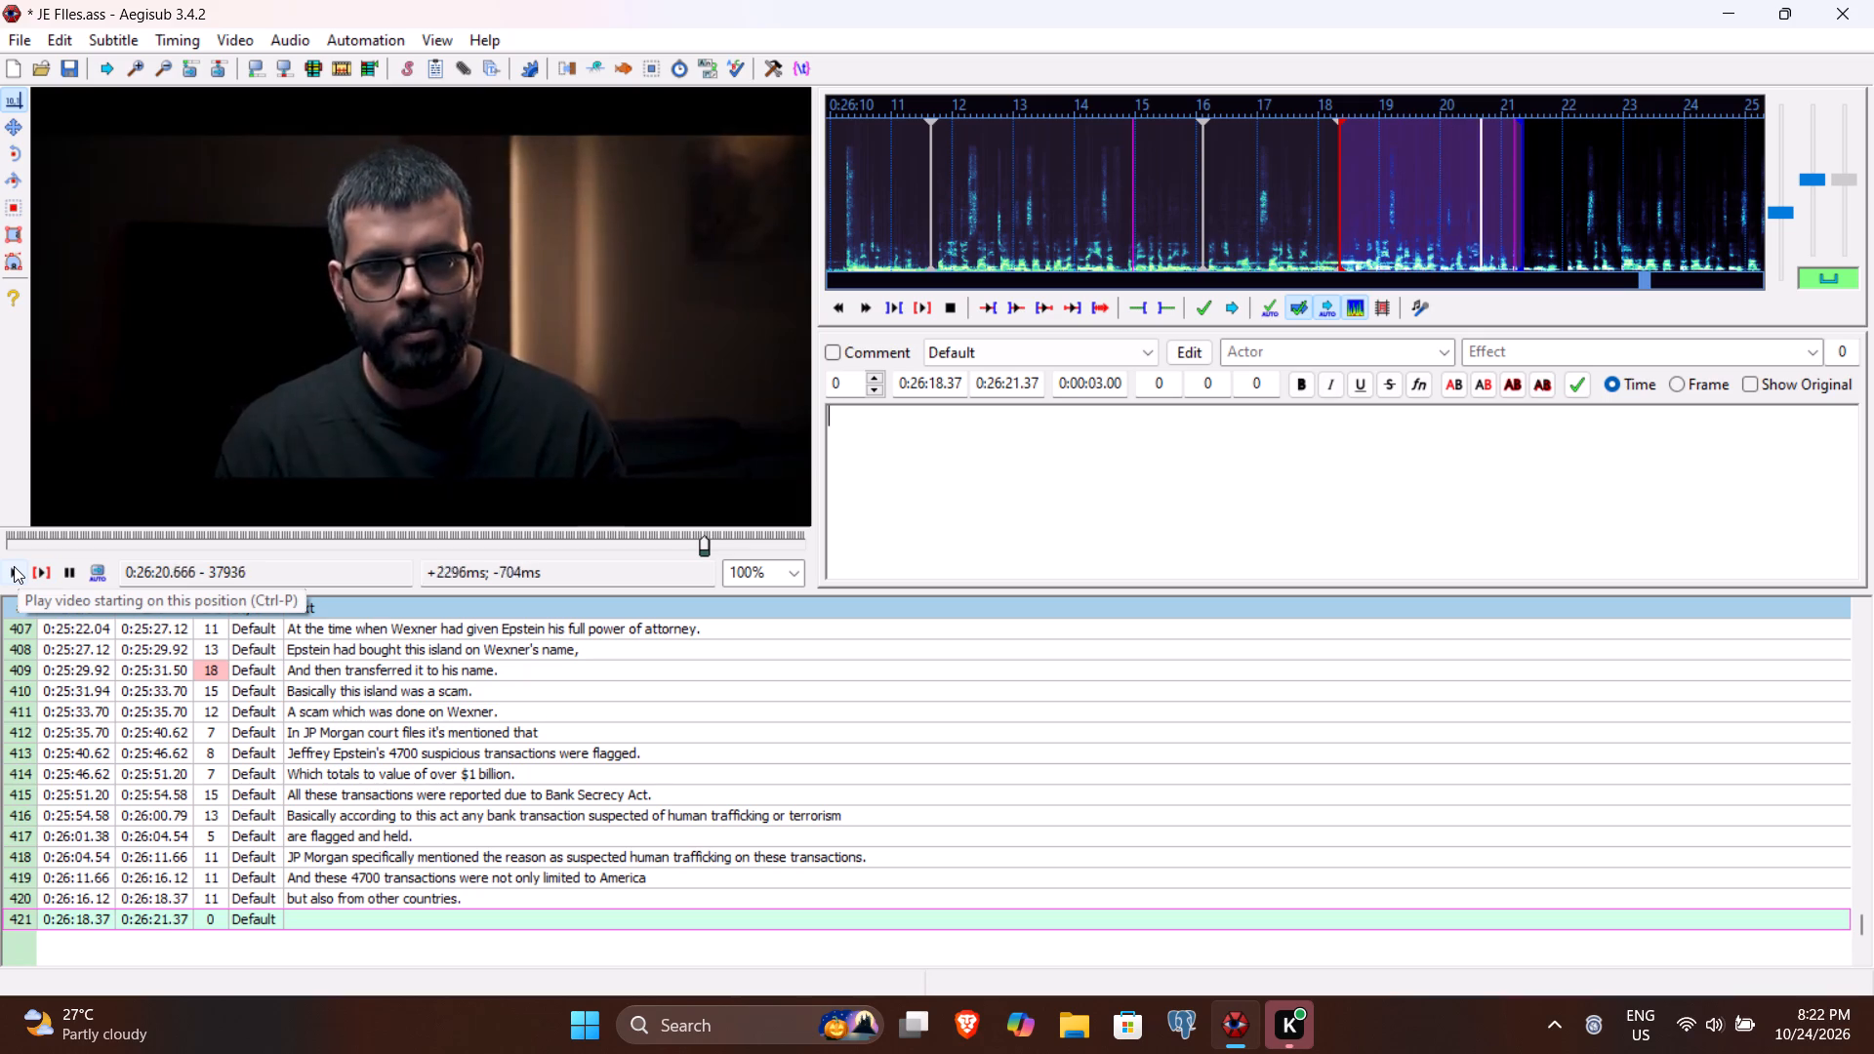
left_click(14, 566)
left_click(14, 566)
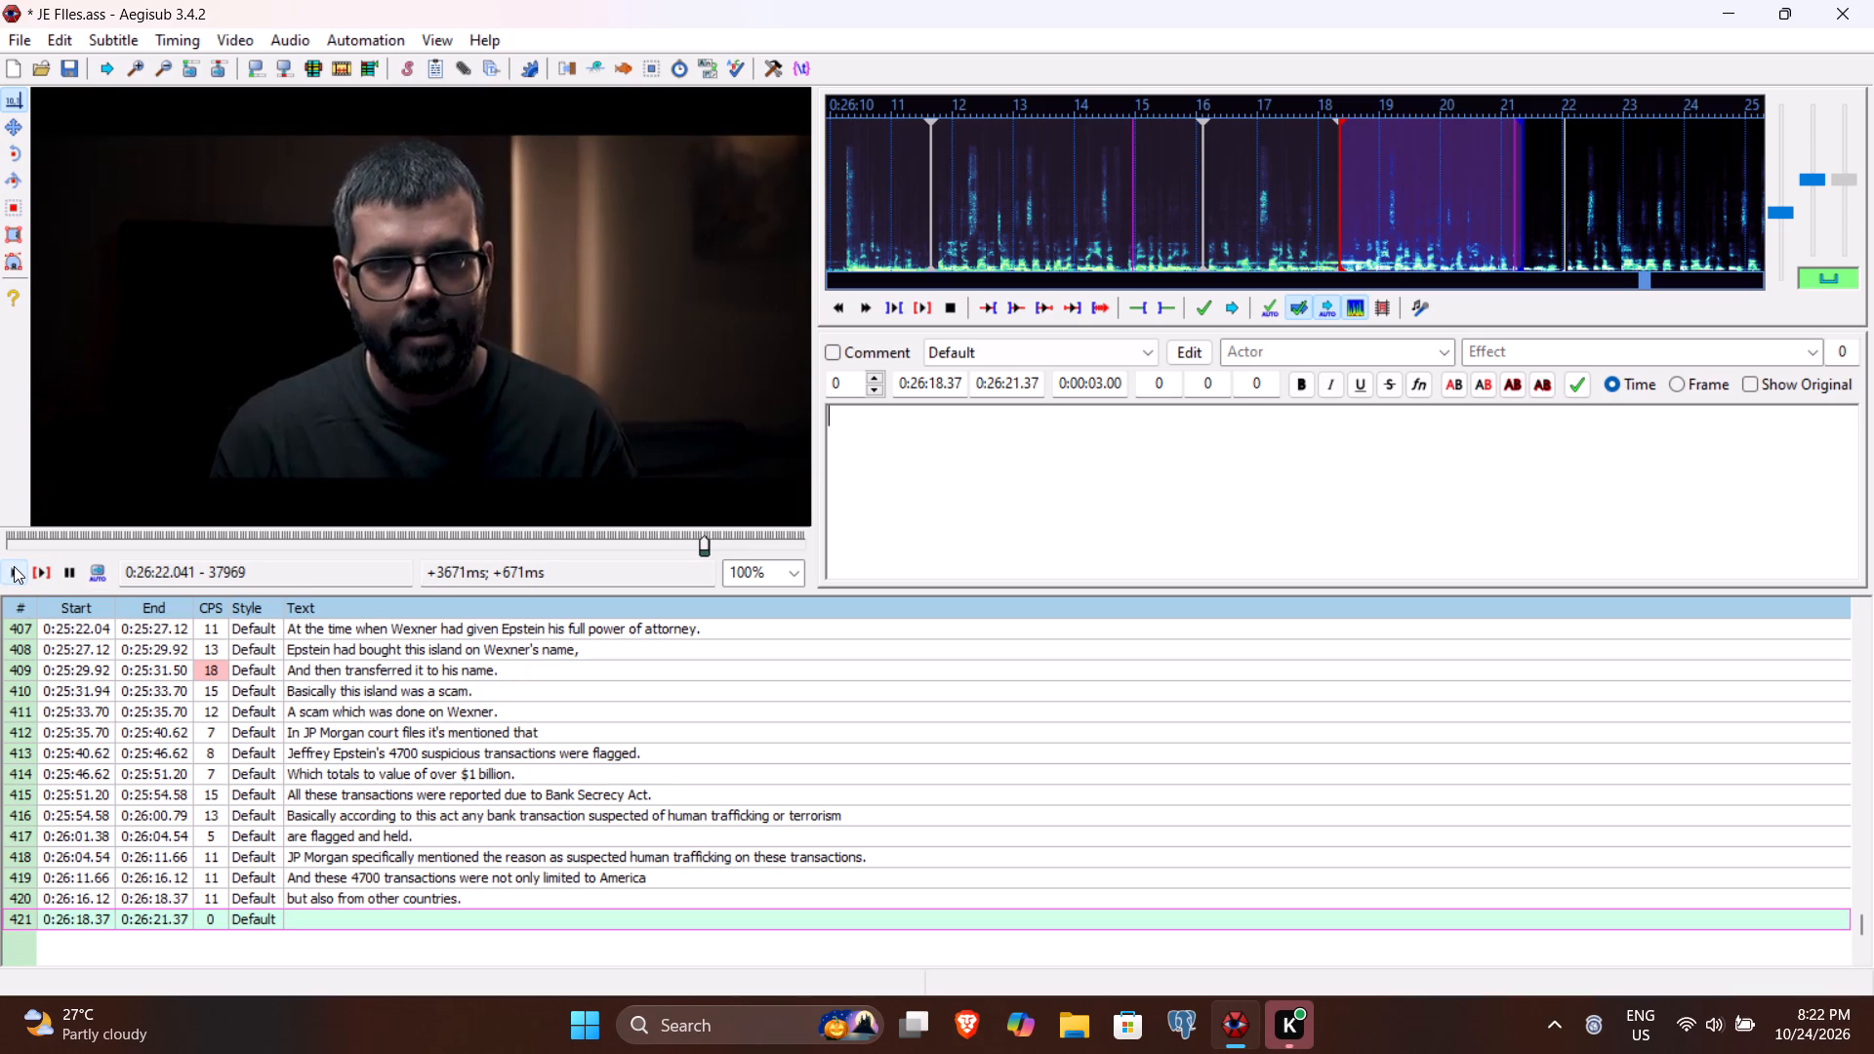
left_click(1013, 379)
type("204")
Enter "If all these transactions were meant for human trafficking" as line 421's text and commit the line.
left_click(978, 527)
type("Ifa")
key("BackSpace")
key("space")
type("all these")
key("space")
type("transactions were meant for human f")
key("BackSpace")
type("trafficking")
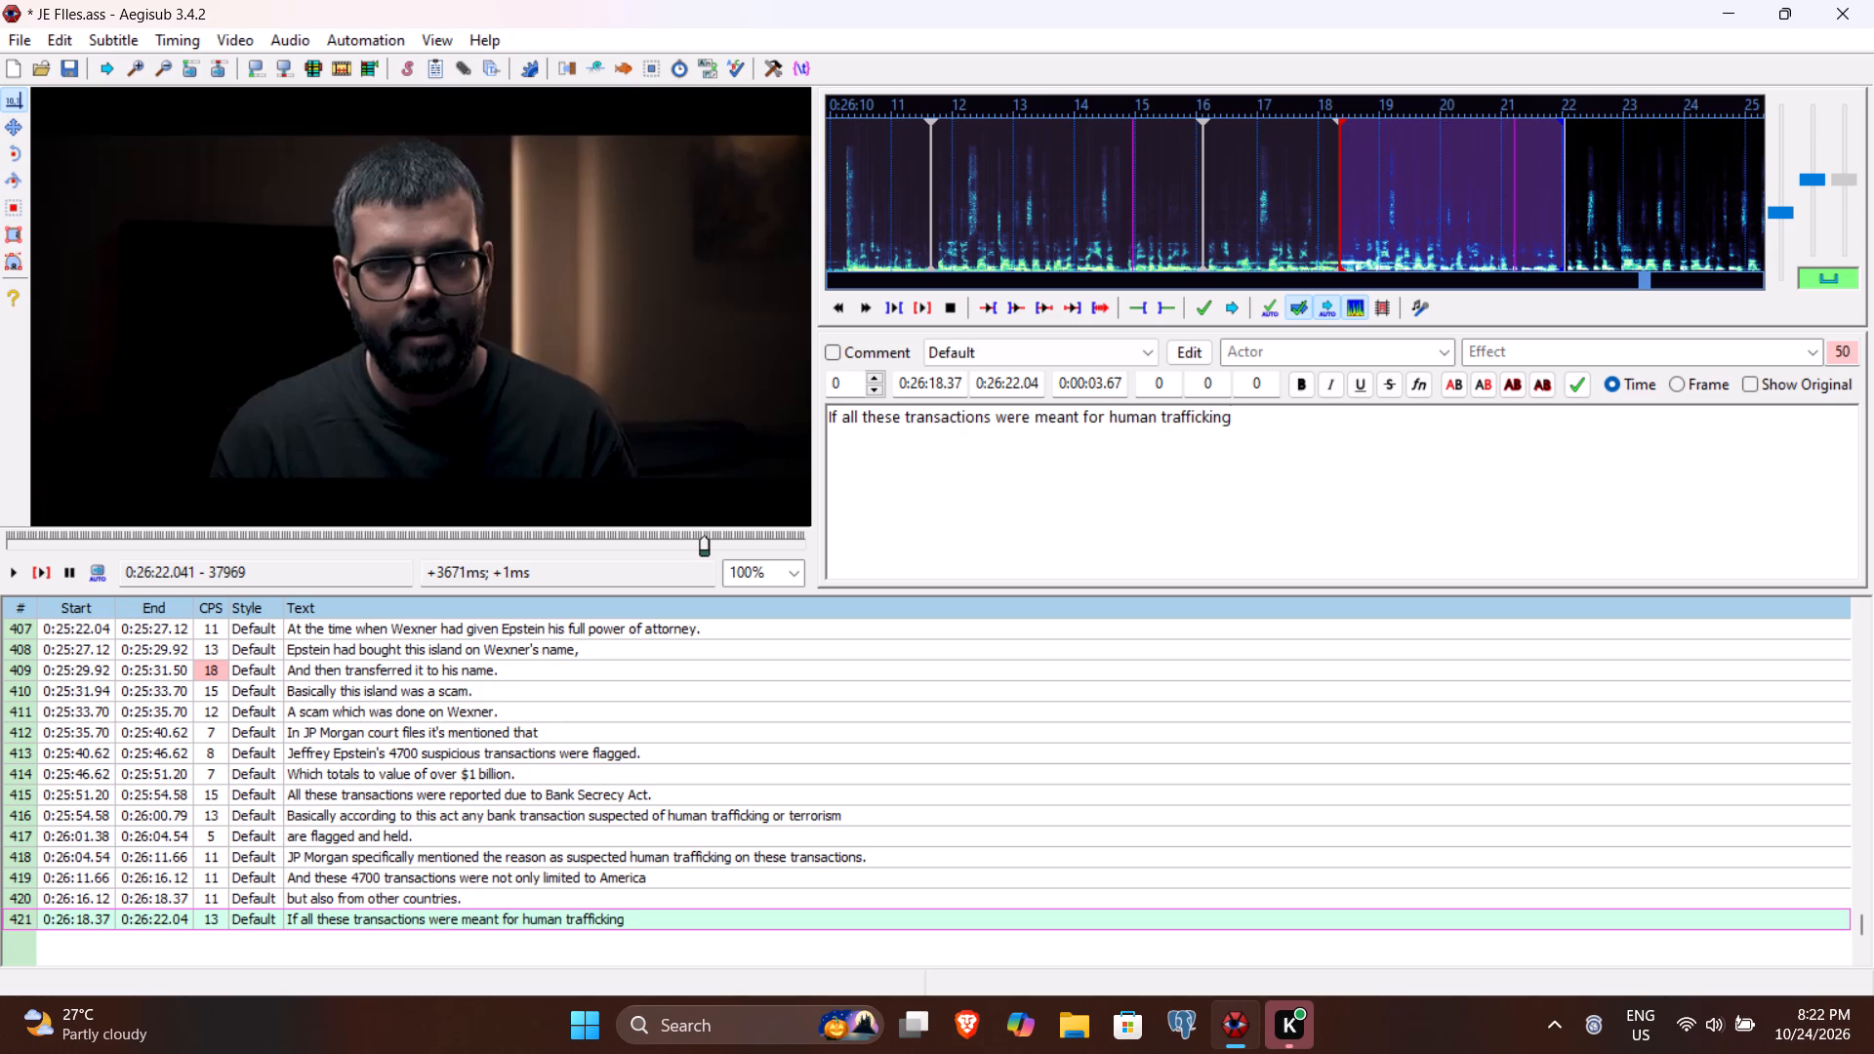
key("Return")
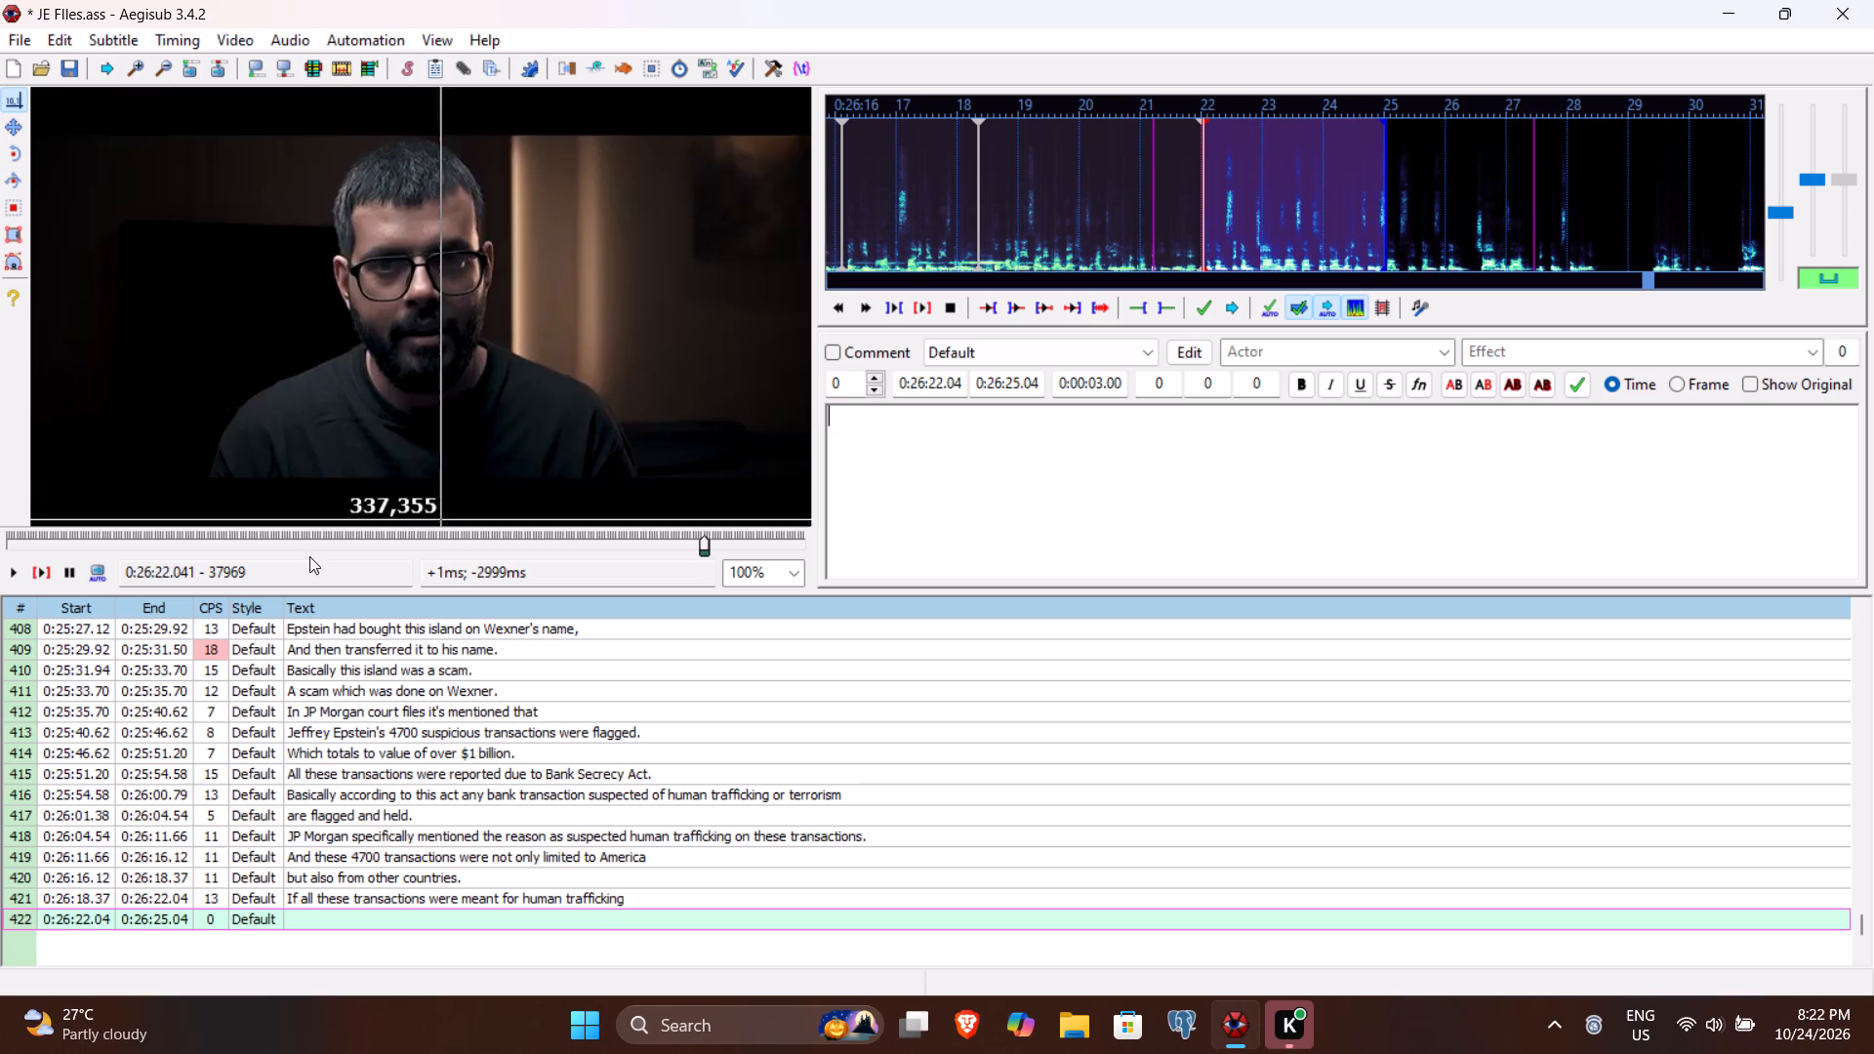
Listen to the speech following line 421 and set line 422's end time to 0:26:28.37.
left_click(46, 573)
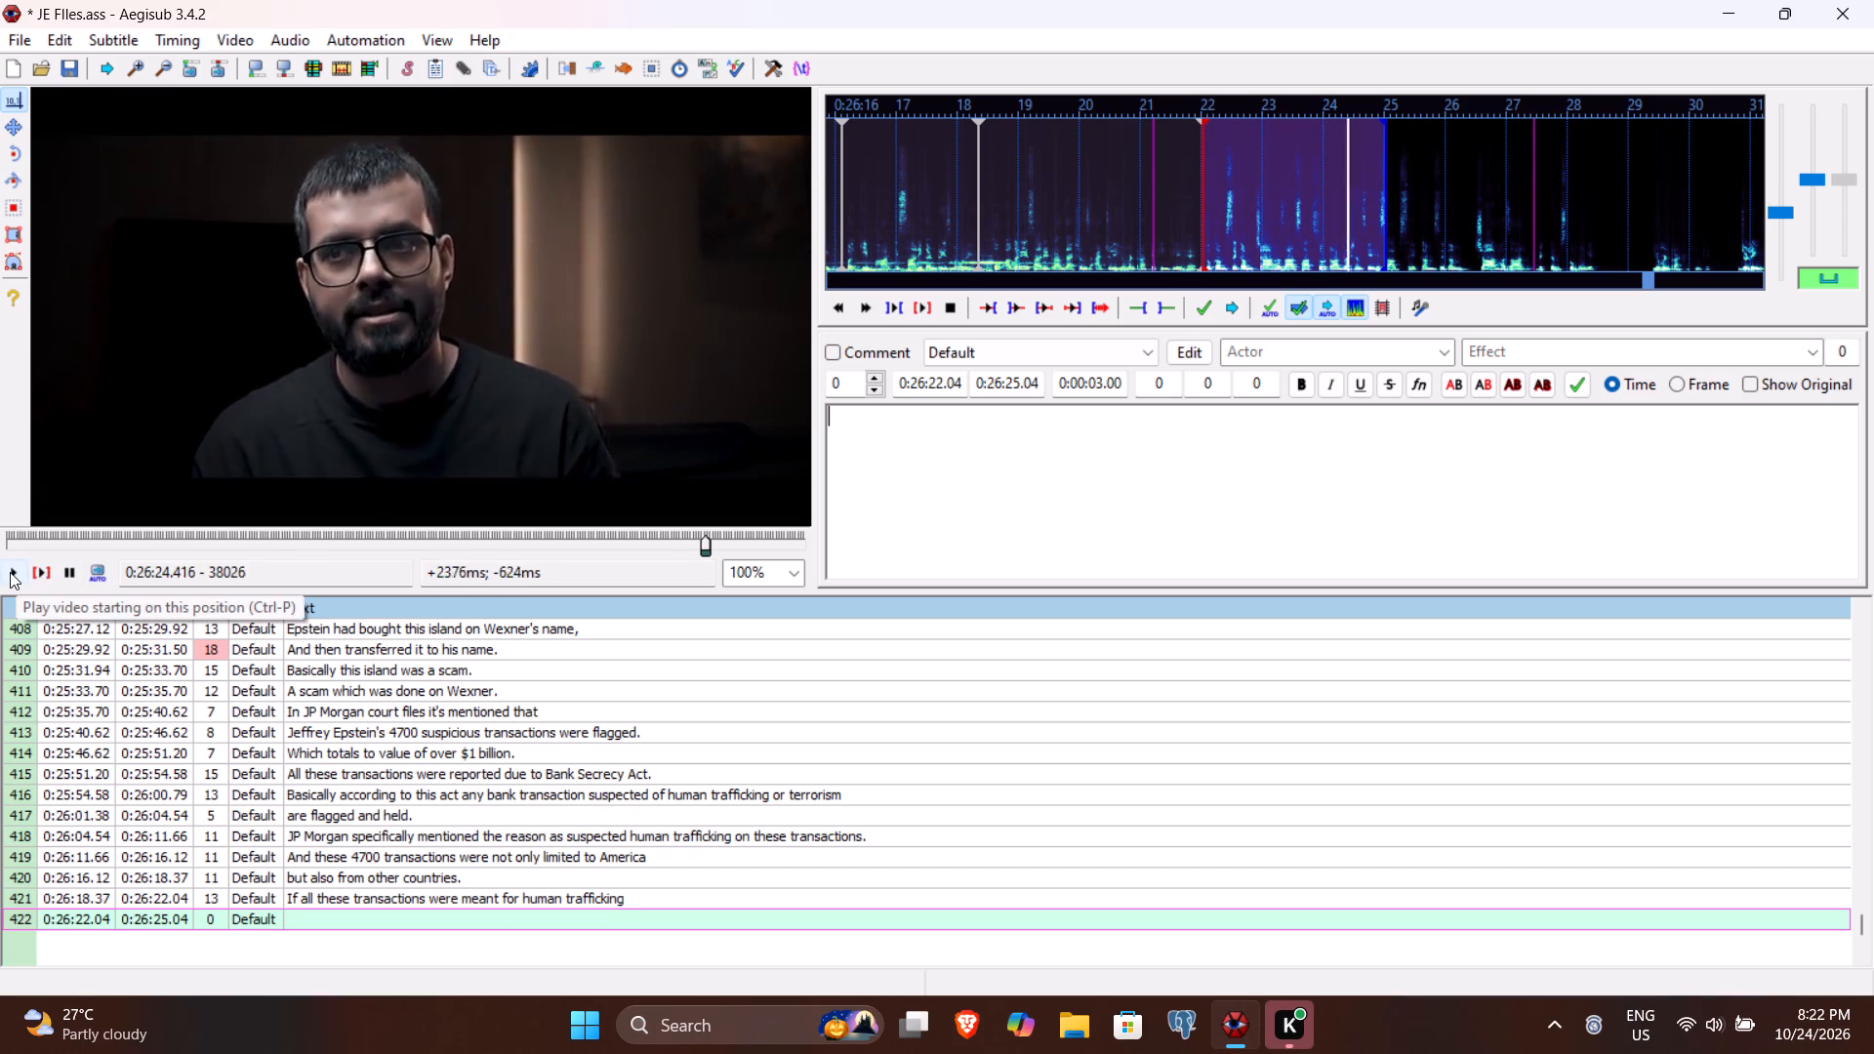
left_click(10, 571)
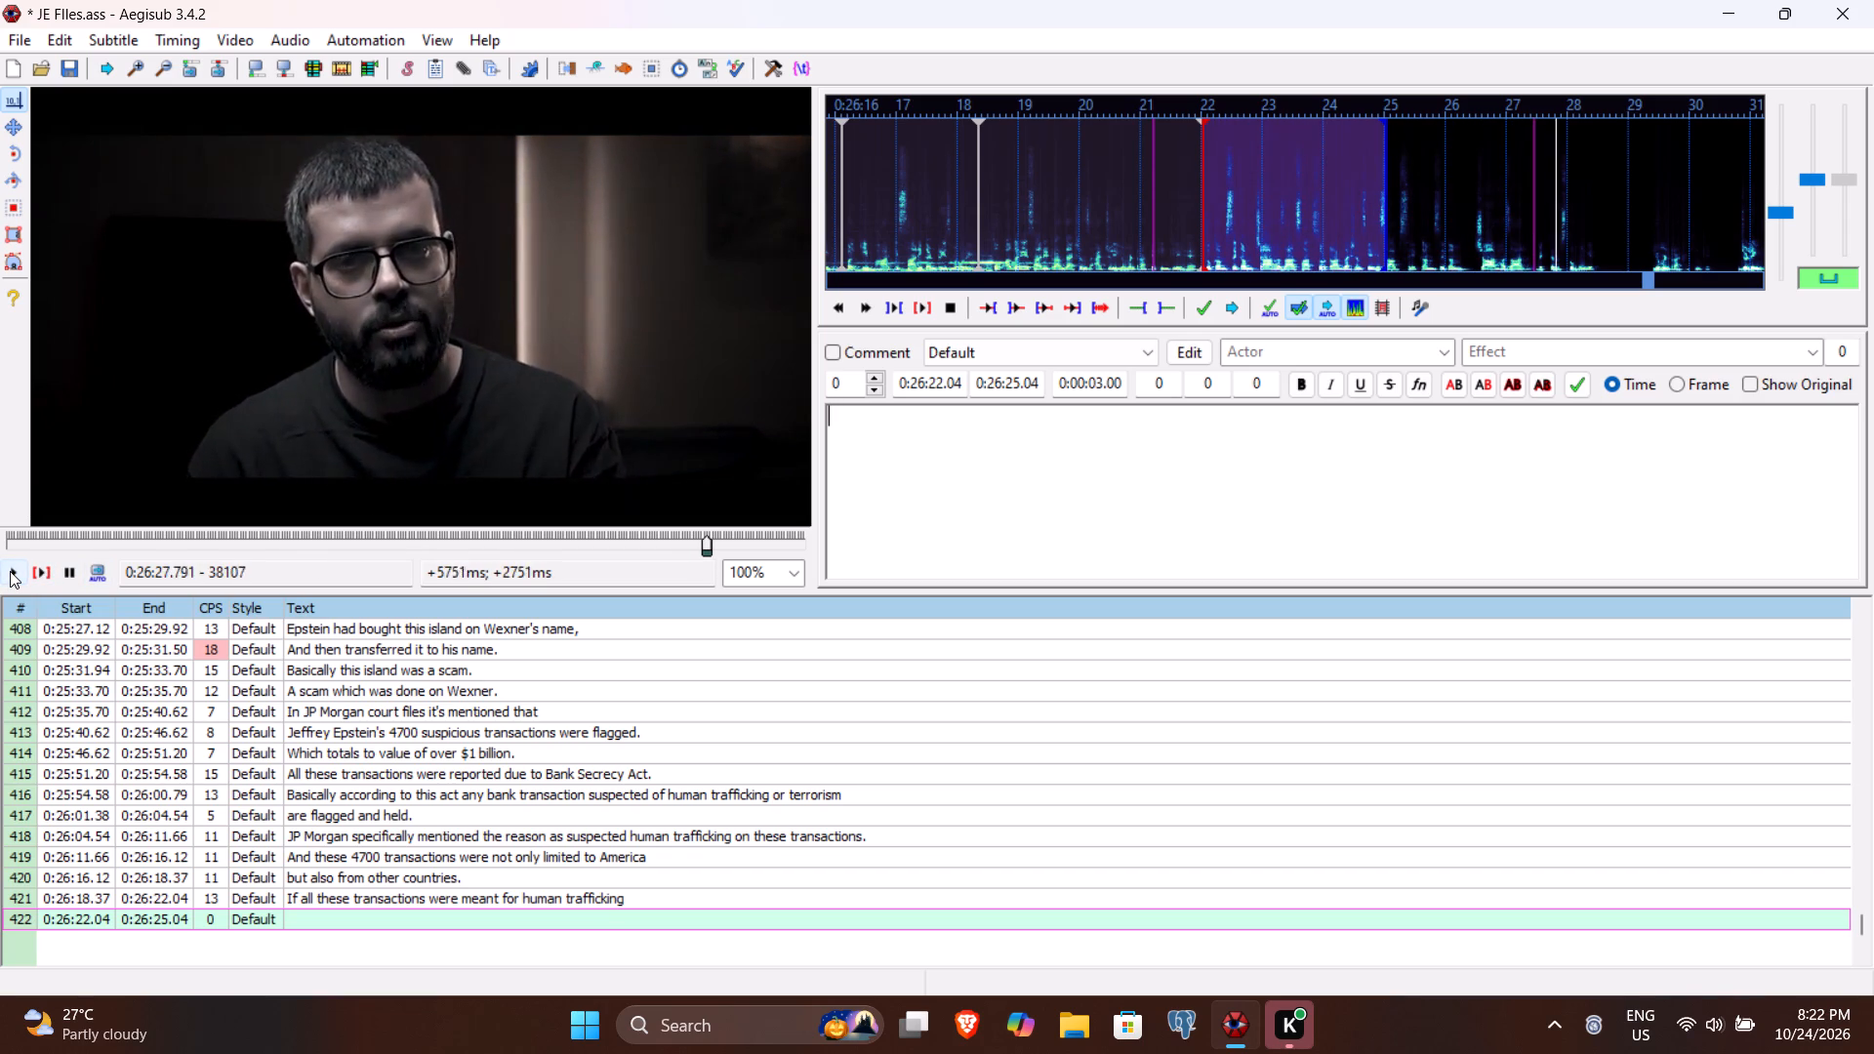
left_click(10, 571)
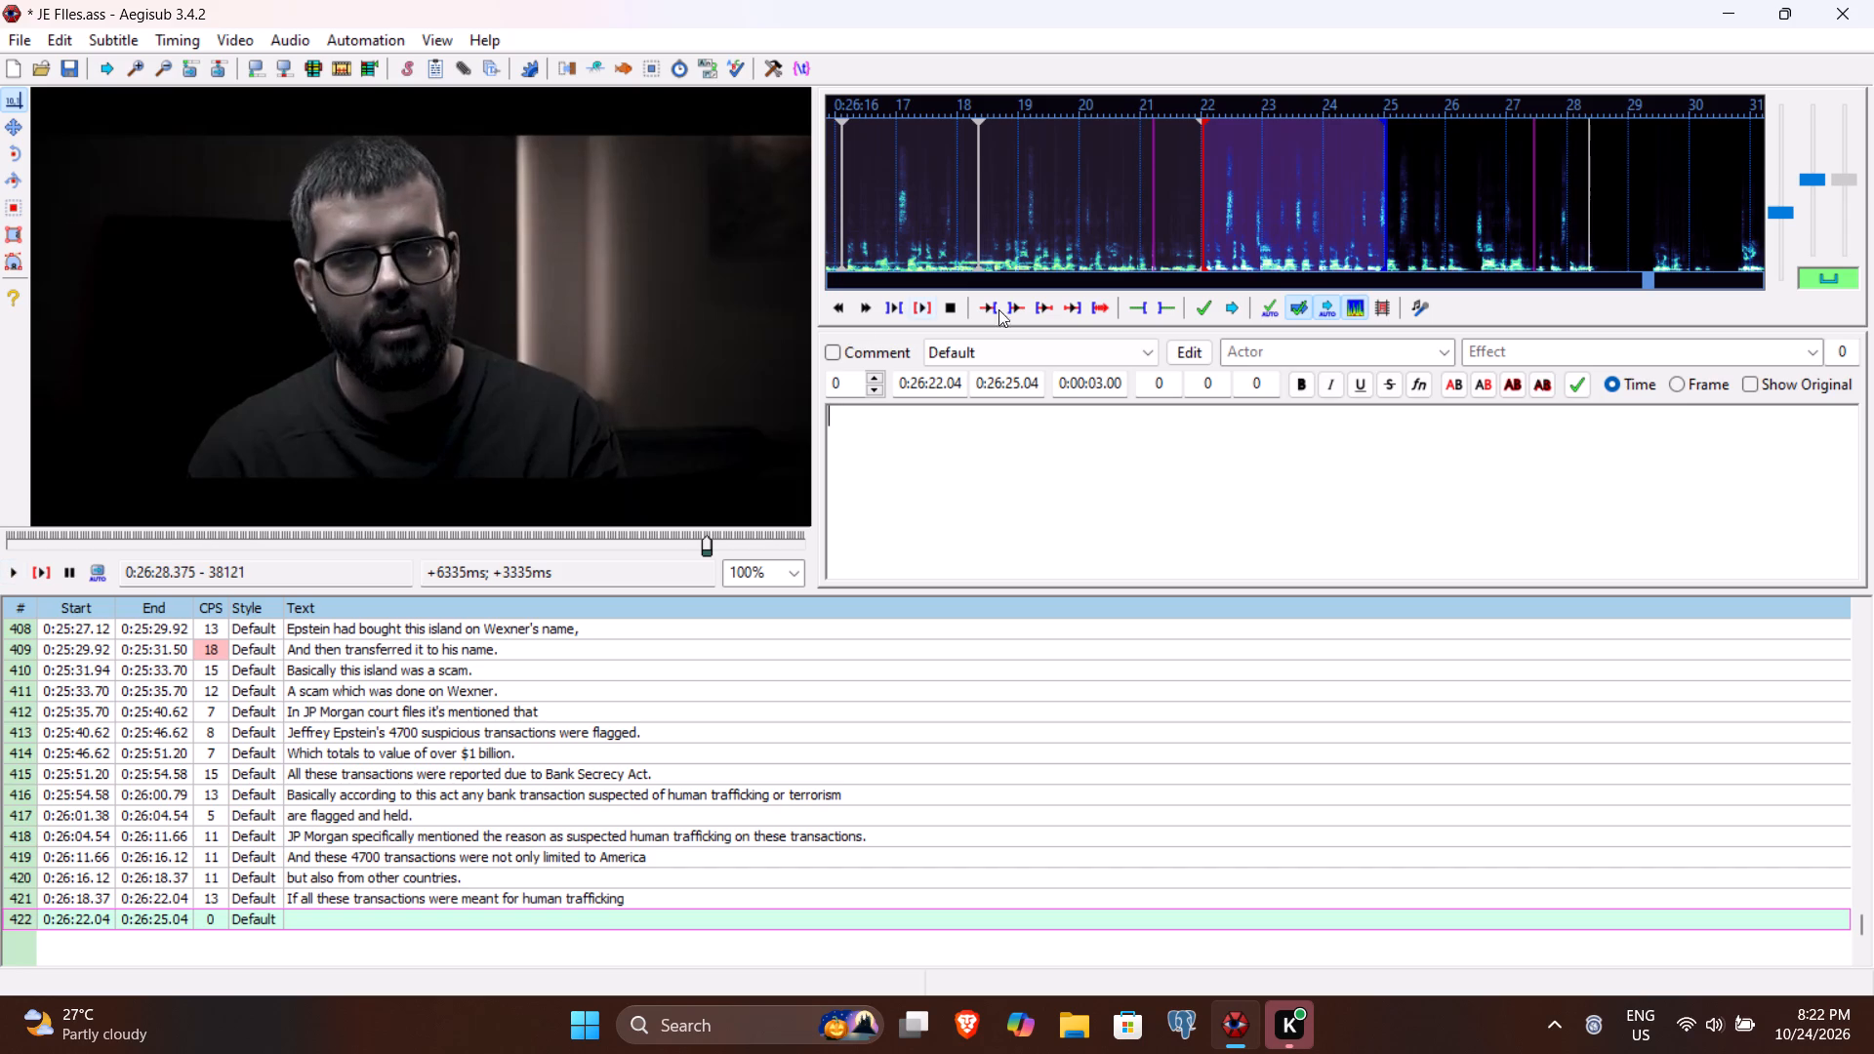
left_click(1013, 379)
key("8")
type("37")
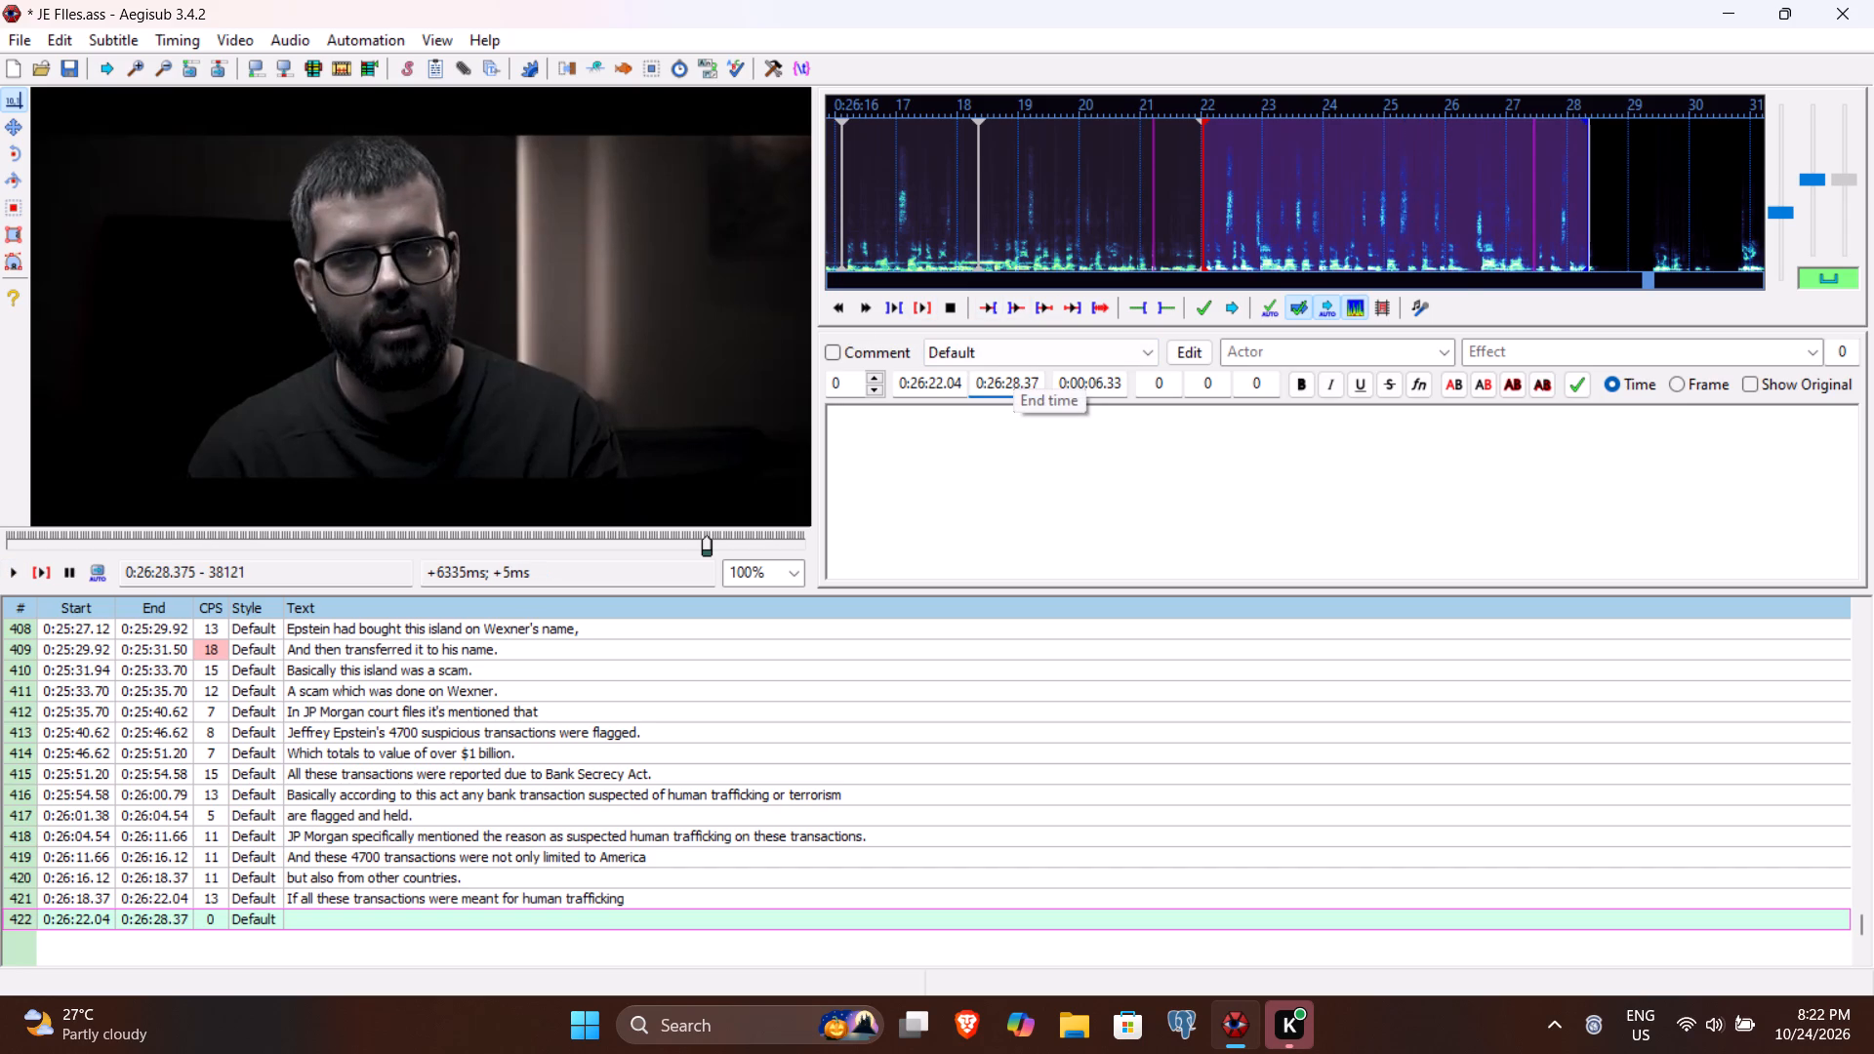
Enter "at least there are 4700 victims as there are 4700 transactions." as line 422's text.
left_click(1003, 452)
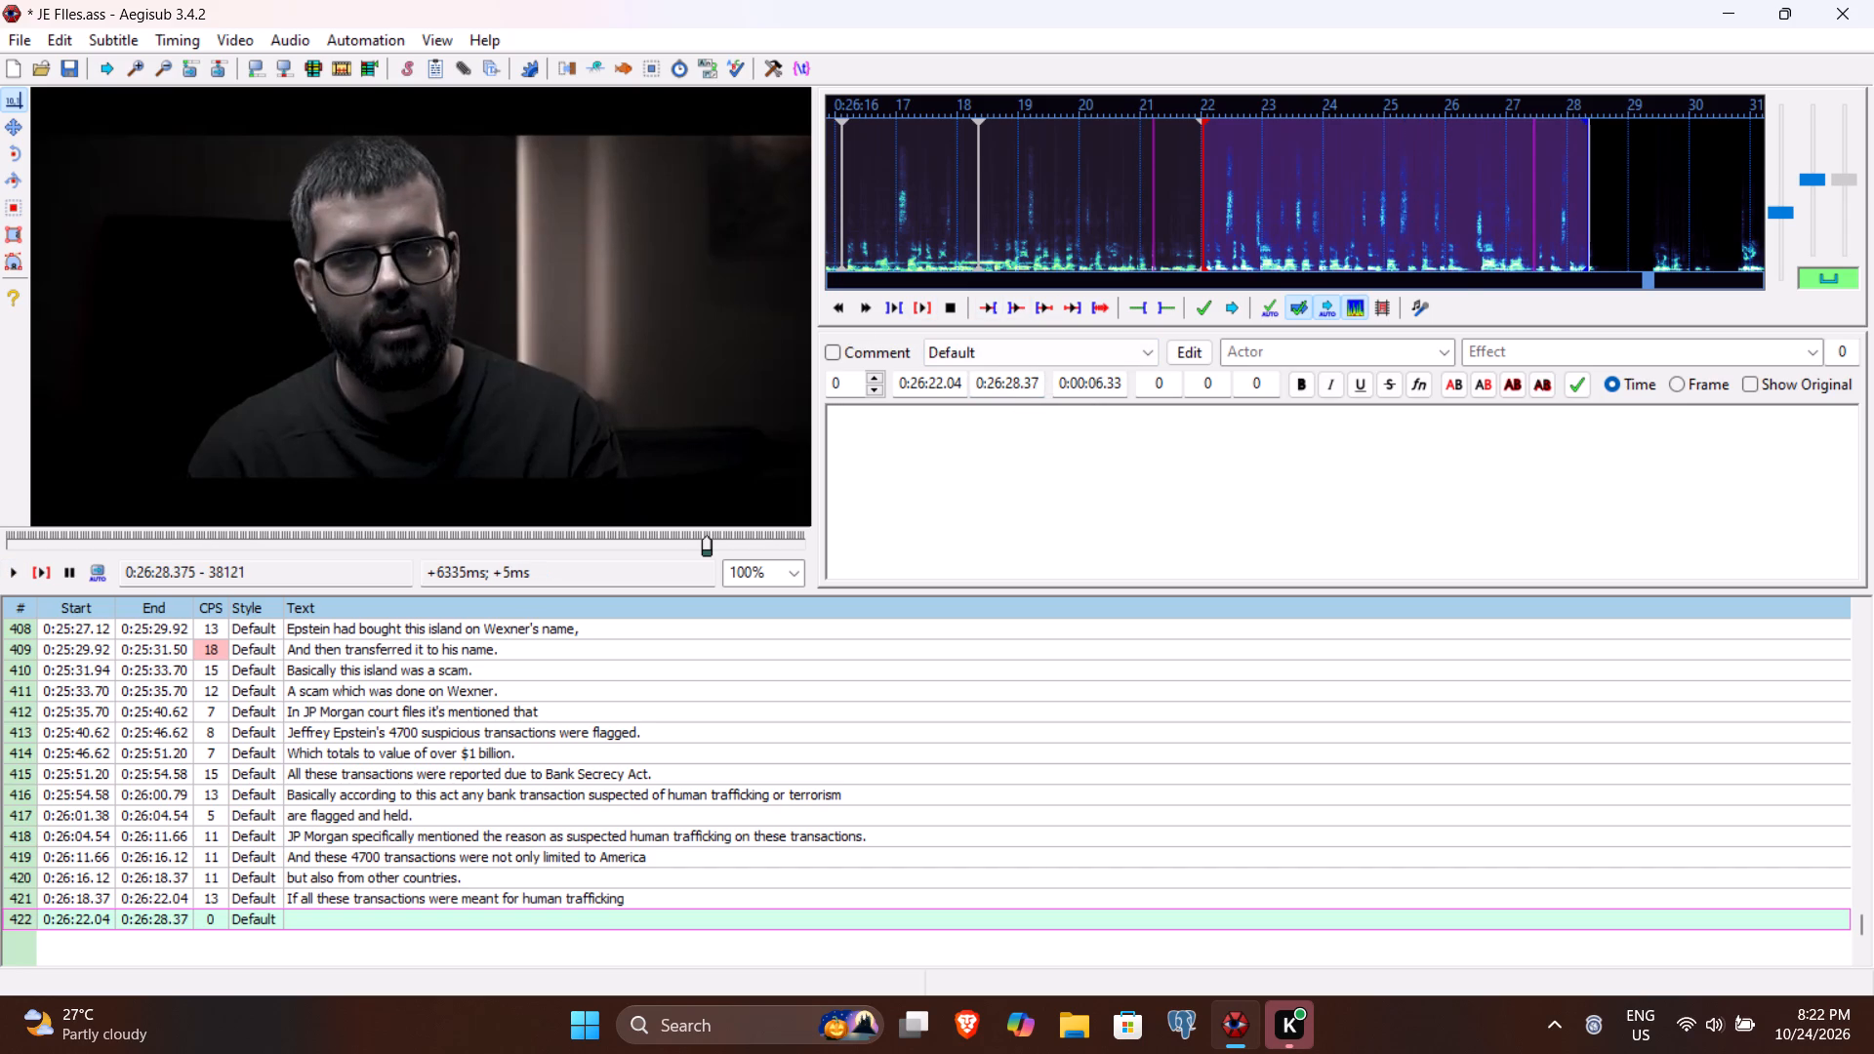
type("at least therer")
key("space")
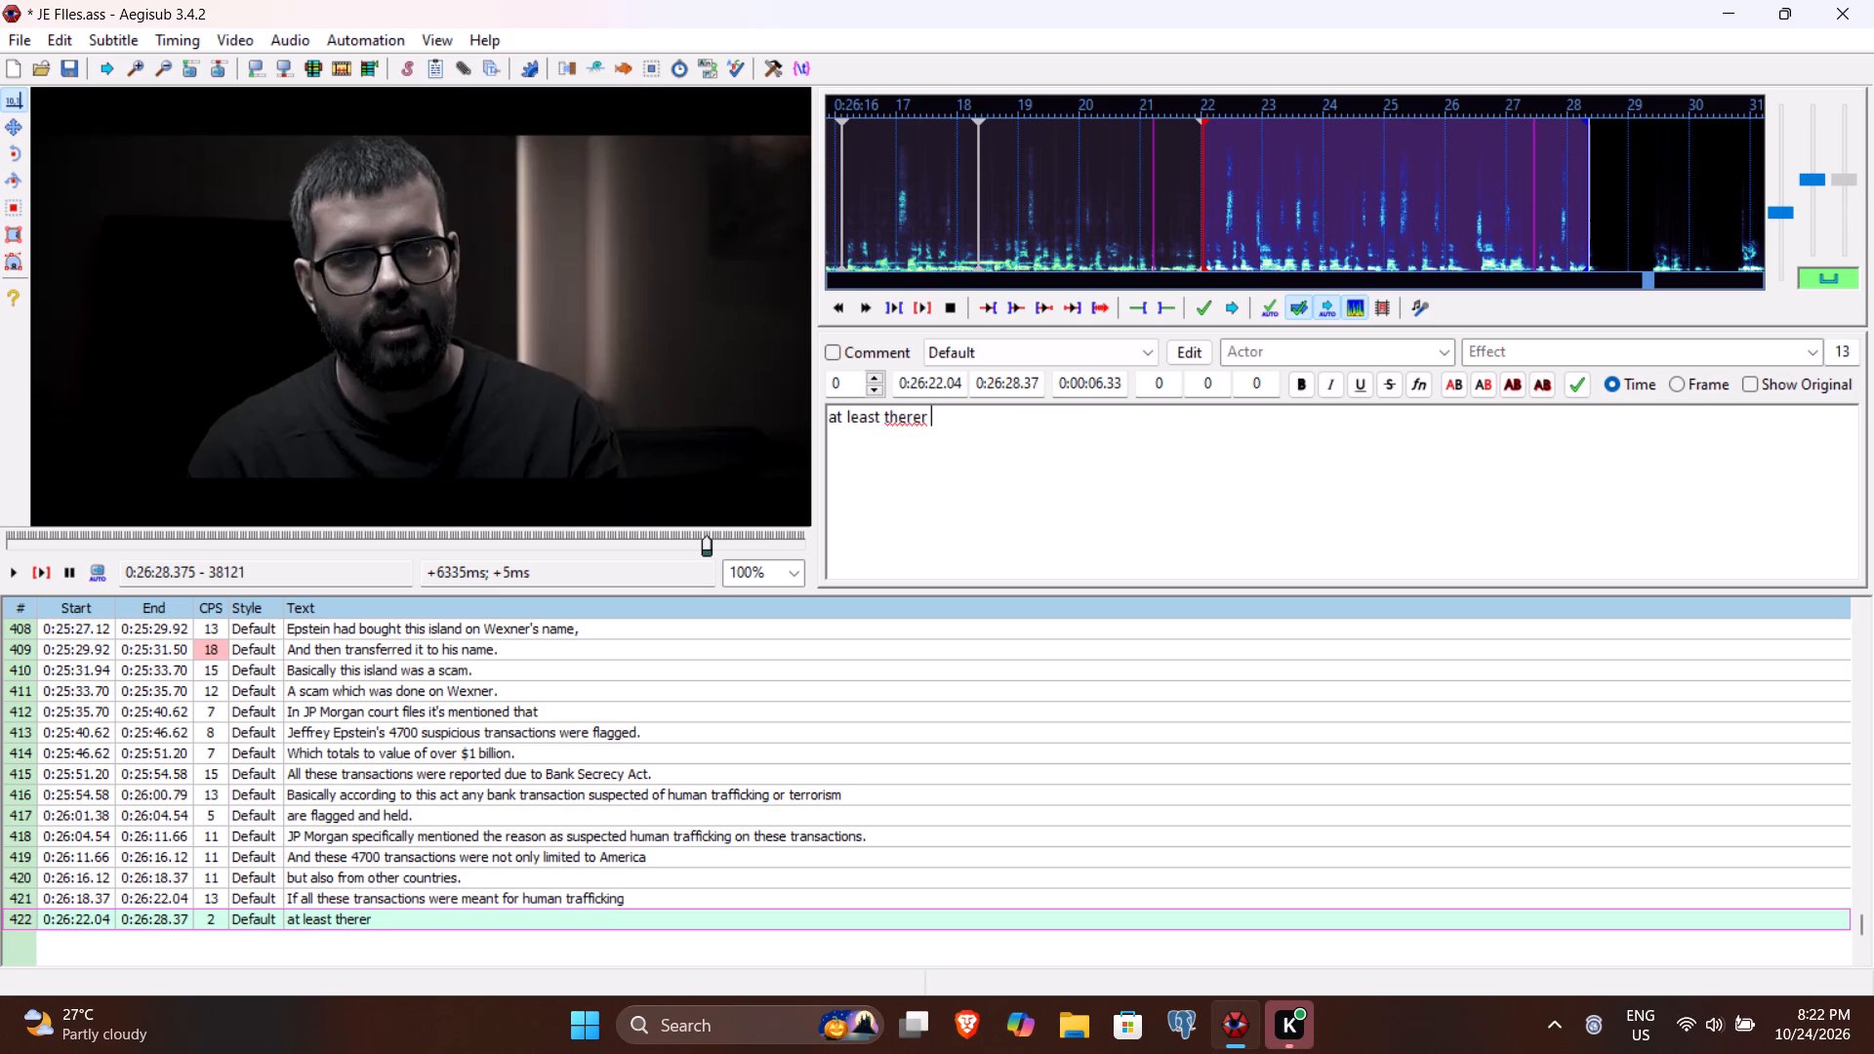
key("BackSpace")
key("BackSpace")
key("space")
type("are")
key("space")
type("4700")
key("space")
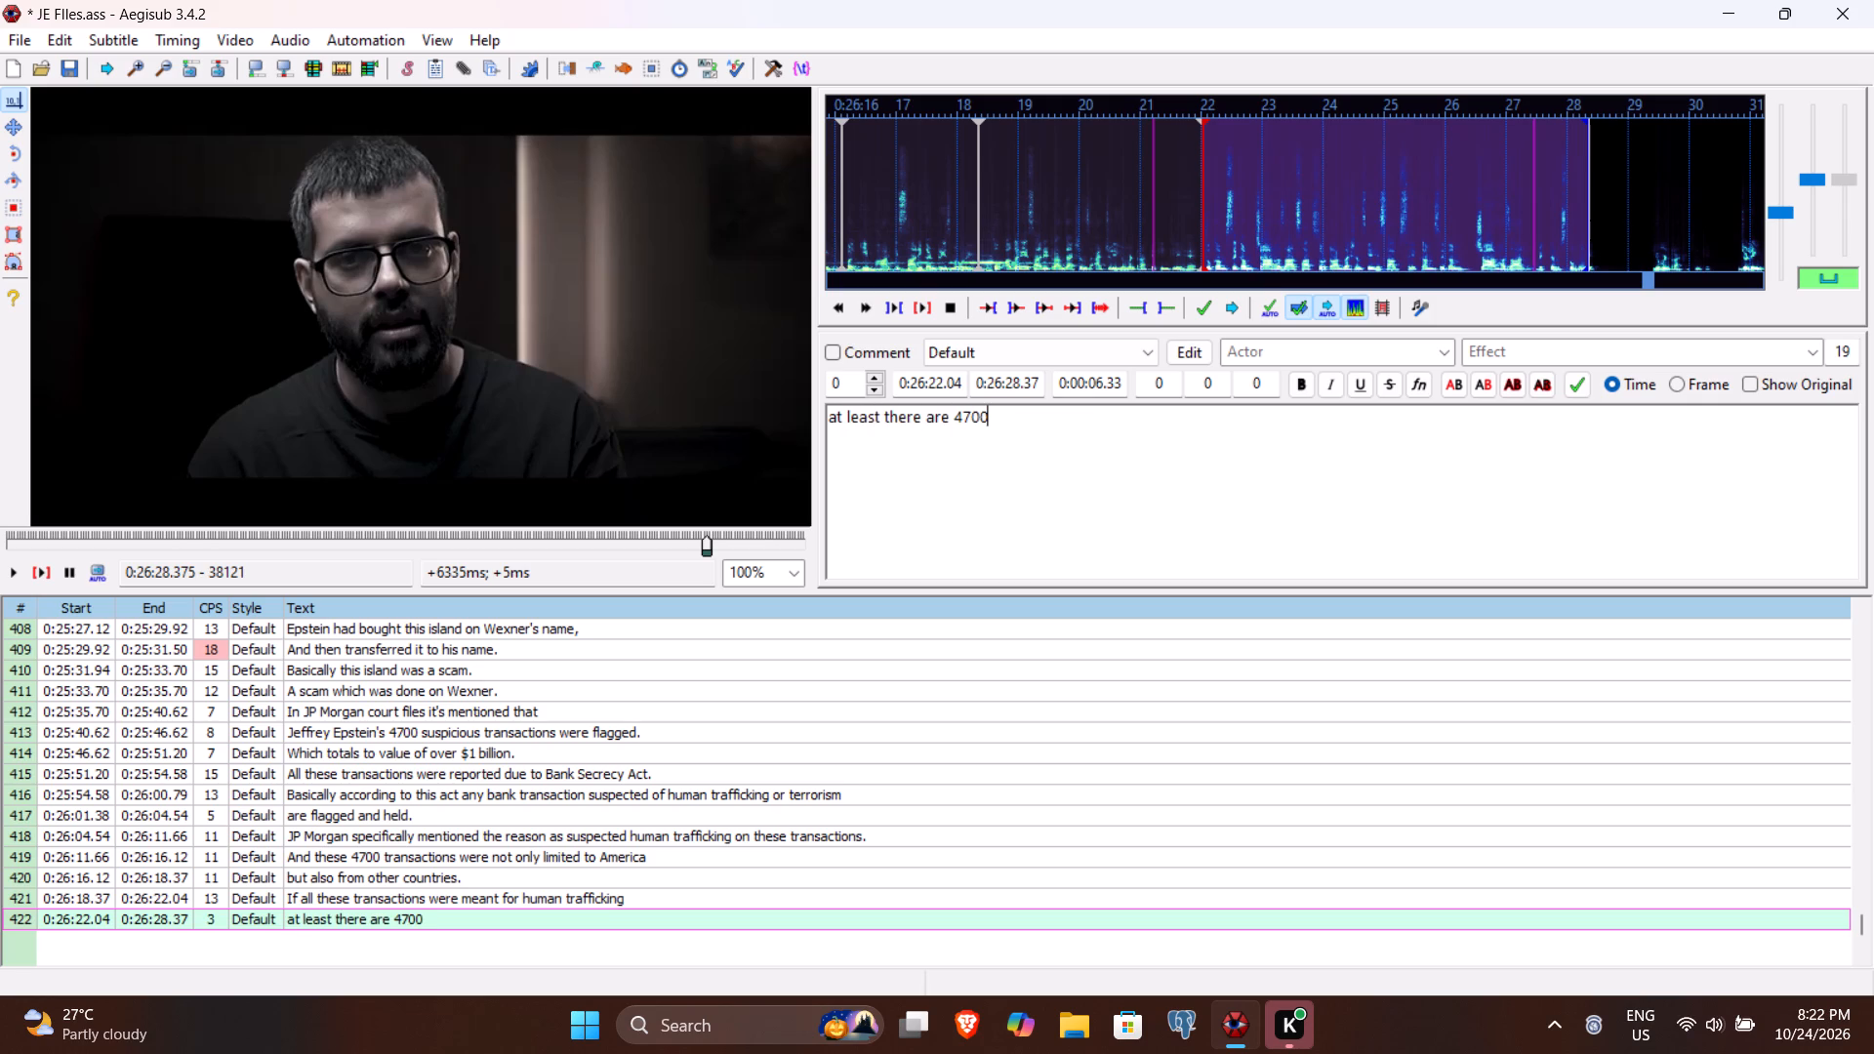
type("victims")
key("space")
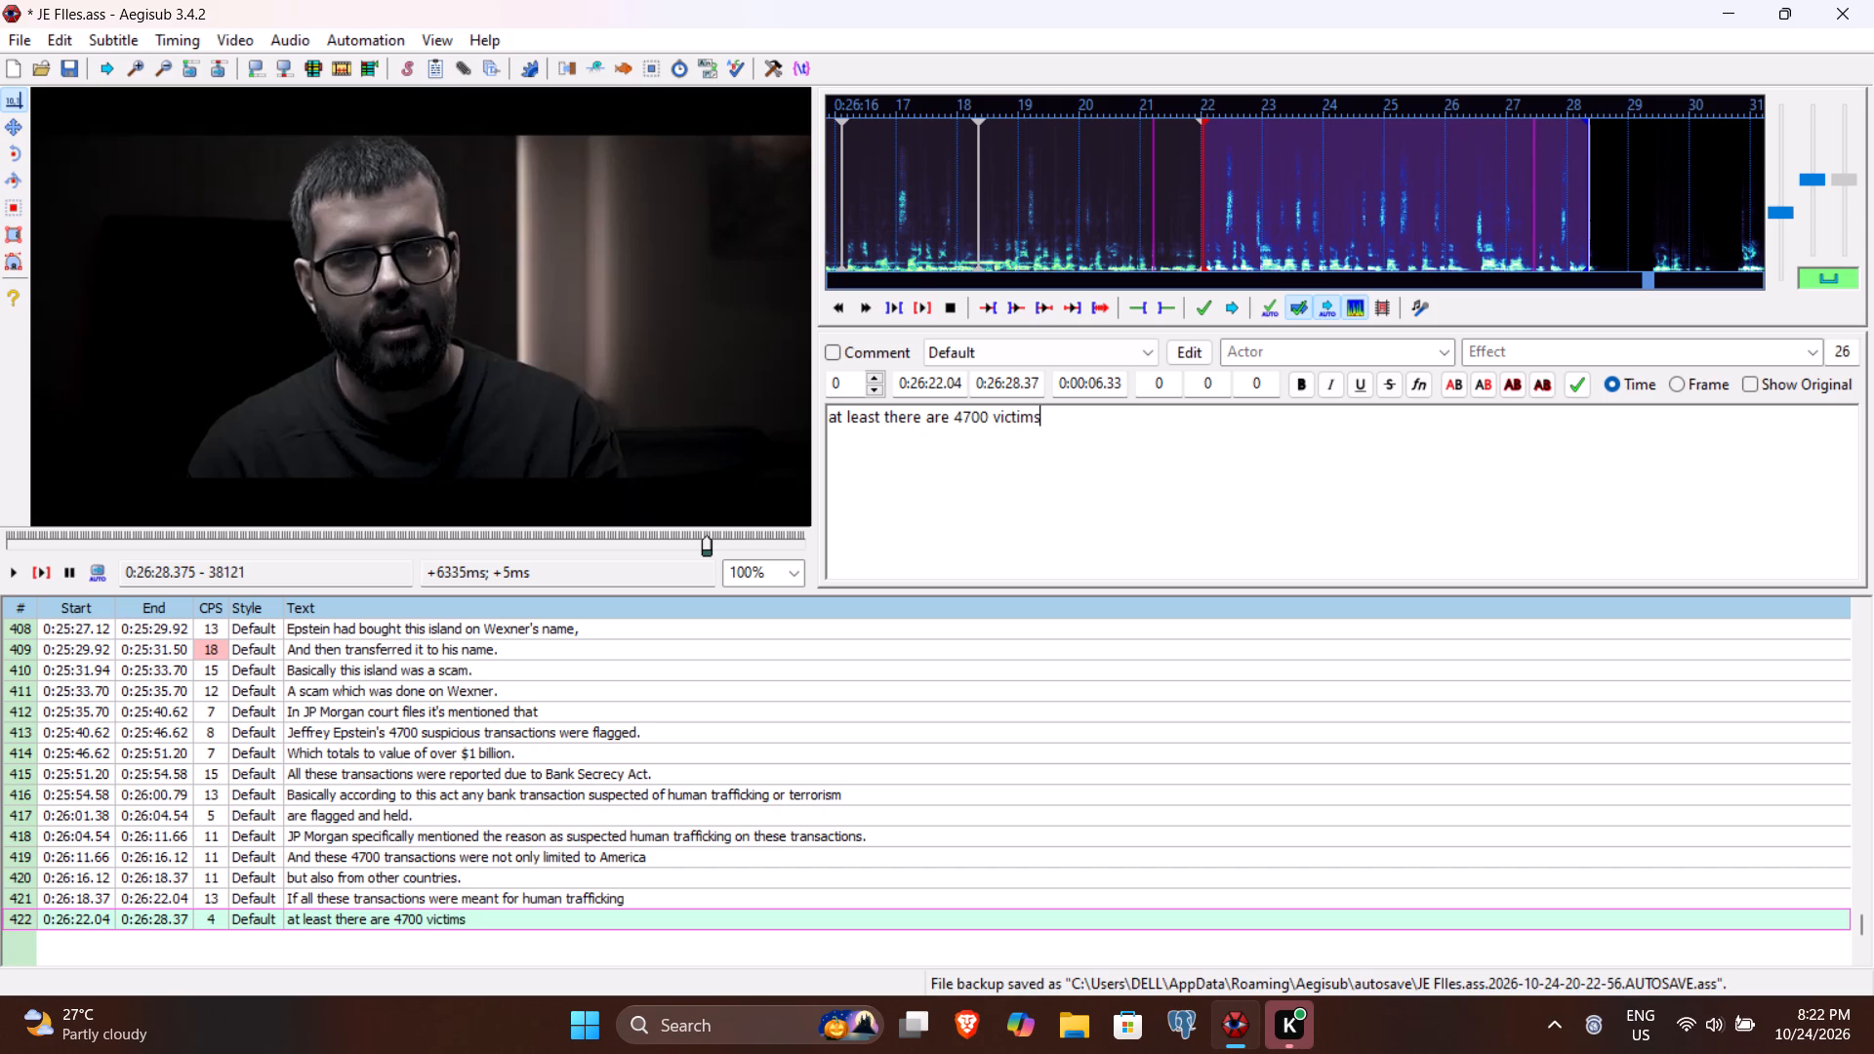
type("as there are")
key("space")
type("4700 transactions")
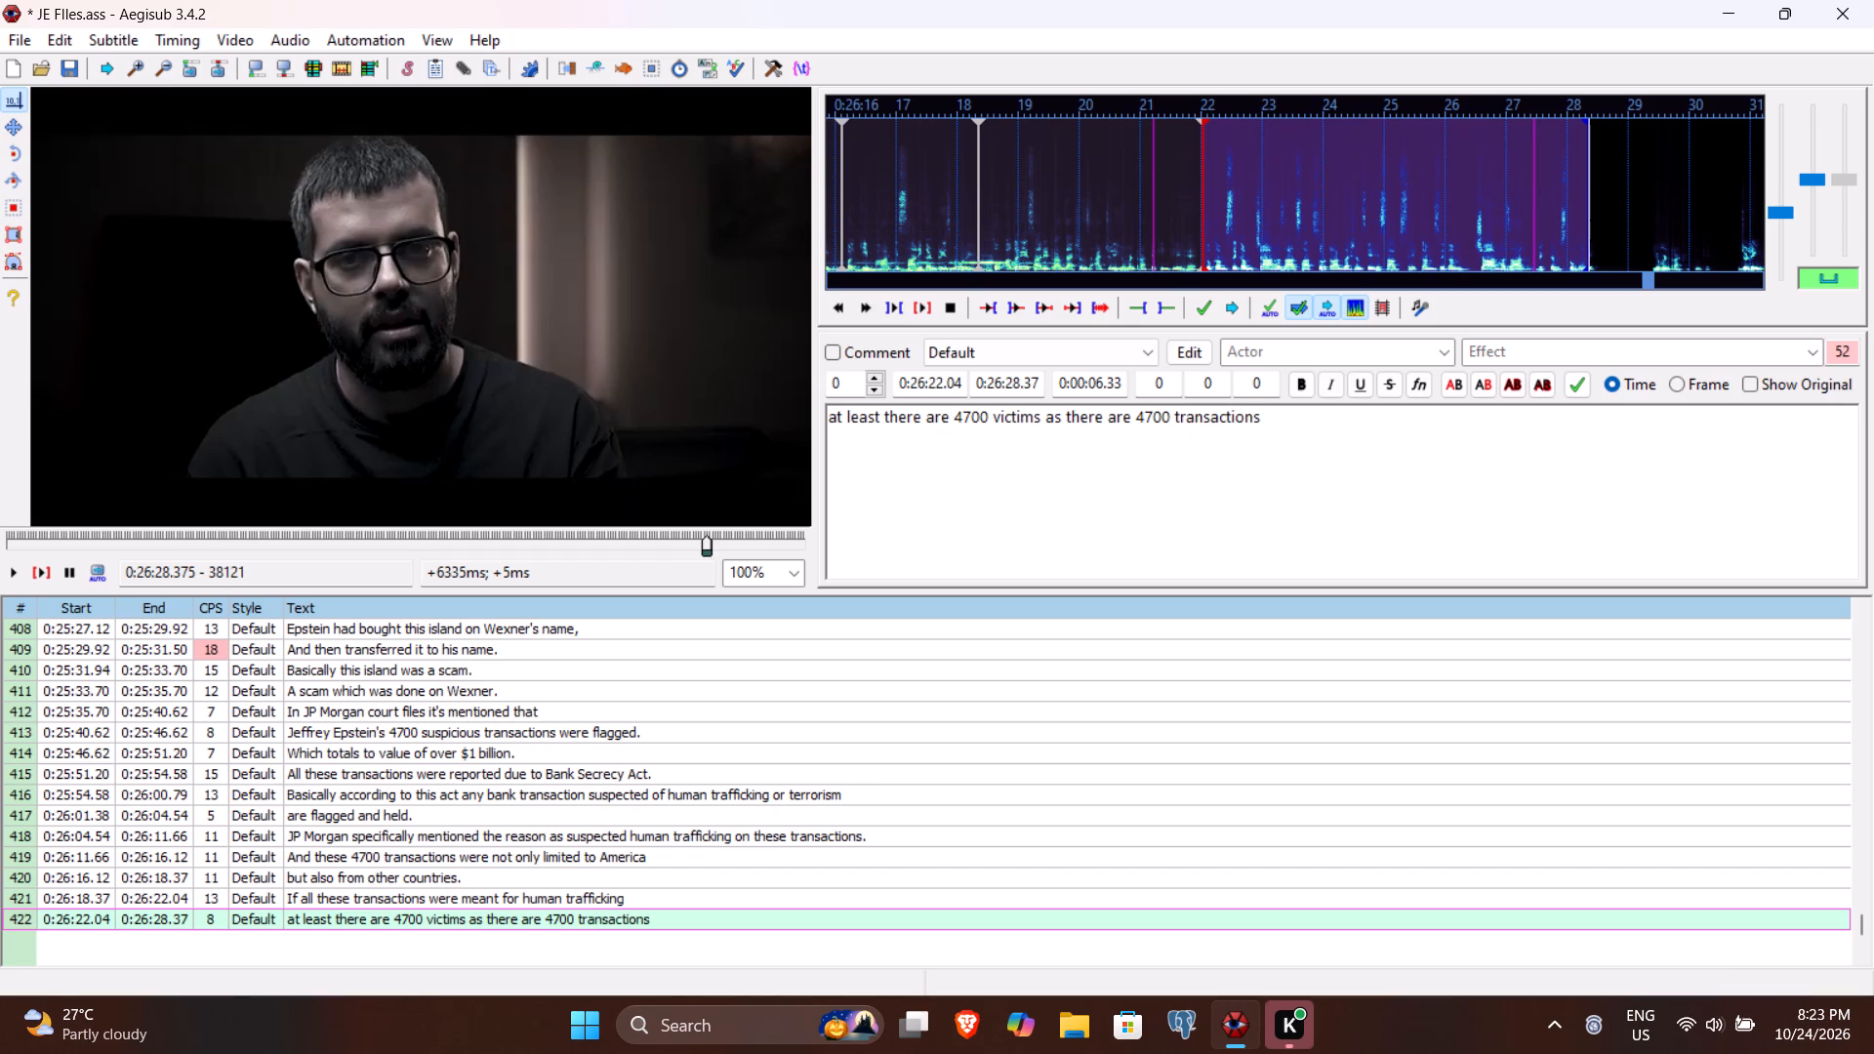
key("period")
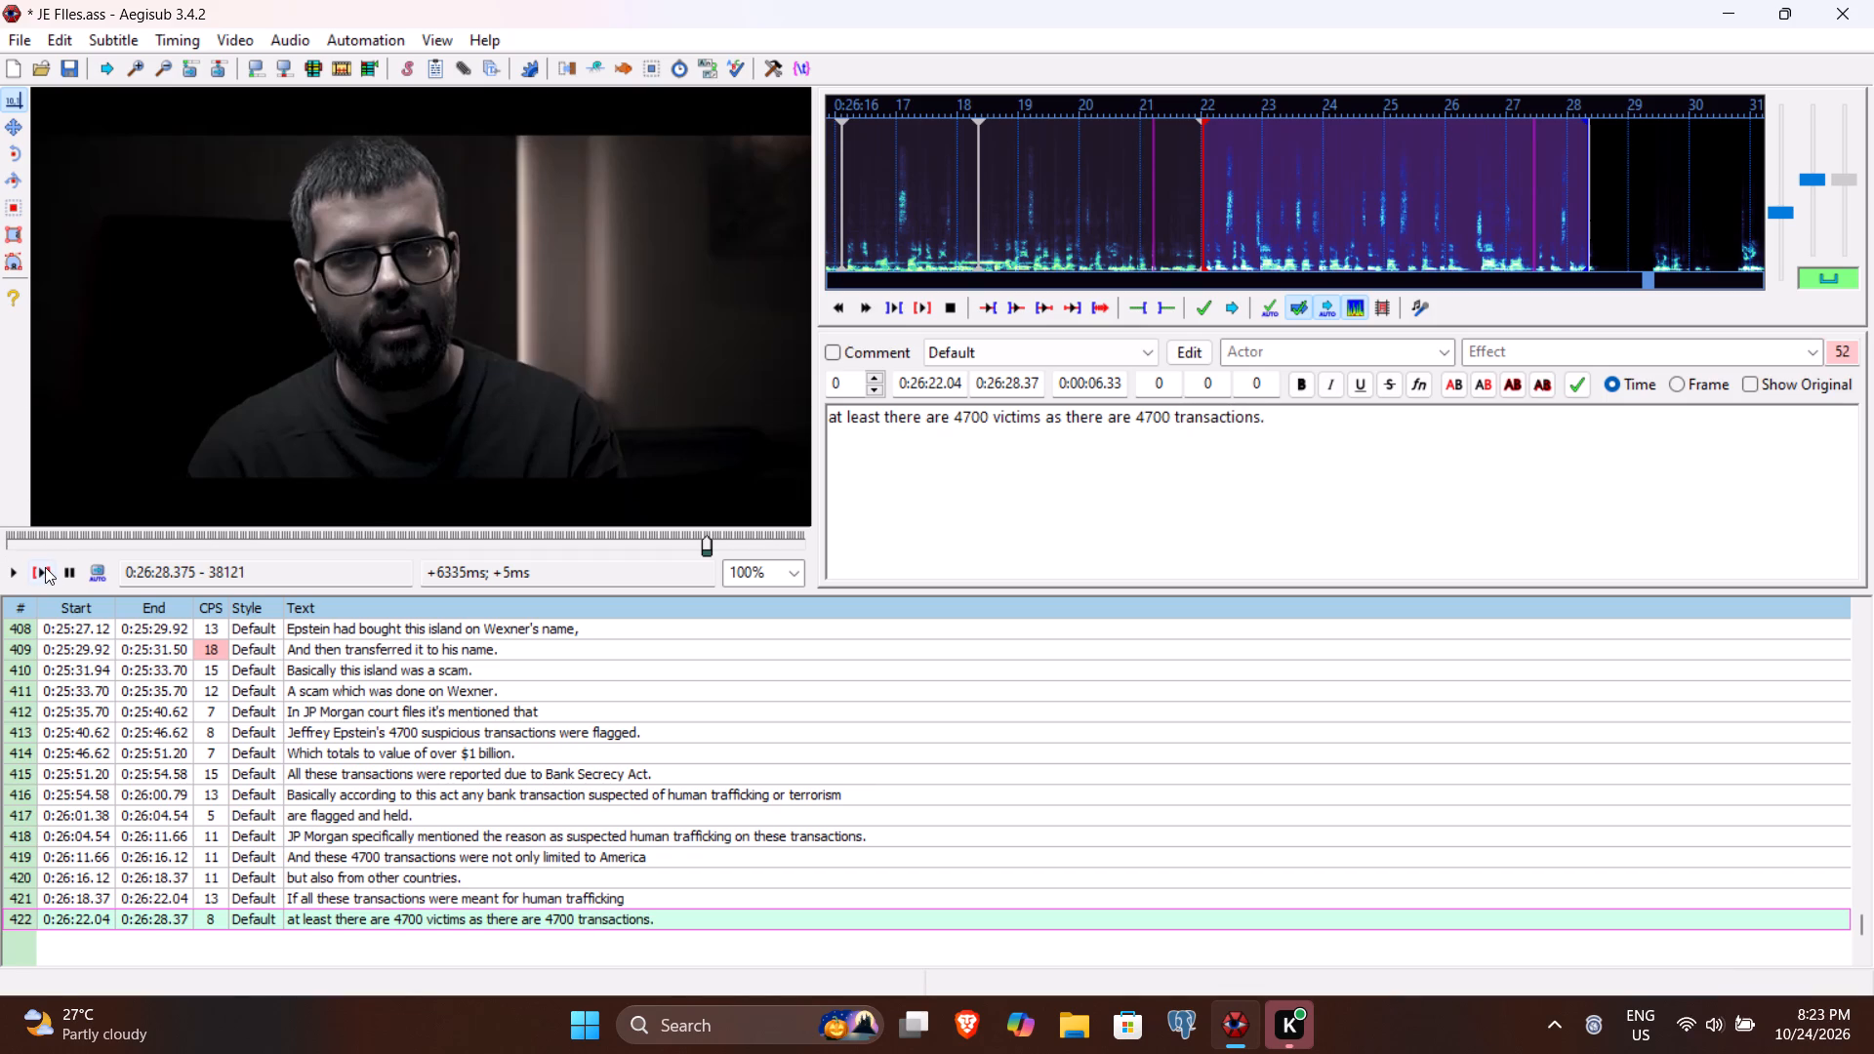
Replay line 422, change its number of victims to 4000, and commit the line.
left_click(45, 567)
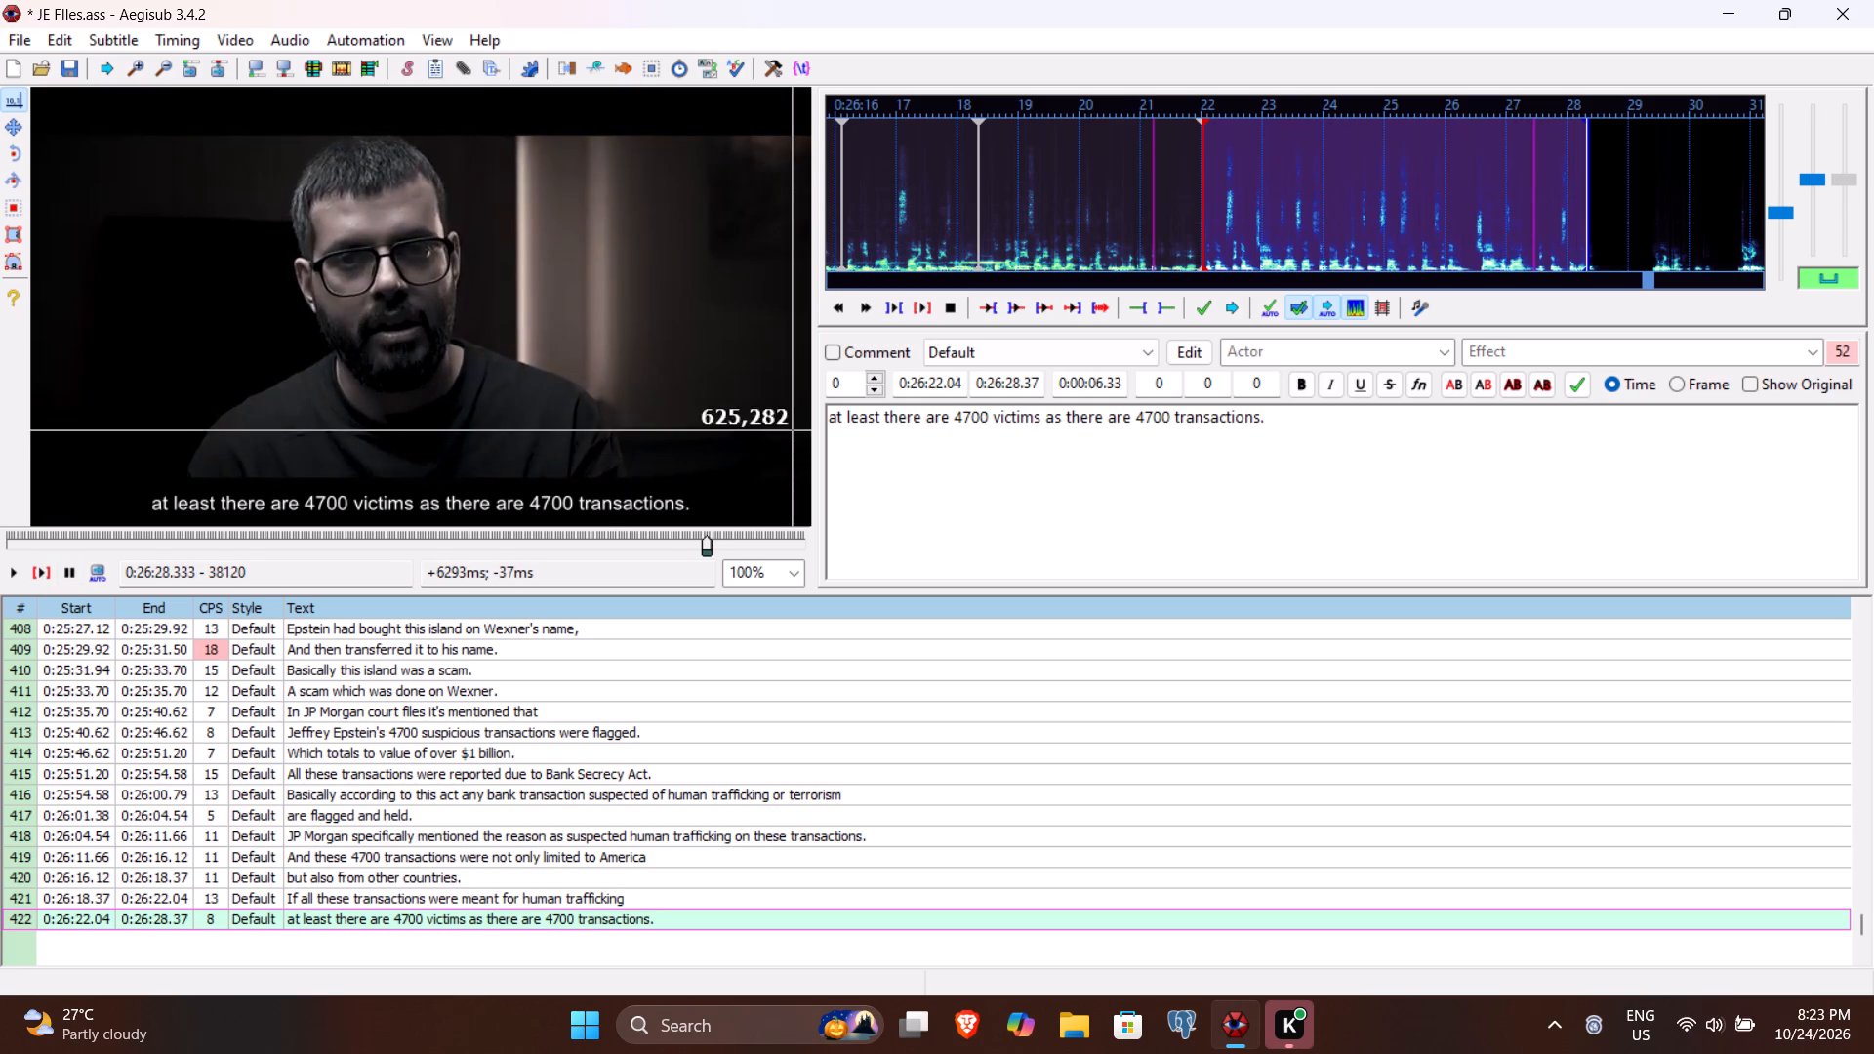
left_click(969, 414)
key("BackSpace")
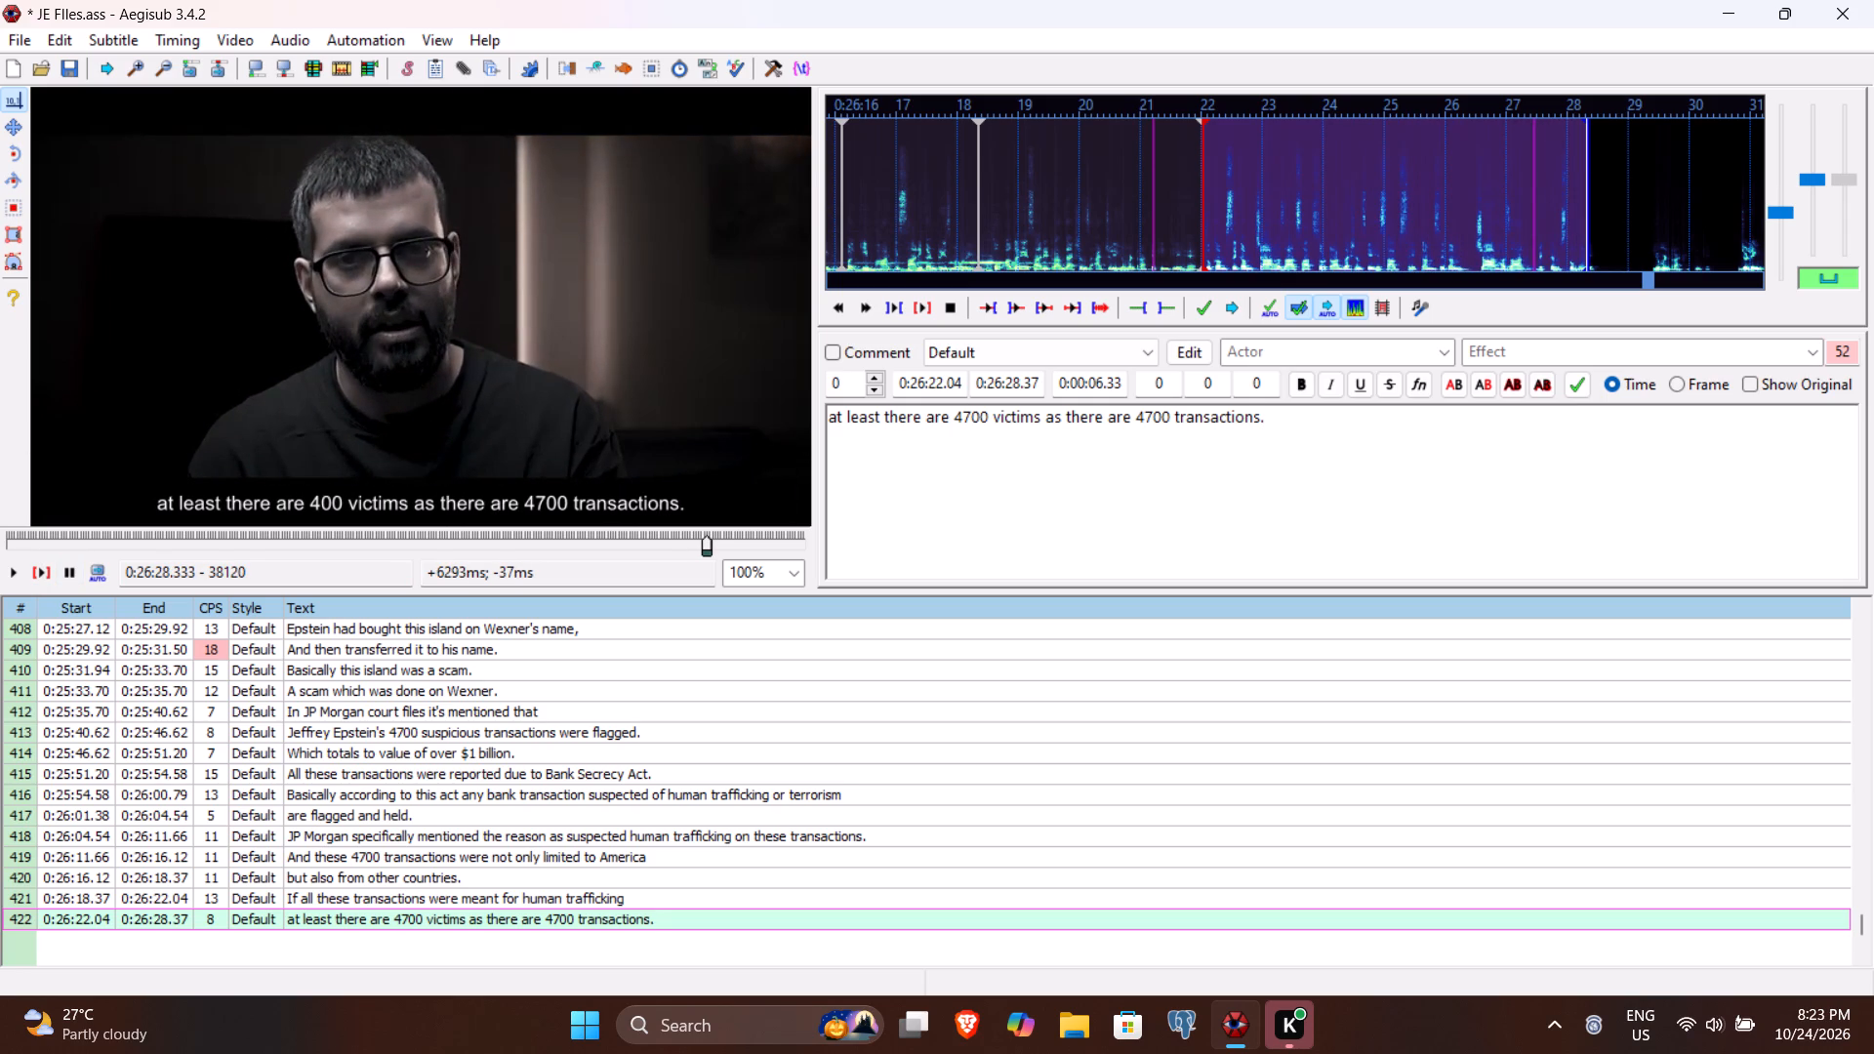
key("0")
key("Return")
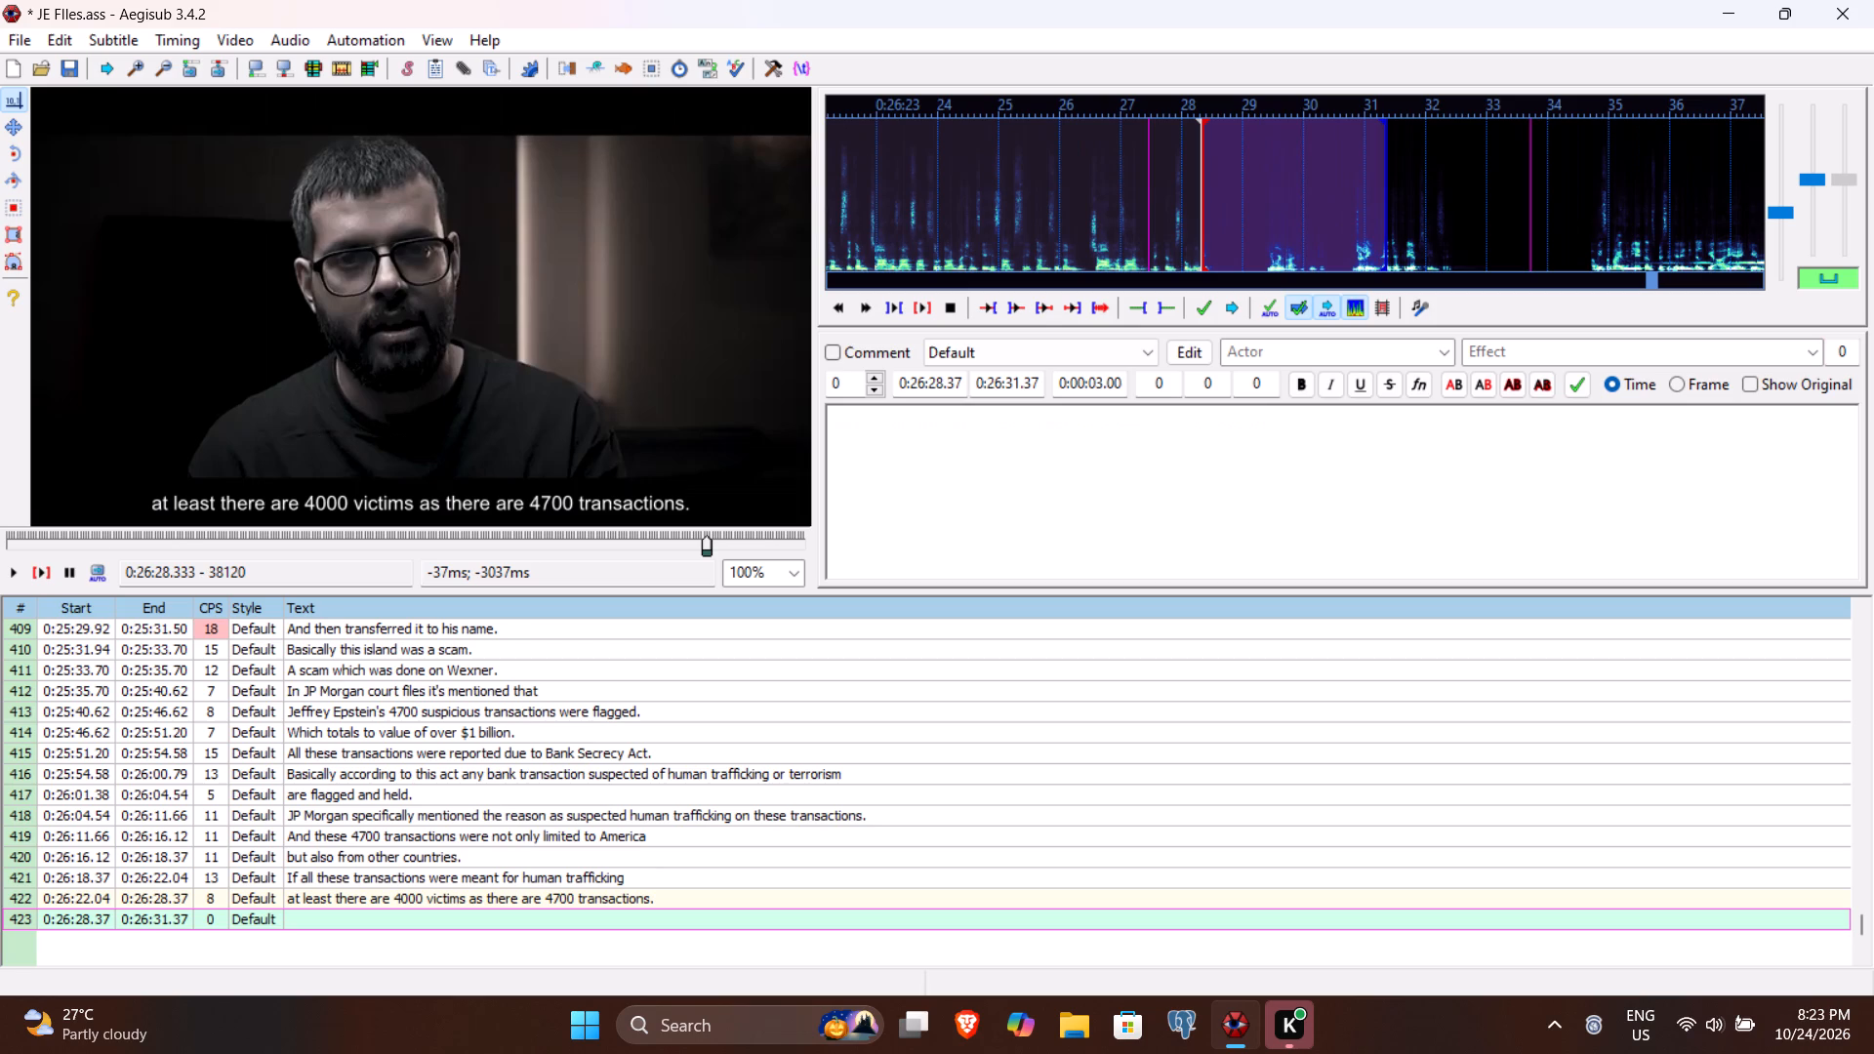
Listen to the speech following line 422 and time line 423 from 0:26:29.40 to 0:26:30.50.
left_click(46, 568)
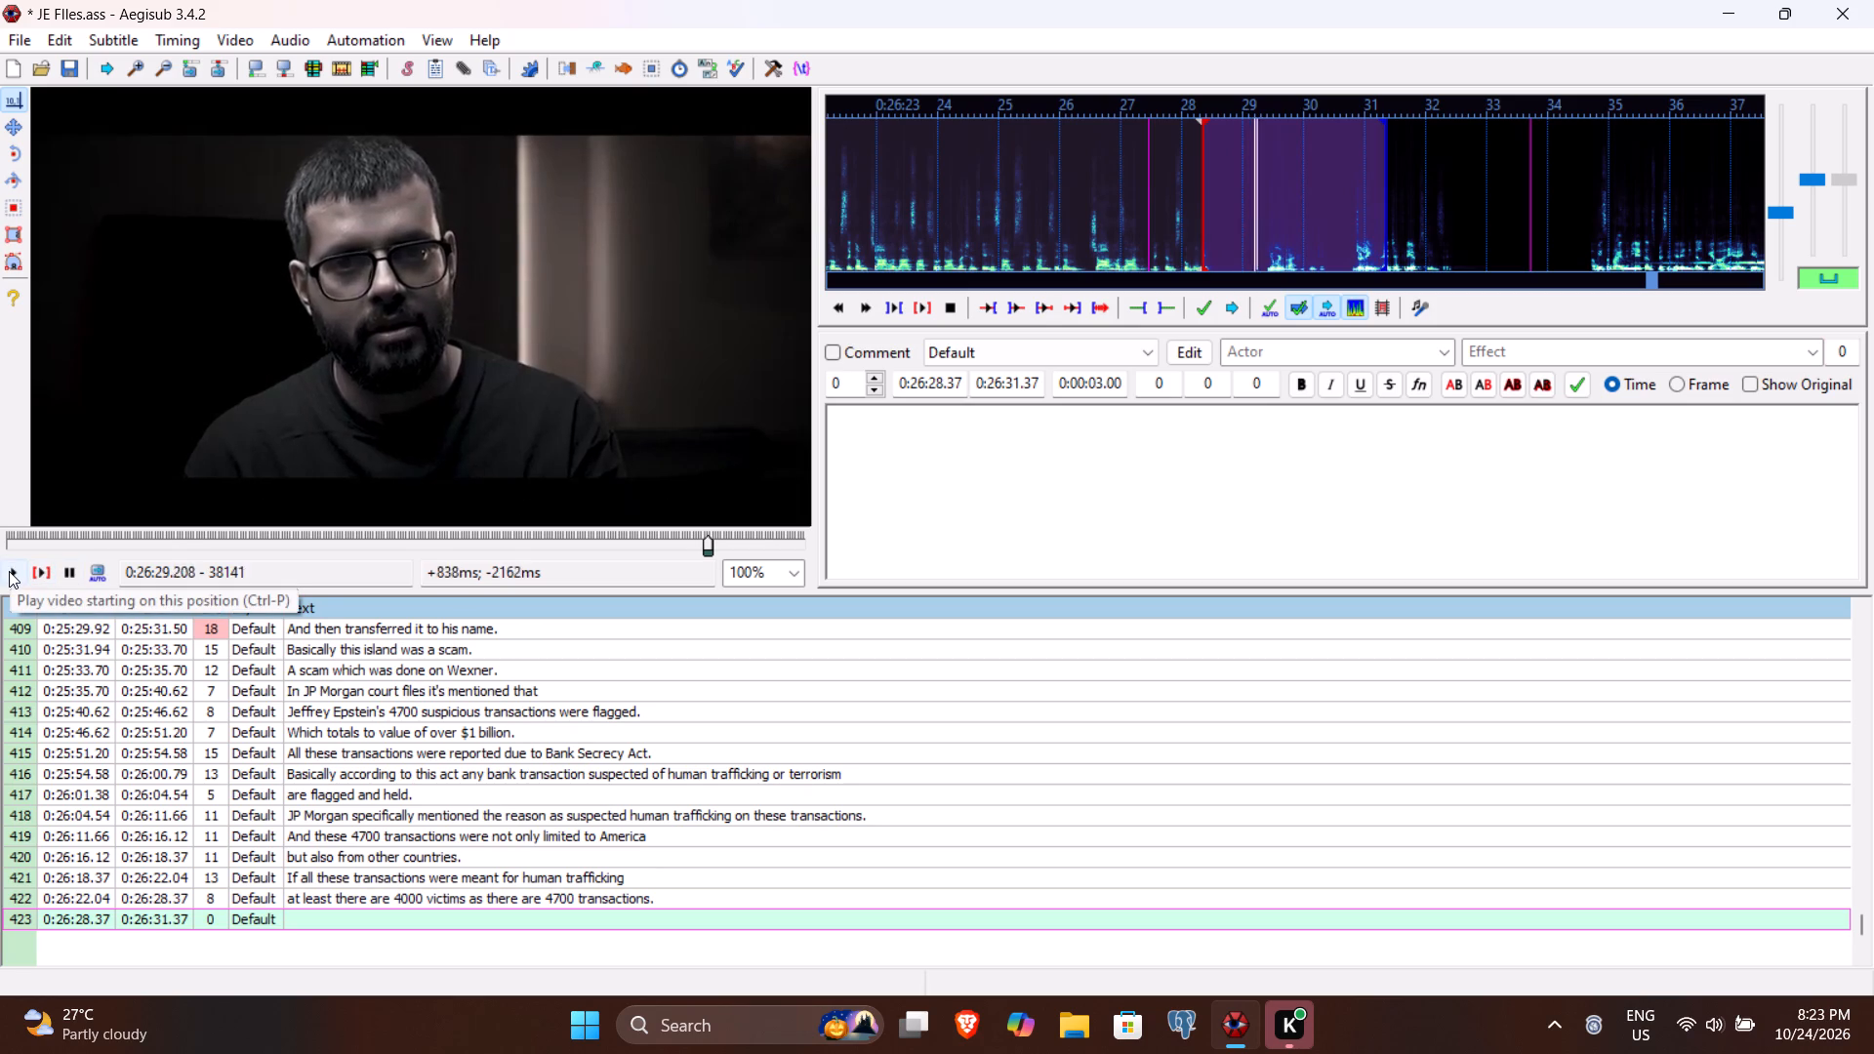
left_click(9, 569)
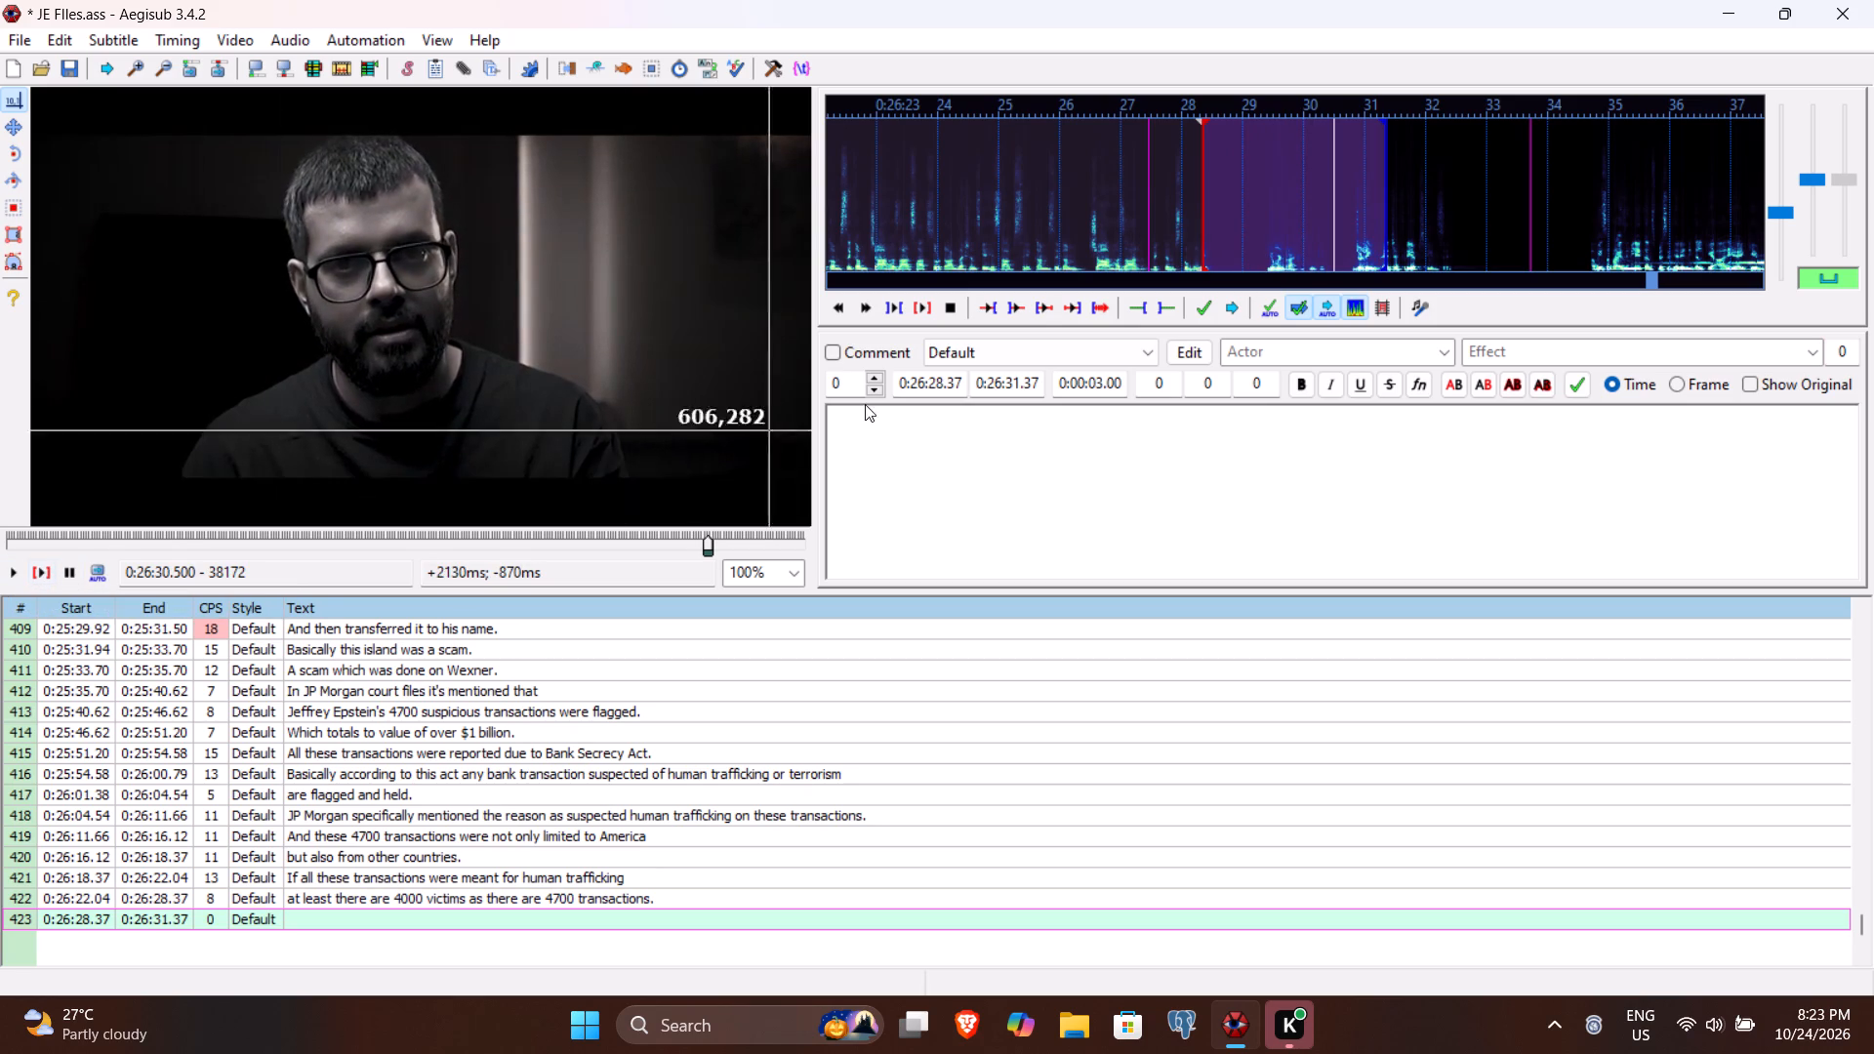
left_click(1012, 380)
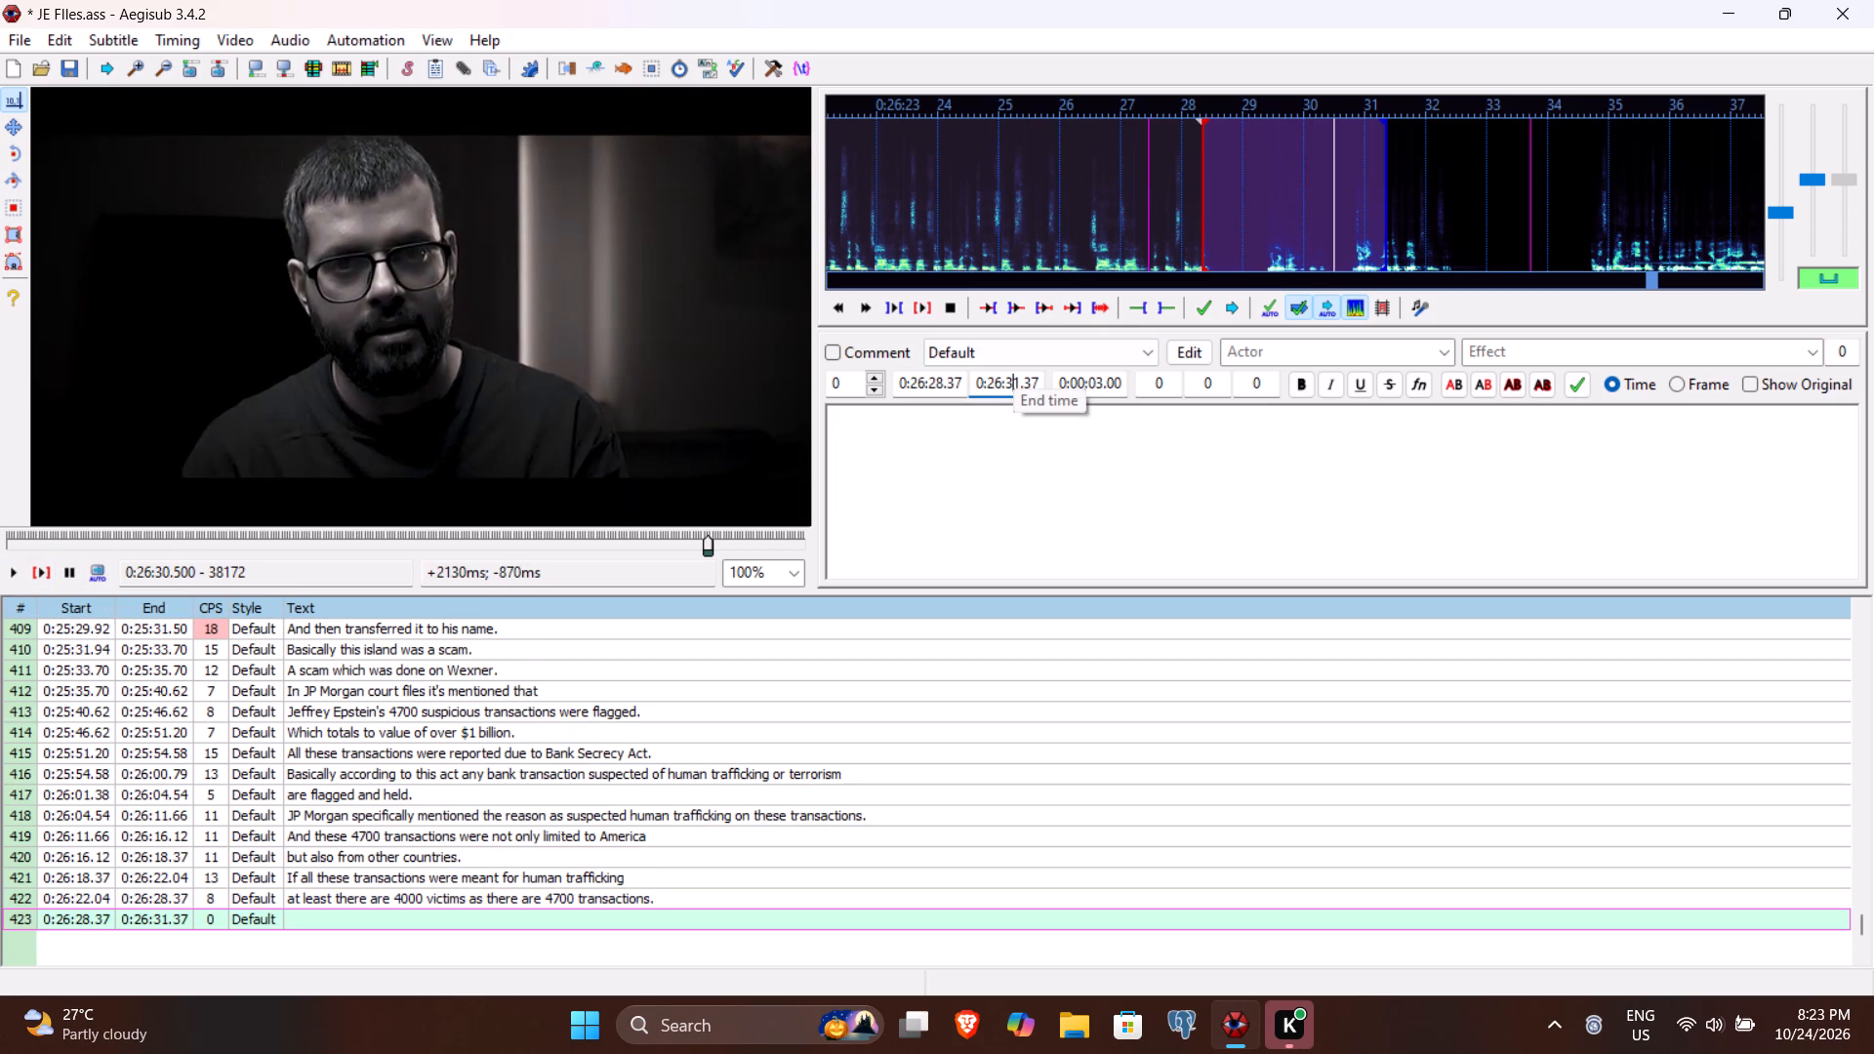
type("050")
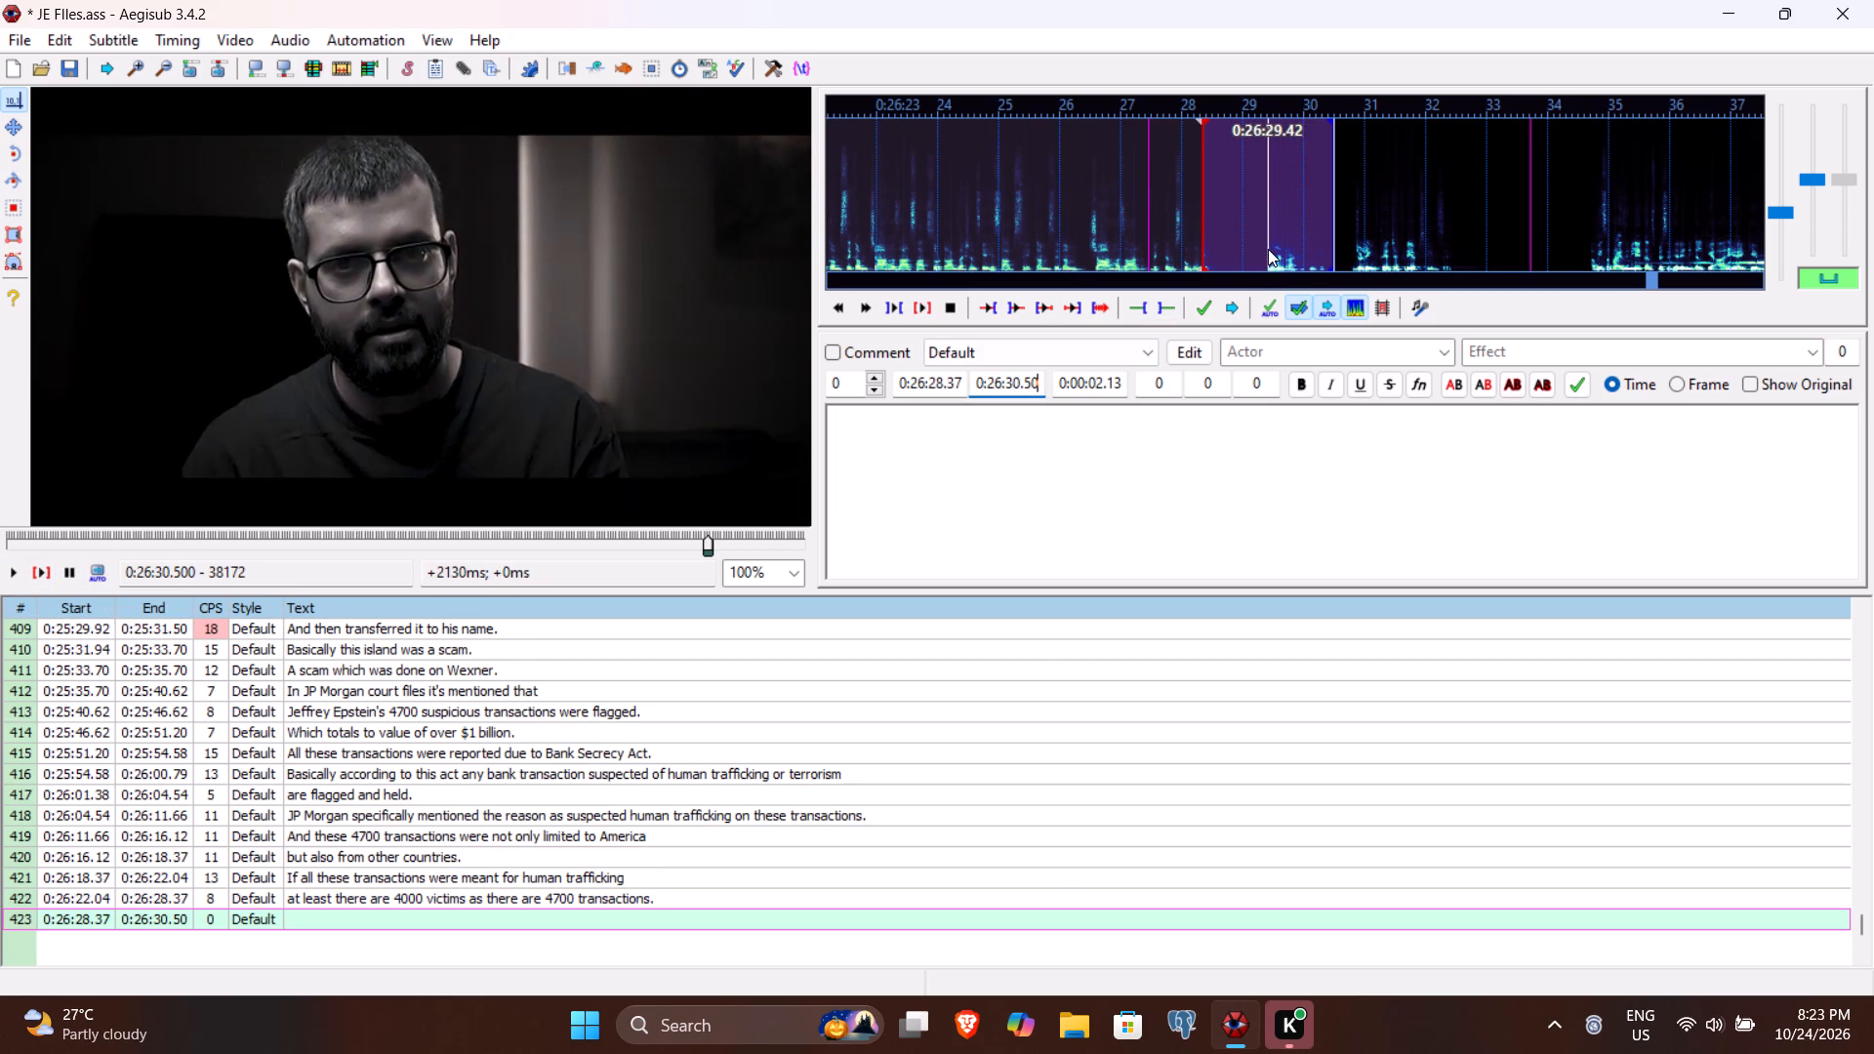
left_click(936, 384)
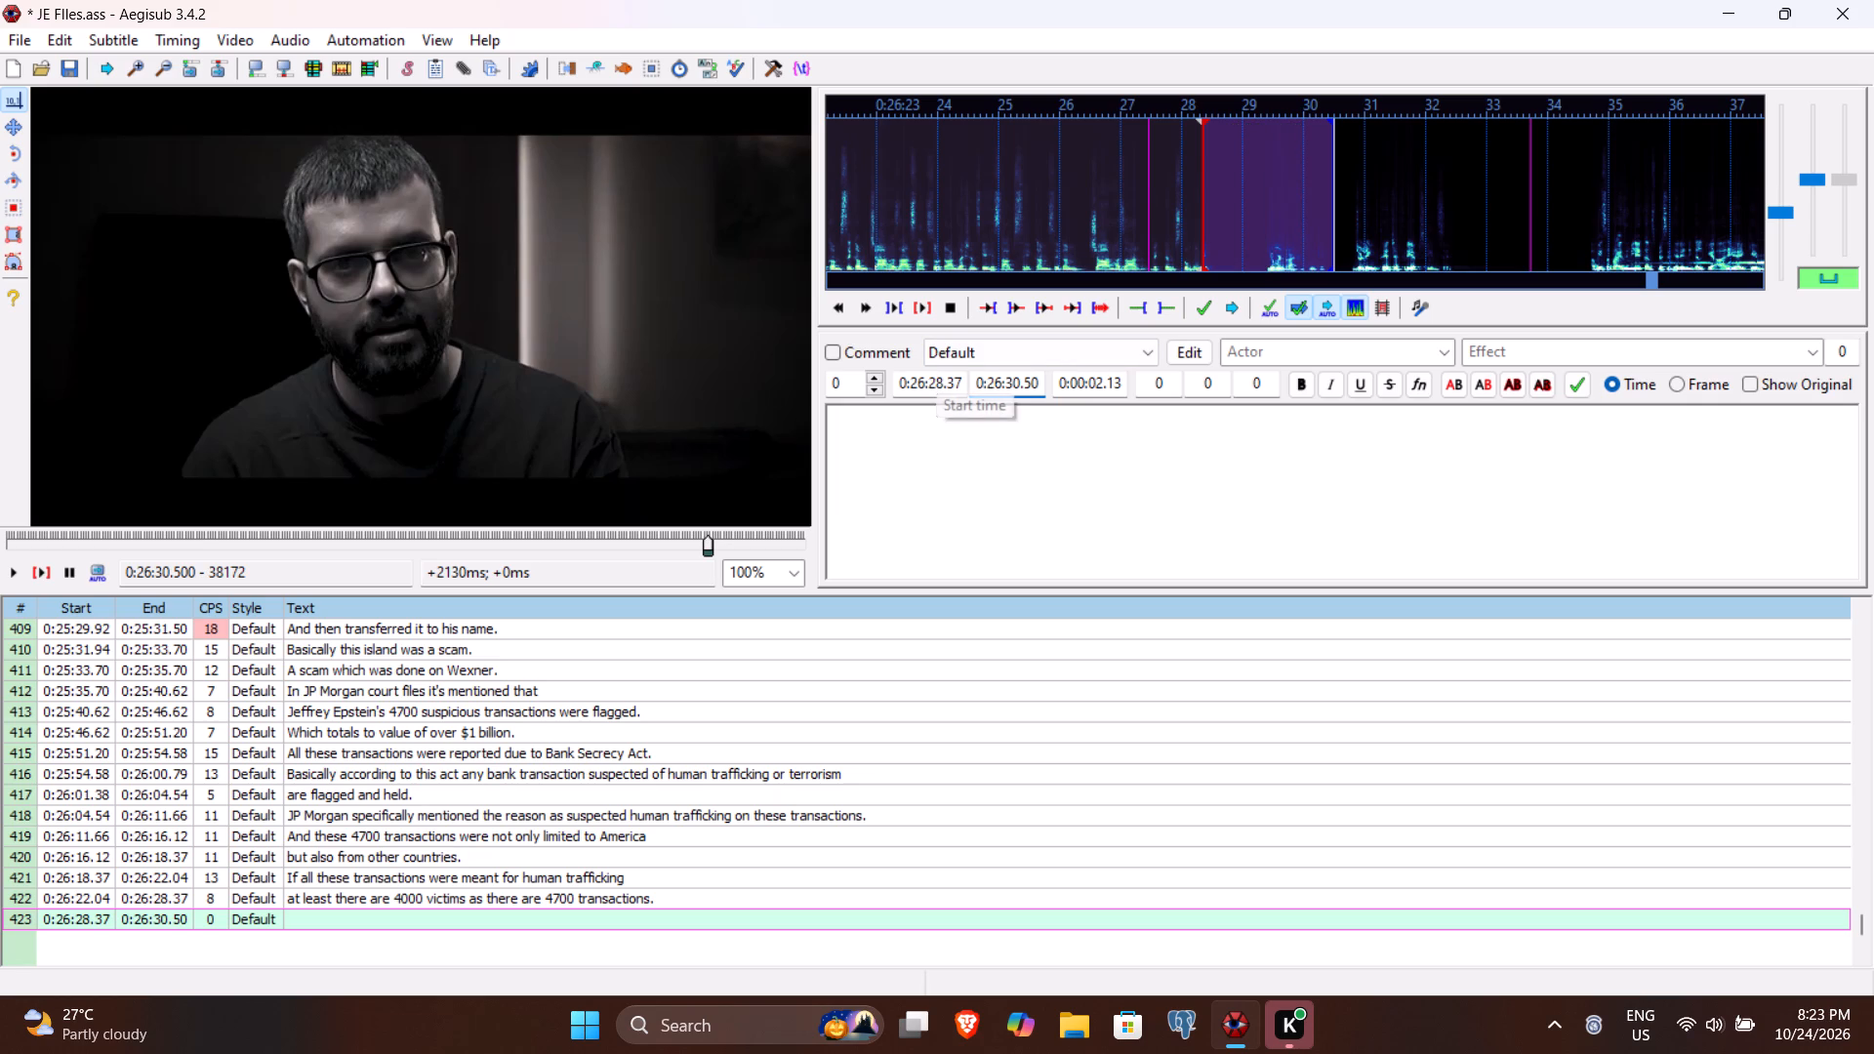
type("940")
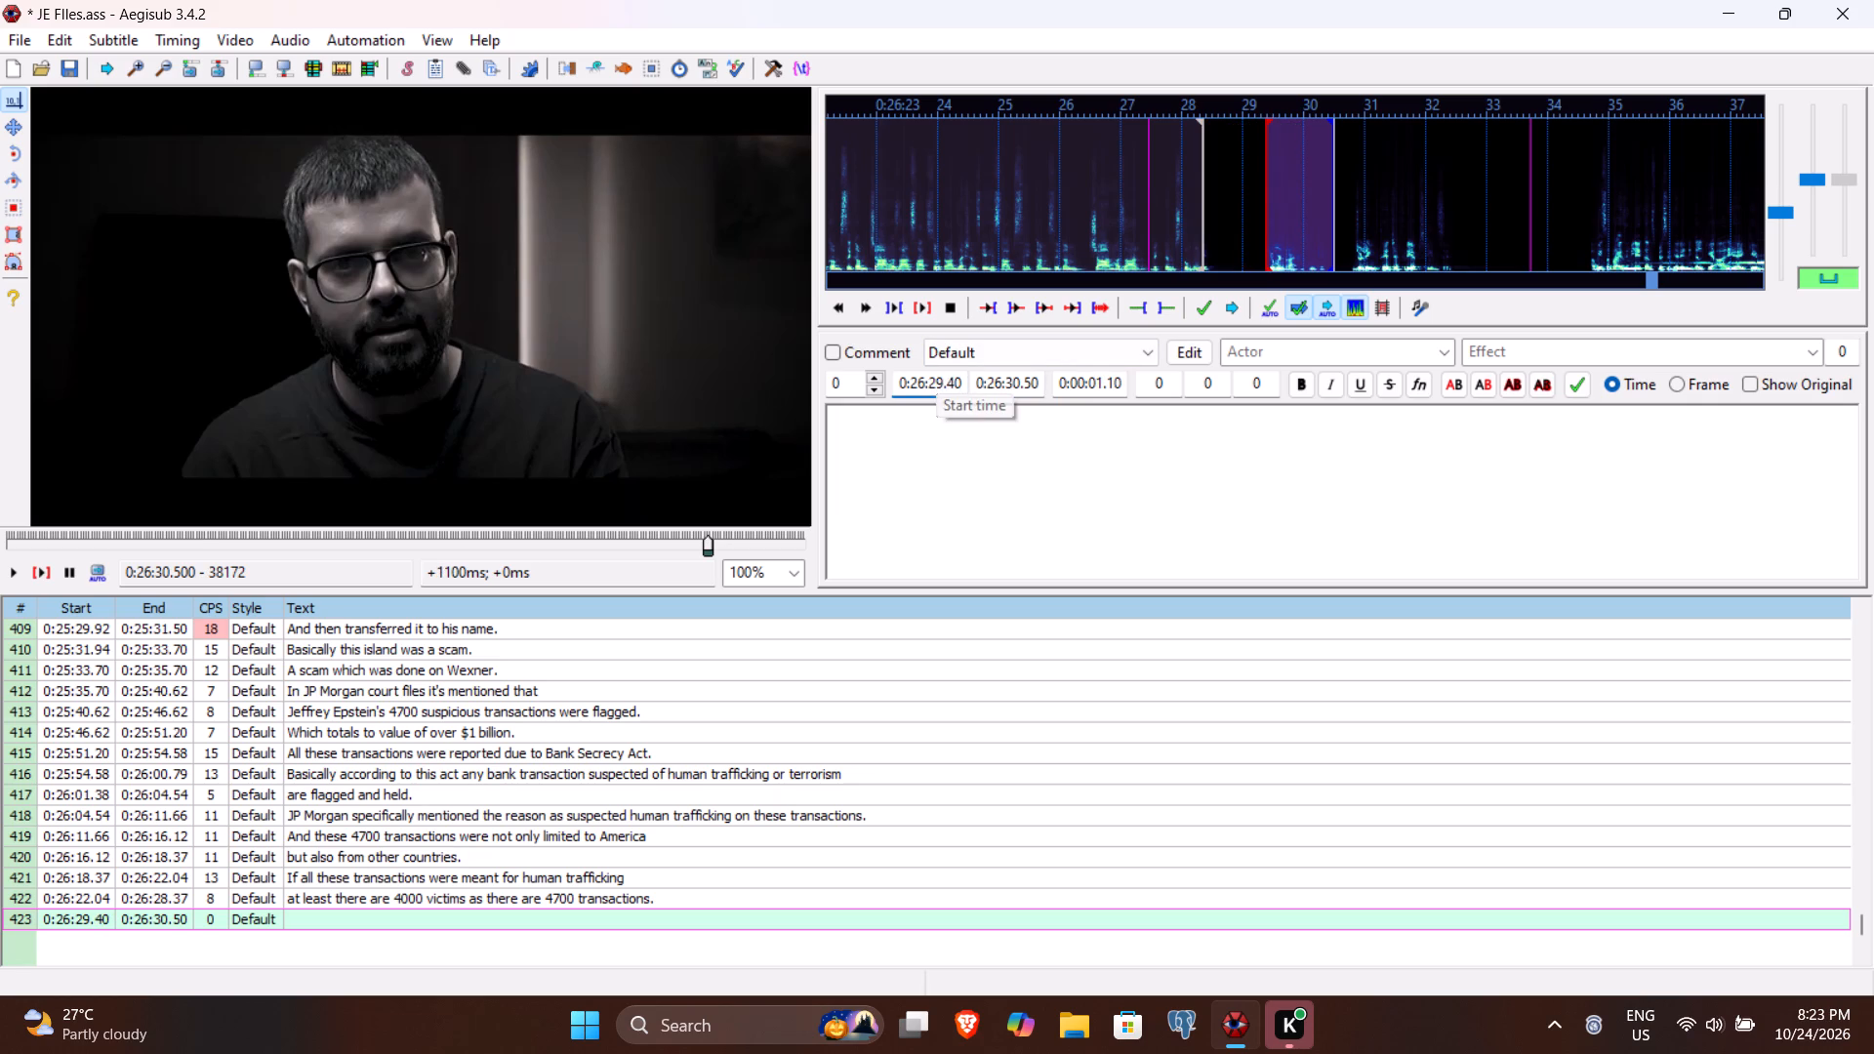
Enter "of human trafficking." as line 423's text and commit the line.
left_click(933, 460)
type("of human trafficking.")
key("Return")
Listen to the speech following line 423 and time line 424 from 0:26:30.74 to 0:26:32.50.
left_click(41, 567)
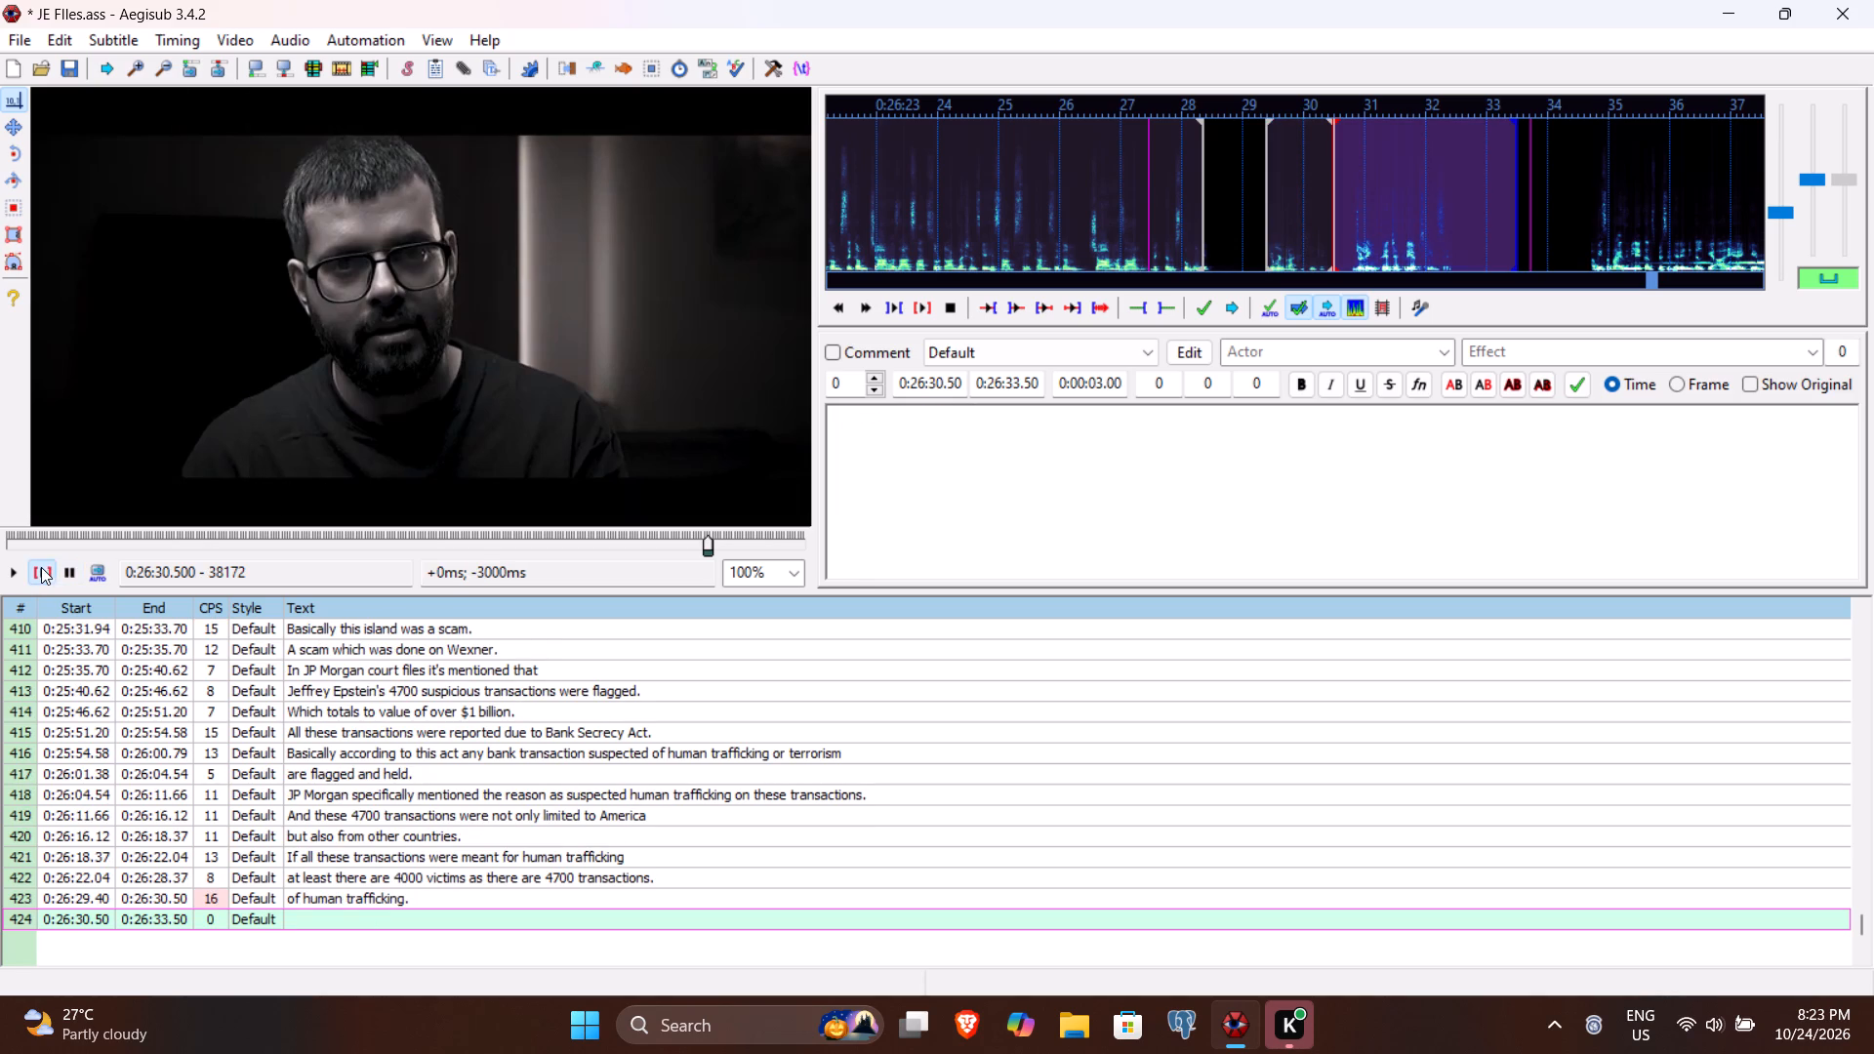
left_click(12, 571)
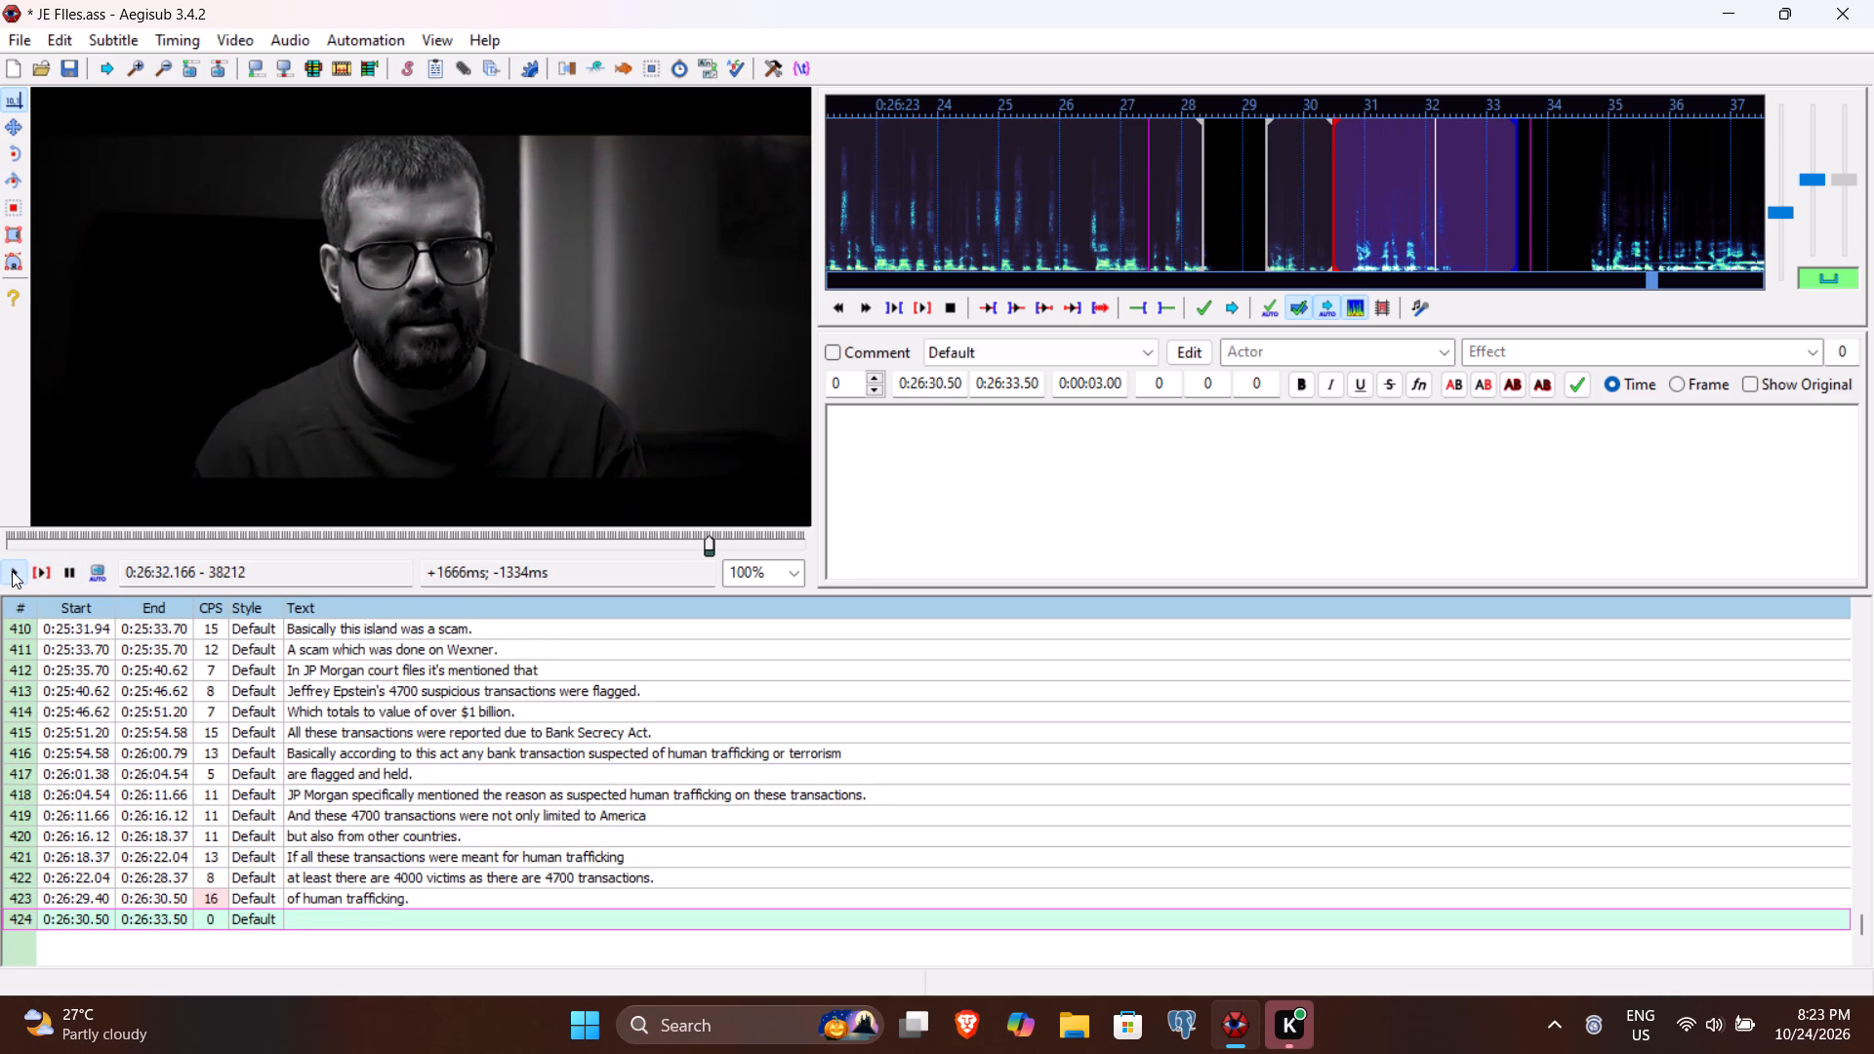
double_click(12, 571)
double_click(12, 571)
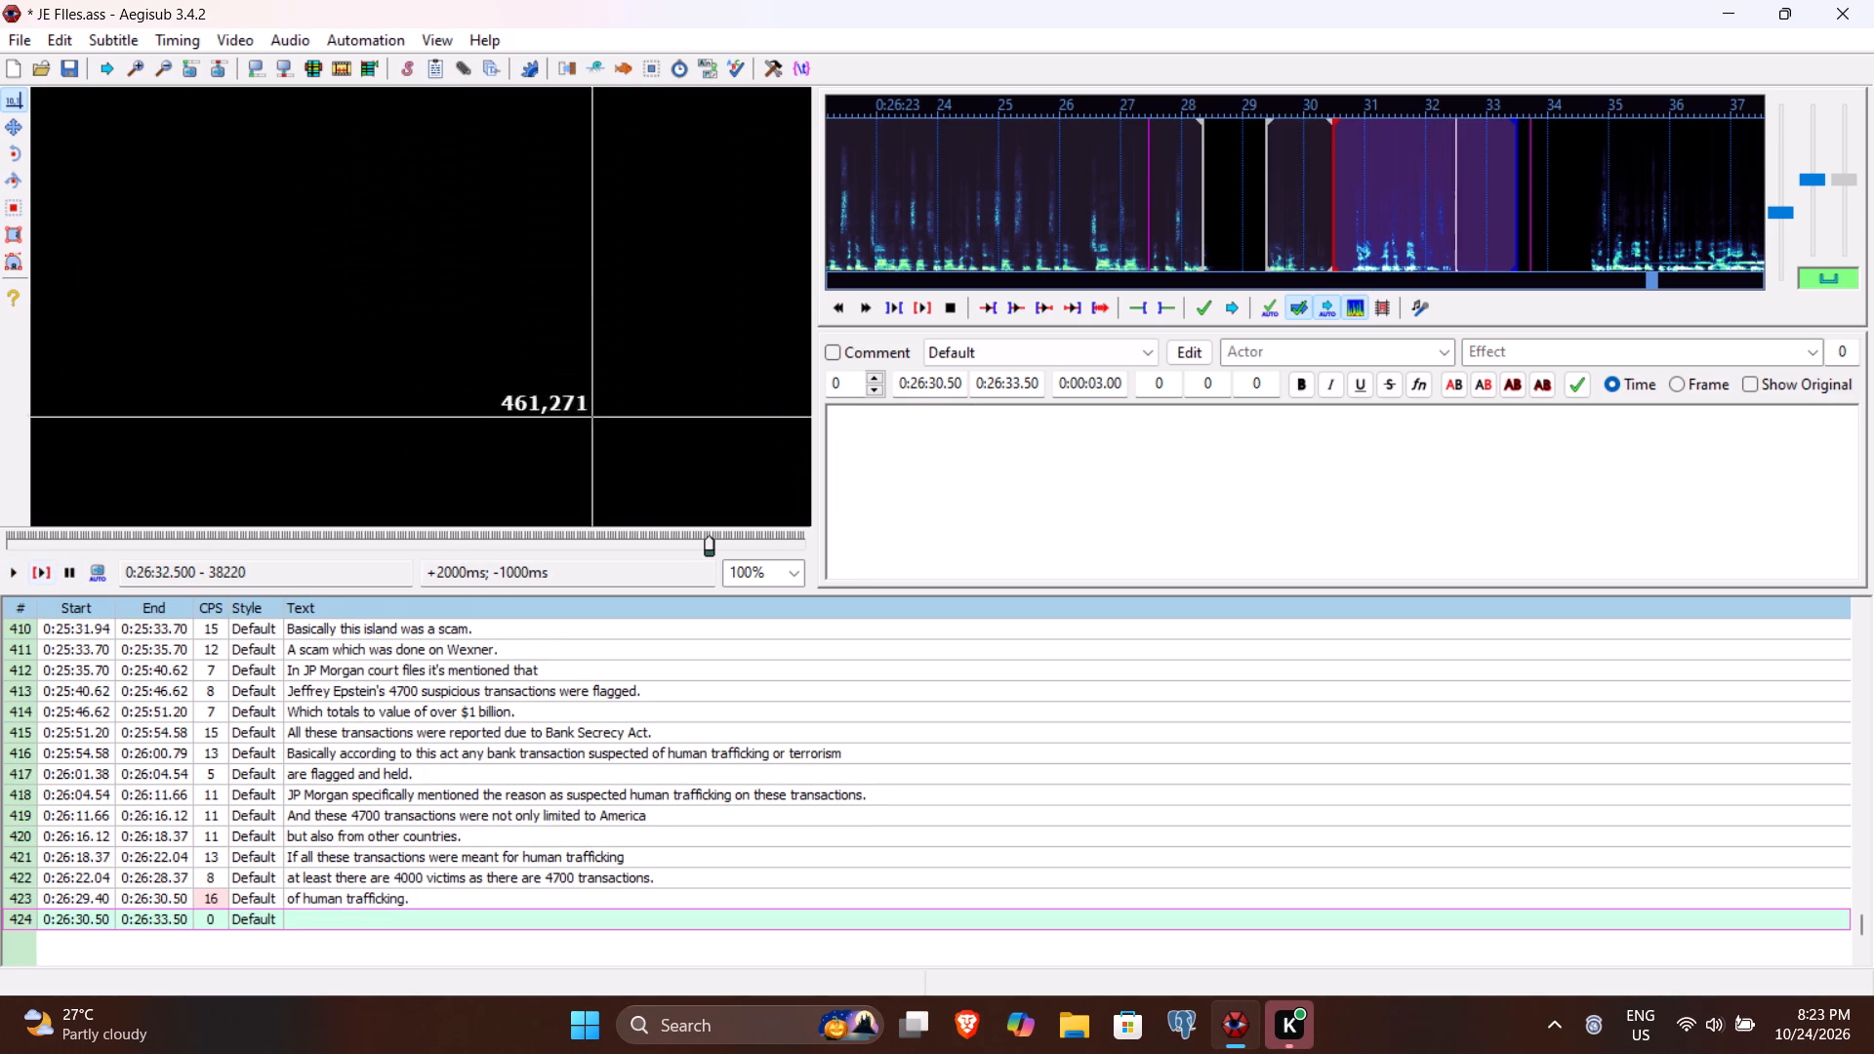
left_click(1011, 385)
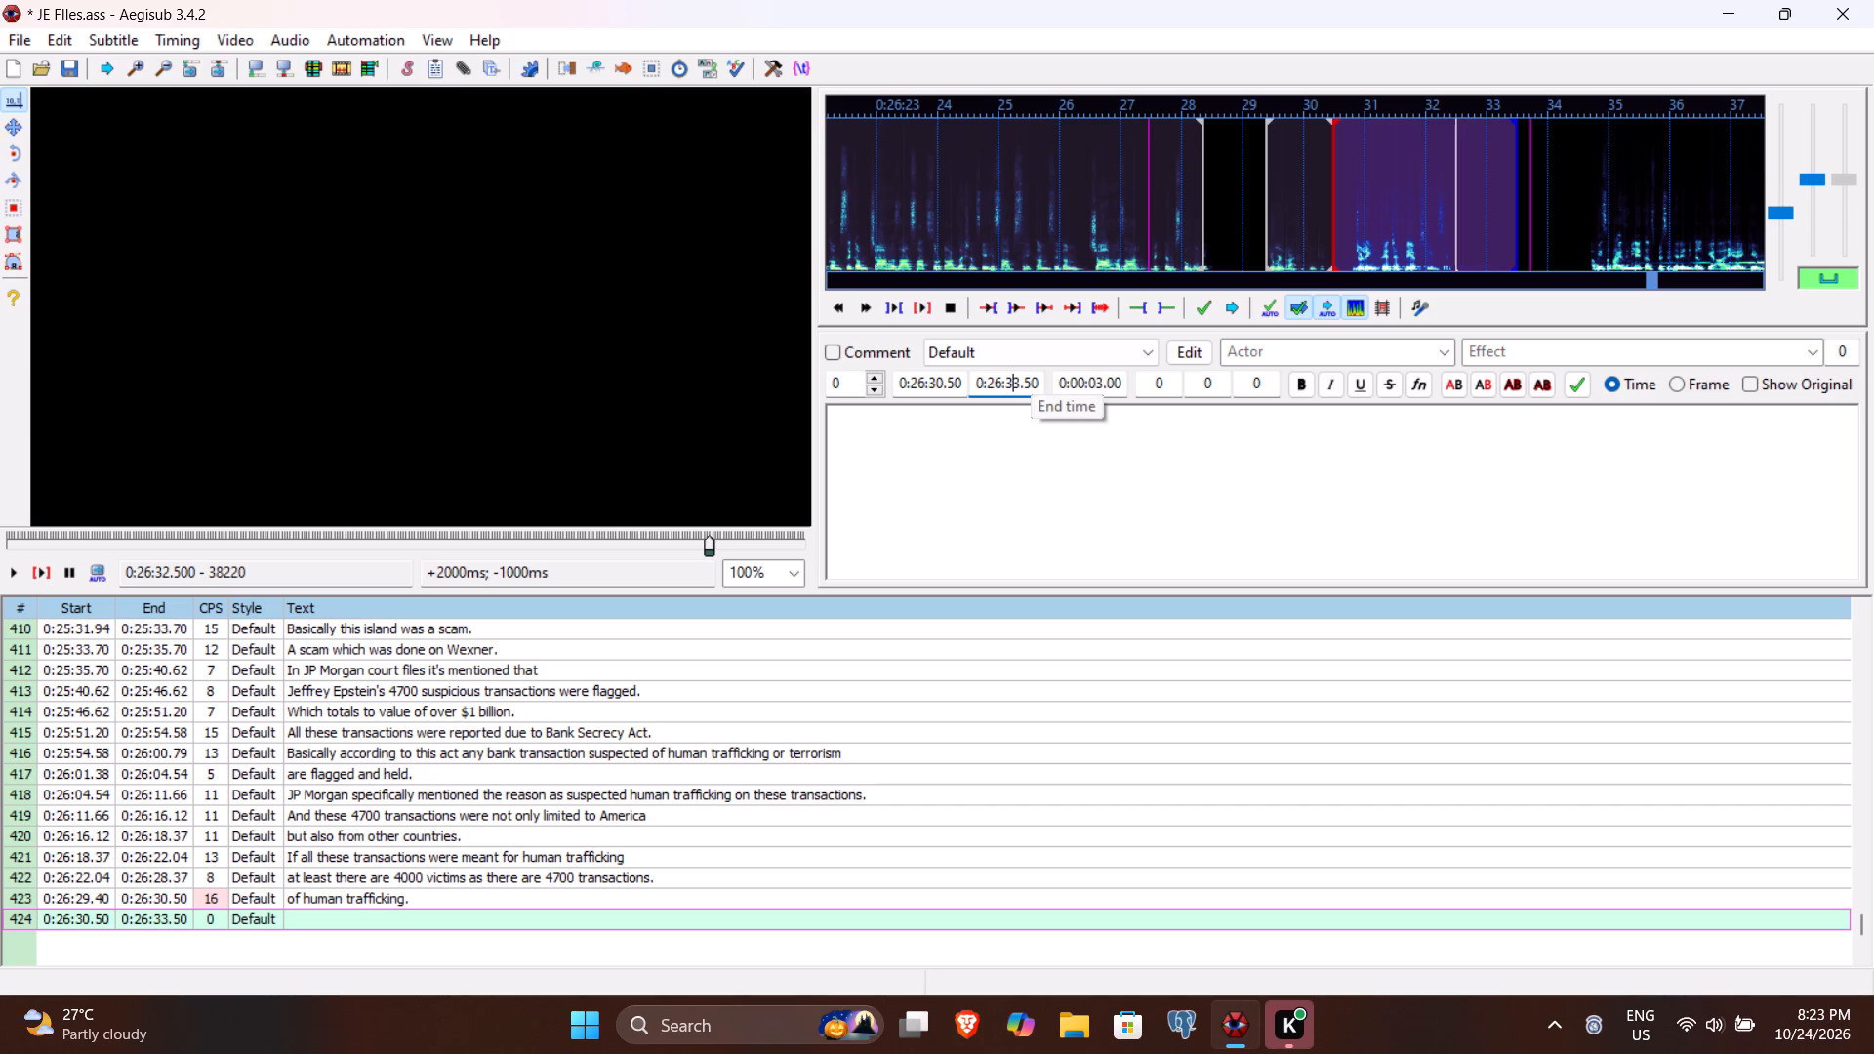
key("2")
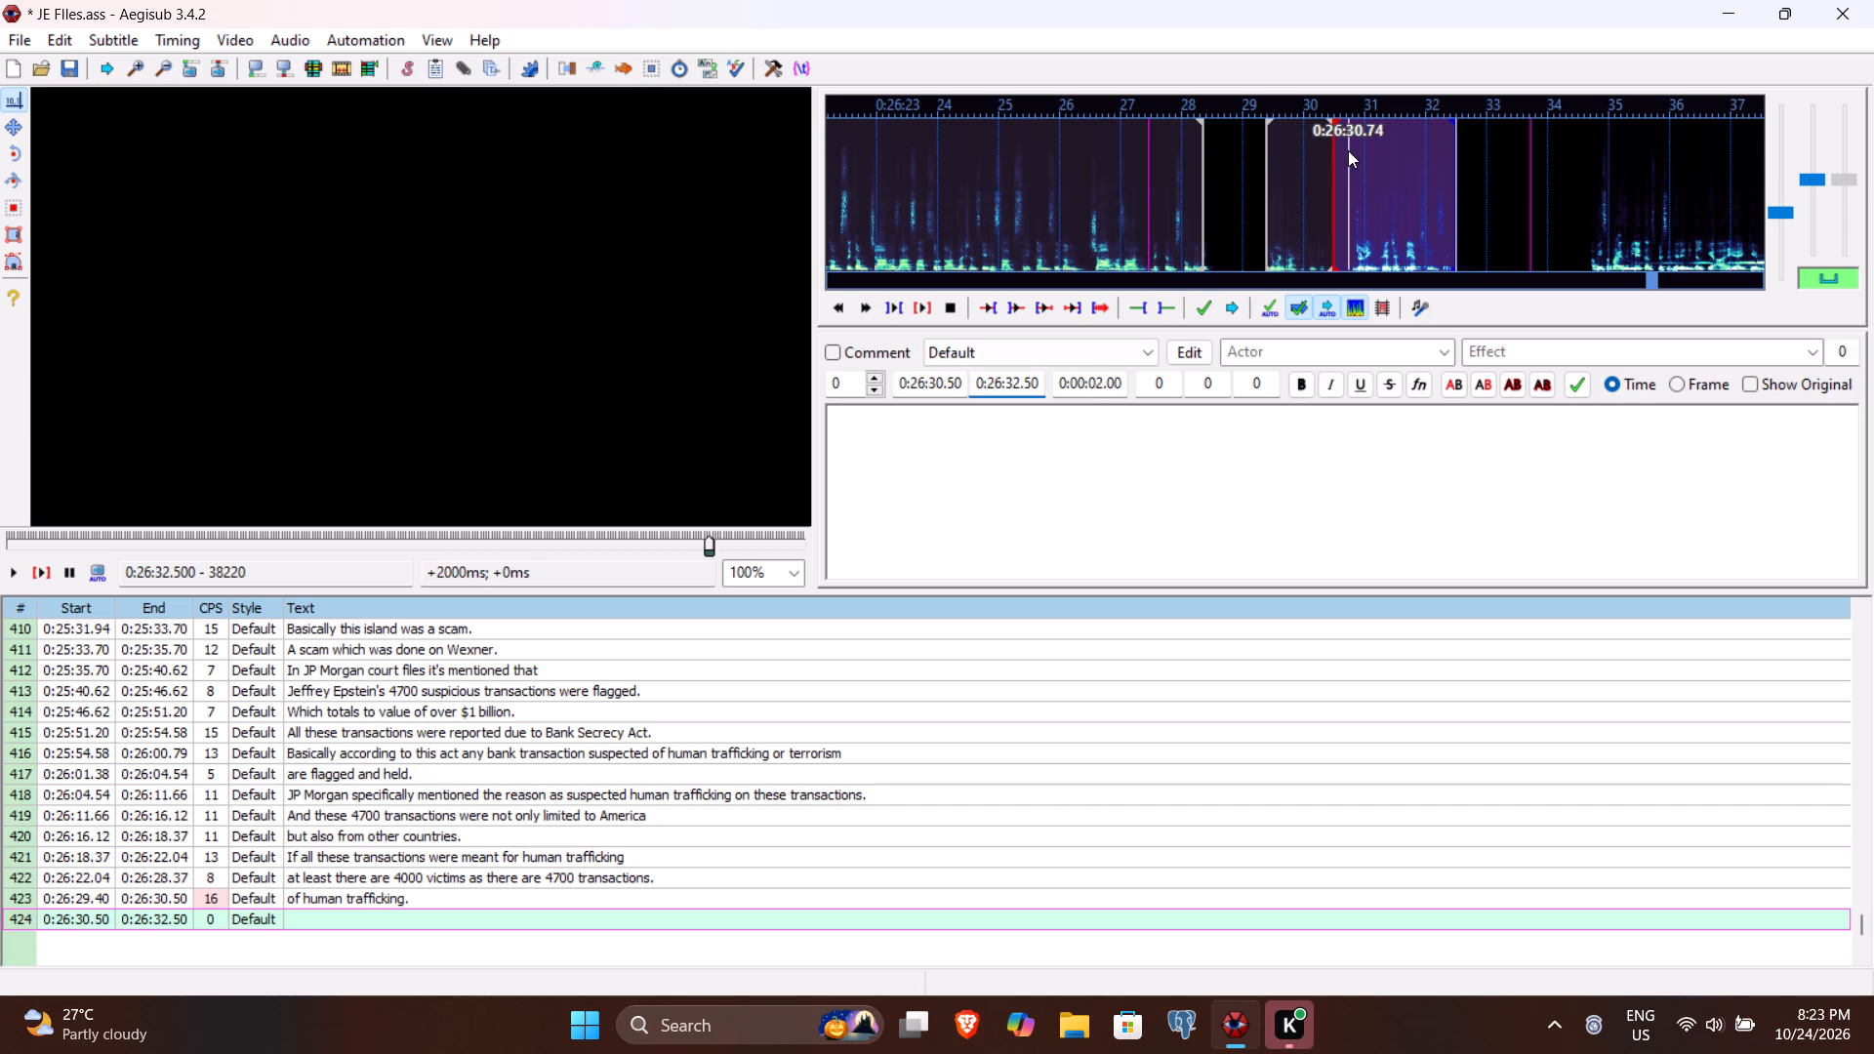
left_click(947, 381)
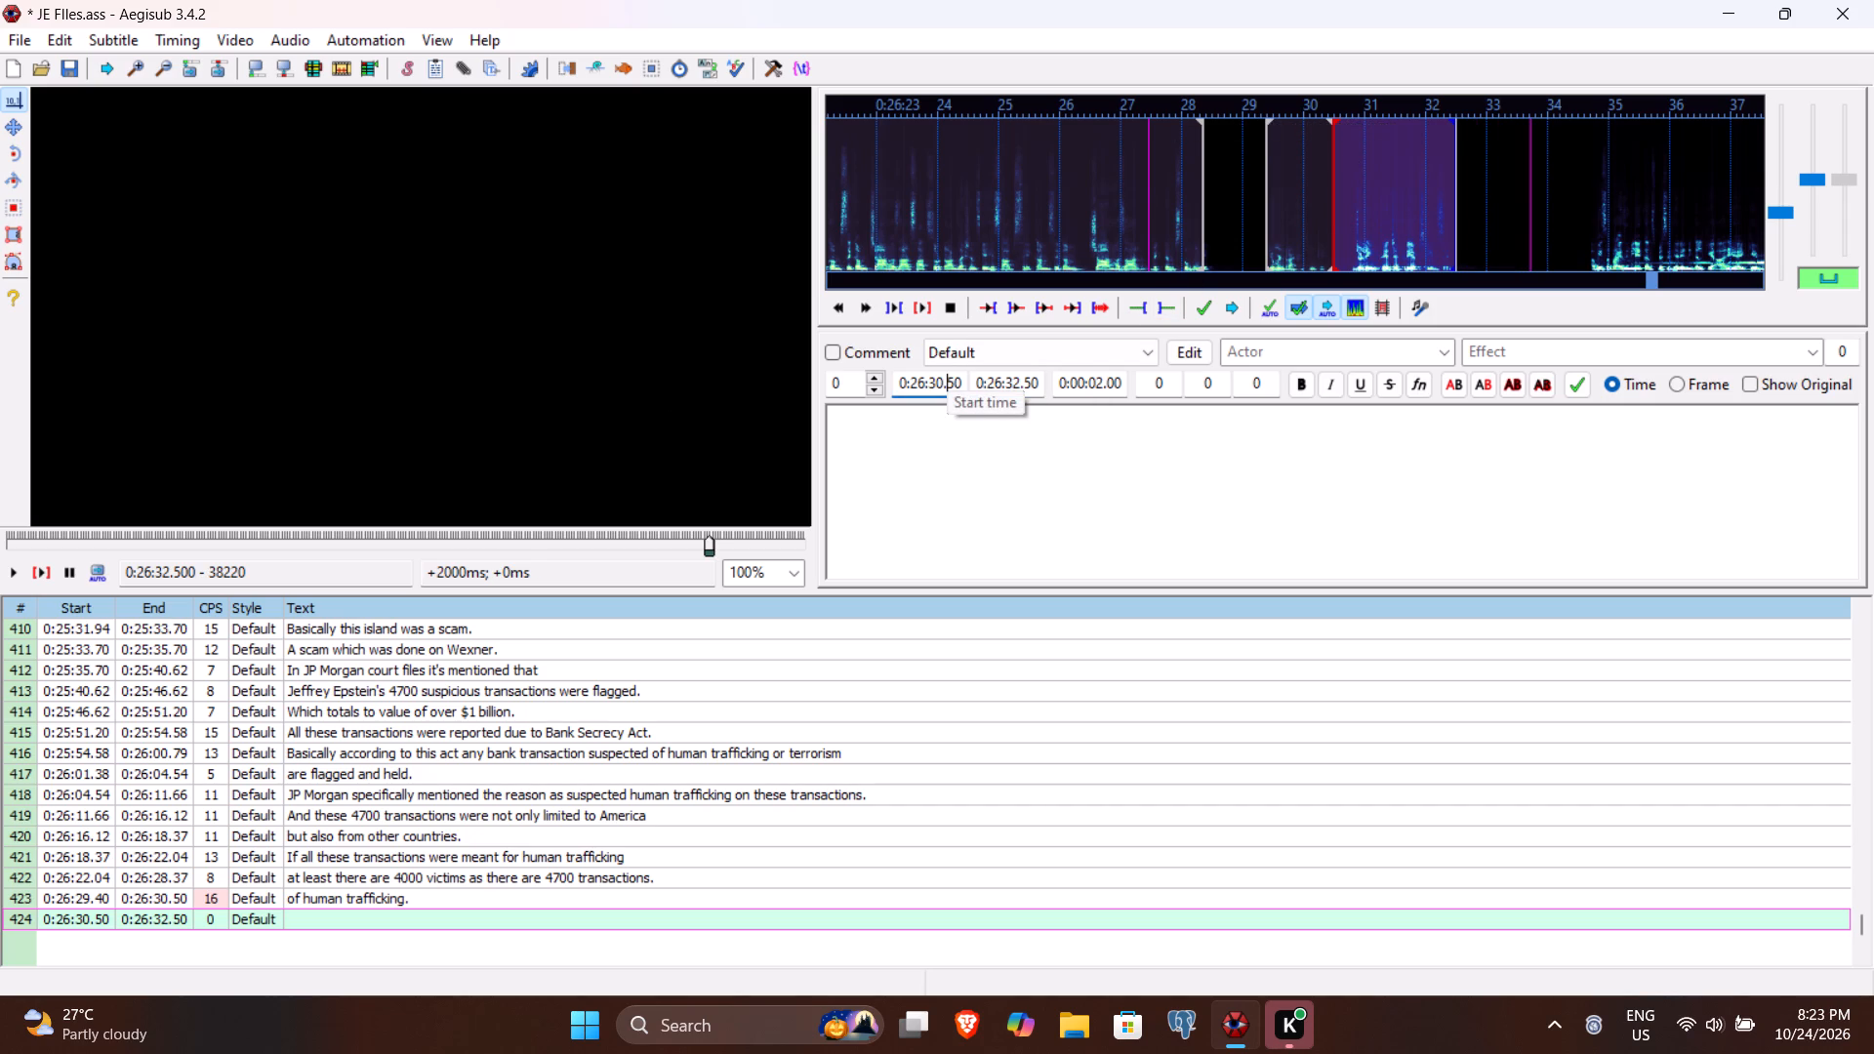
type("74")
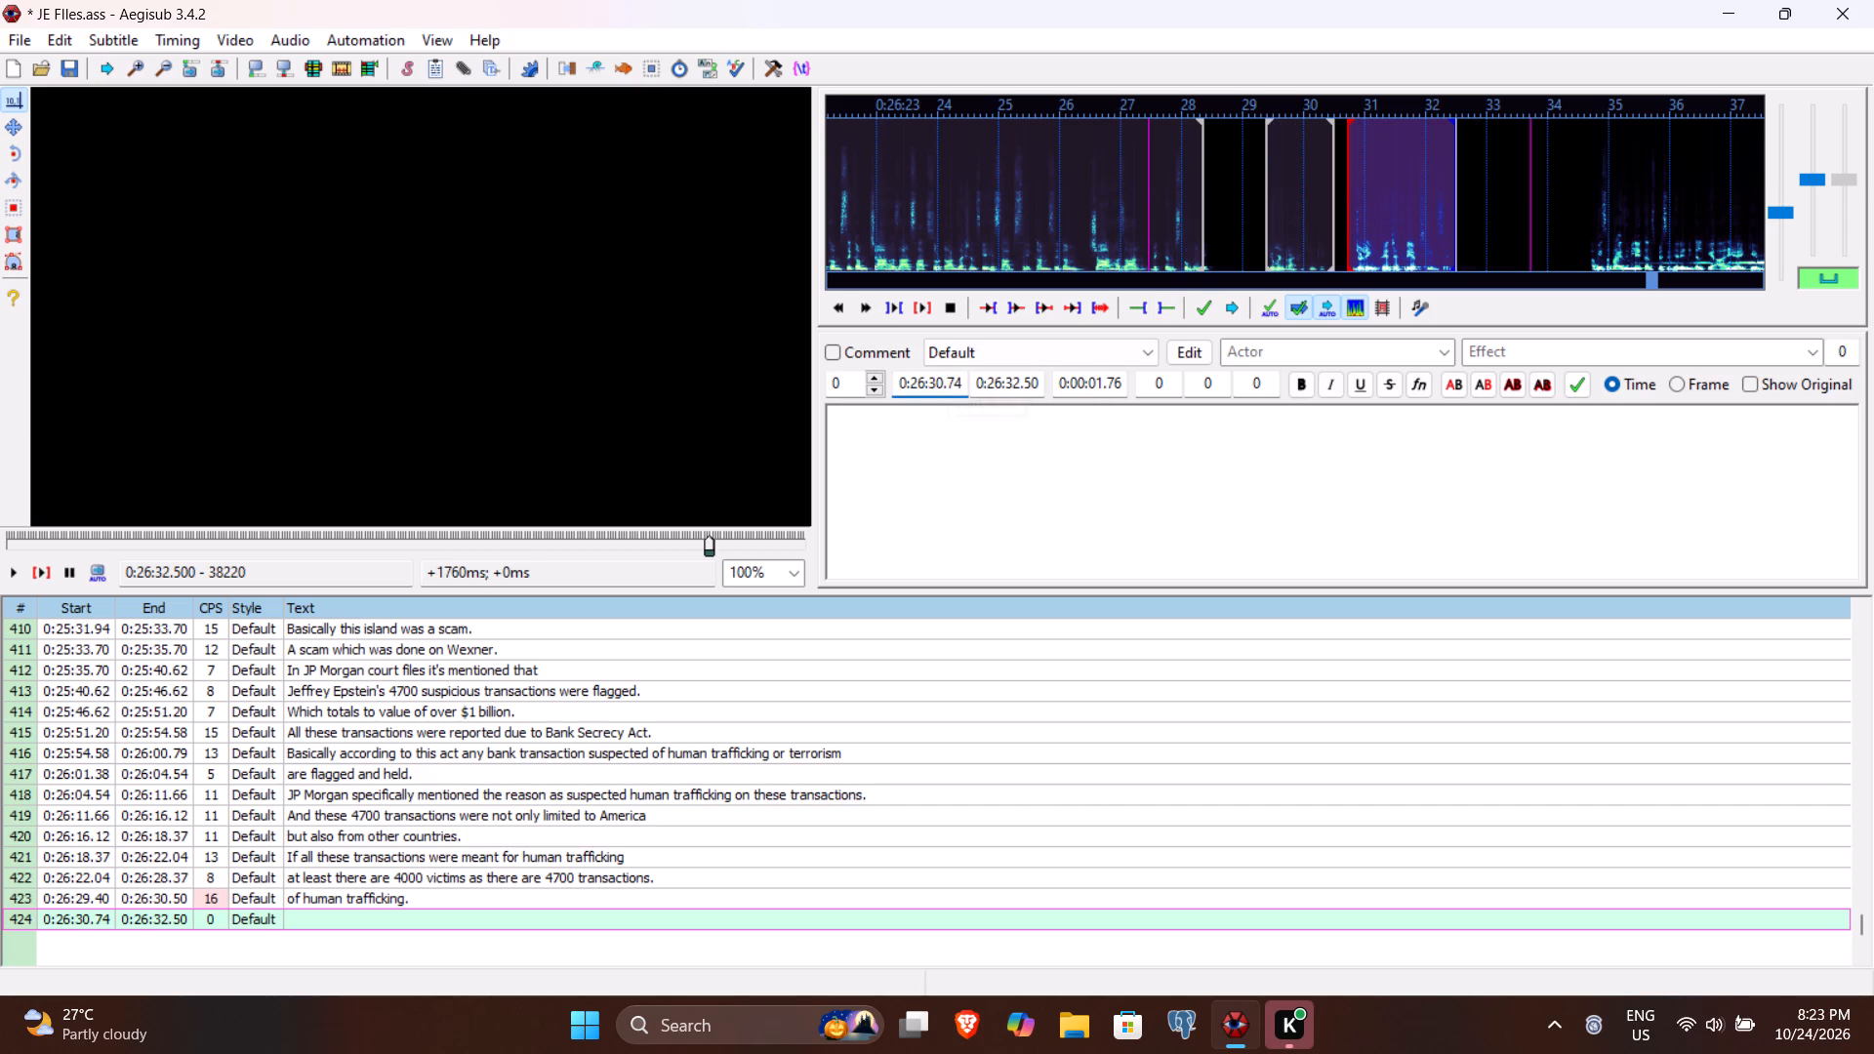
Enter "Which were linked to Jeffrey Epstein." as line 424's text, replay the line, and commit it.
left_click(944, 438)
type("Which were linked to Jeffrey Eps")
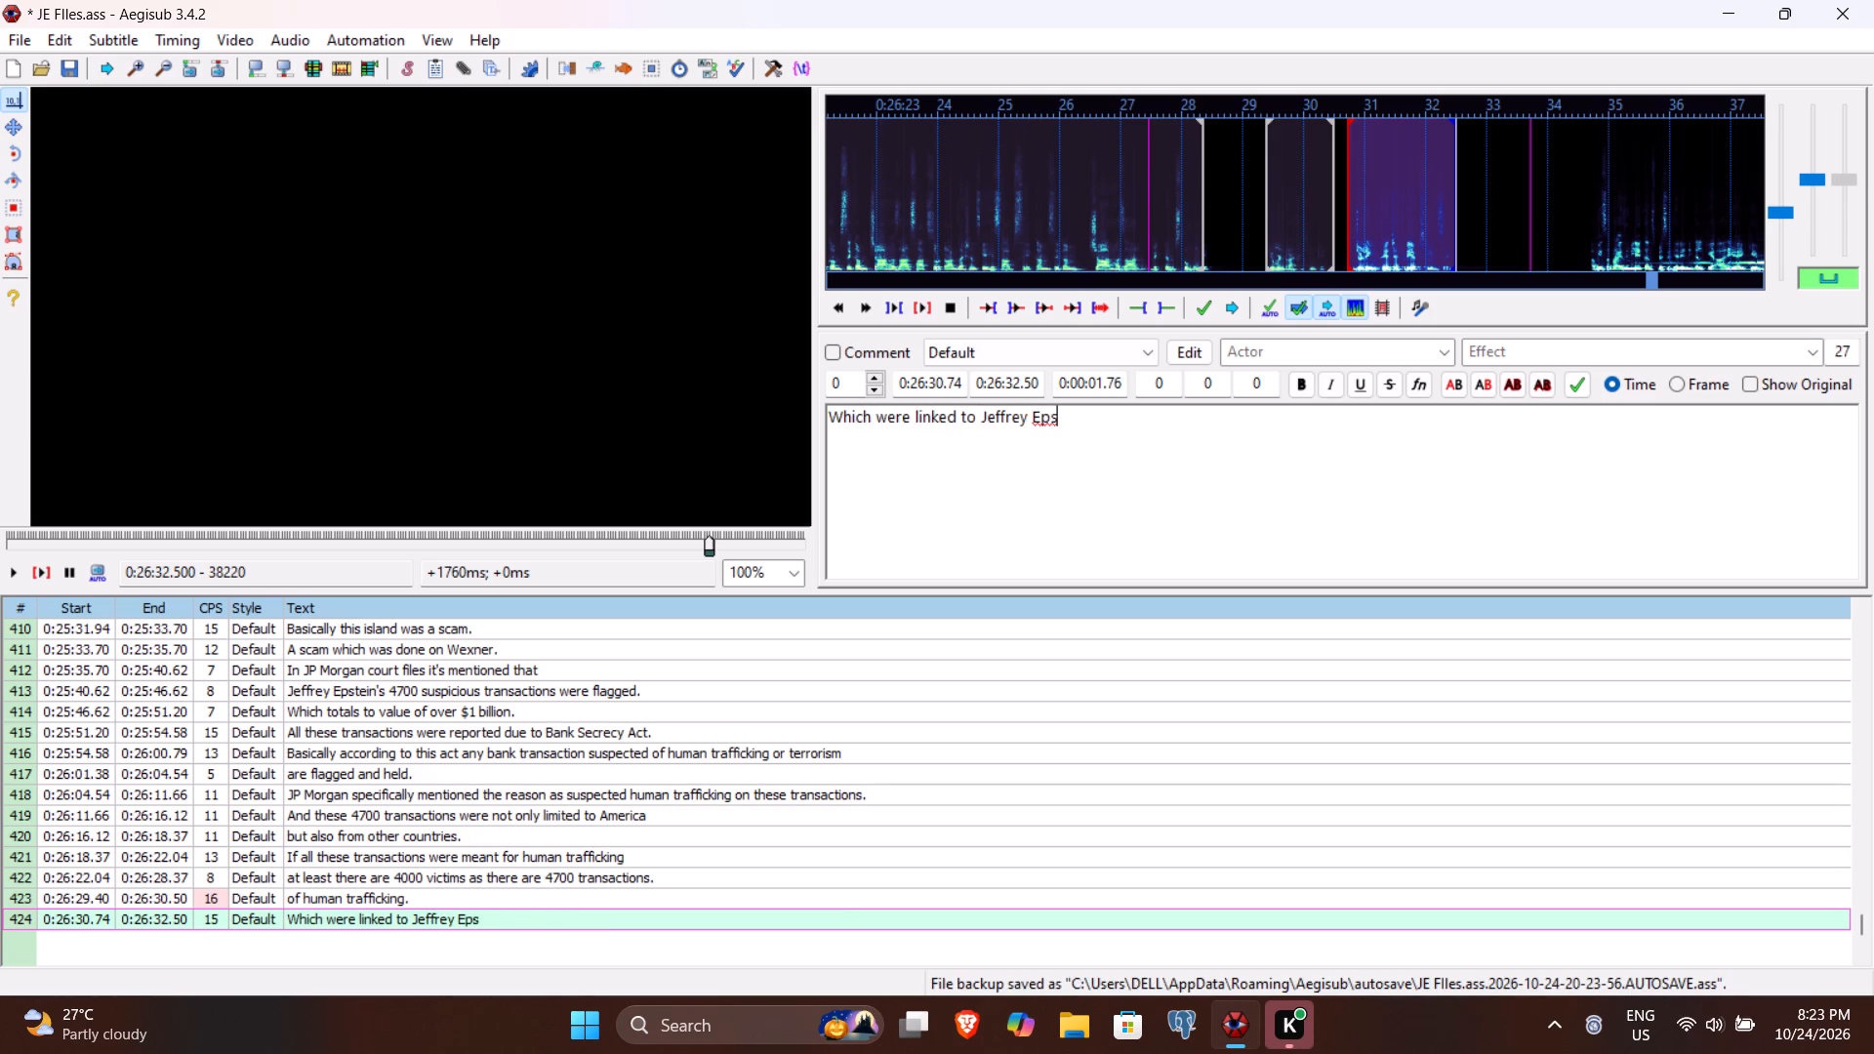
type("tein")
key("period")
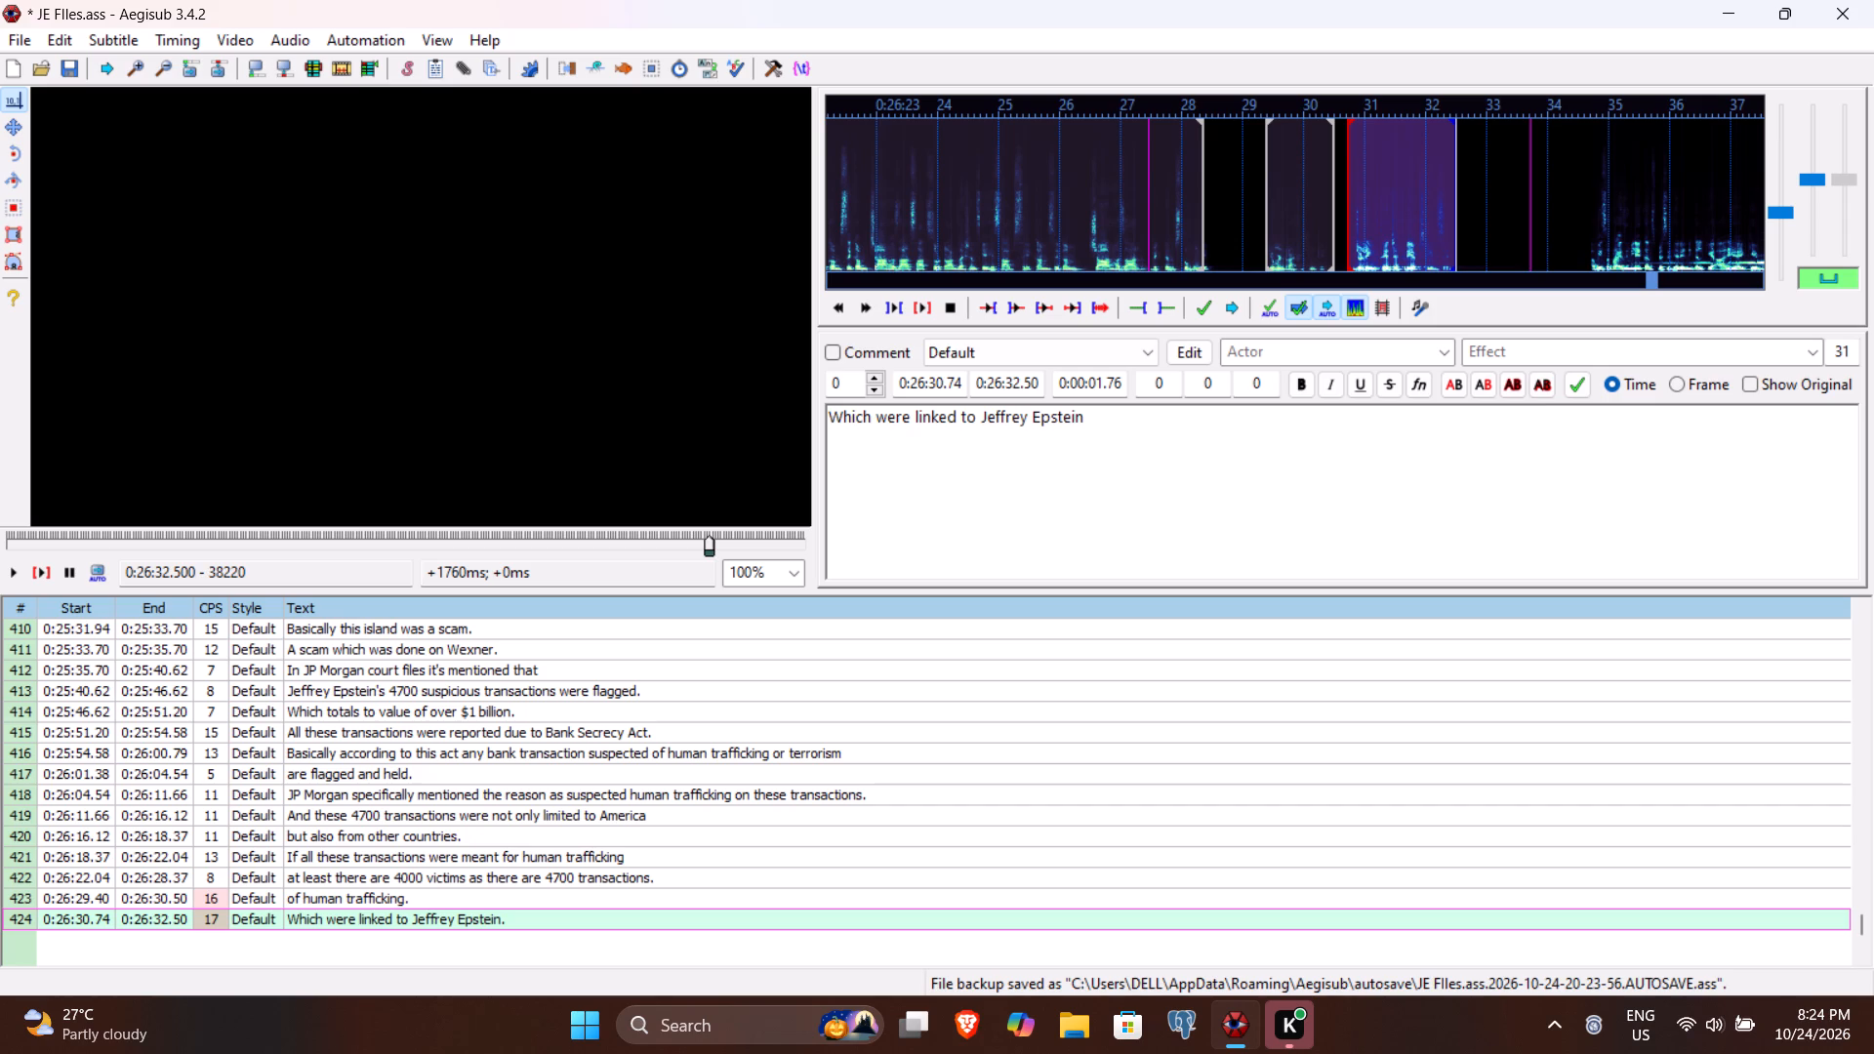
left_click(39, 567)
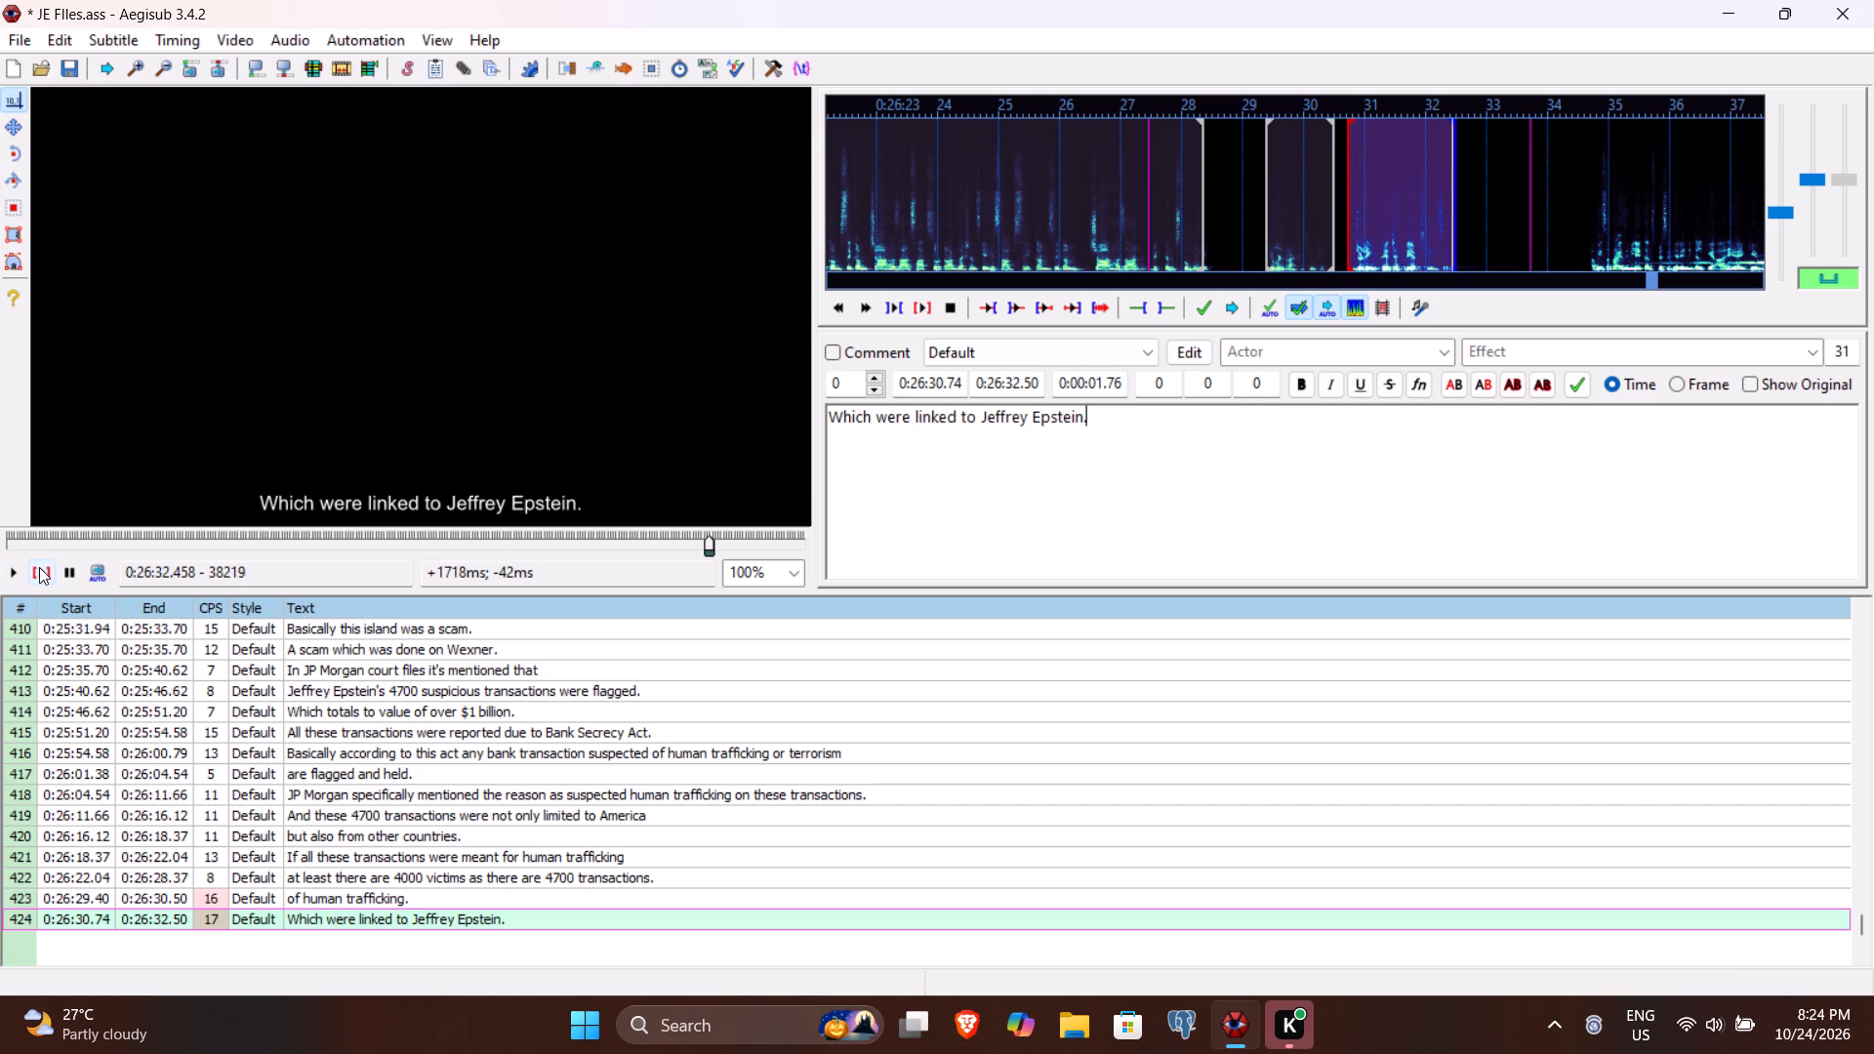
key("Return")
Listen to the speech following line 424 and time line 425 from 0:26:34.68 to 0:26:37.08.
left_click(39, 567)
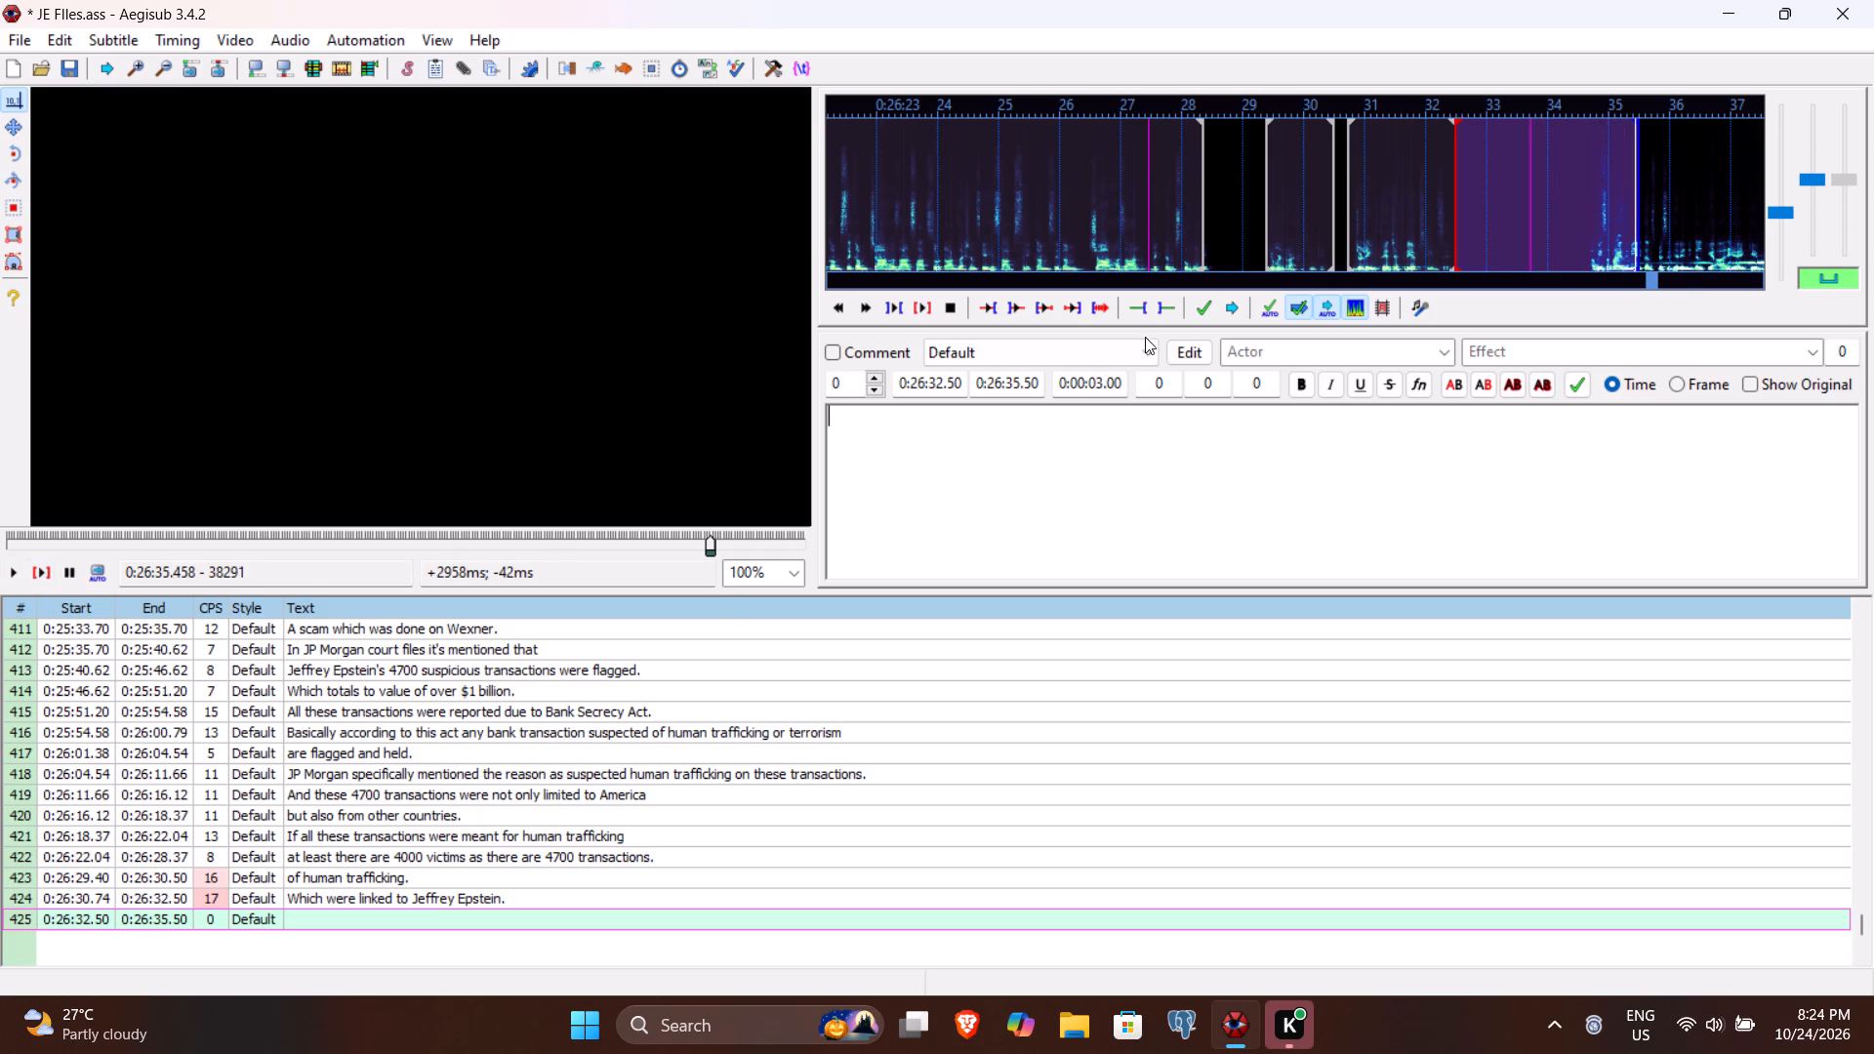
left_click(937, 385)
type("468")
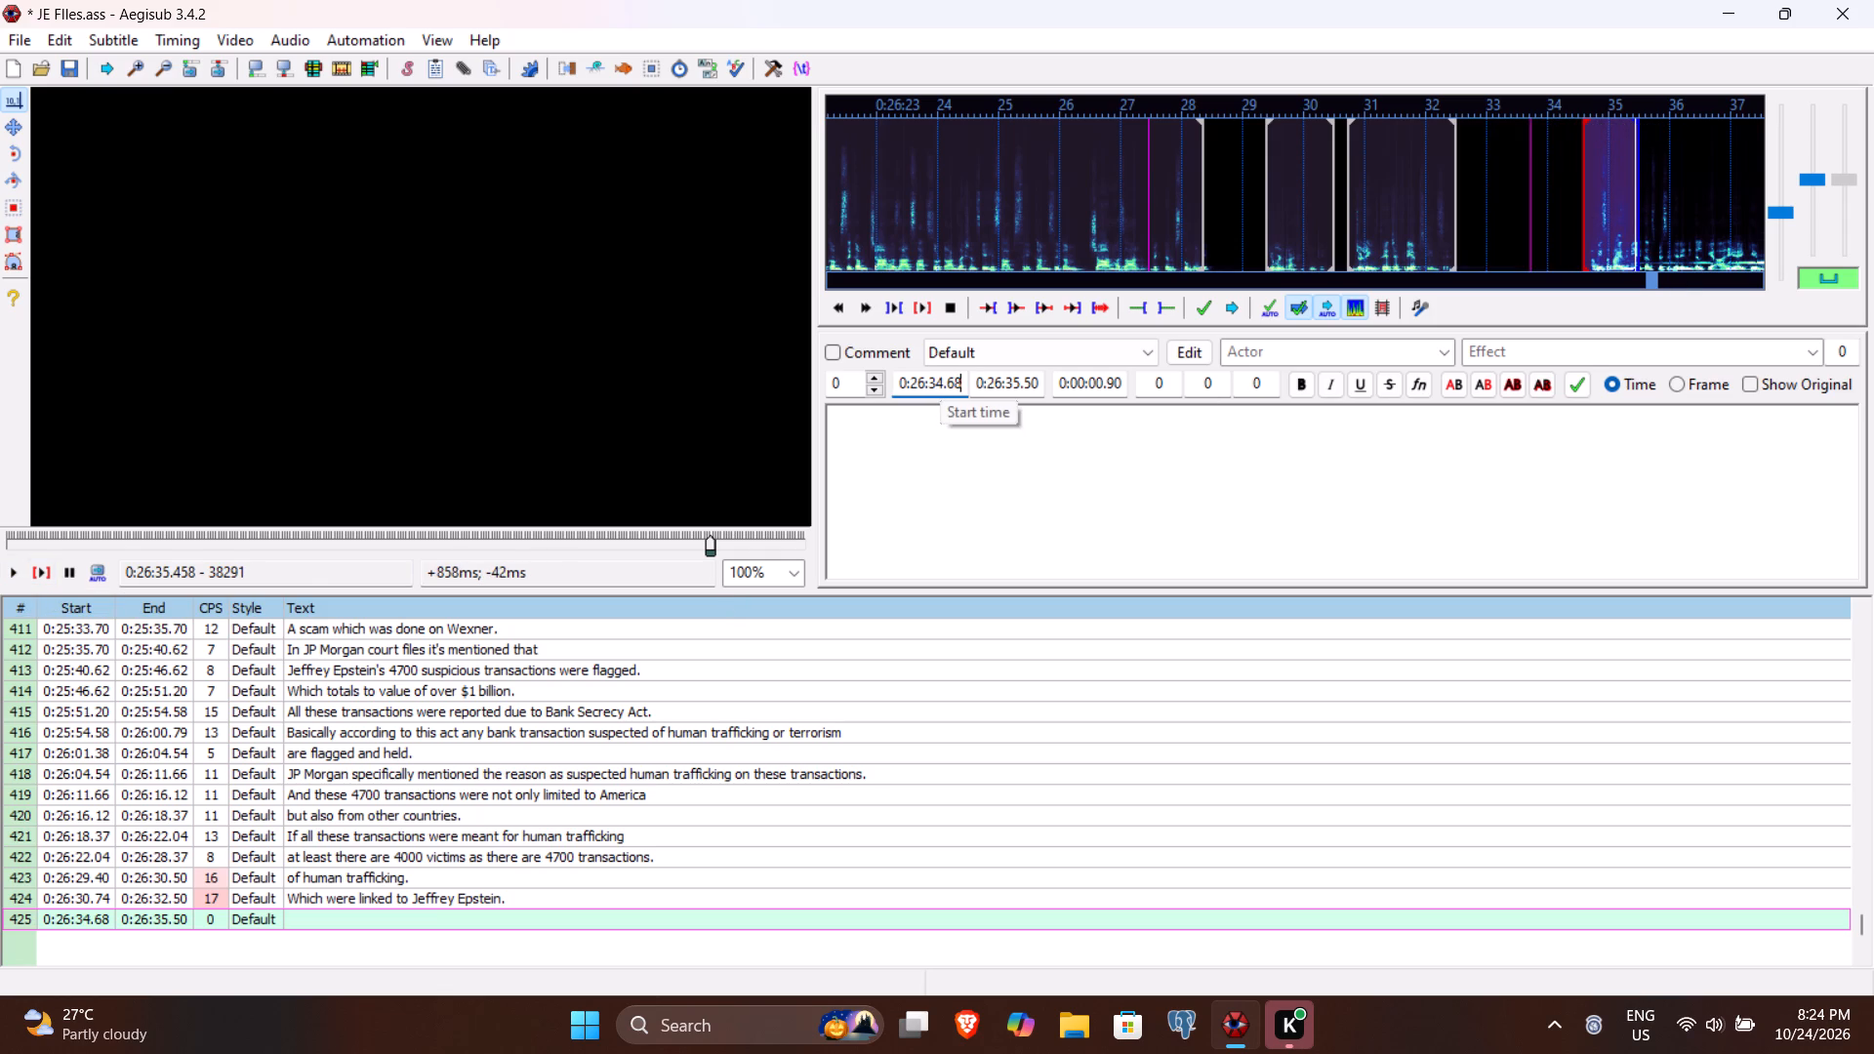
left_click(7, 572)
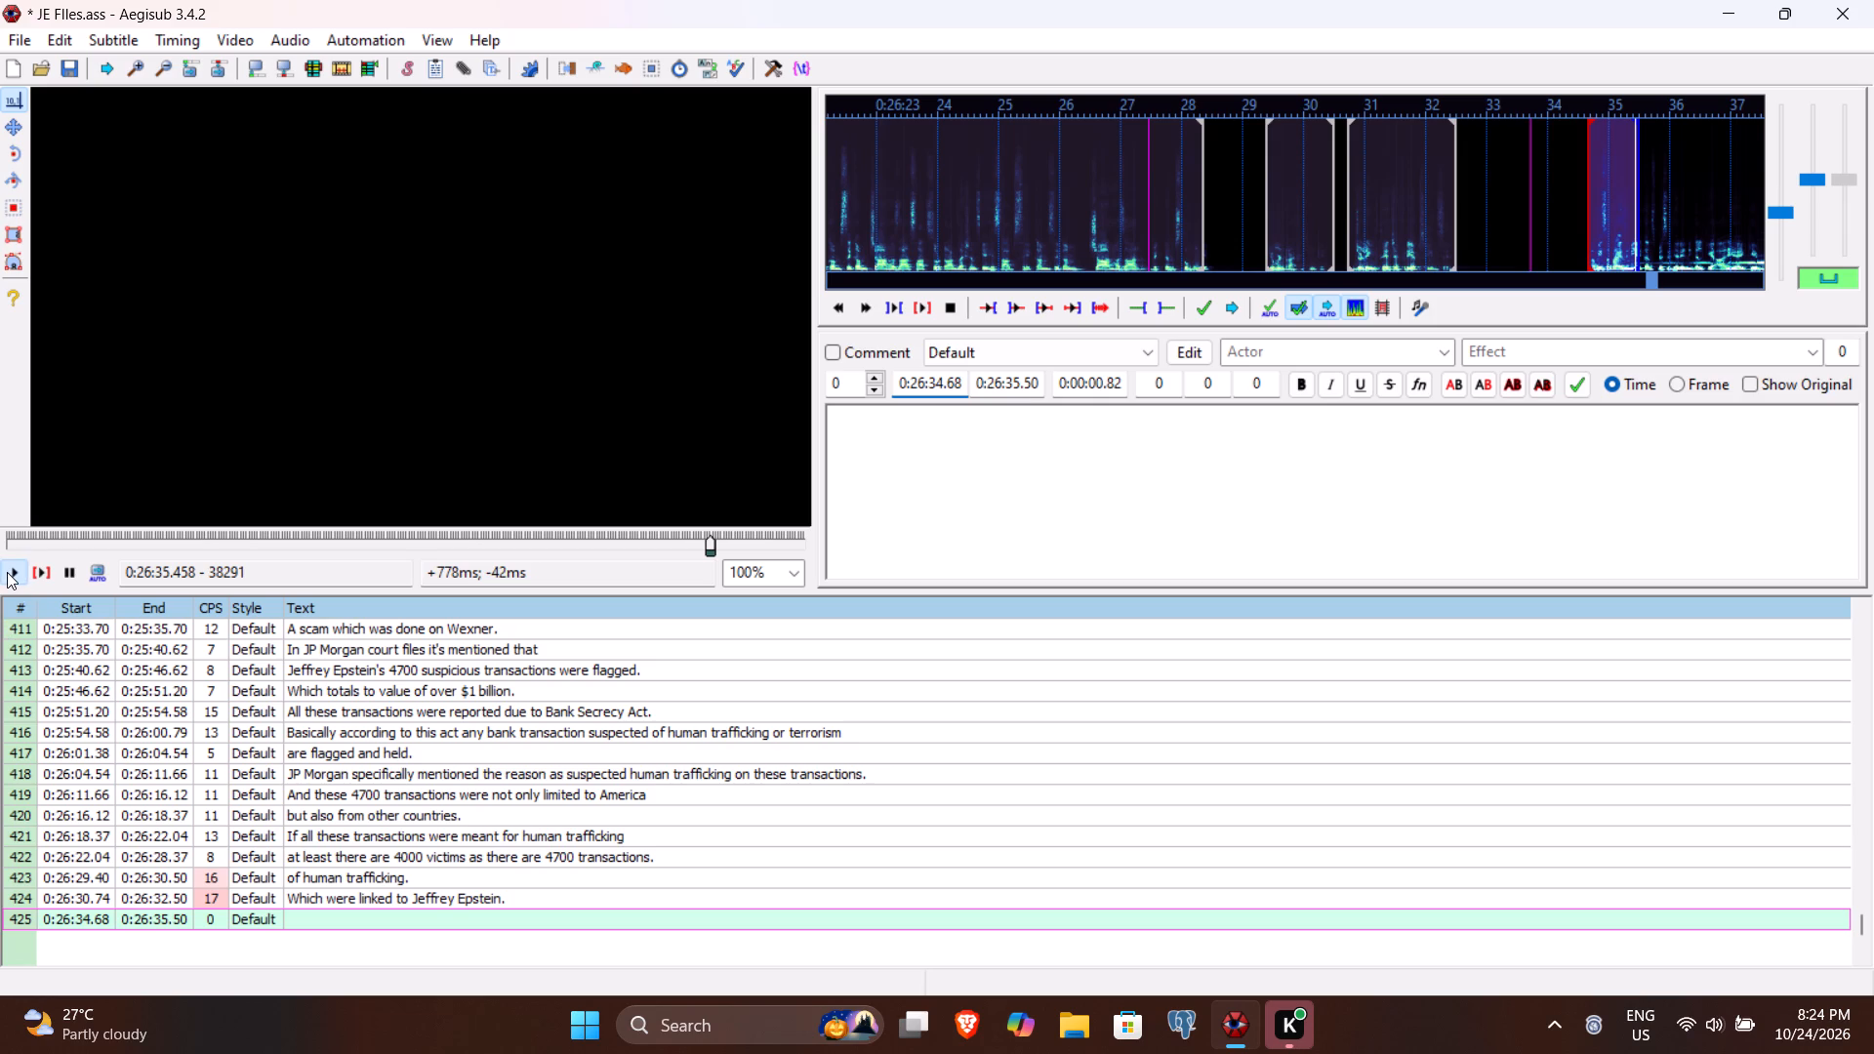
left_click(7, 572)
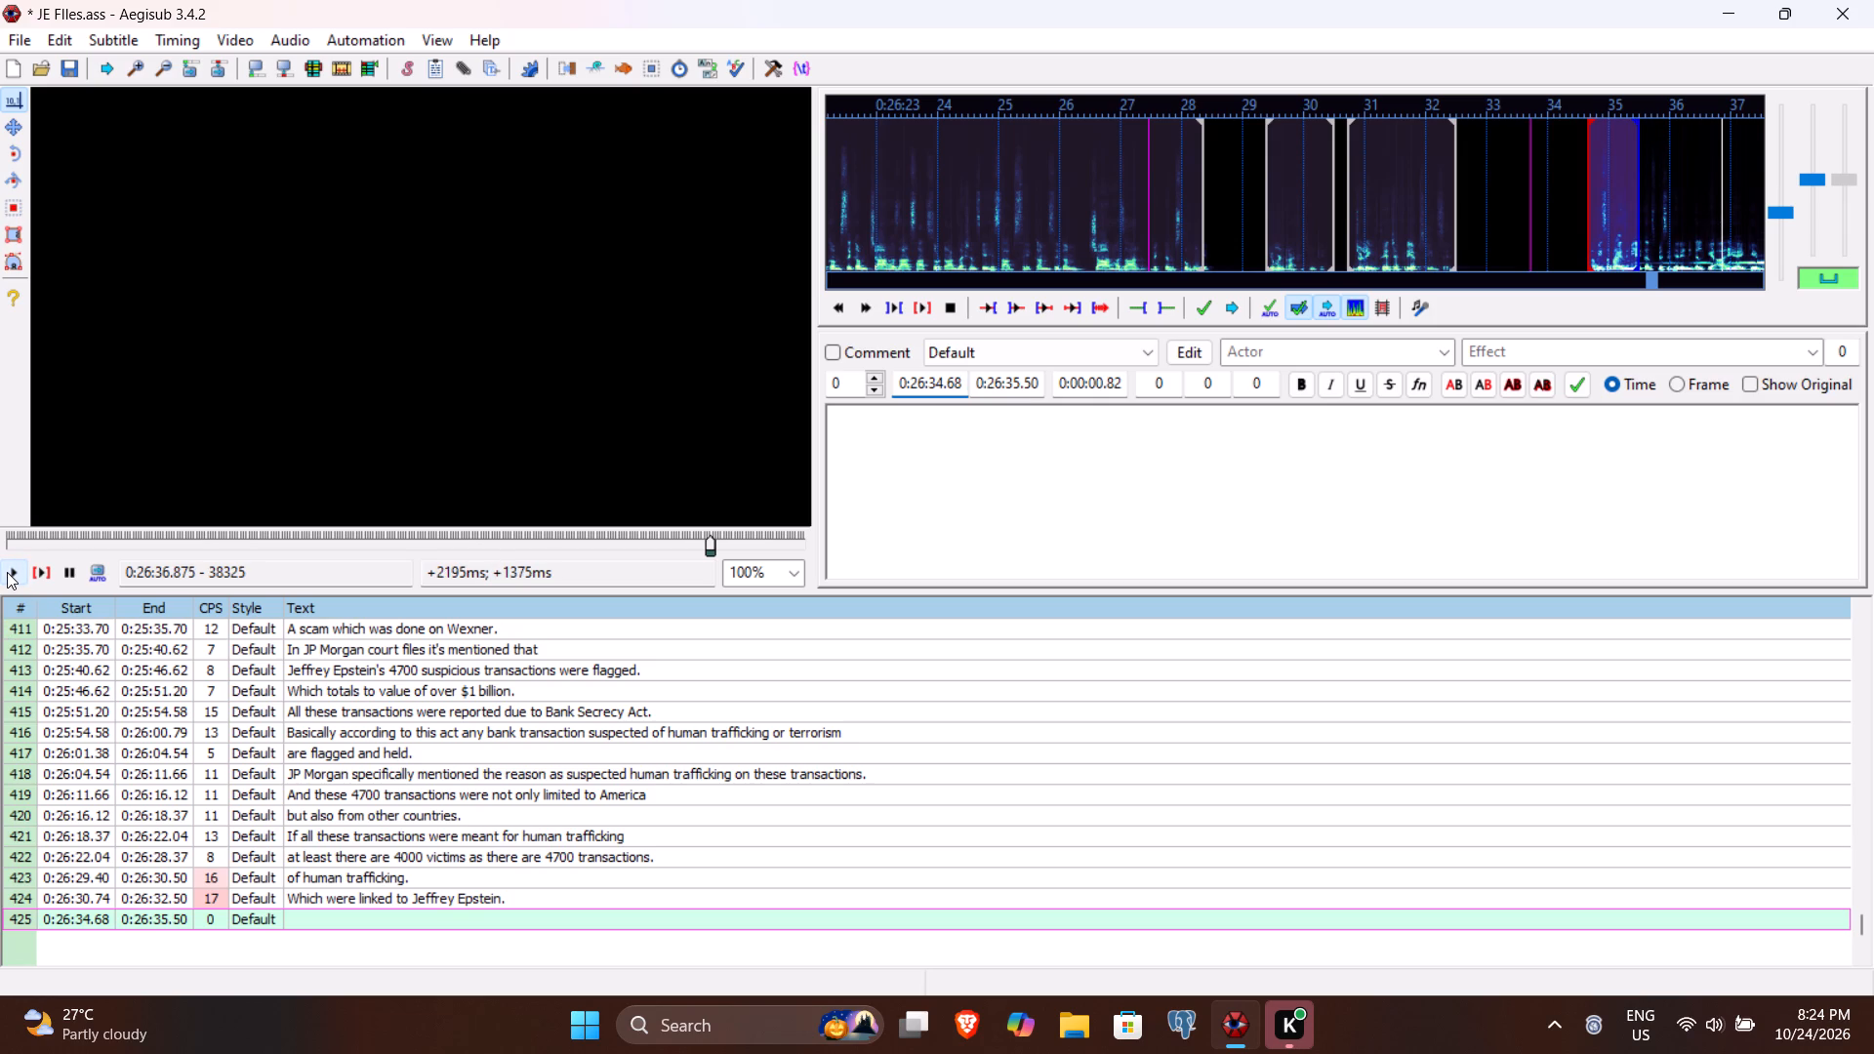
left_click(7, 572)
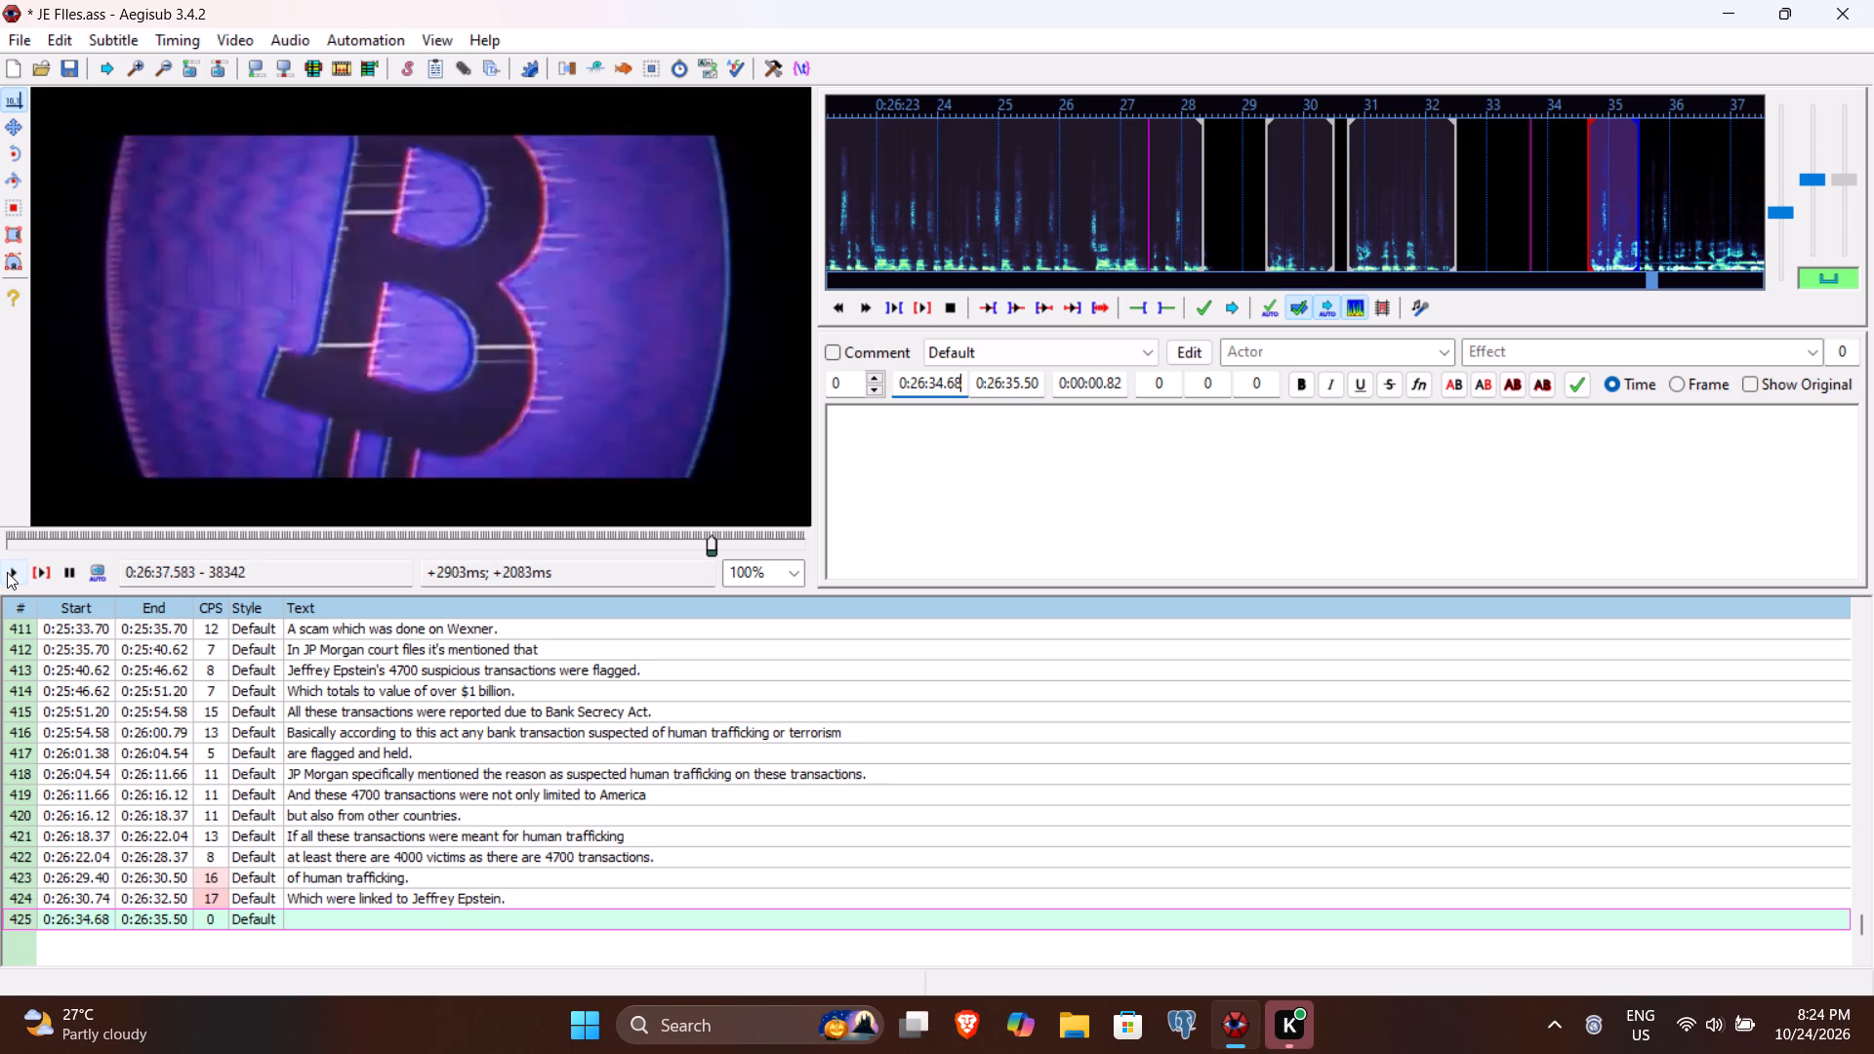
left_click(7, 572)
left_click(7, 572)
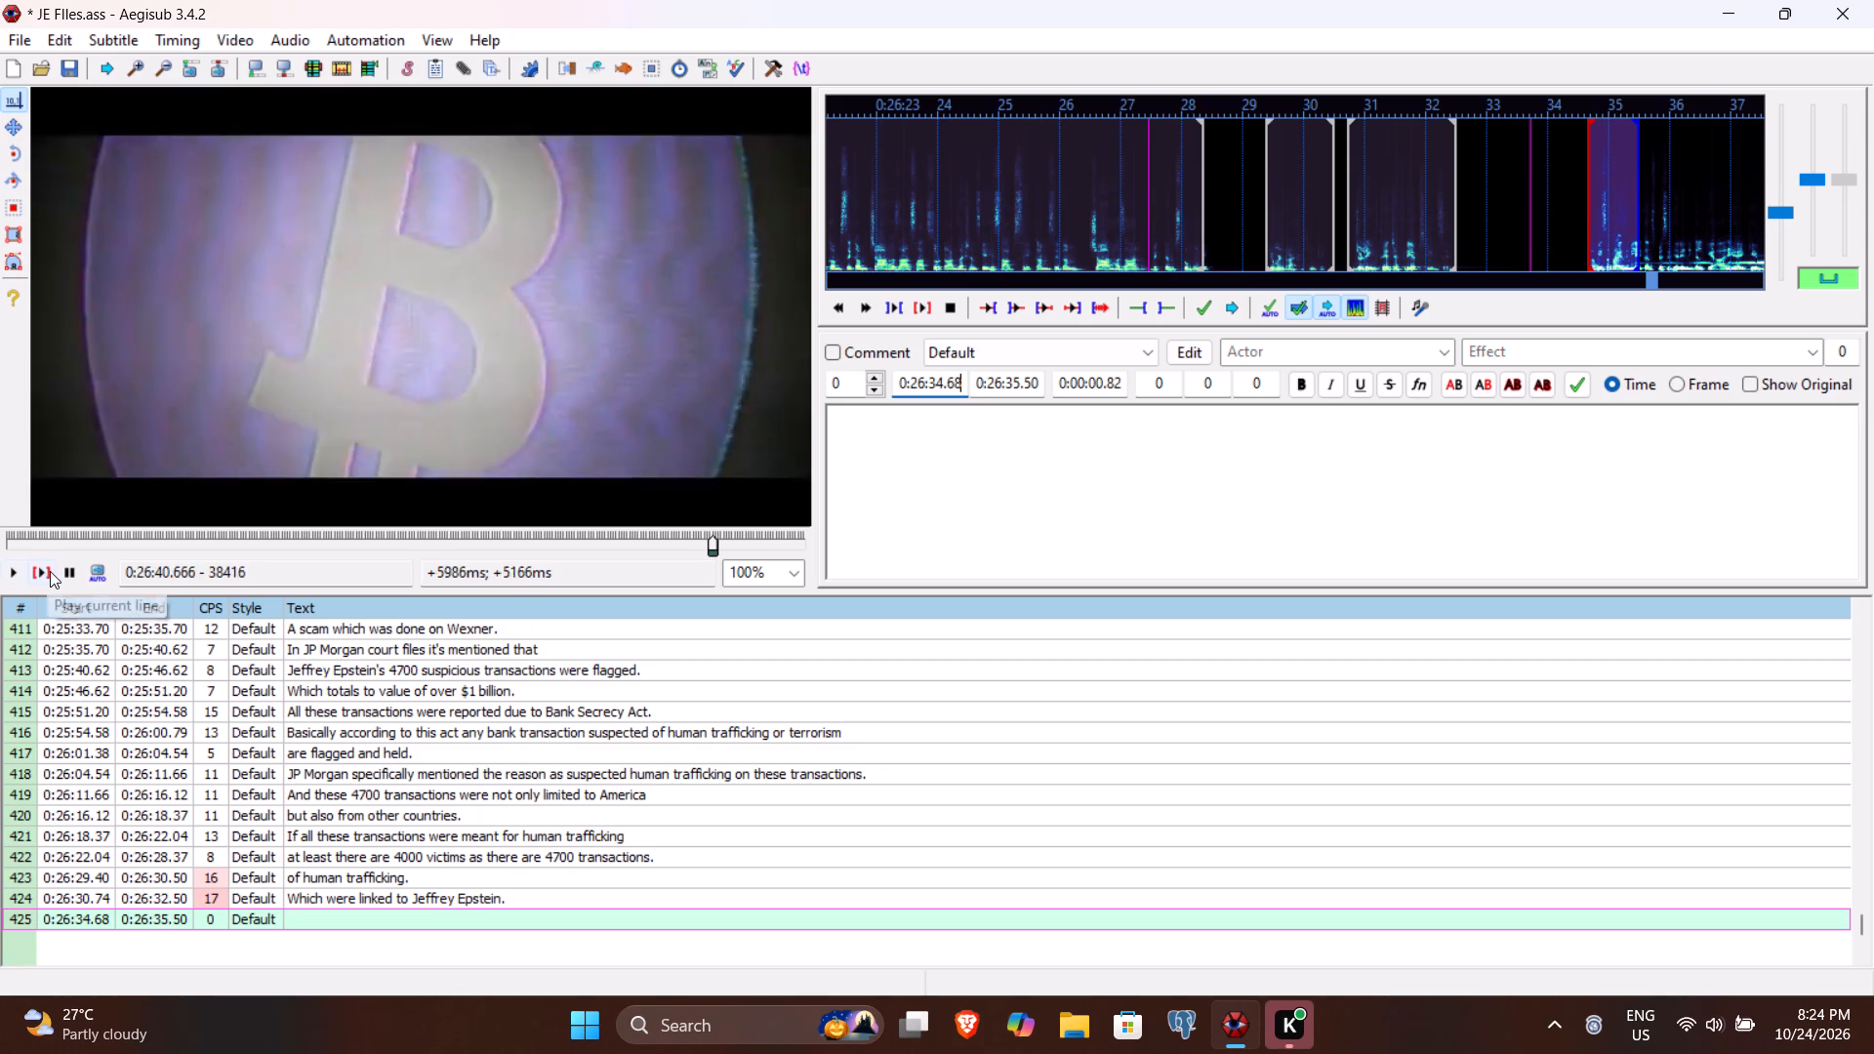
left_click(50, 571)
double_click(12, 573)
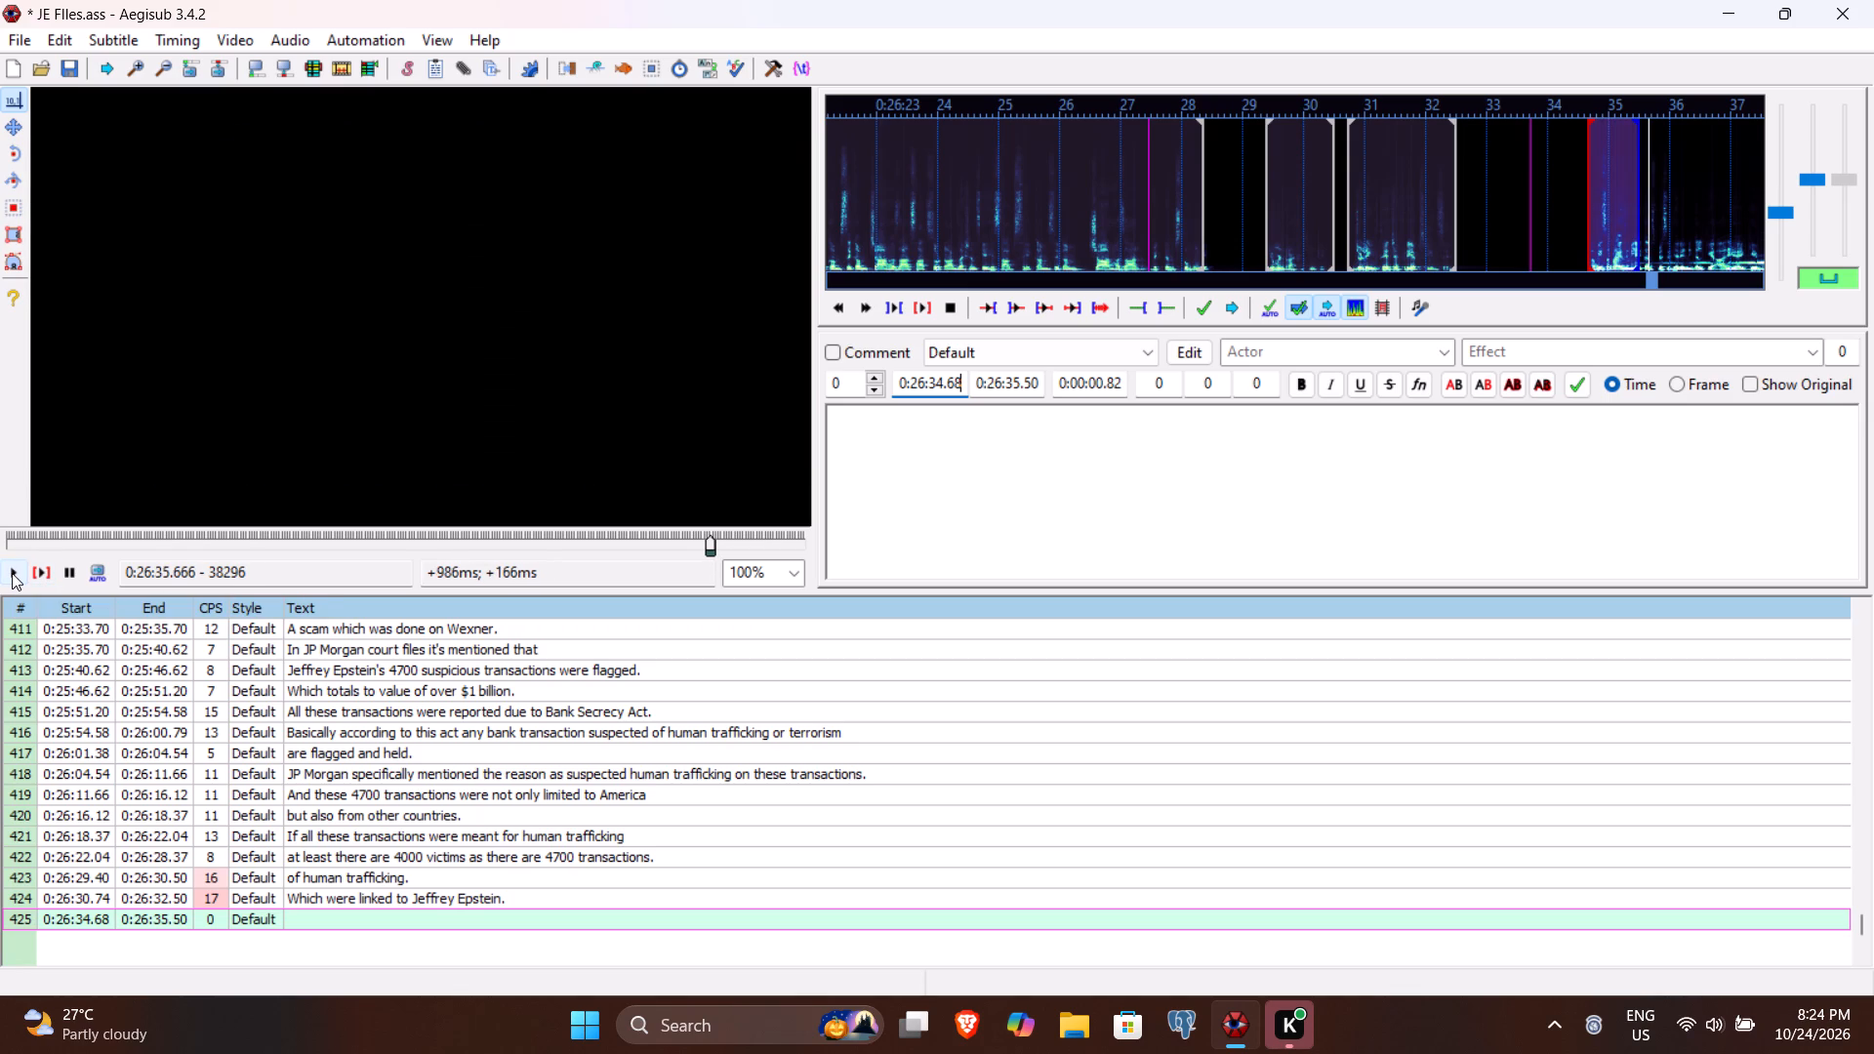
left_click(12, 573)
left_click(12, 573)
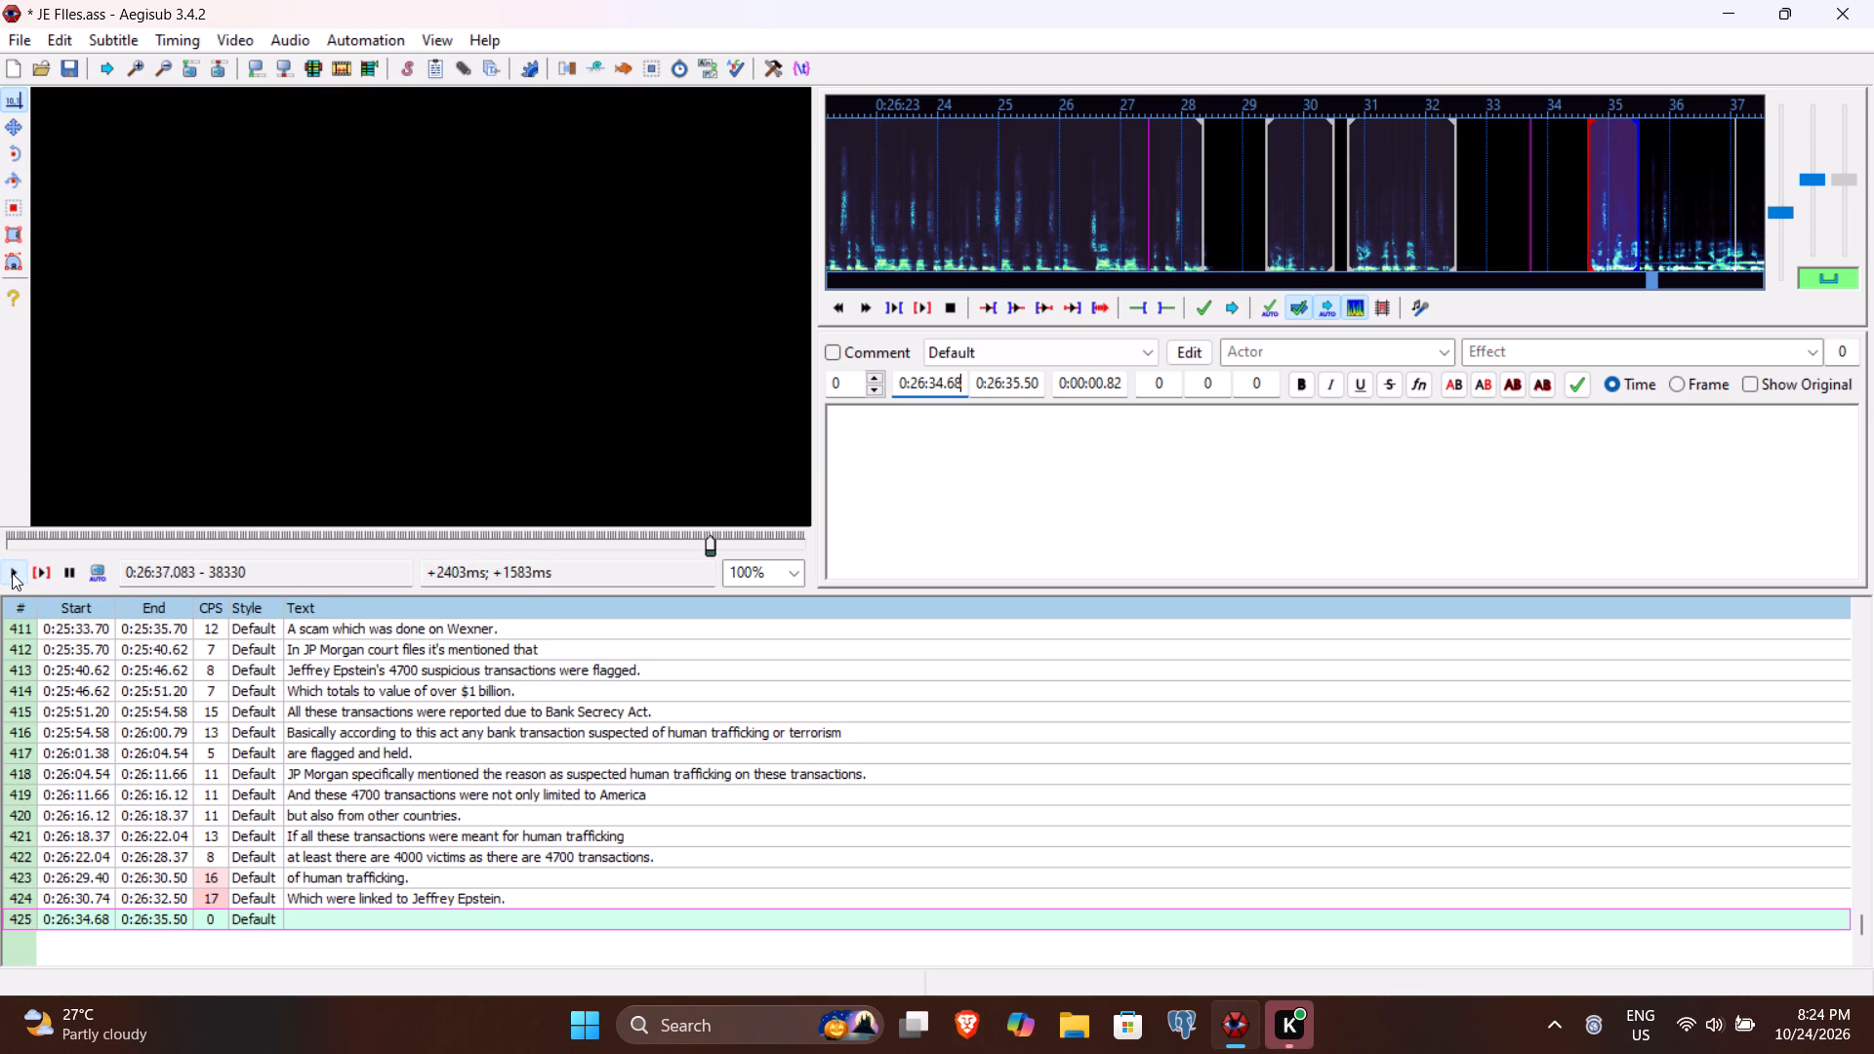
left_click(1007, 384)
type("3708")
Enter "Now a surprising theory is arising" as line 425's text, replay the line, and commit it.
left_click(998, 477)
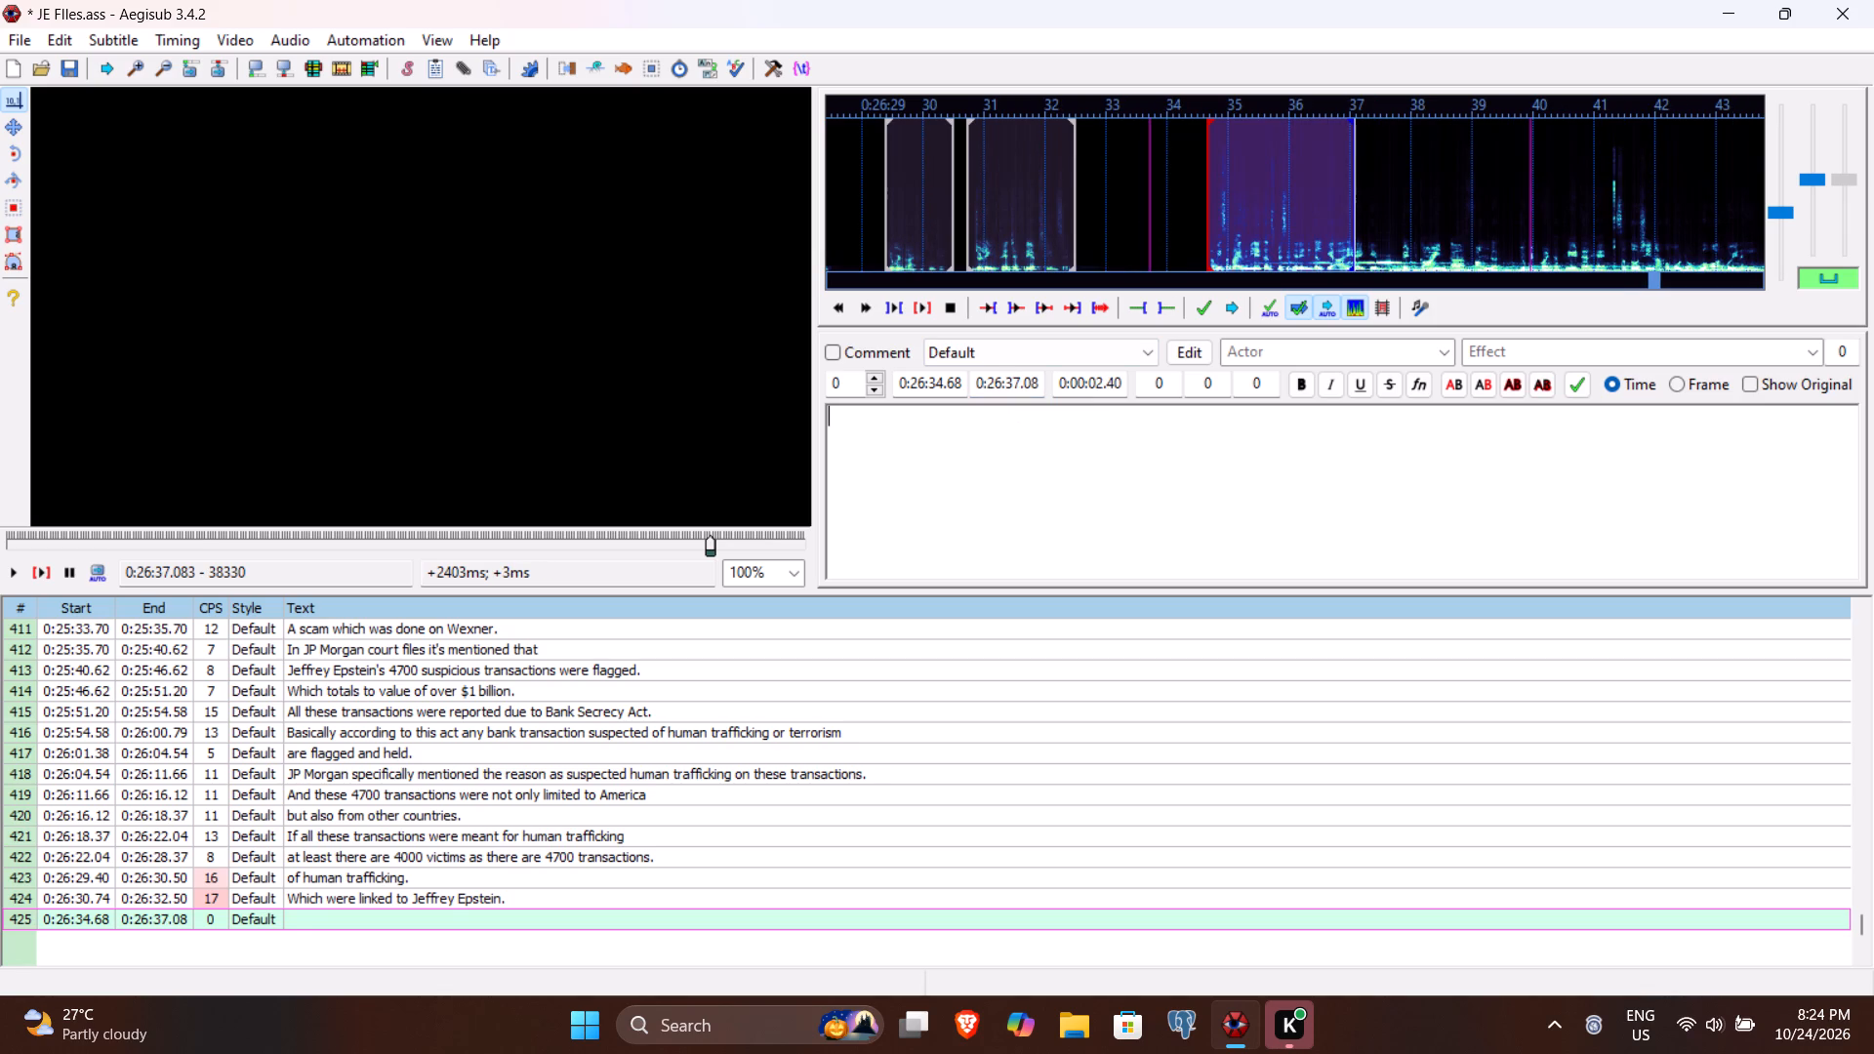
type("Now a surprsi")
key("BackSpace")
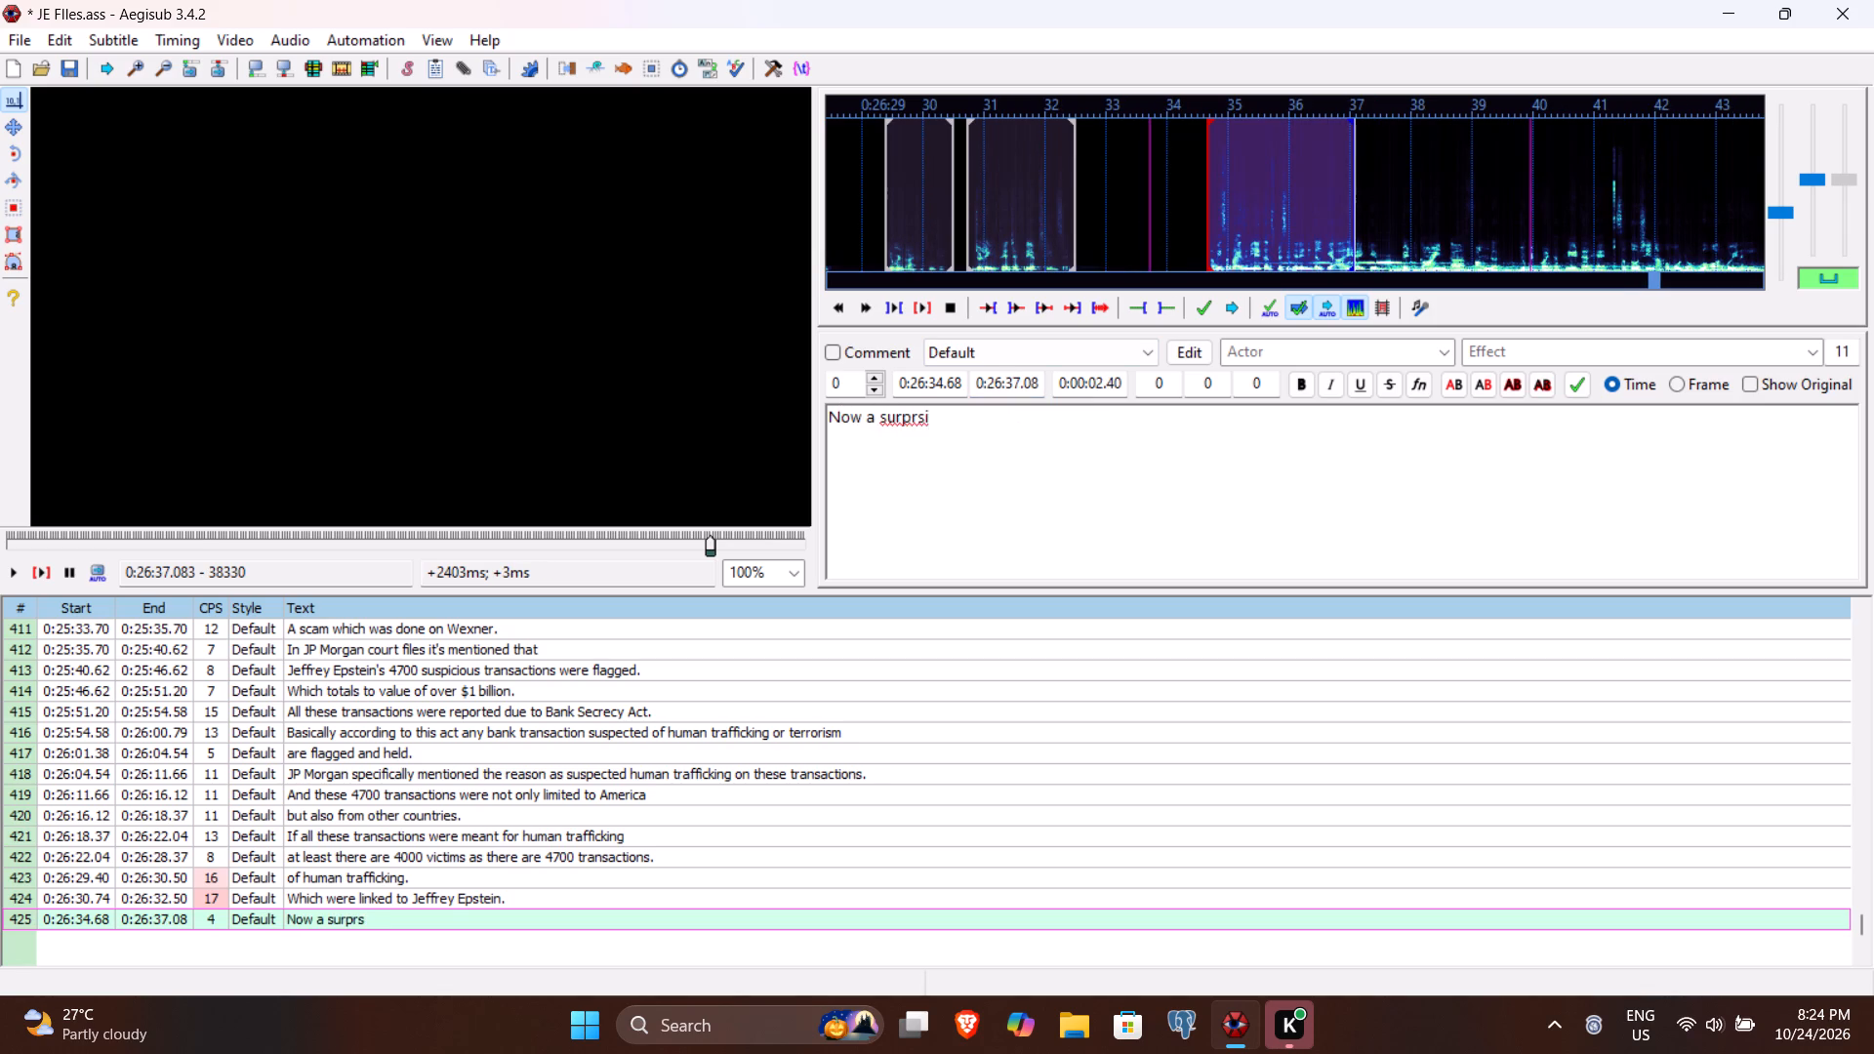
key("BackSpace")
type("isig")
key("BackSpace")
type("ng theory is")
key("space")
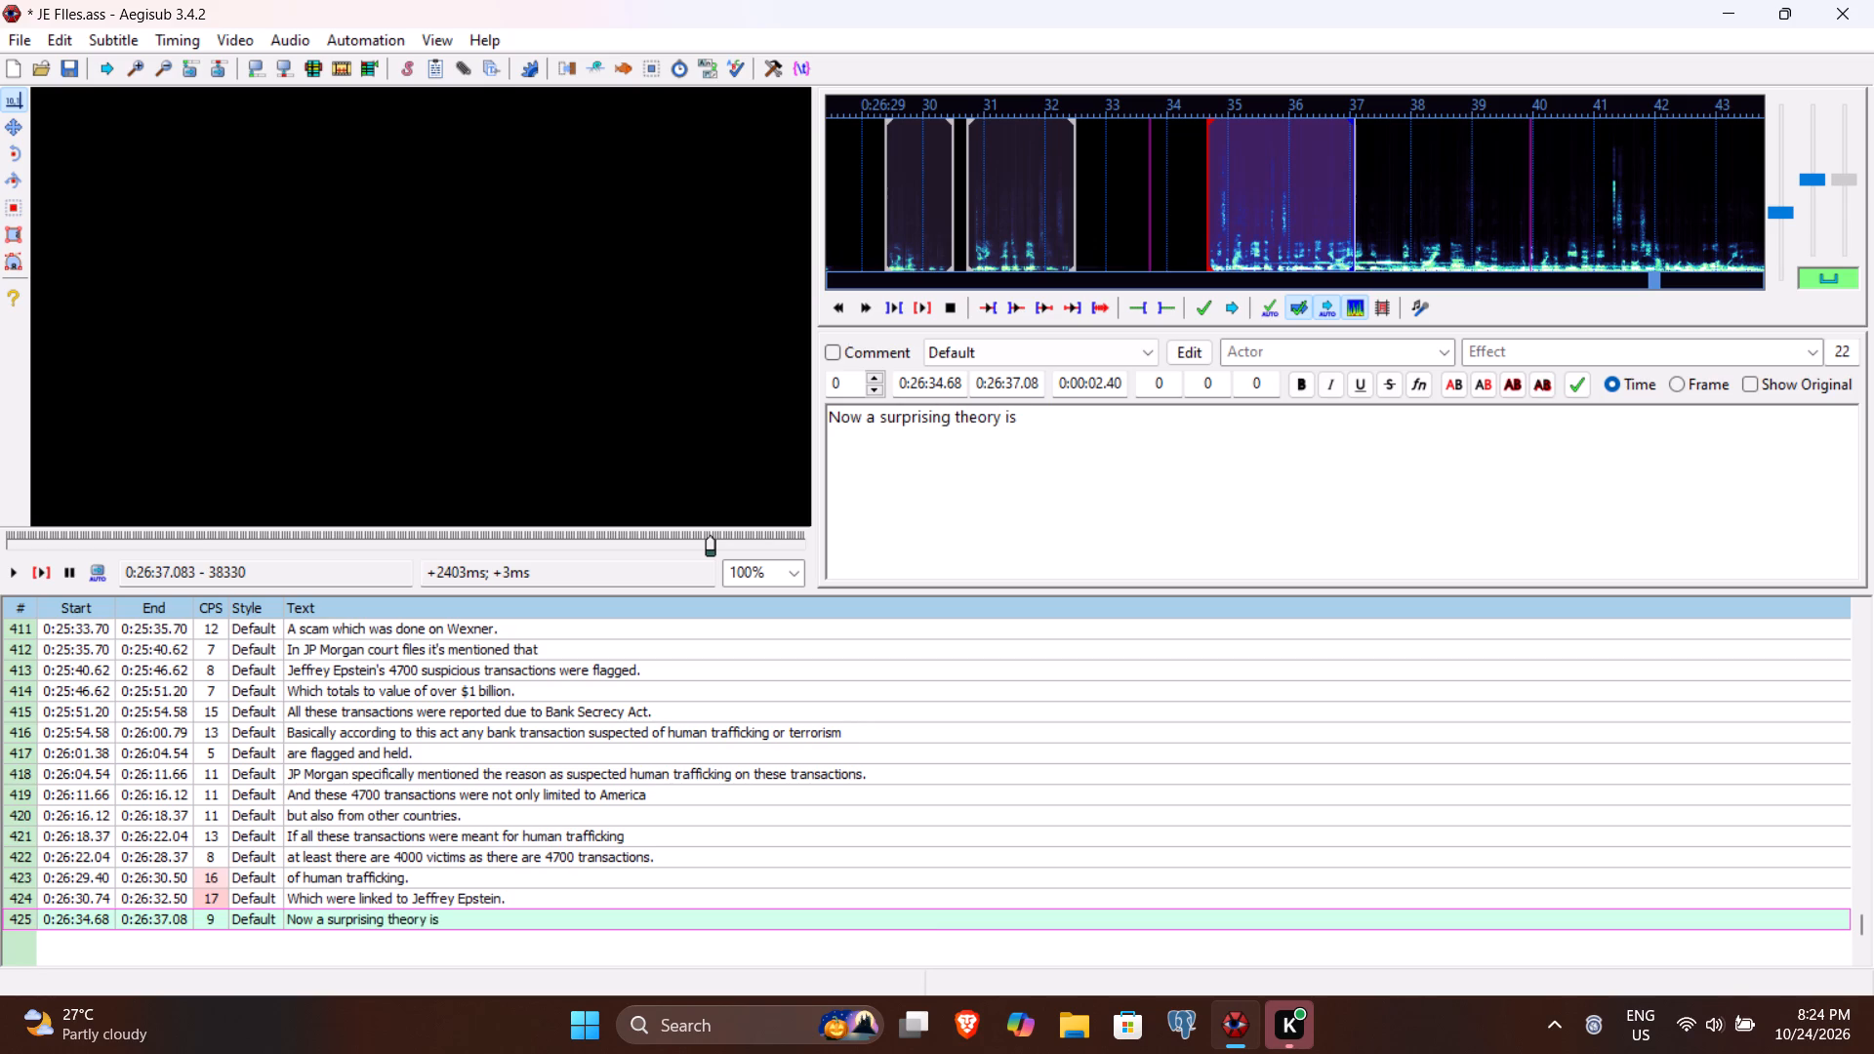
type("arising")
left_click(38, 570)
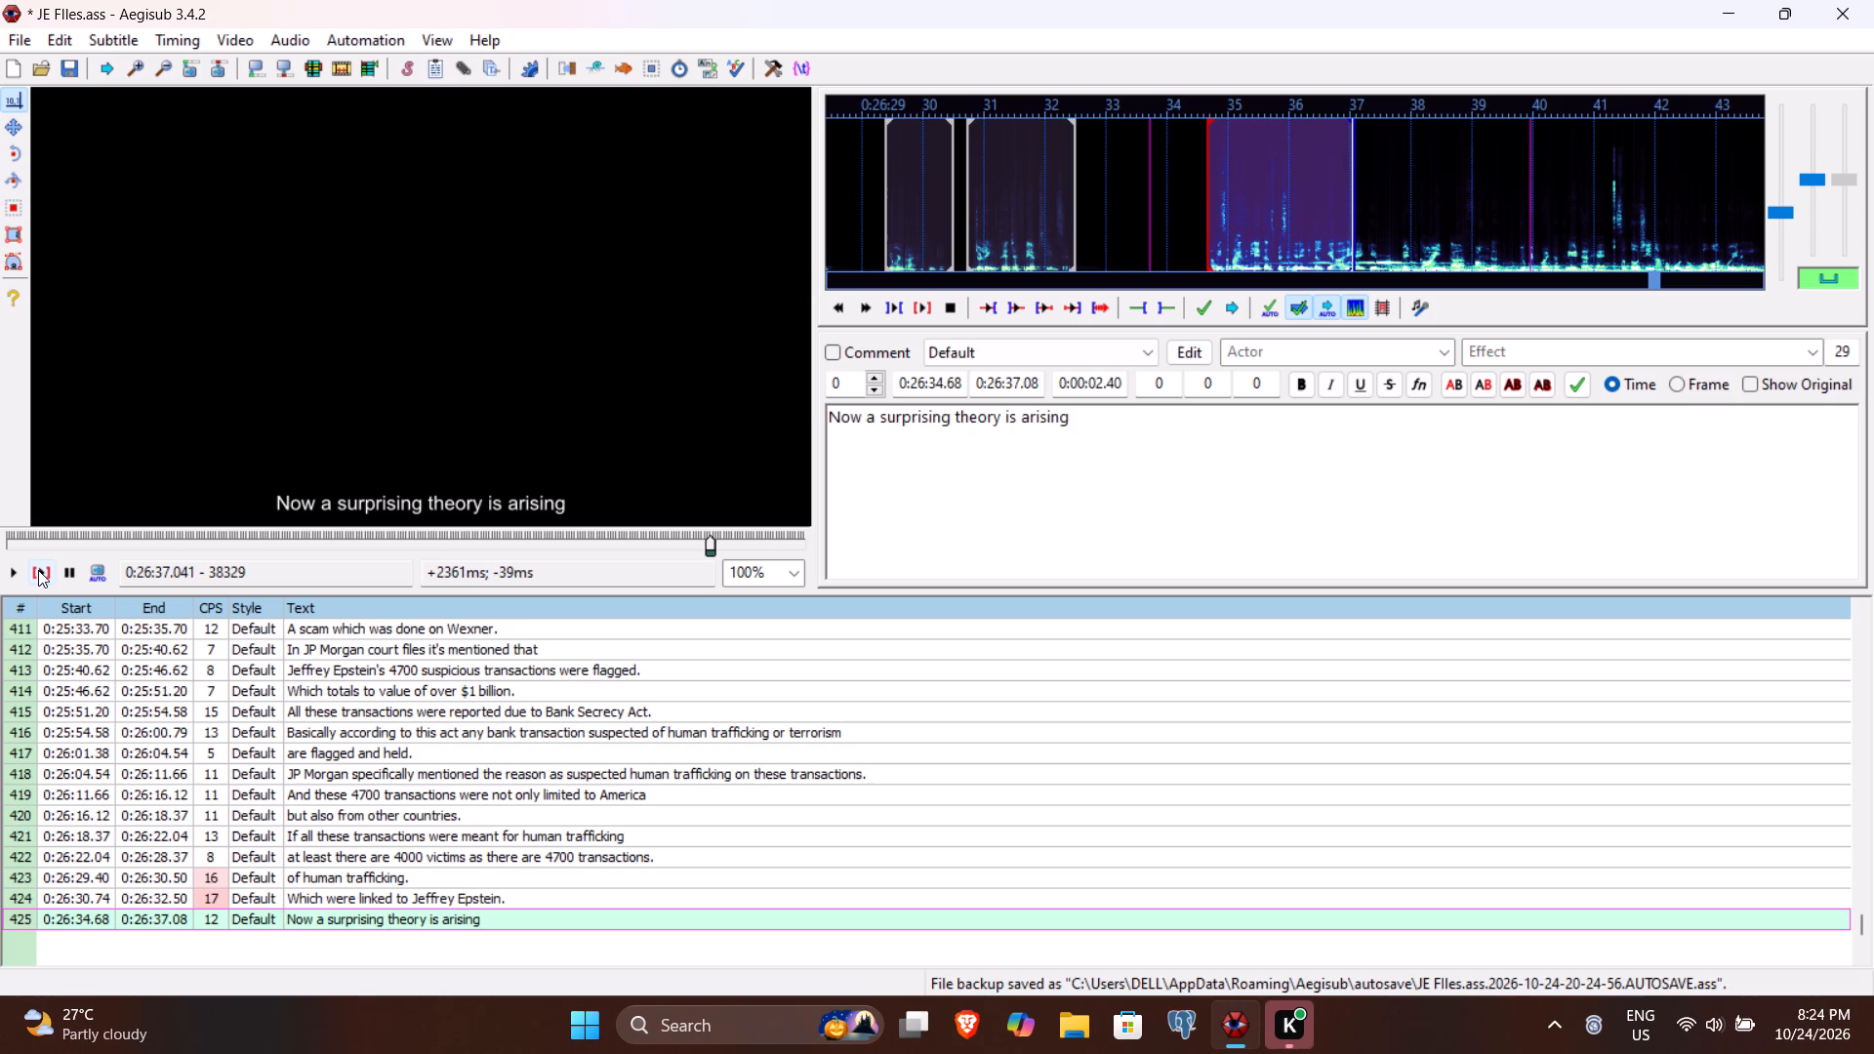
key("Return")
Listen to the speech following line 425 and set line 426's end time to 0:26:41.25.
left_click(38, 570)
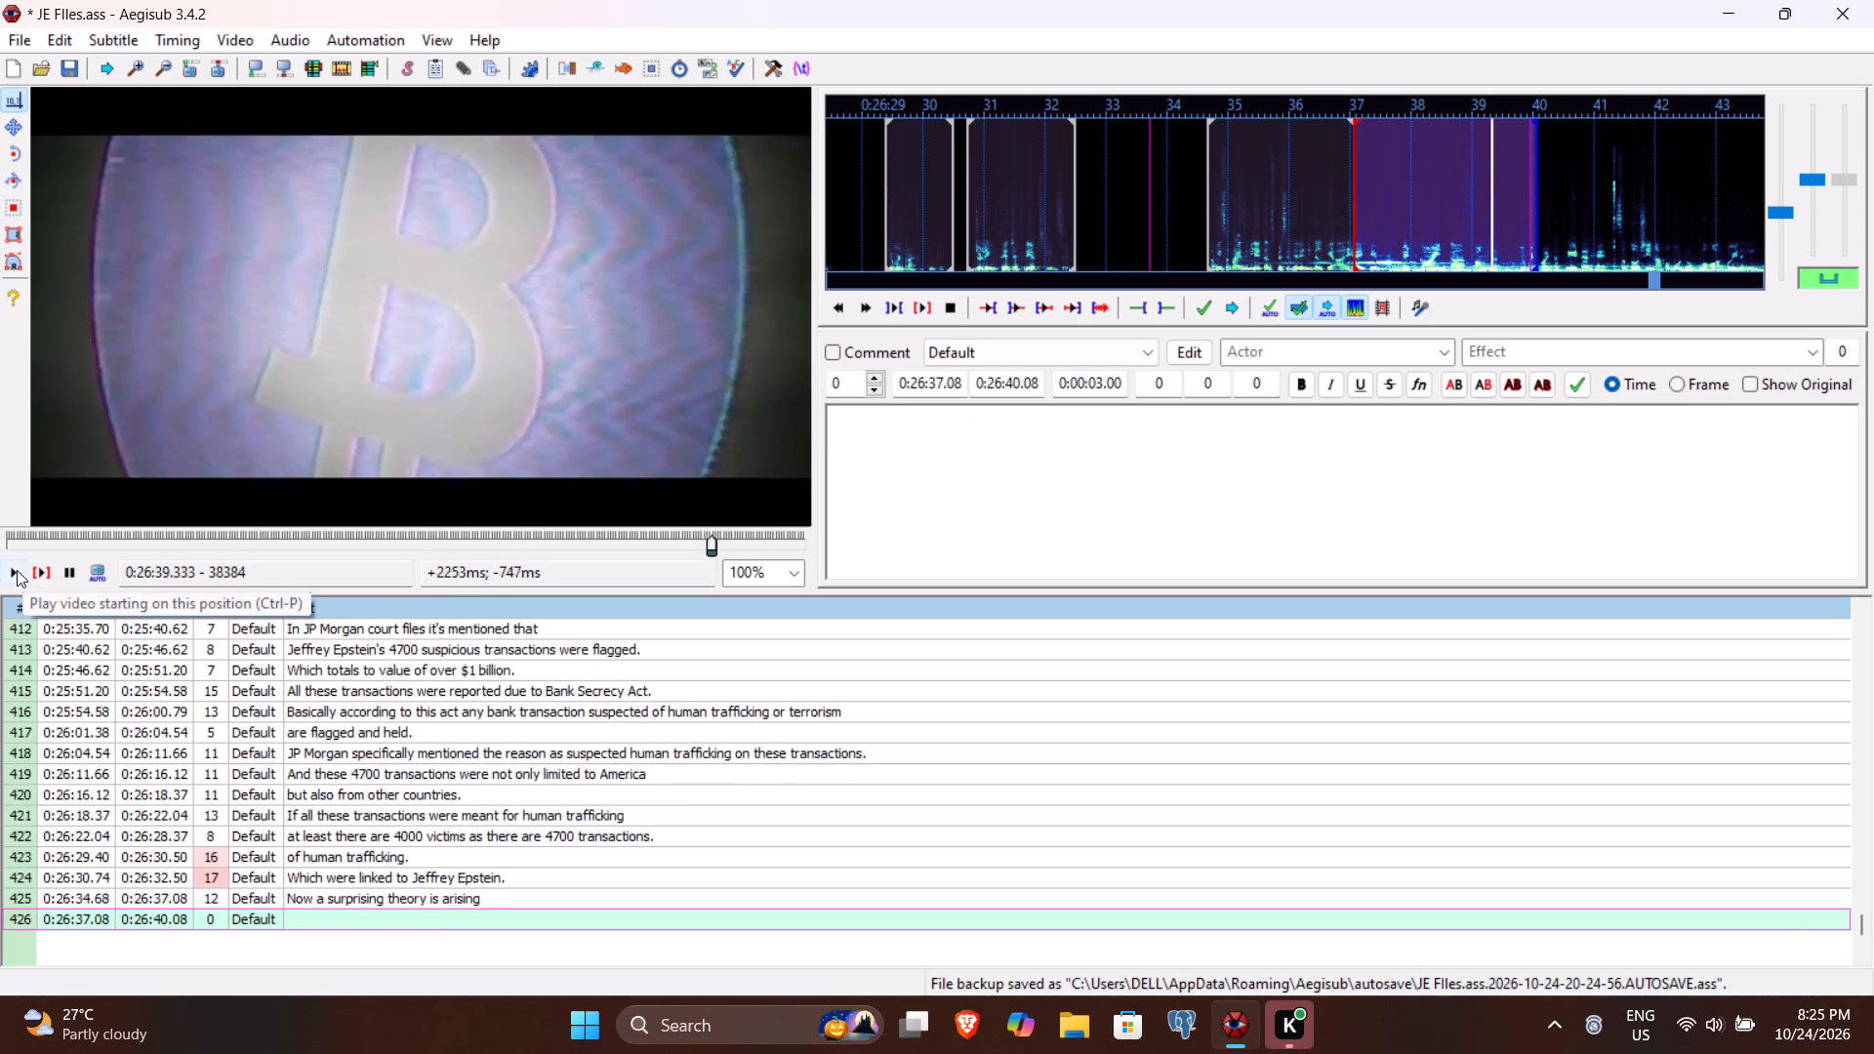
left_click(17, 570)
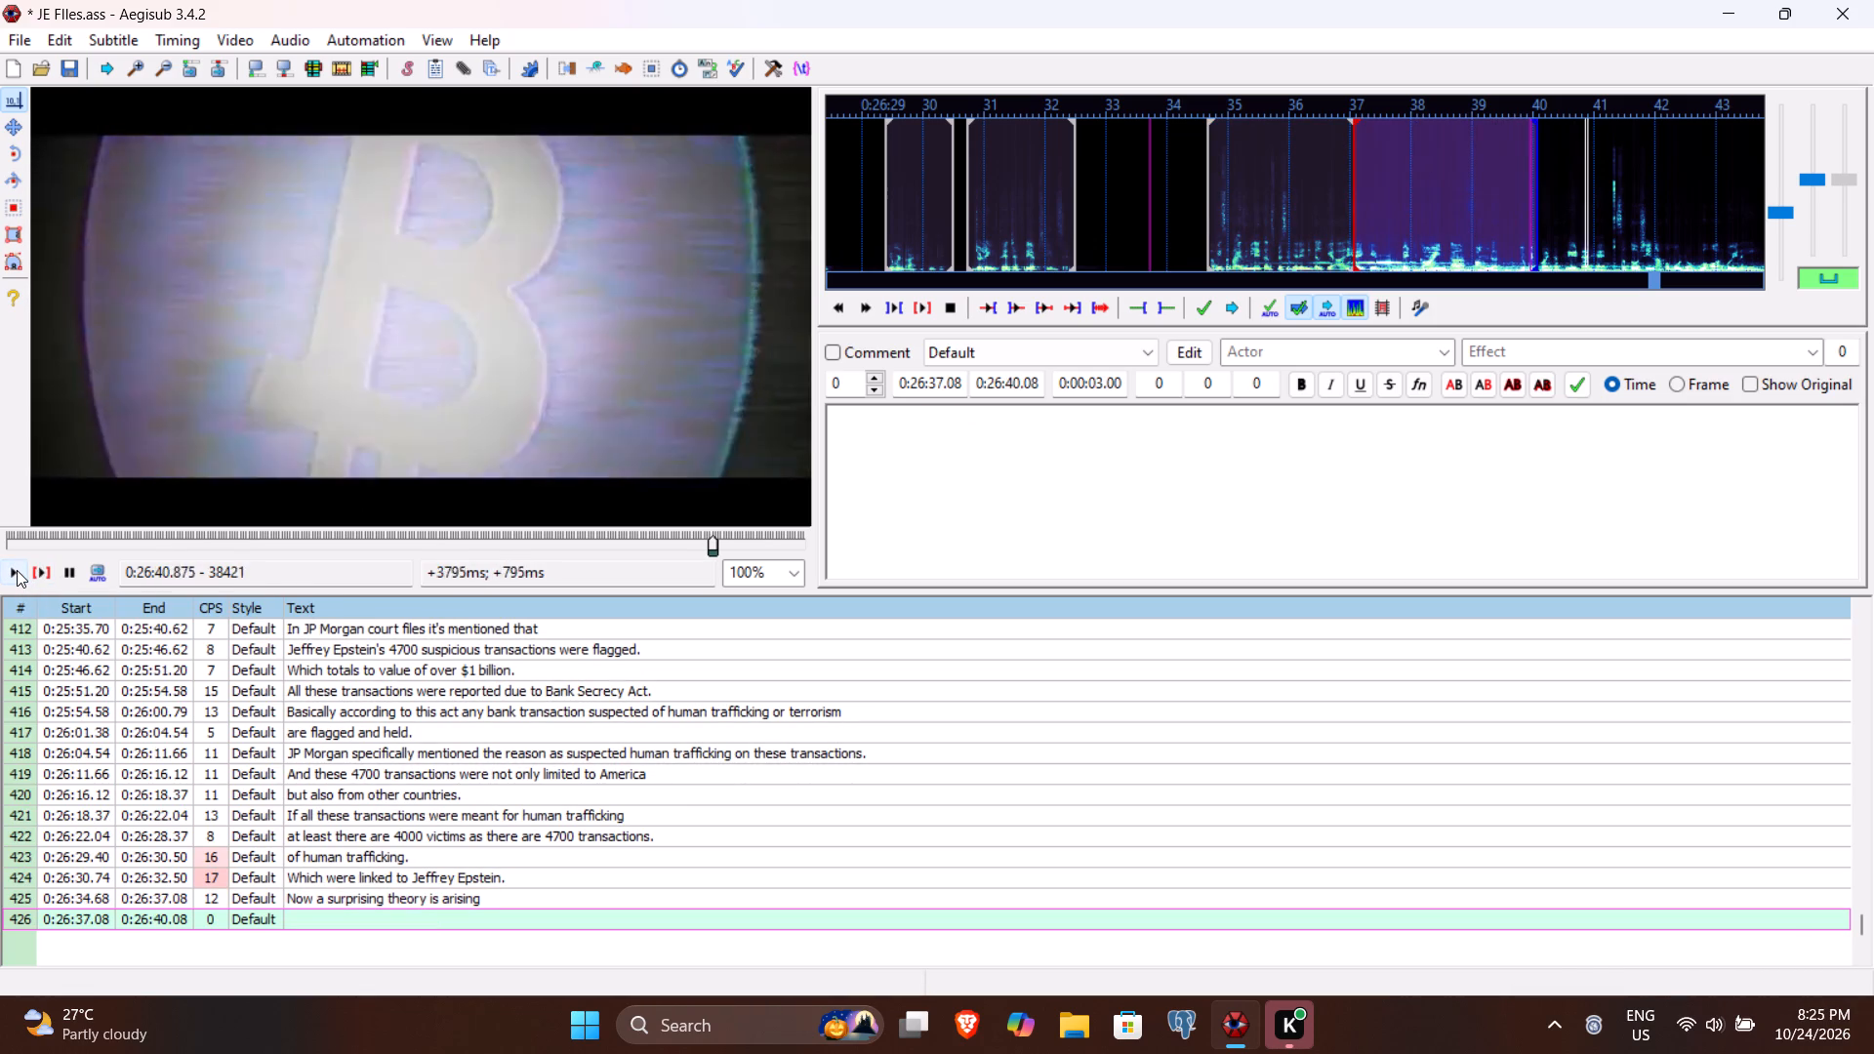
left_click(17, 570)
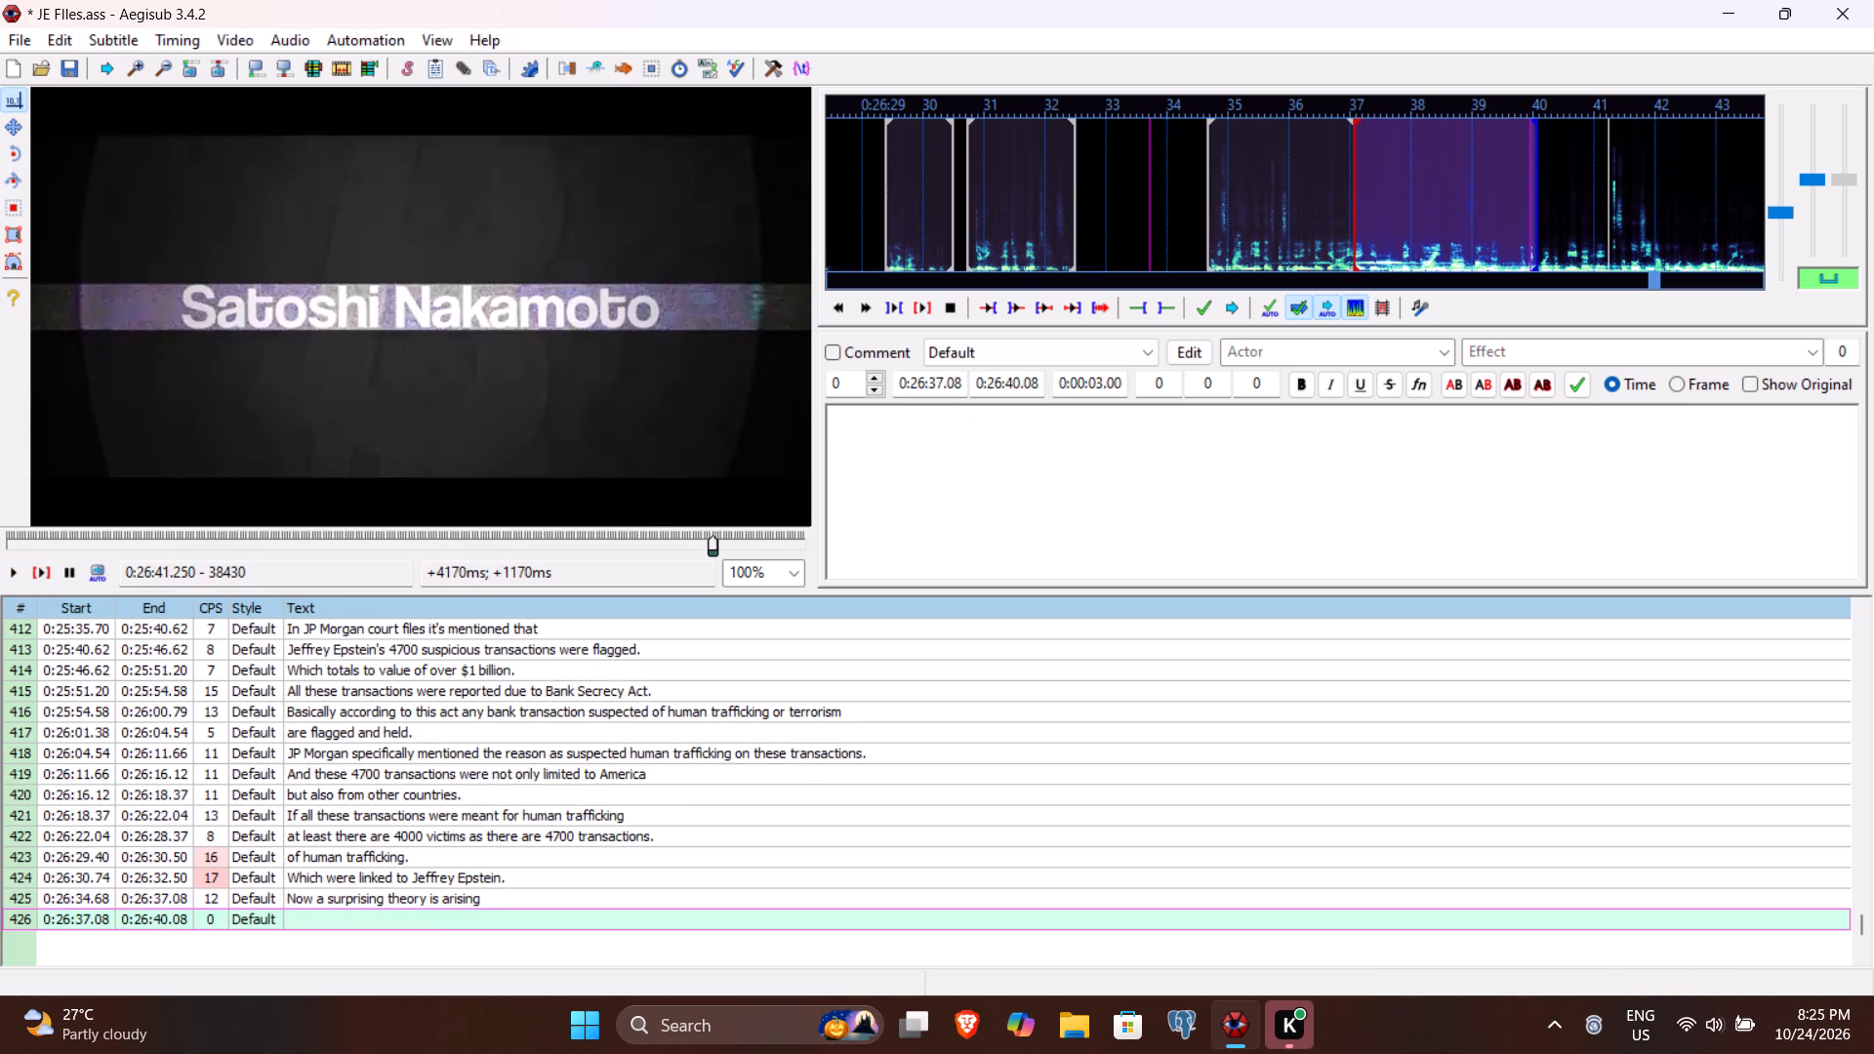
left_click(1010, 380)
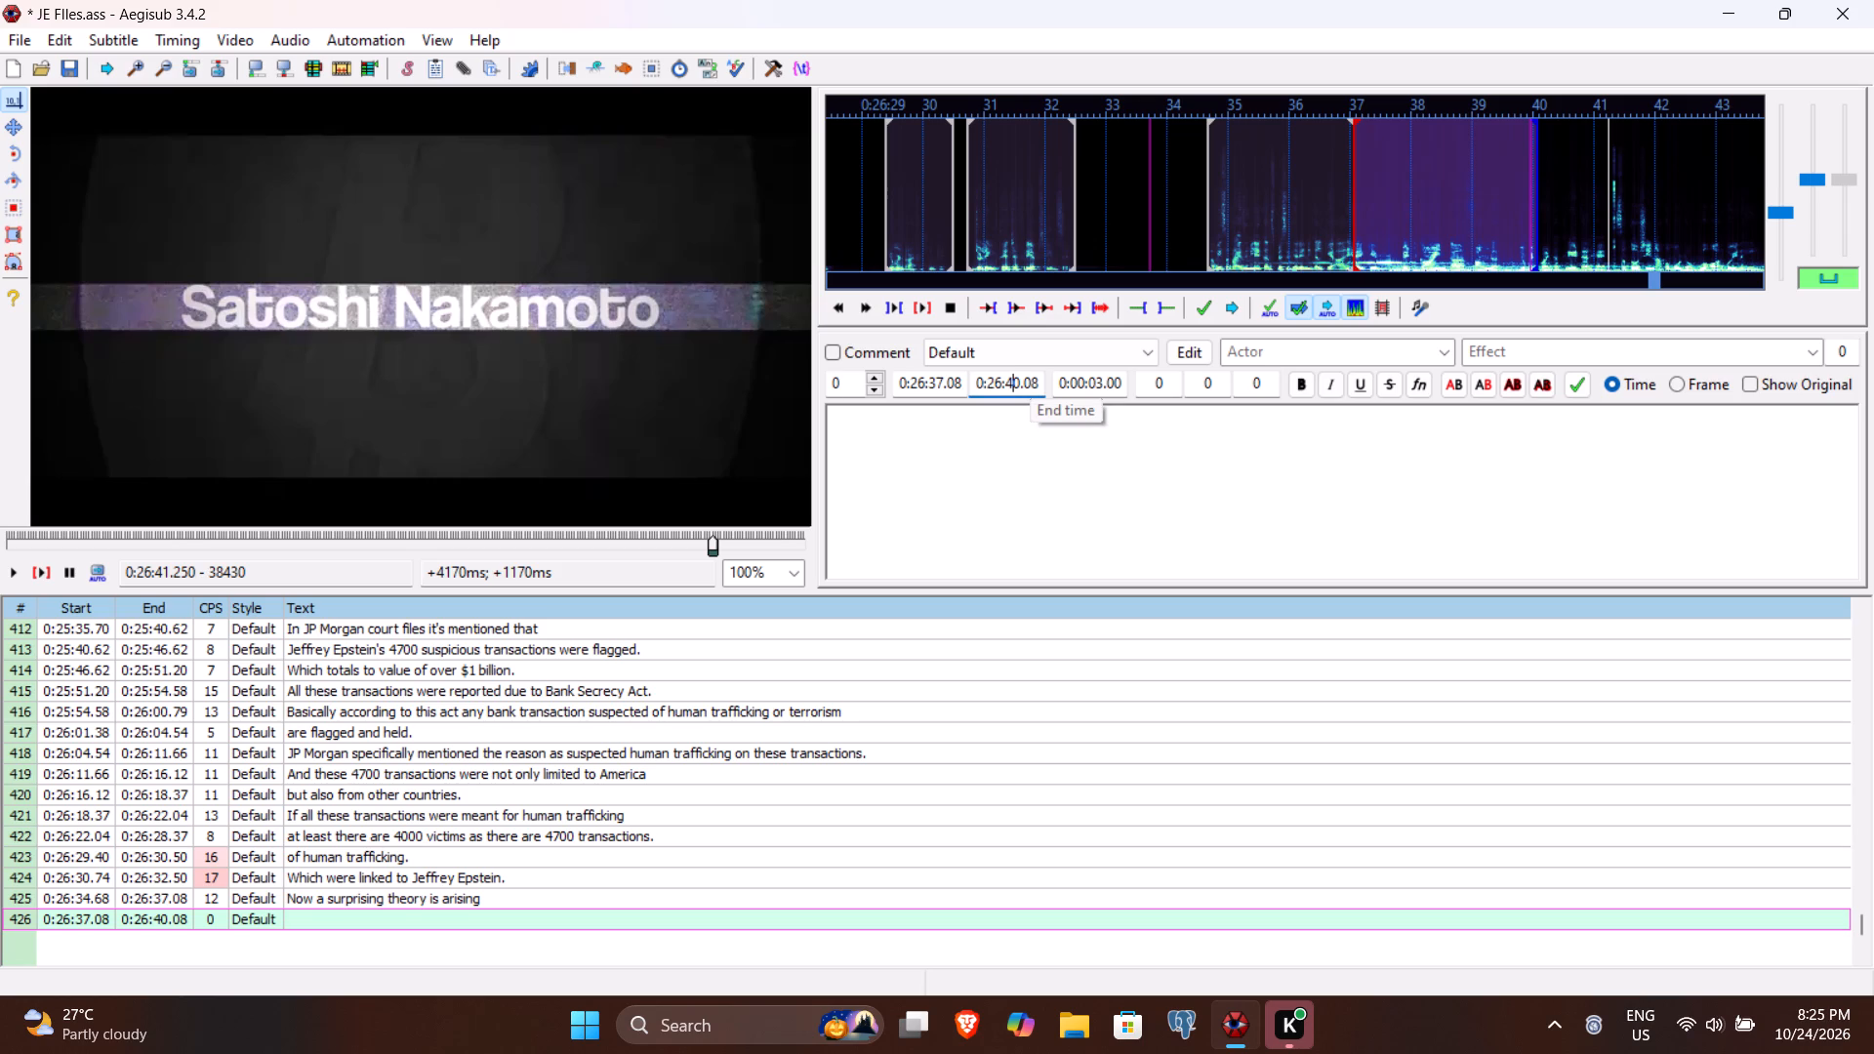
type("125")
Enter "the founder and the creator of Bitcoin" as line 426's text and commit the line.
left_click(988, 496)
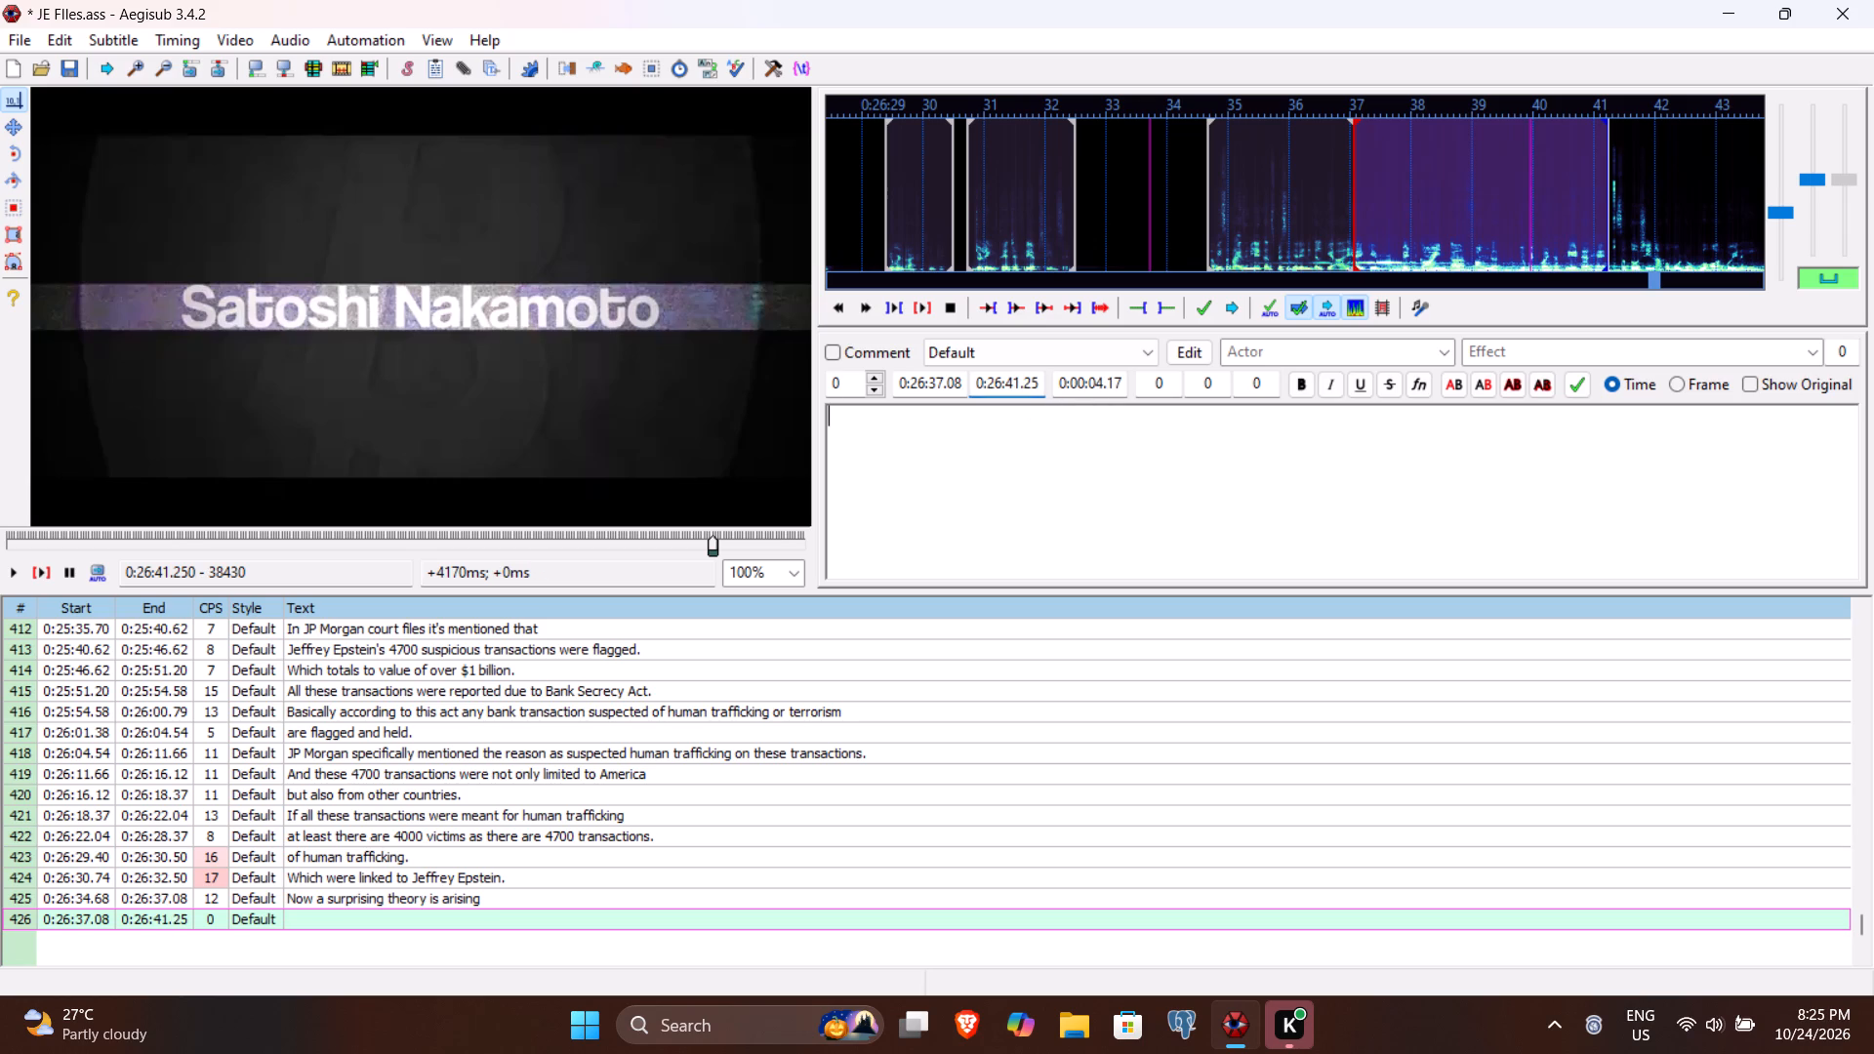
type("the founder and the creatro")
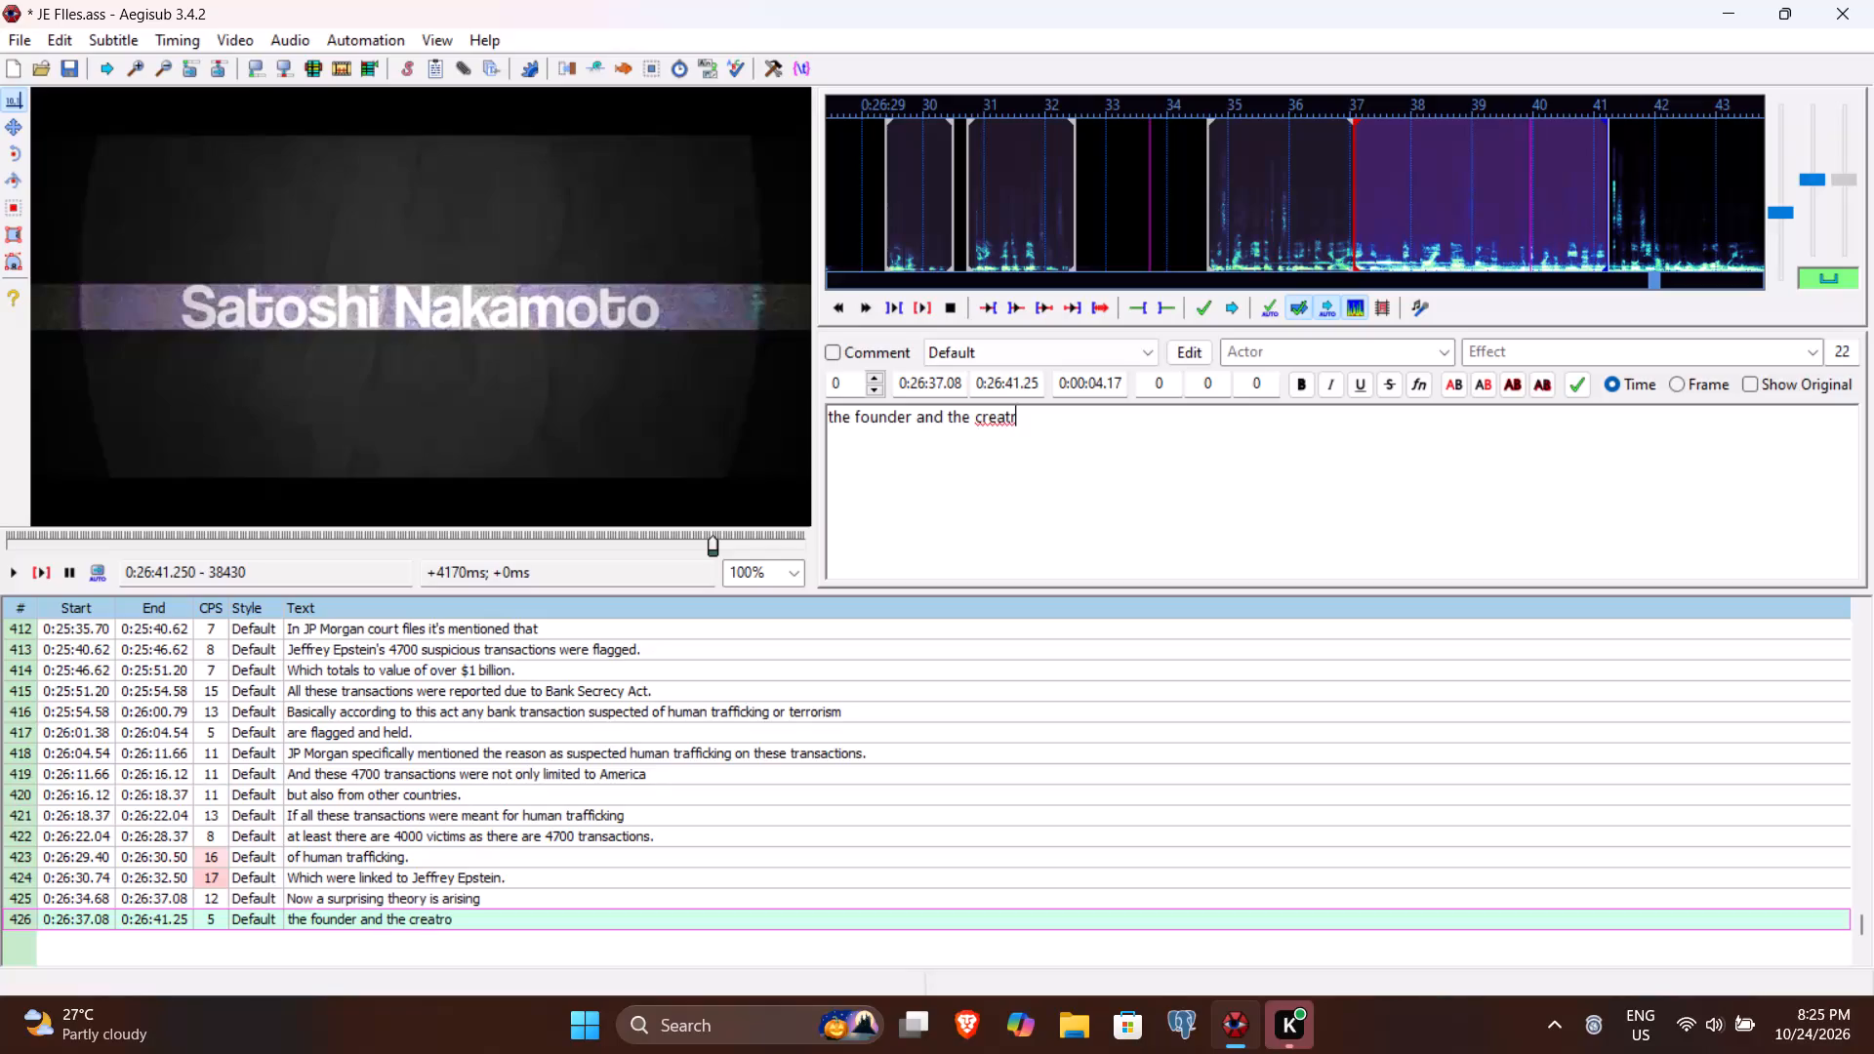
key("BackSpace")
key("BackSpace")
type("or of")
key("space")
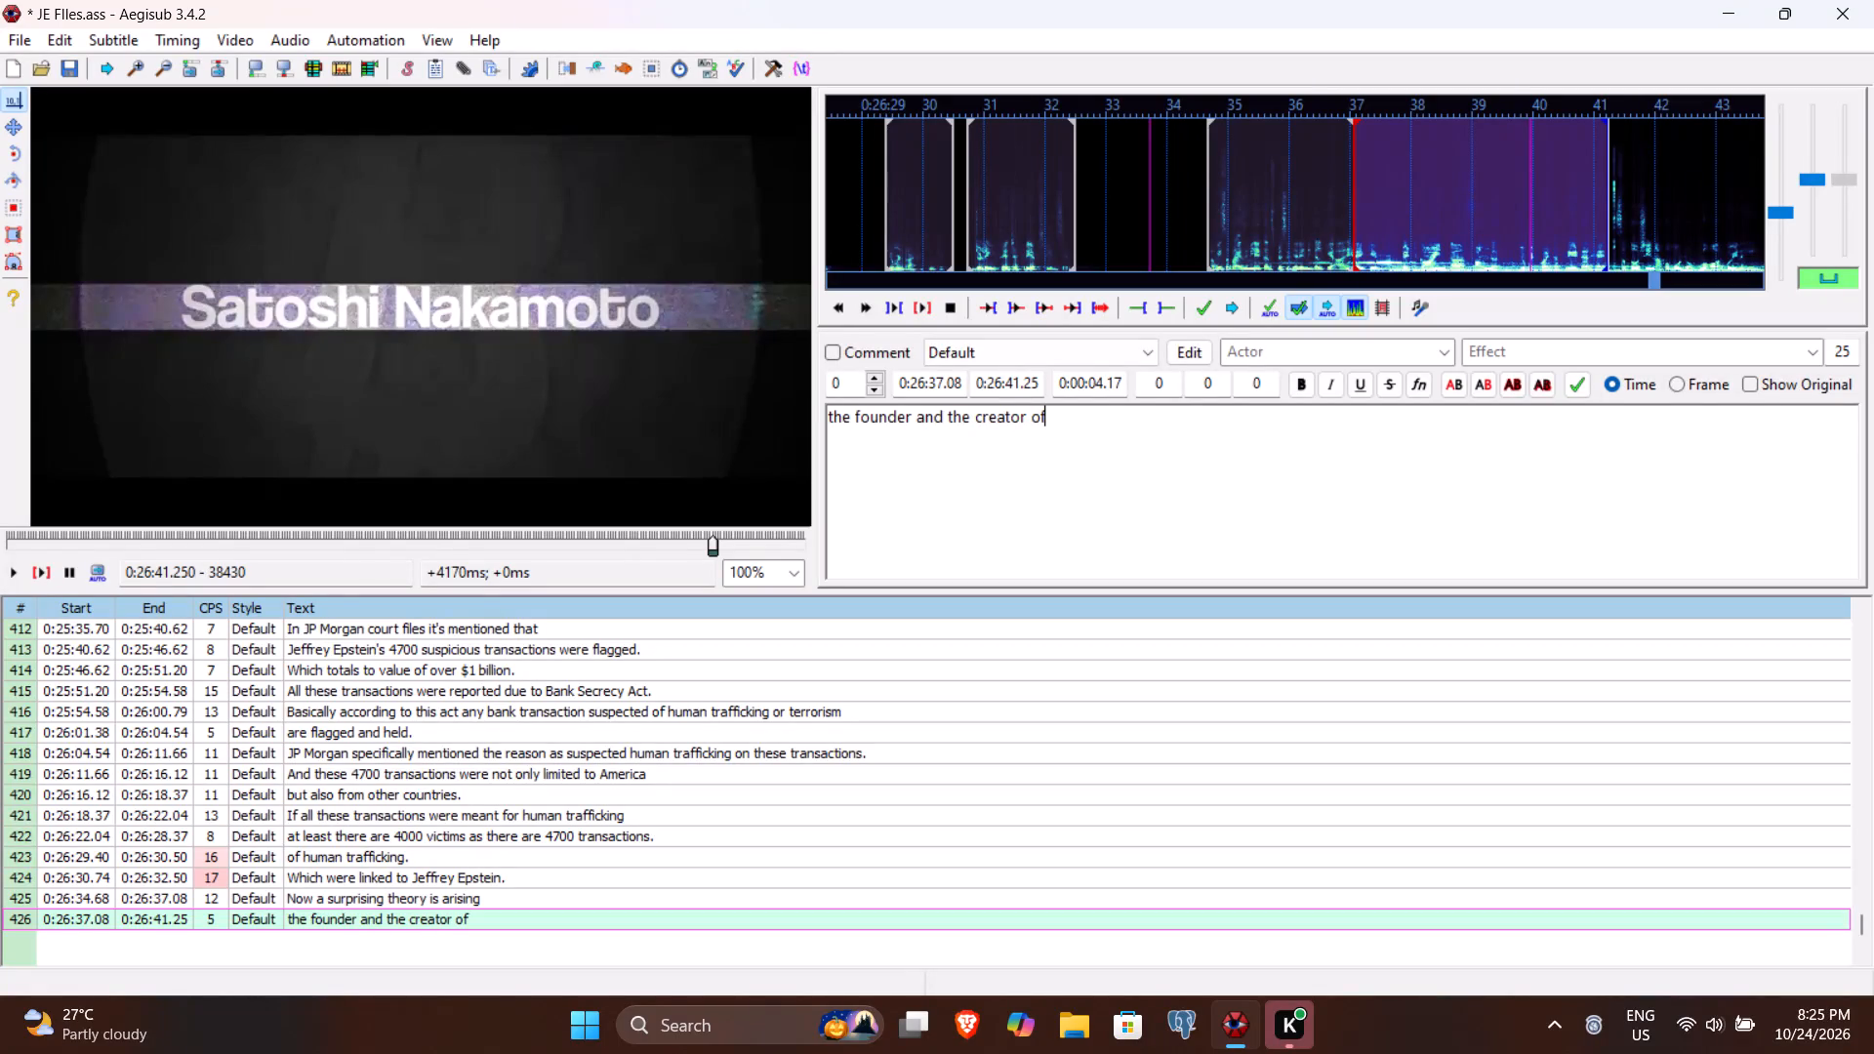
type("Bitcoin")
key("Return")
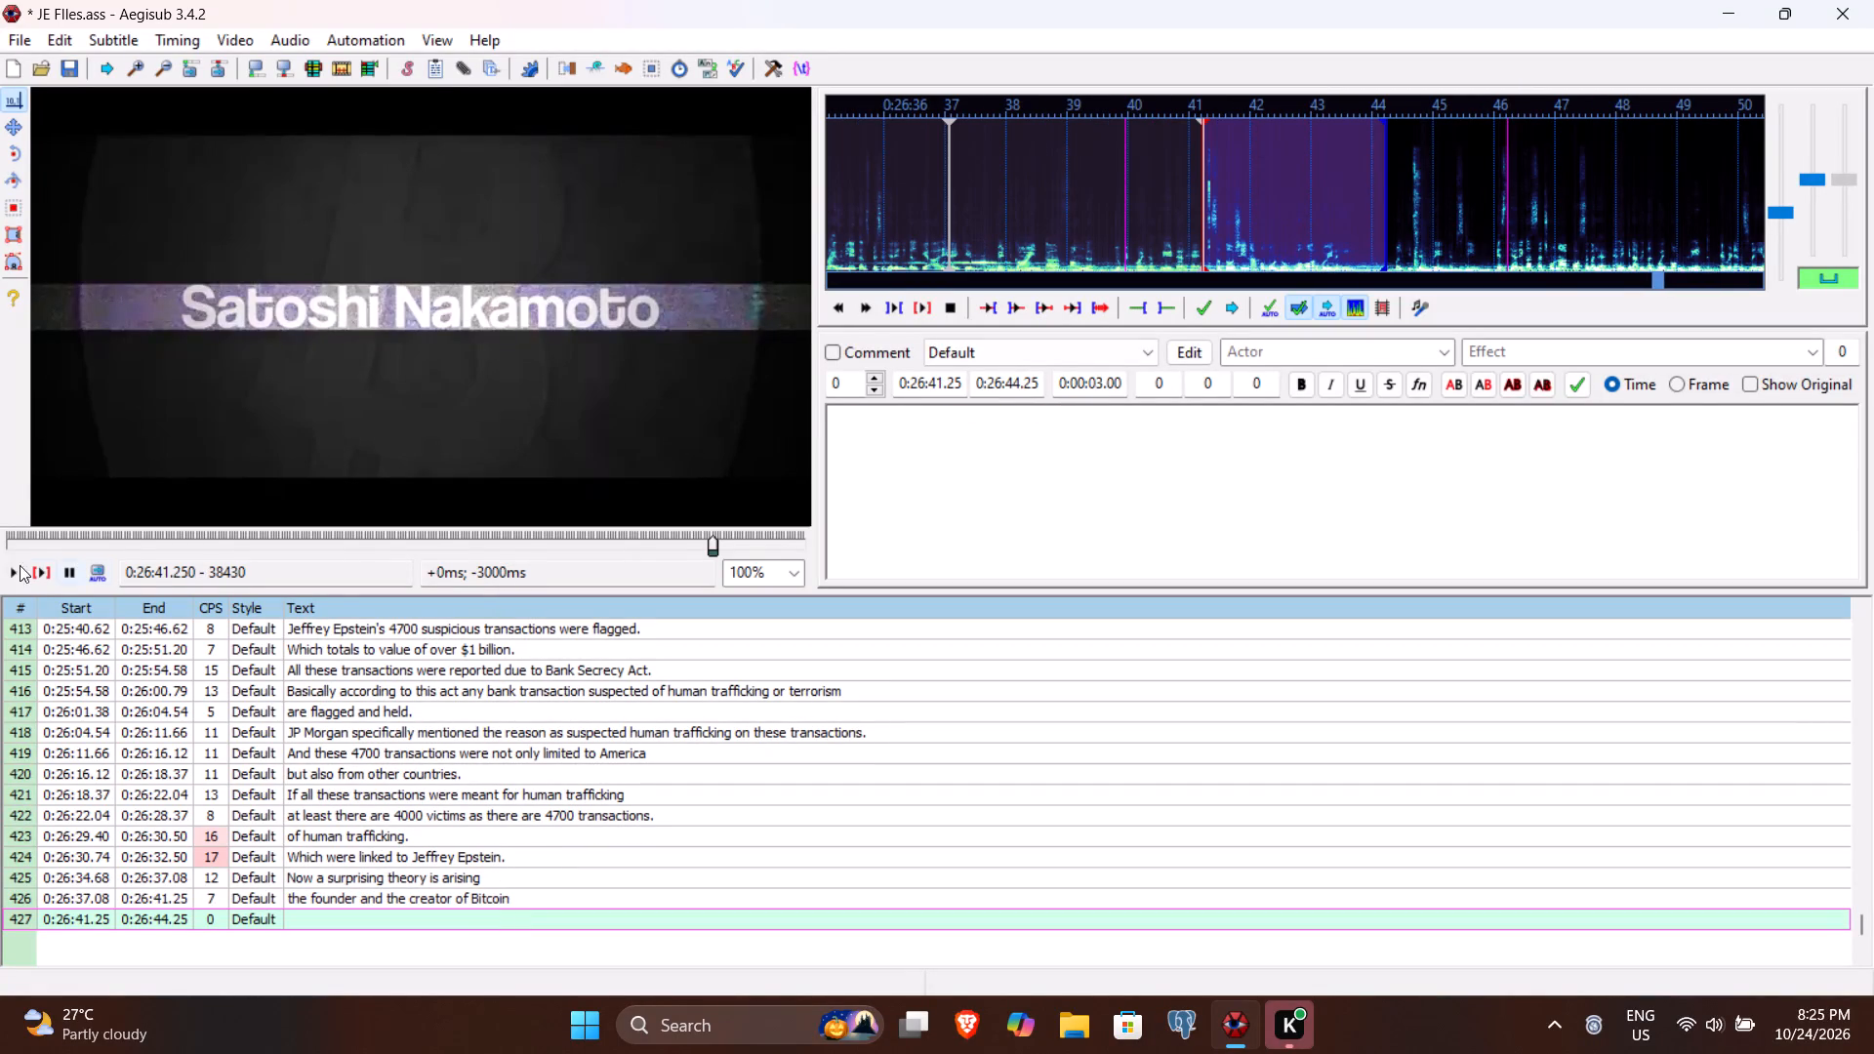
Listen to the speech following line 426 and set line 427's end time to 0:26:45.91.
left_click(40, 572)
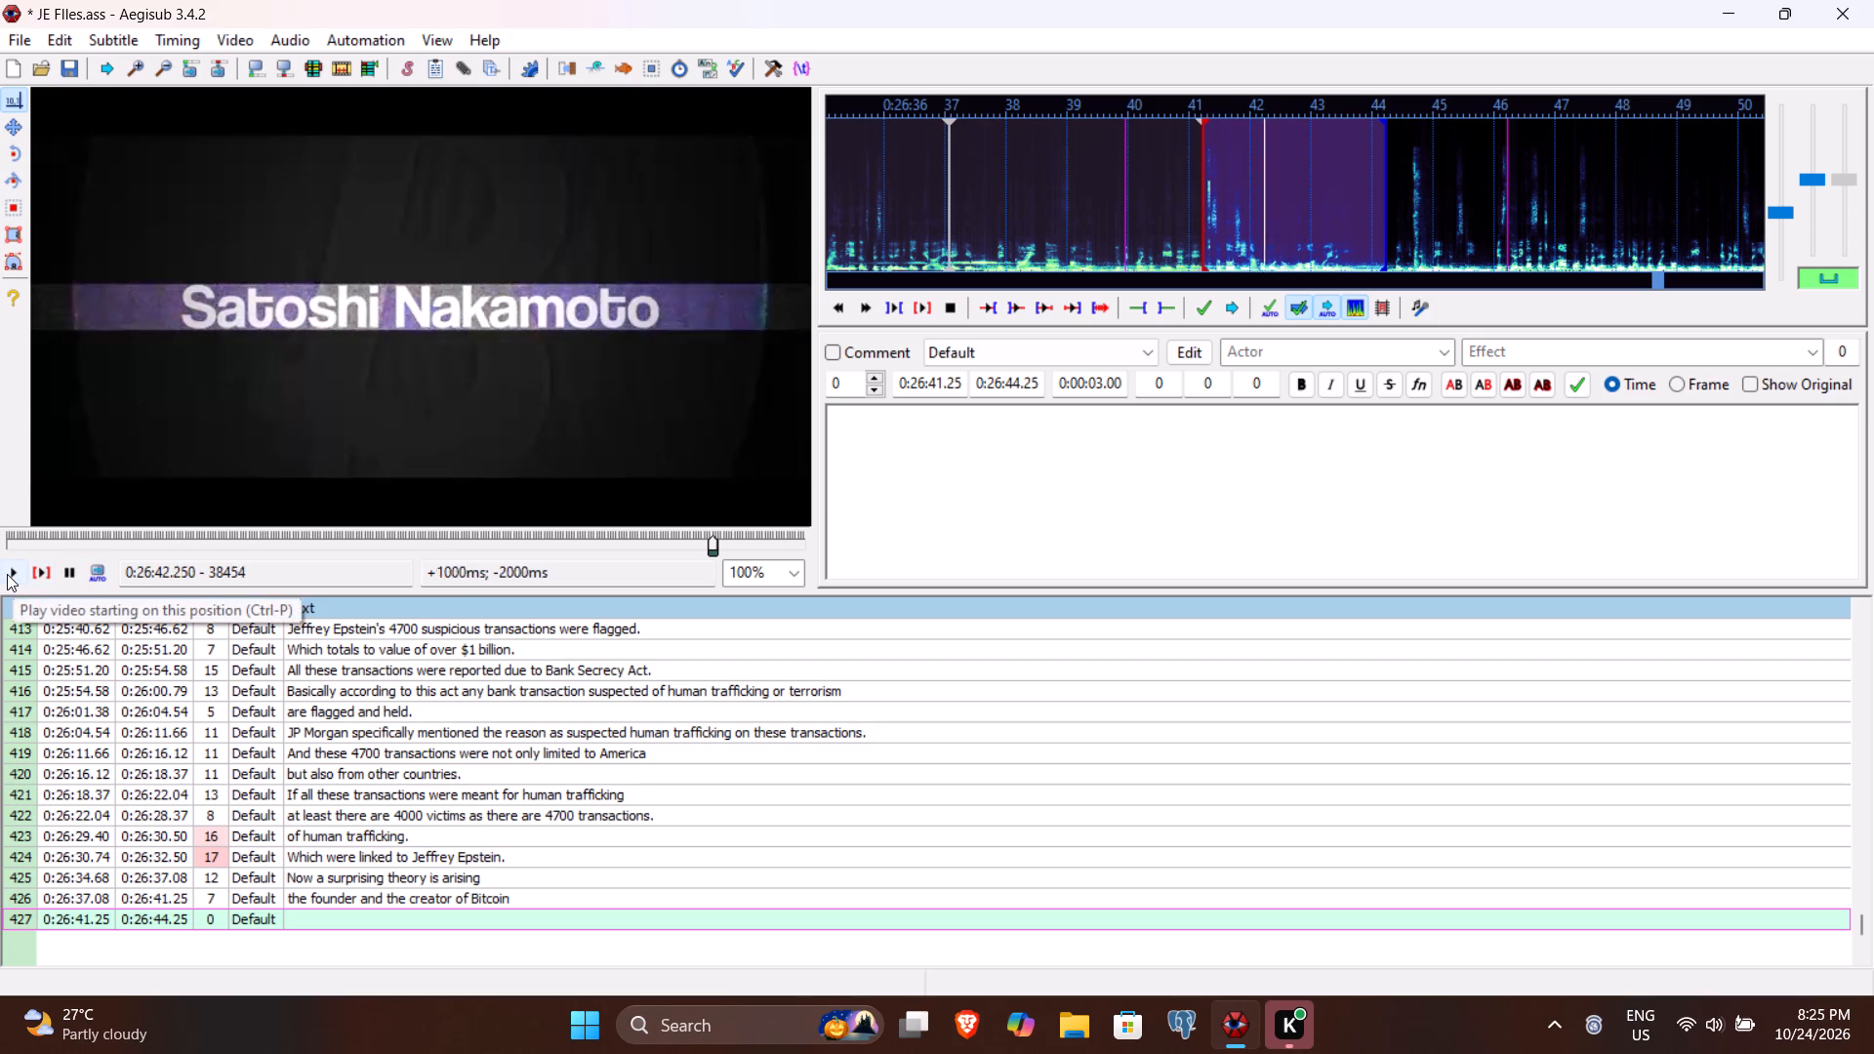
left_click(7, 574)
left_click(7, 574)
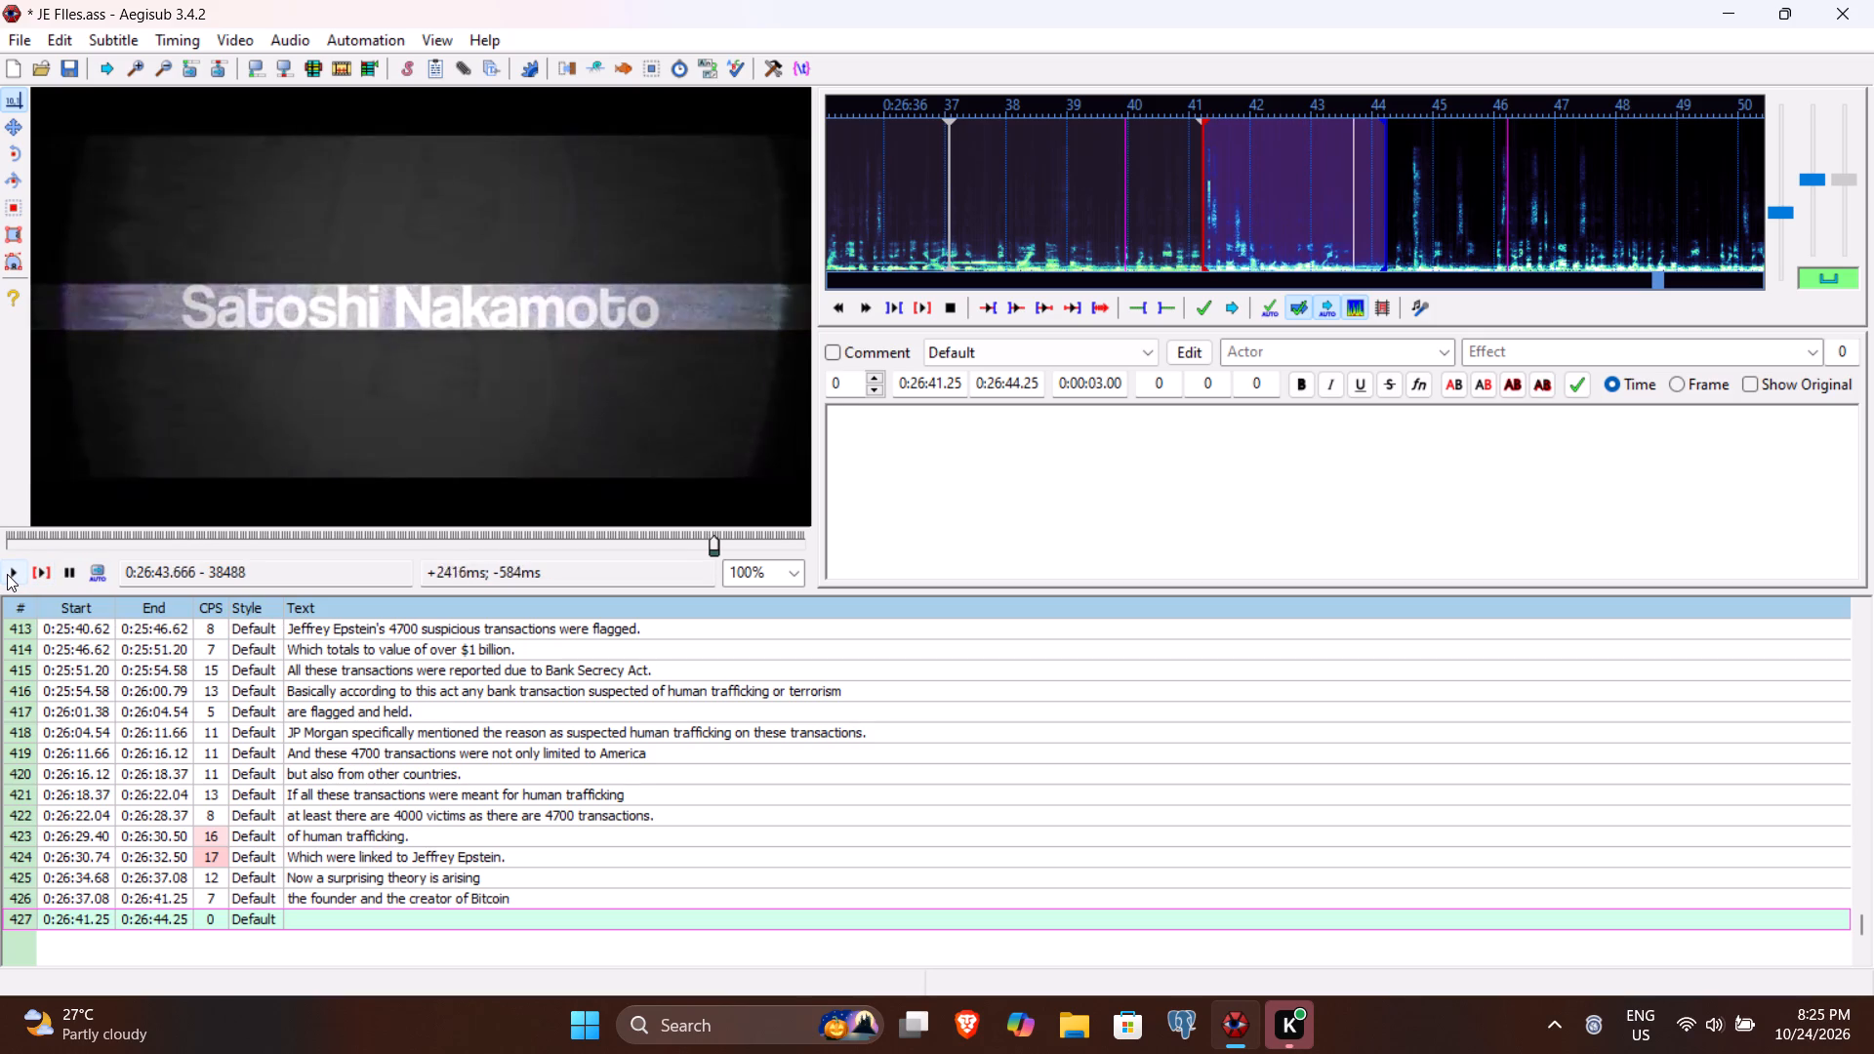
left_click(7, 574)
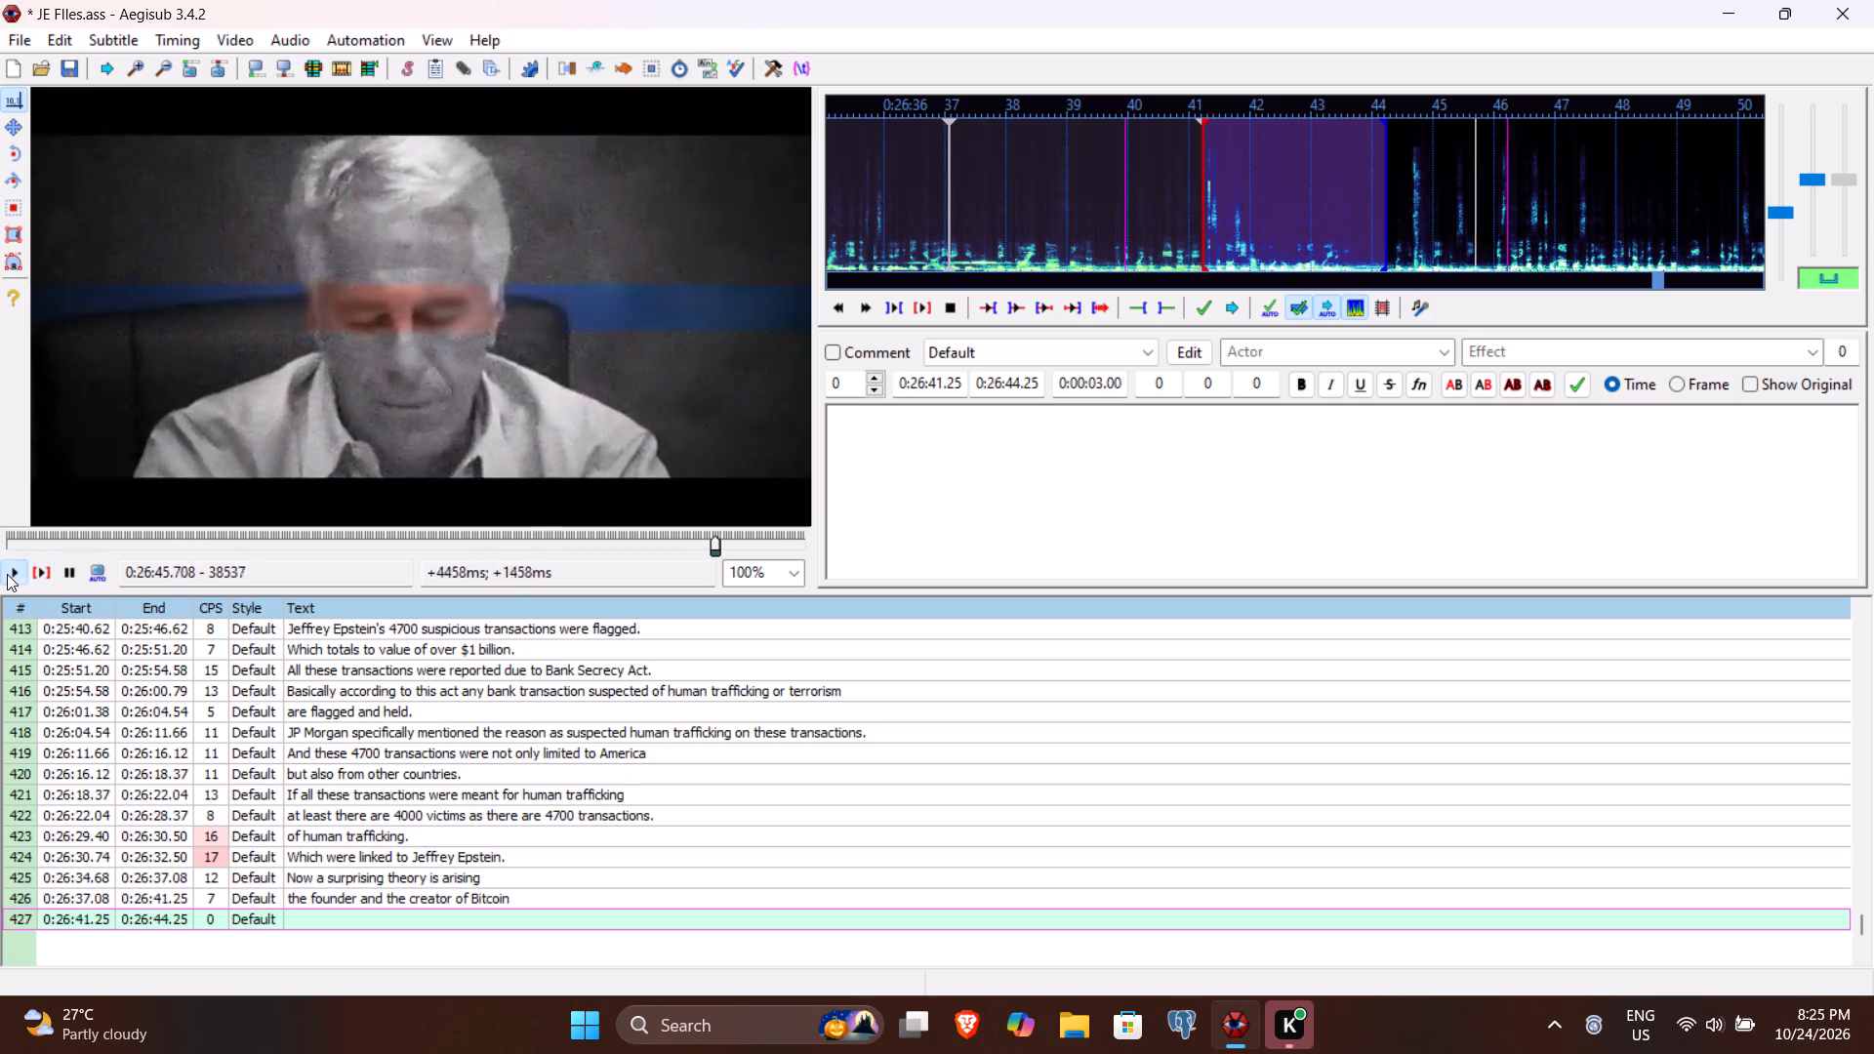
left_click(1016, 382)
key("BackSpace")
type("591")
Enter "Satoshi Nakamoto is none other than Jeffrey Epstein." as line 427's text and commit the line.
left_click(974, 495)
type("Satoshi Nakamoto is non")
key("space")
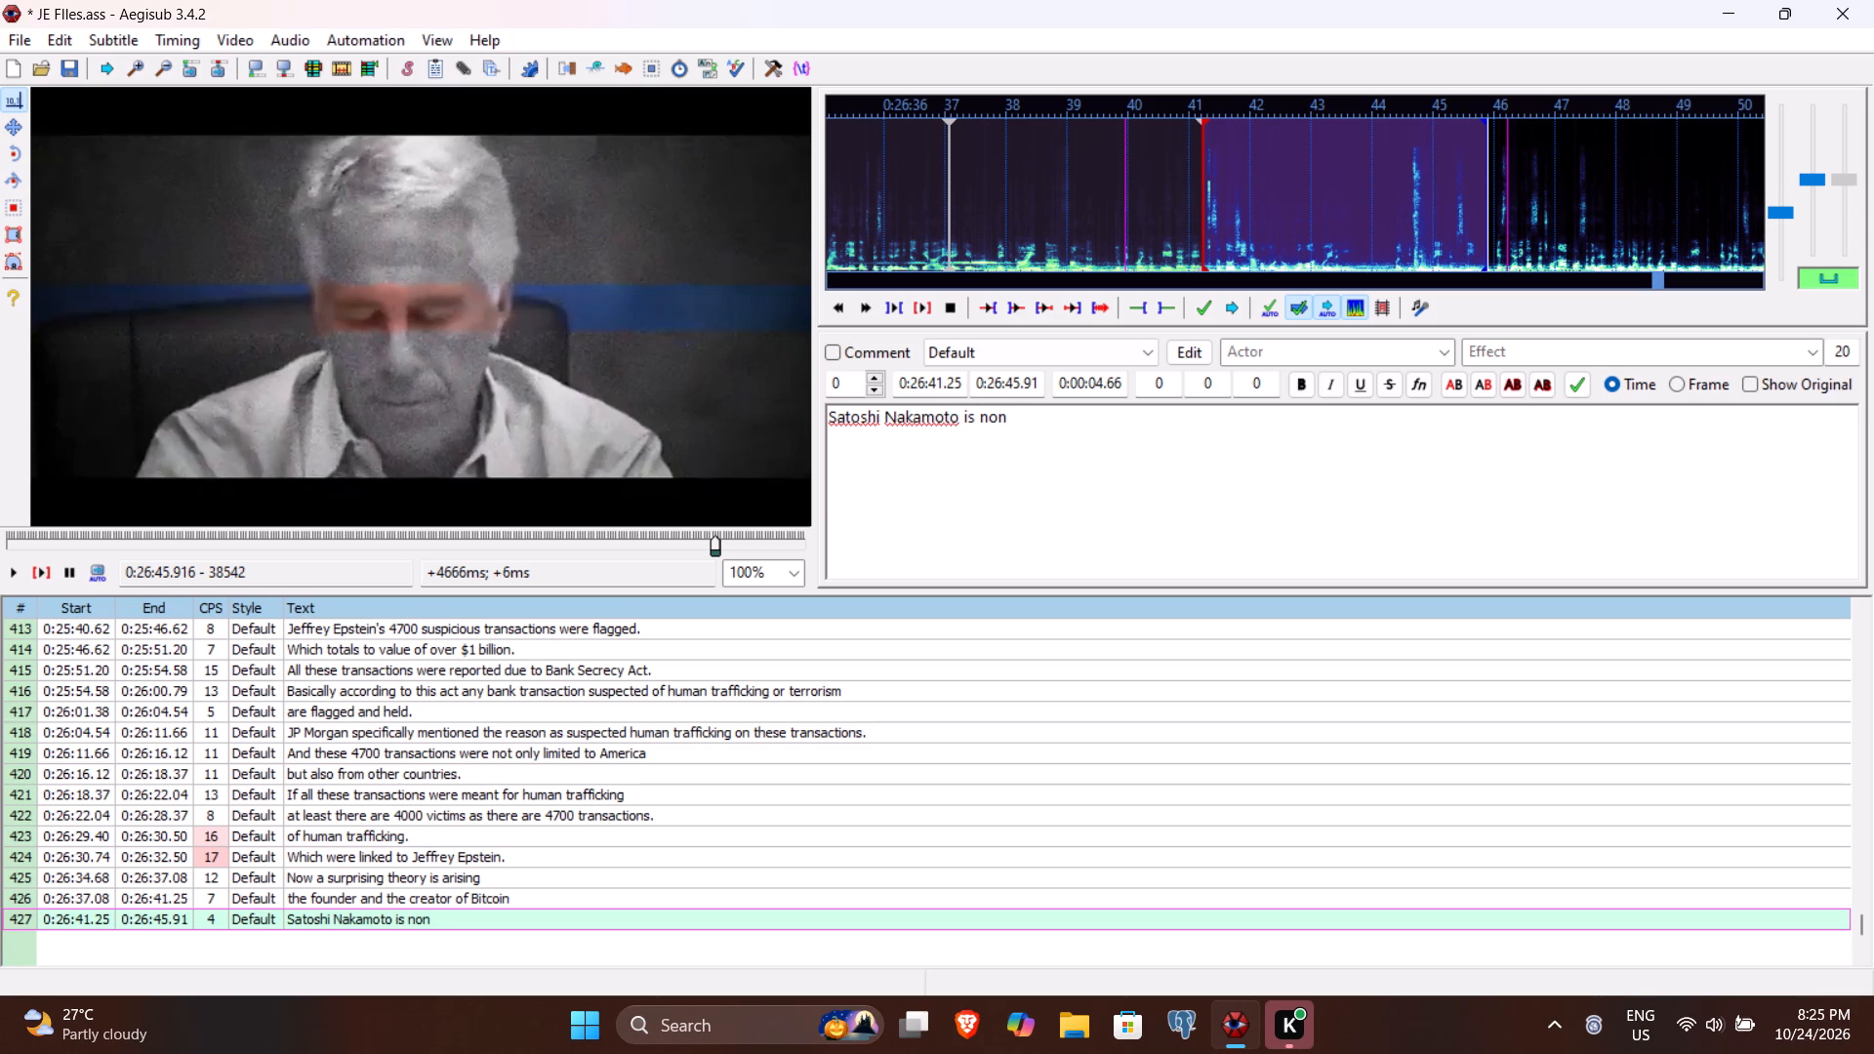
key("BackSpace")
type("e other than Jeffrey E")
type("pstein.")
key("Return")
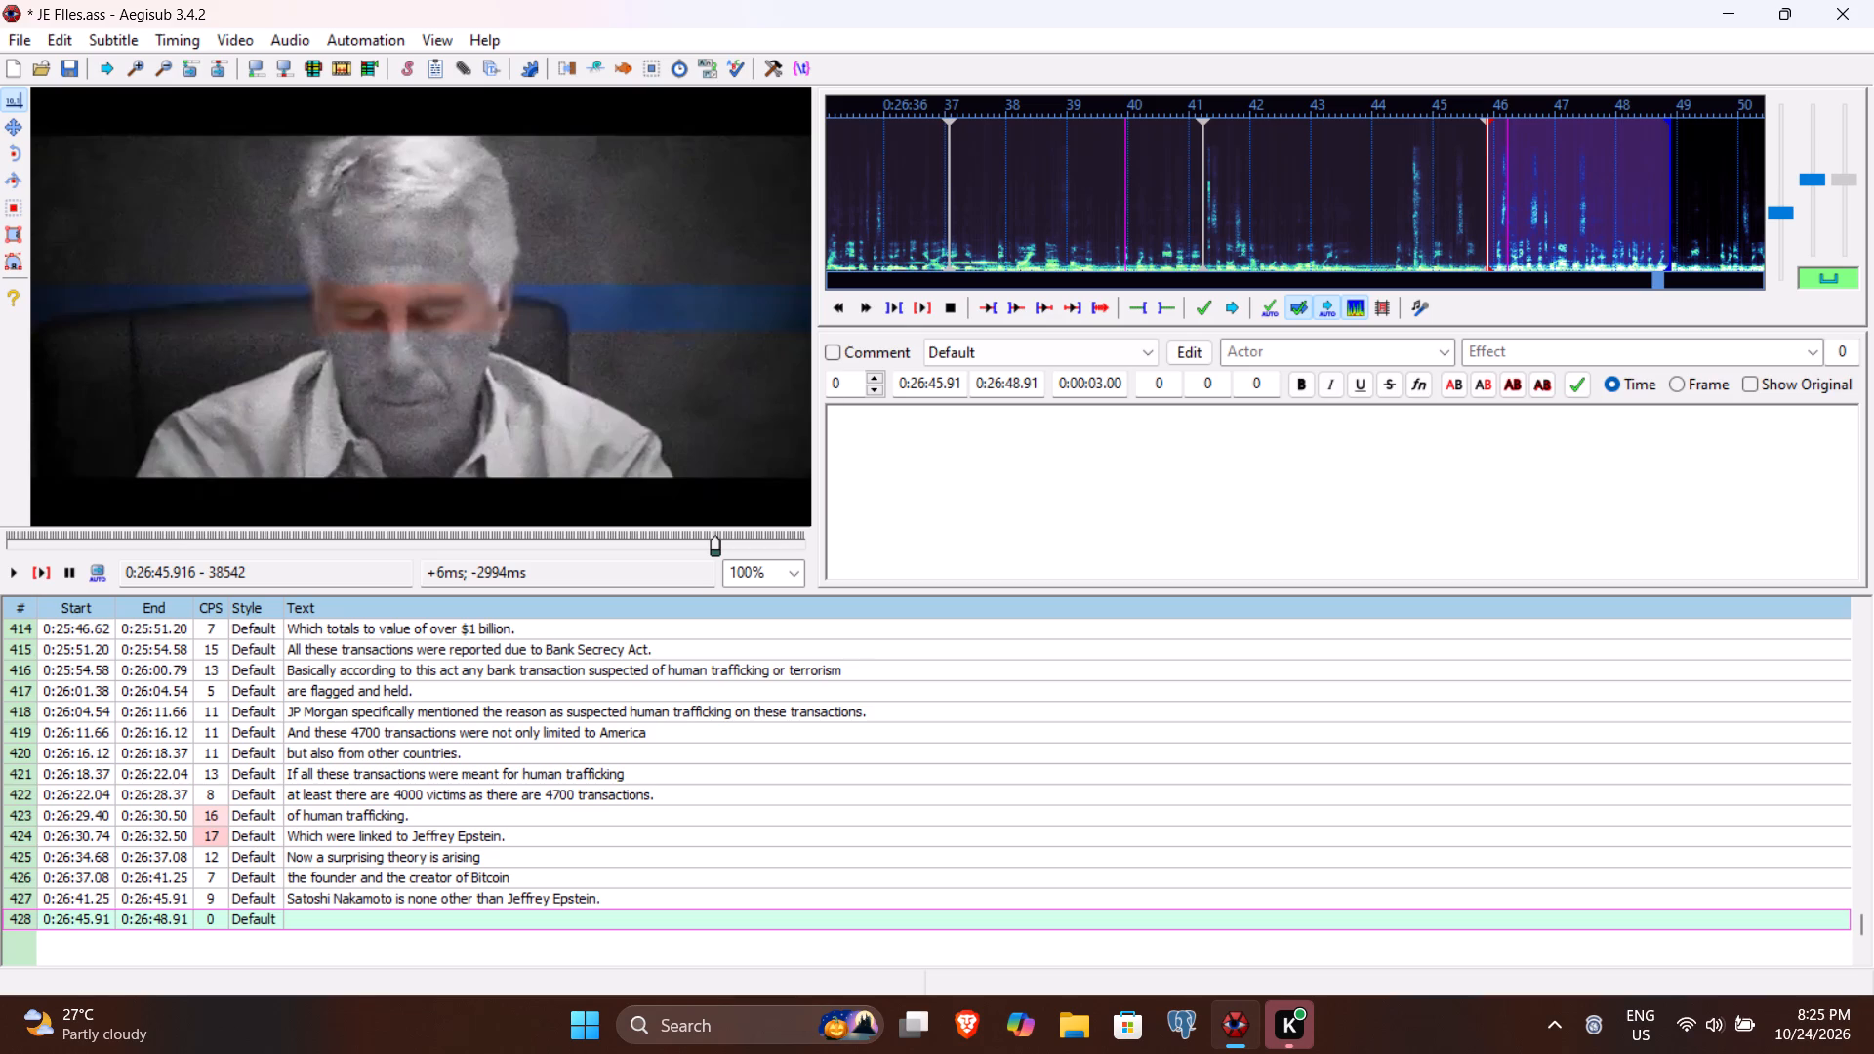
Listen to the speech following line 427 and set line 428's end time to 0:26:50.87.
left_click(48, 569)
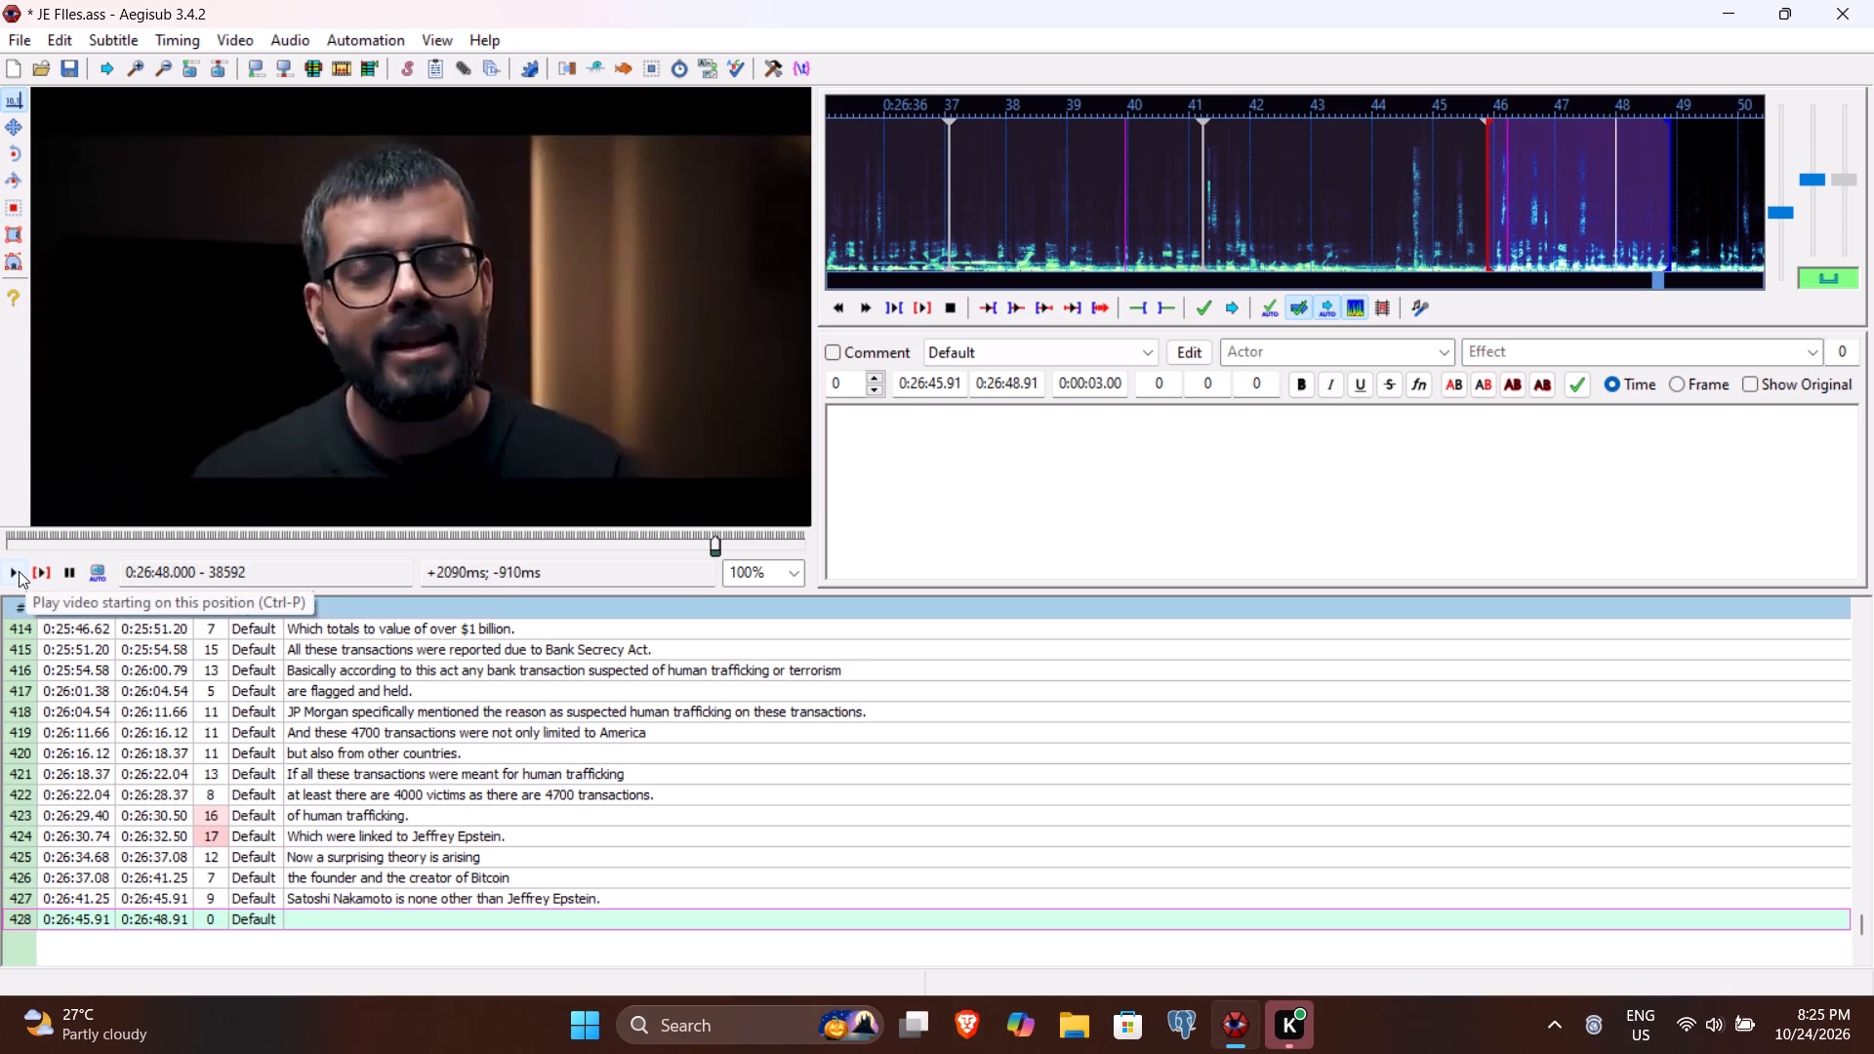
left_click(19, 571)
left_click(19, 571)
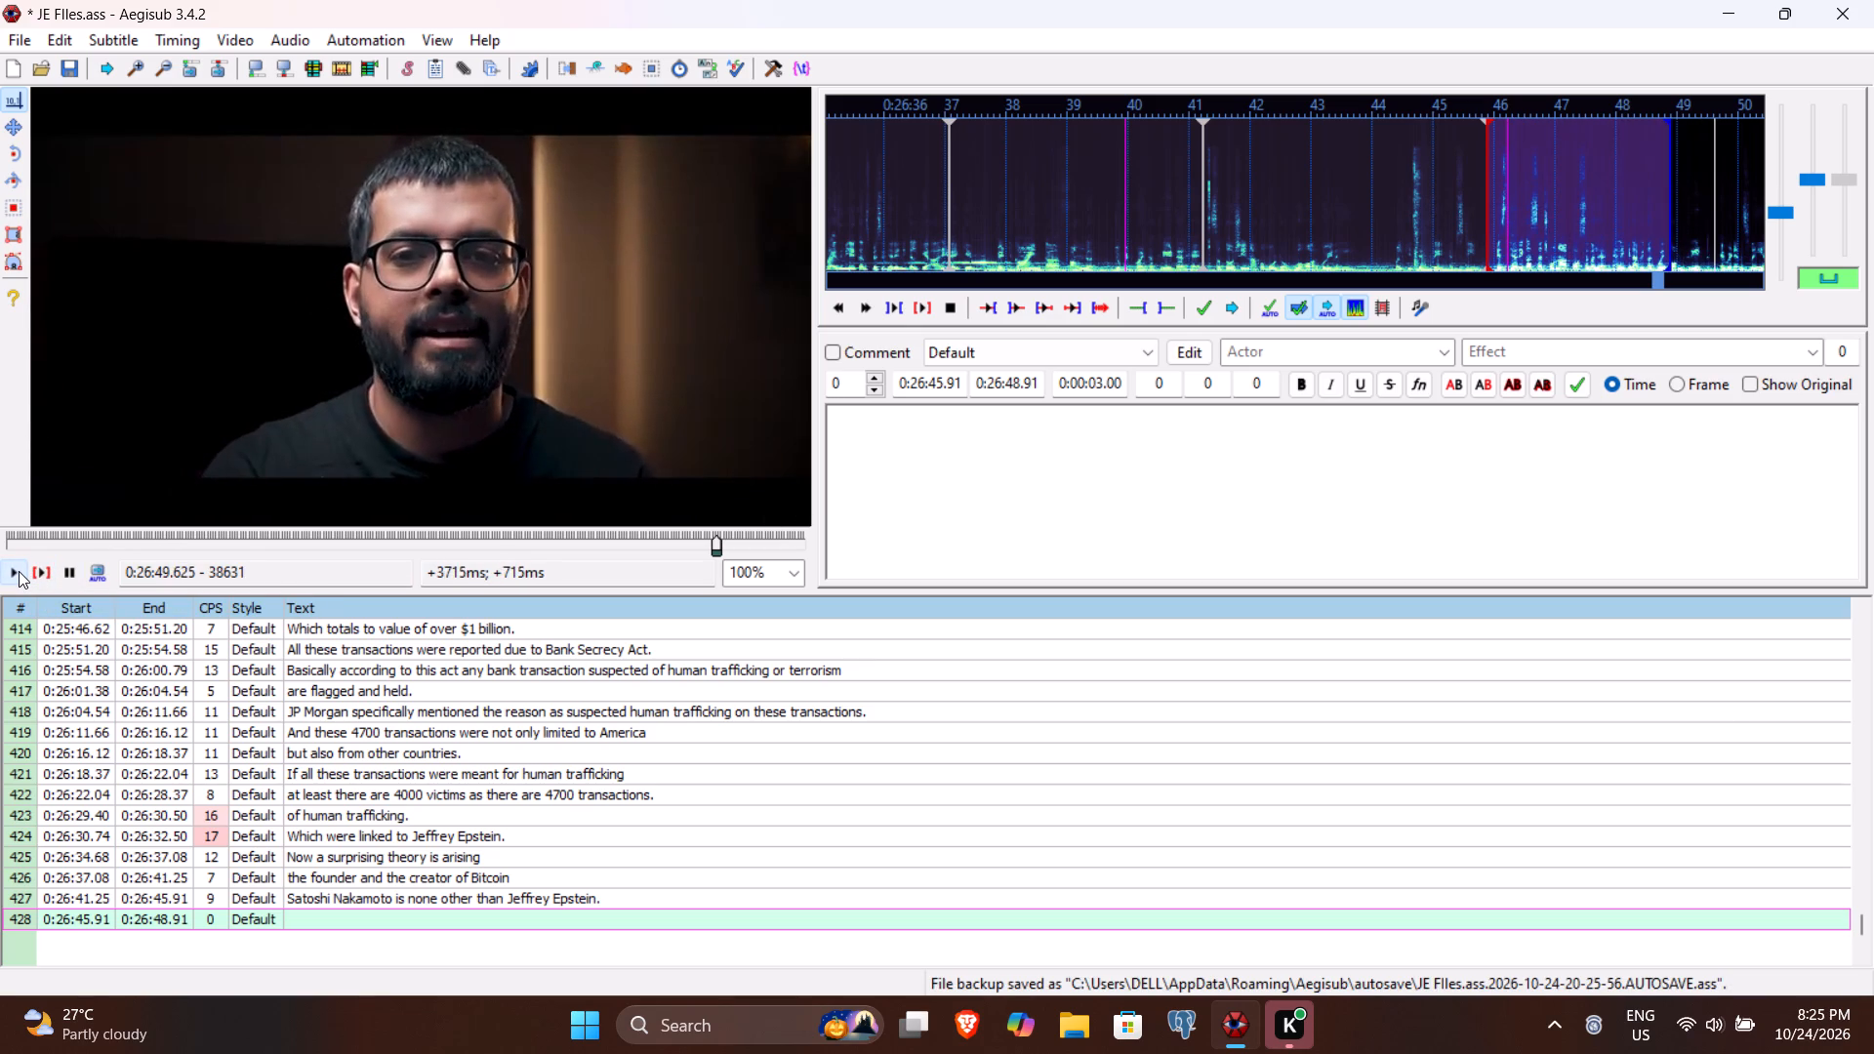
left_click(19, 571)
left_click(19, 571)
double_click(19, 571)
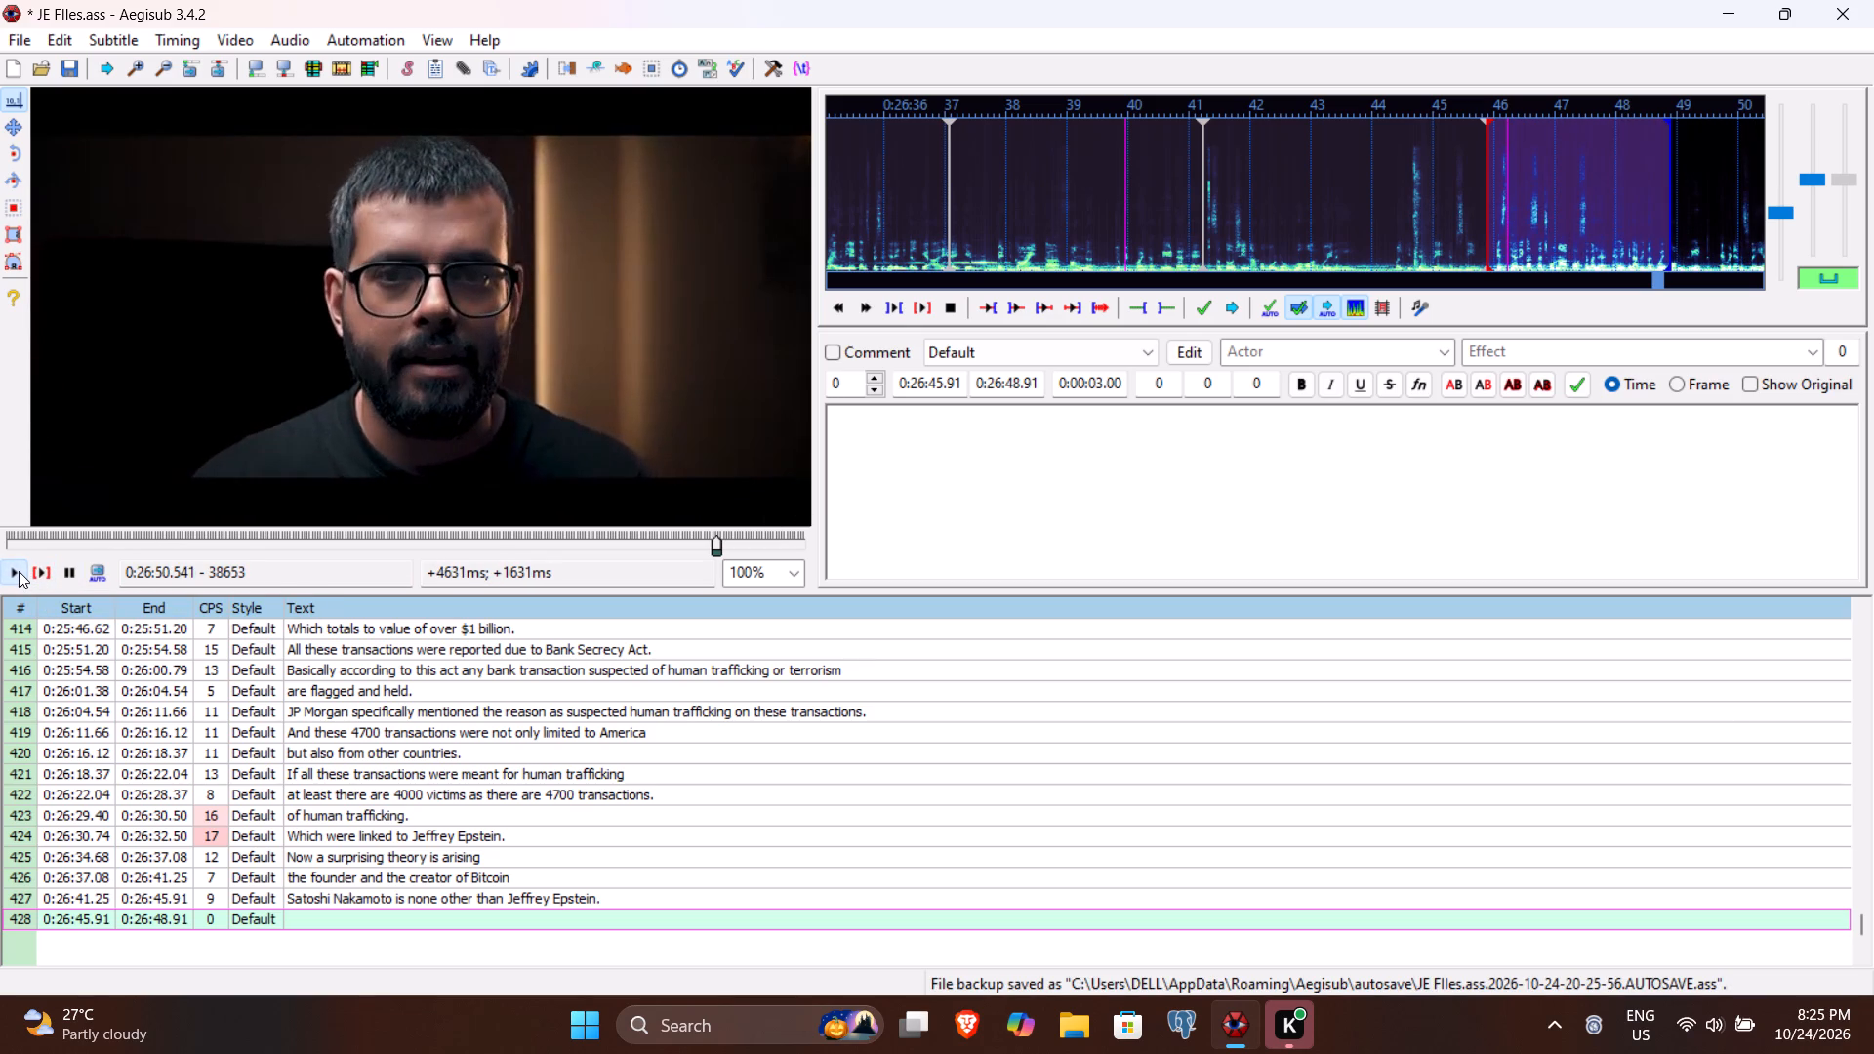
double_click(19, 571)
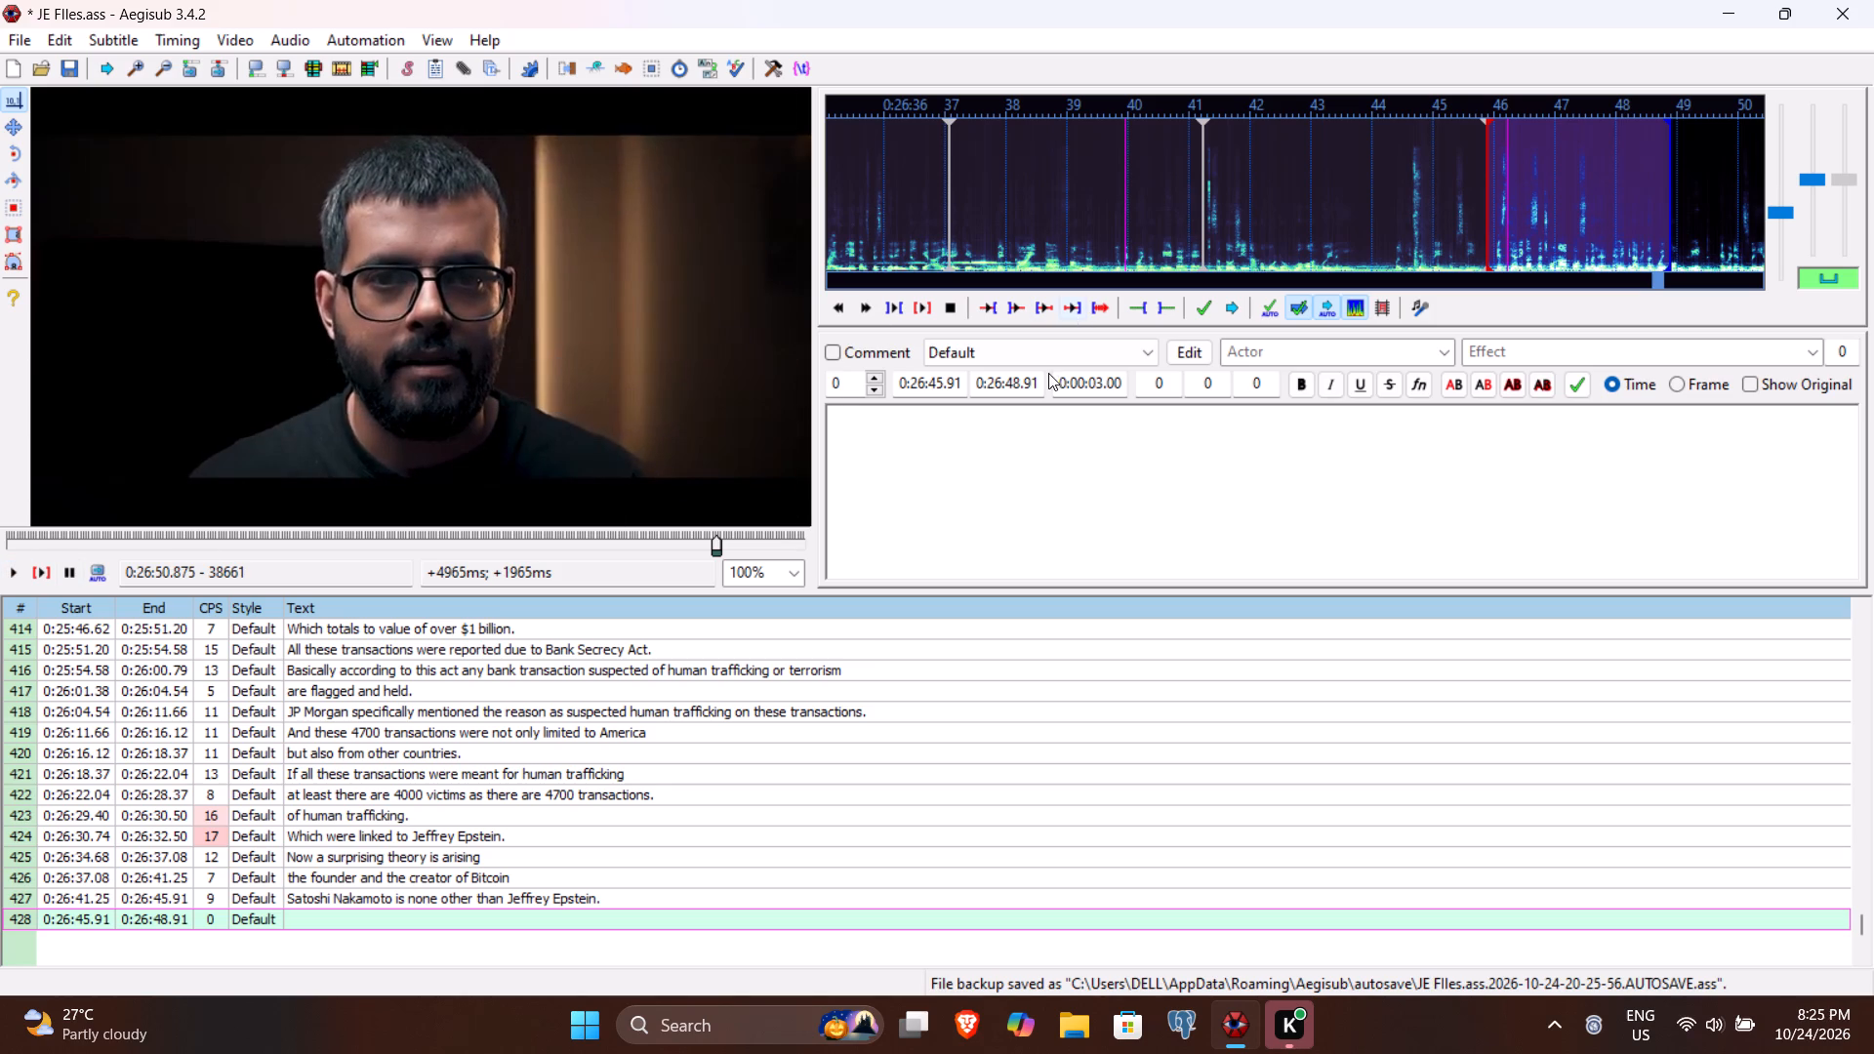
left_click(1007, 385)
type("50")
type("87")
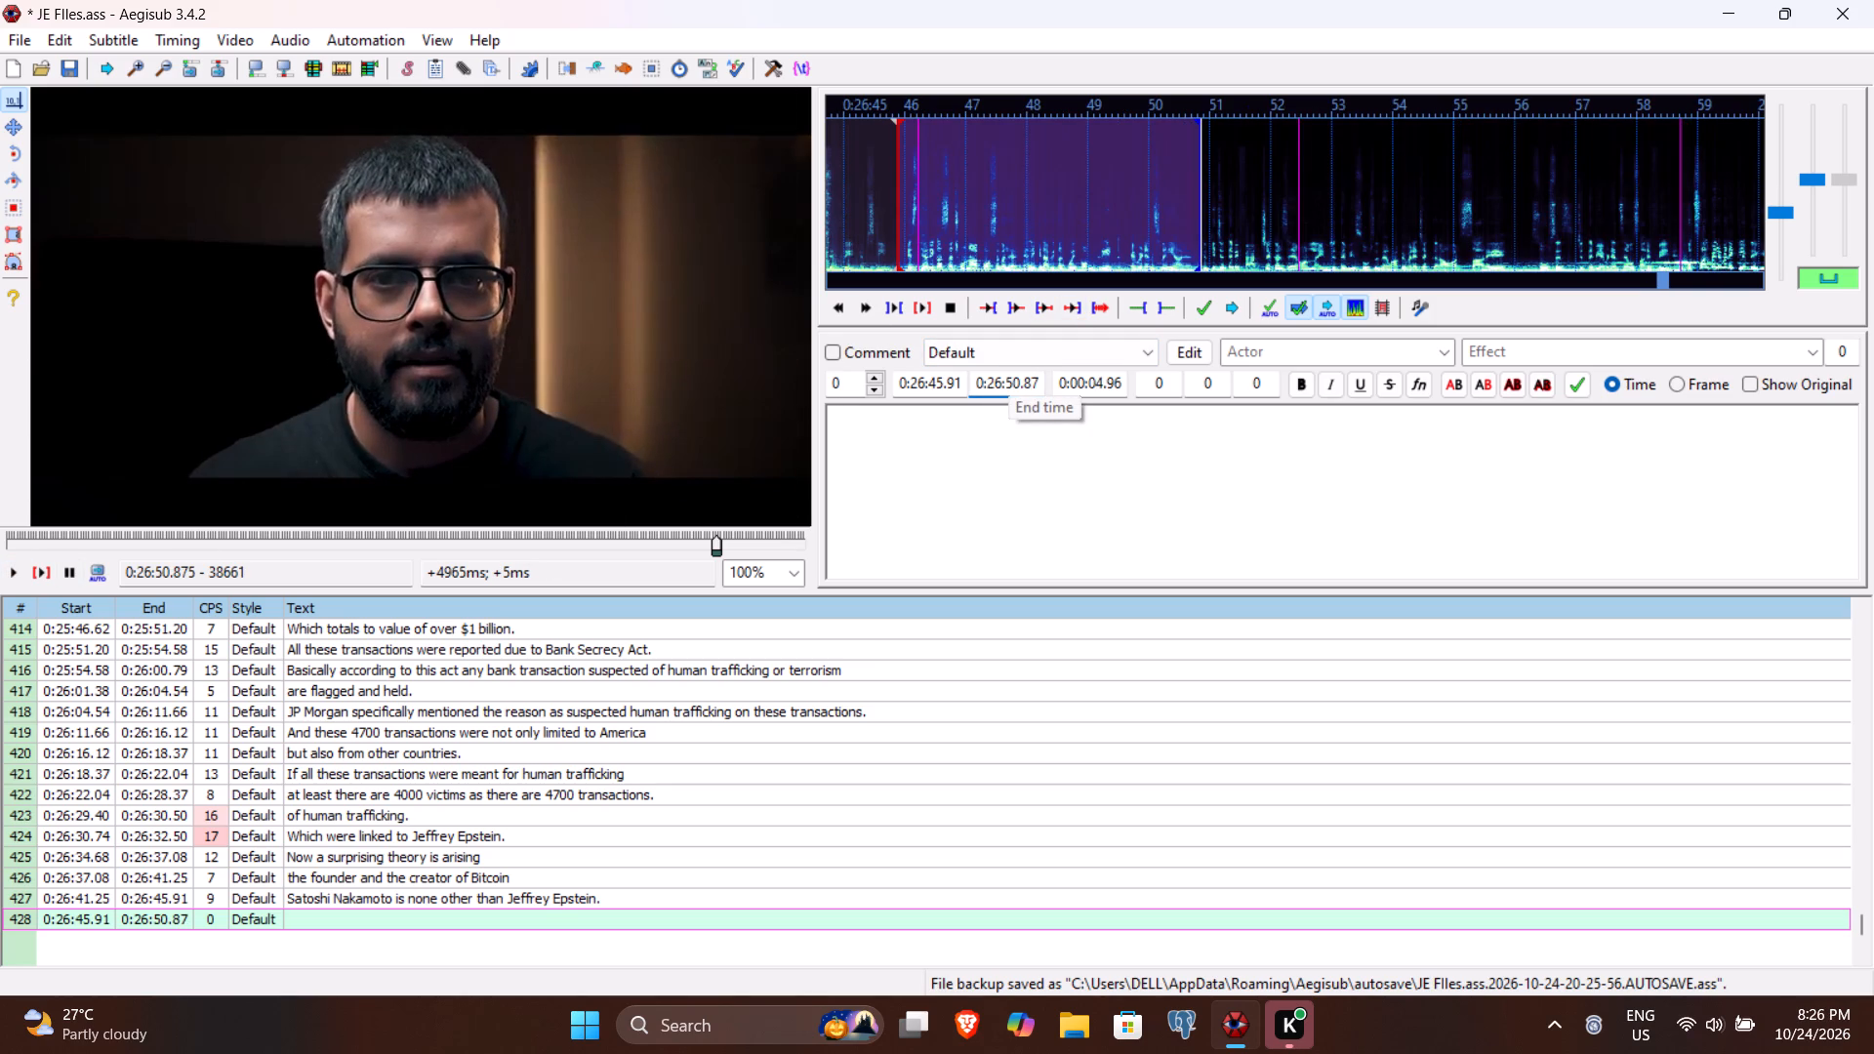
Enter "This theory have a possibility of being true but there is no concrete evidence." as line 428's text, replaying its audio while transcribing.
left_click(997, 474)
type("This")
key("space")
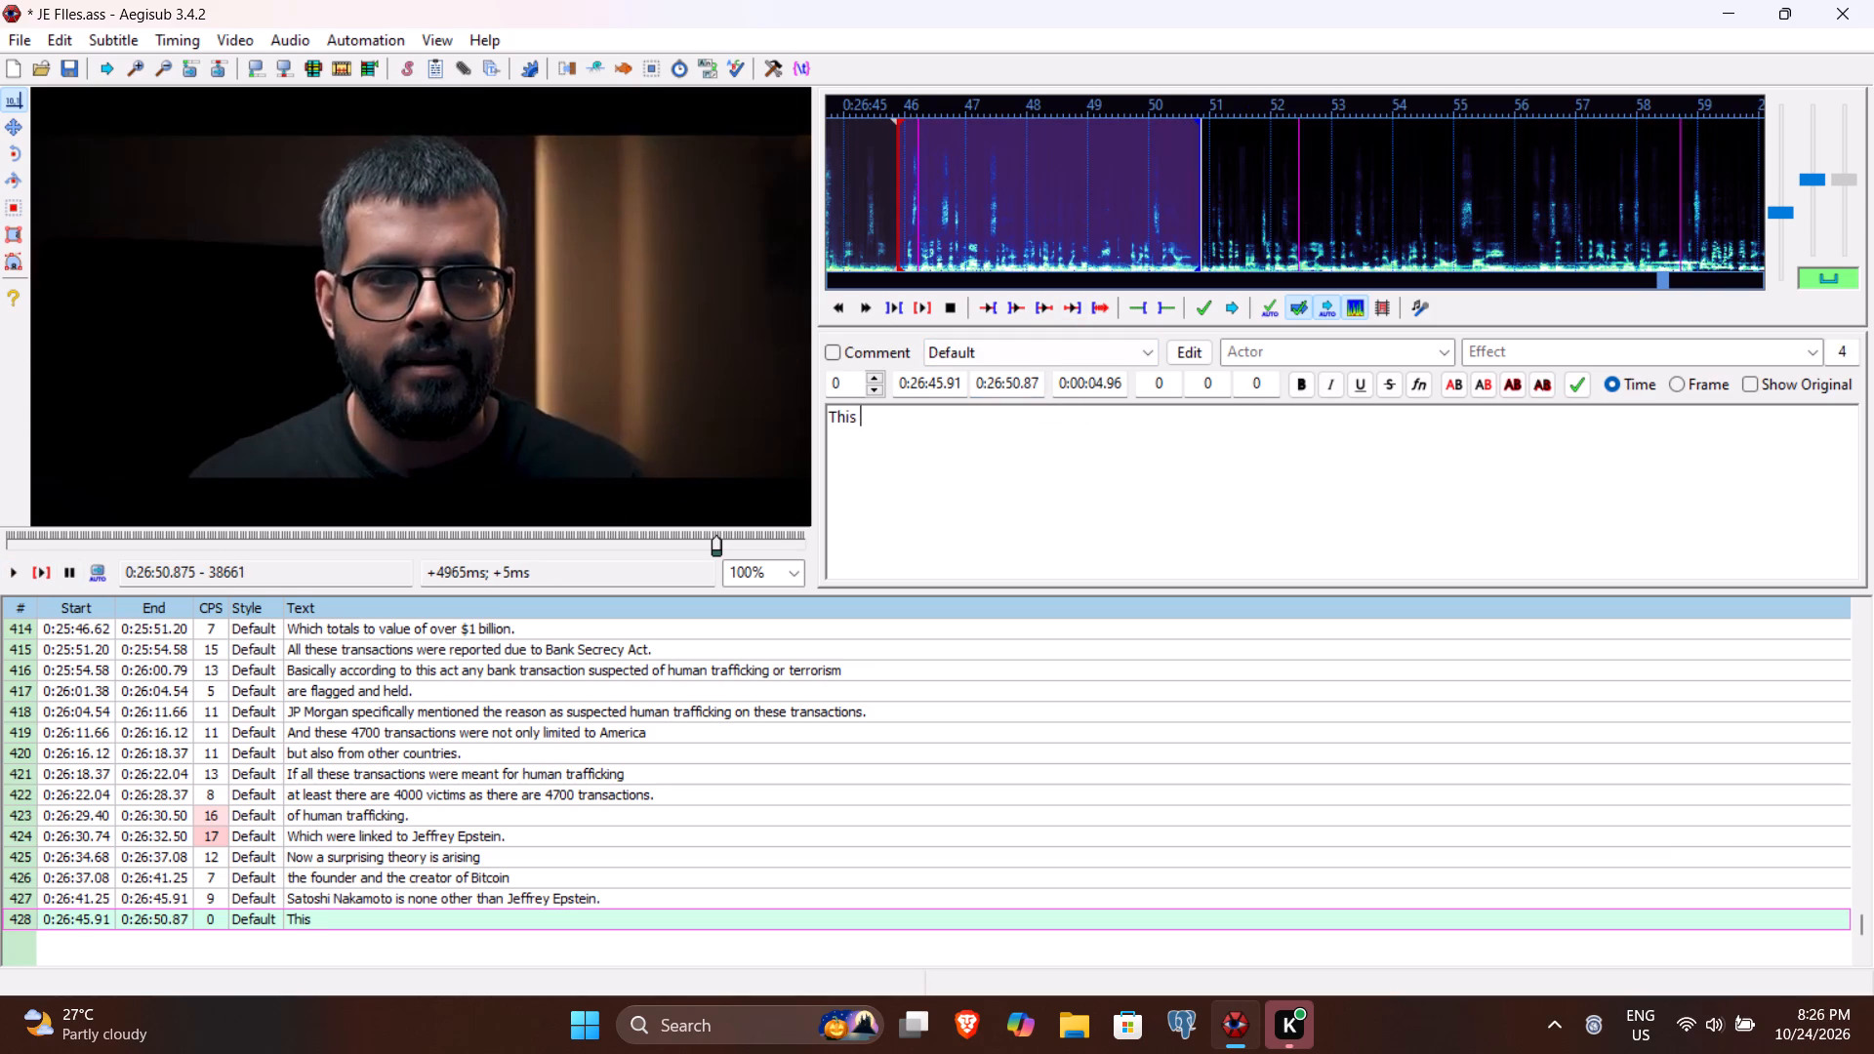
left_click(37, 566)
type("tho")
key("BackSpace")
type("eory")
key("space")
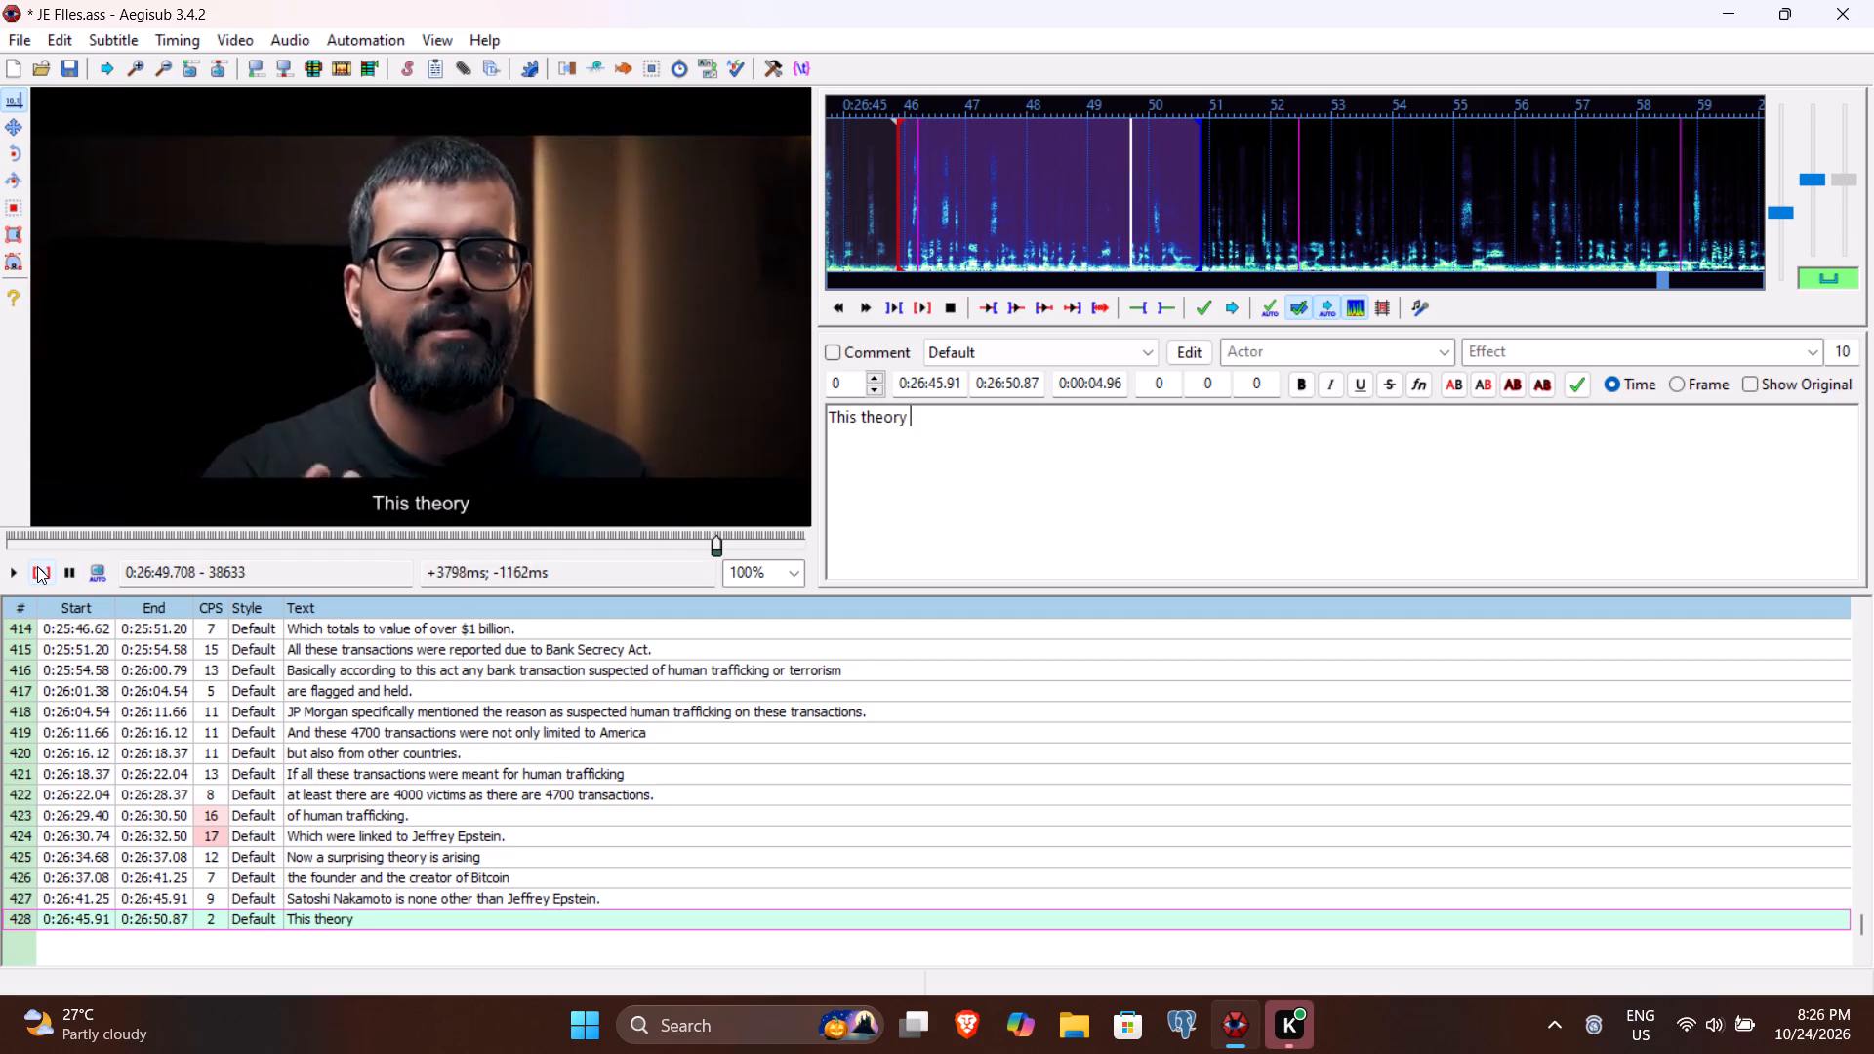
type("ha")
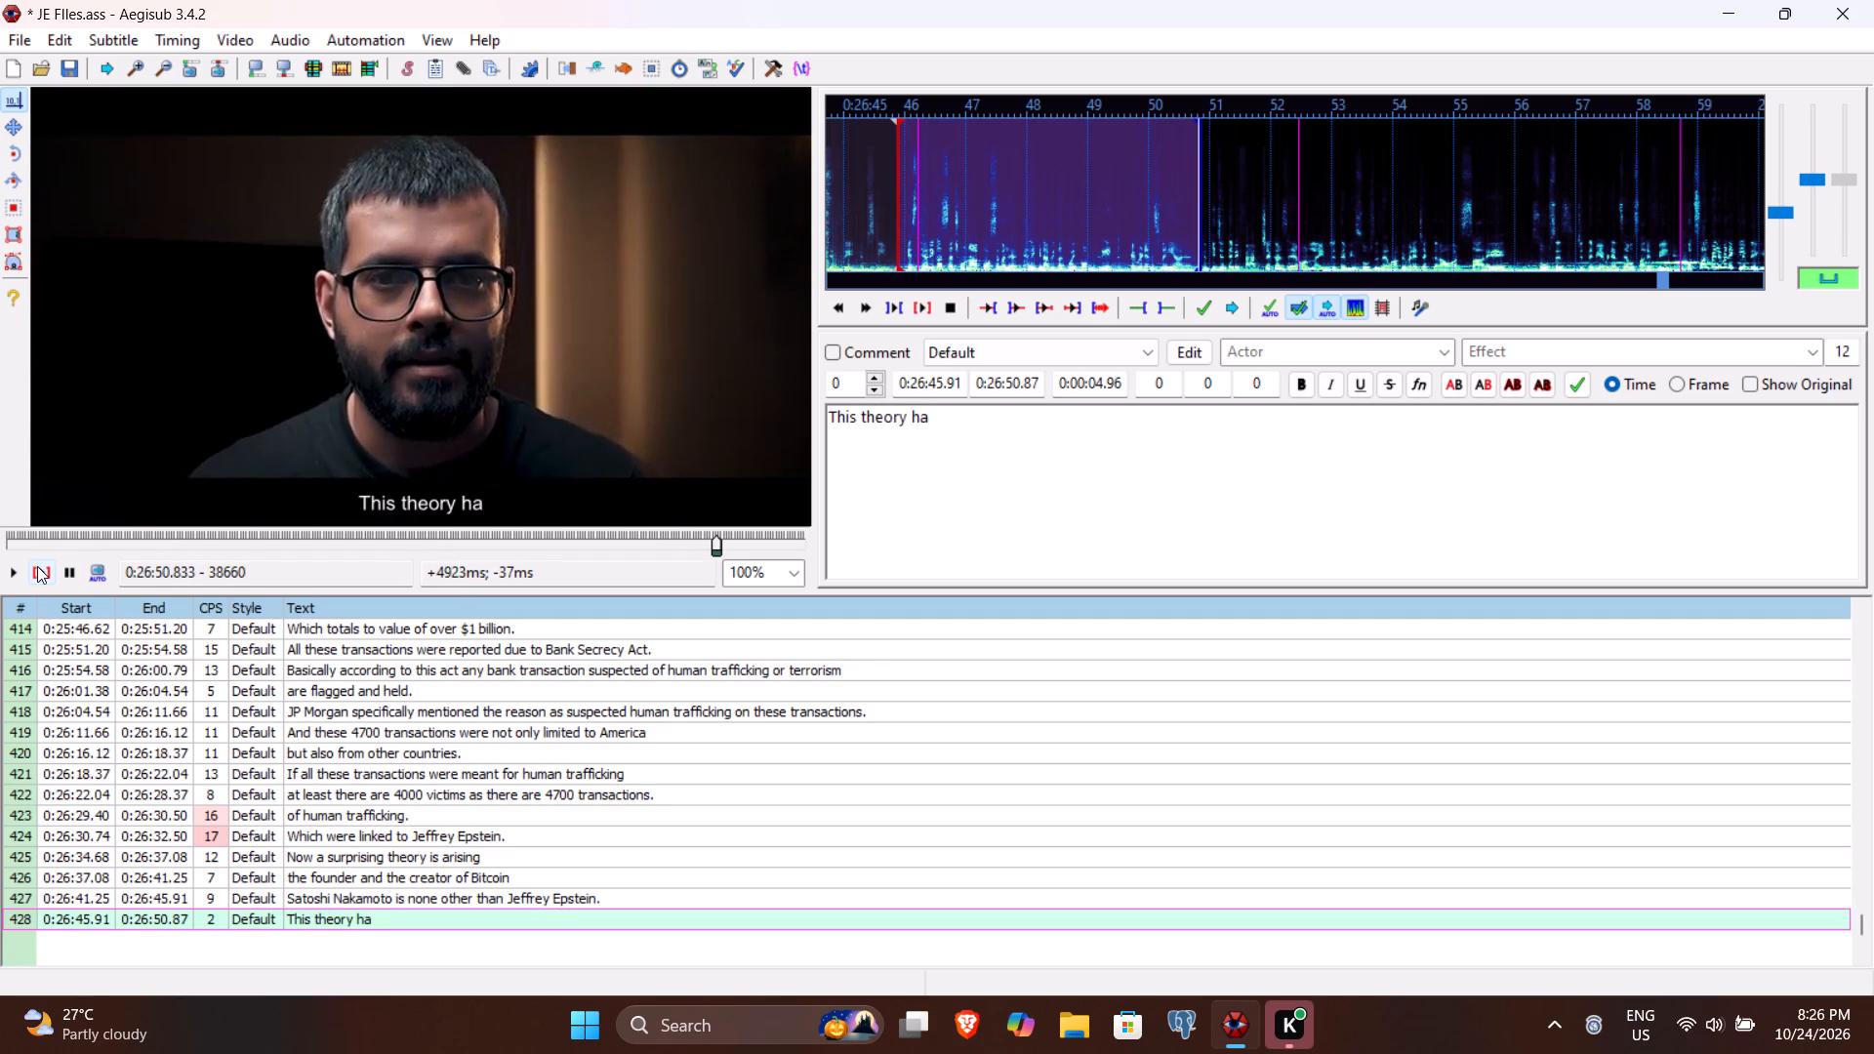
type("ve a possibility of being true")
key("space")
type("but there is no concer")
key("BackSpace")
key("BackSpace")
type("rete e")
type("vidence")
key("period")
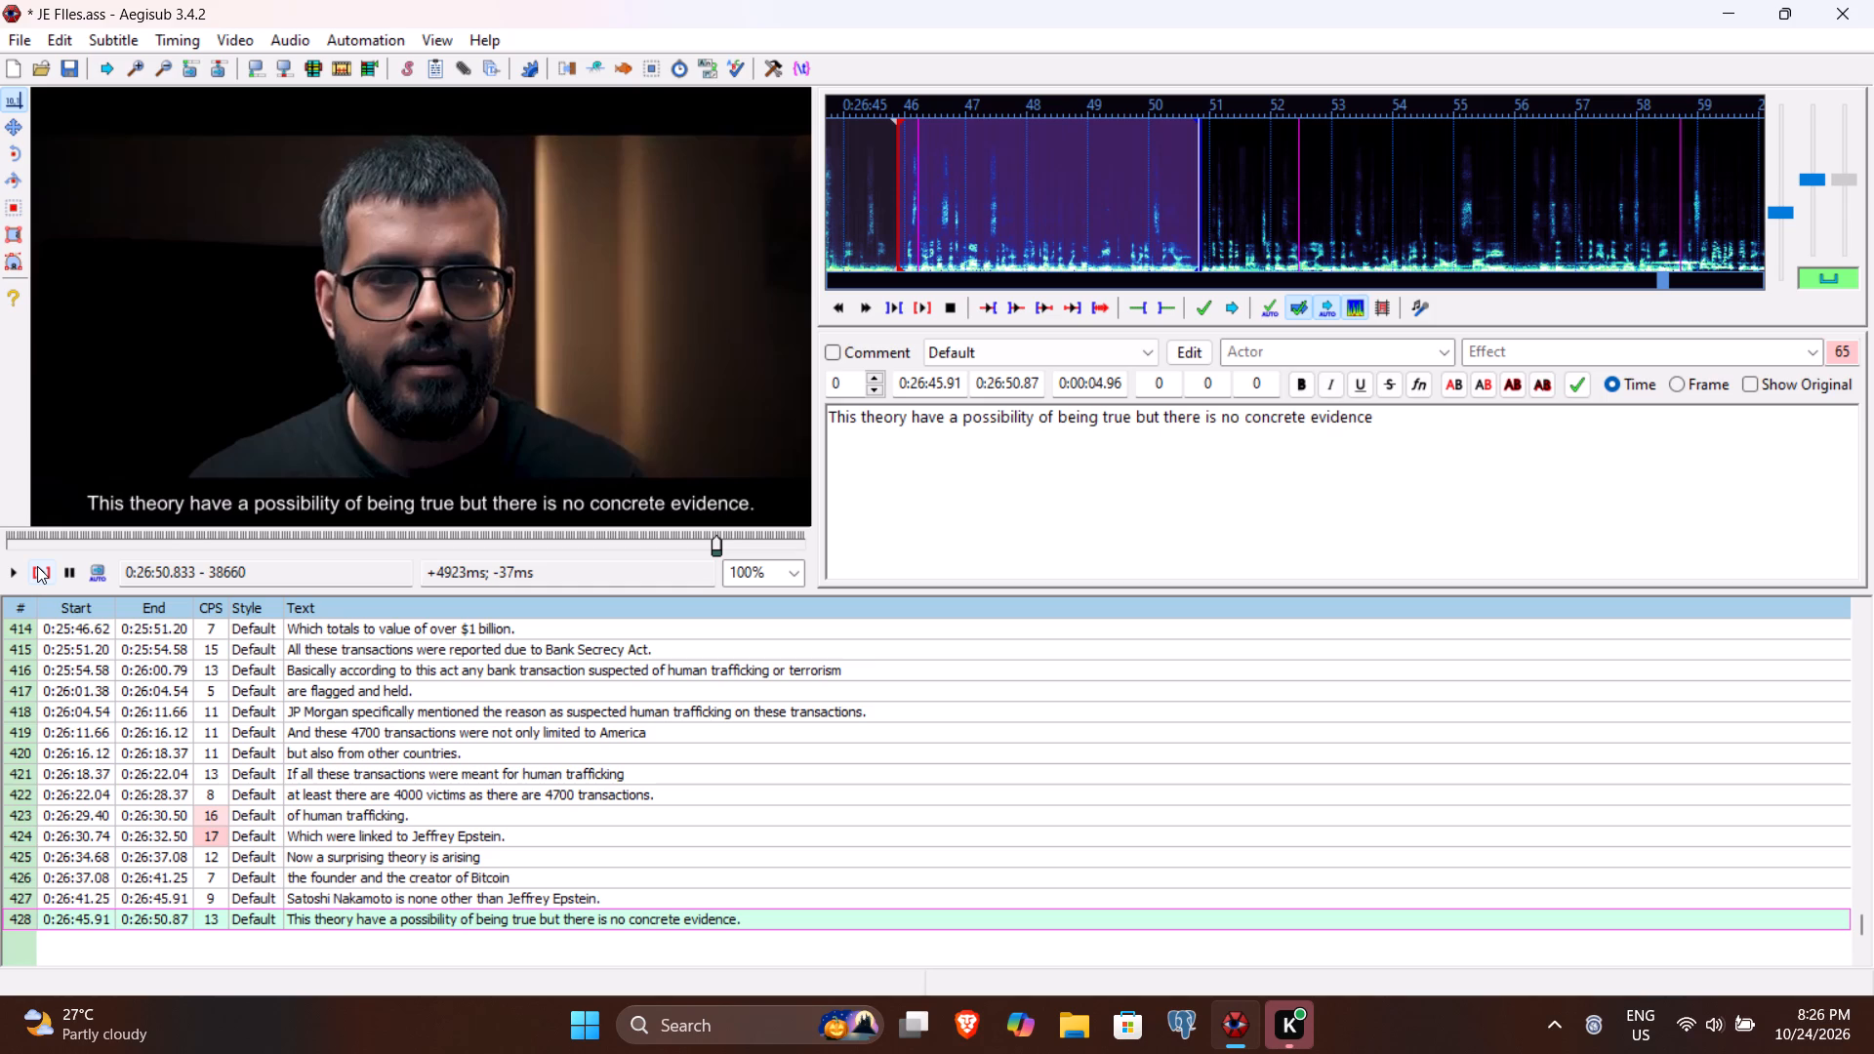
Save the JE Files subtitle file.
key("ctrl+s")
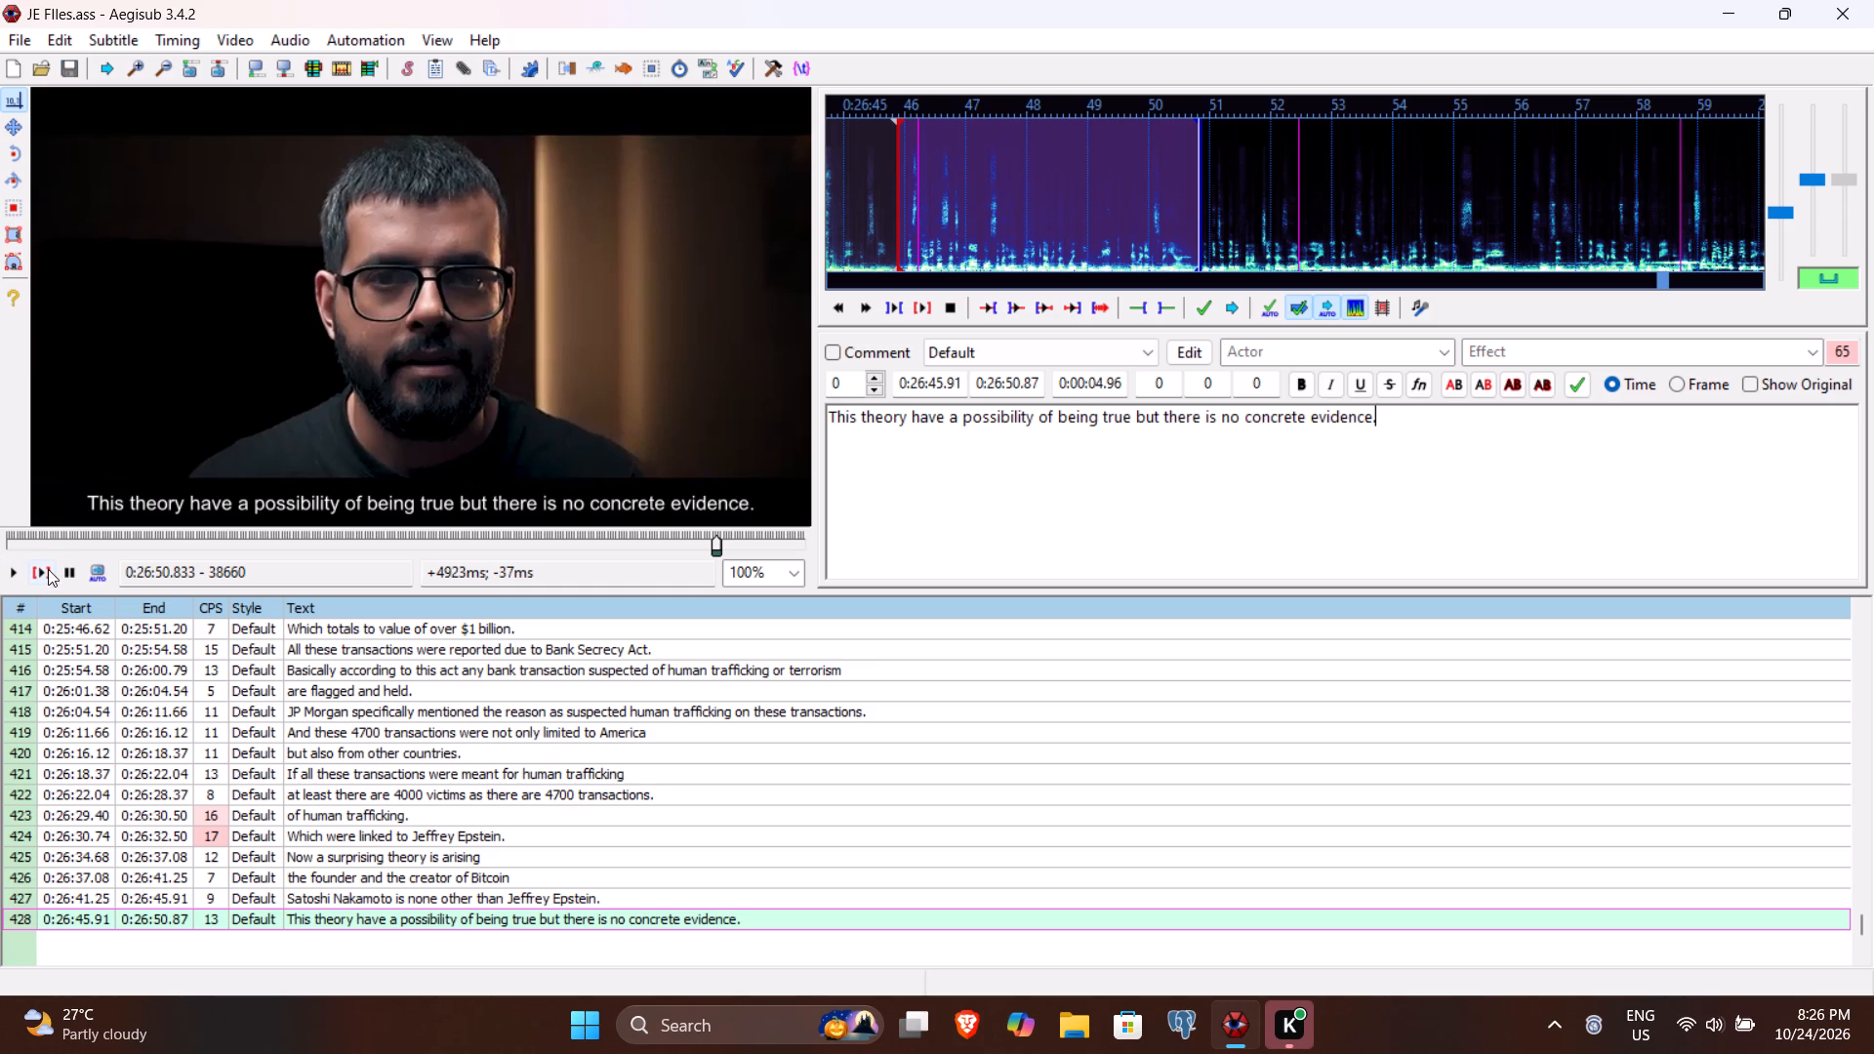
Replay line 428 with its subtitle and commit the line.
left_click(48, 569)
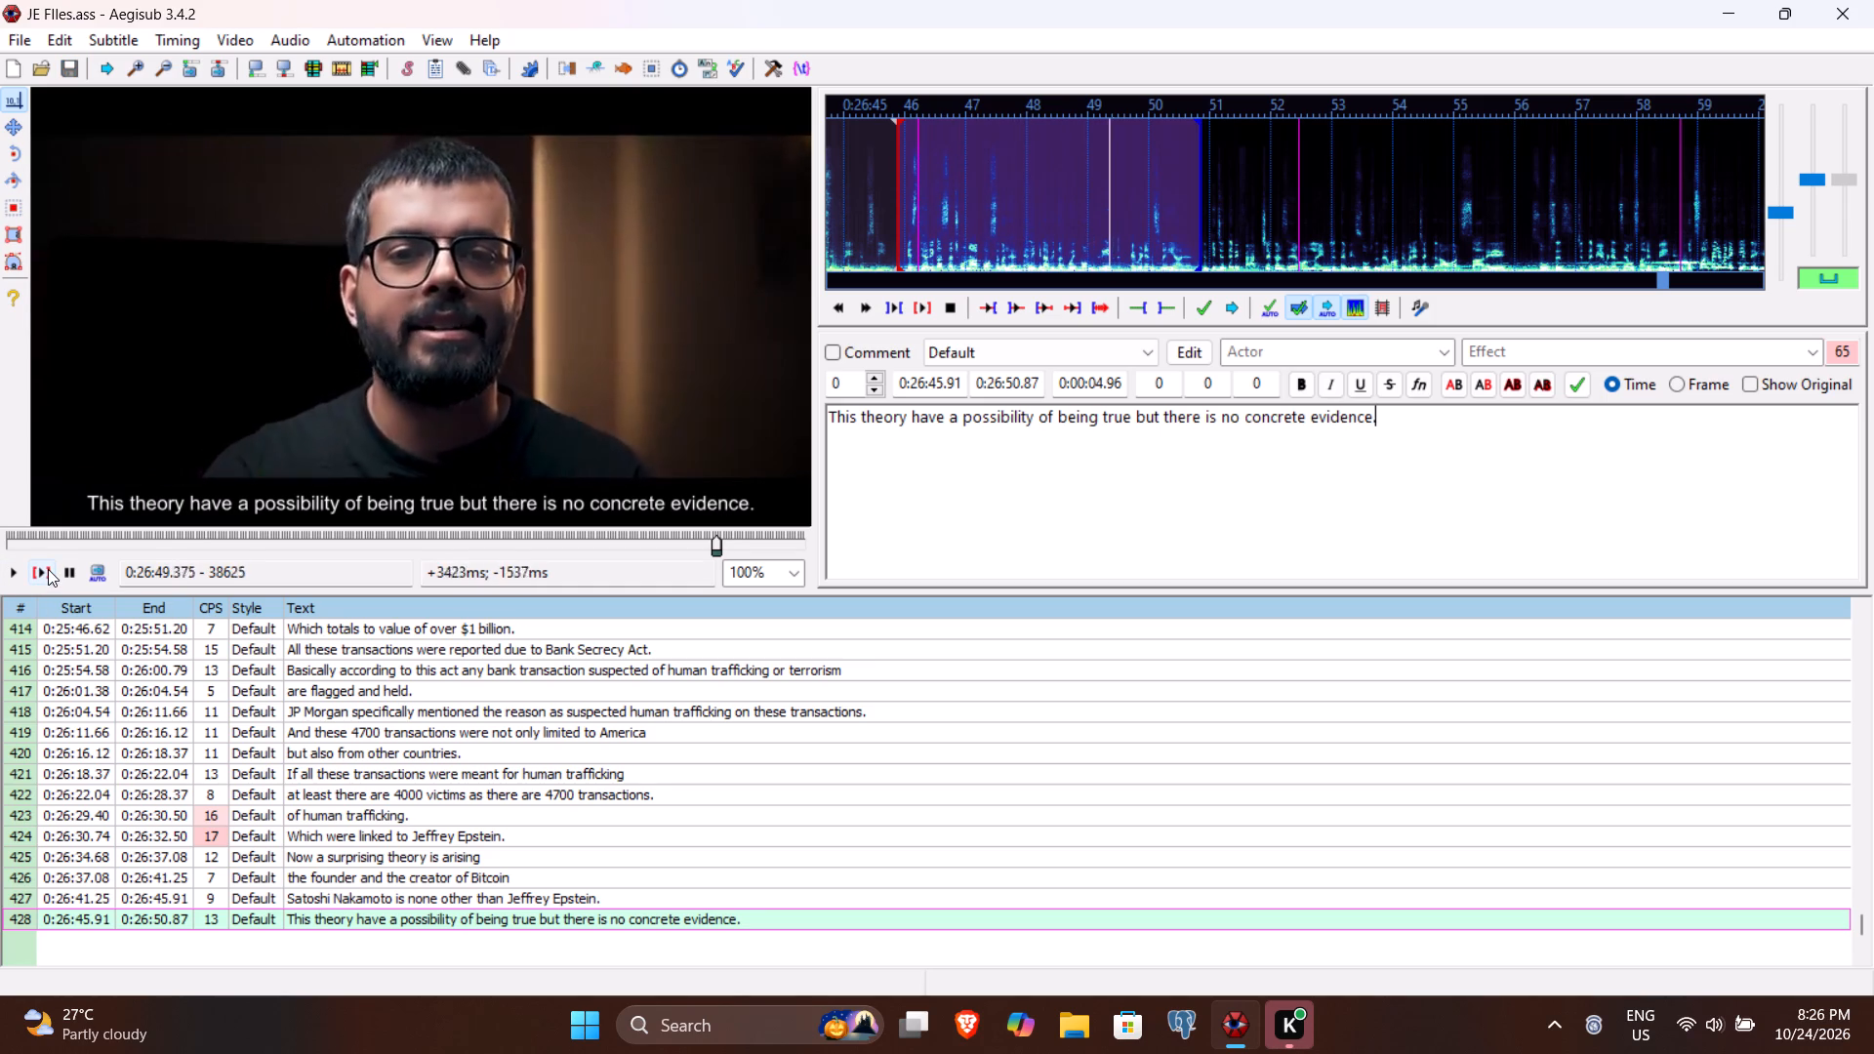
key("Return")
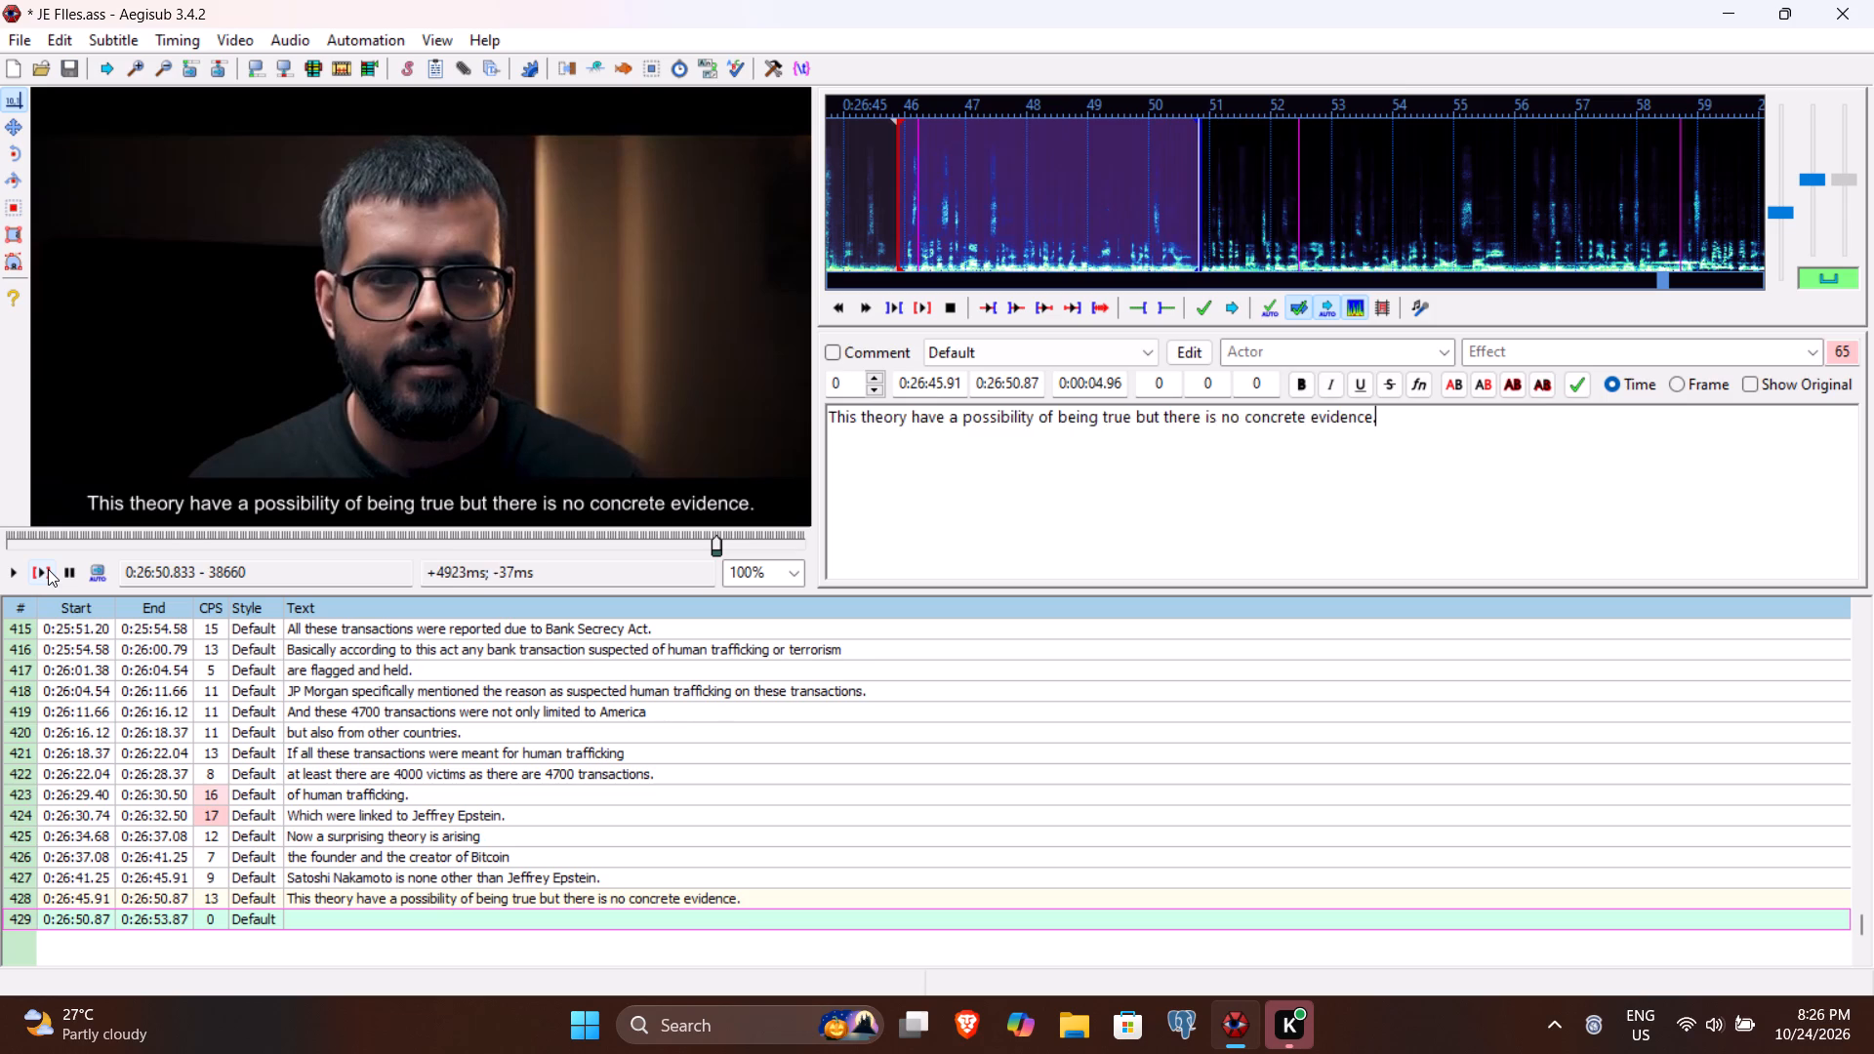
Listen to the speech following line 428 and set line 429's end time to 0:26:58.74.
left_click(48, 569)
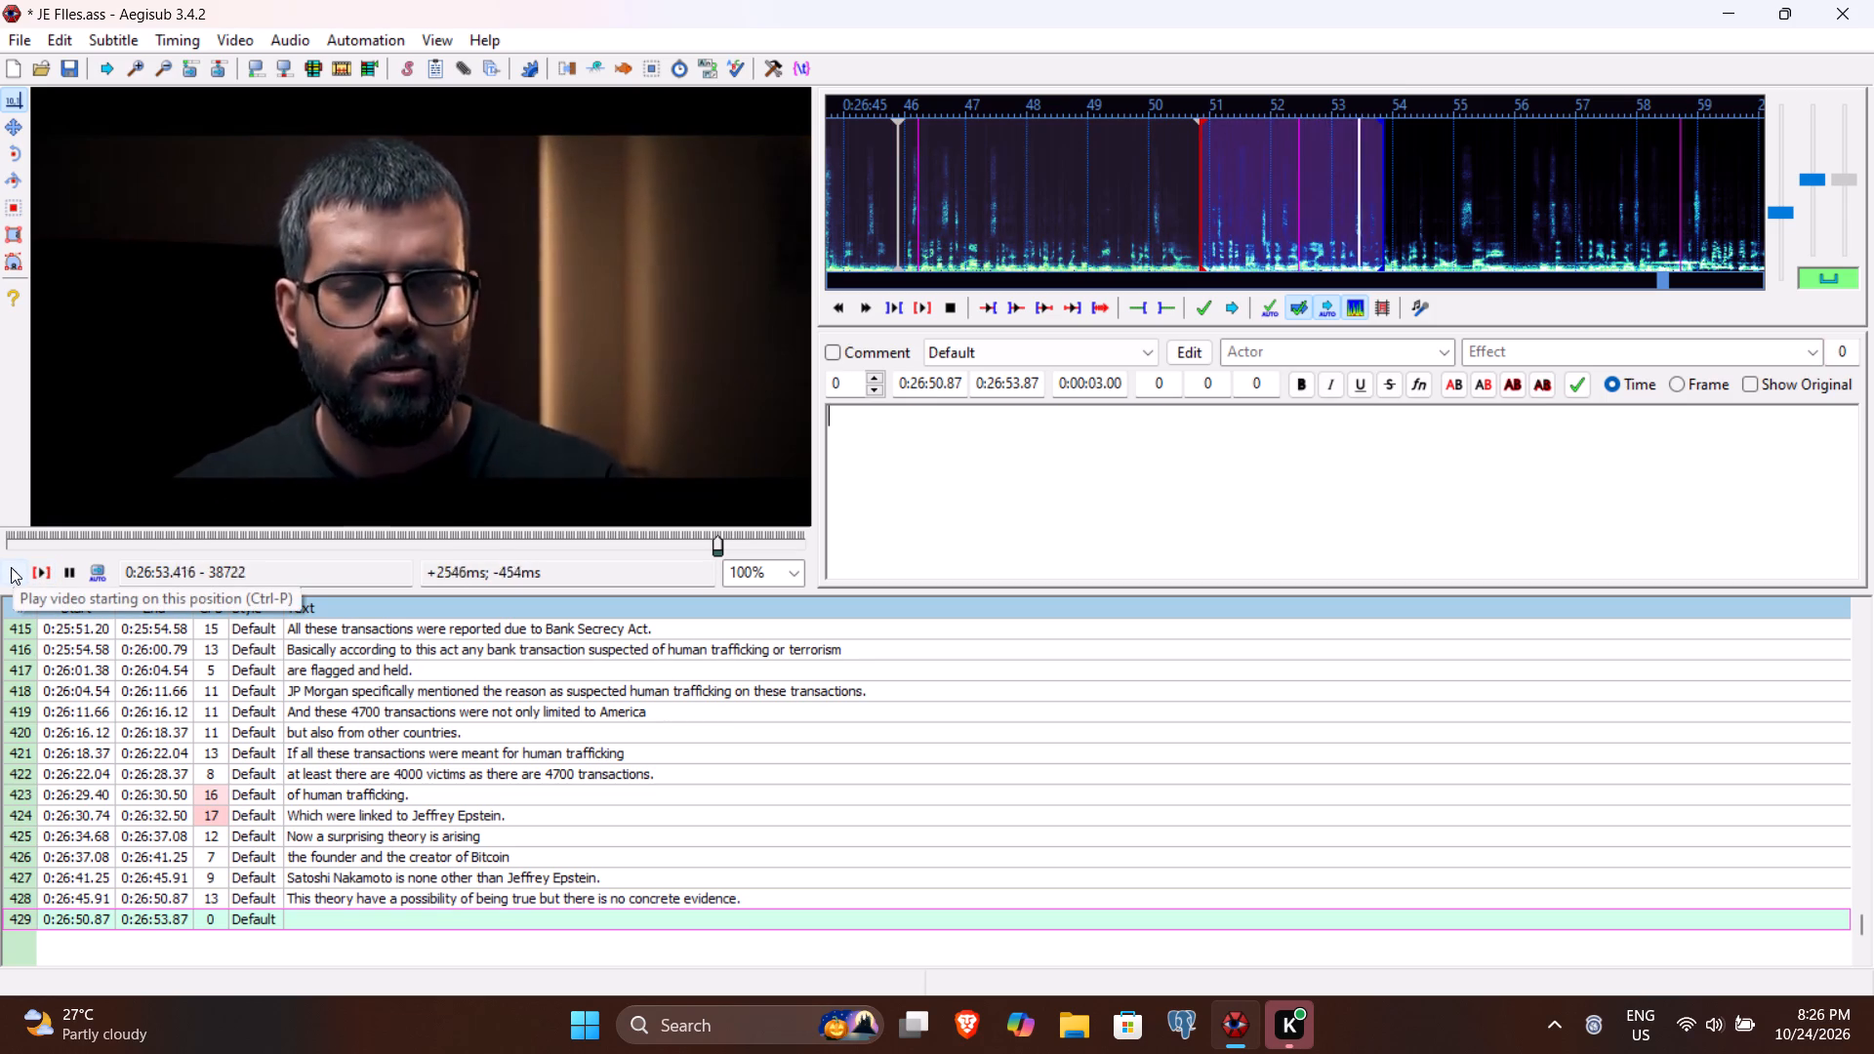
left_click(11, 567)
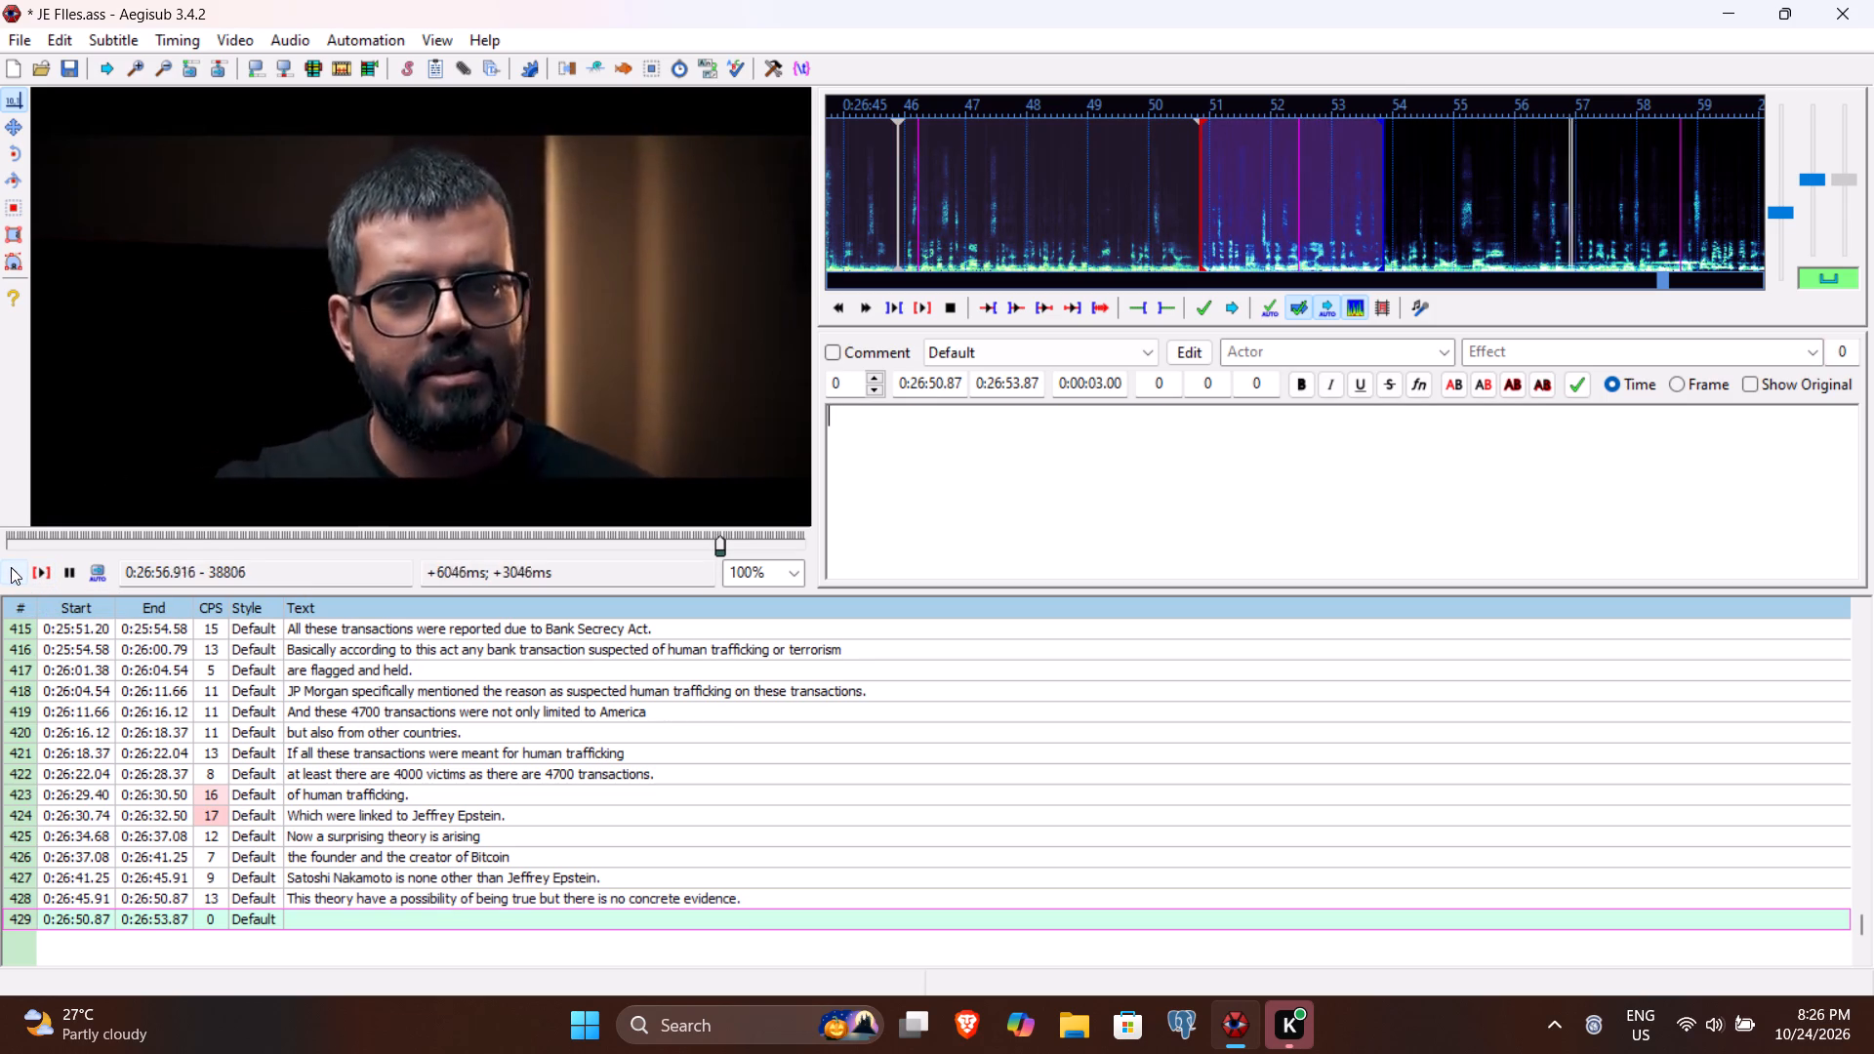
left_click(11, 567)
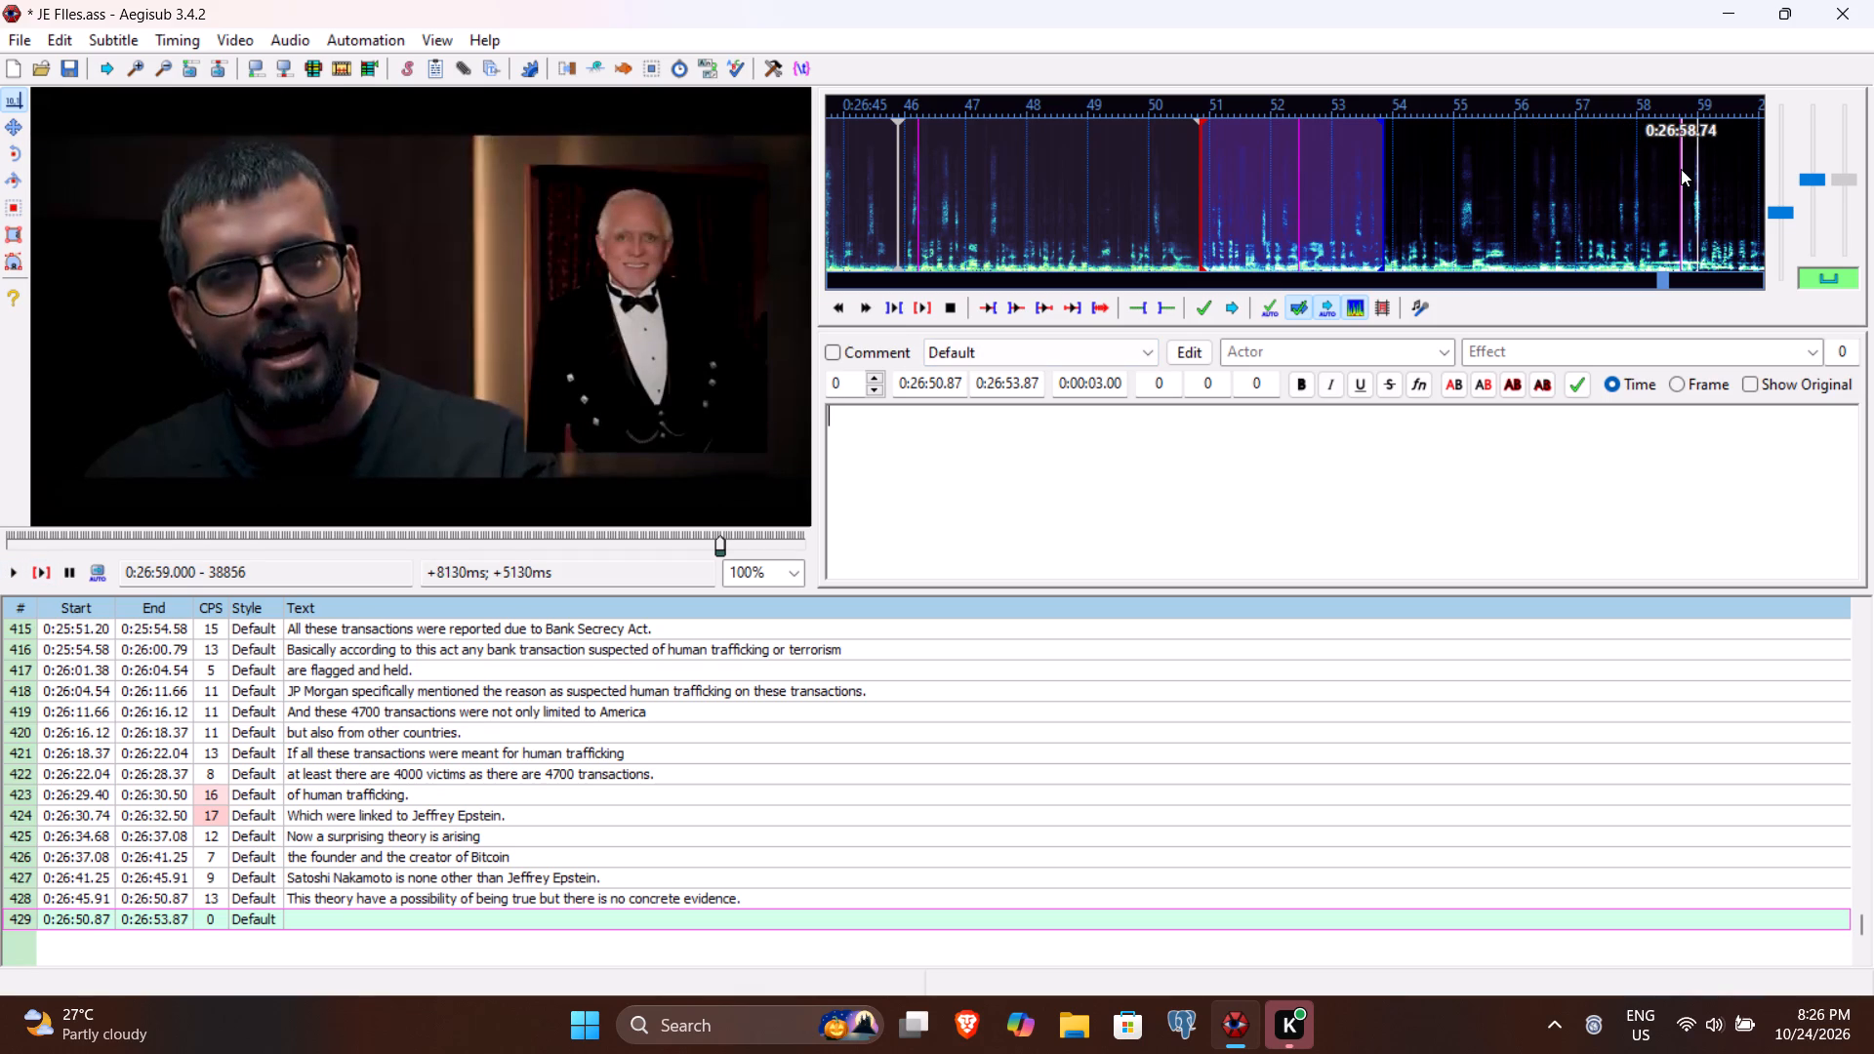
left_click(1014, 382)
type("87")
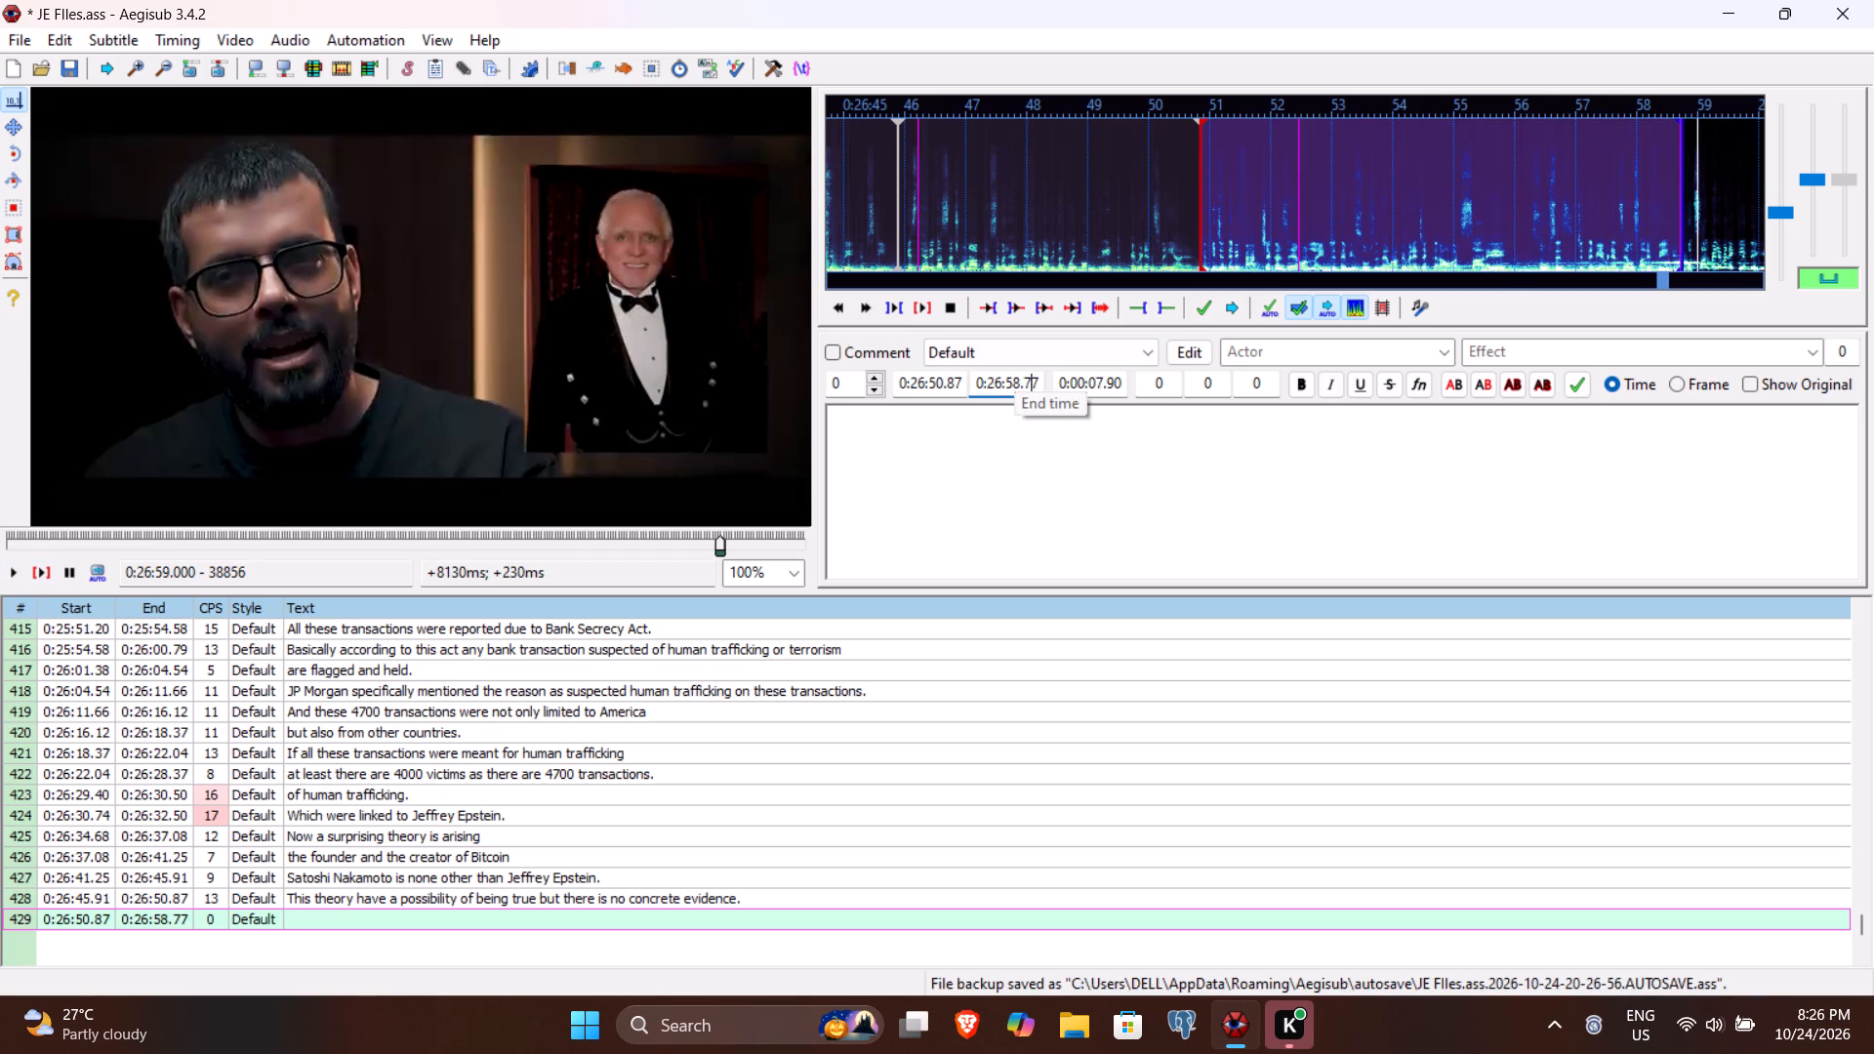
key("4")
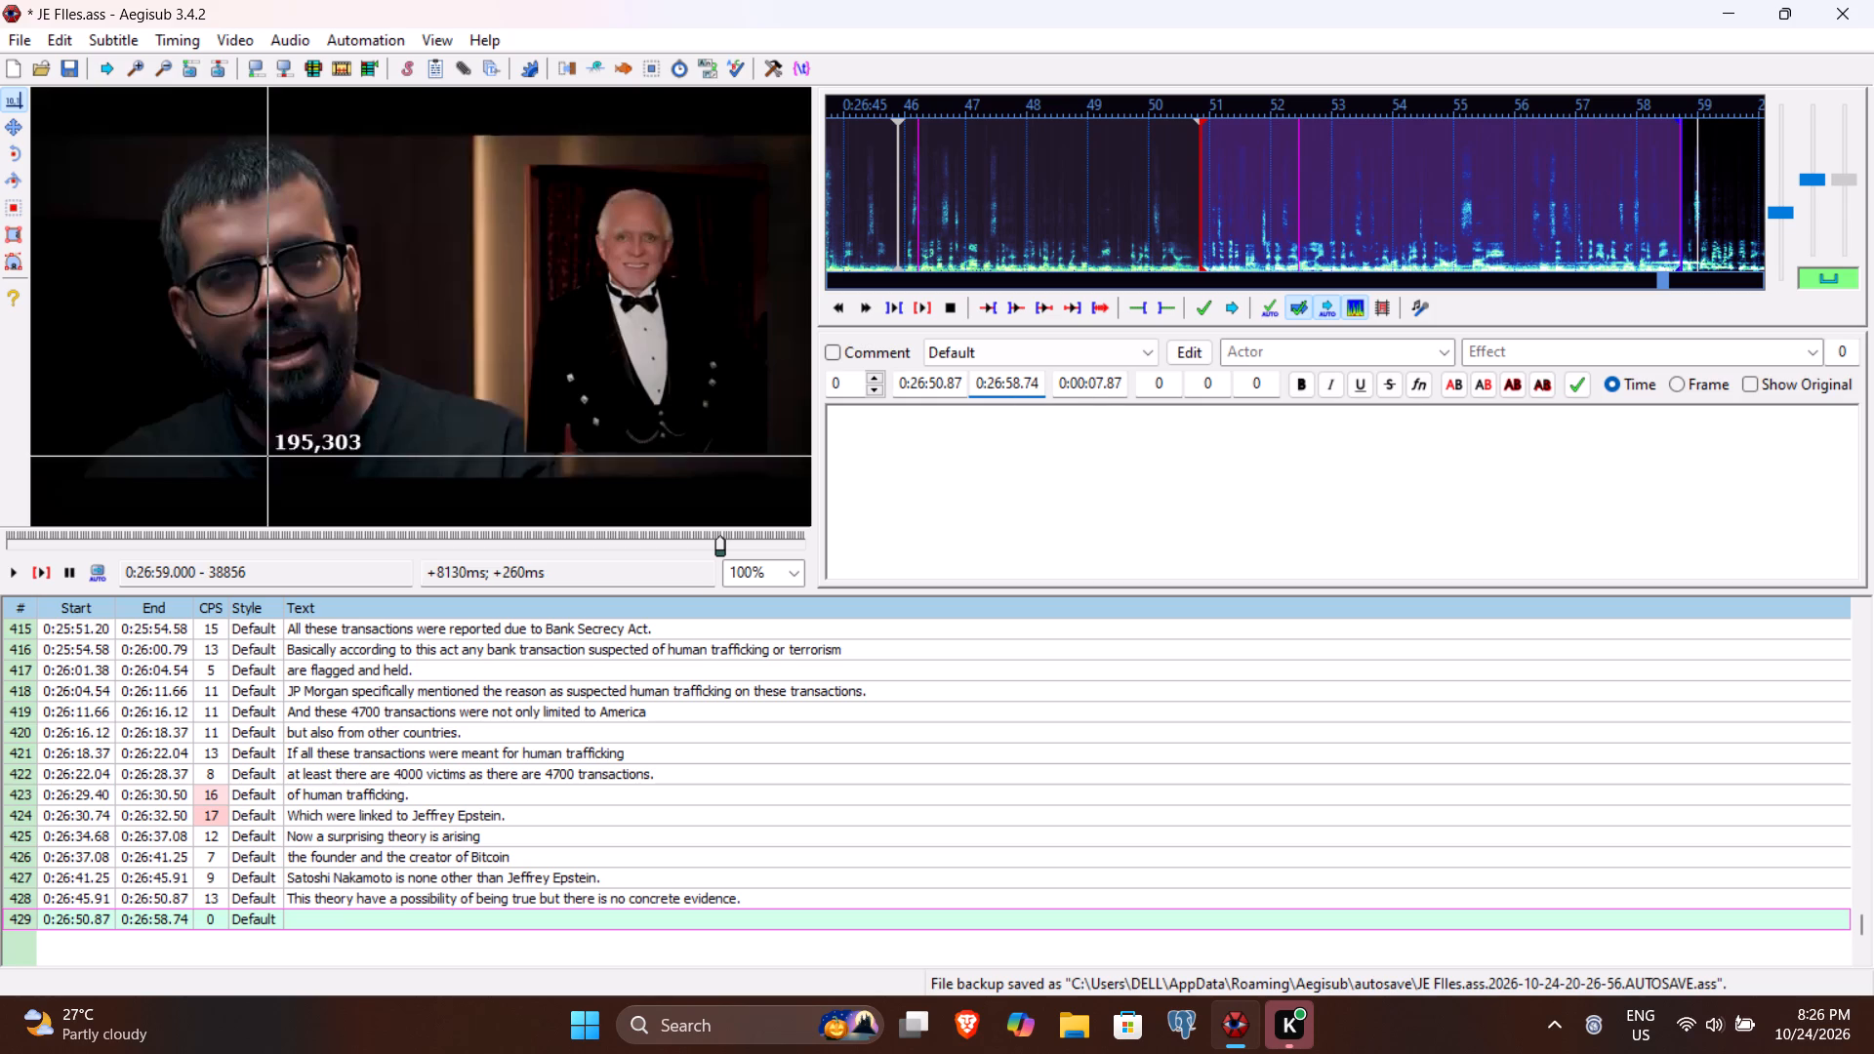
Replay line 429 and begin its text with "Because the fact checkers,".
left_click(43, 572)
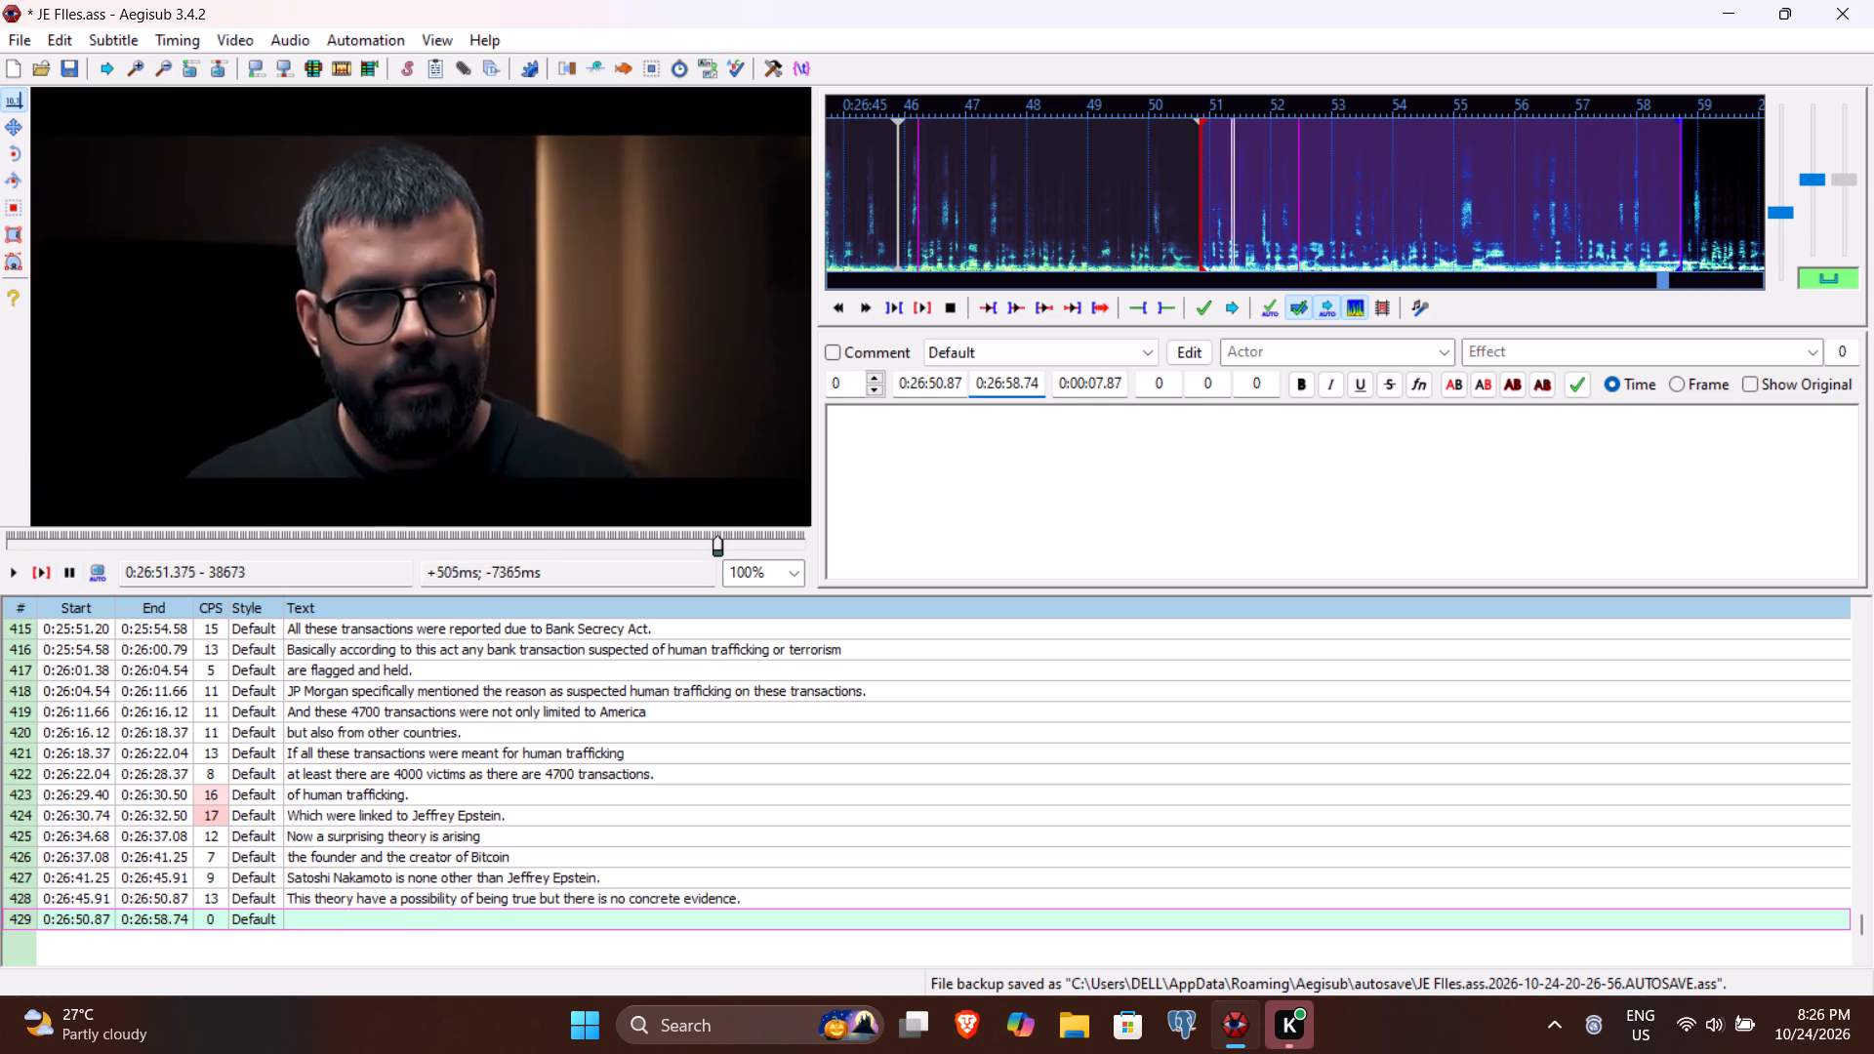
left_click(869, 461)
type("Because the fact cch")
key("BackSpace")
key("BackSpace")
type("heckers,")
key("space")
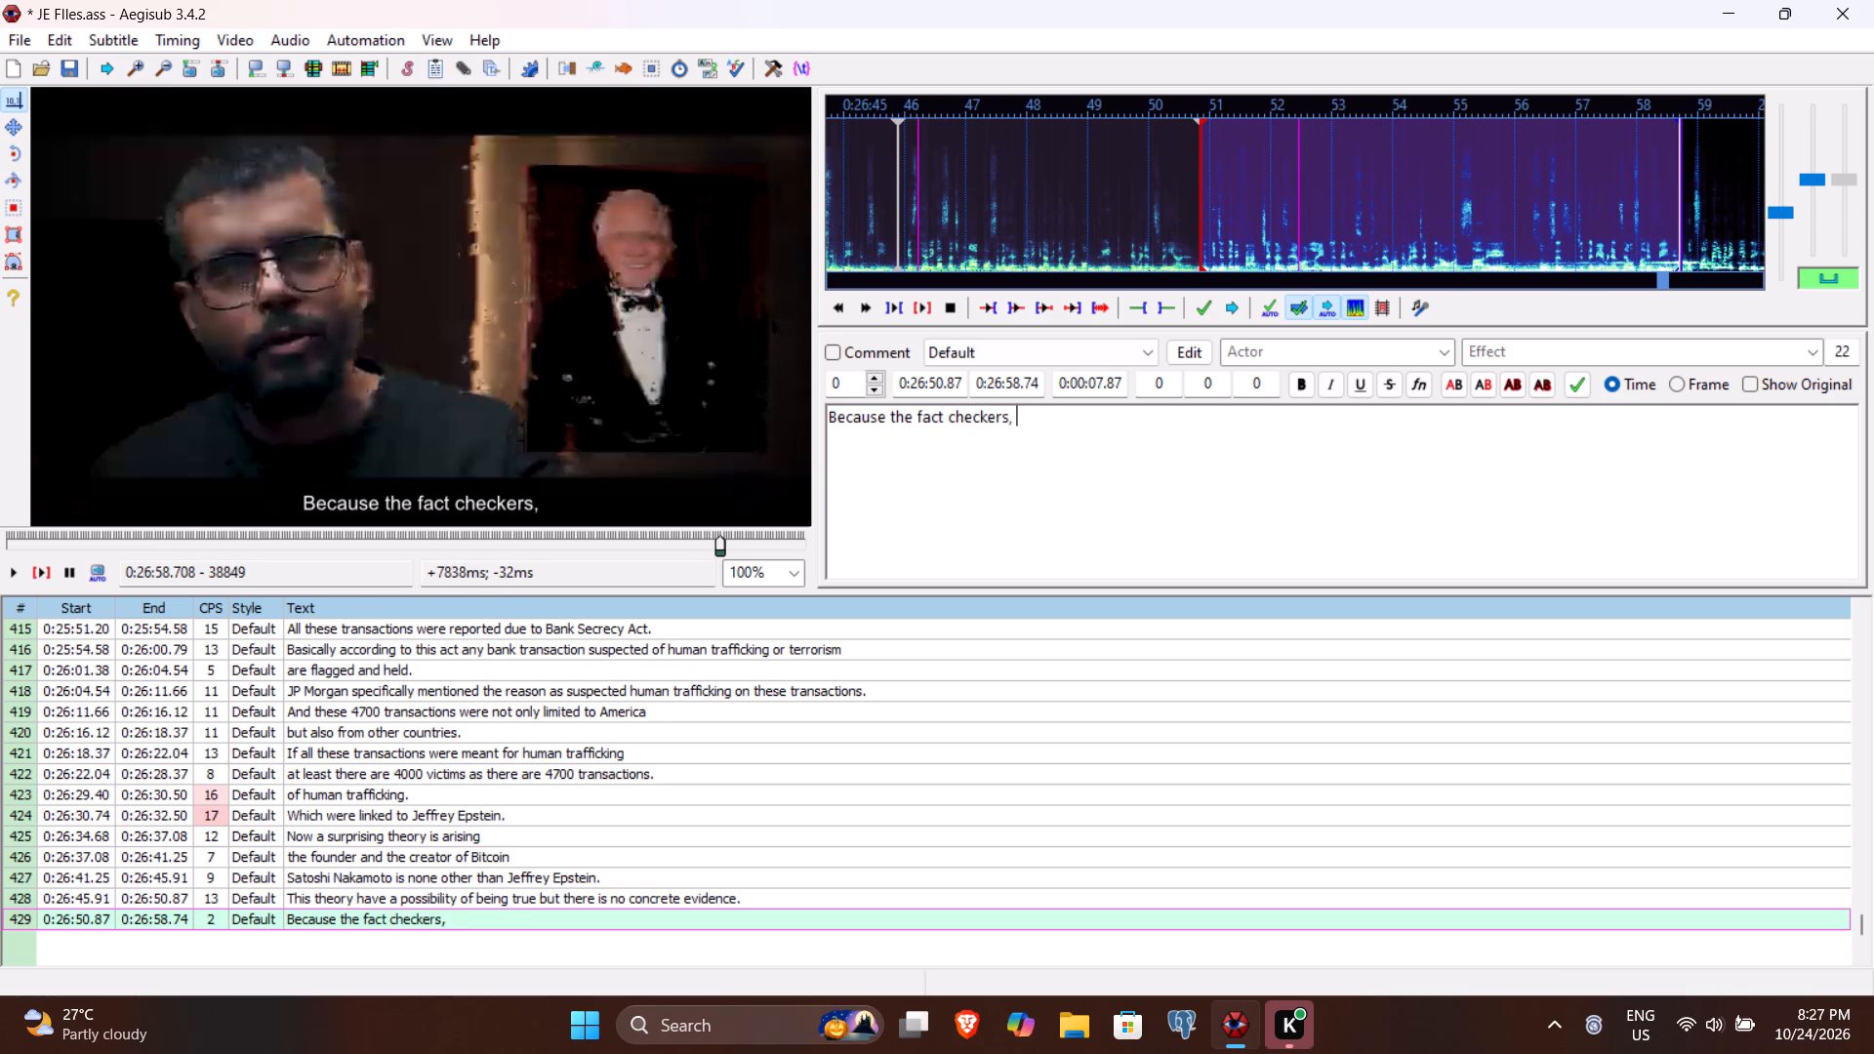
Listen to line 429 in short stretches and continue its text with "sources I checked and".
left_click(41, 580)
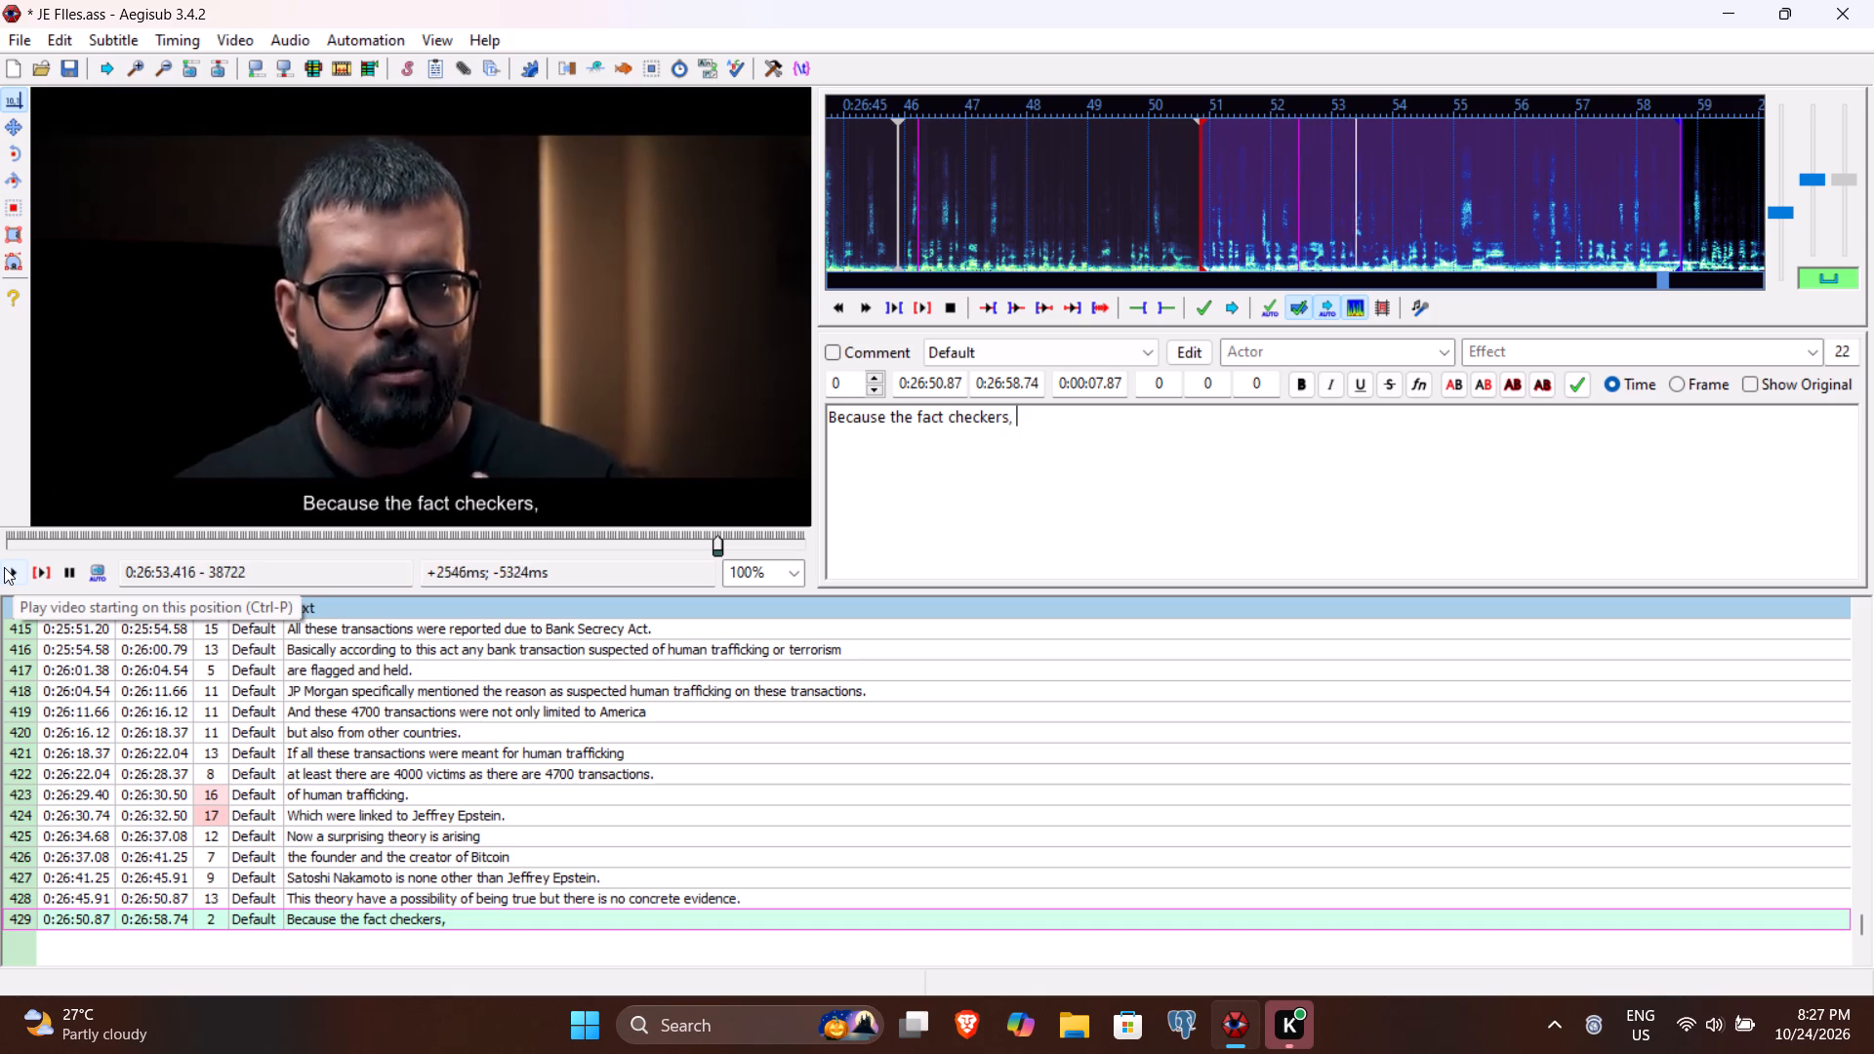
left_click(4, 567)
type("soruces")
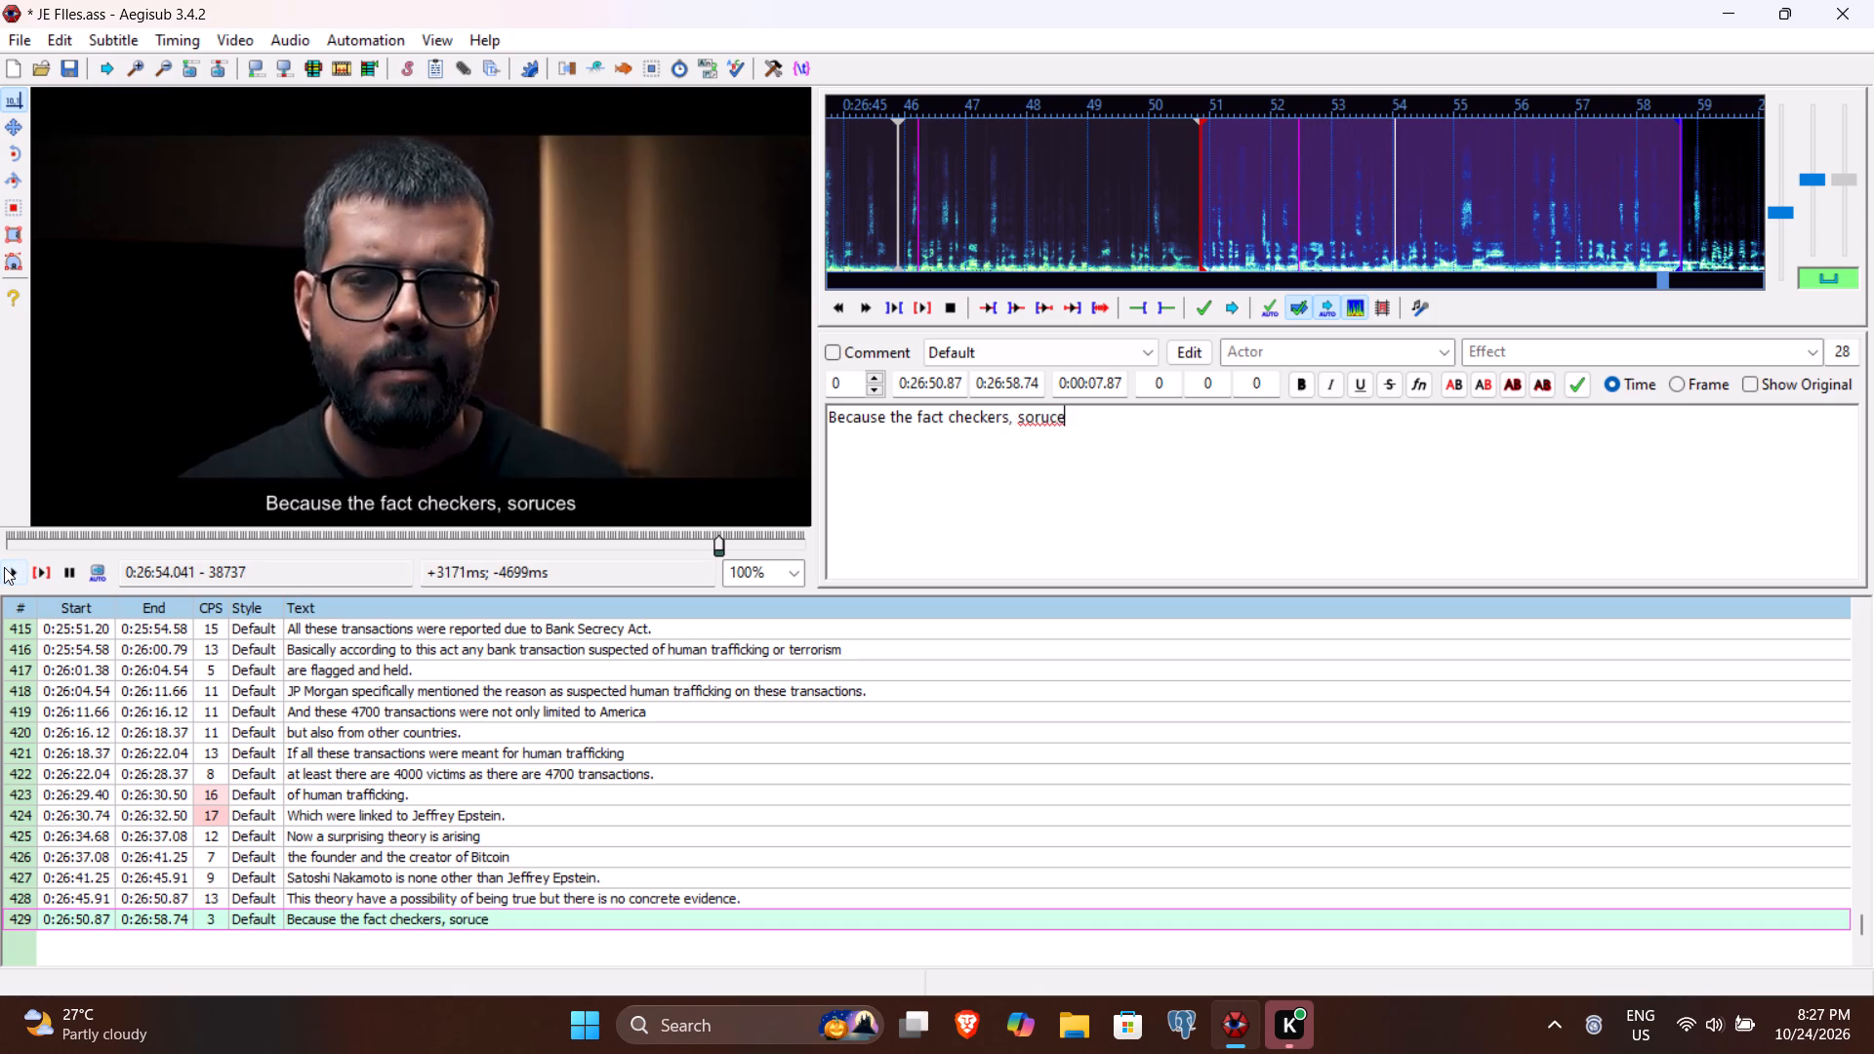
key("BackSpace")
key("BackSpace")
key("BackSpace")
key("BackSpace")
key("BackSpace")
type("urces")
key("space")
left_click(4, 567)
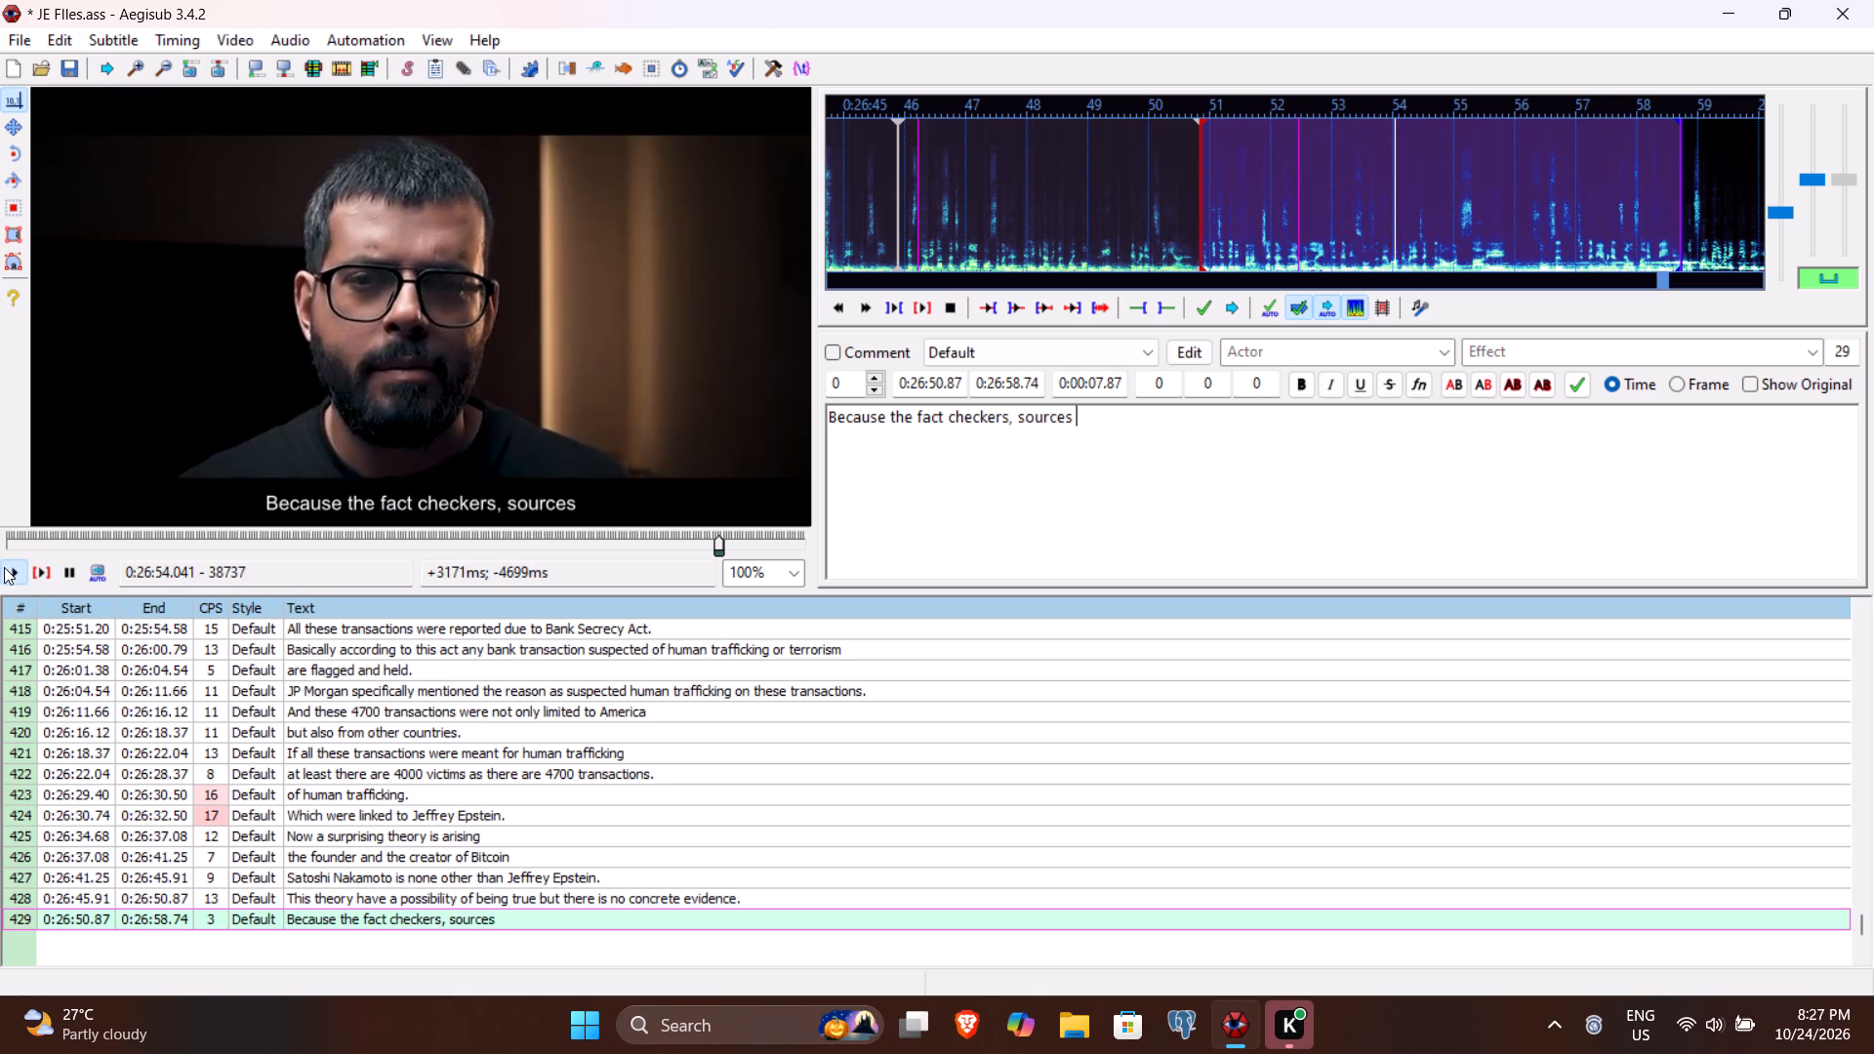
left_click(4, 567)
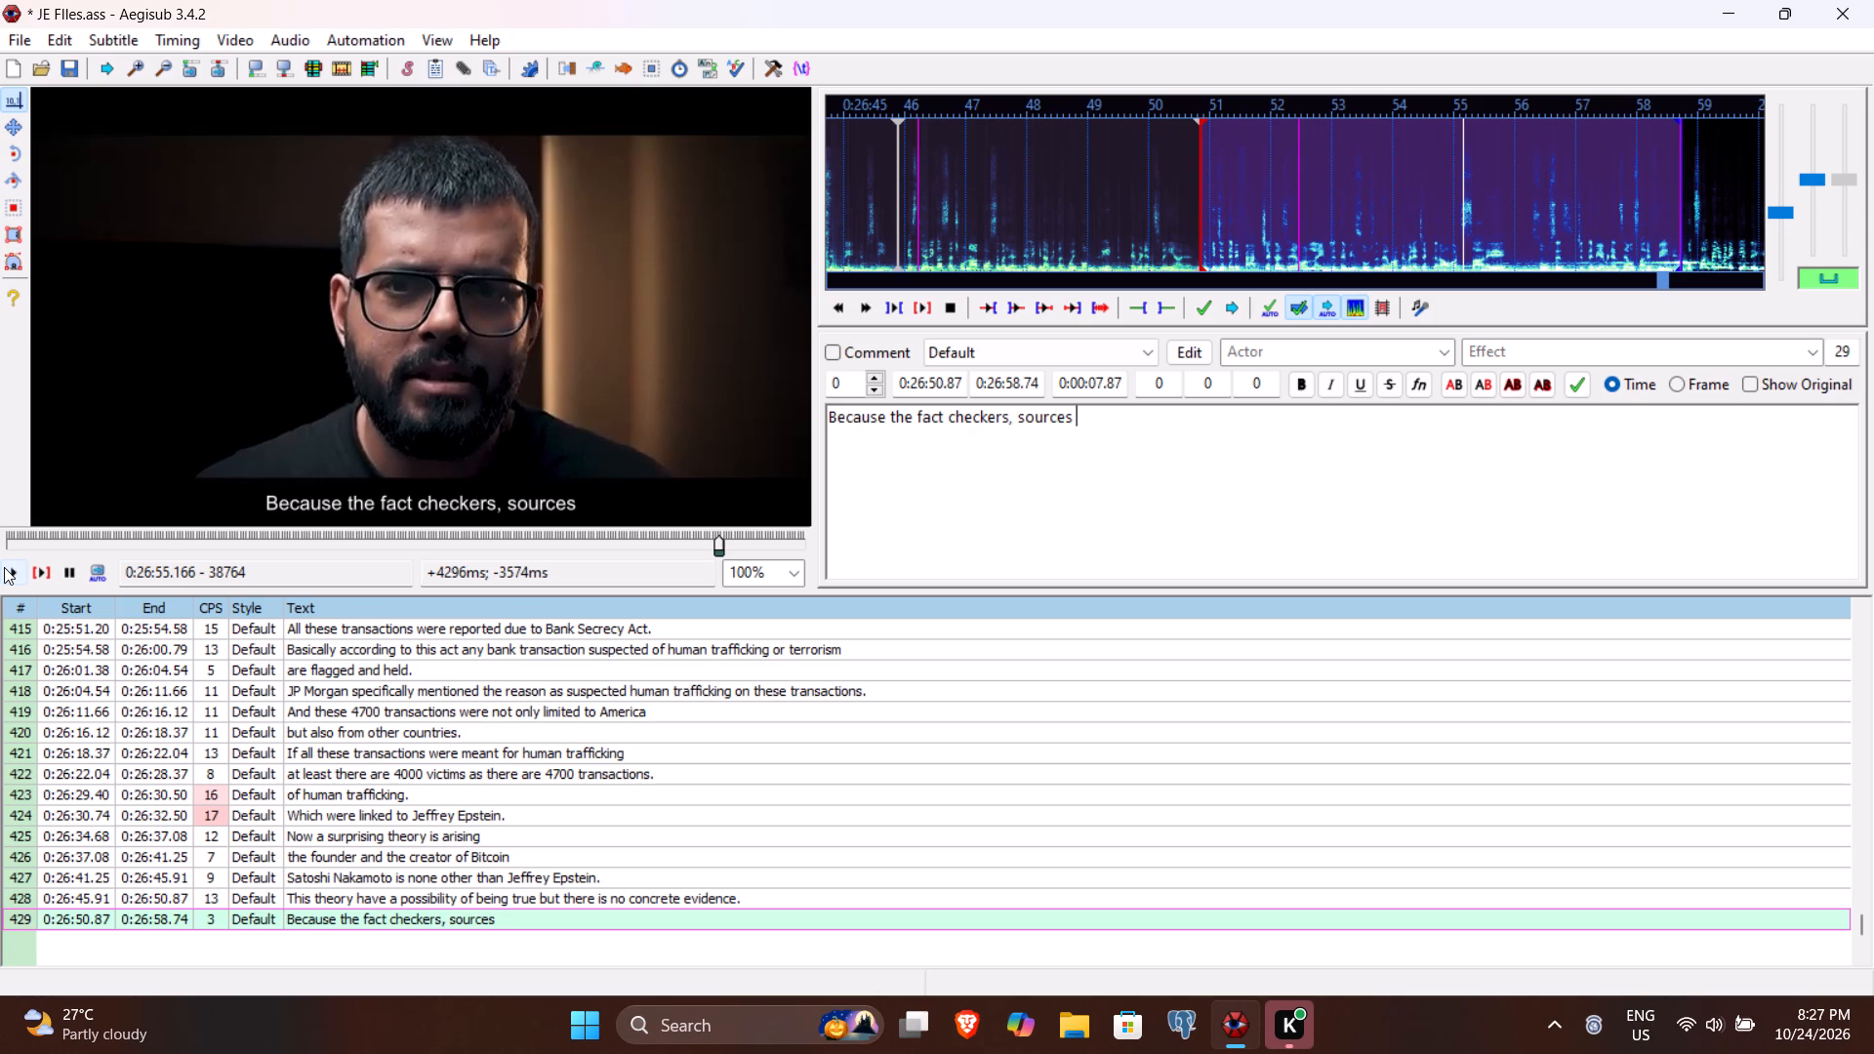
type("I checked and")
key("space")
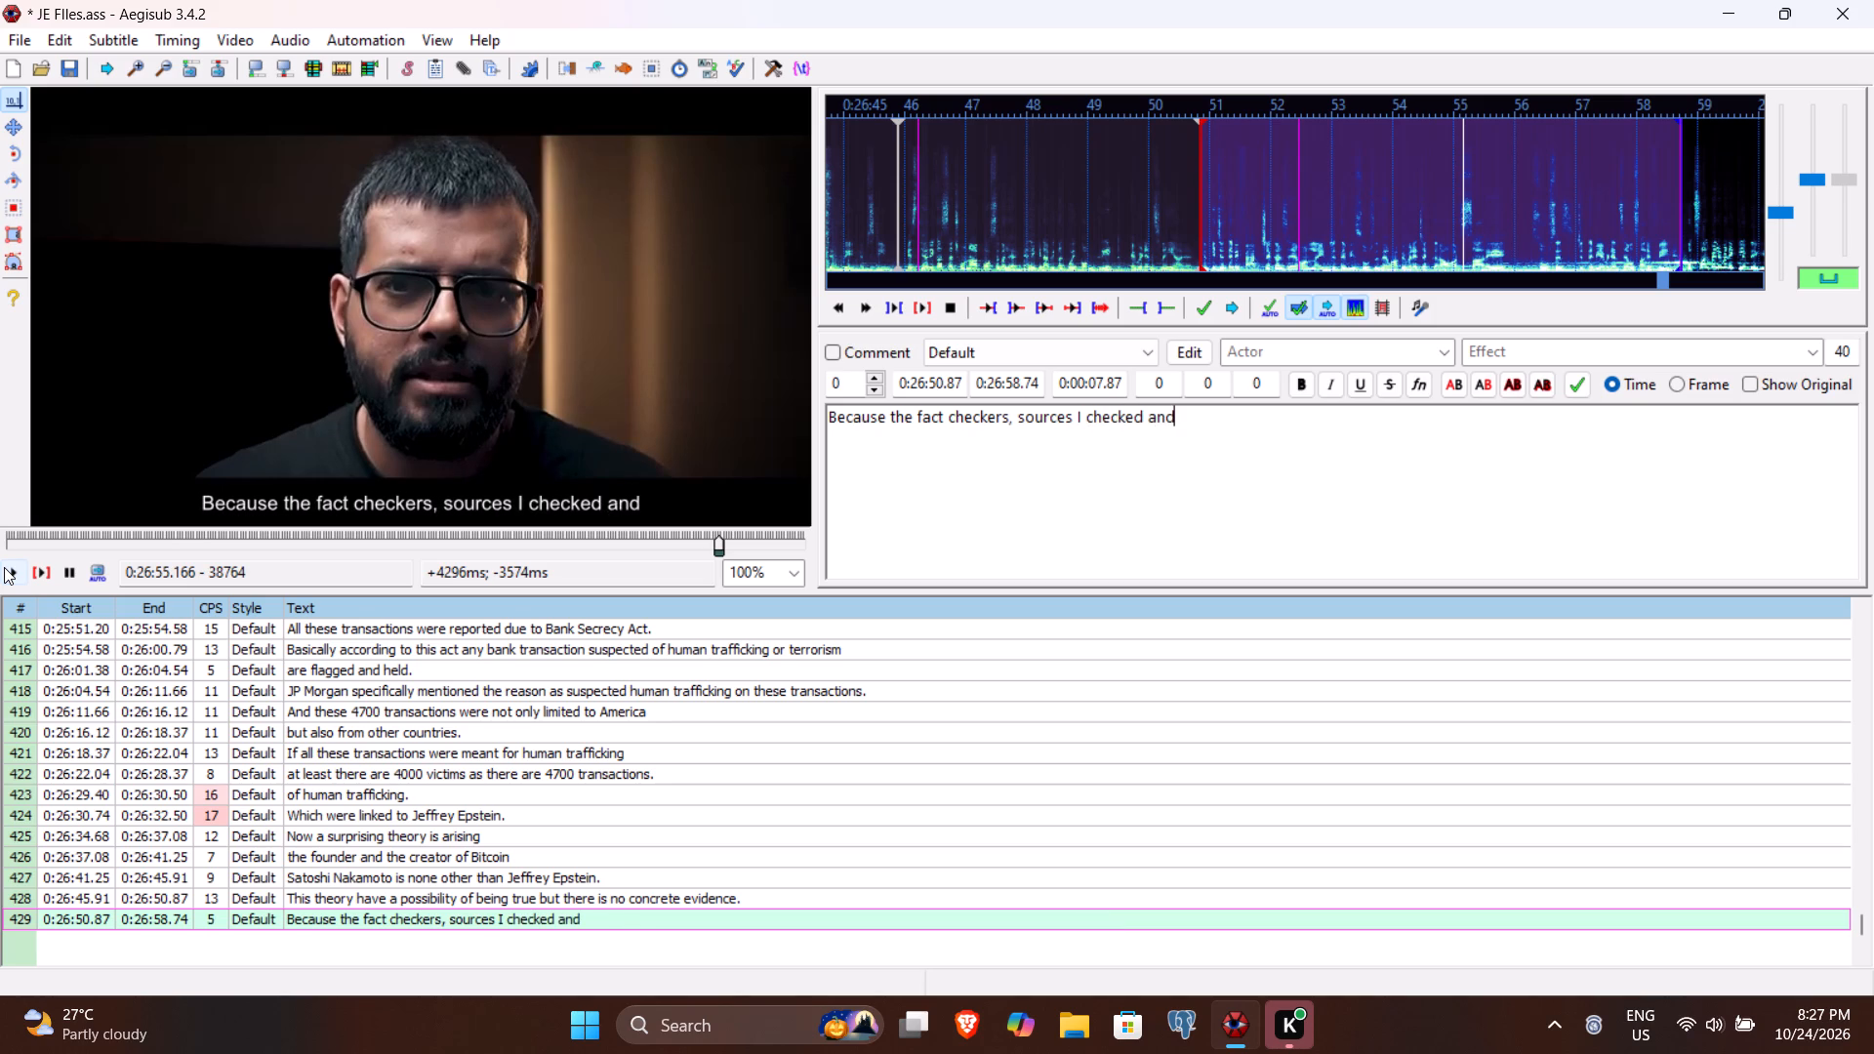
Listen to the rest of line 429, complete its text with "all the sources and evidences are fake.", and commit the line.
left_click(4, 567)
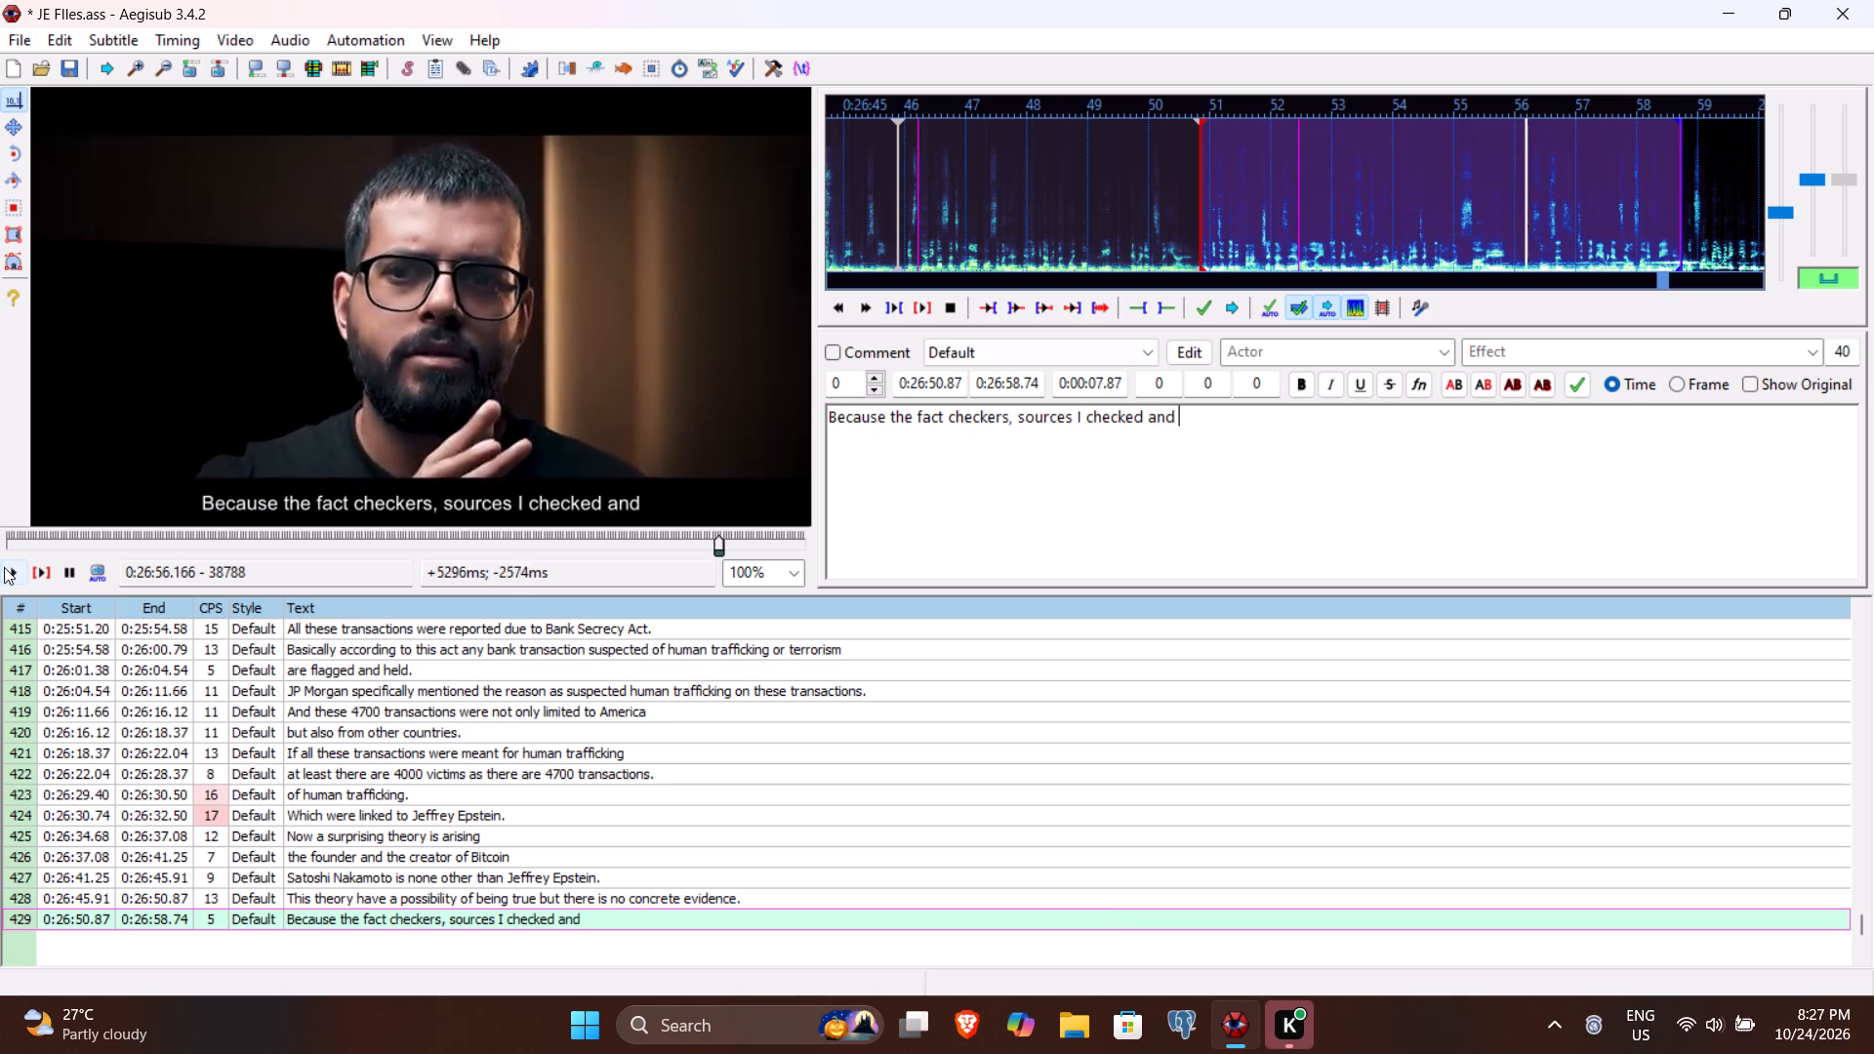
left_click(4, 567)
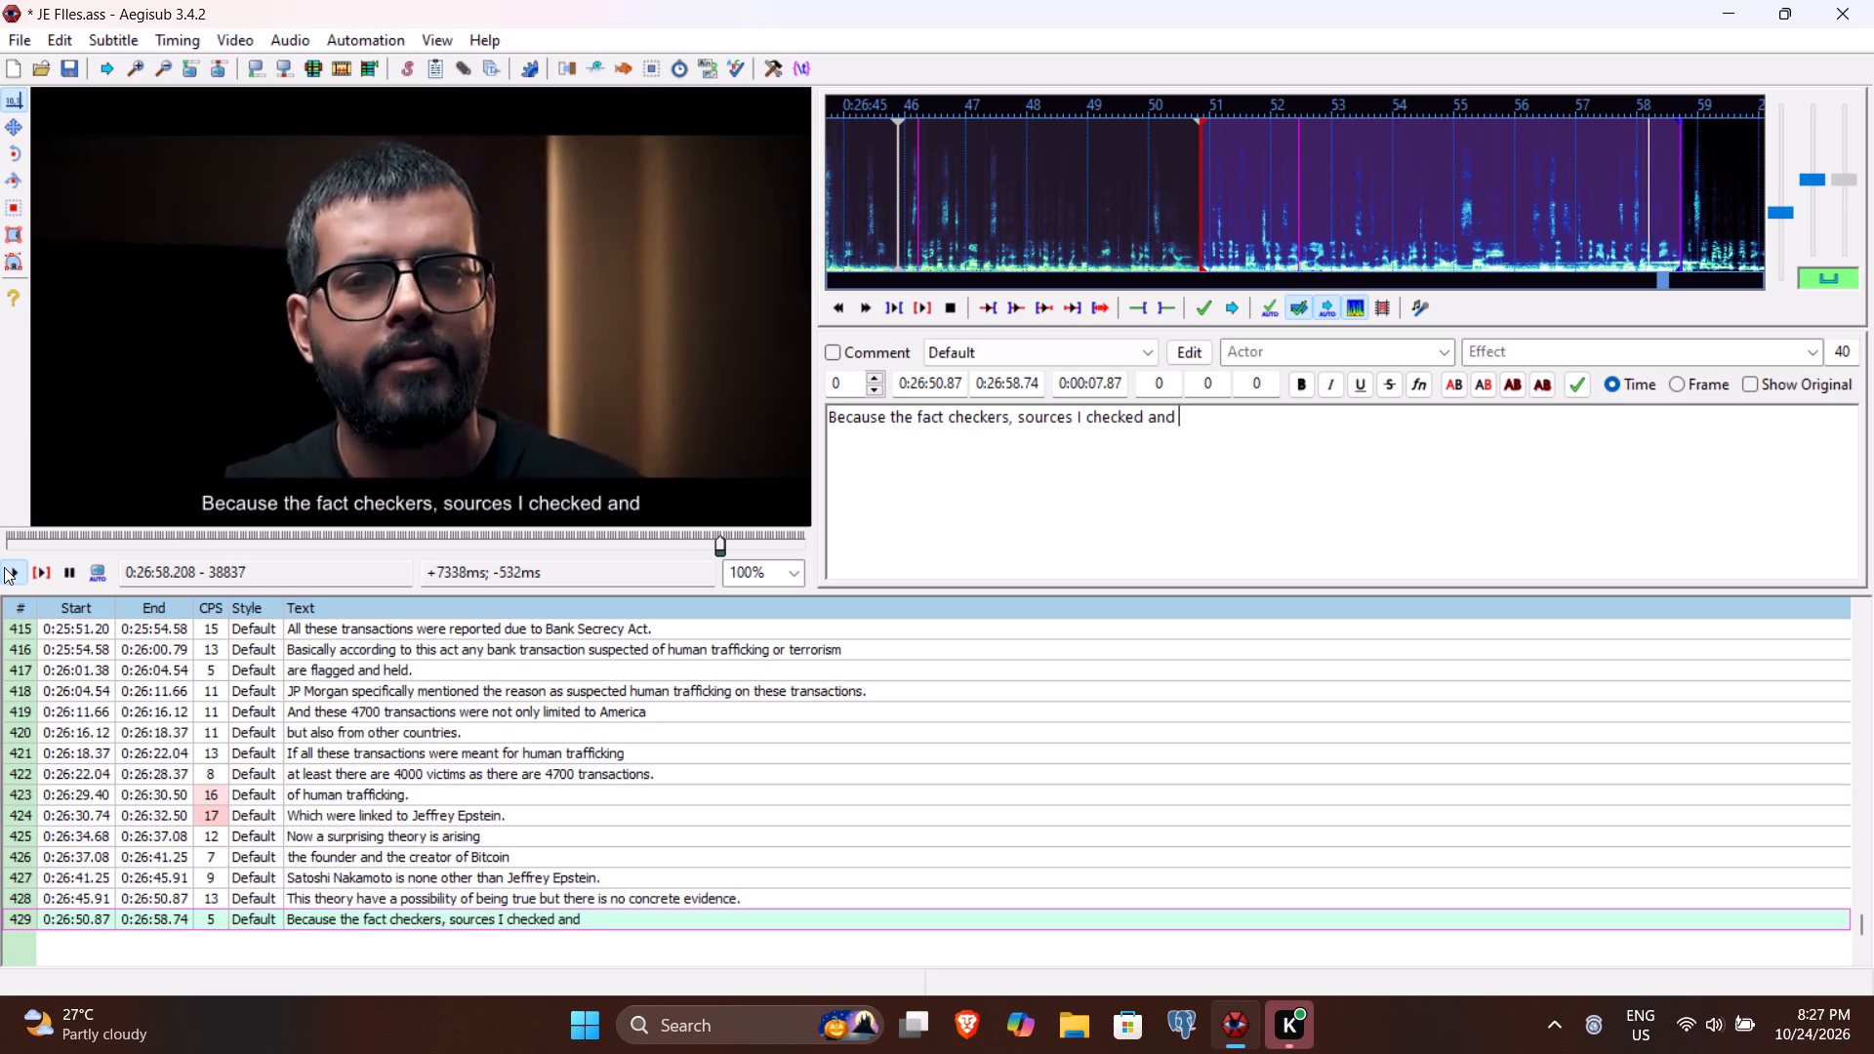
type("all the sources and evidences are fa")
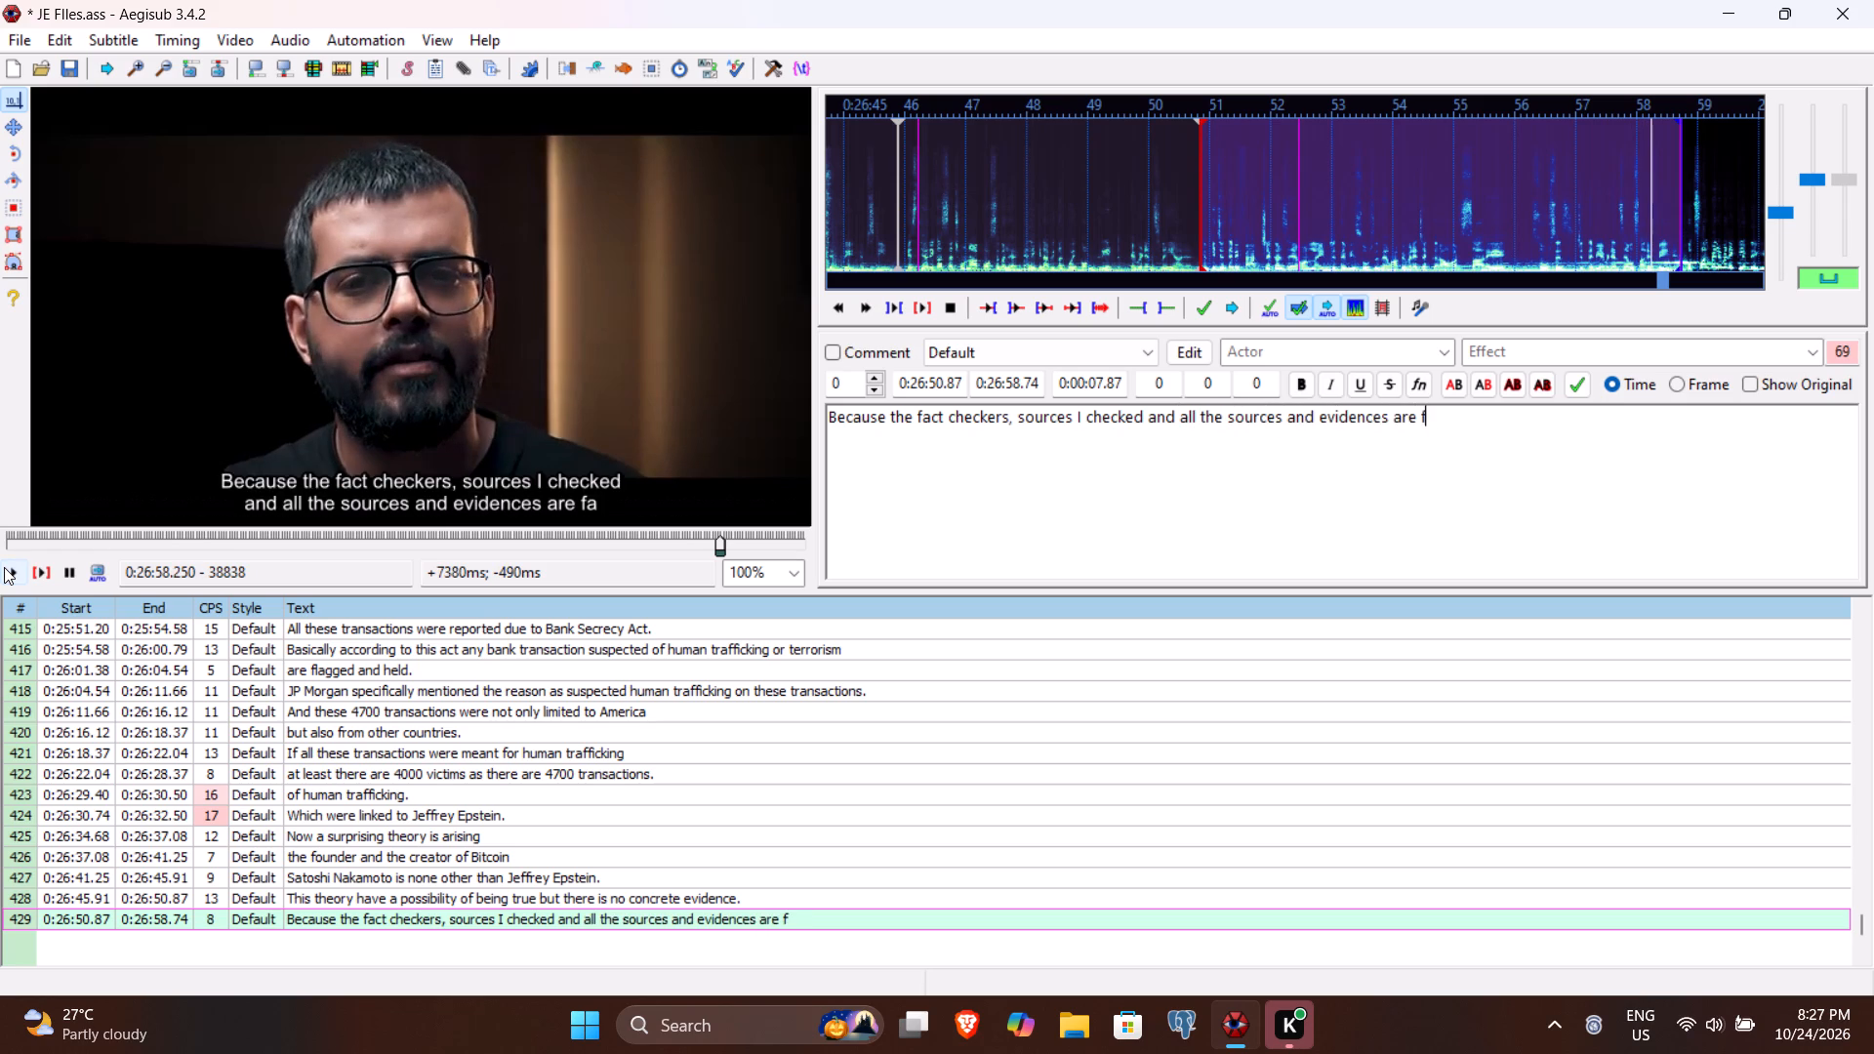
type("ke.")
key("Return")
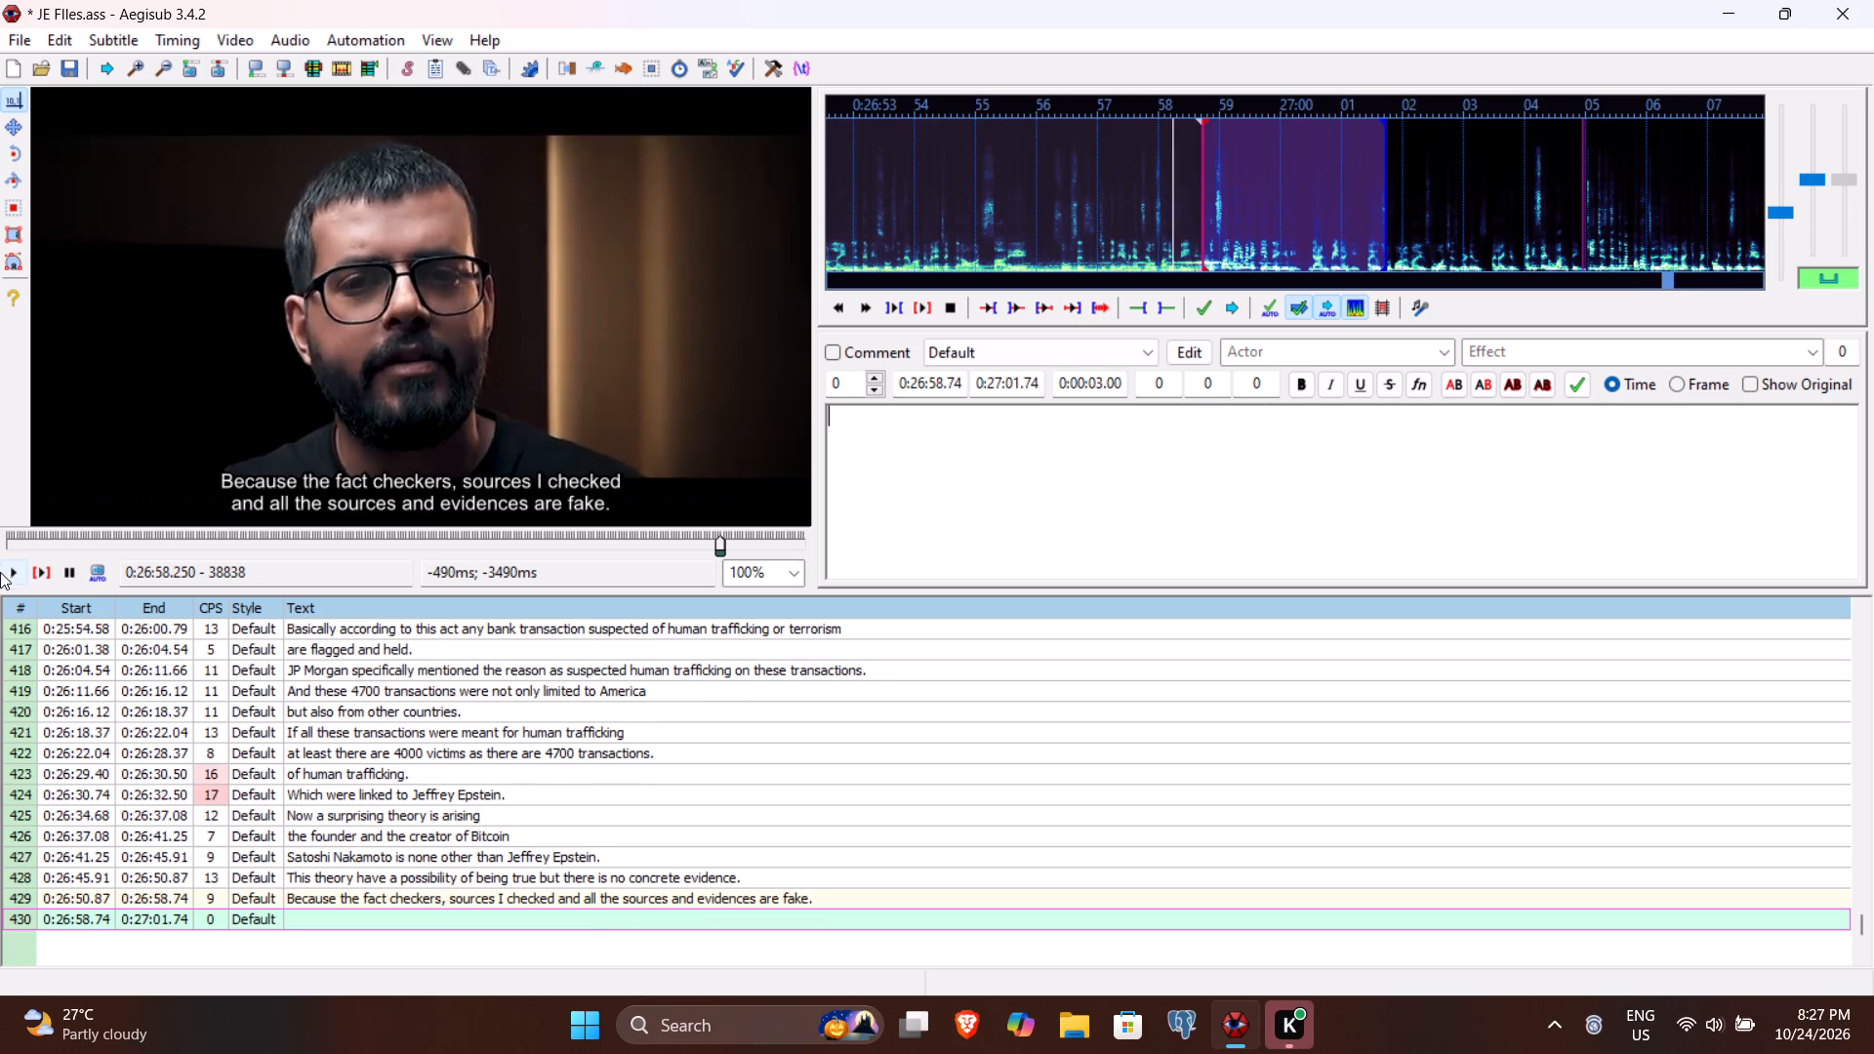
Listen to the speech following line 429 and set line 430's end time to 0:27:00.45.
left_click(39, 572)
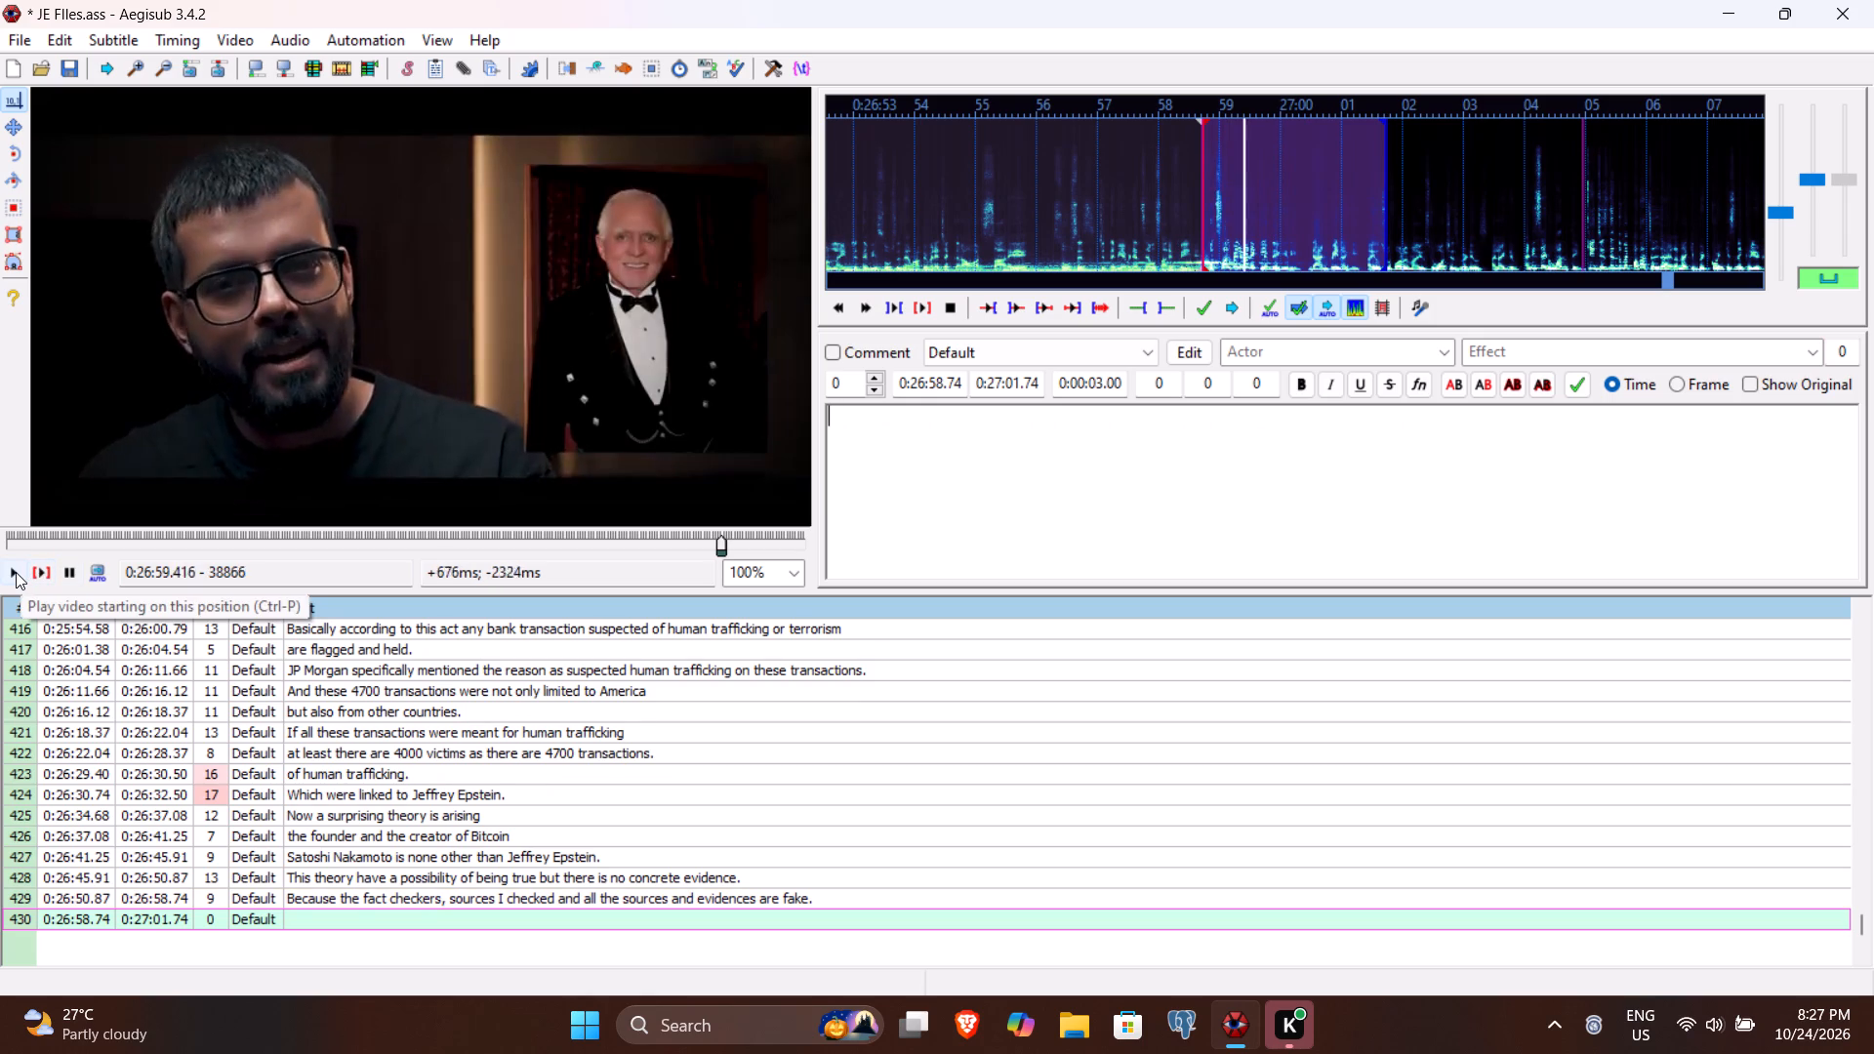
left_click(15, 572)
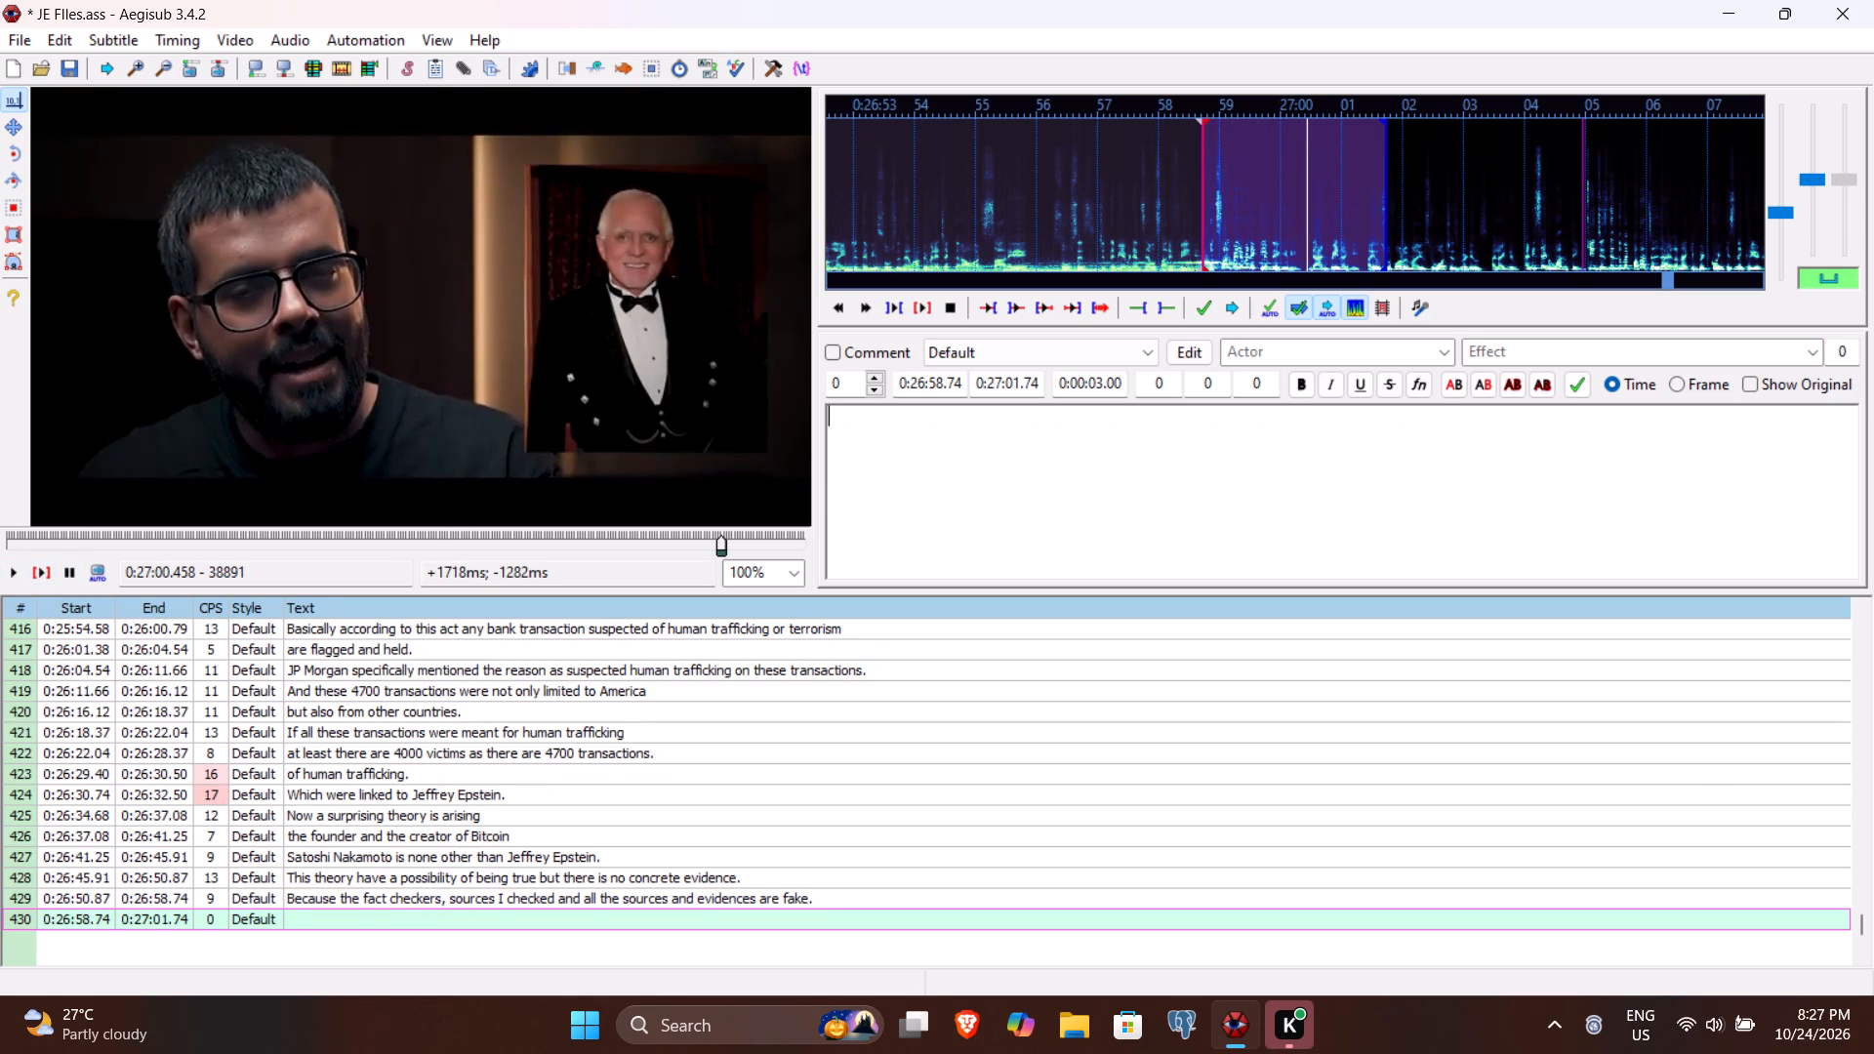
left_click(1011, 385)
key("0")
type("45")
Enter "A few years ago I watched a clip." as line 430's text and commit the line.
left_click(973, 526)
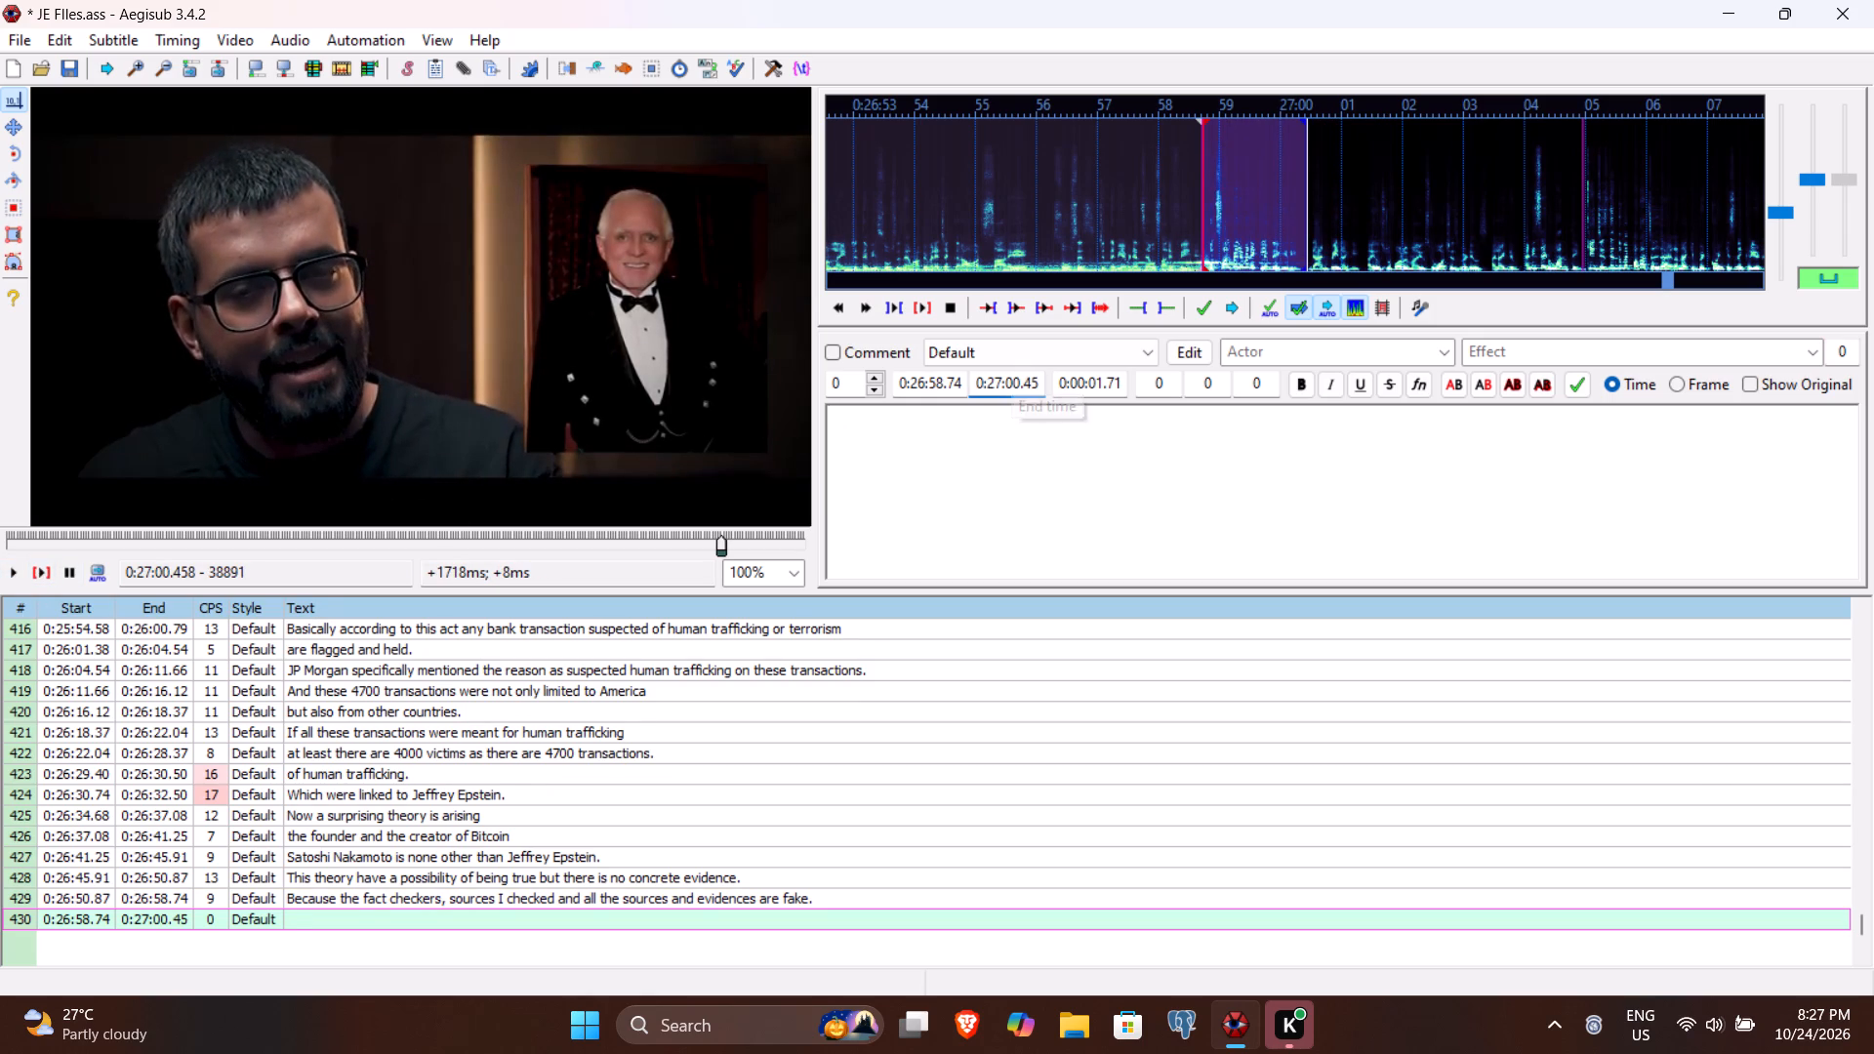
type("A few e")
key("BackSpace")
type("years ago a")
key("BackSpace")
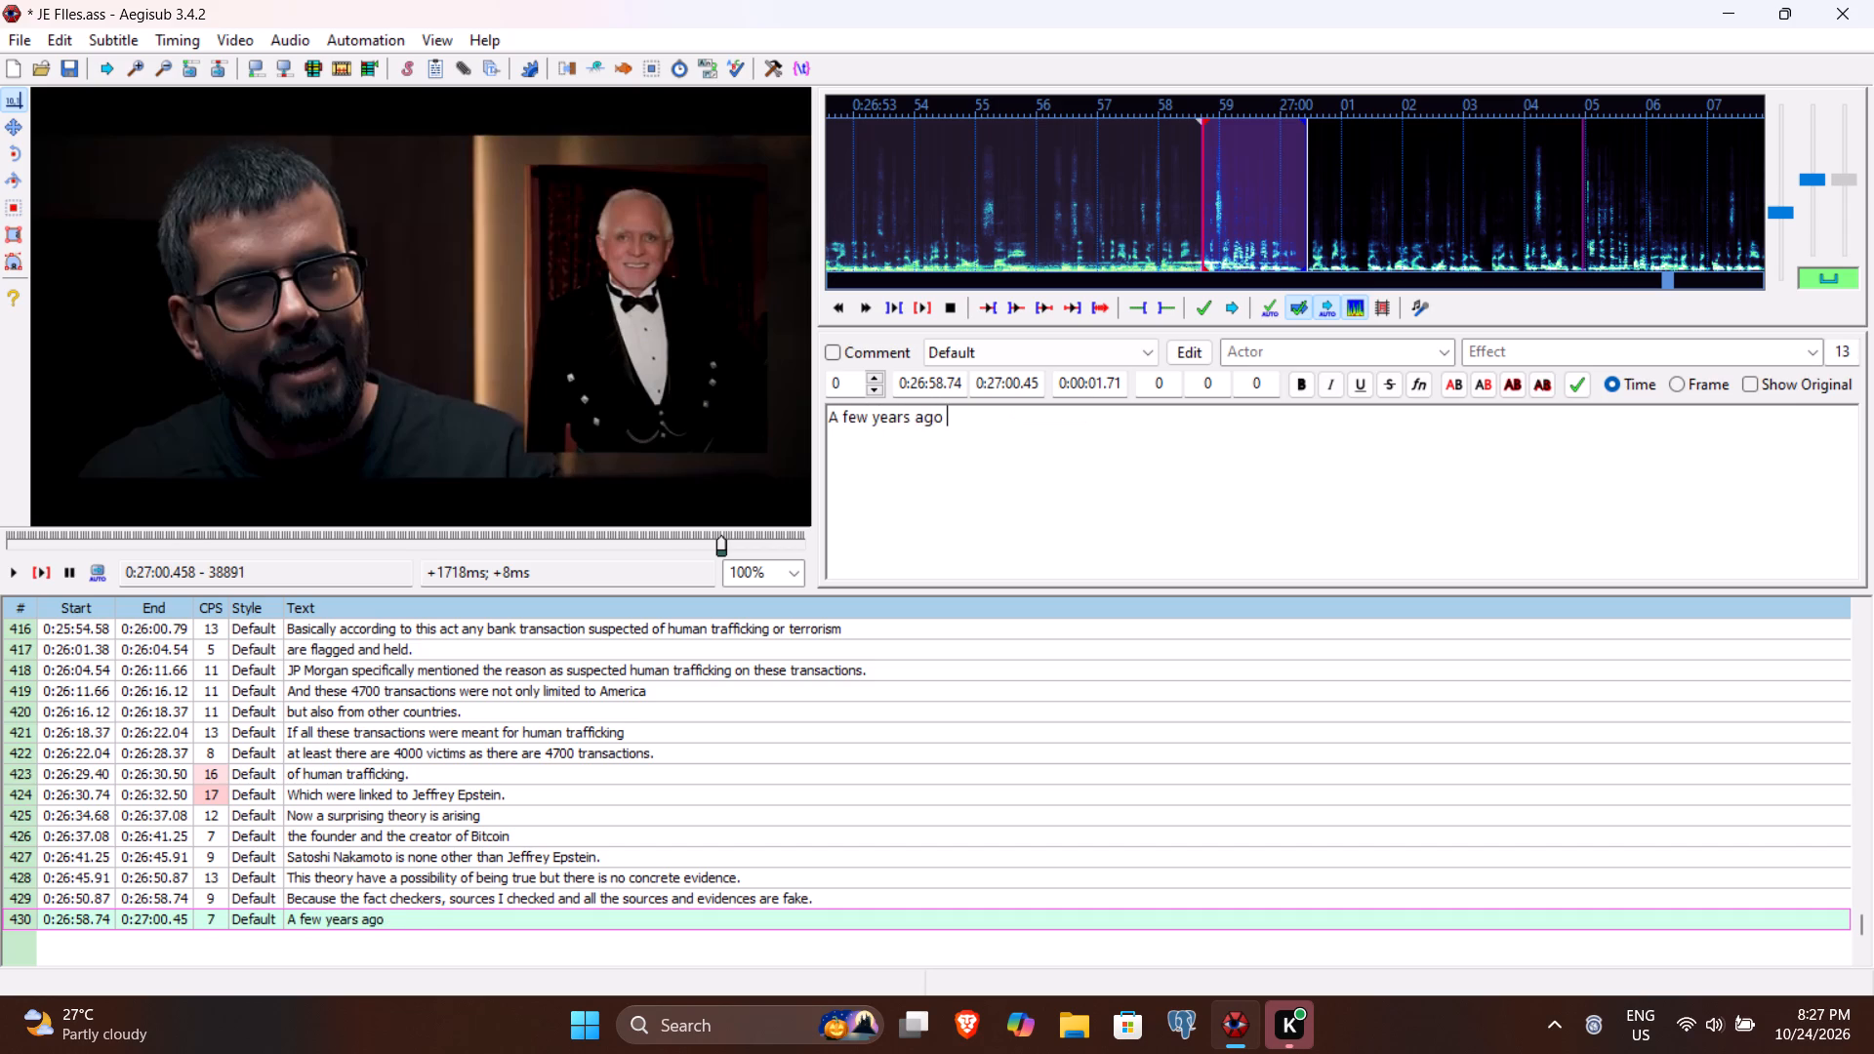
type("I watched a clip.")
key("Return")
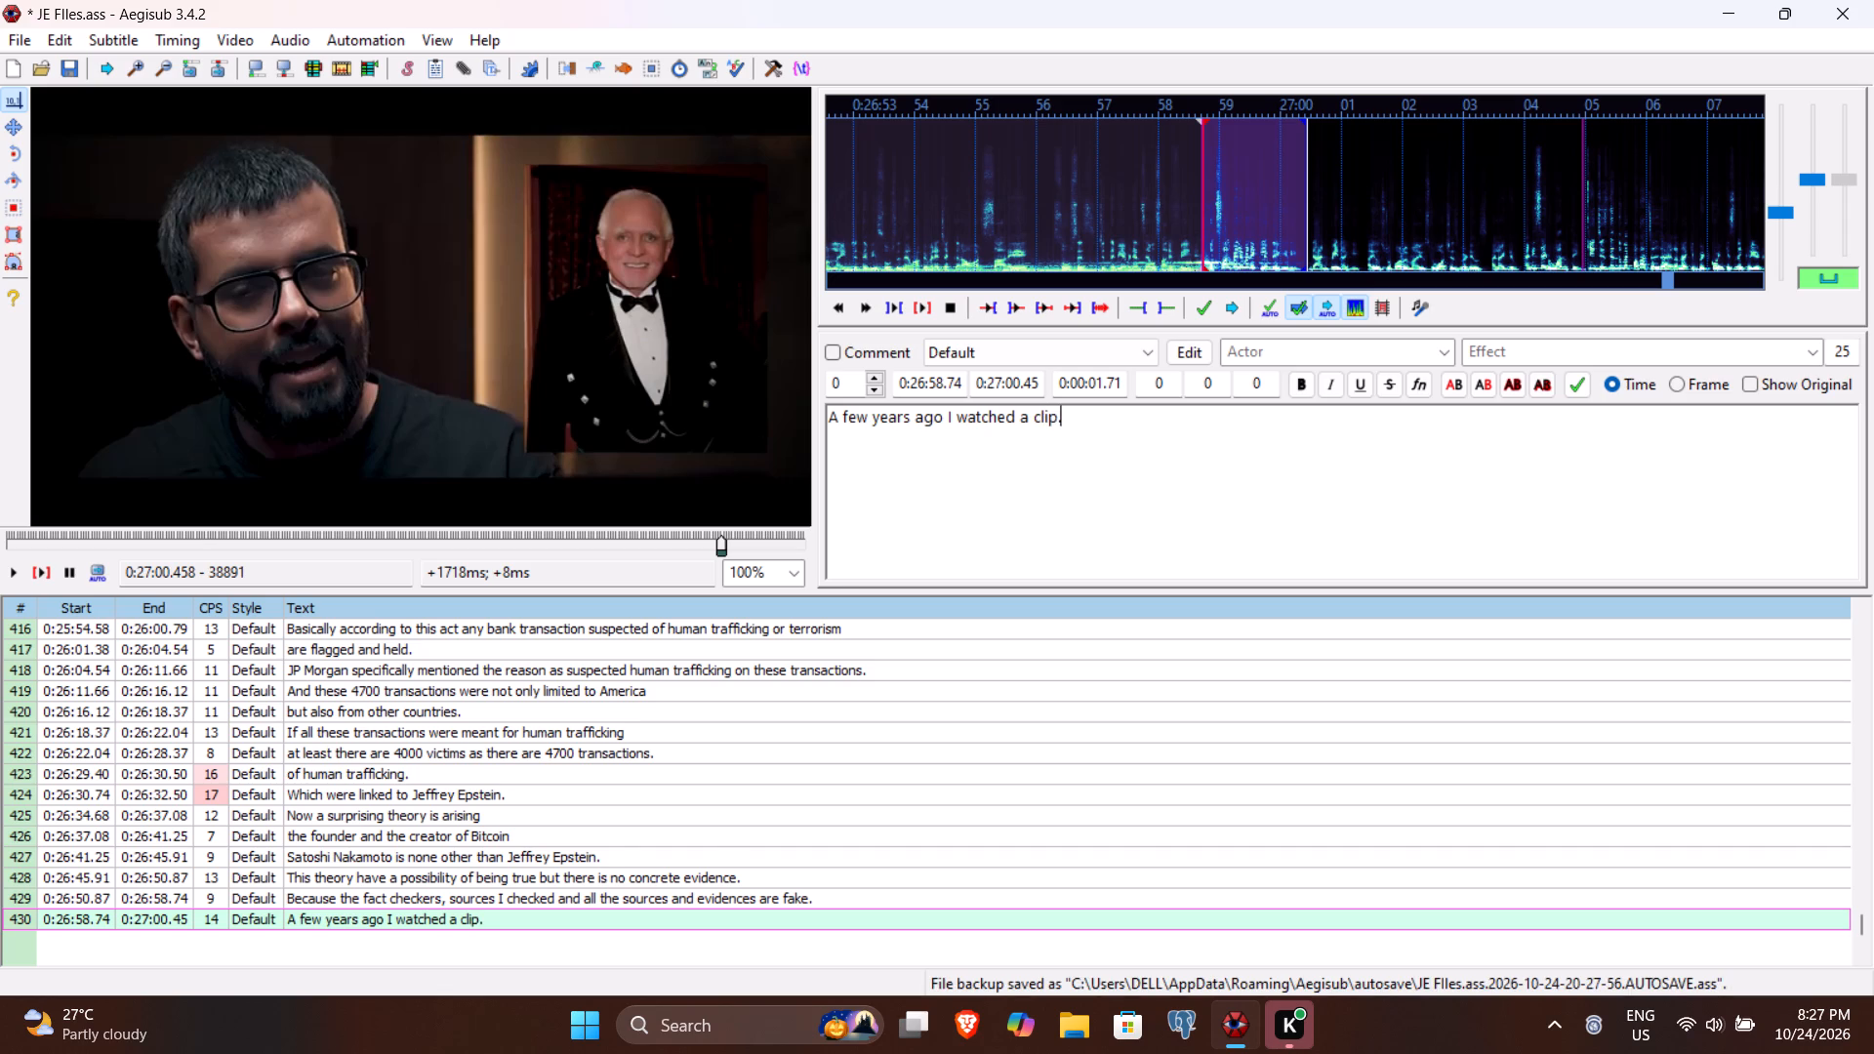
Listen to line 431 in short stretches, replay it, and begin its text with "Of Dan Pena".
left_click(50, 573)
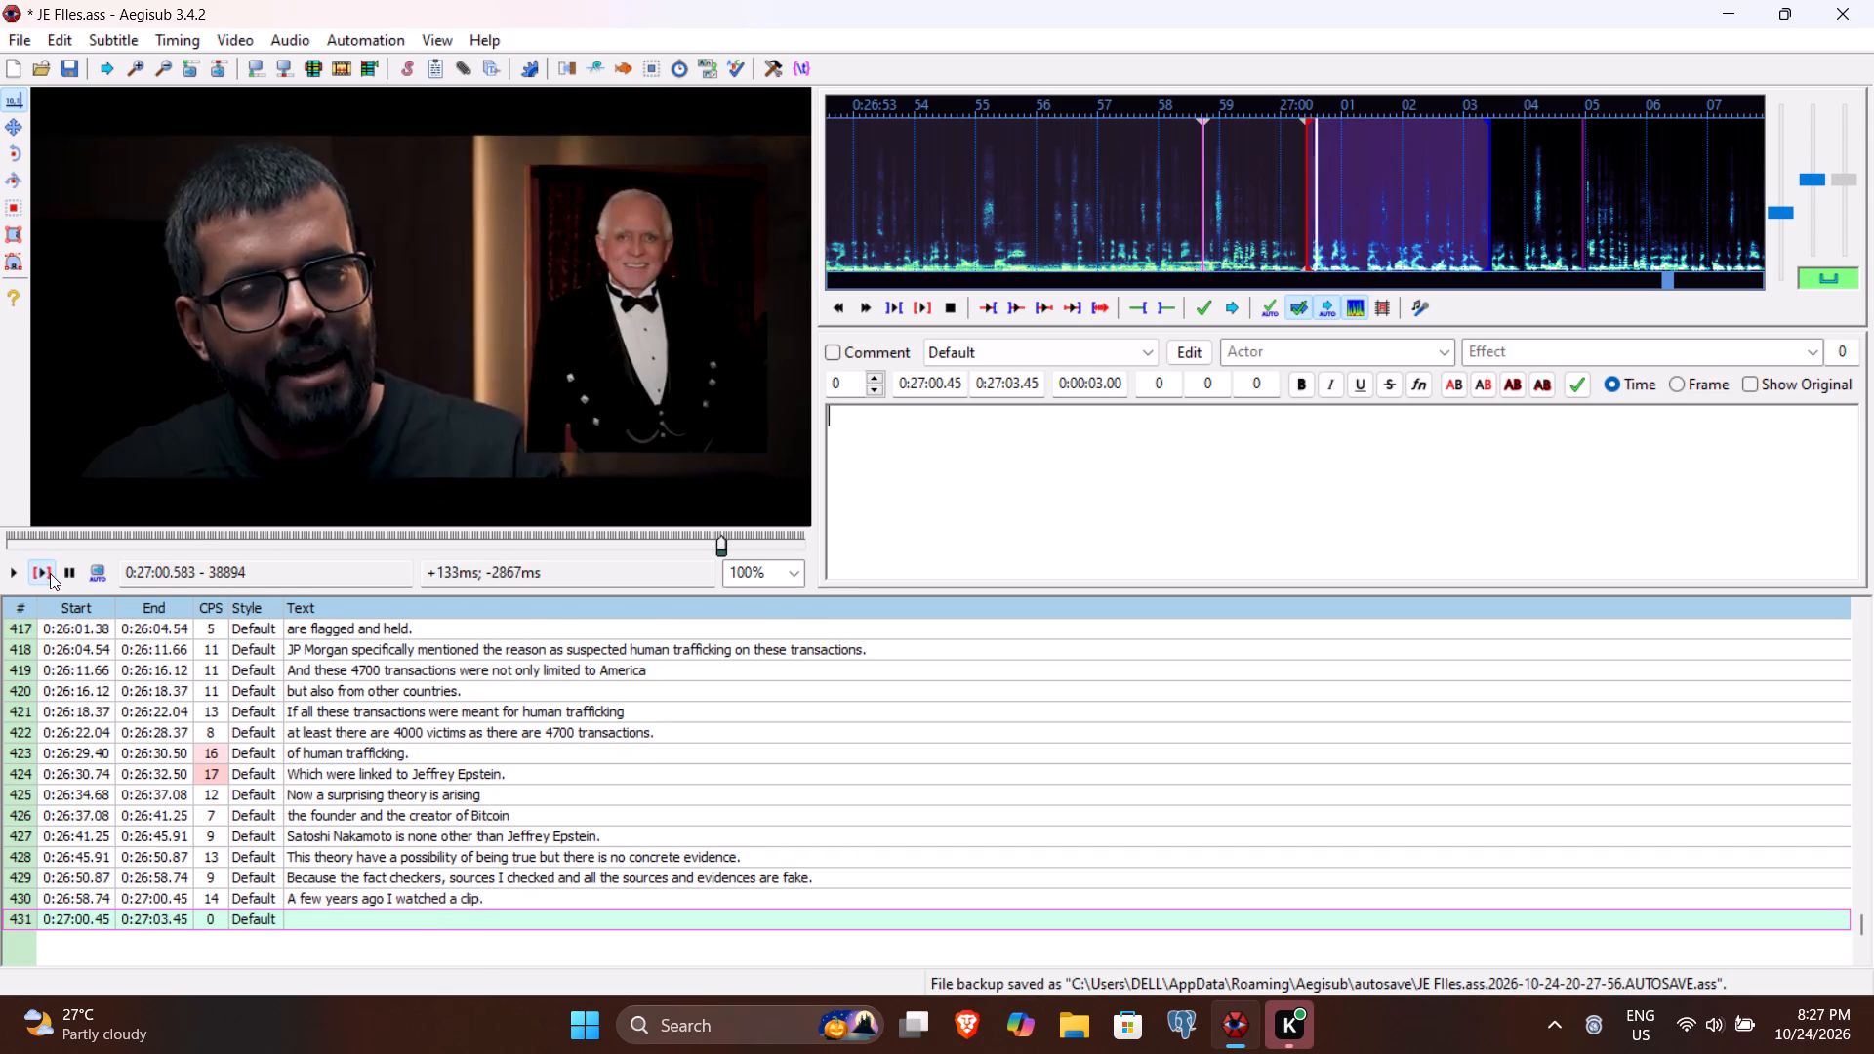
left_click(15, 574)
left_click(0, 575)
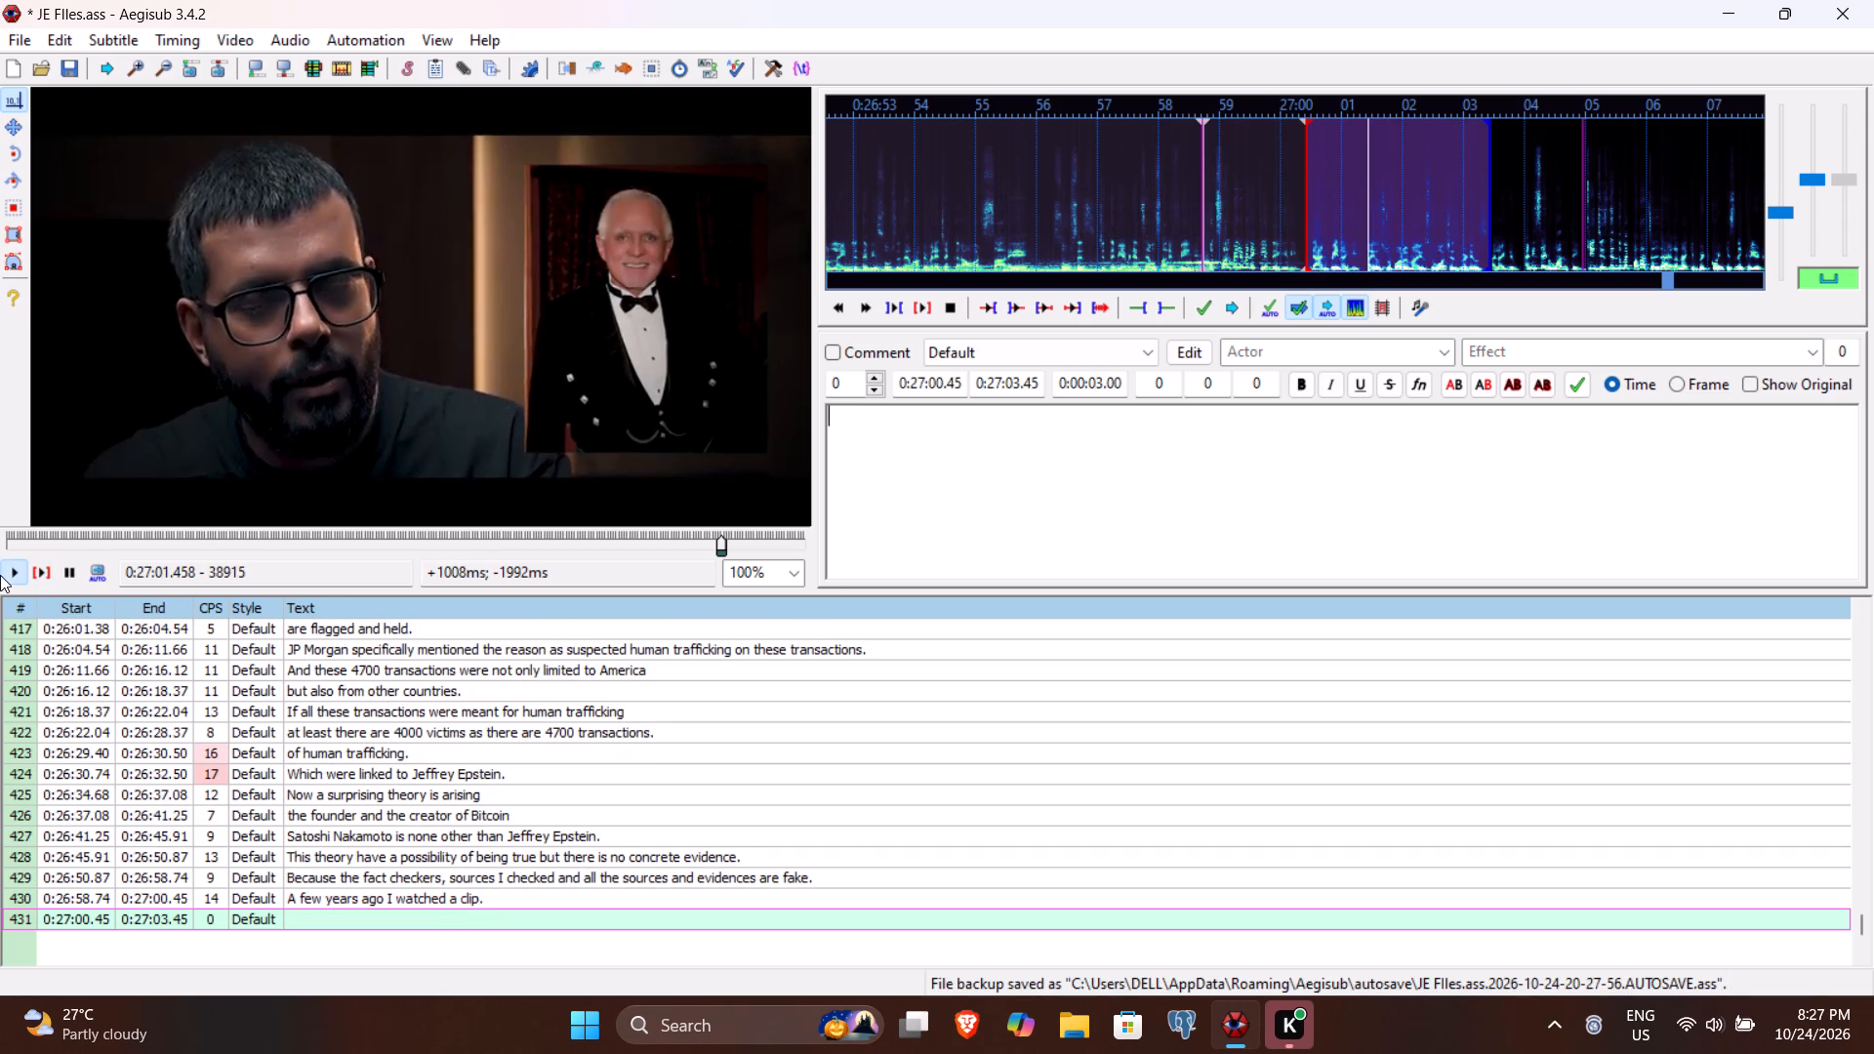
left_click(0, 575)
left_click(0, 575)
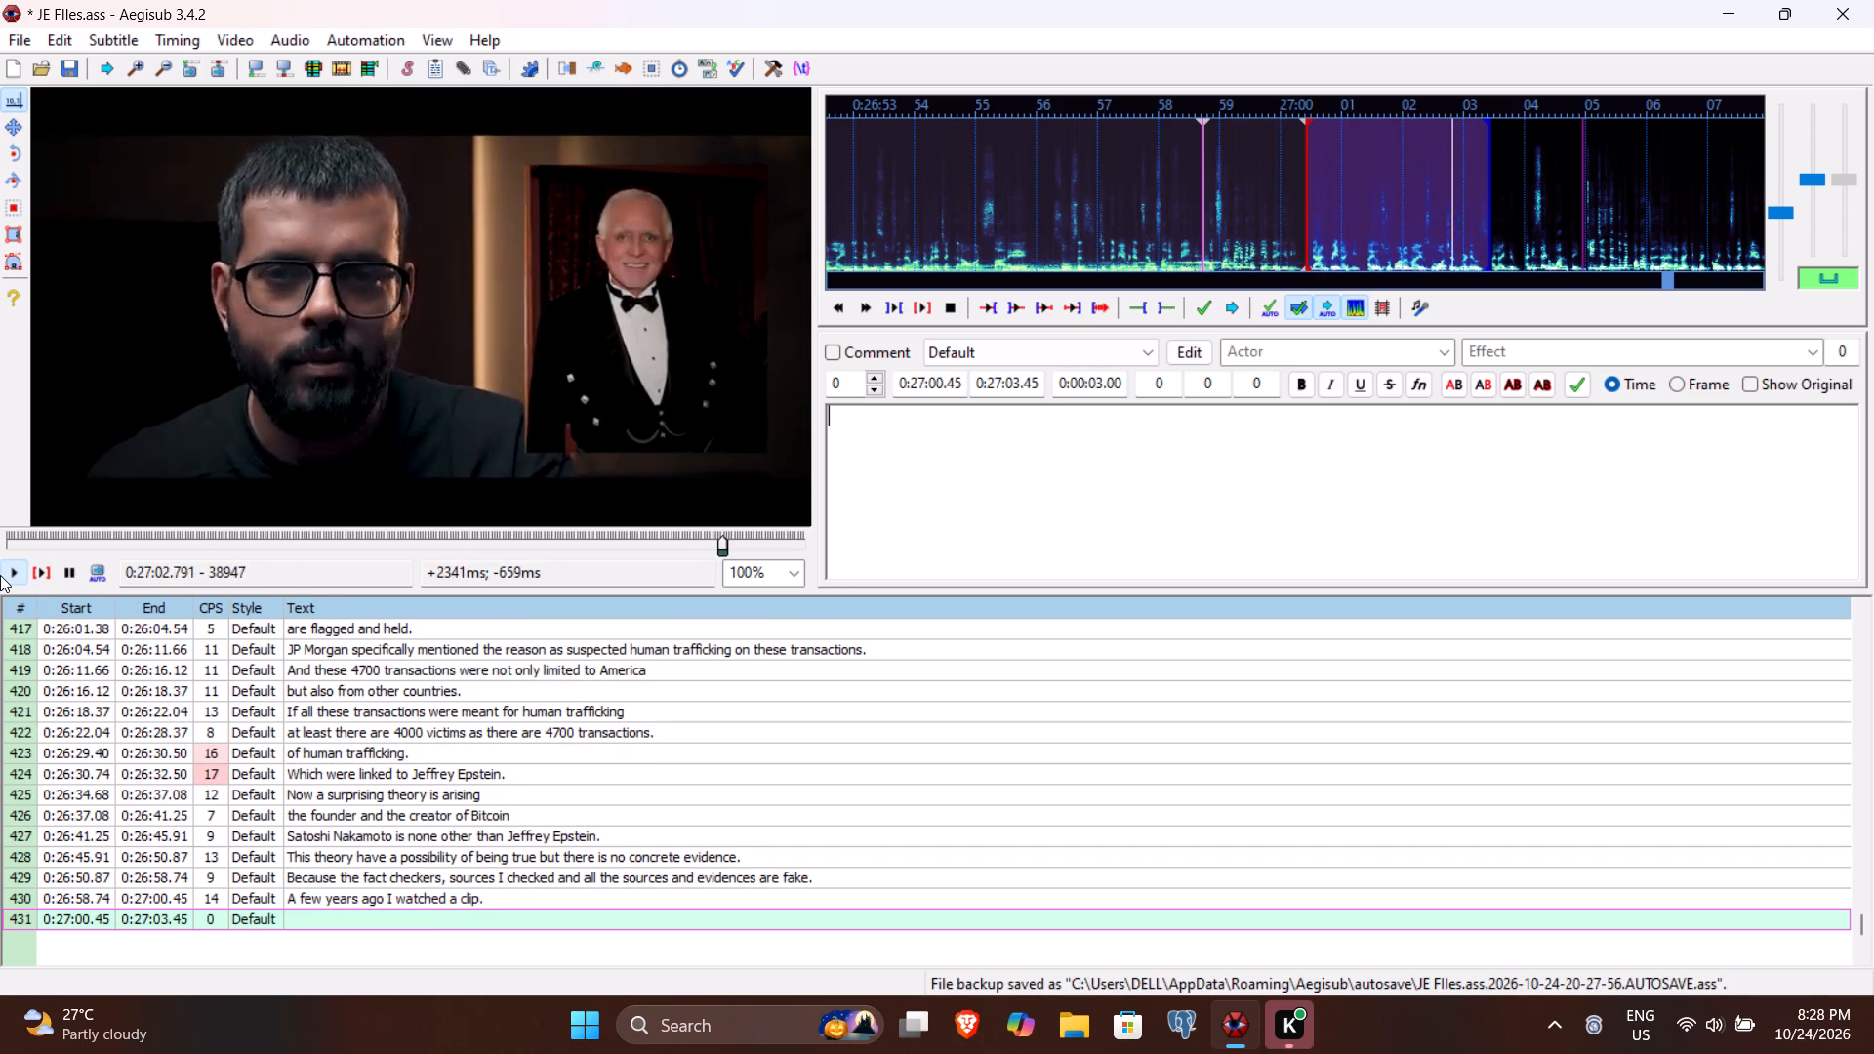
left_click(0, 575)
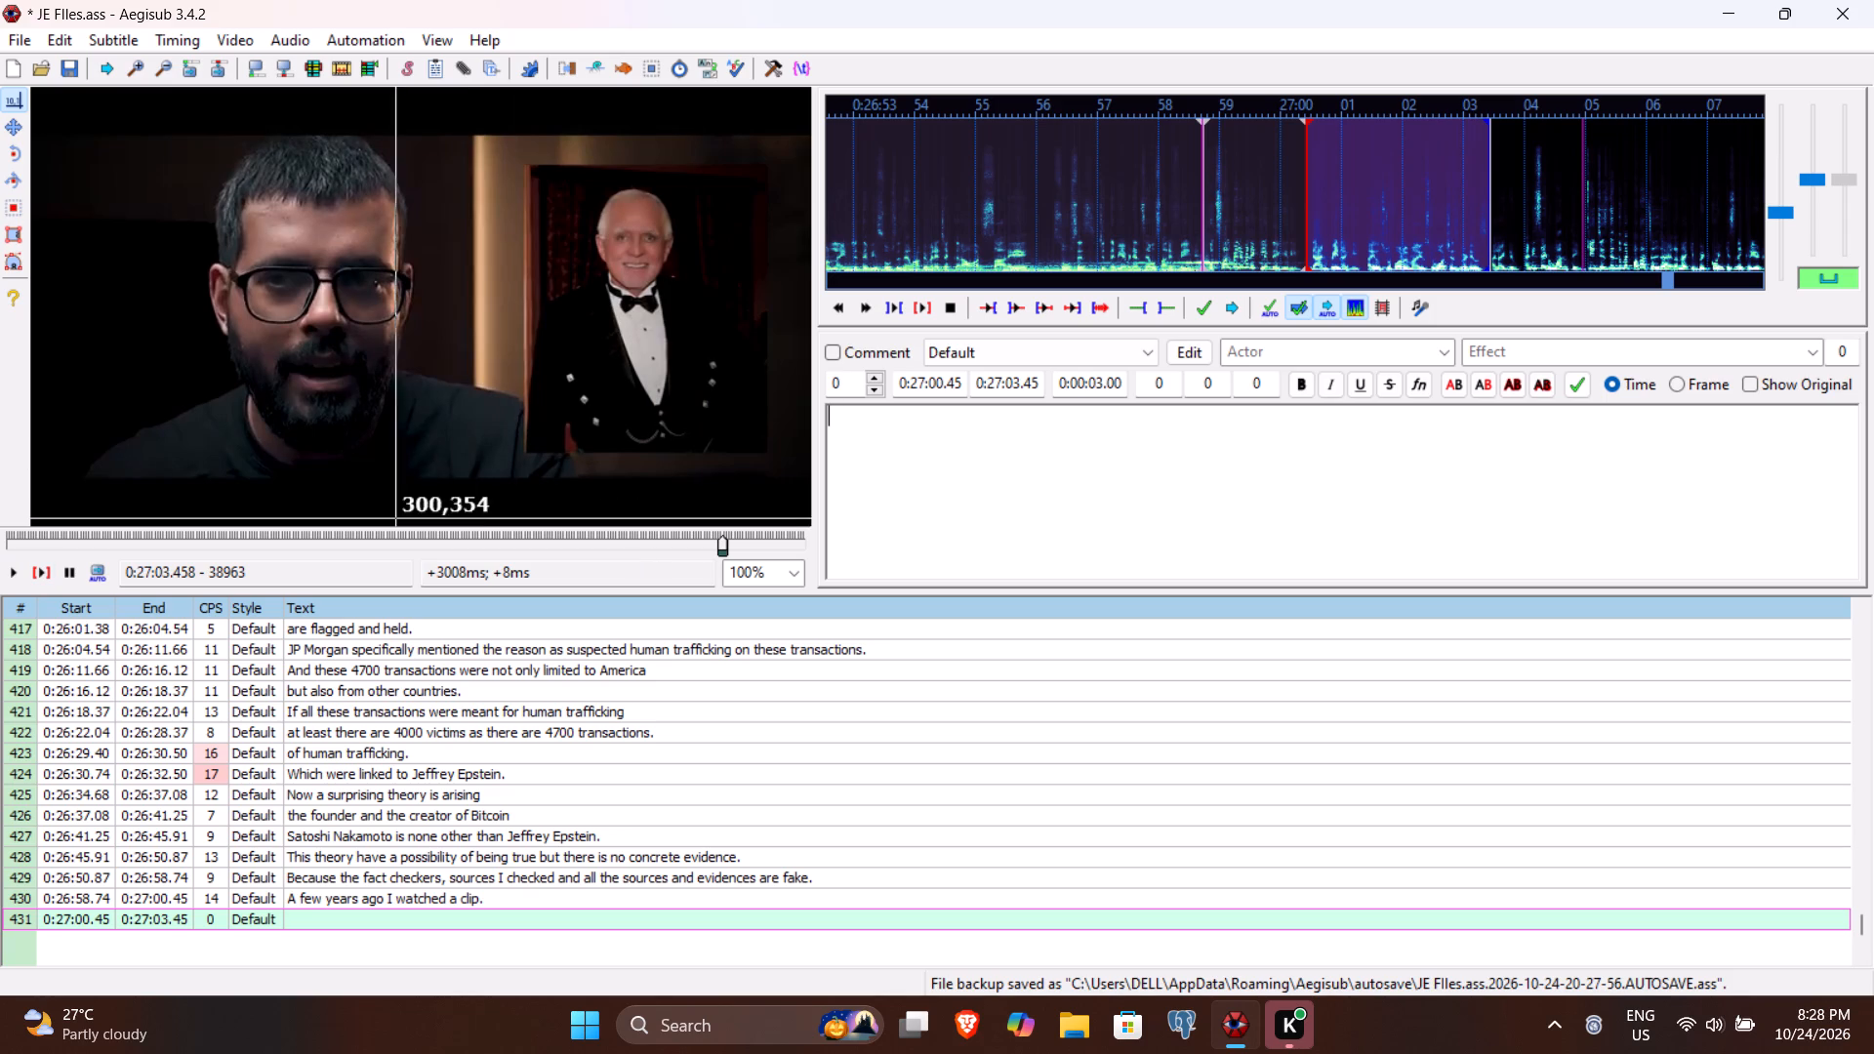
left_click(47, 576)
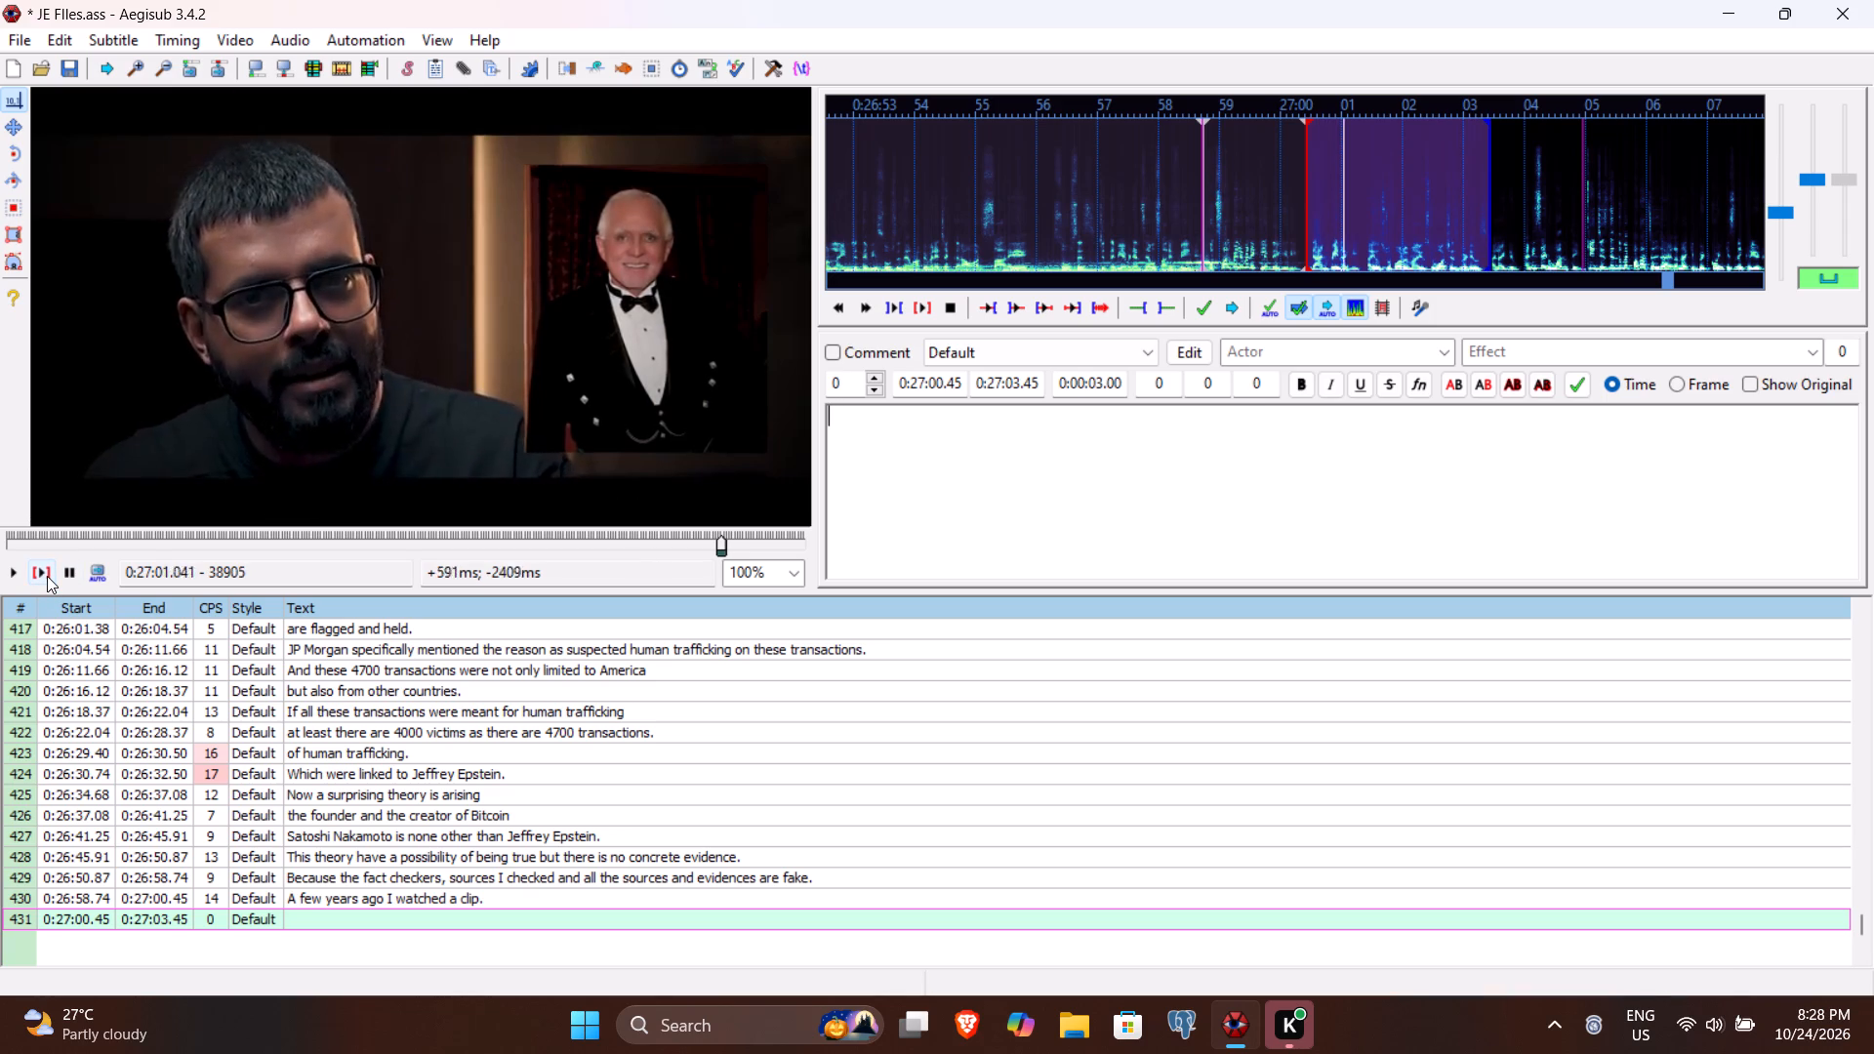
type("Dan Pena")
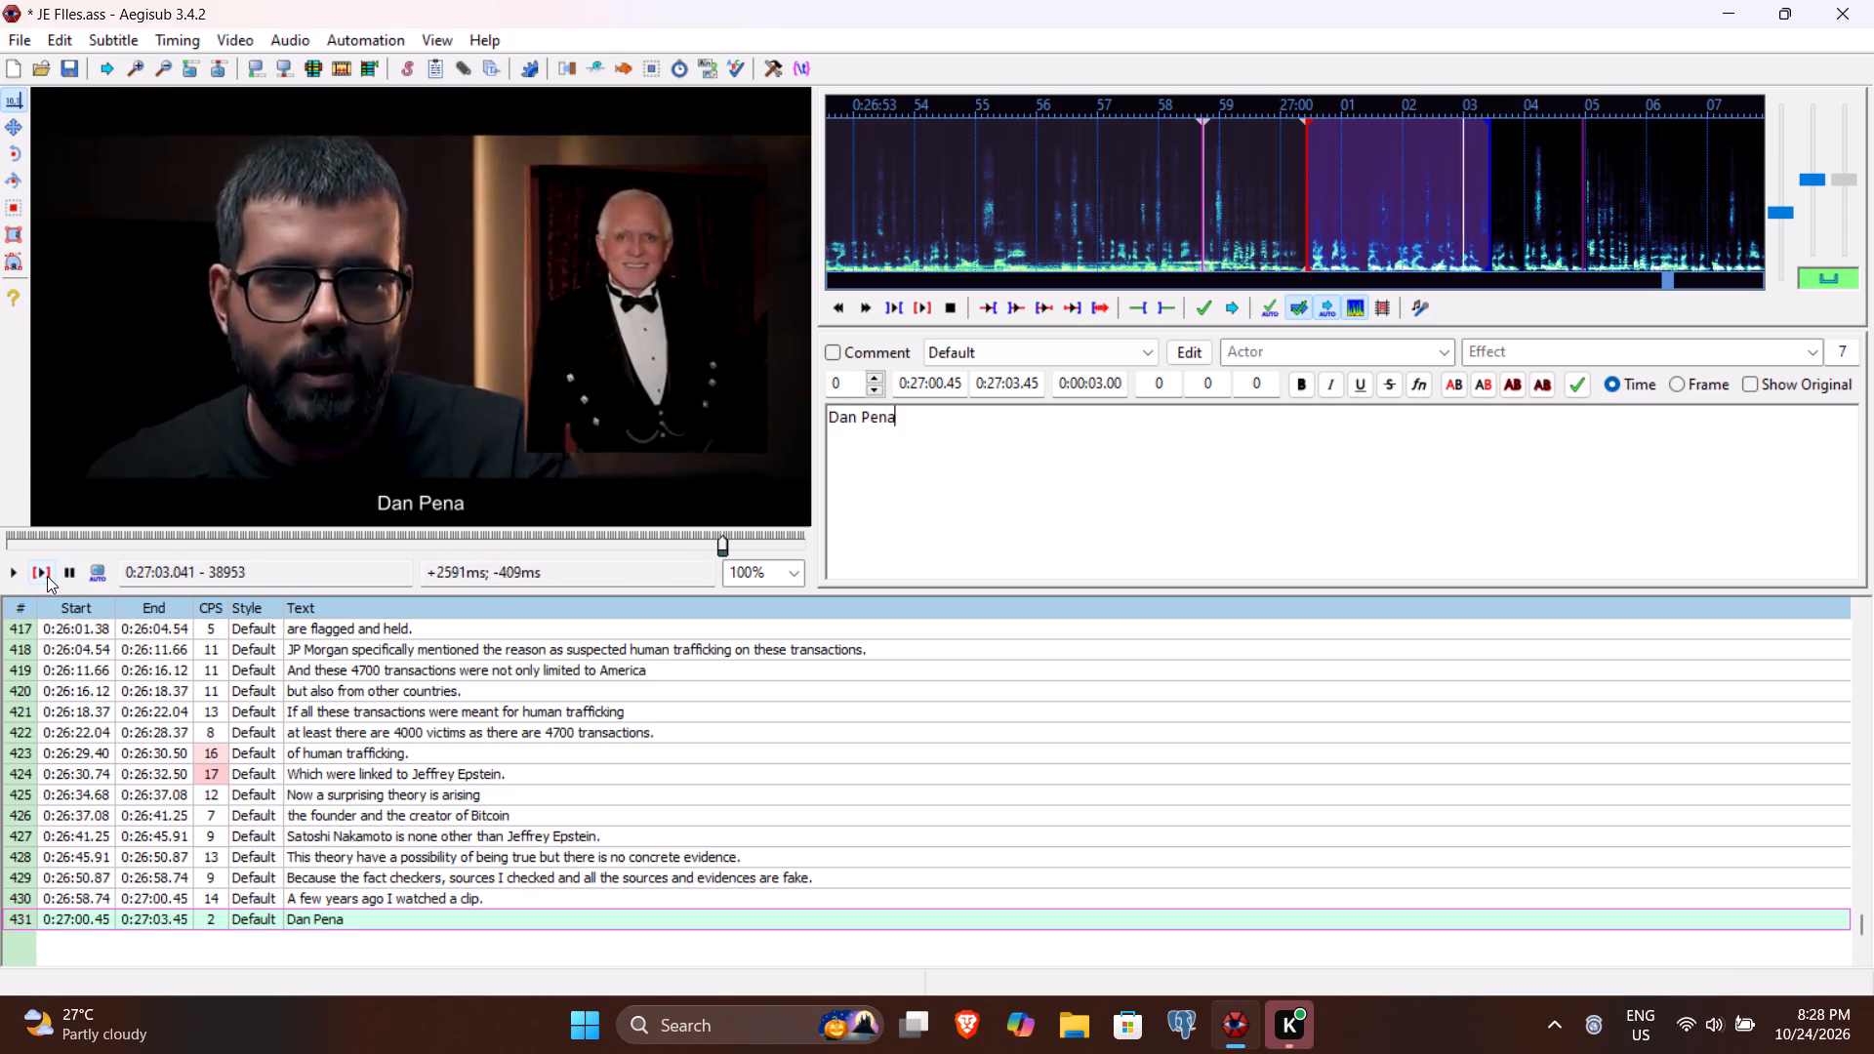
key("Up")
type("Of")
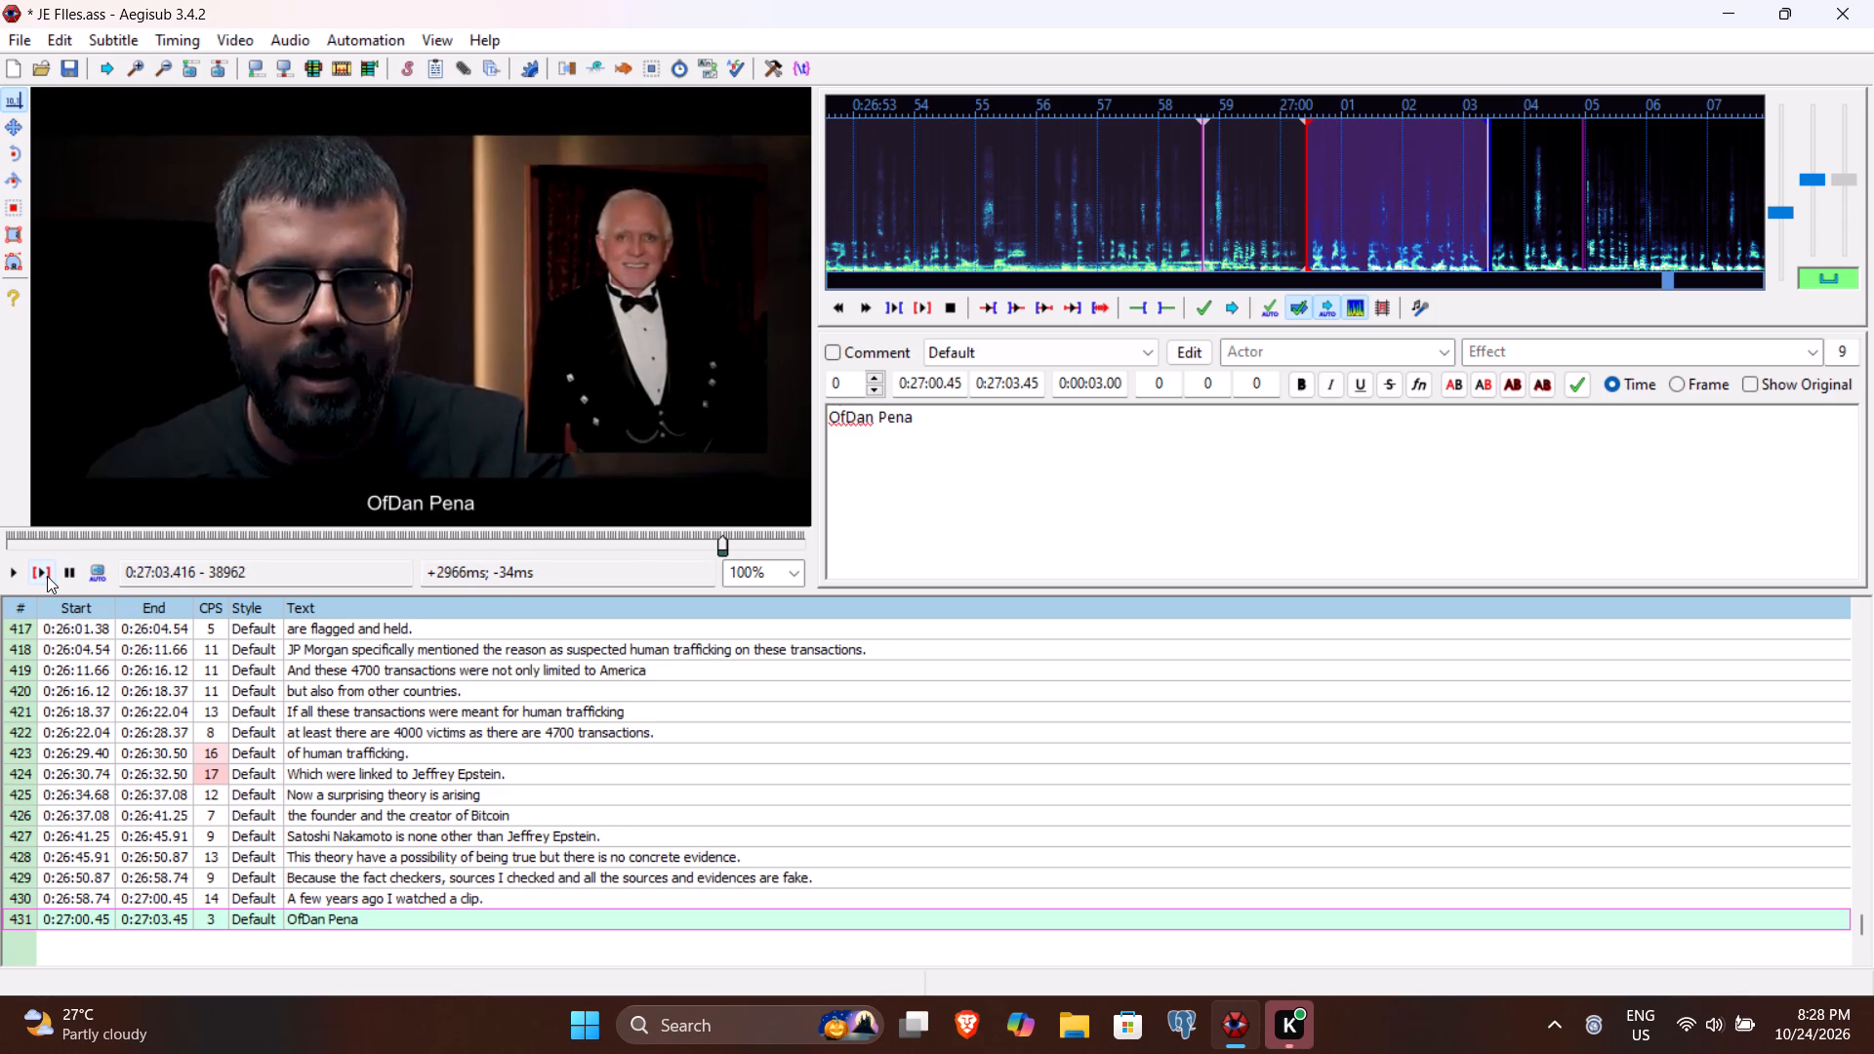
key("space")
key("Down")
Complete line 431's text with ", I used to follow and watch his videos." and commit the line.
type(", I used to foo")
key("BackSpace")
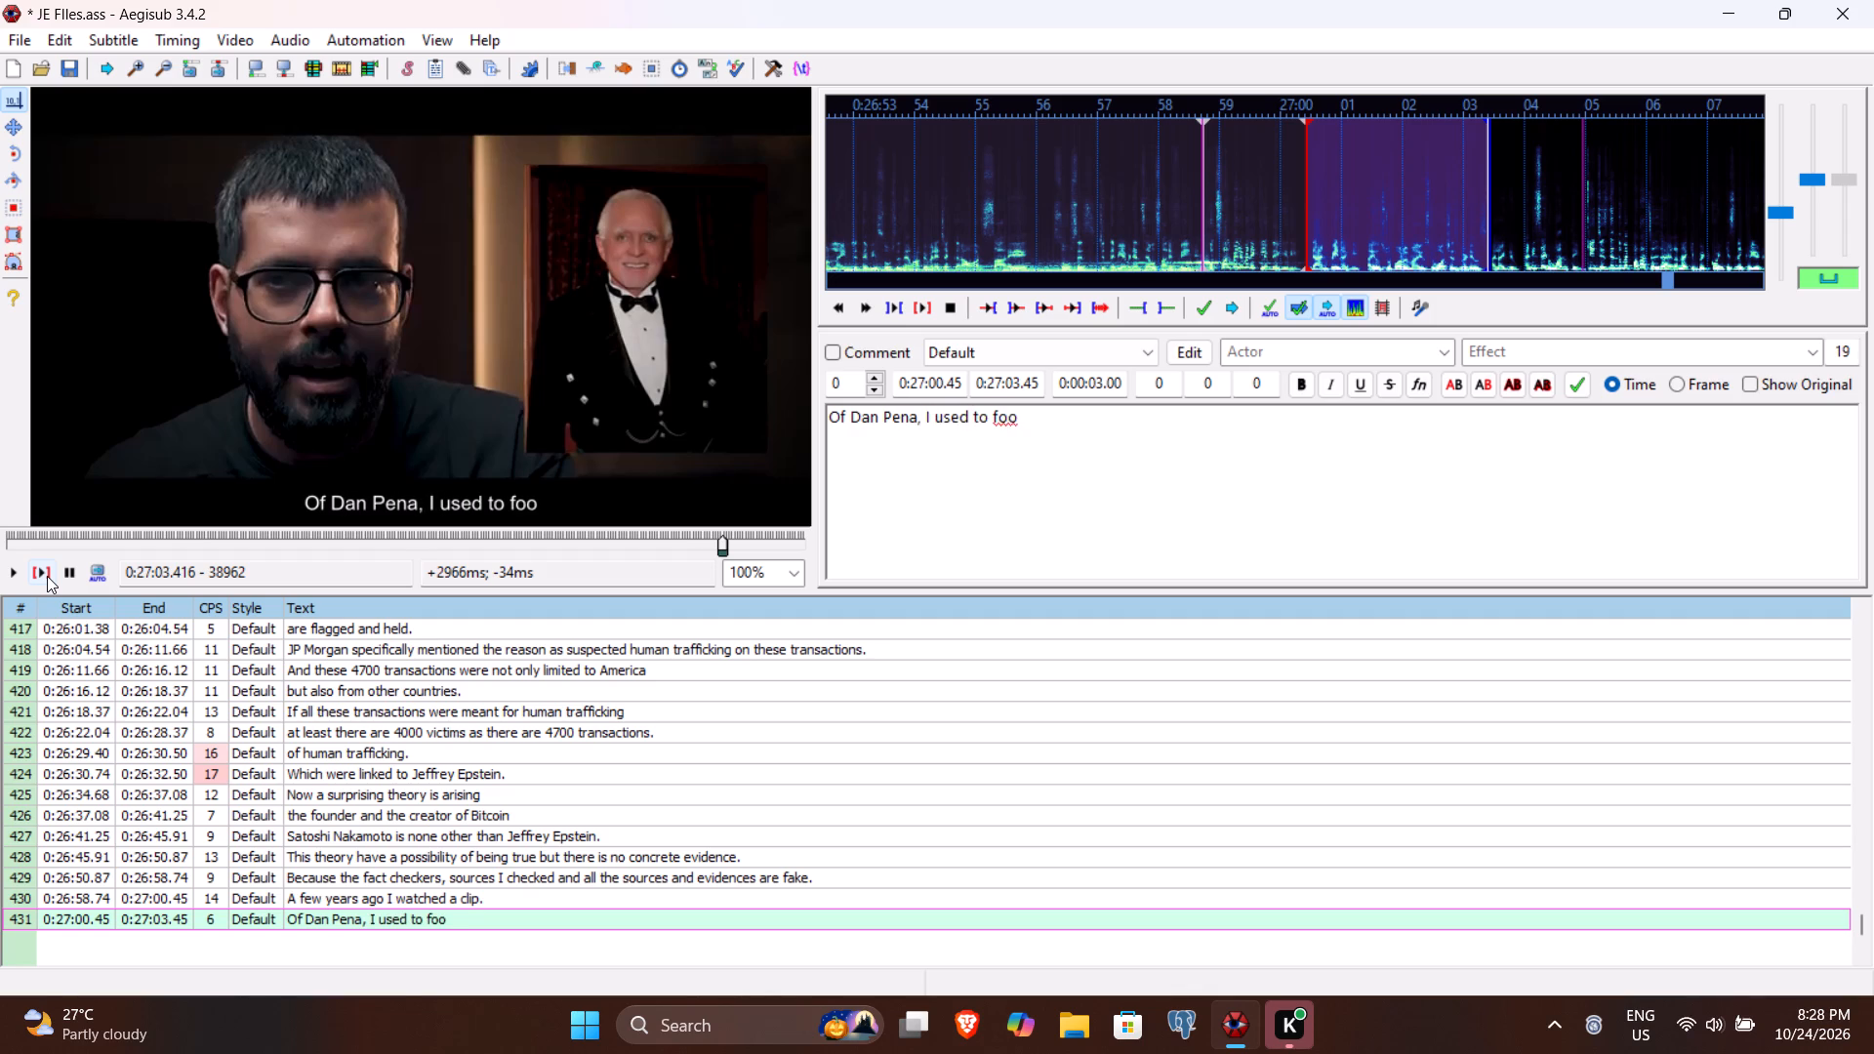
type("llow and watc")
key("space")
key("BackSpace")
type("h hi")
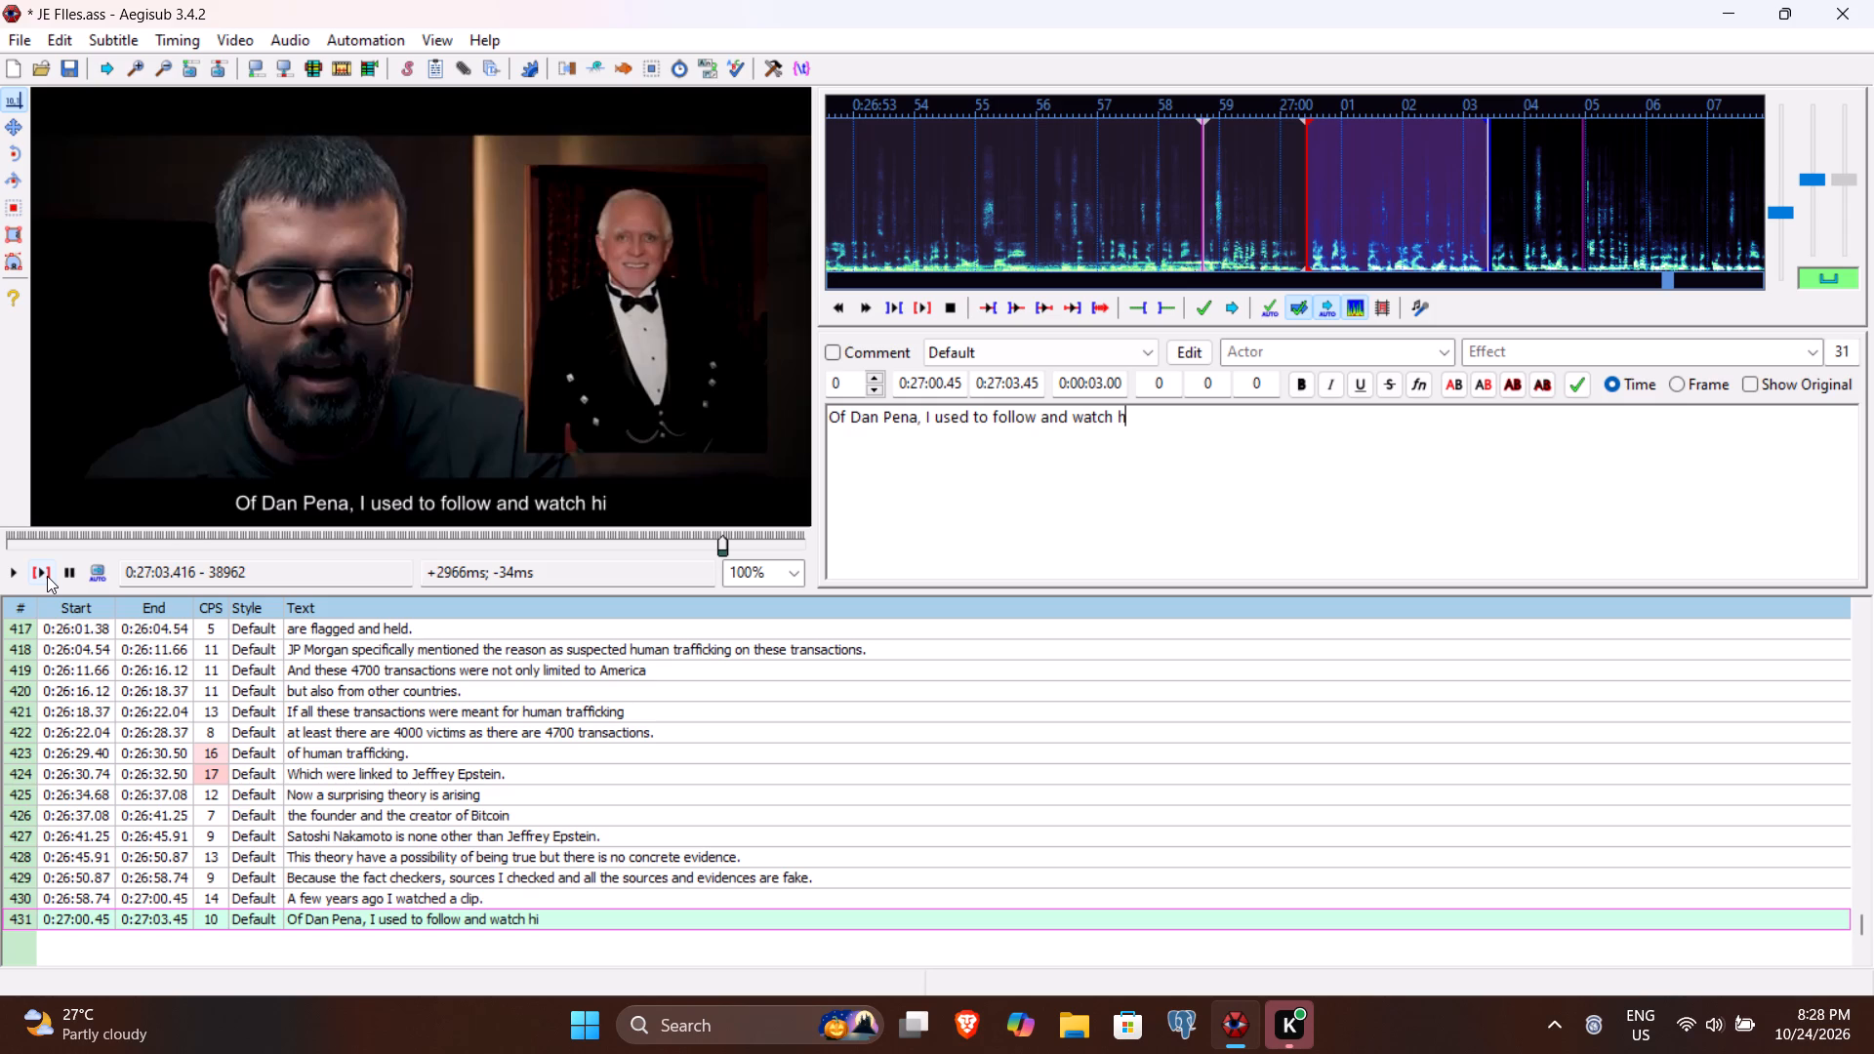
key("space")
key("BackSpace")
type("s videos")
key("period")
key("Return")
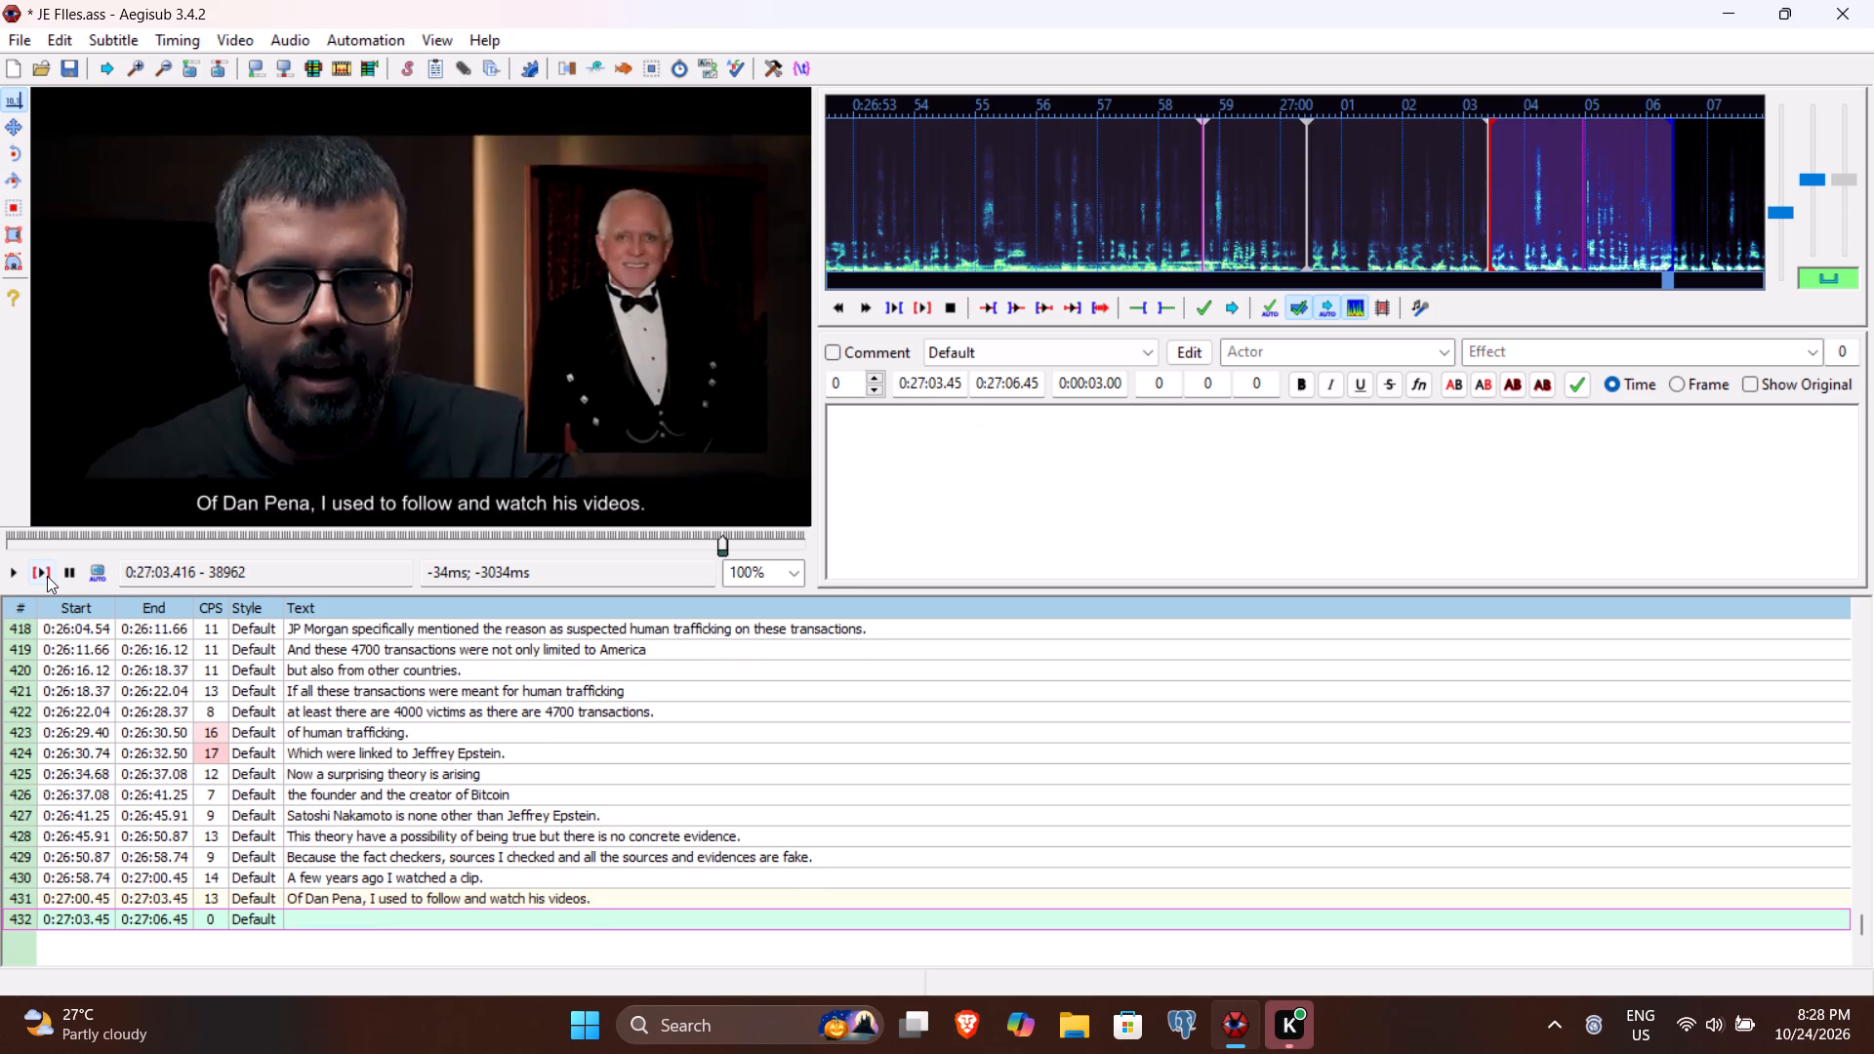
Listen to line 432, set its end time to 0:27:04.00, and commit it with the text "I liked him".
left_click(20, 573)
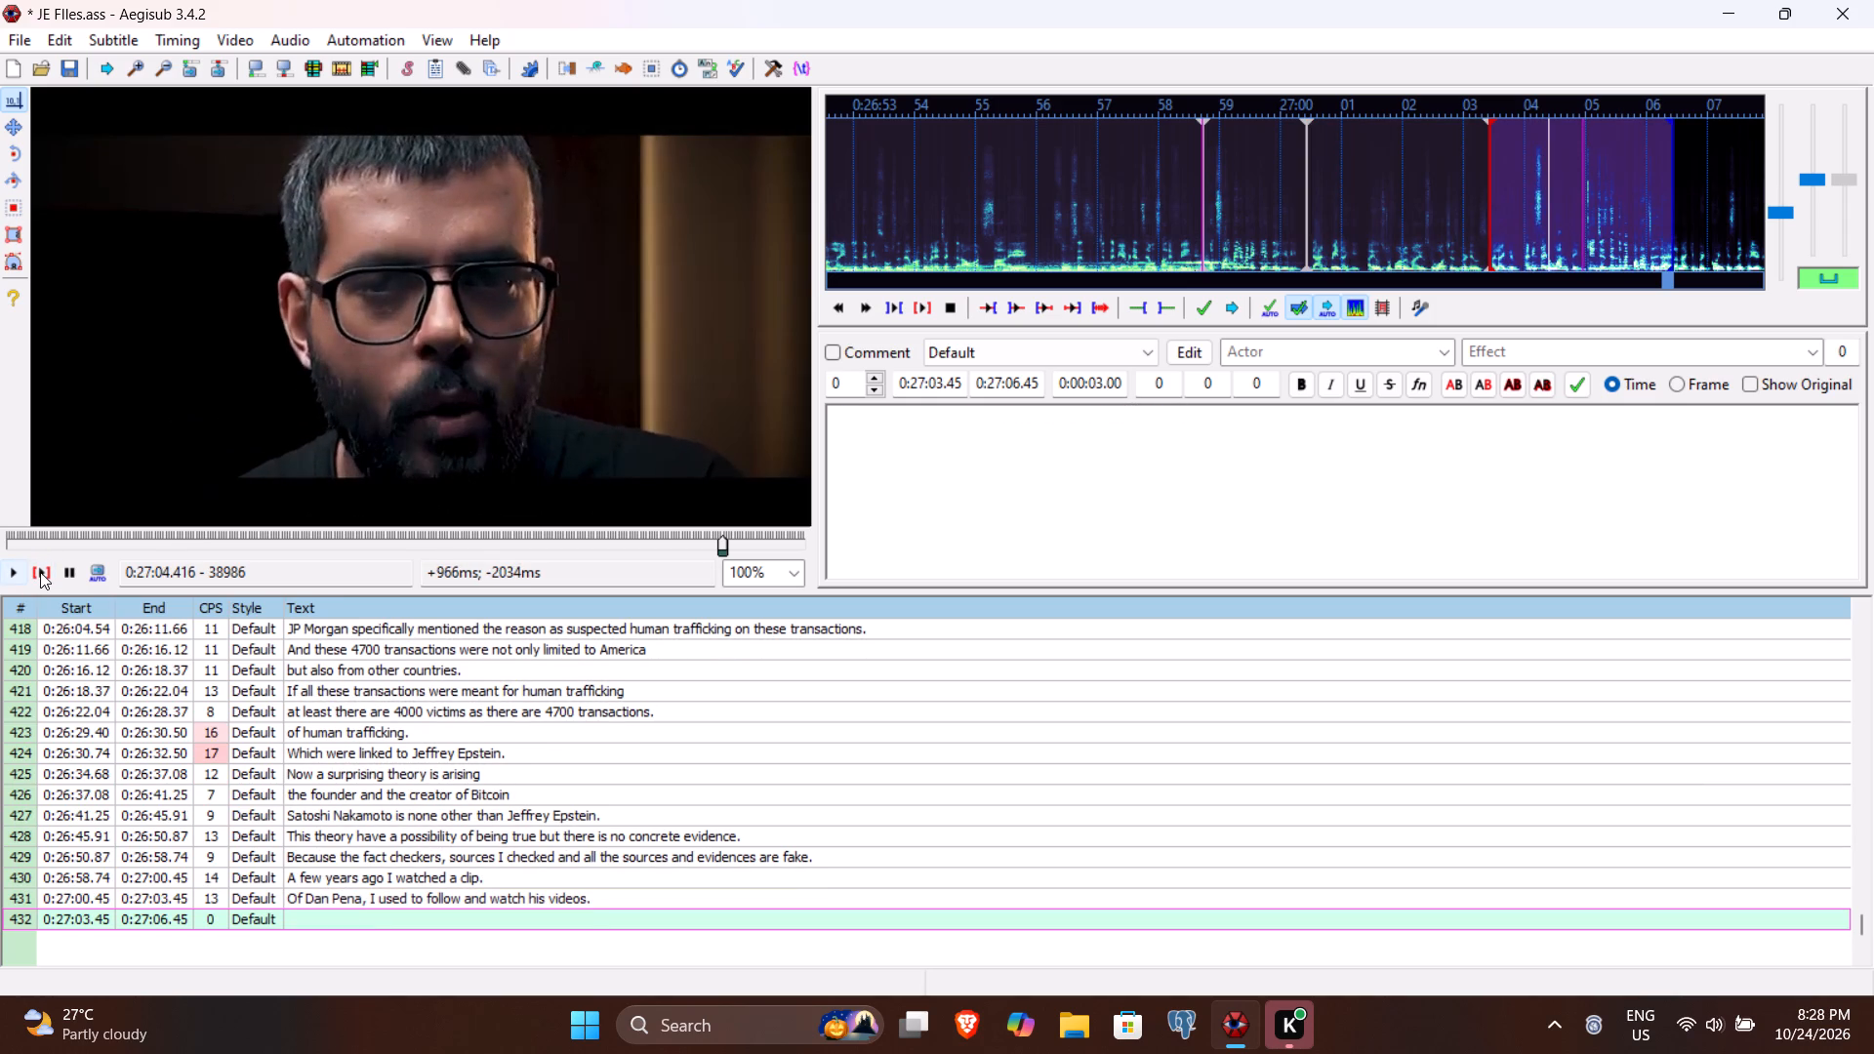
left_click(41, 571)
left_click(0, 574)
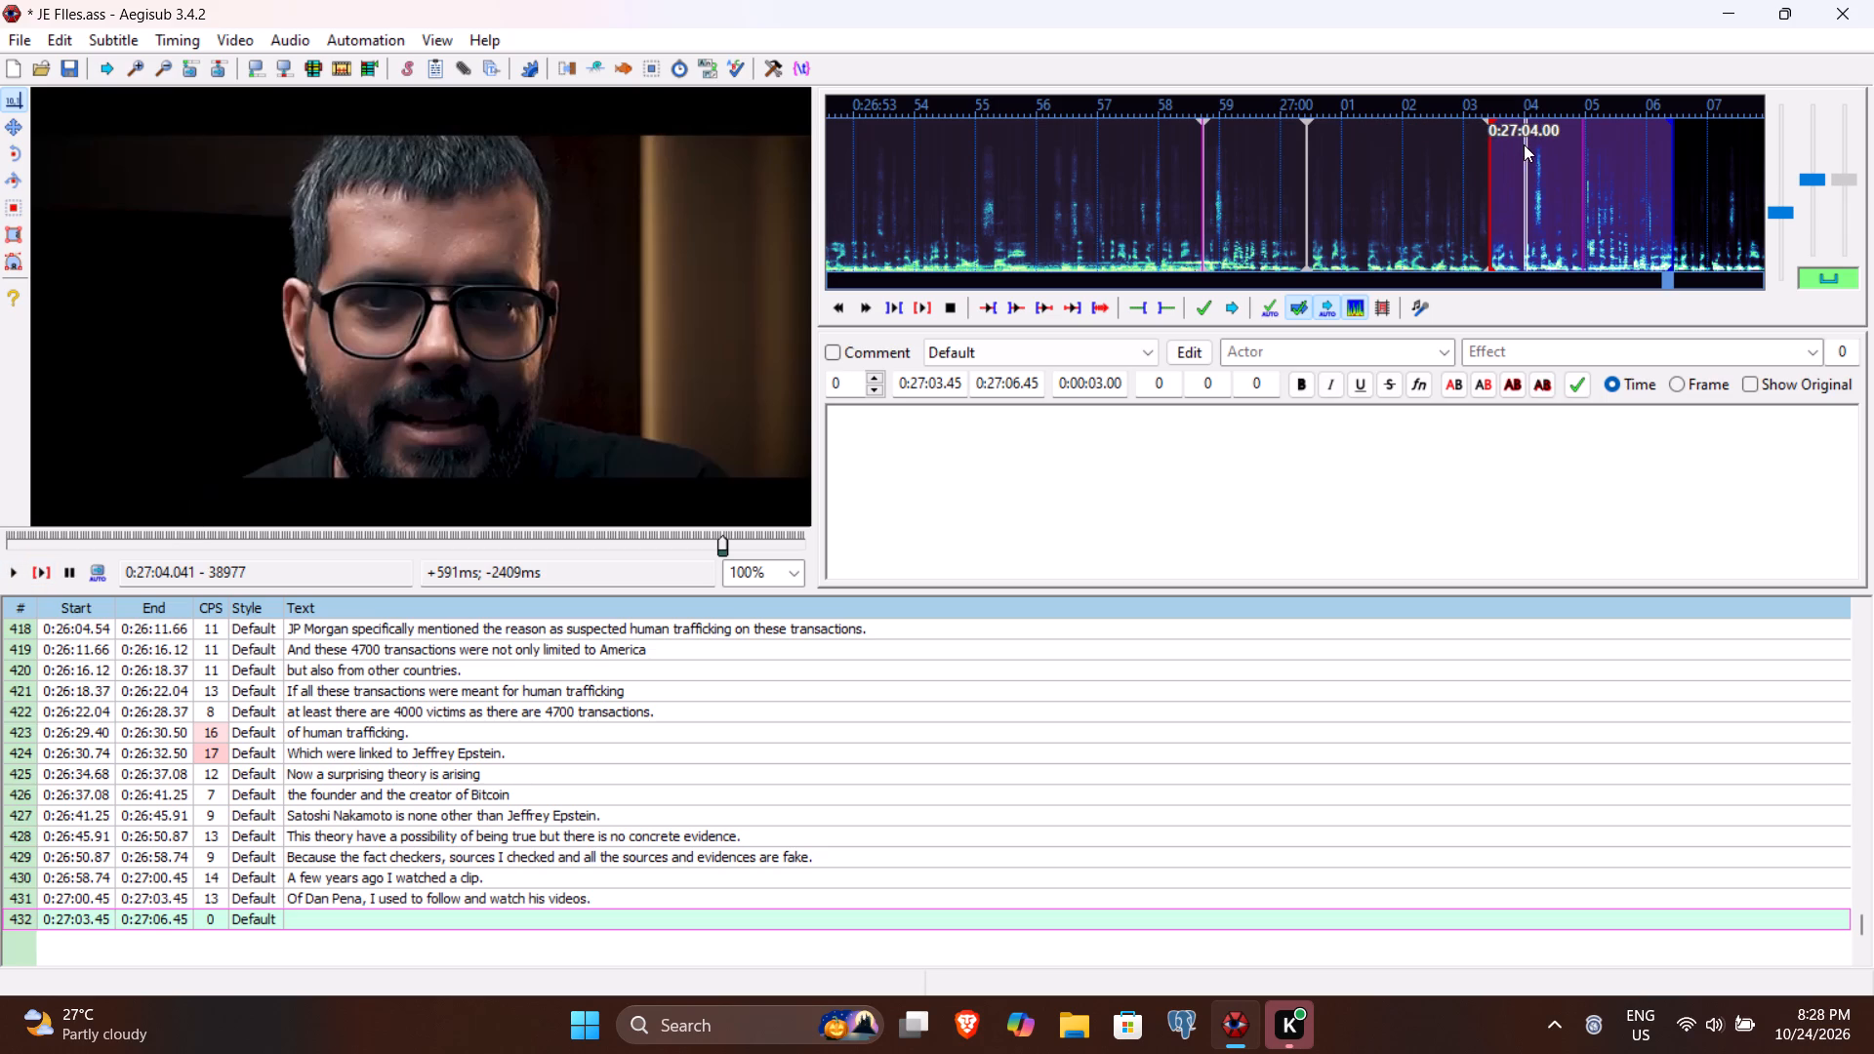
left_click(1013, 385)
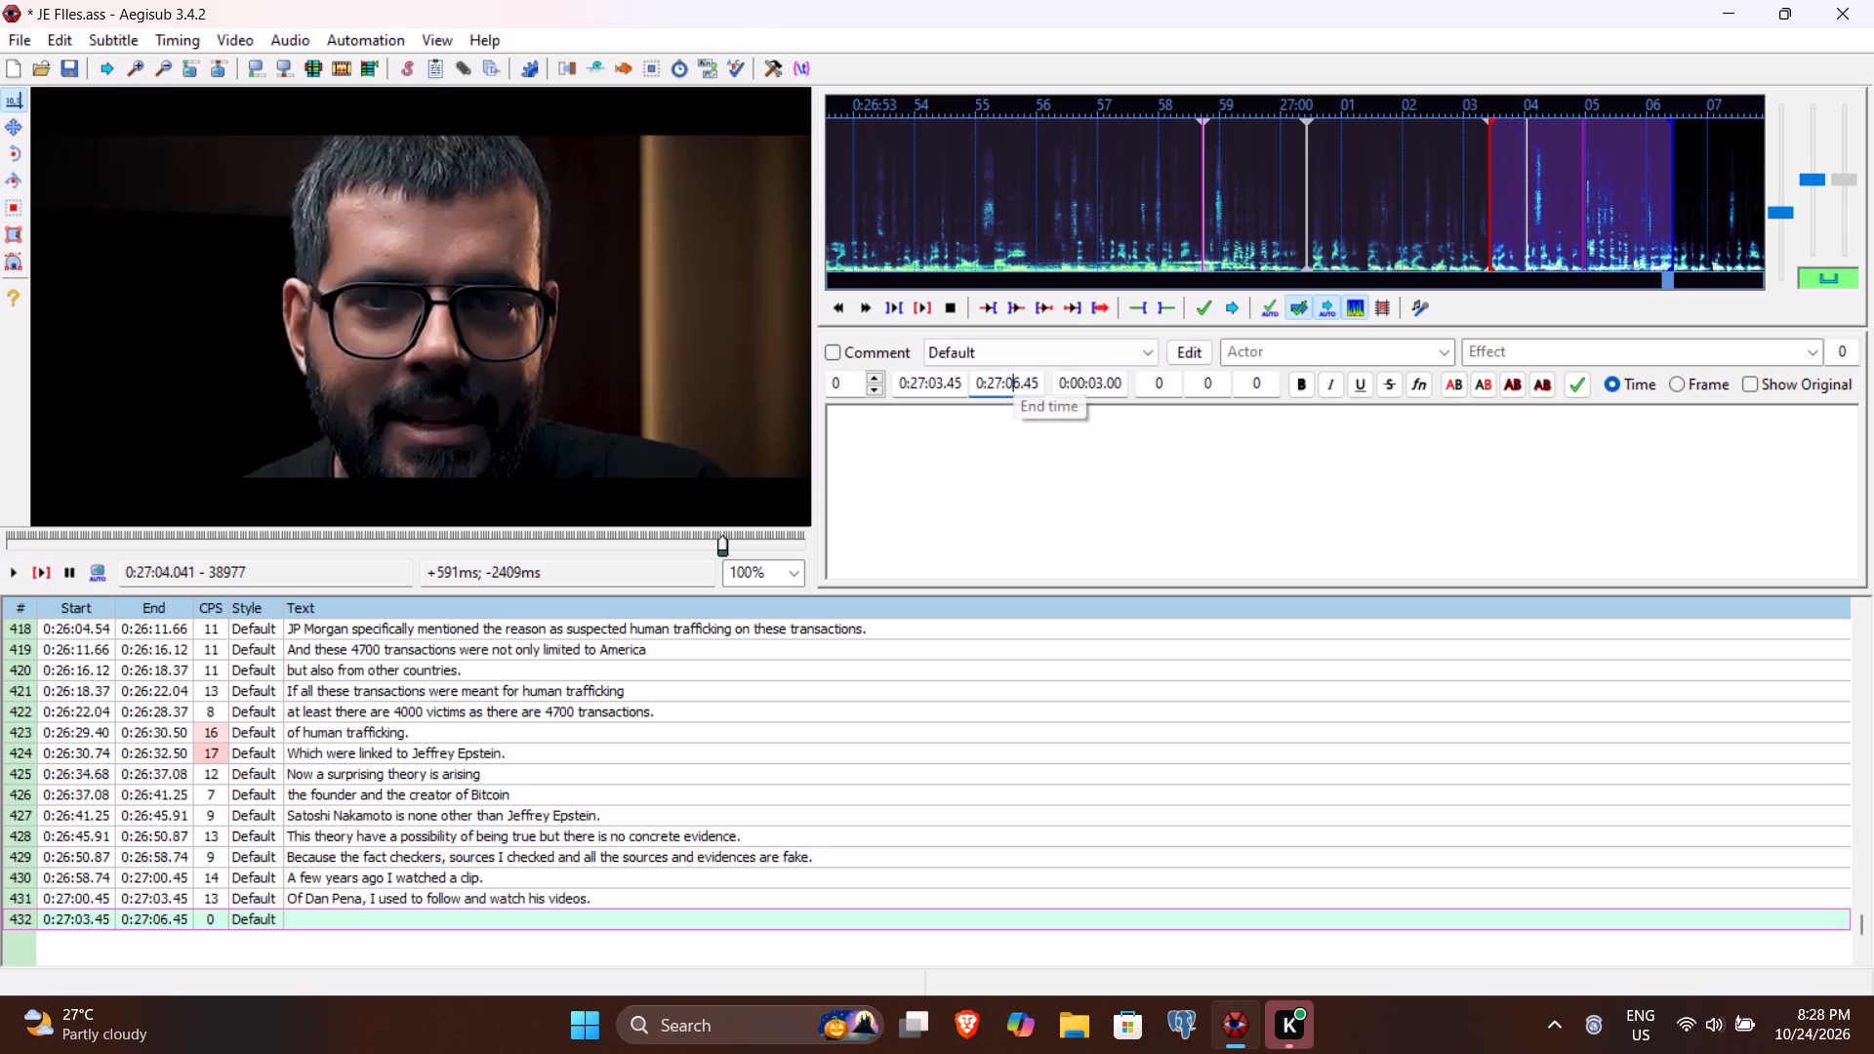
type("400")
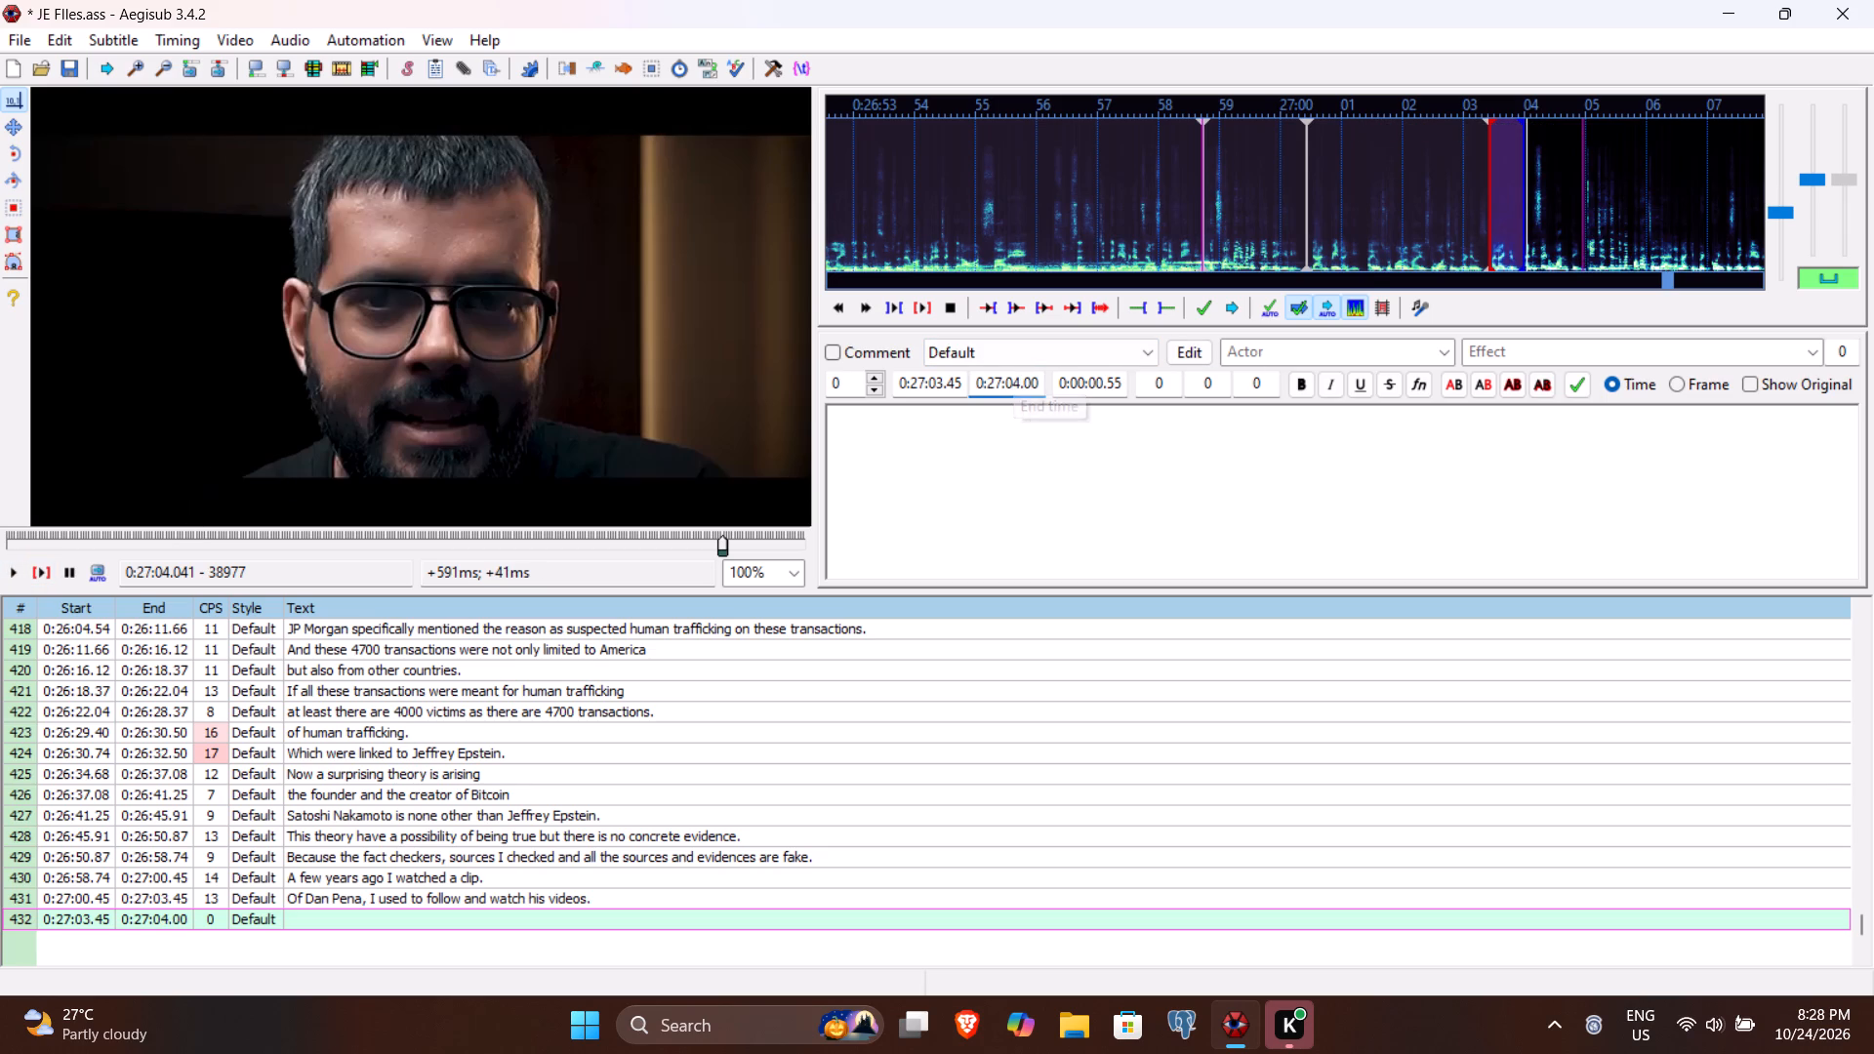
left_click(986, 468)
type("I liked him")
key("Return")
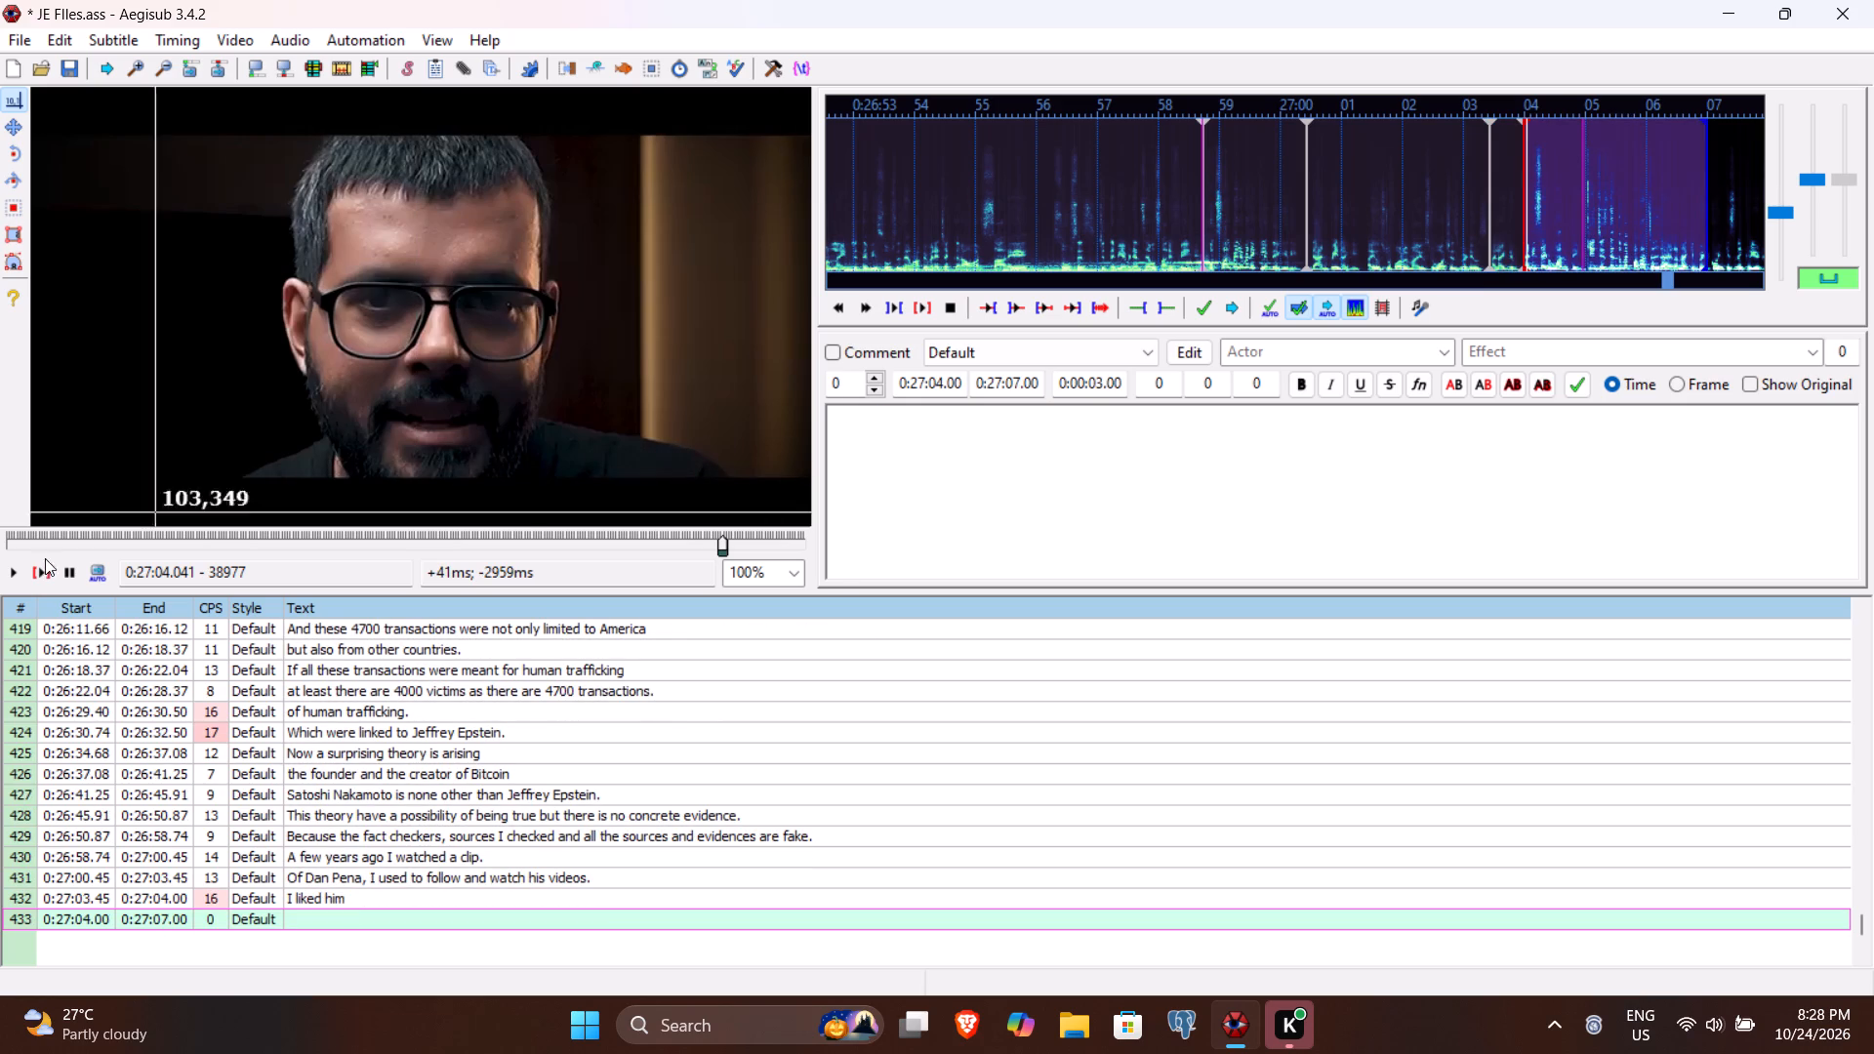
Listen to line 433, set its end time to 0:27:05.00, and commit it with the text "And he said one thing.".
left_click(34, 576)
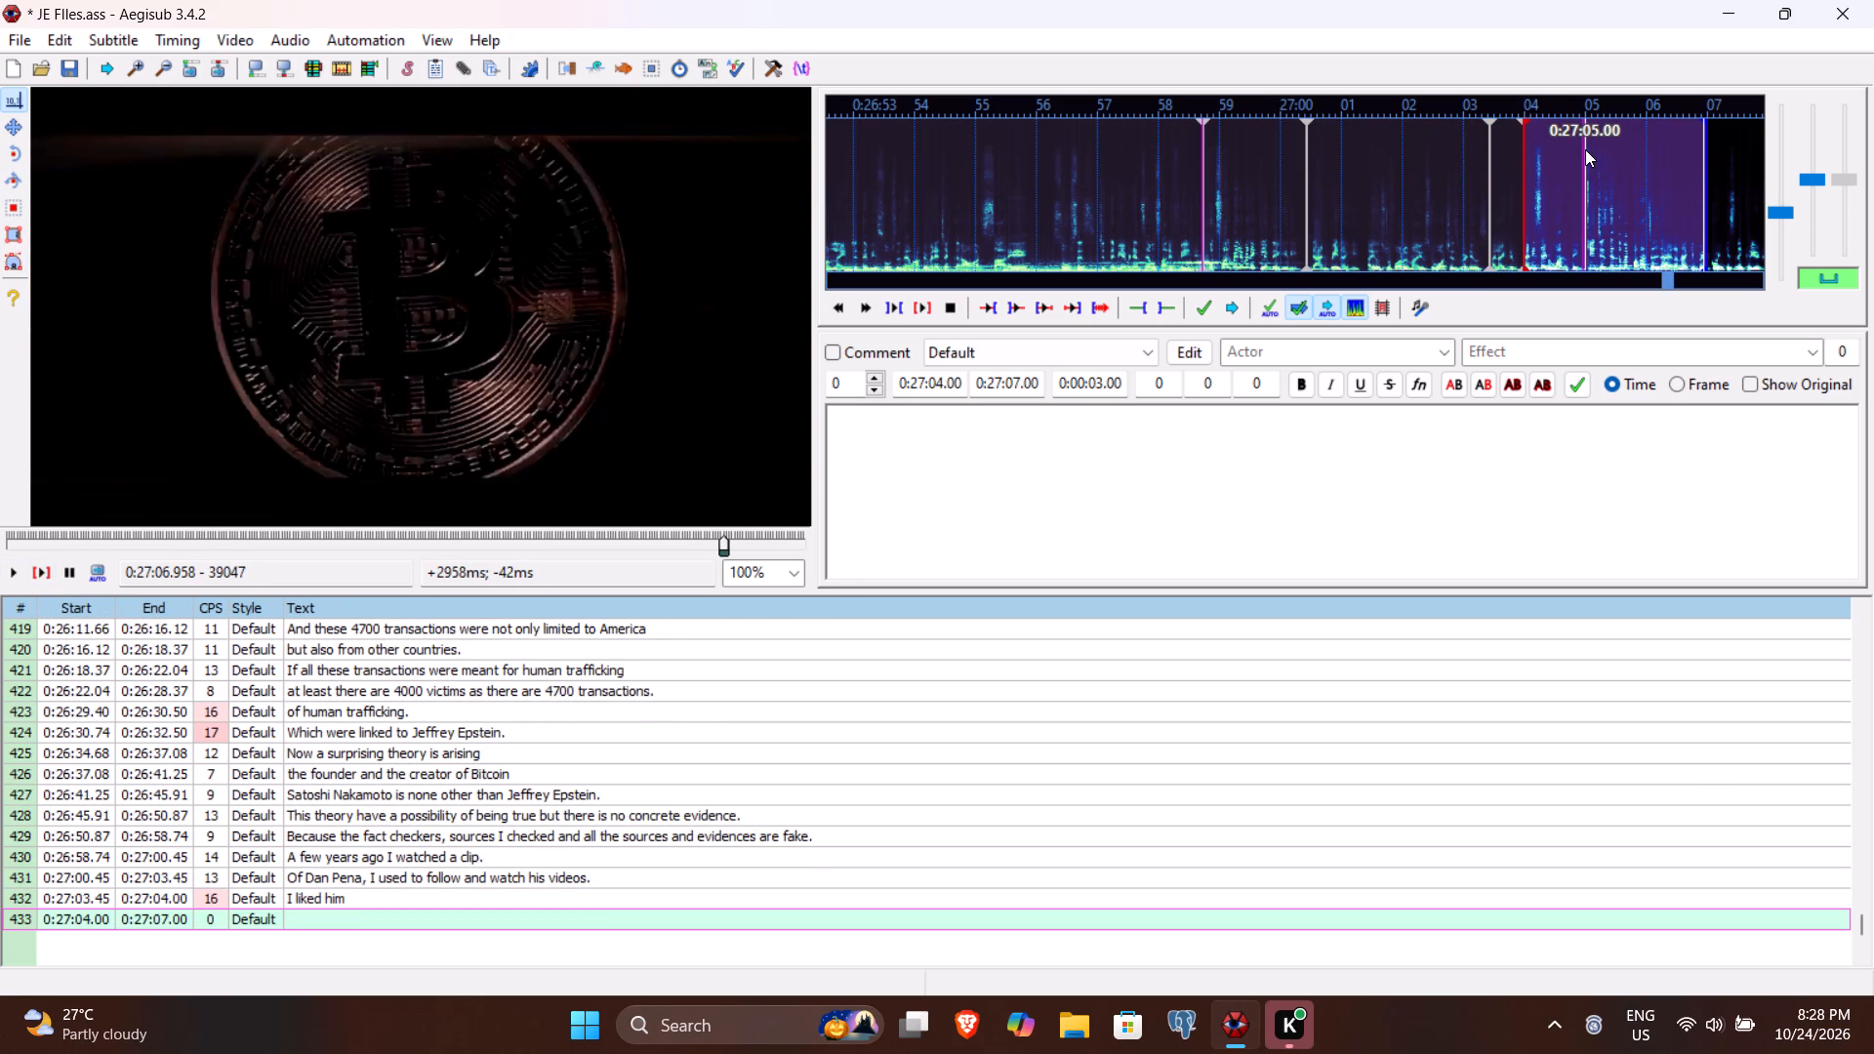
left_click(1011, 386)
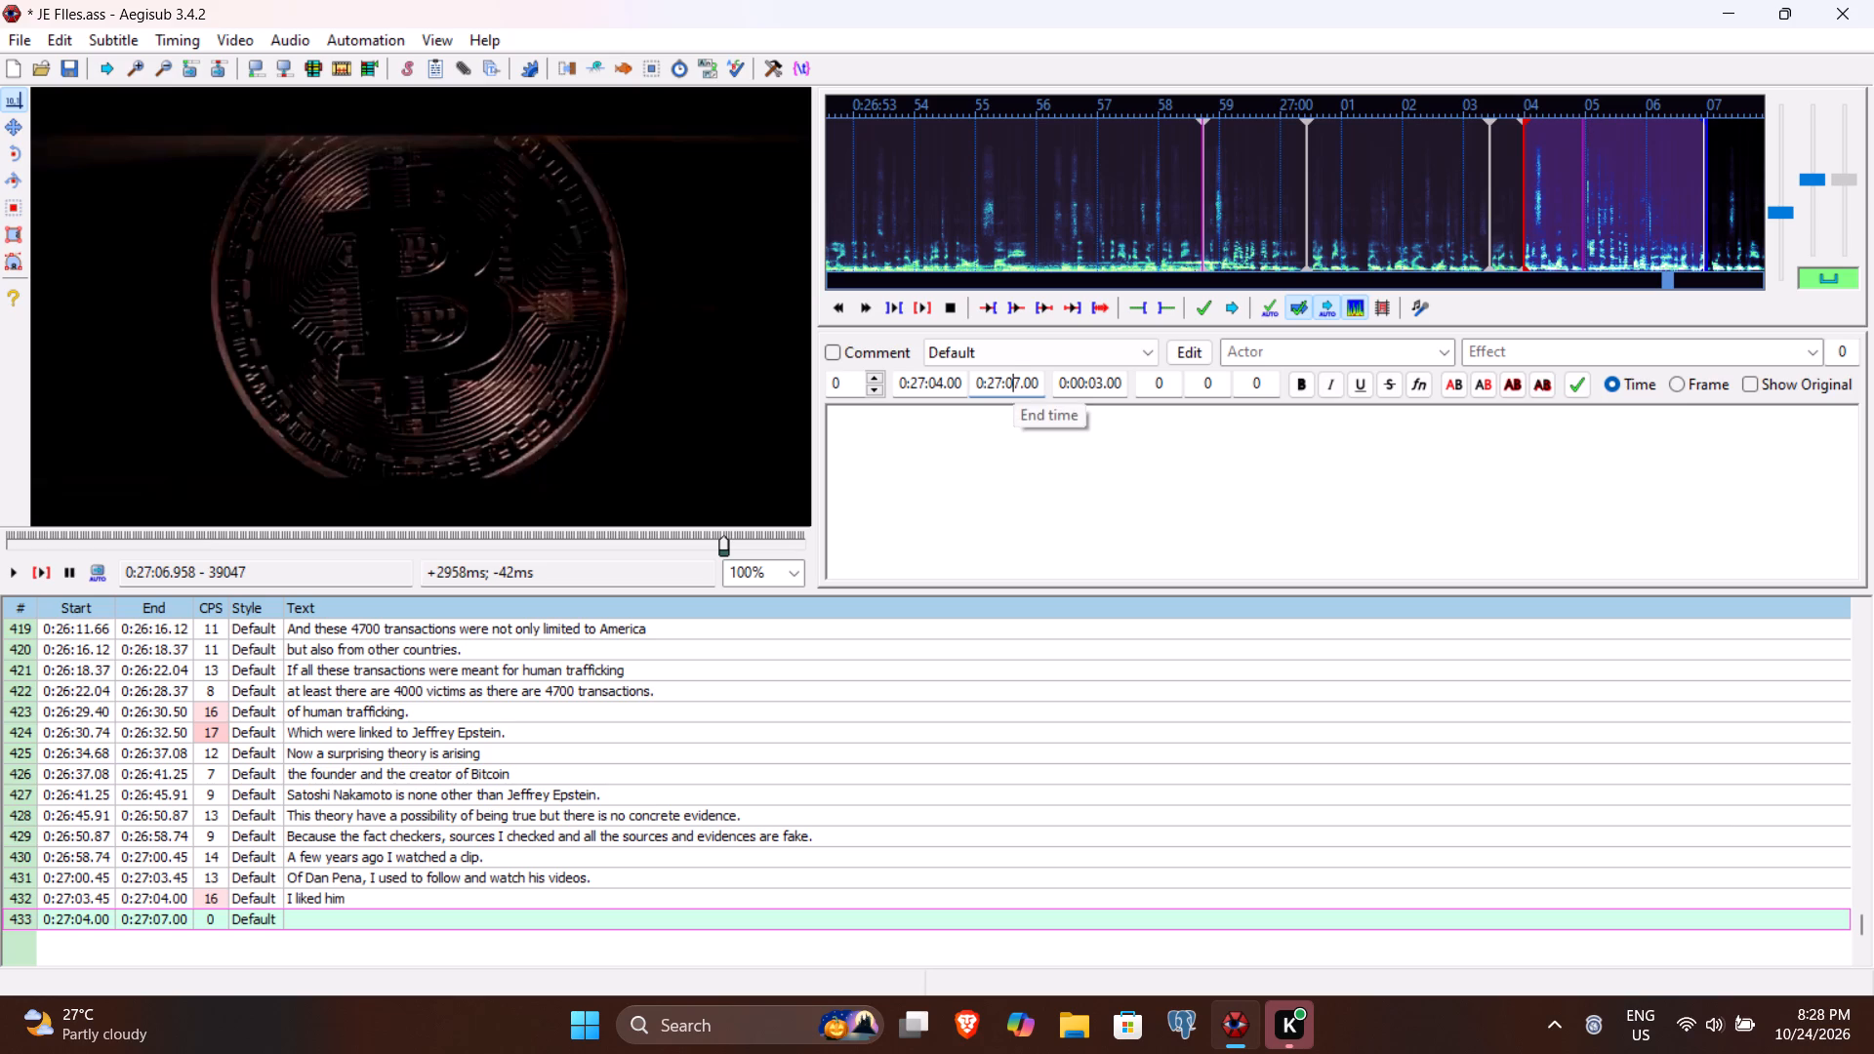
key("5")
left_click(974, 527)
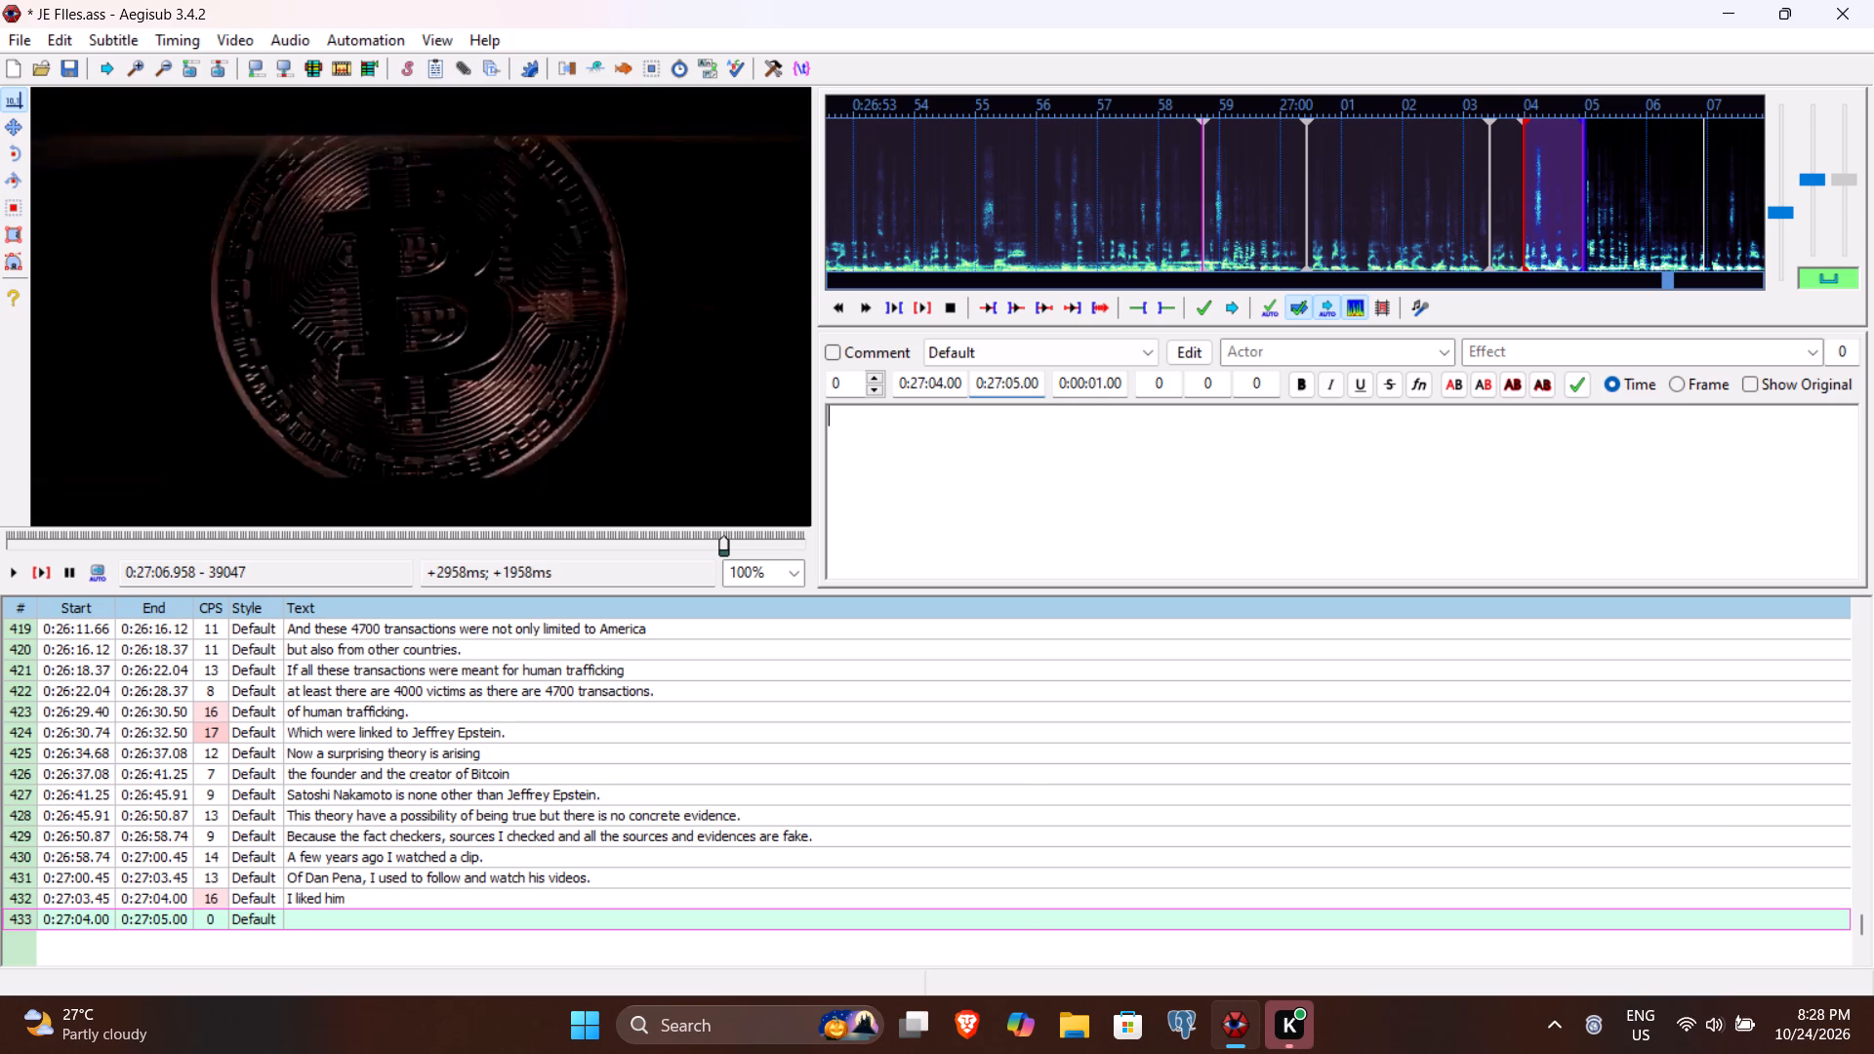
type("And he said")
left_click(43, 568)
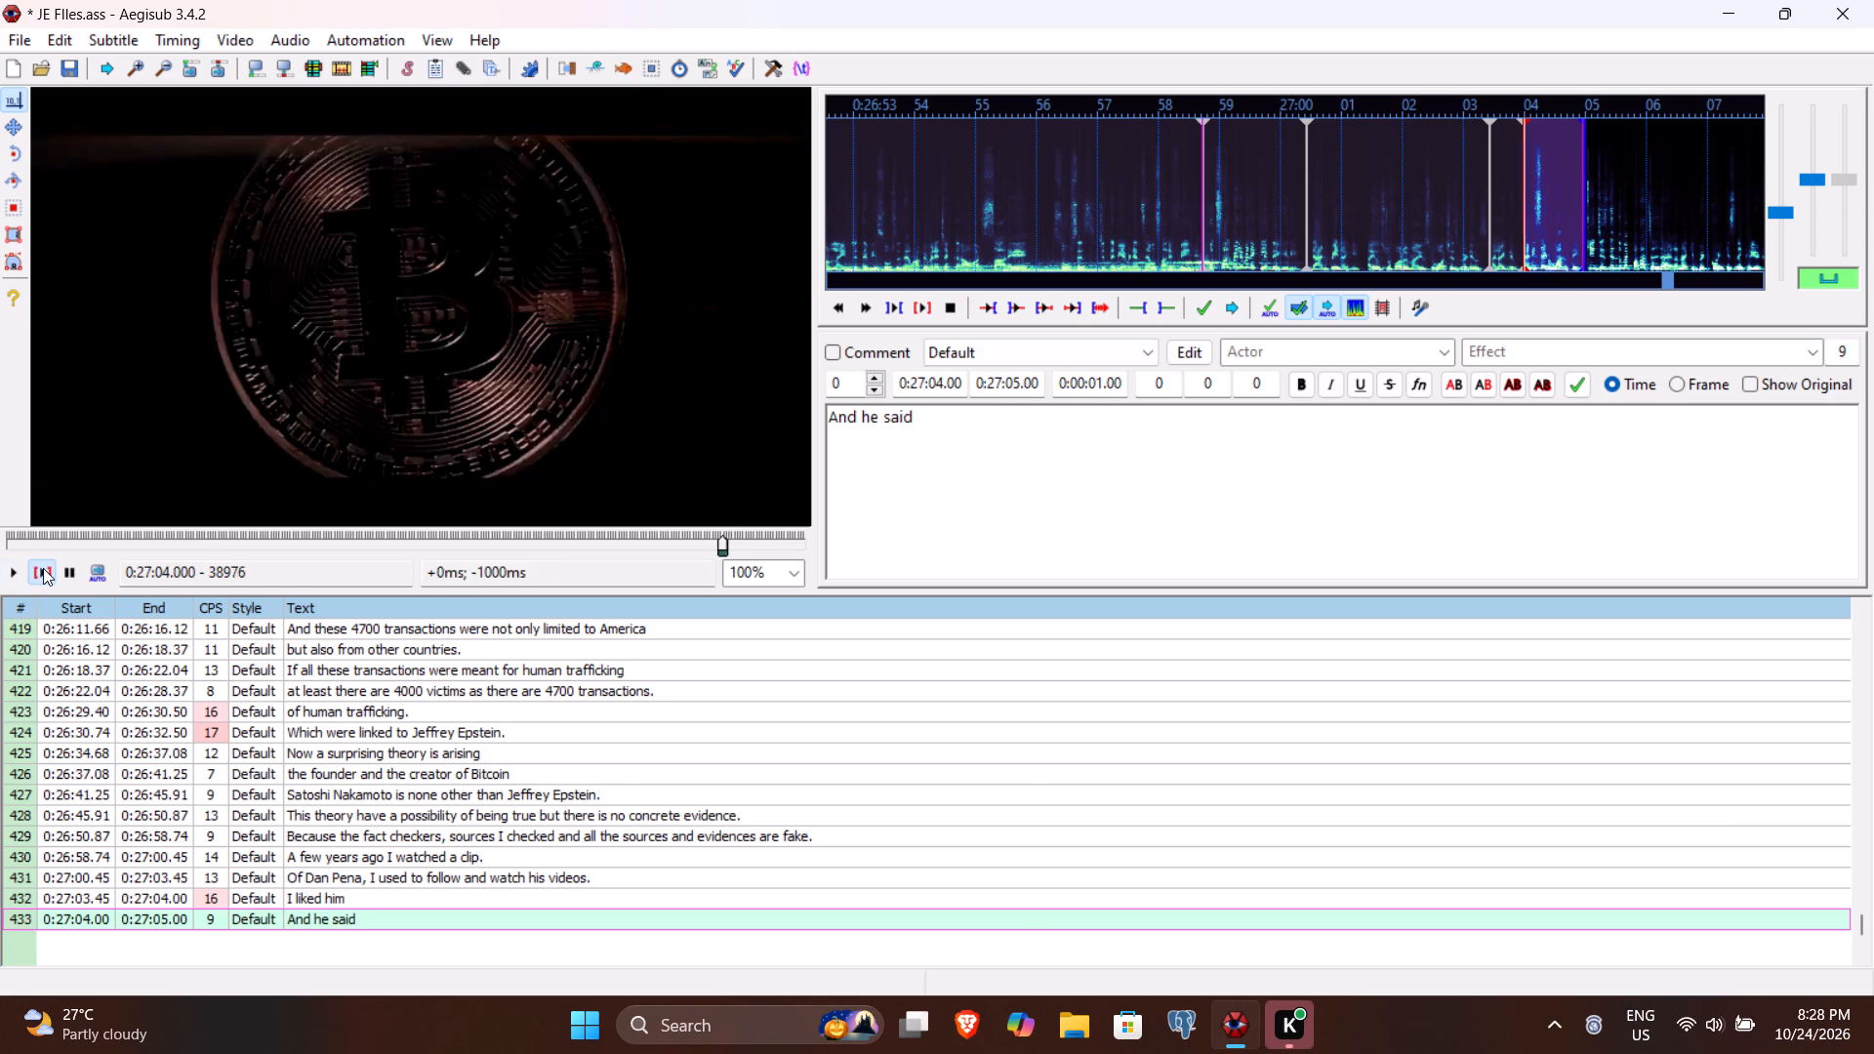
key("space")
type("one thing")
key("period")
key("Return")
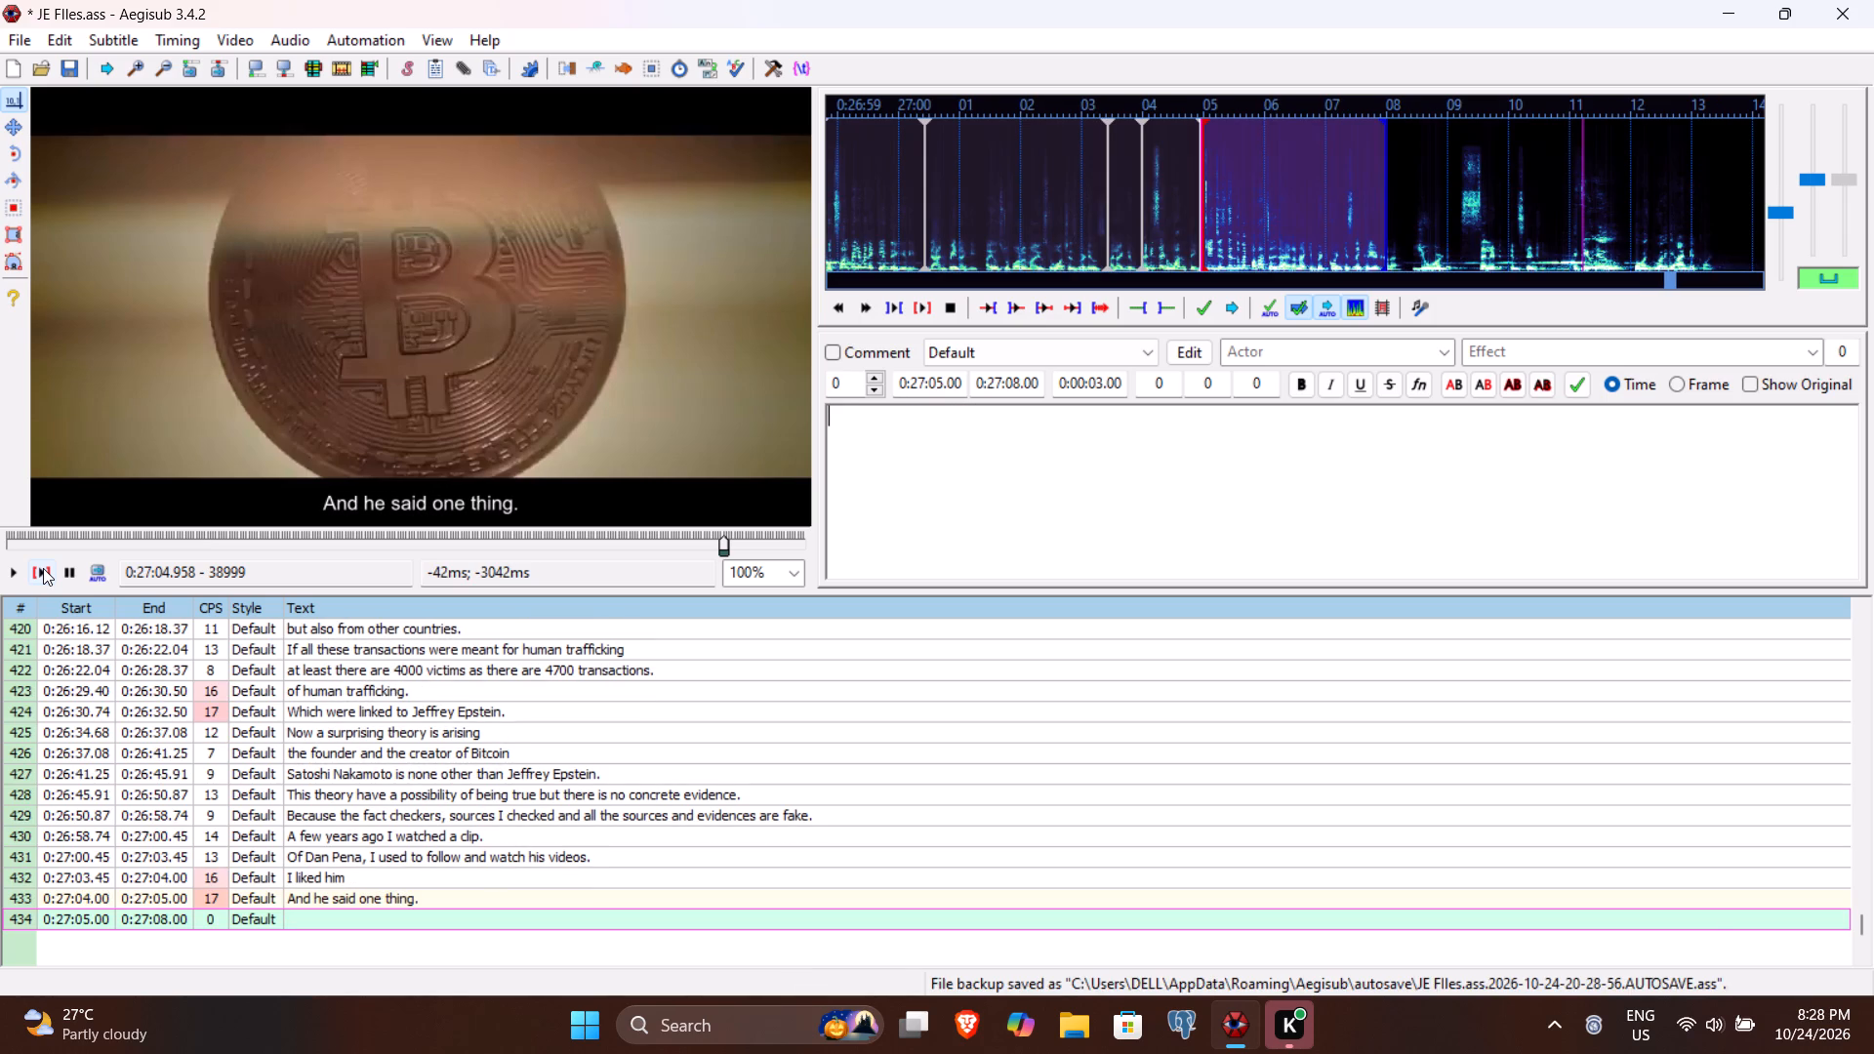
Listen to the speech following line 433 and set line 434's end time to 0:27:08.29.
left_click(43, 568)
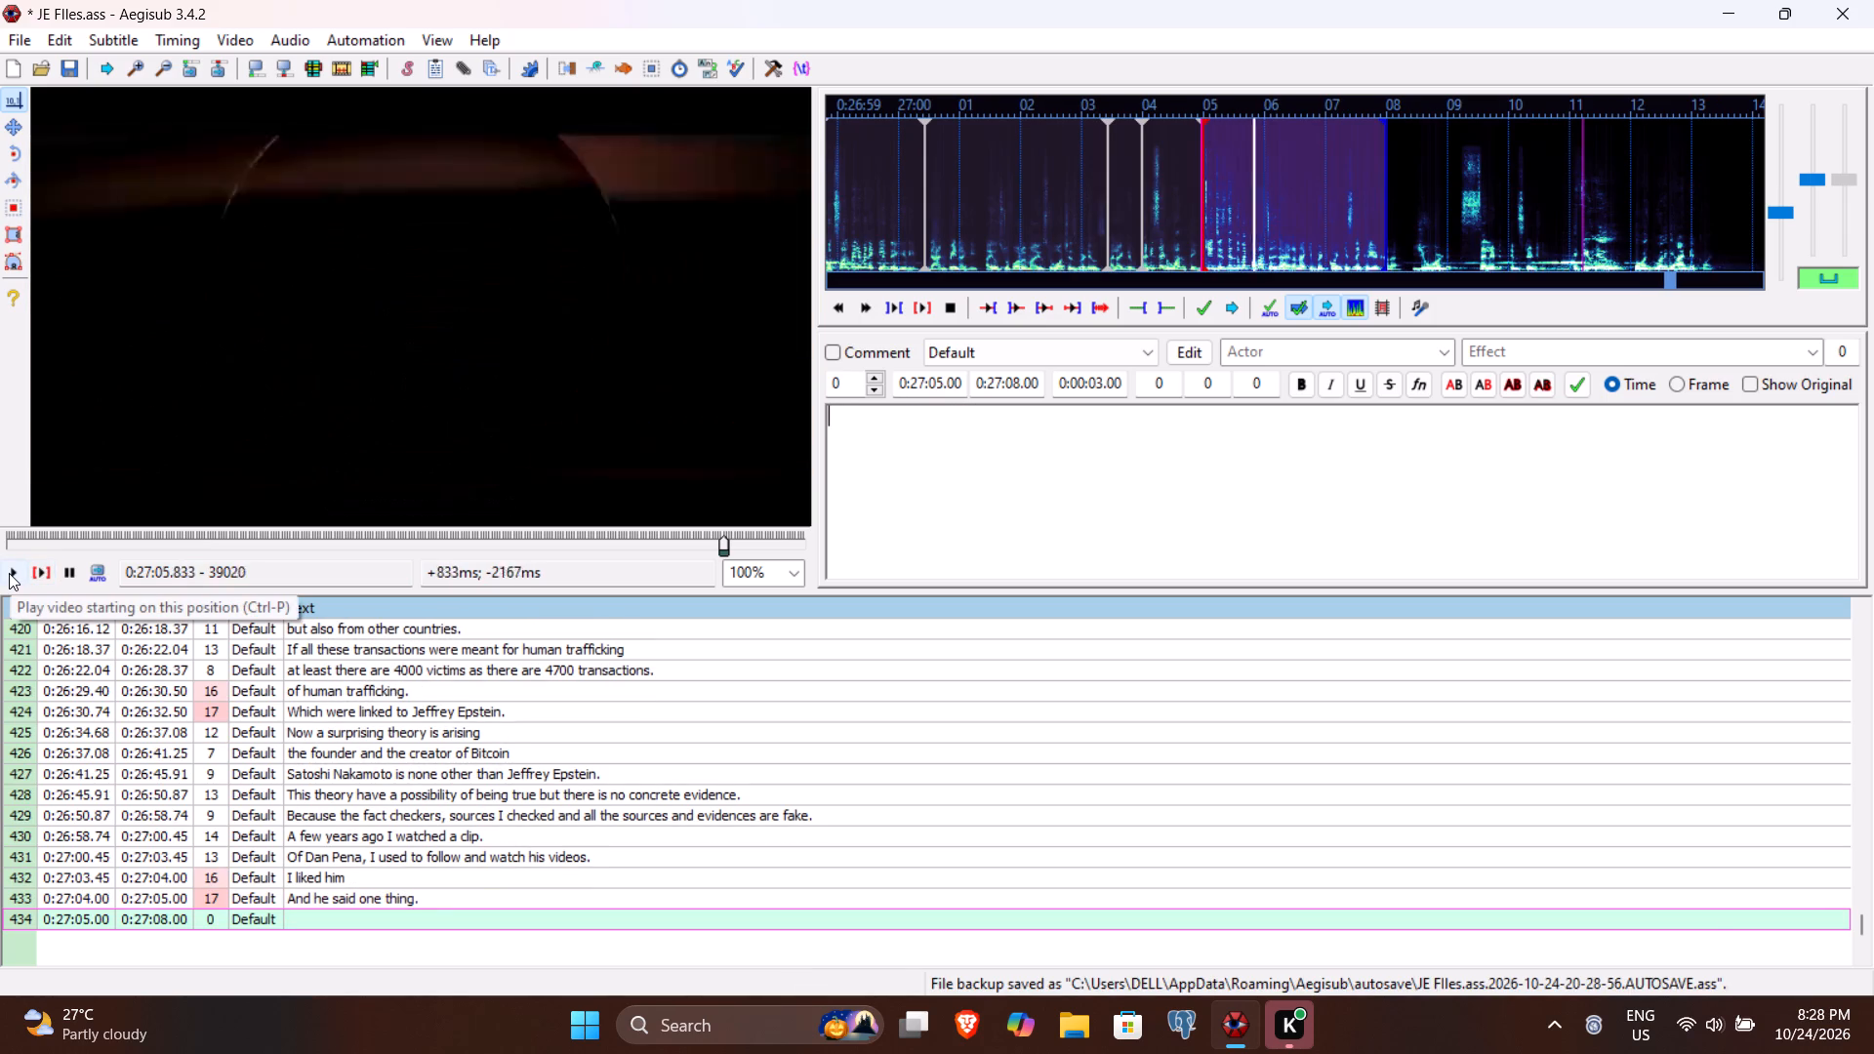
double_click(9, 573)
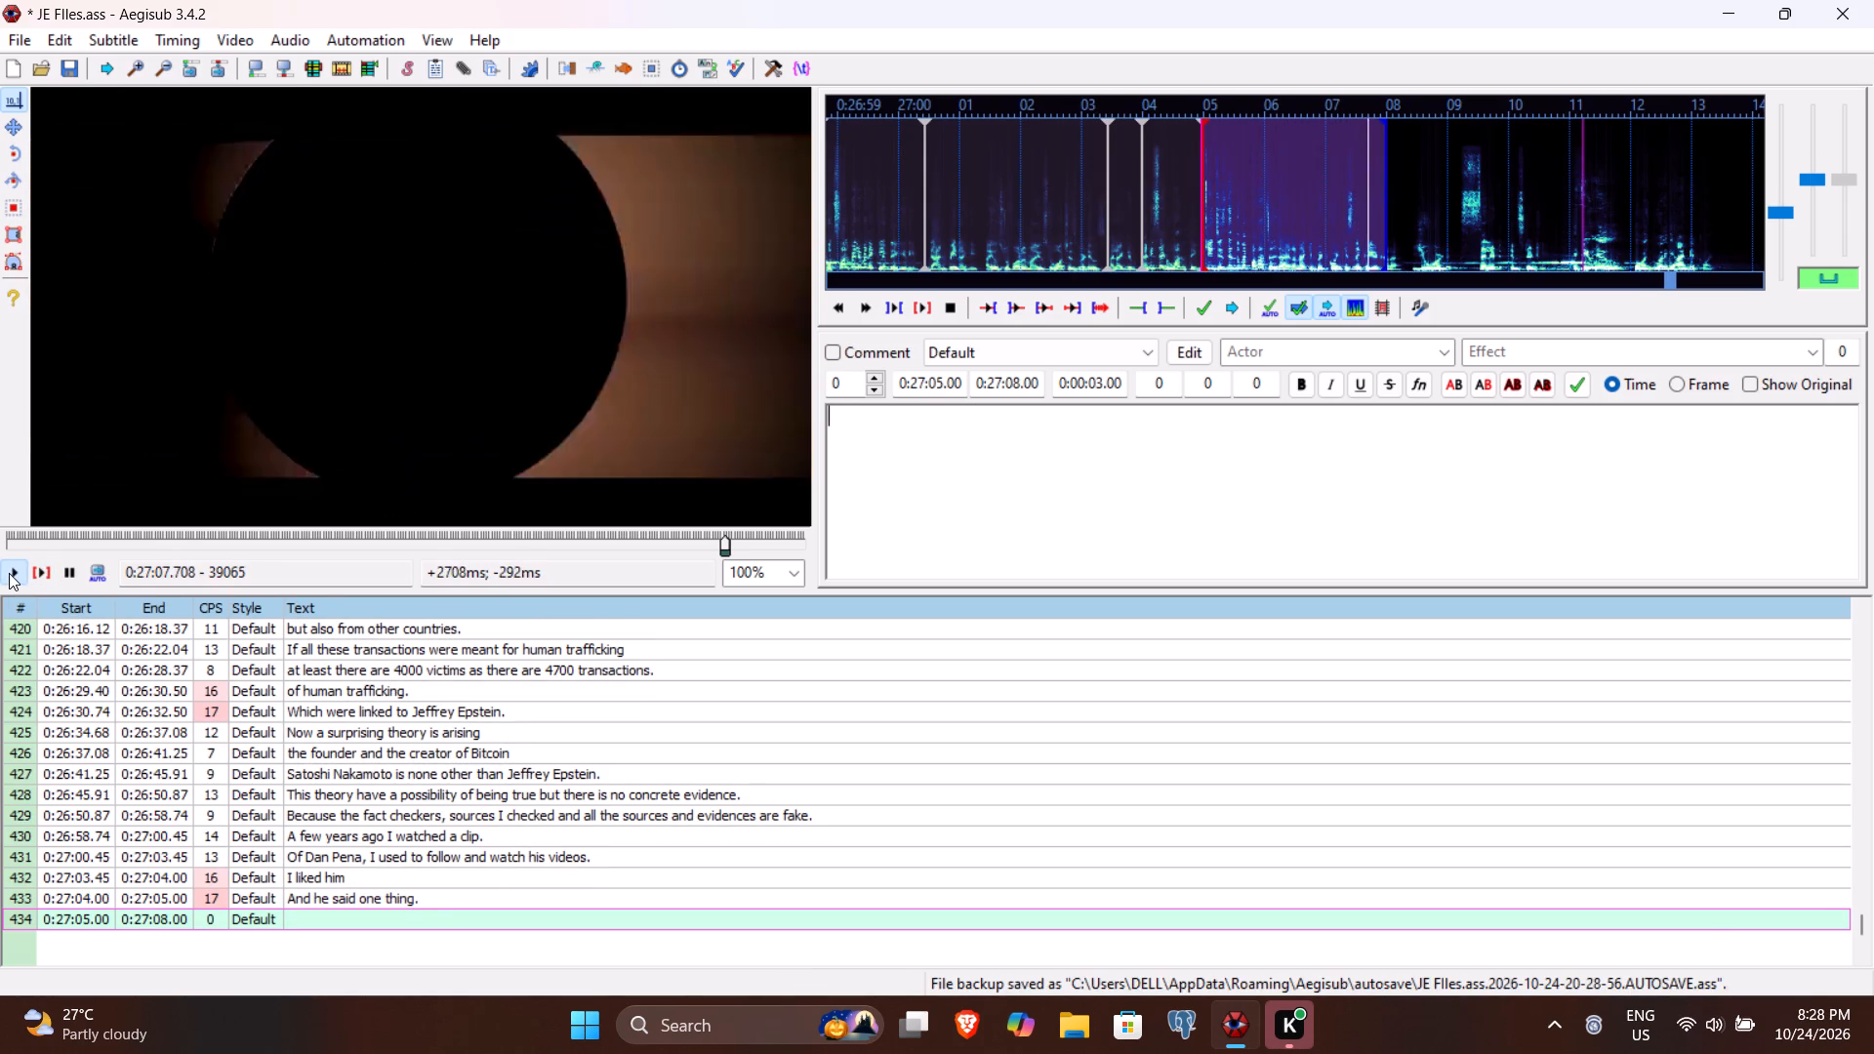
left_click(9, 573)
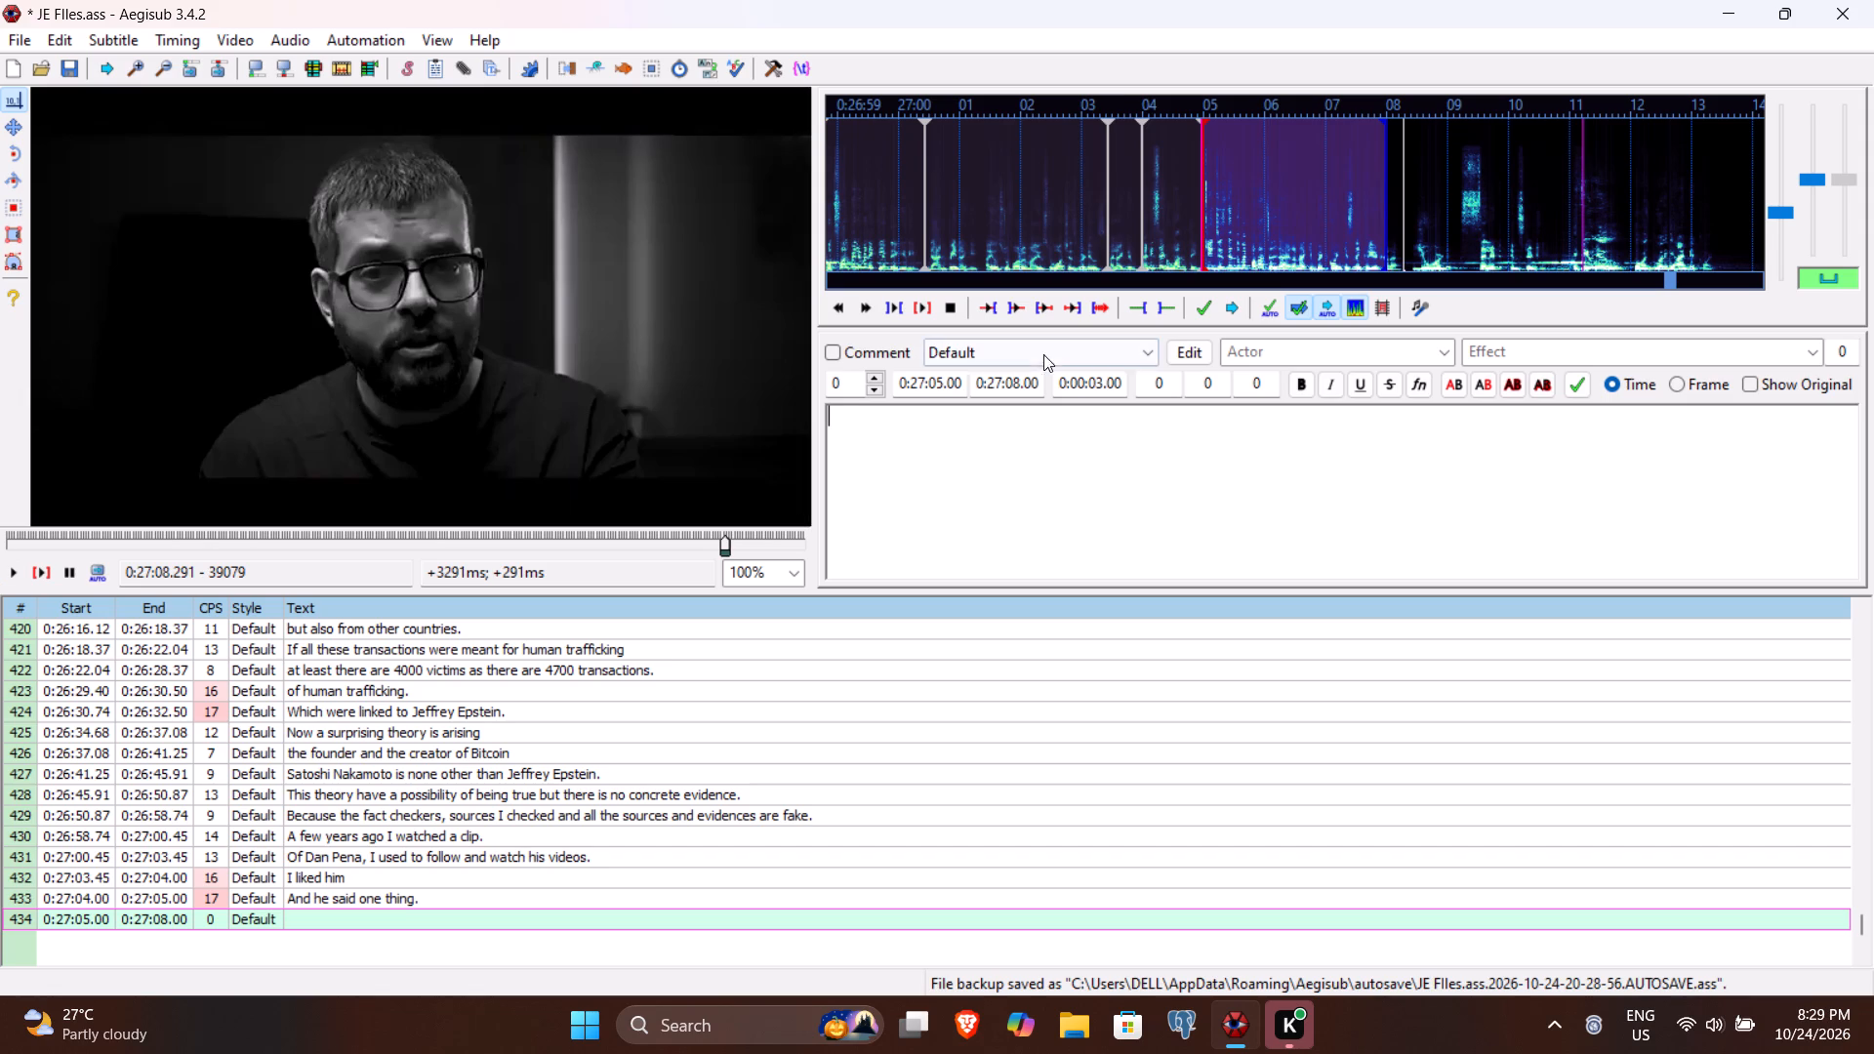
left_click(1027, 381)
key("BackSpace")
type("29")
Enter "The day you will know who created Bitcoin," as line 434's text and commit the line.
left_click(1004, 463)
type("The day")
key("space")
type("you will know th")
key("BackSpace")
key("BackSpace")
type("who created Bitcoin")
key("comma")
key("Return")
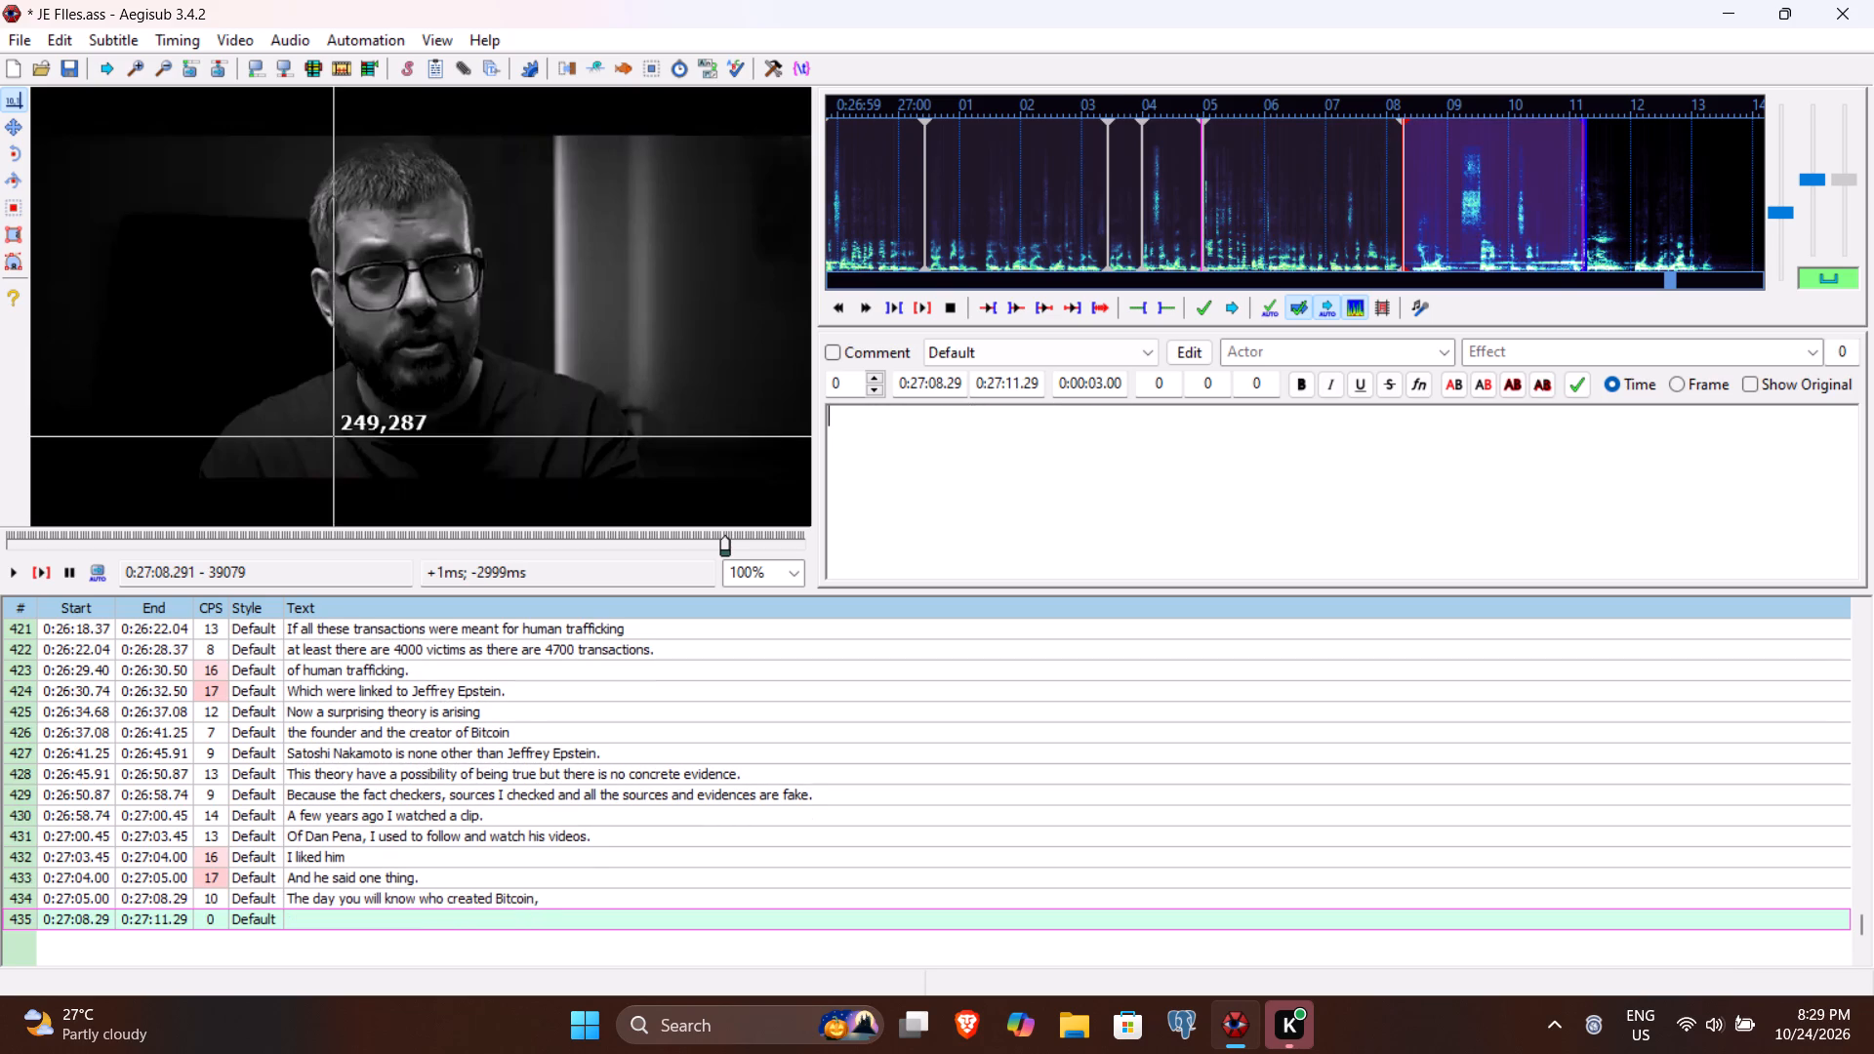
Listen to the speech following line 434 and set line 435's end time to 0:27:10.66.
left_click(44, 572)
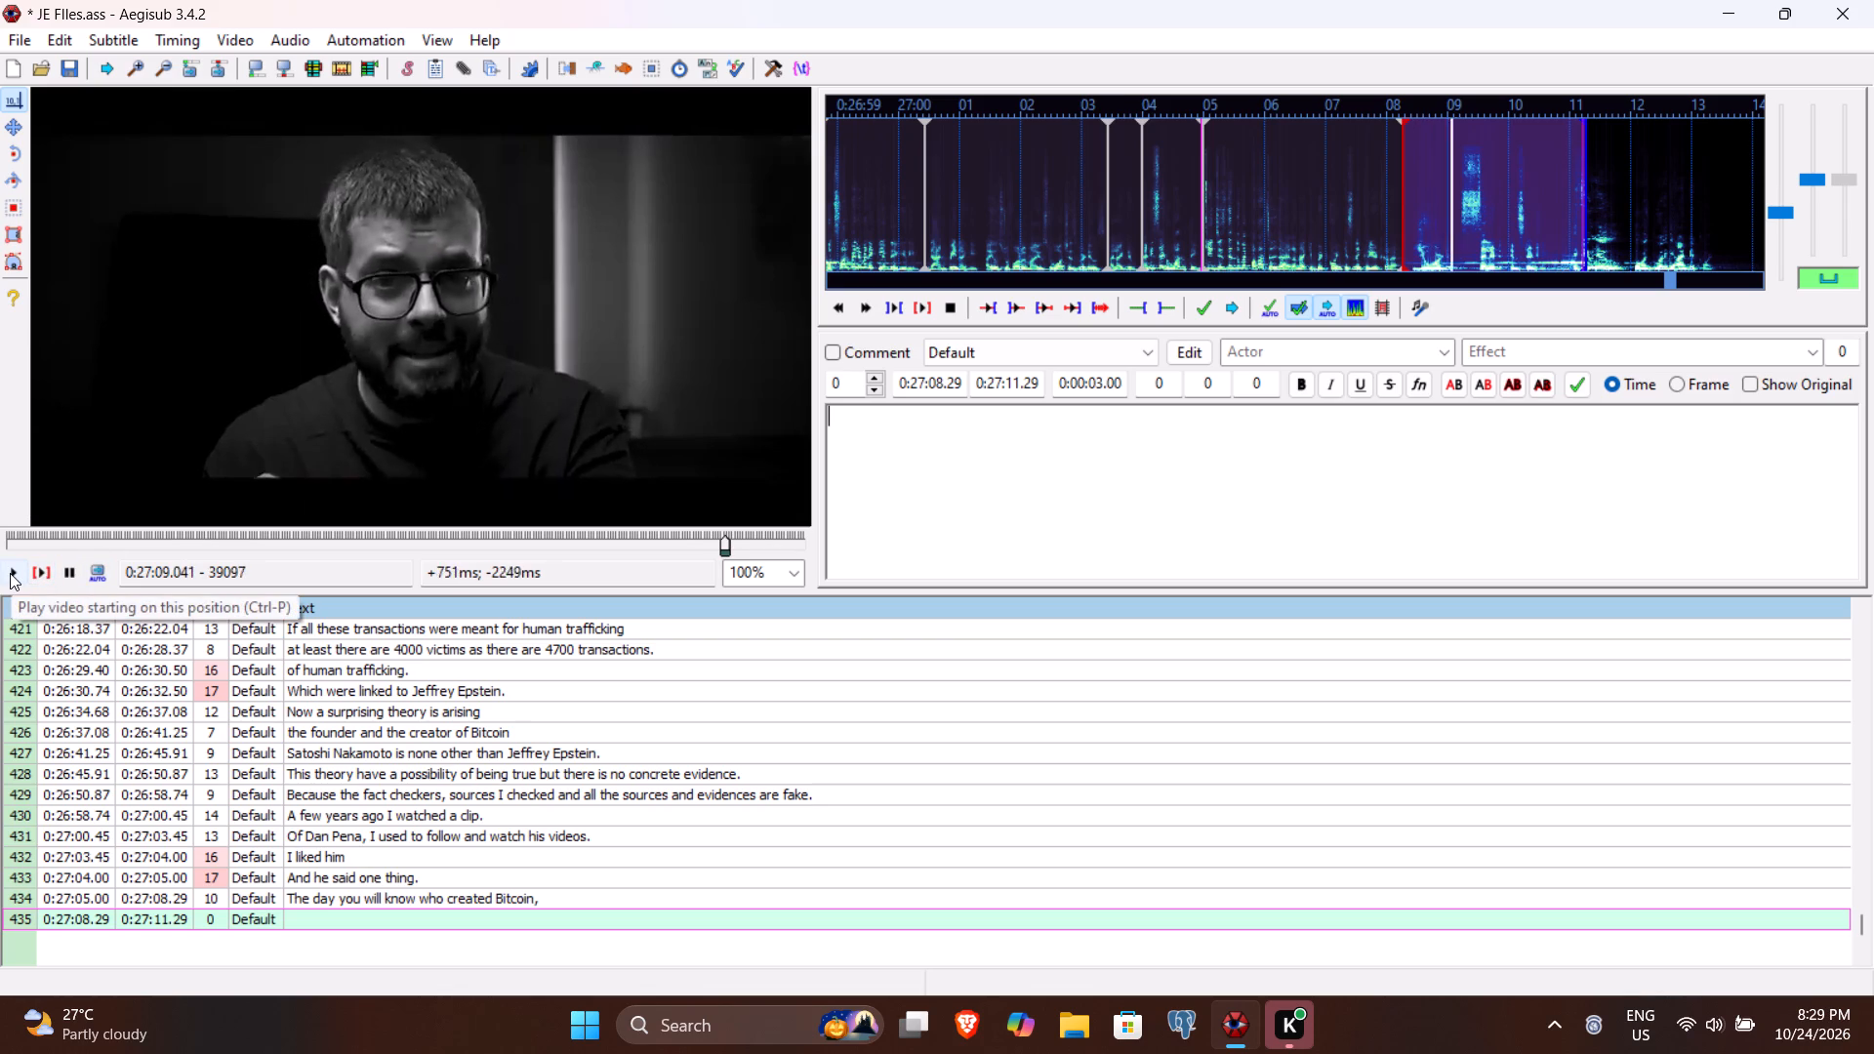
left_click(10, 573)
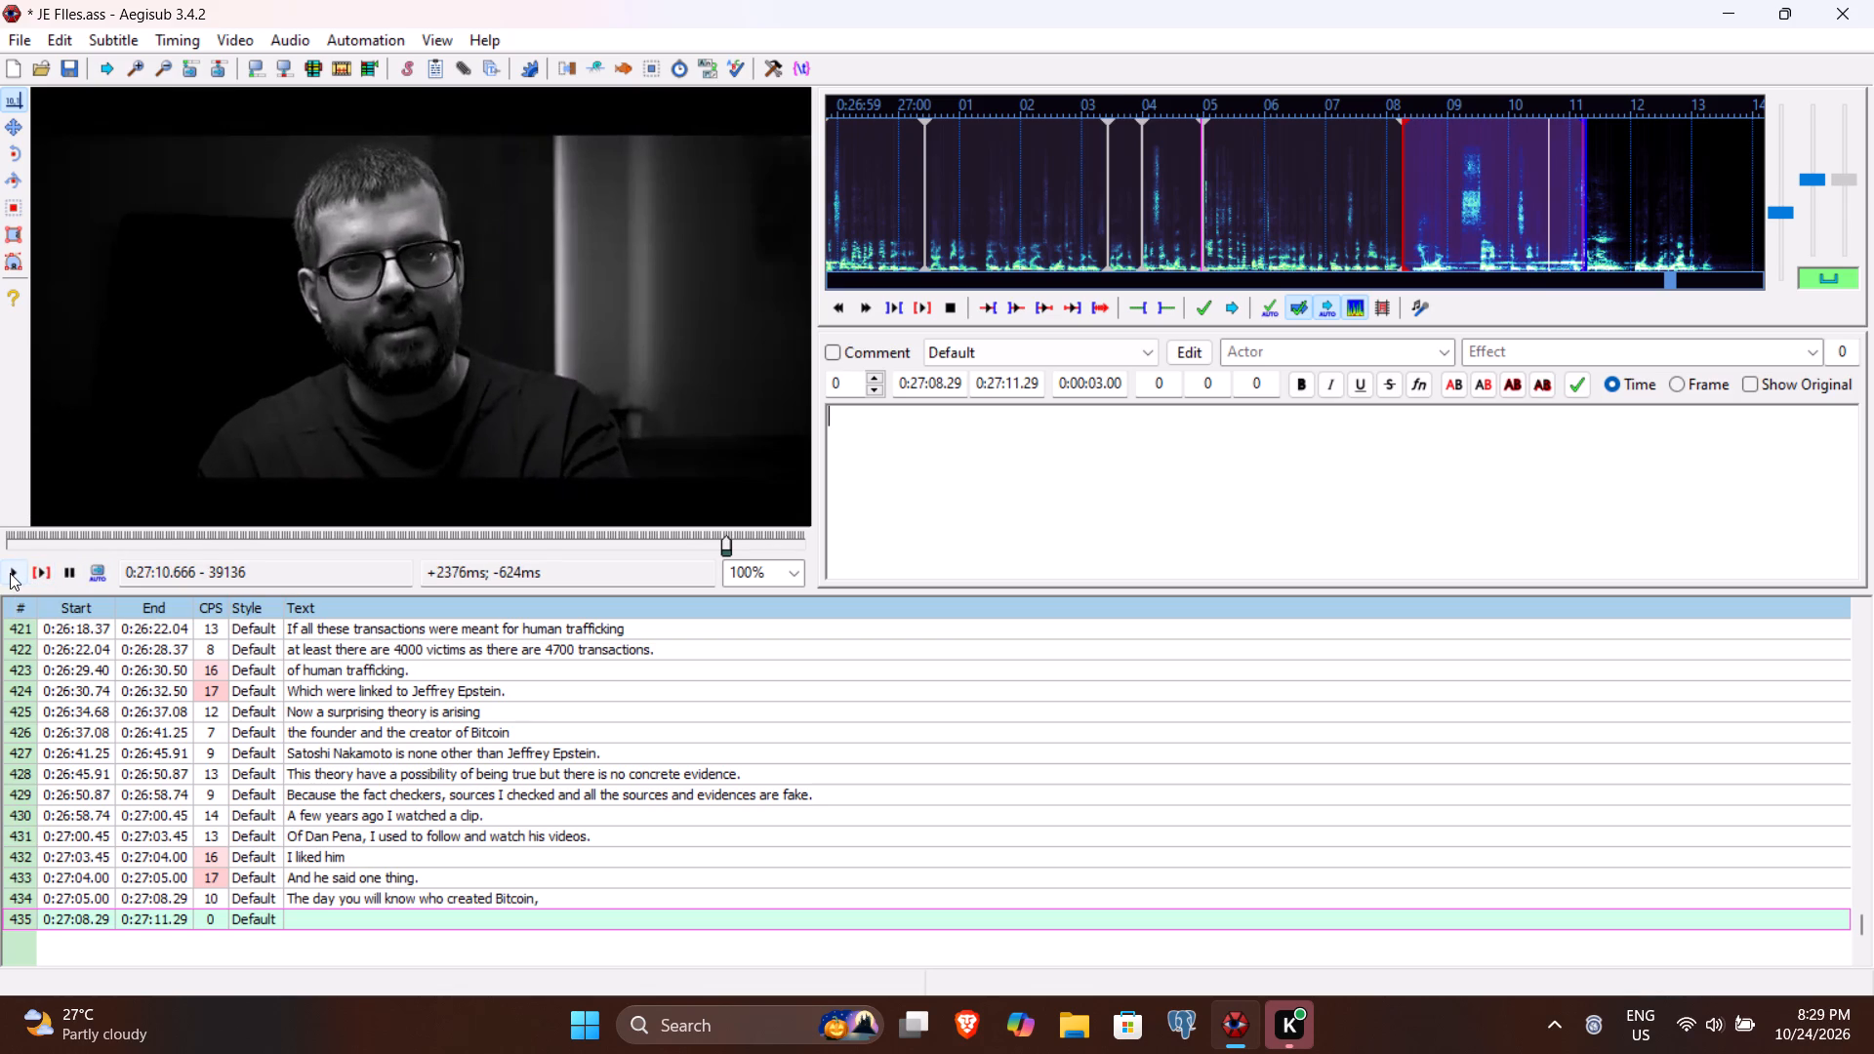
left_click(1017, 383)
key("BackSpace")
key("0")
type("66")
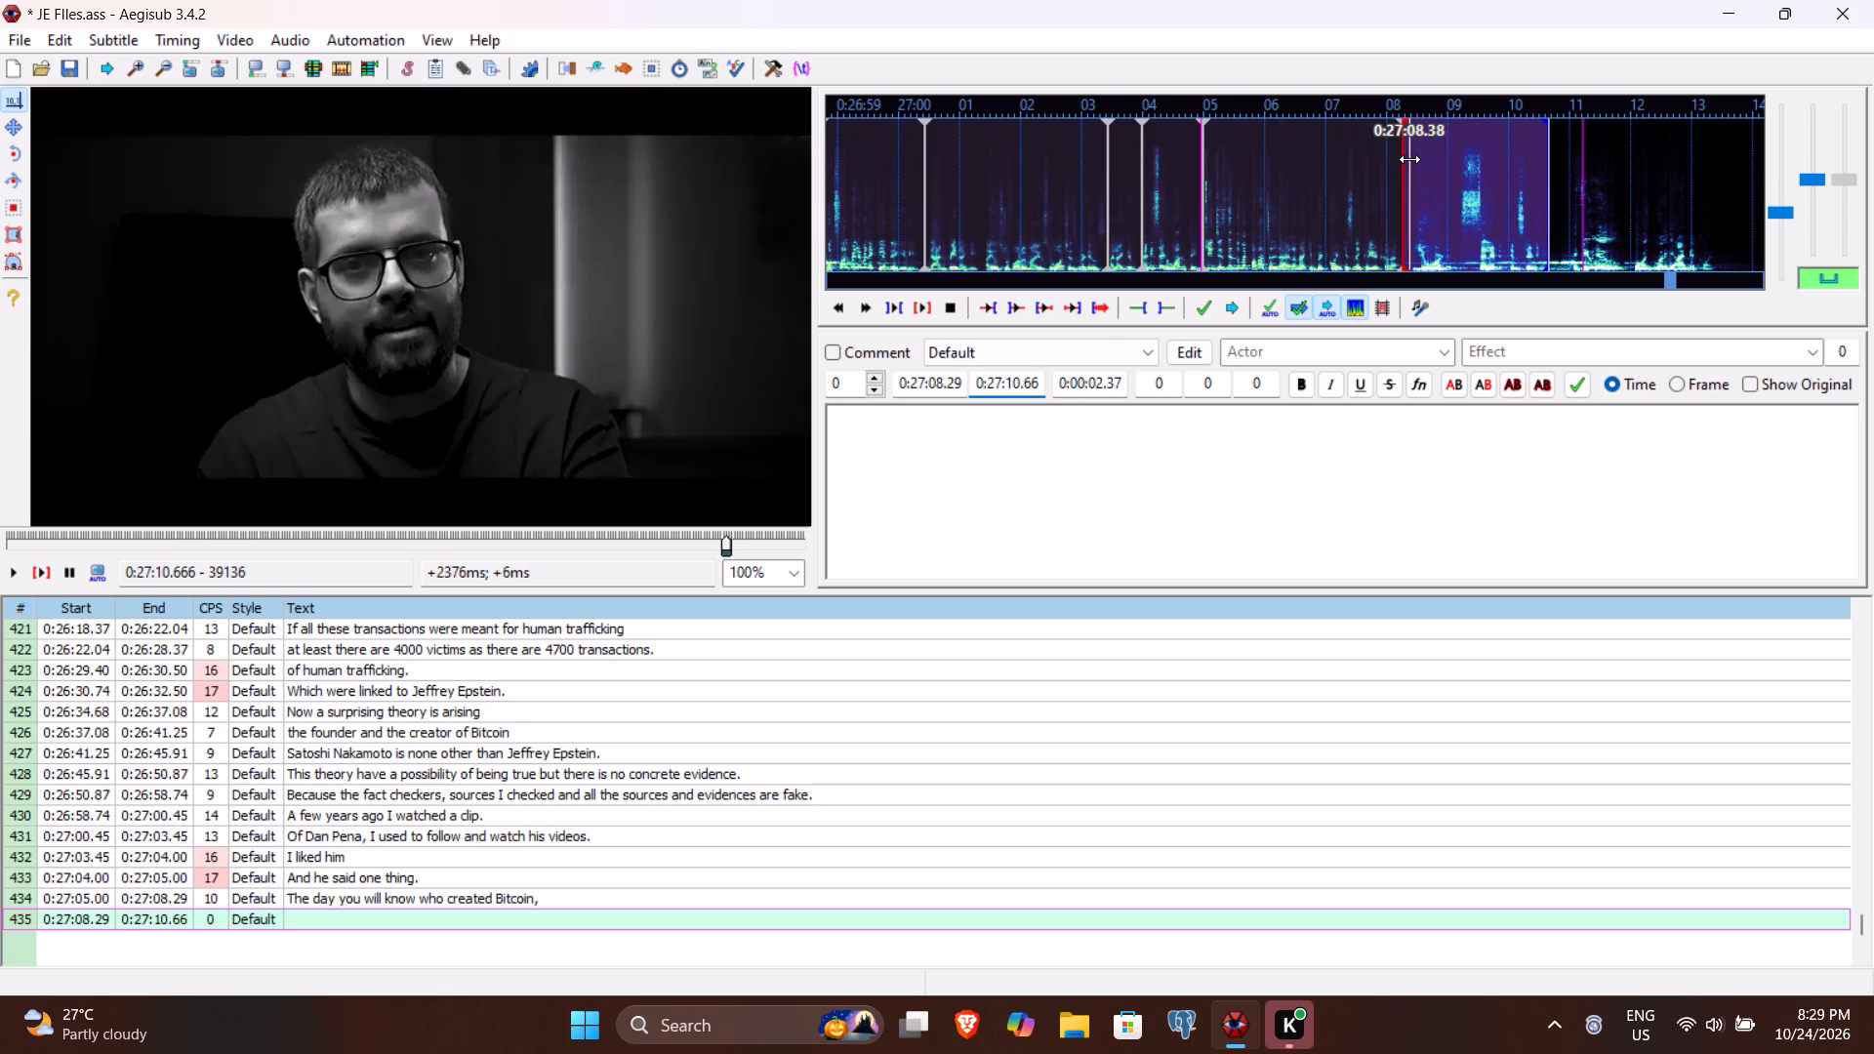
Set line 435's start time to 0:27:08.38 and enter the text "You would sell it immediately.".
left_click(947, 386)
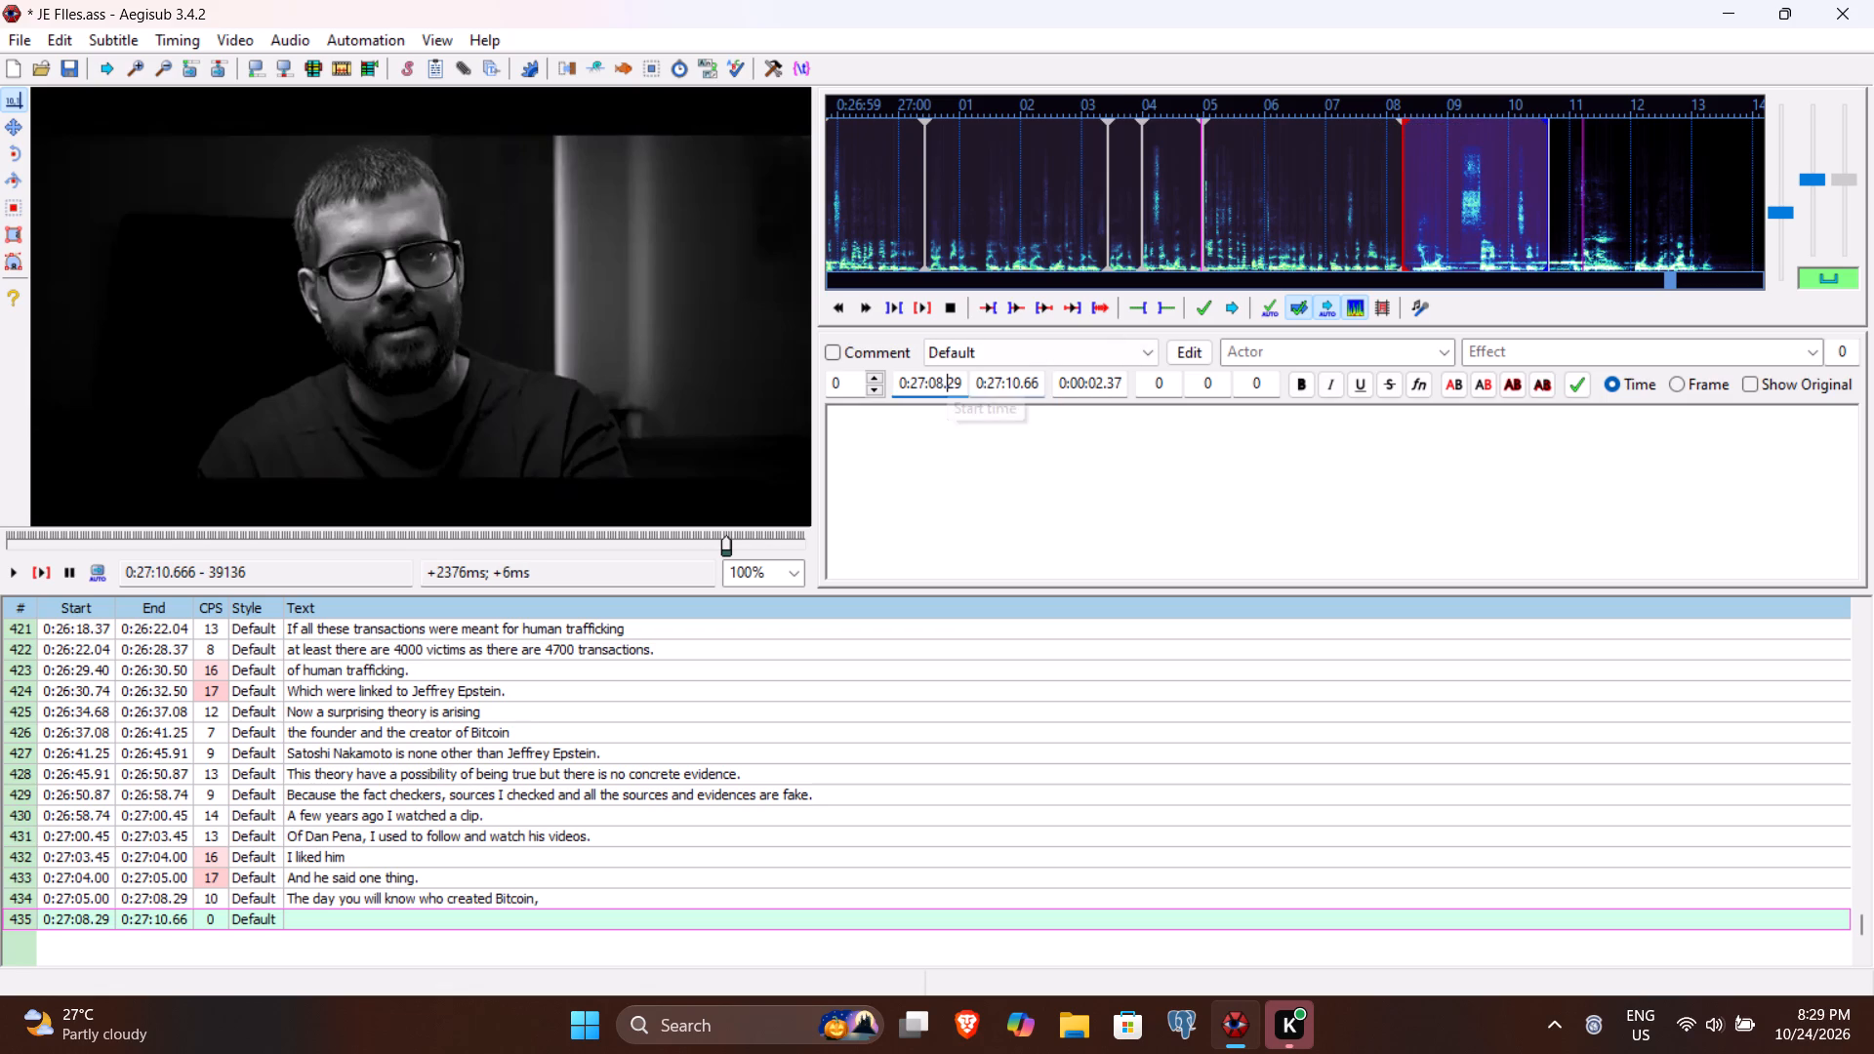
type("38")
left_click(928, 498)
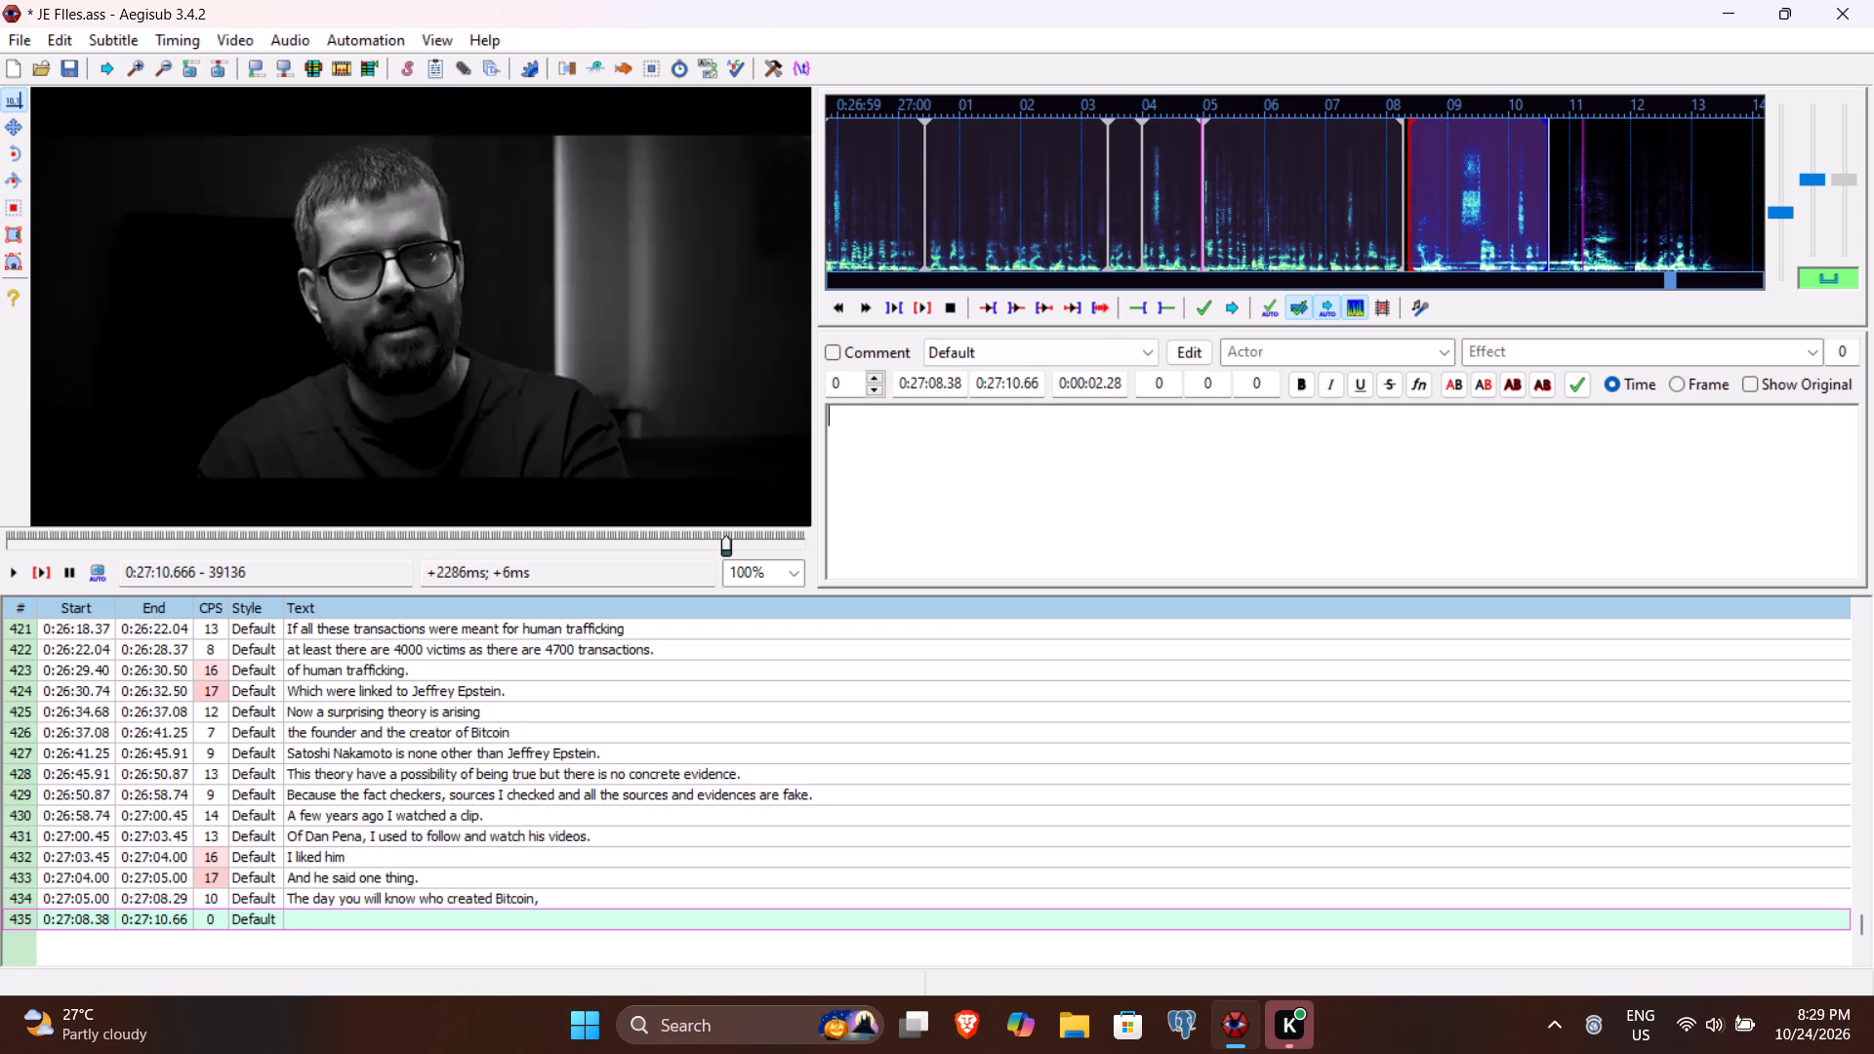
type("You would sell it ime")
key("BackSpace")
type("mediately")
key("period")
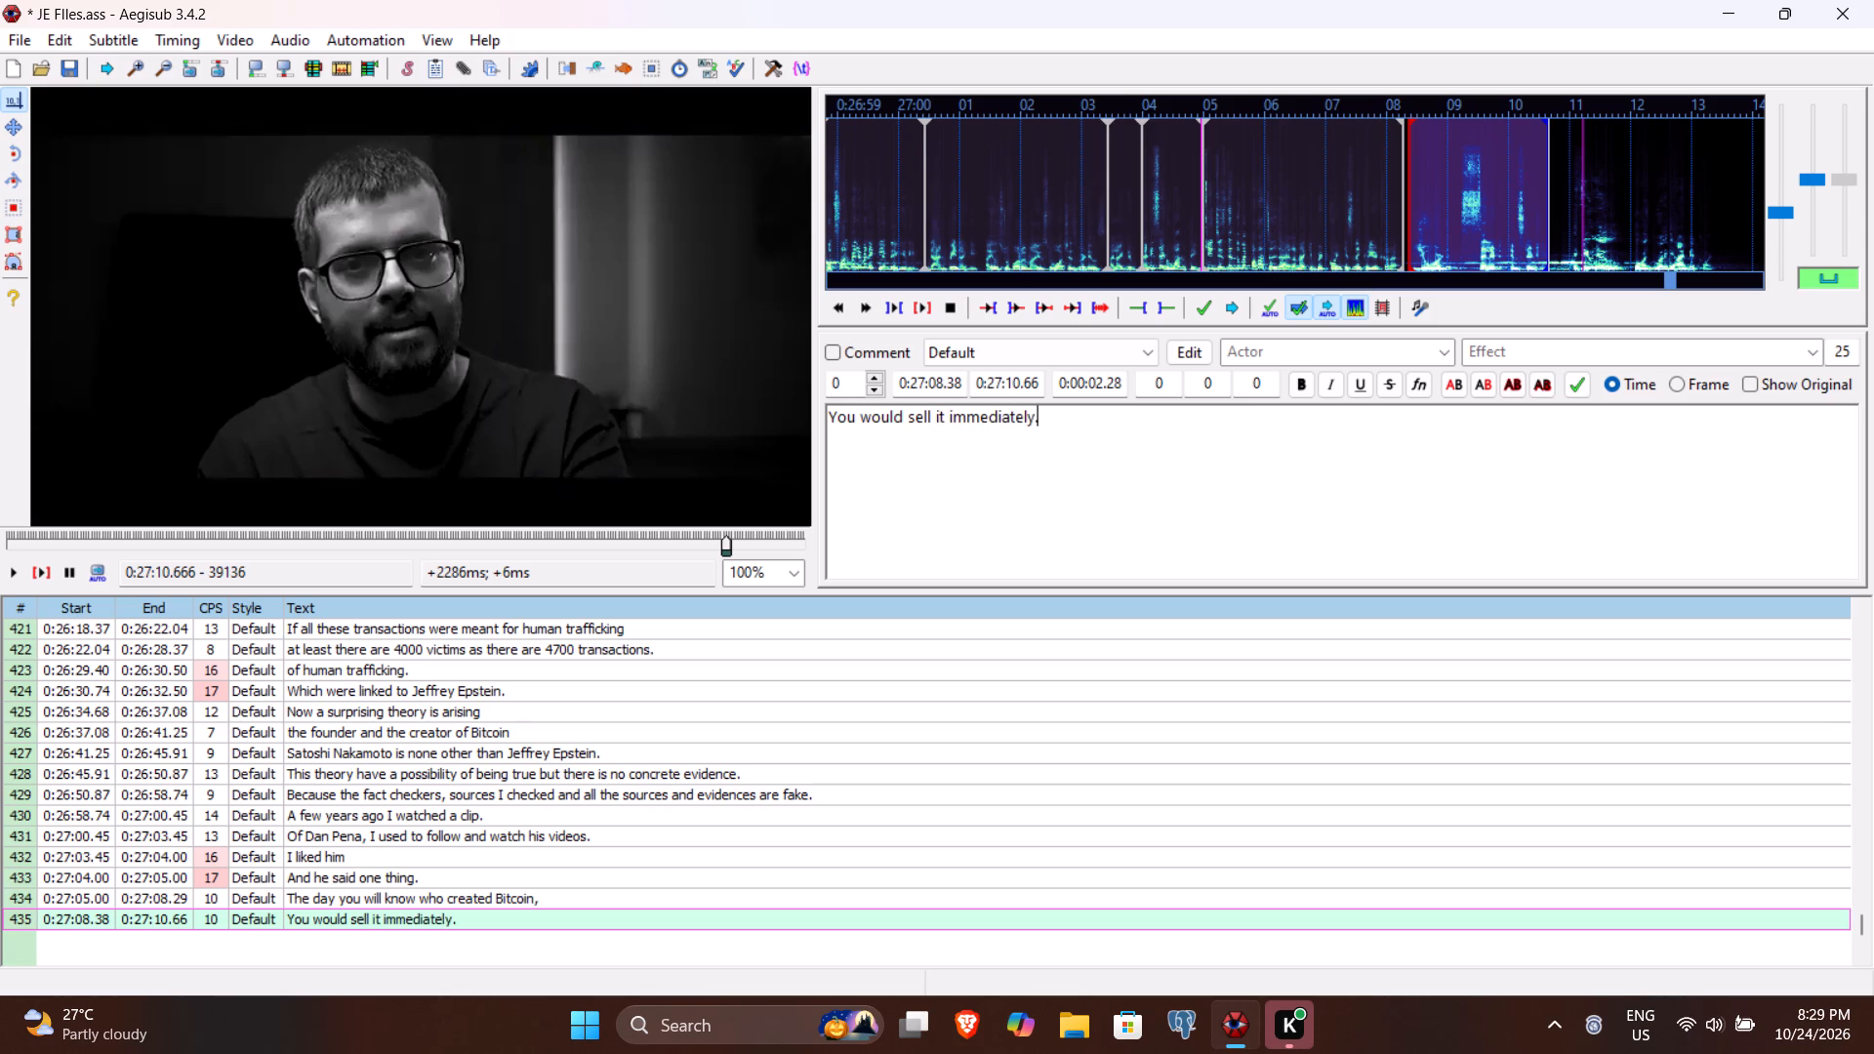
Replay line 435, replace the word "immediately" with "instantly", and commit the line.
left_click(35, 570)
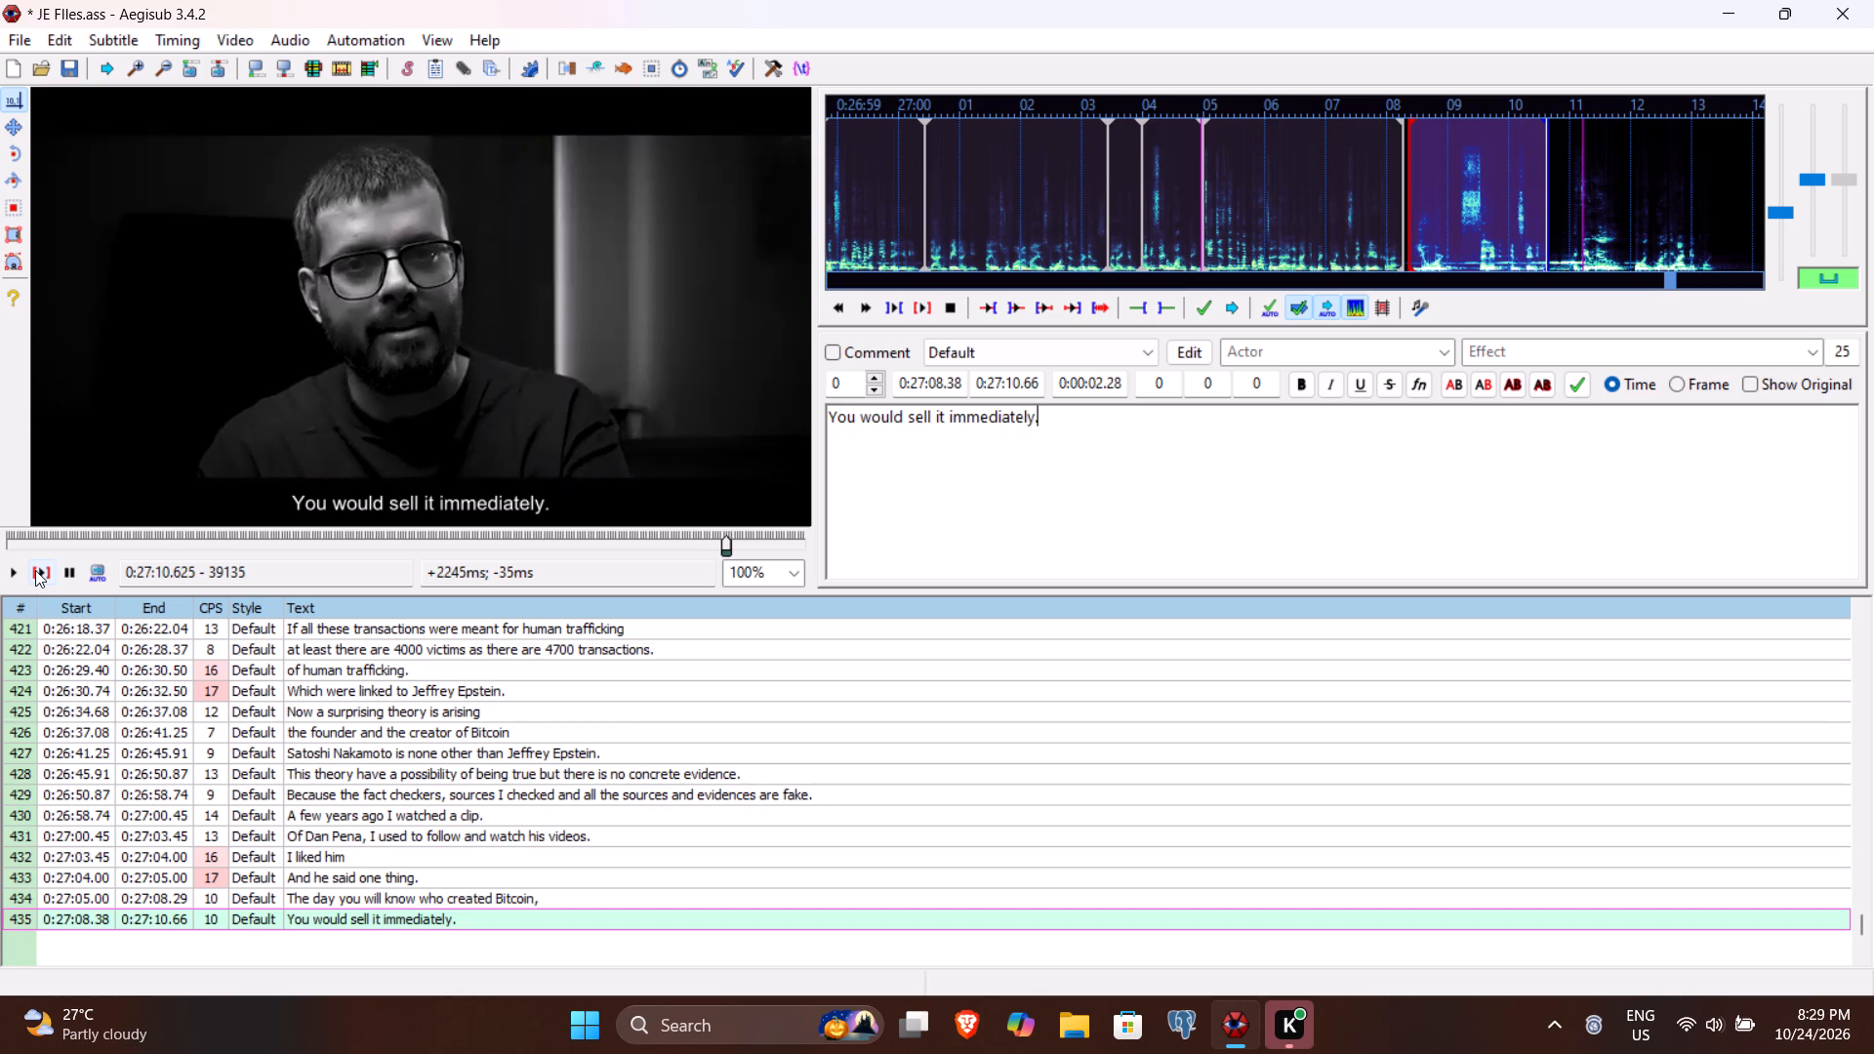
double_click(972, 428)
double_click(976, 413)
type("instantl")
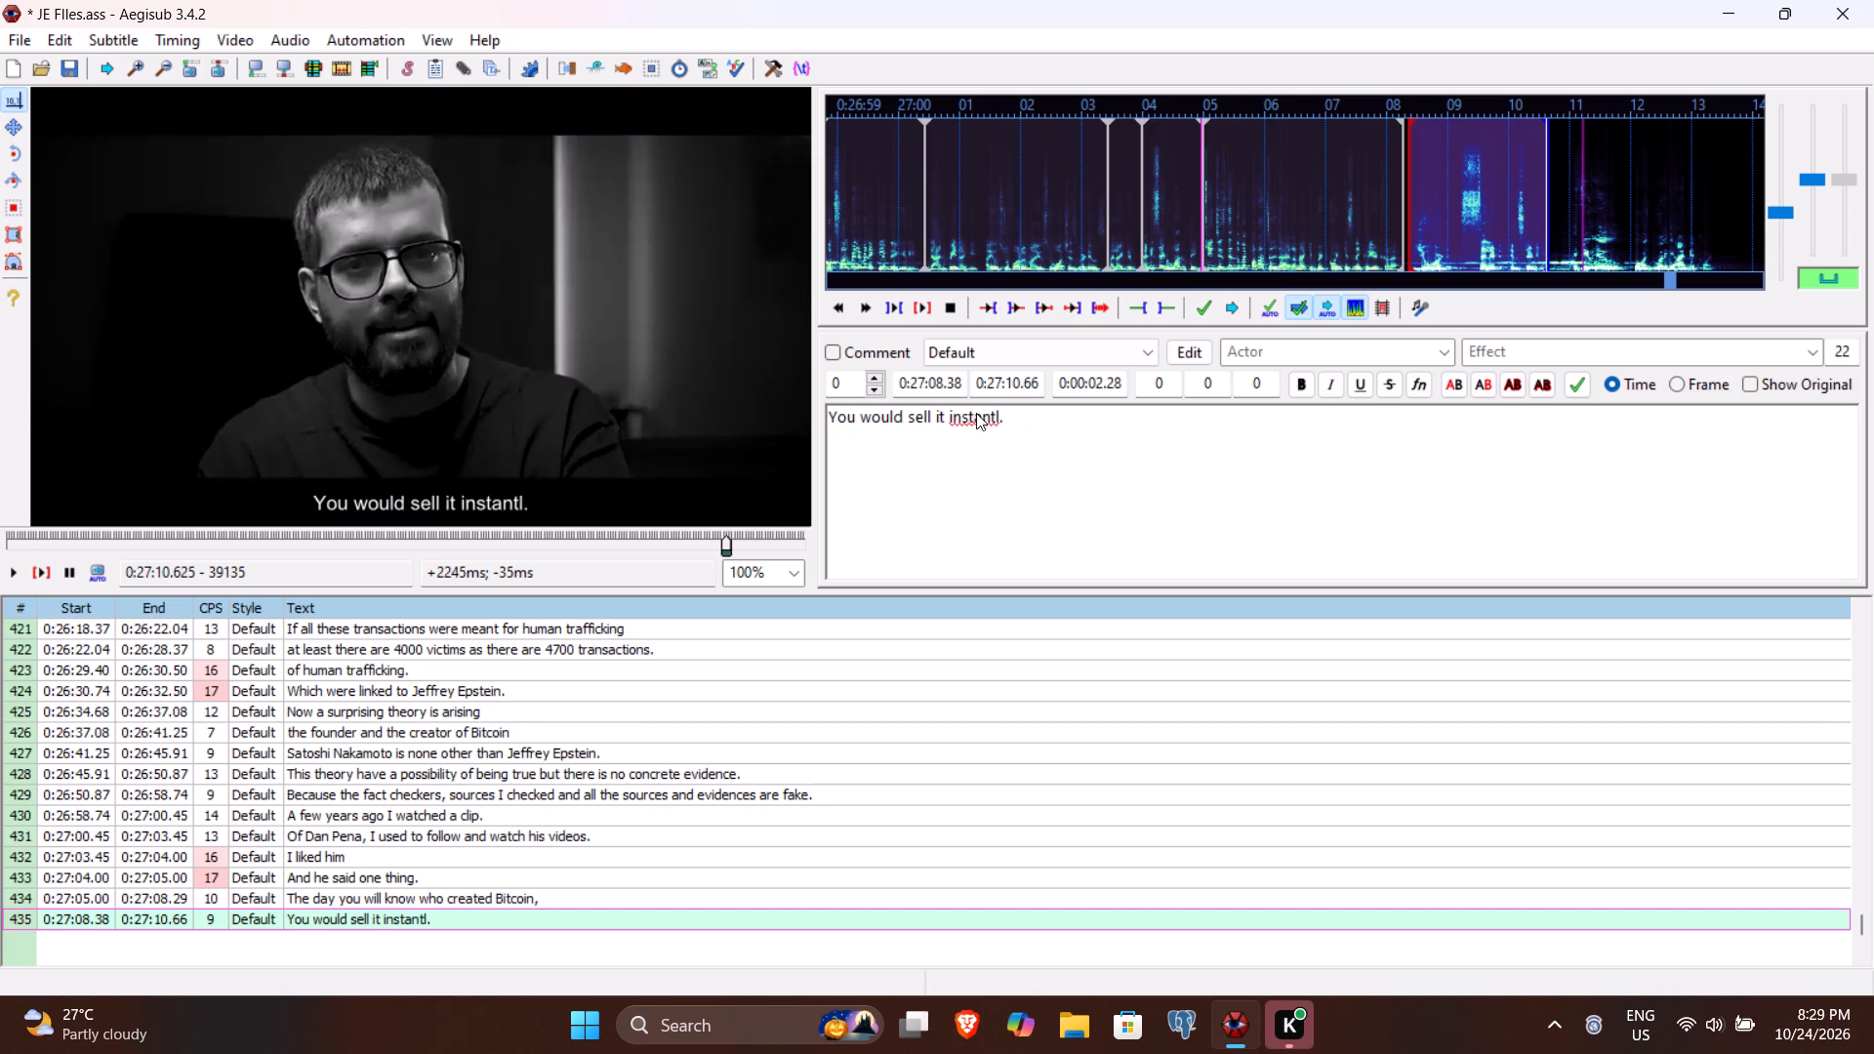
key("y")
key("Return")
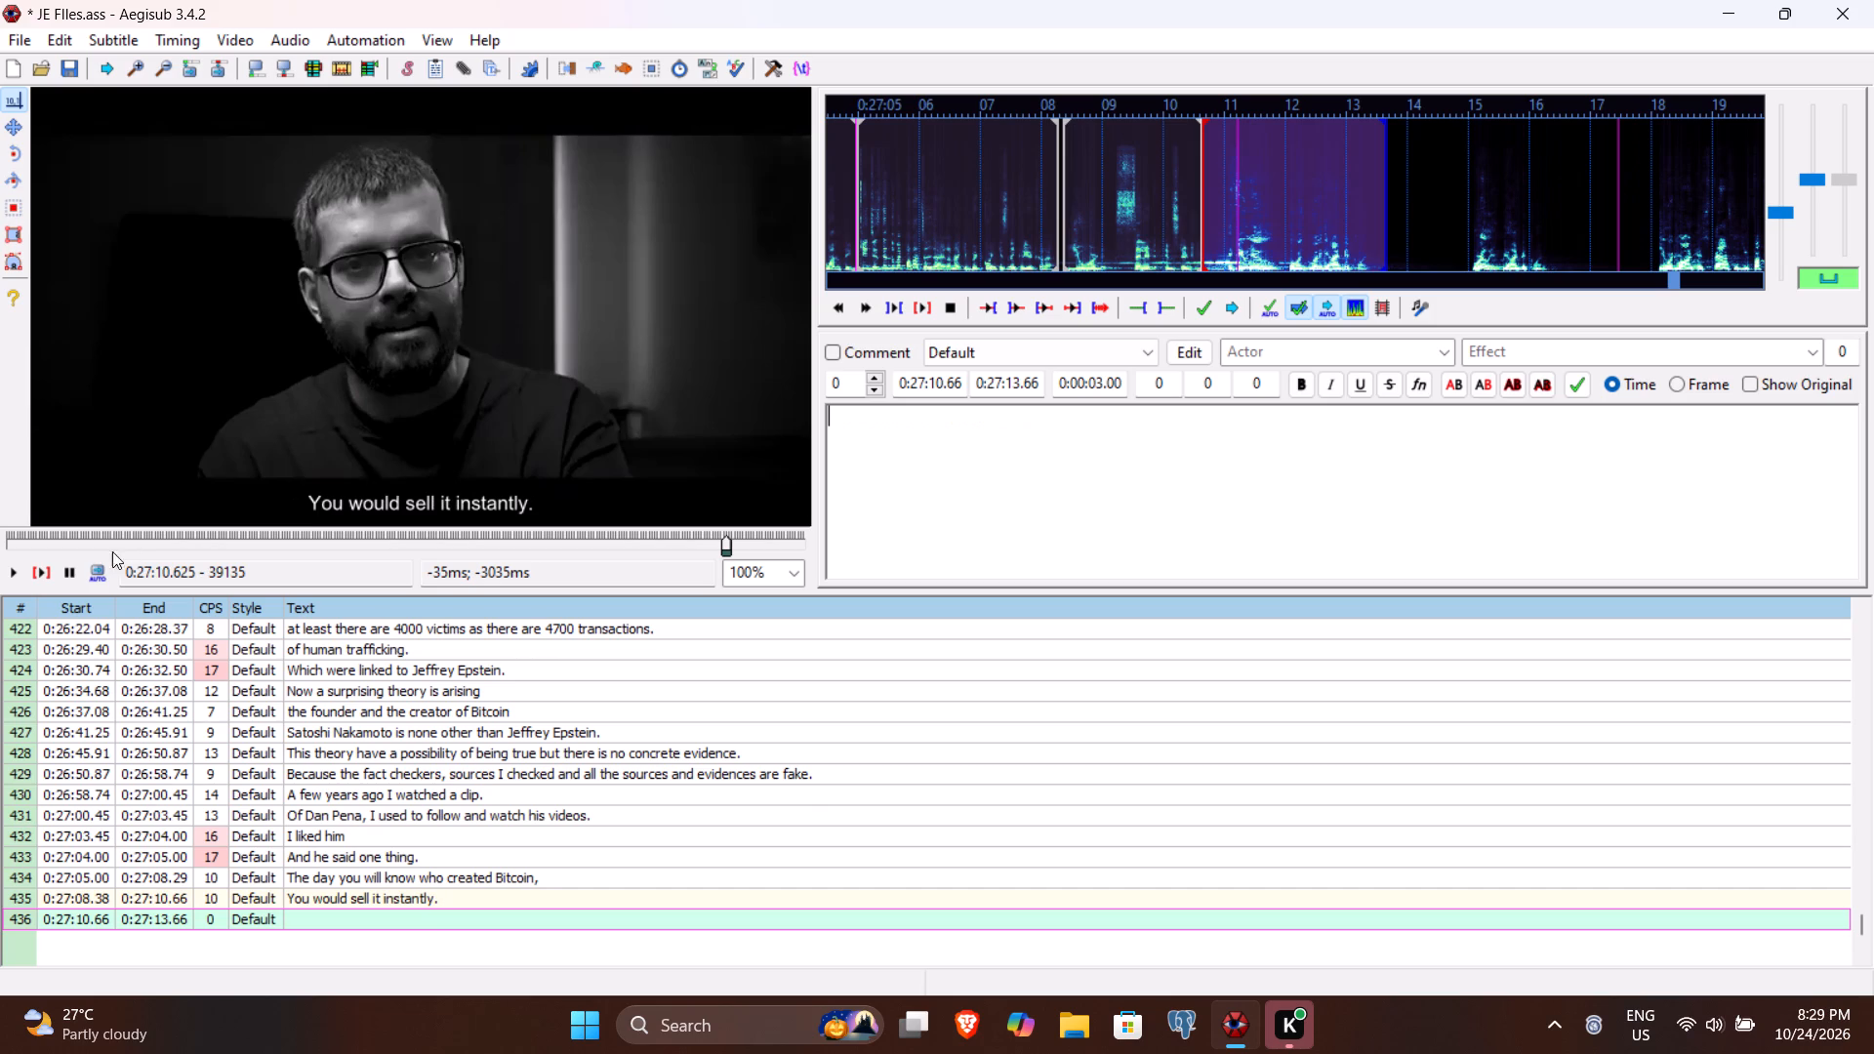
Listen to the speech following line 435 and set line 436's end time to 0:27:13.37 and start time to 0:27:10.94.
left_click(48, 573)
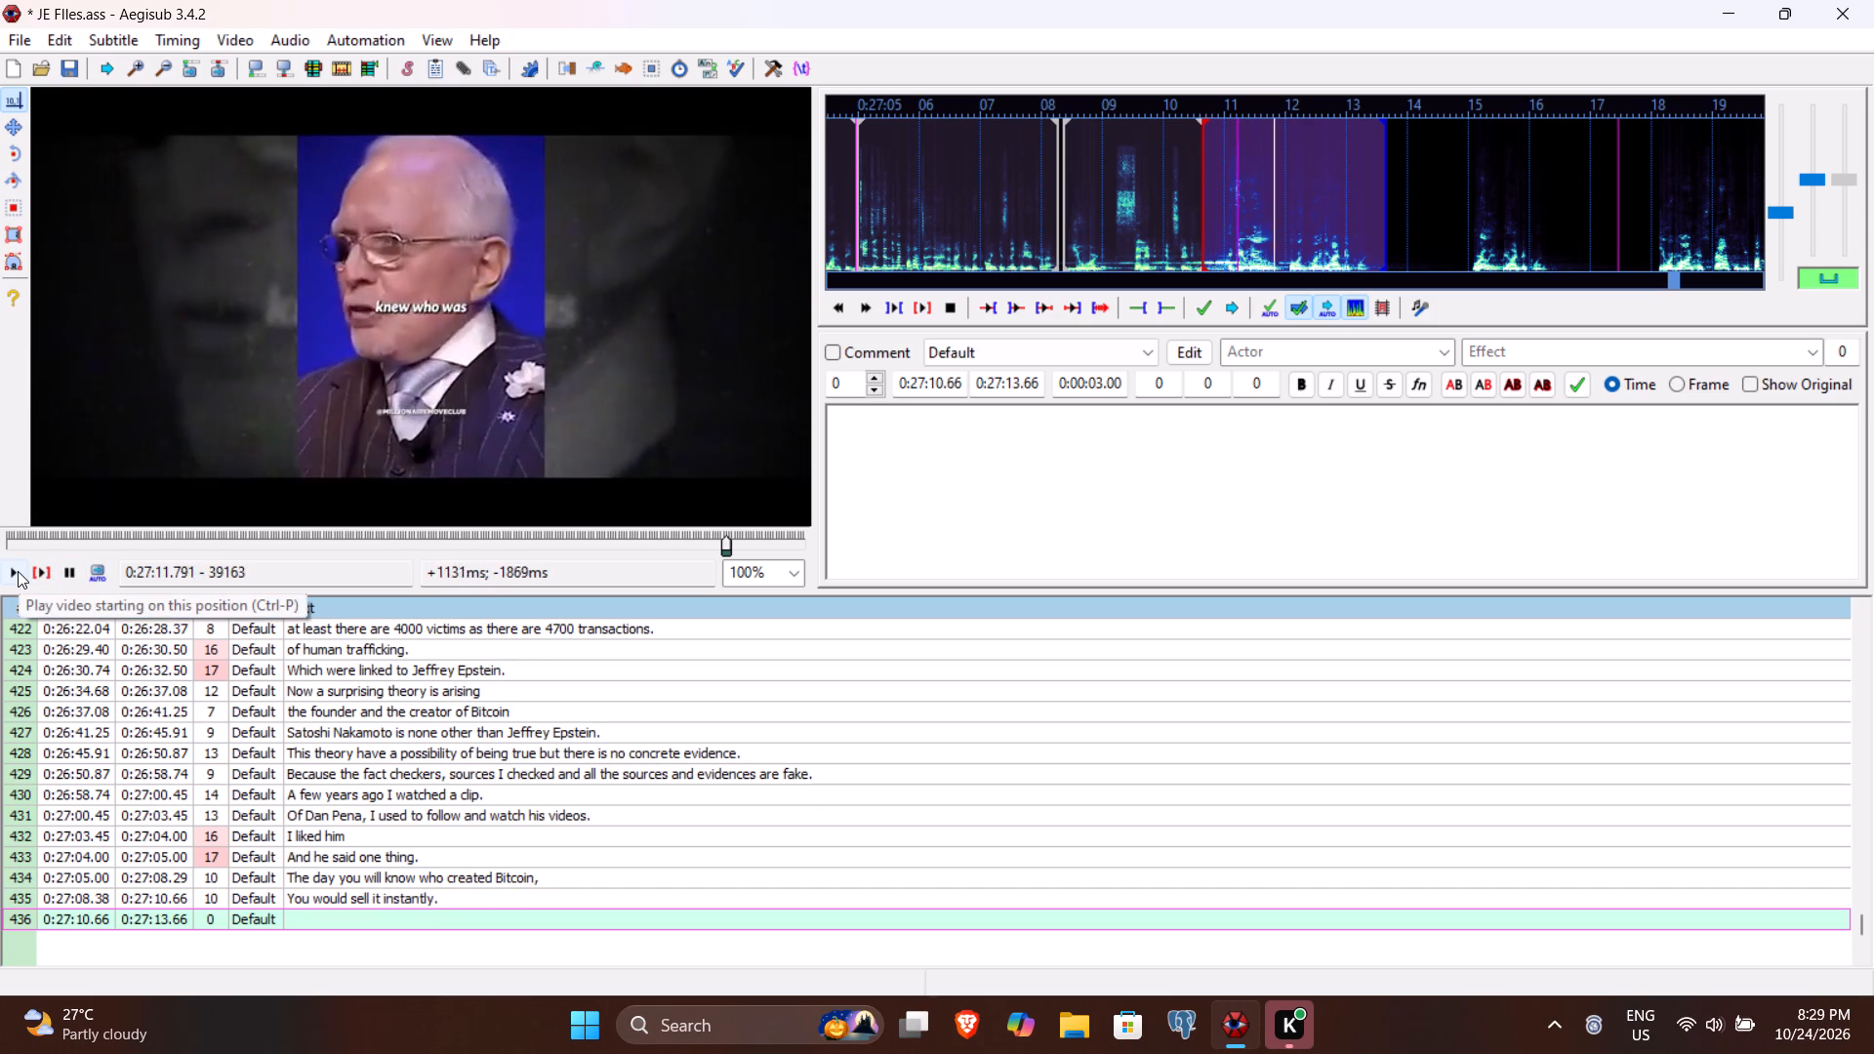
left_click(18, 571)
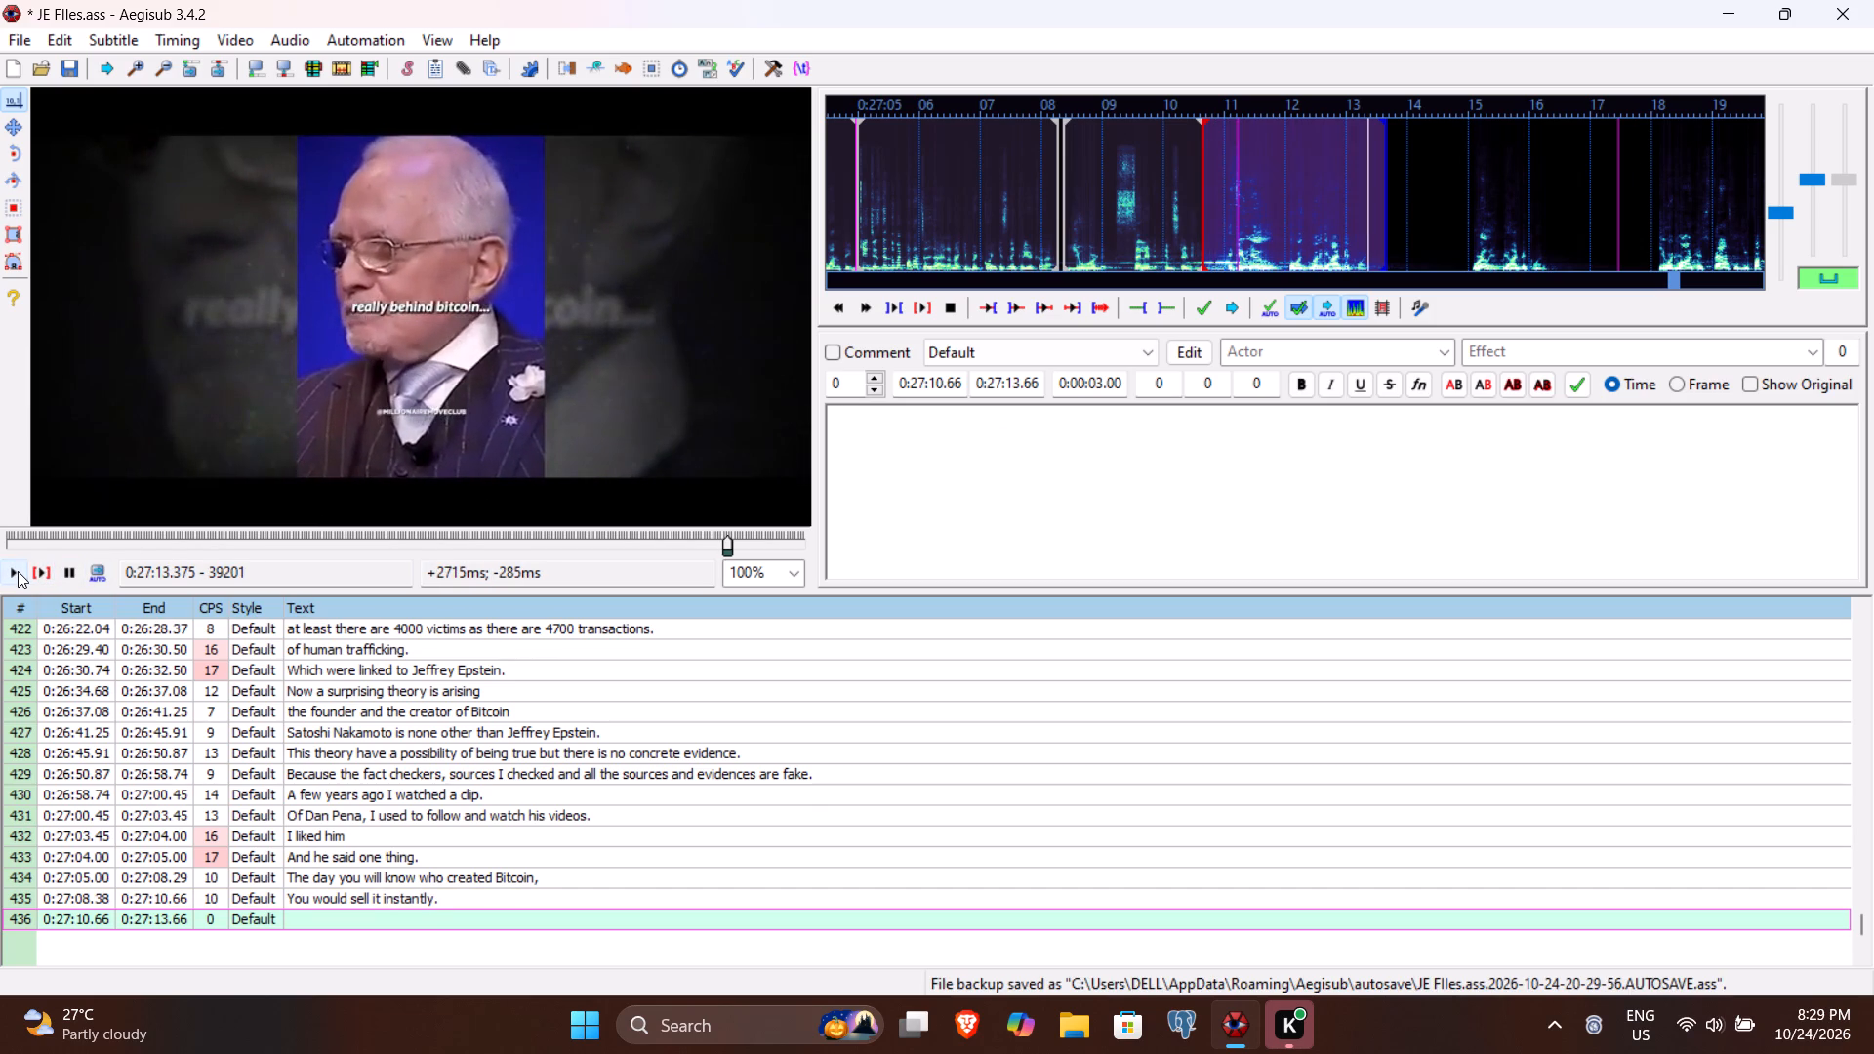
left_click(1028, 391)
key("BackSpace")
type("37")
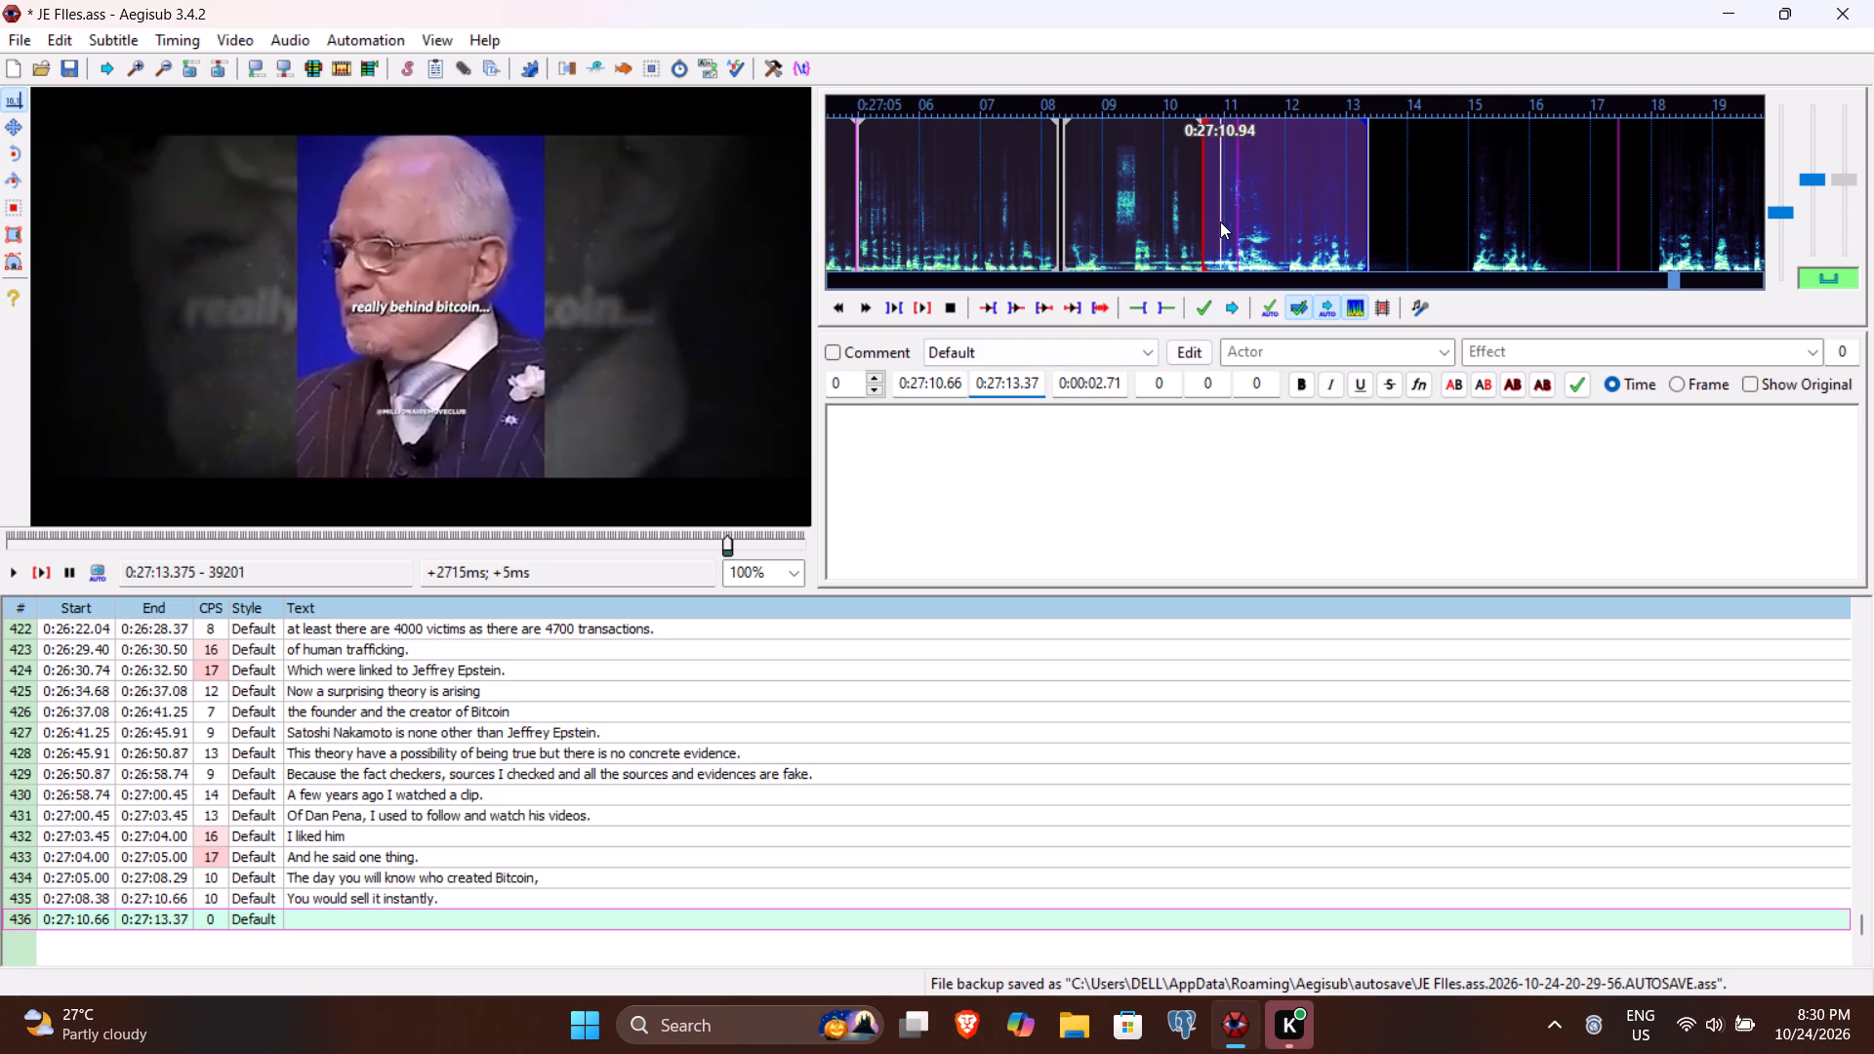
left_click(947, 383)
type("94")
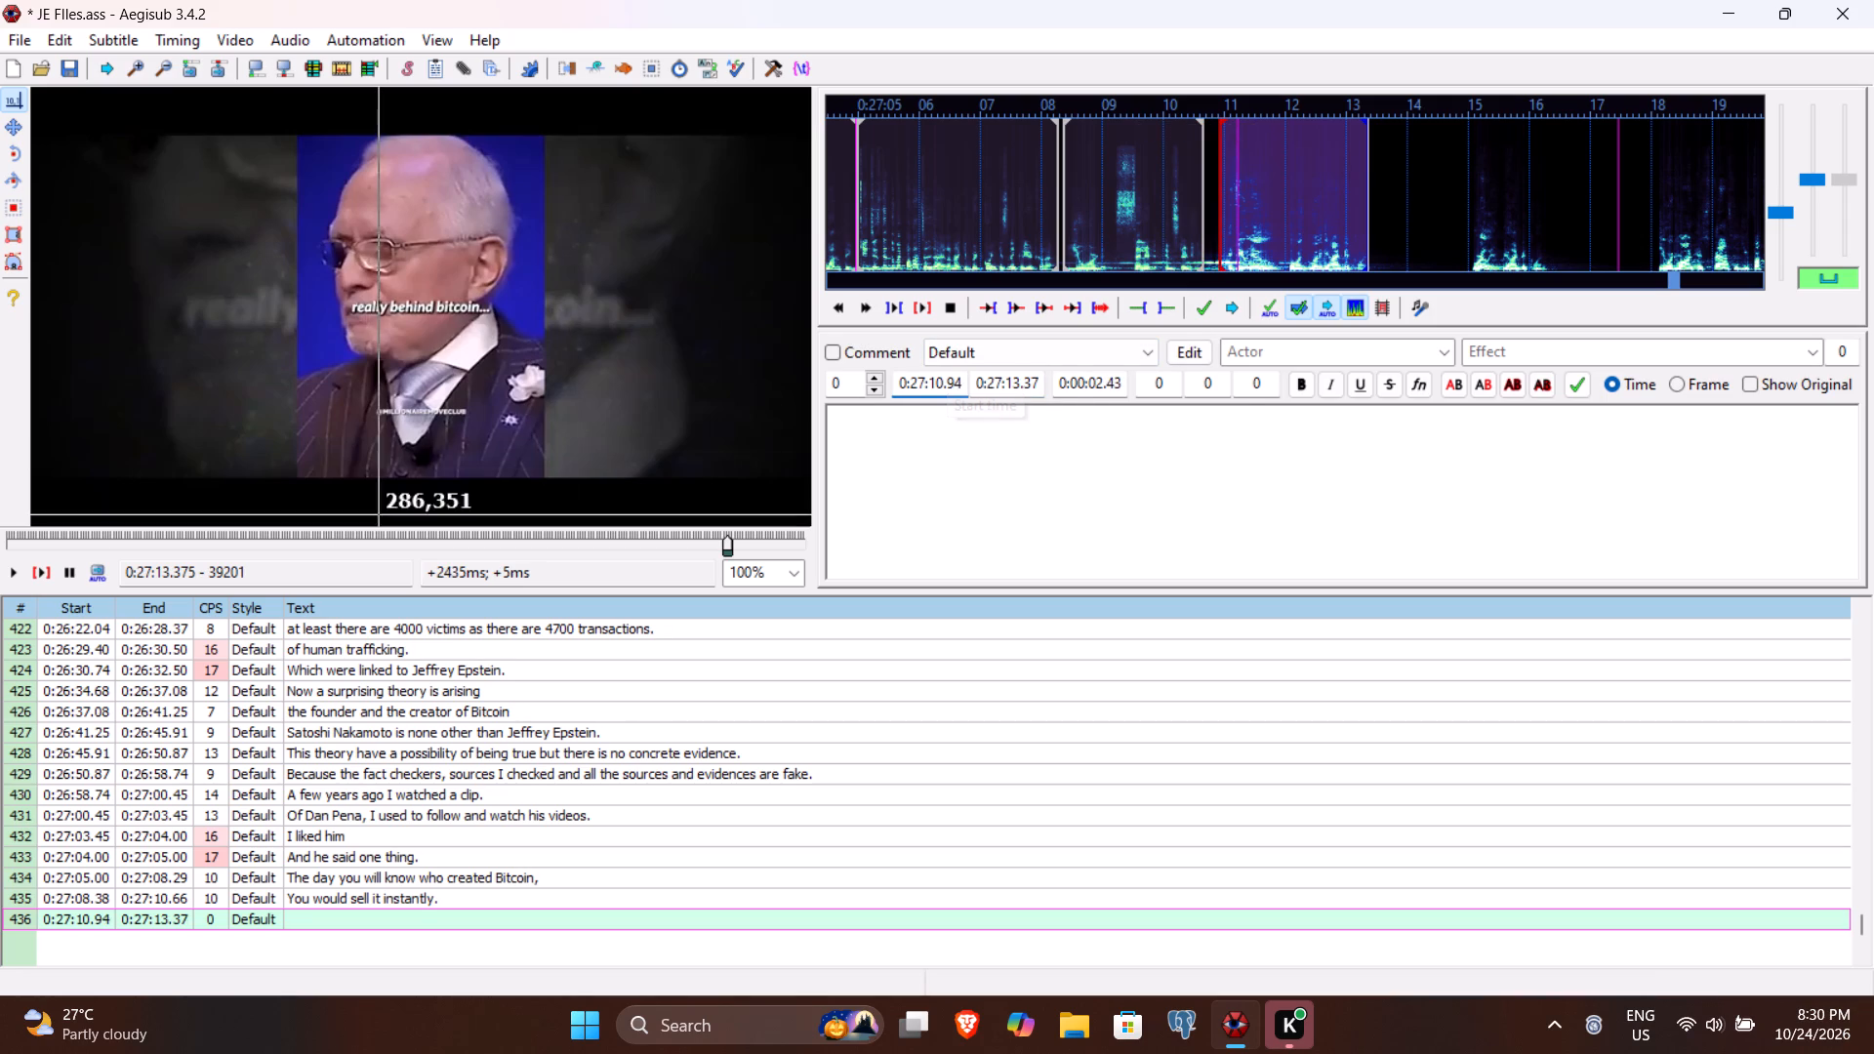
Replay line 436, enter "If you knew who was really behind Bitcoin" as its text, and commit it.
left_click(50, 564)
left_click(980, 458)
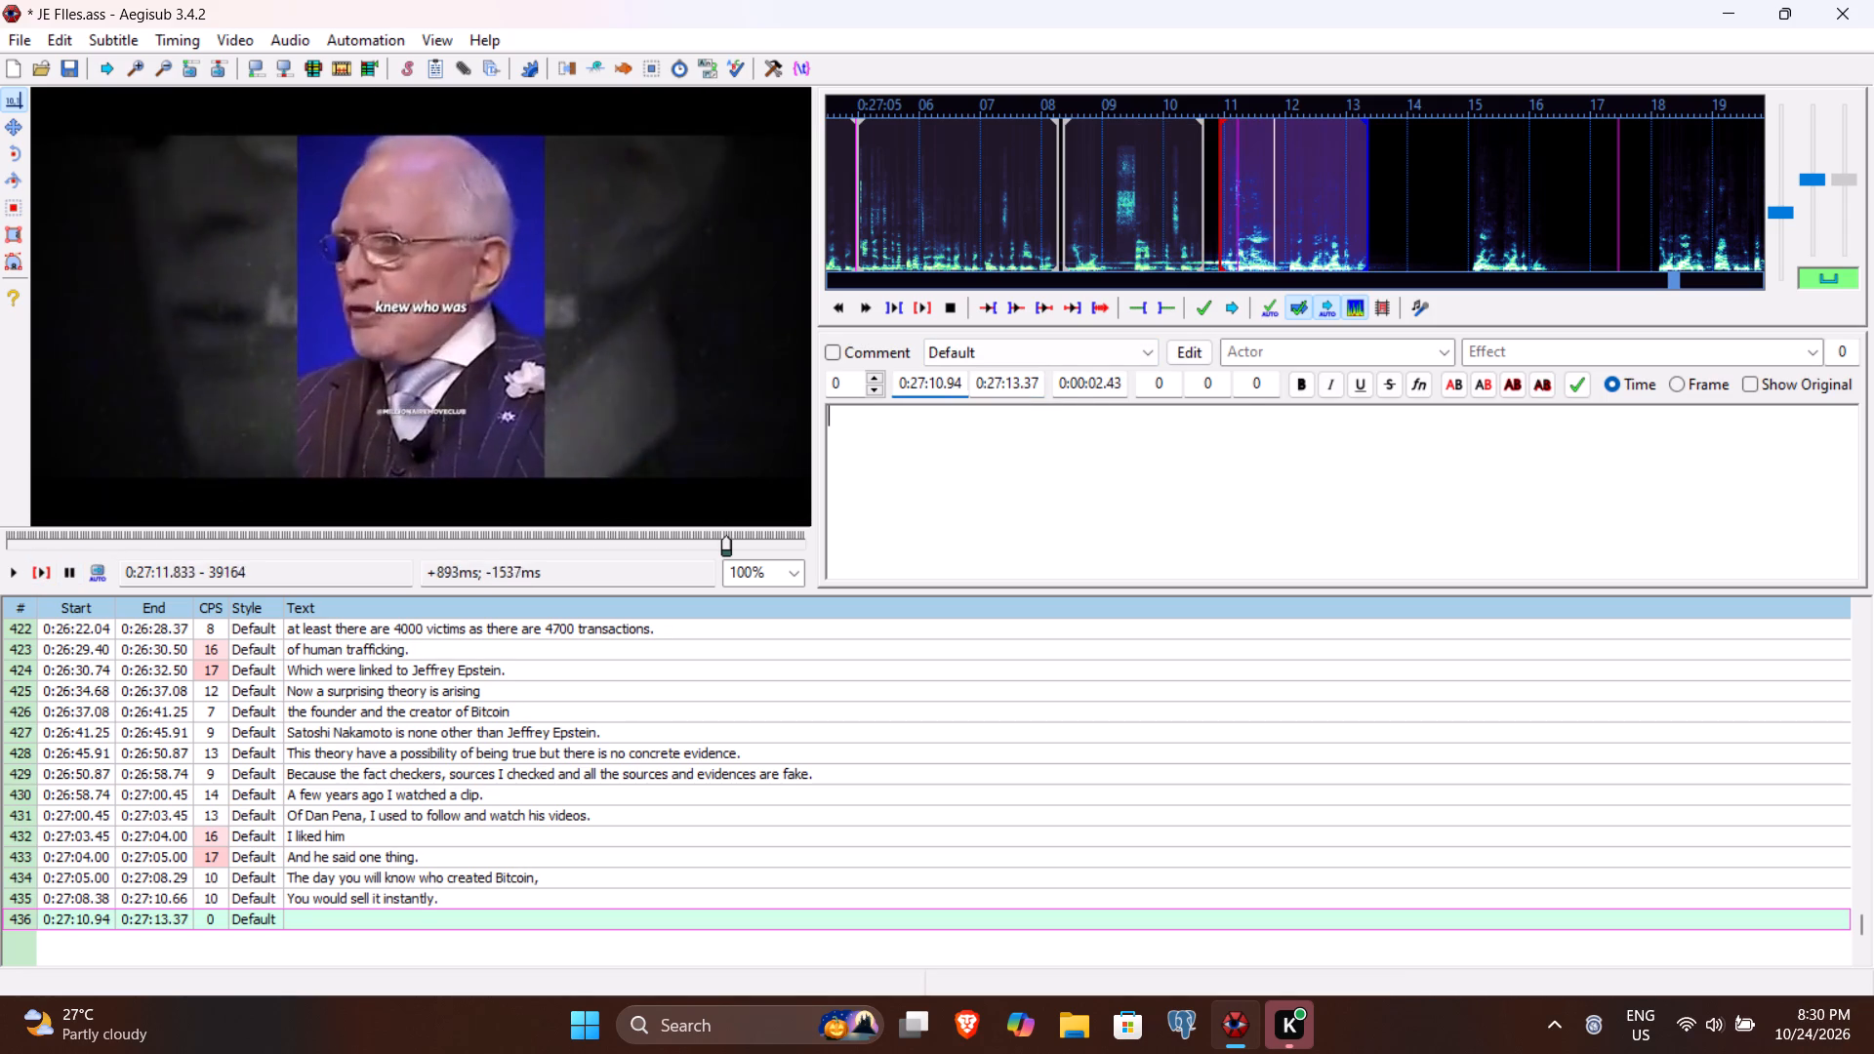
type("If you knew who was really")
key("space")
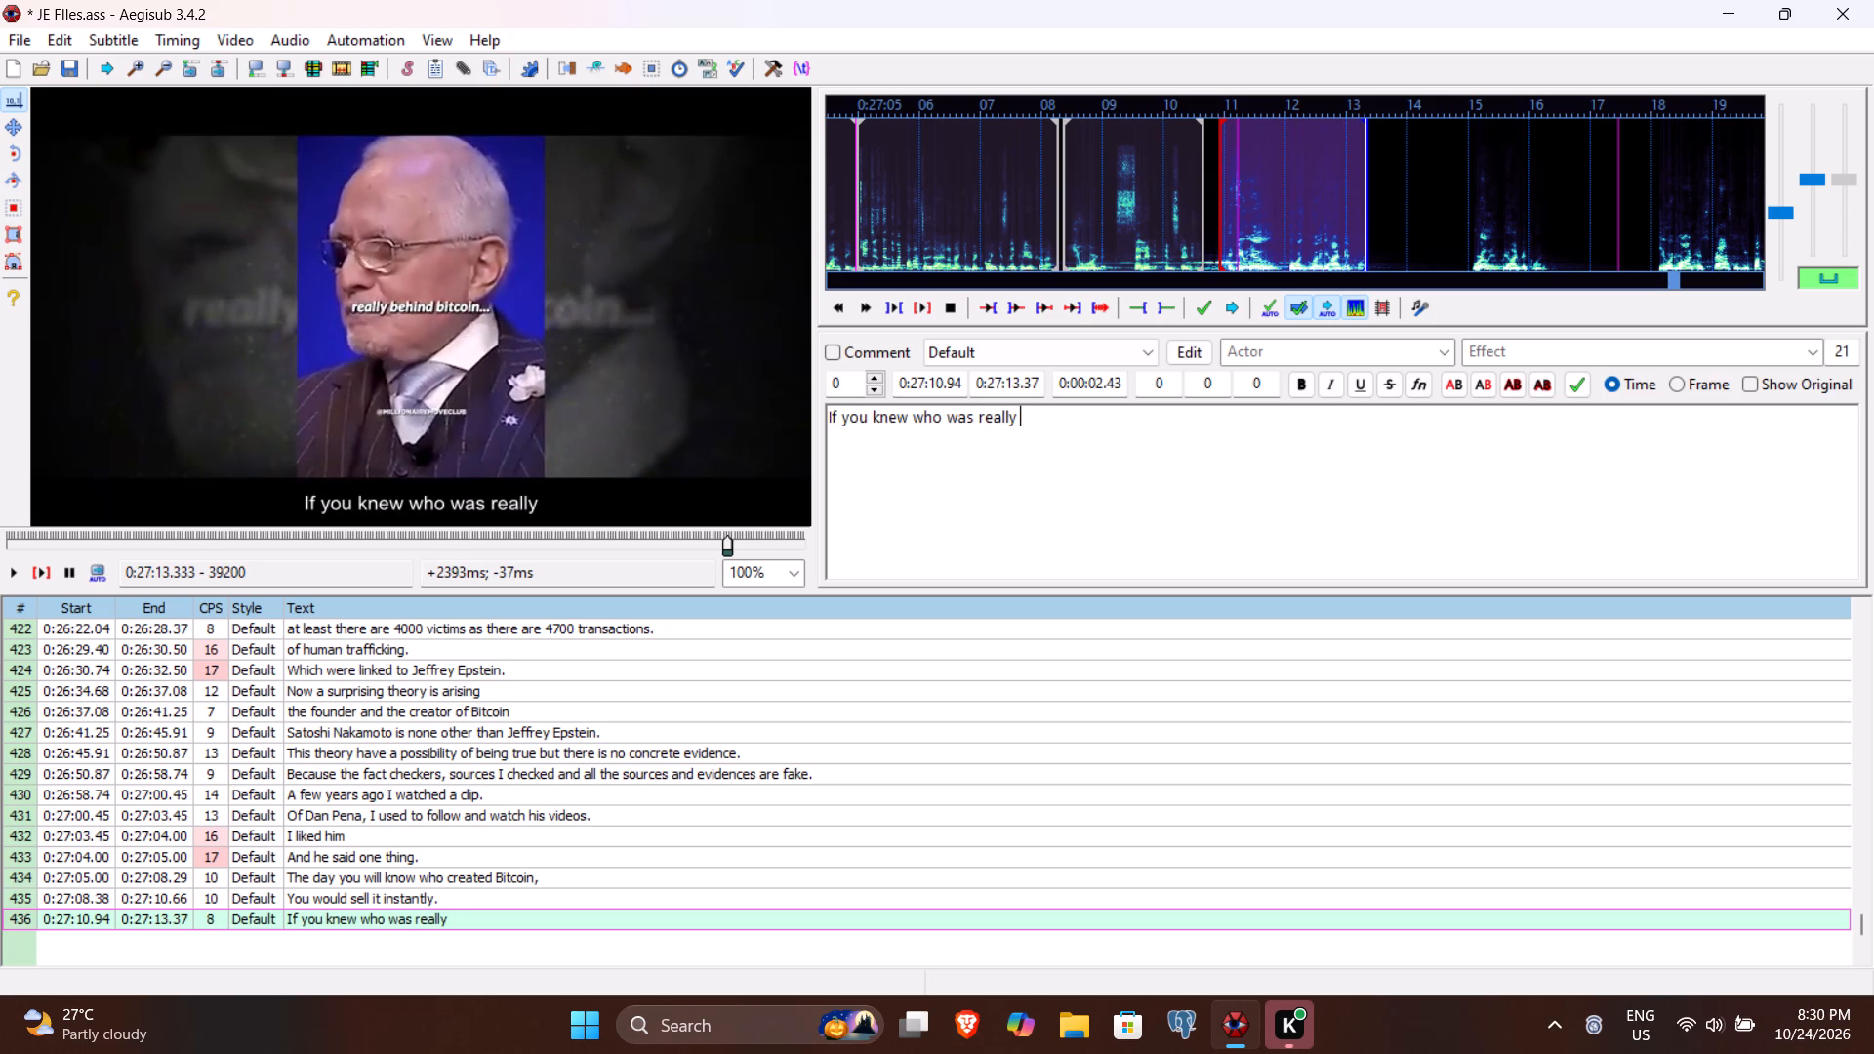
type("bei")
key("BackSpace")
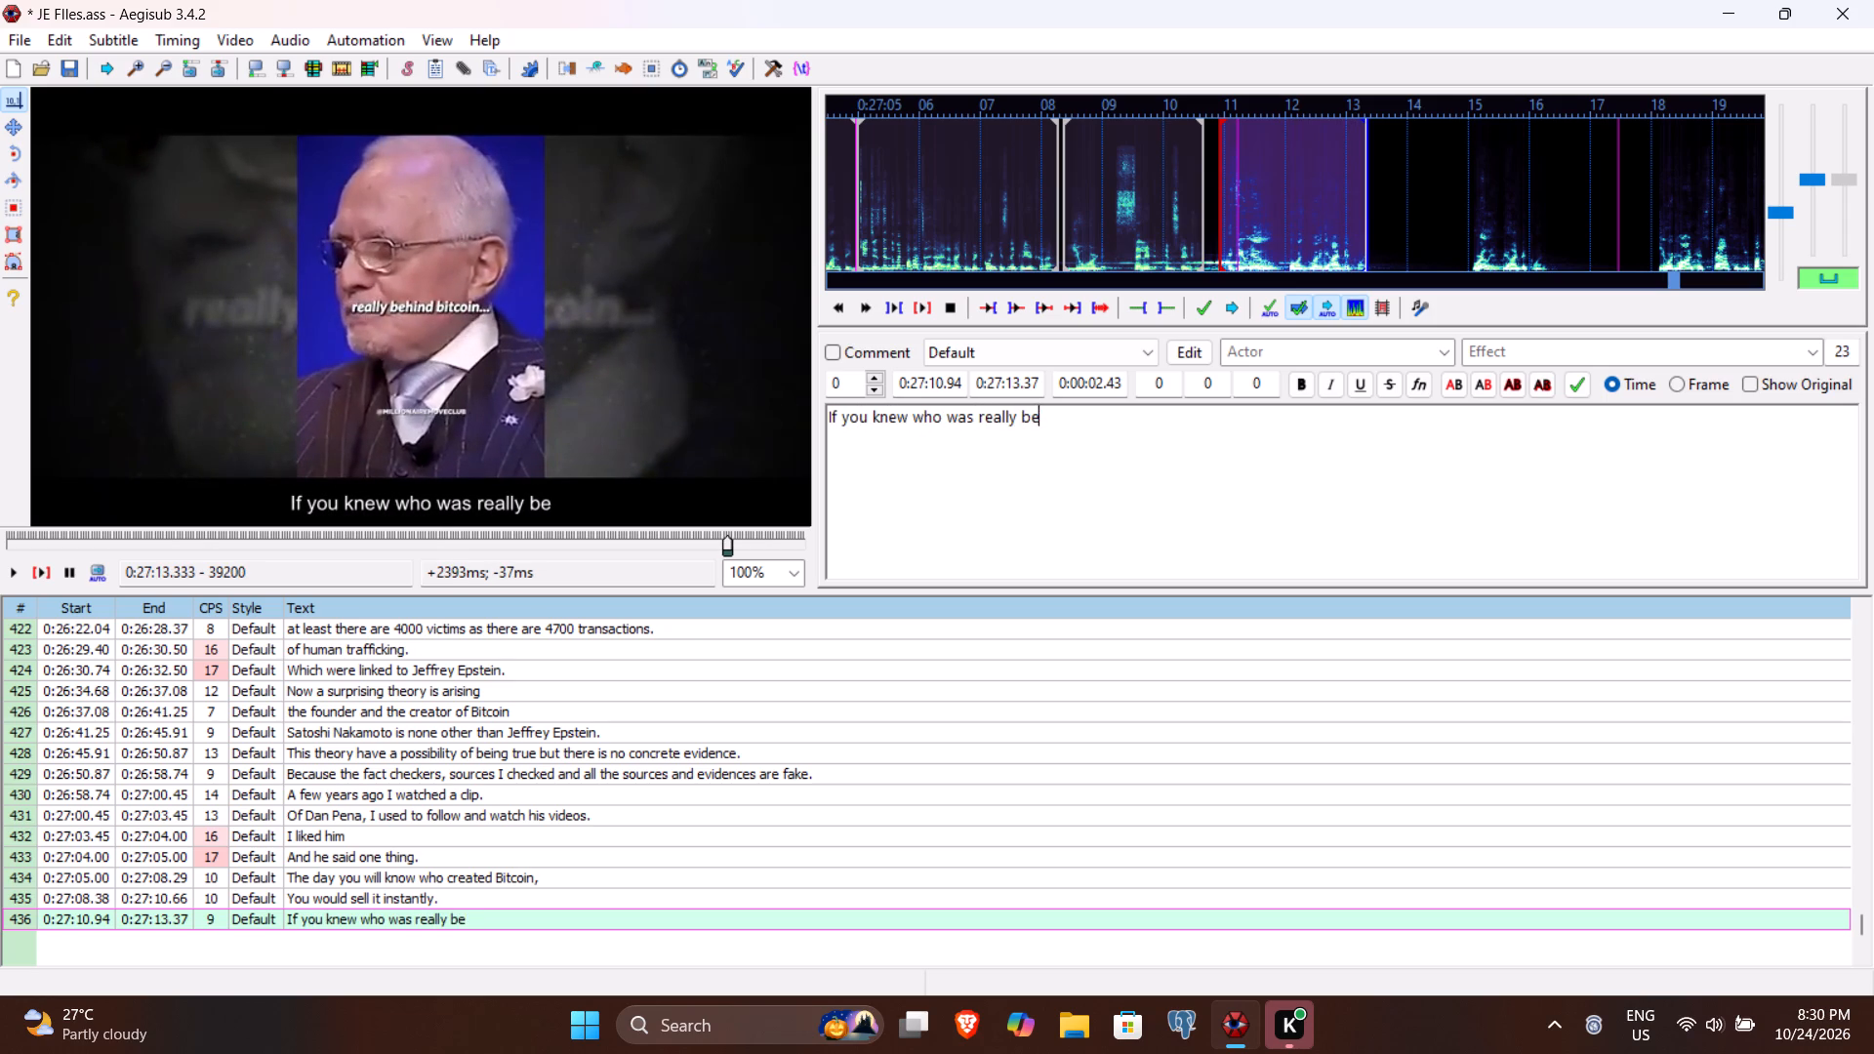
type("hind Bitcoin")
key("Return")
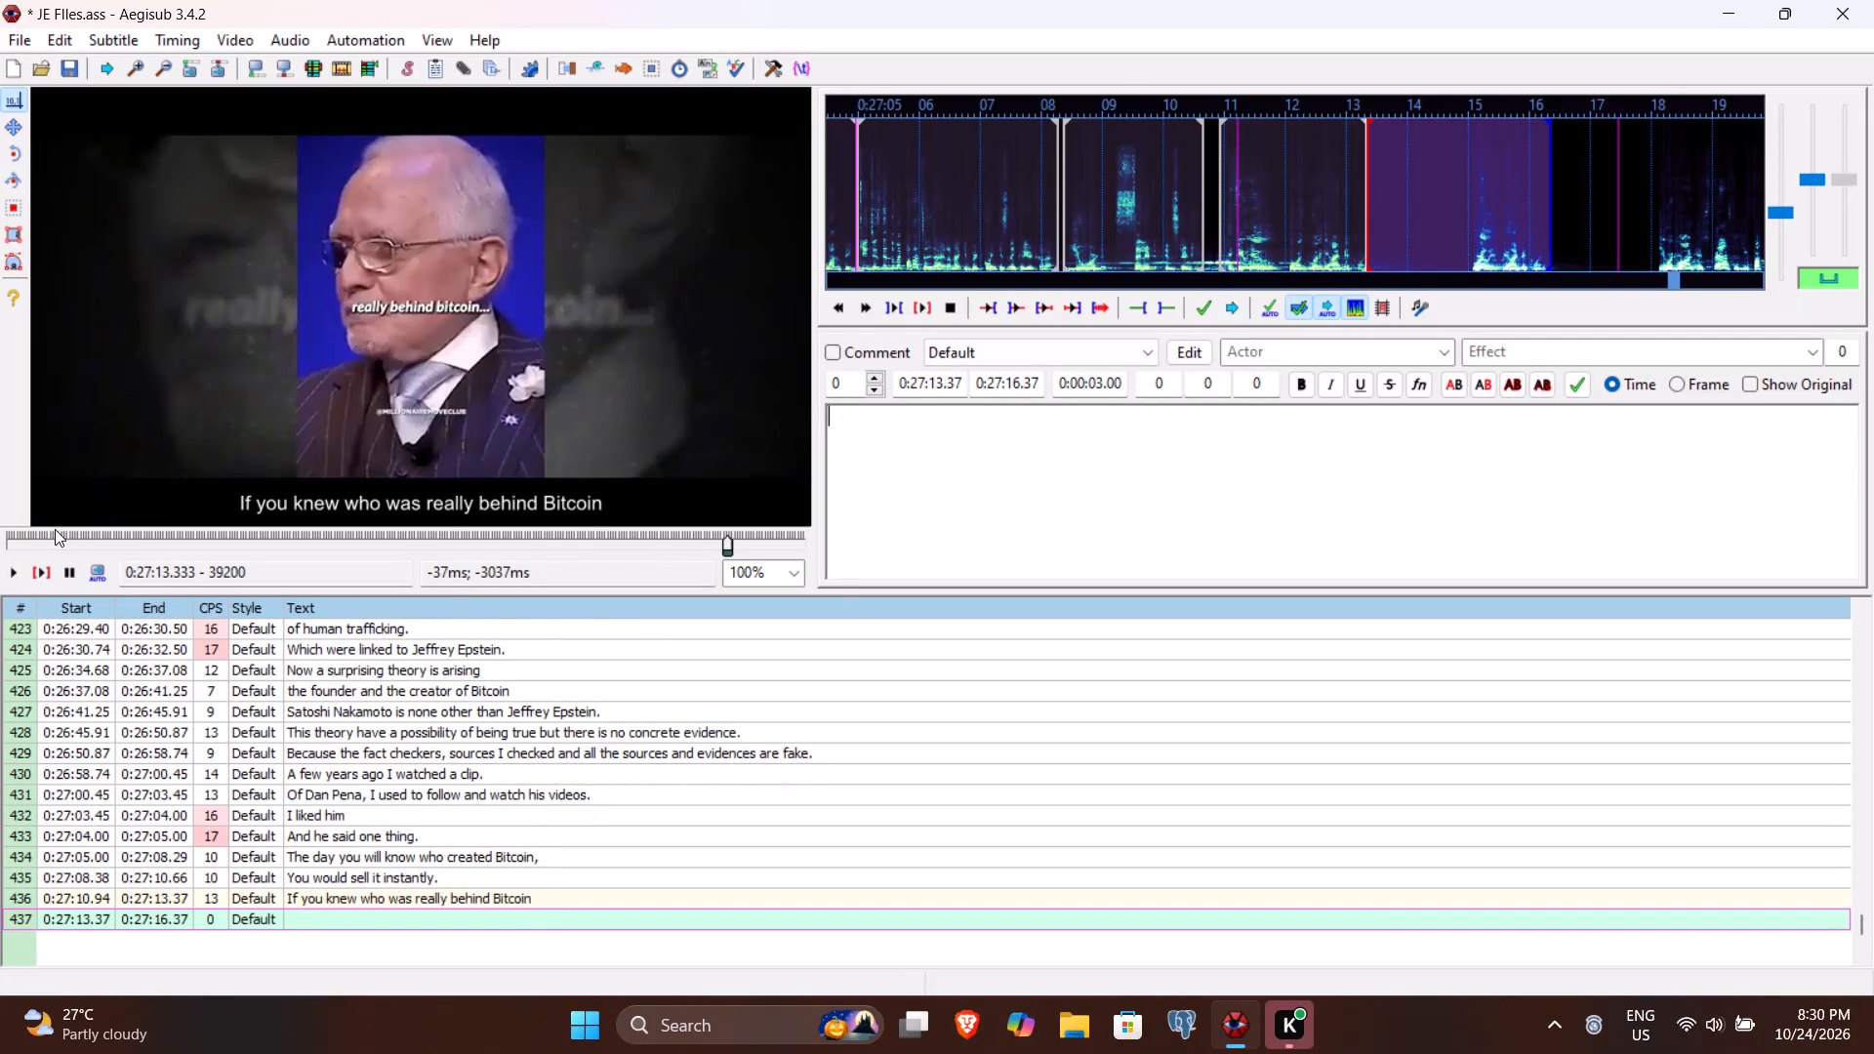
Listen to line 437, set its start time to 0:27:15.06, and commit it with the text "really behind Bitcoin".
left_click(41, 579)
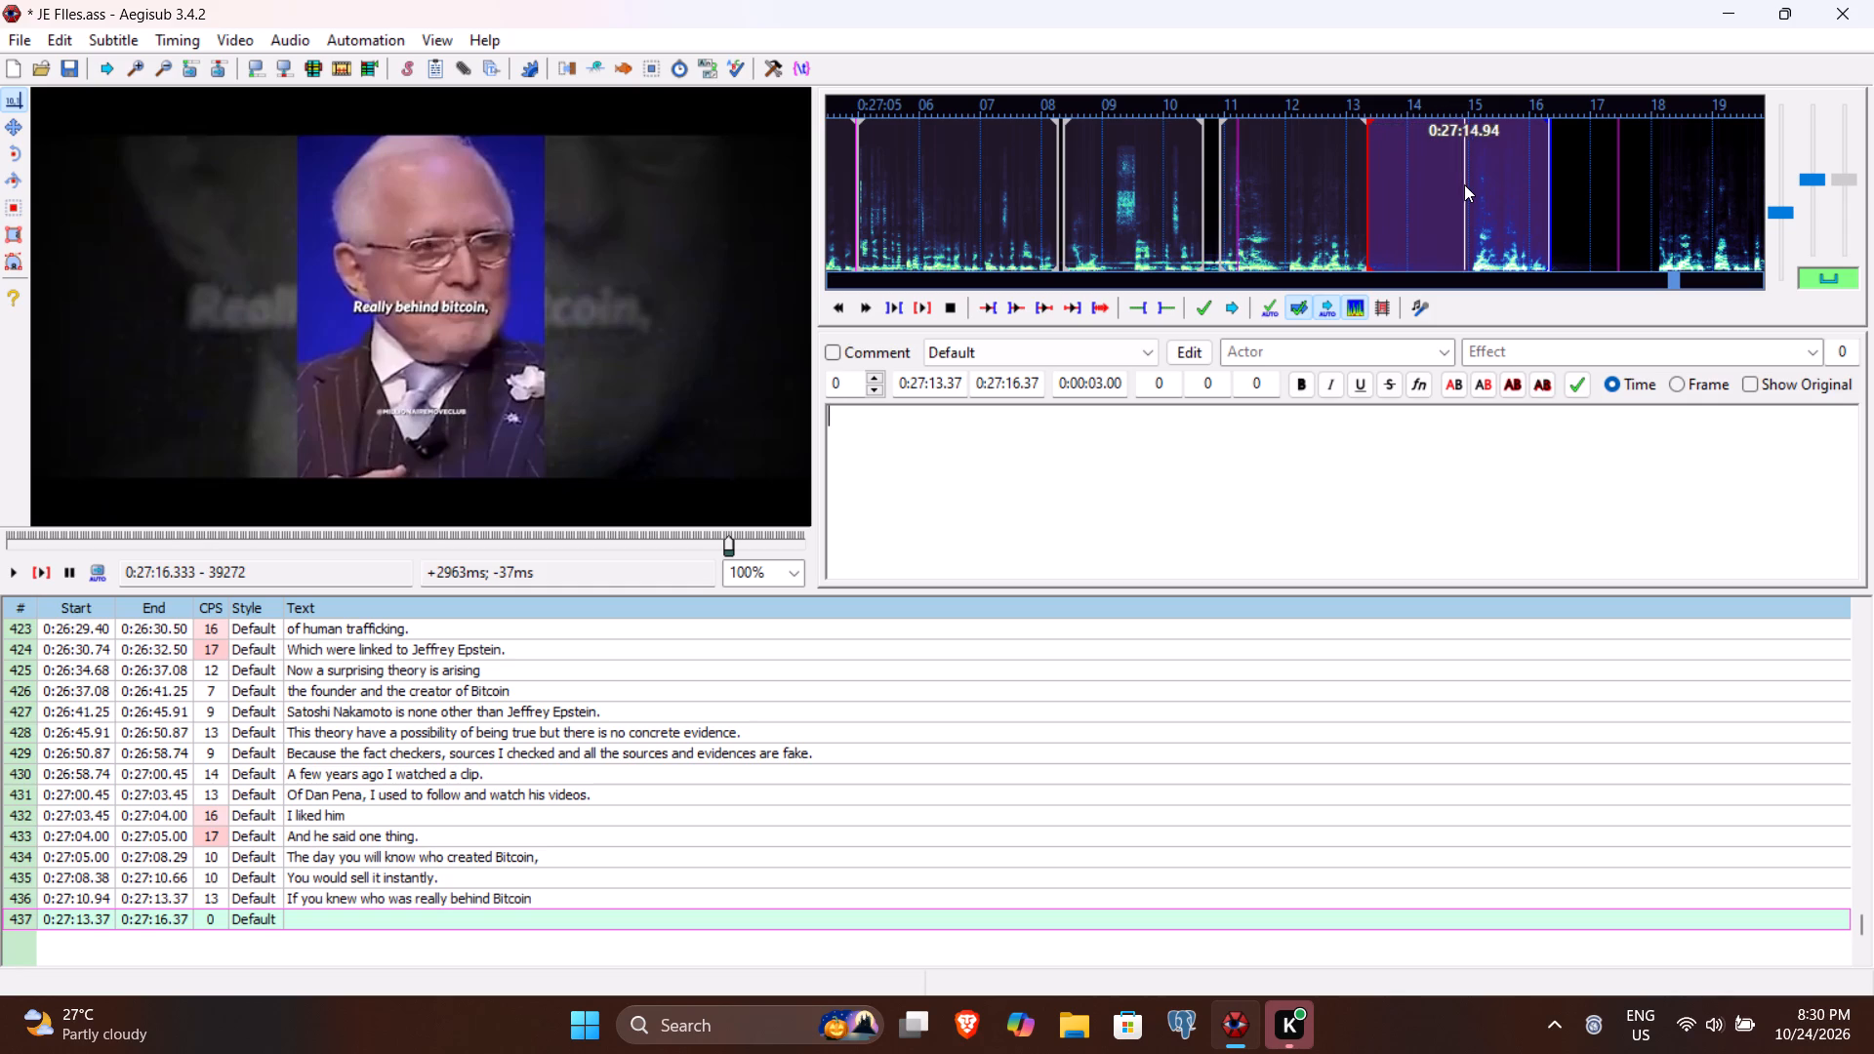
left_click(939, 382)
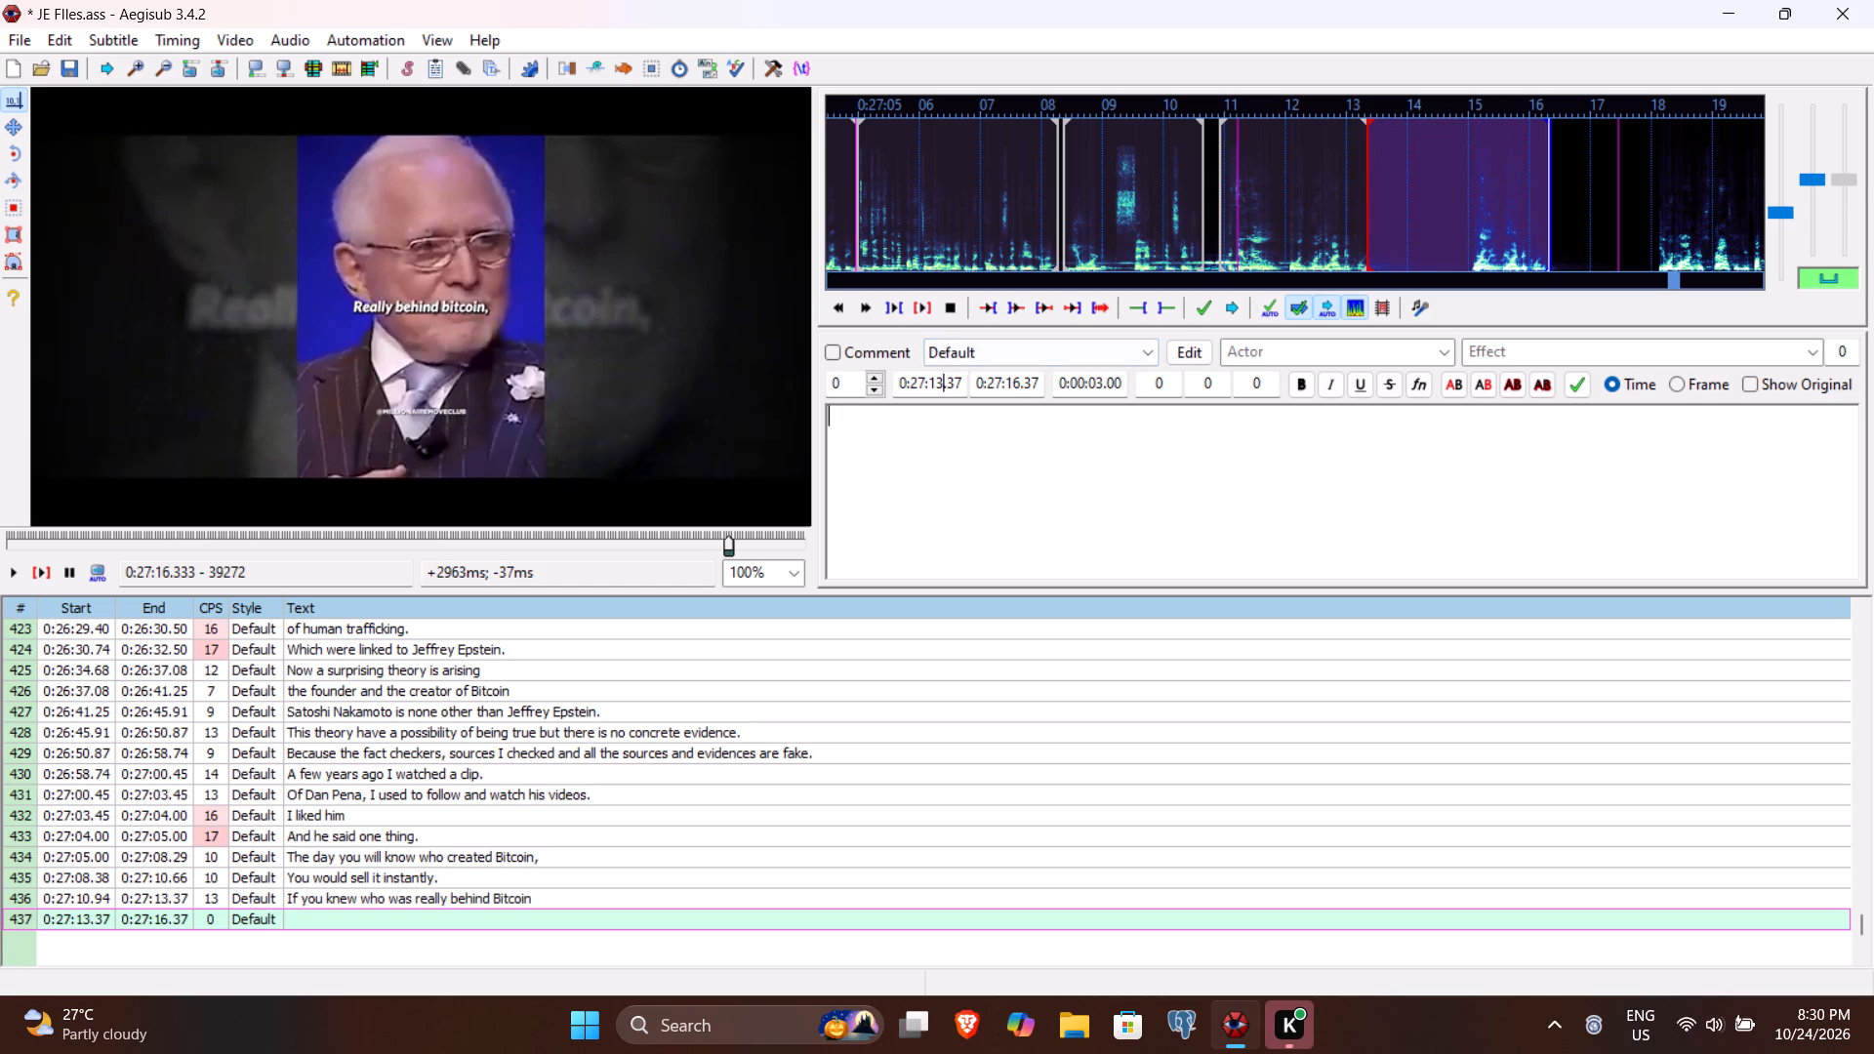
key("BackSpace")
type("506")
left_click(927, 456)
key("r")
type("eally behind b")
key("BackSpace")
type("Bitcoin")
key("Return")
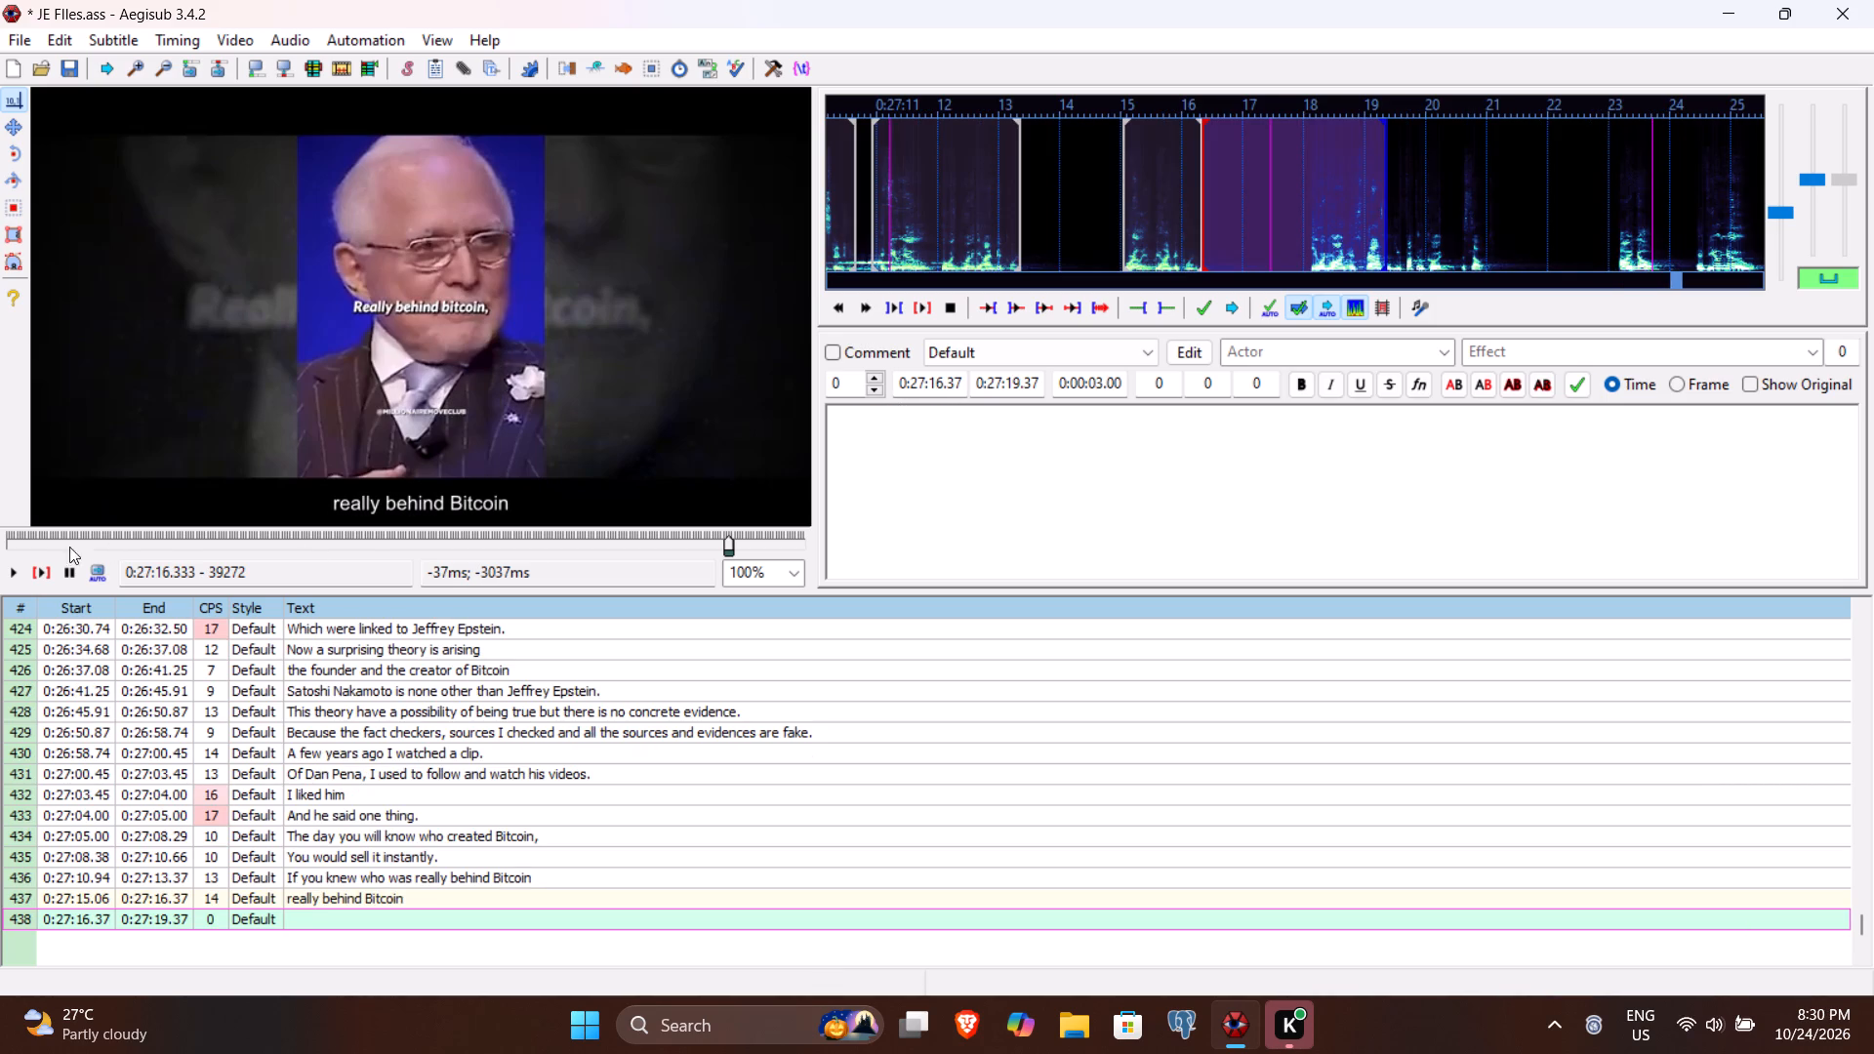
Listen to the speech following line 437 and set line 438's start time to 0:27:18.04 and end time to 0:27:21.12.
left_click(42, 564)
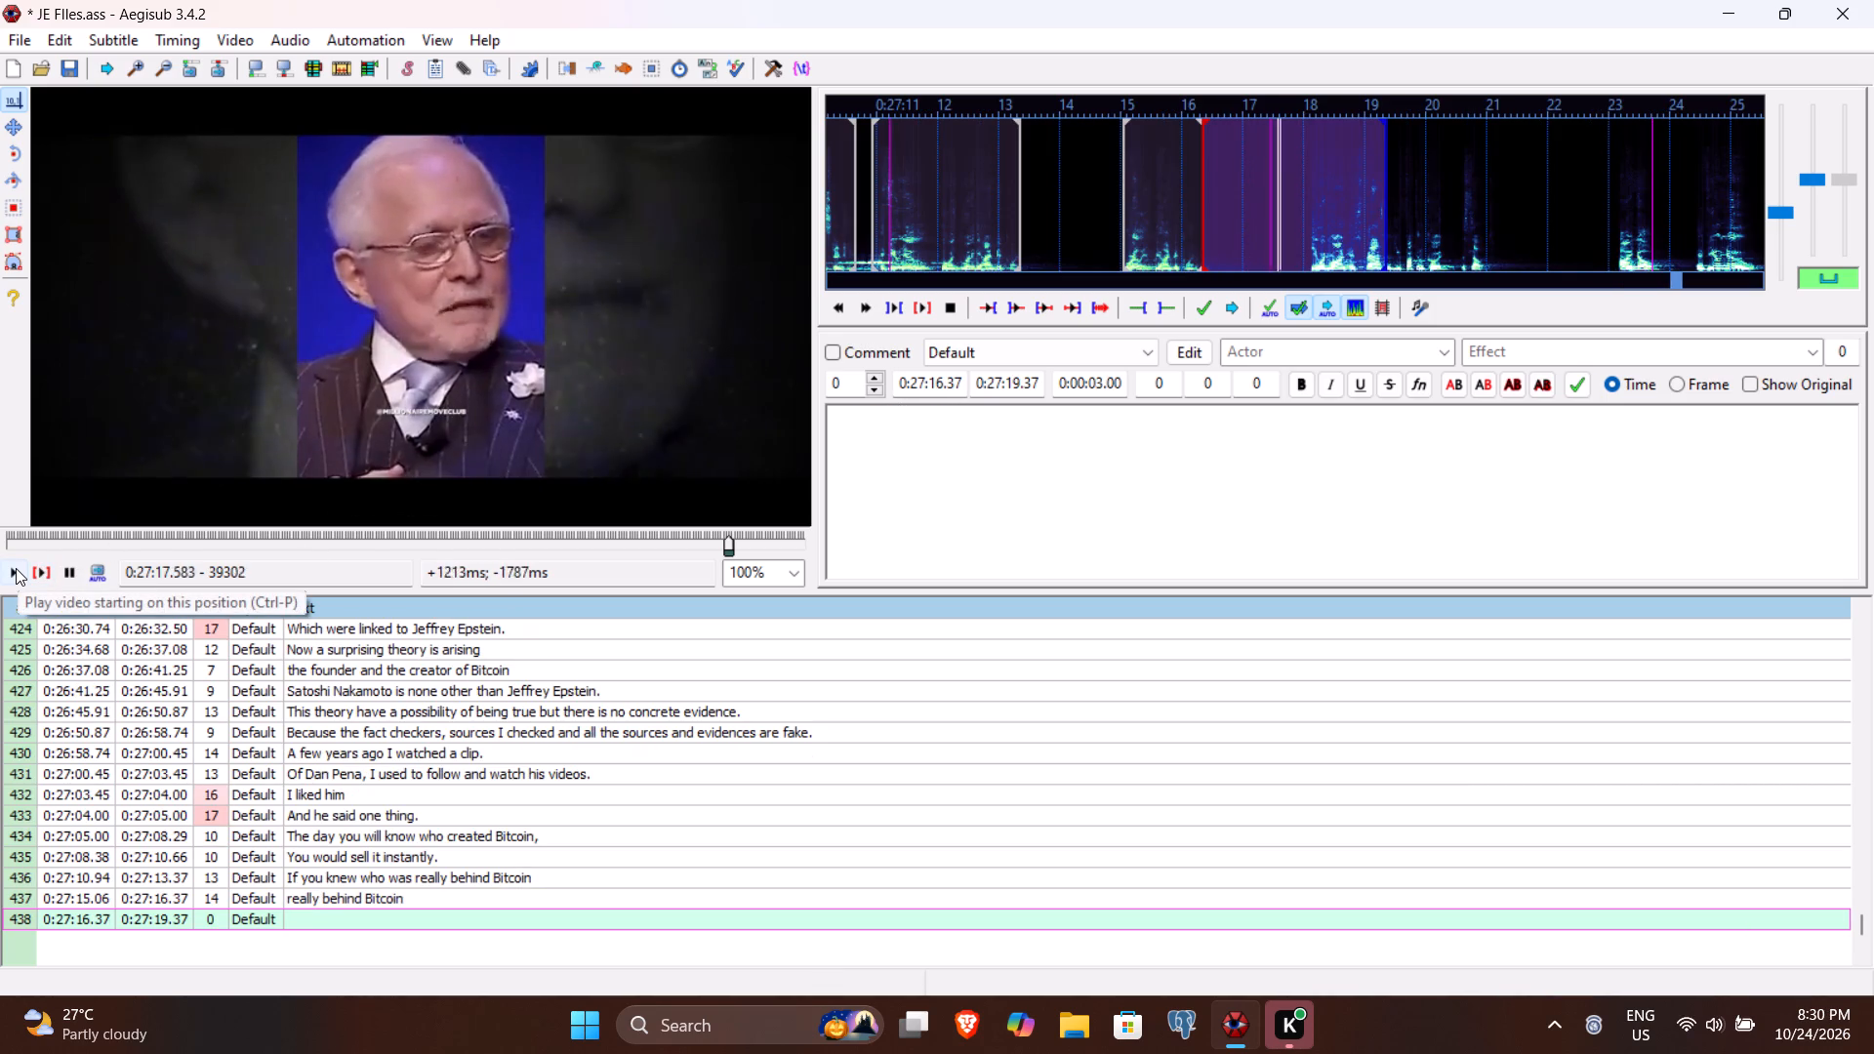
left_click(16, 568)
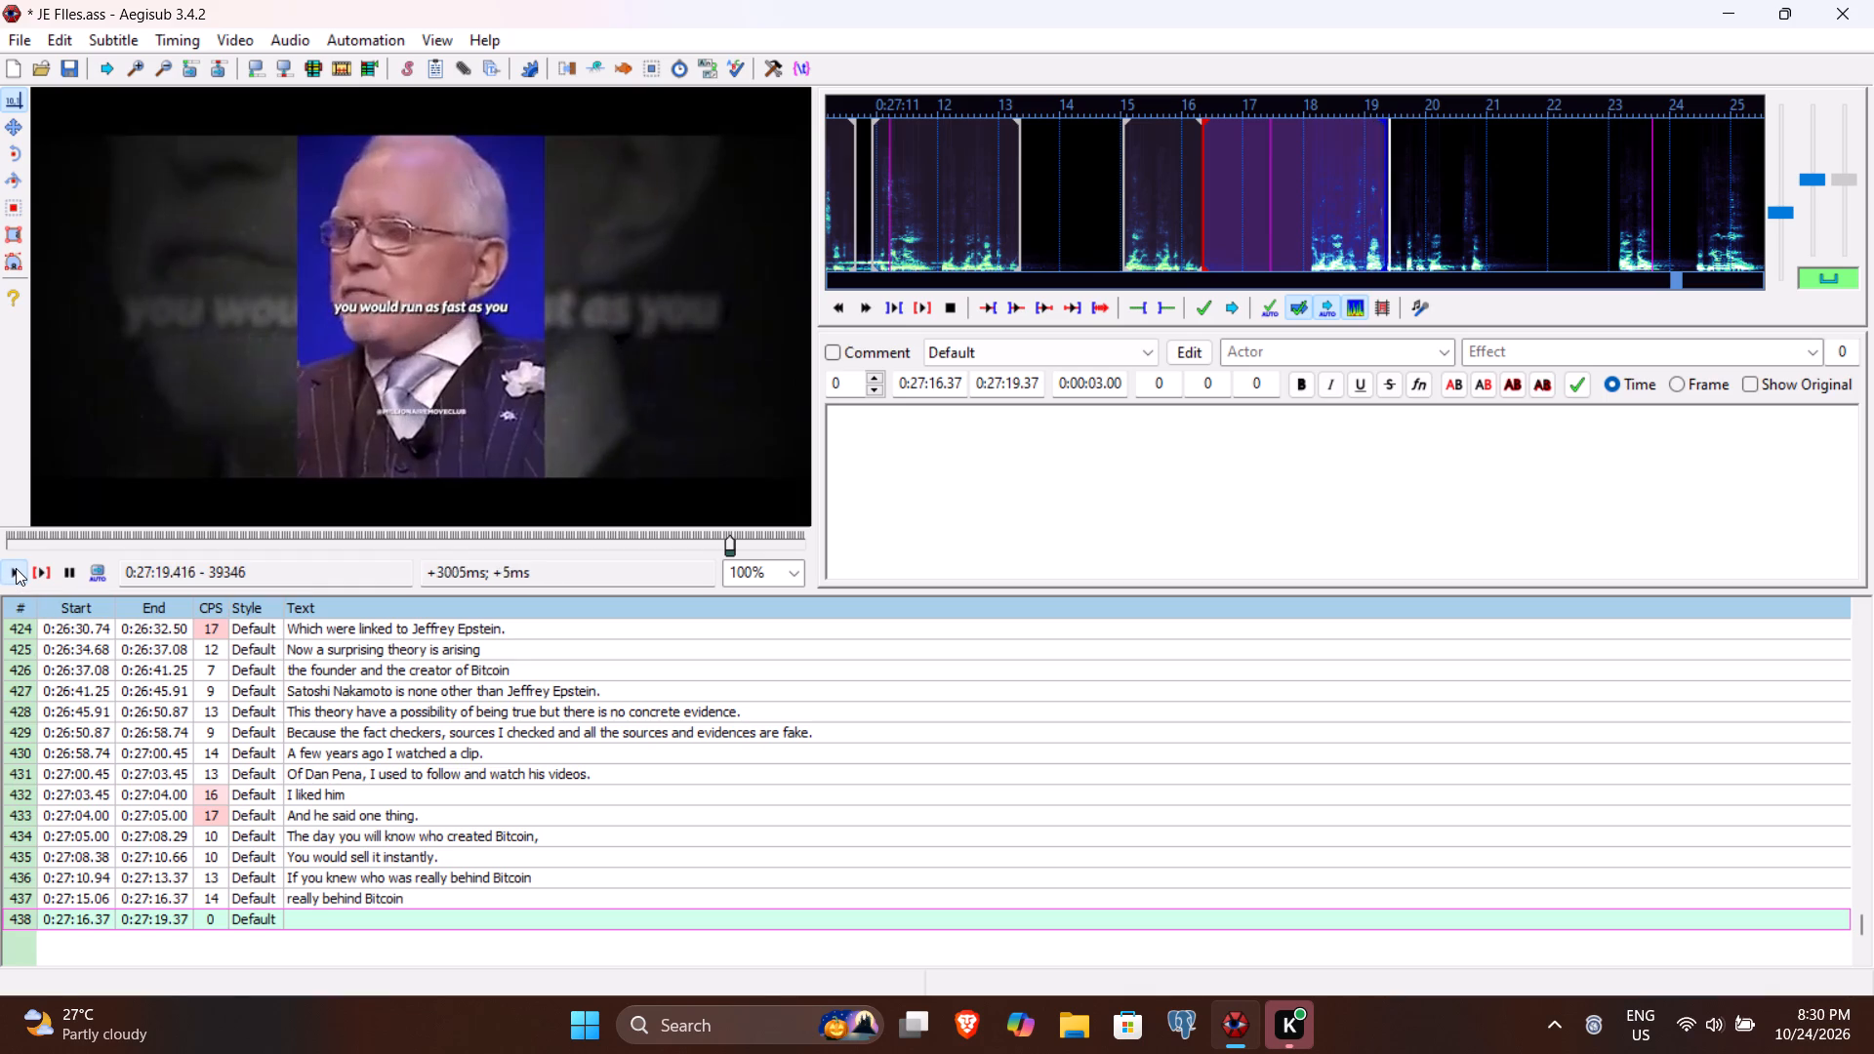
left_click(16, 568)
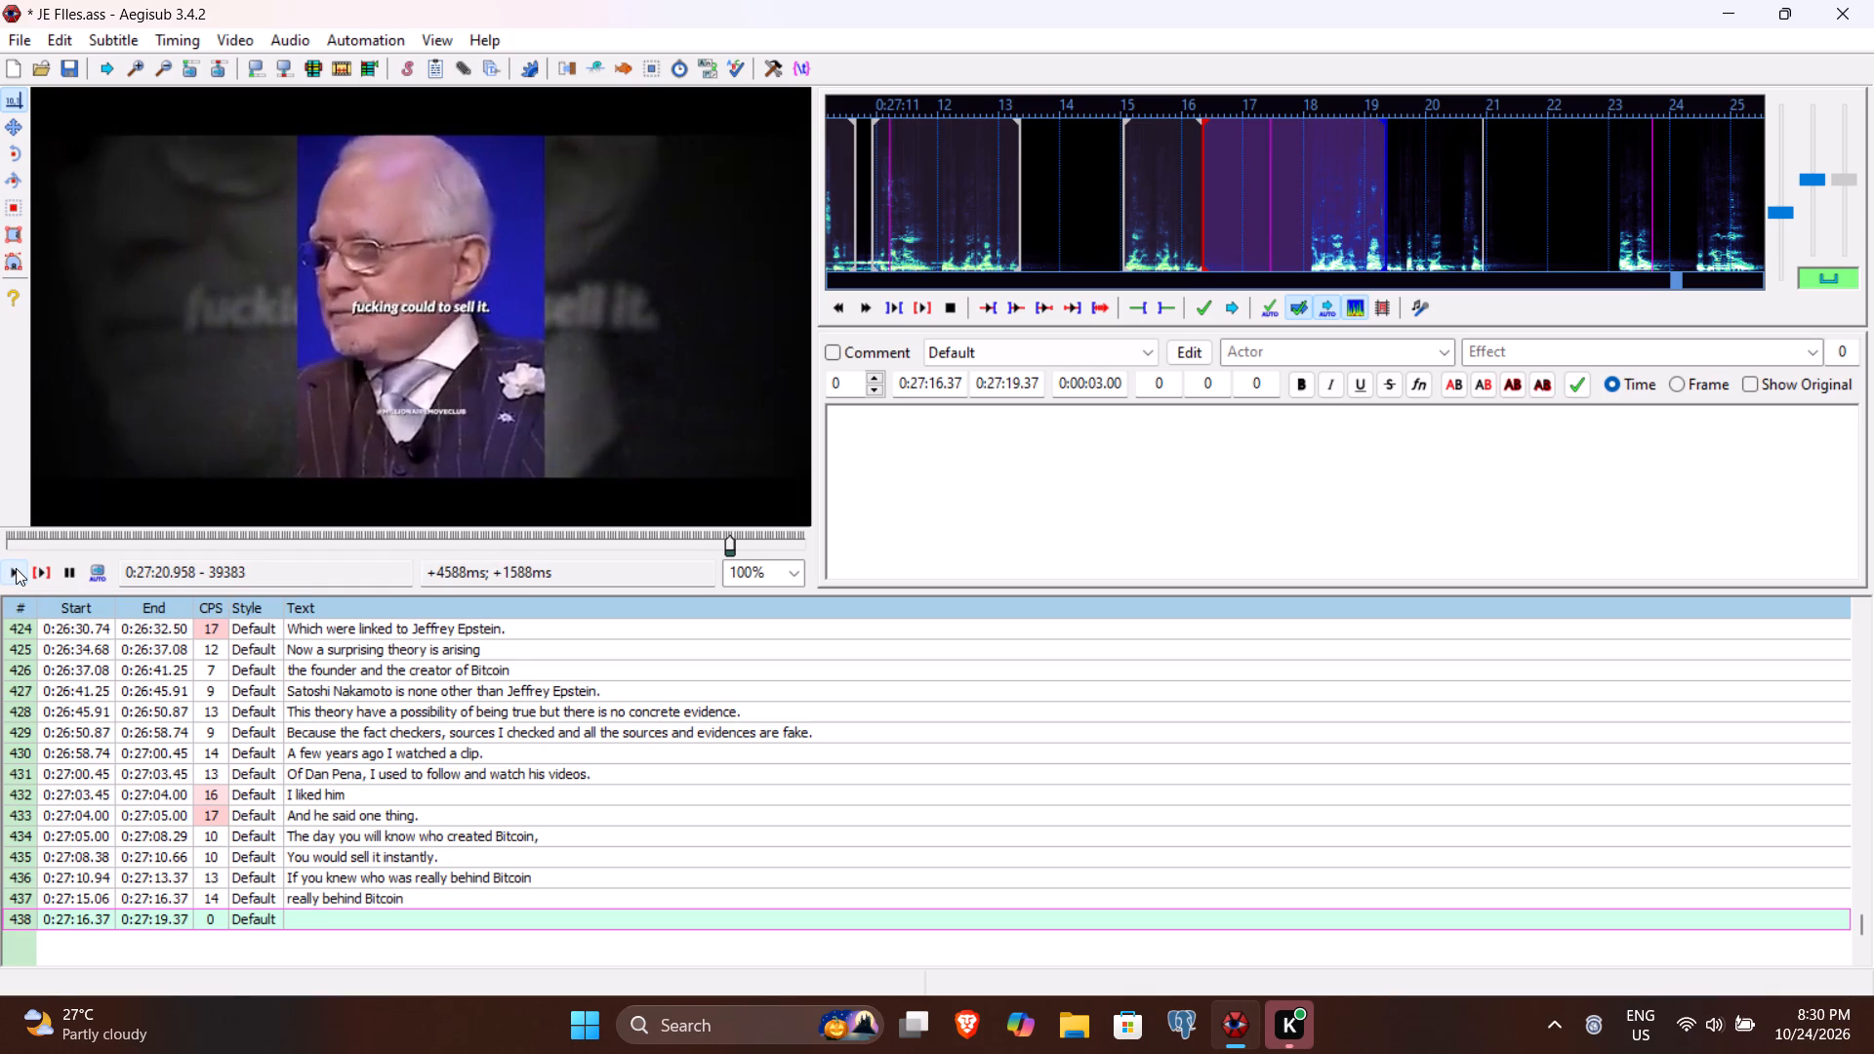
double_click(16, 568)
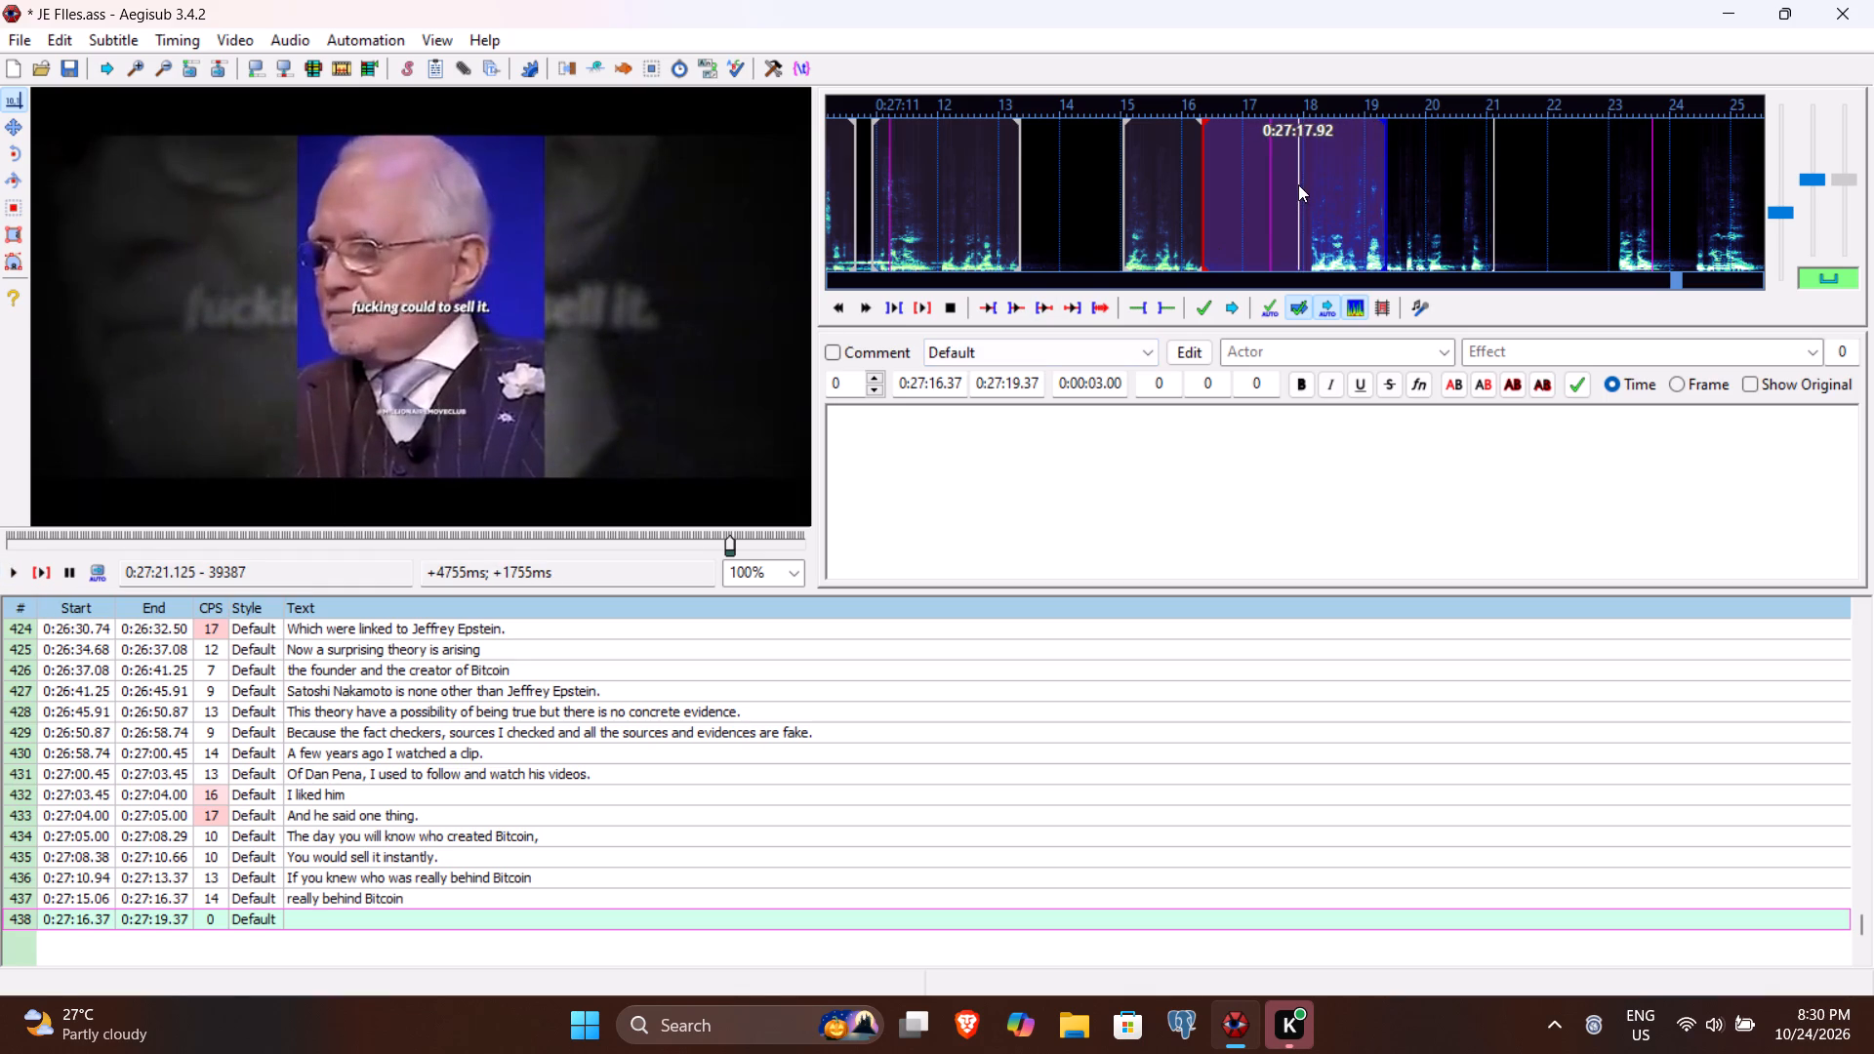
left_click(941, 385)
key("BackSpace")
type("804")
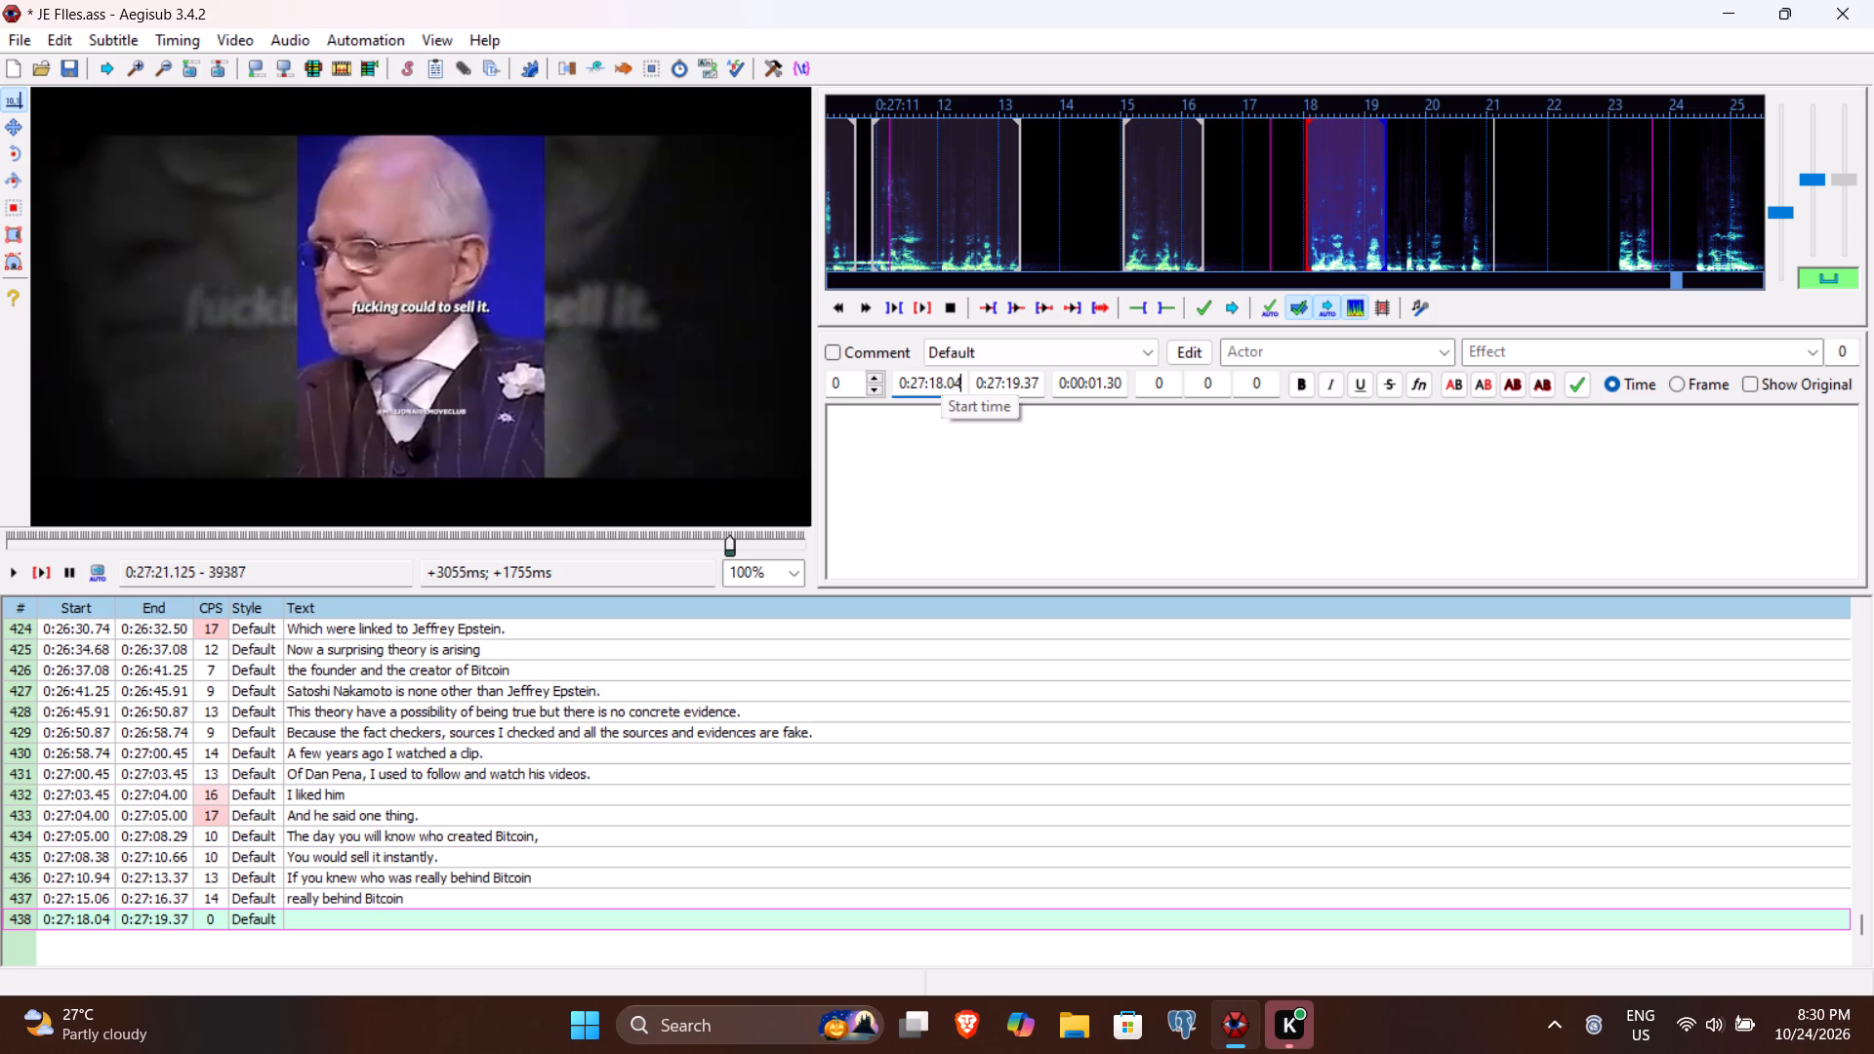
left_click(1009, 378)
key("BackSpace")
type("2112")
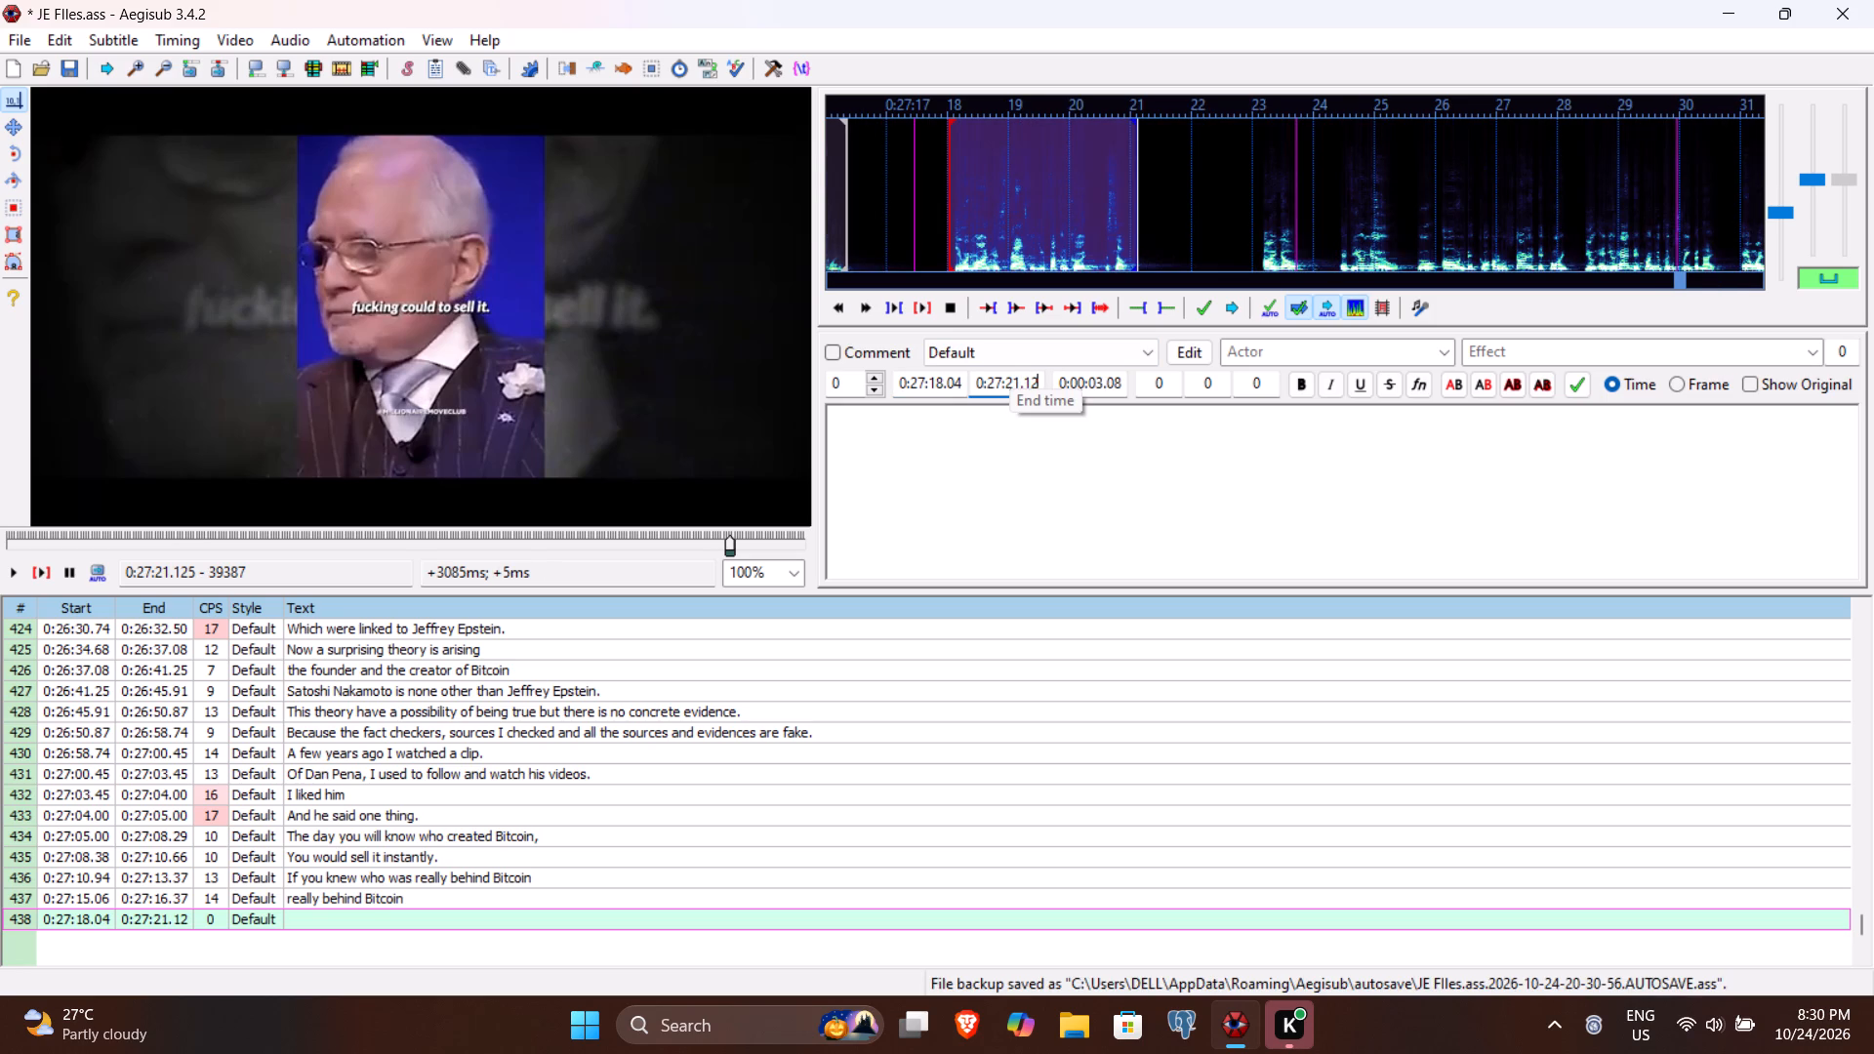
Enter "You would run as fast as you can and sell it." as line 438's text.
left_click(1014, 503)
type("Yo")
key("space")
key("BackSpace")
type("u would run as fast as")
key("space")
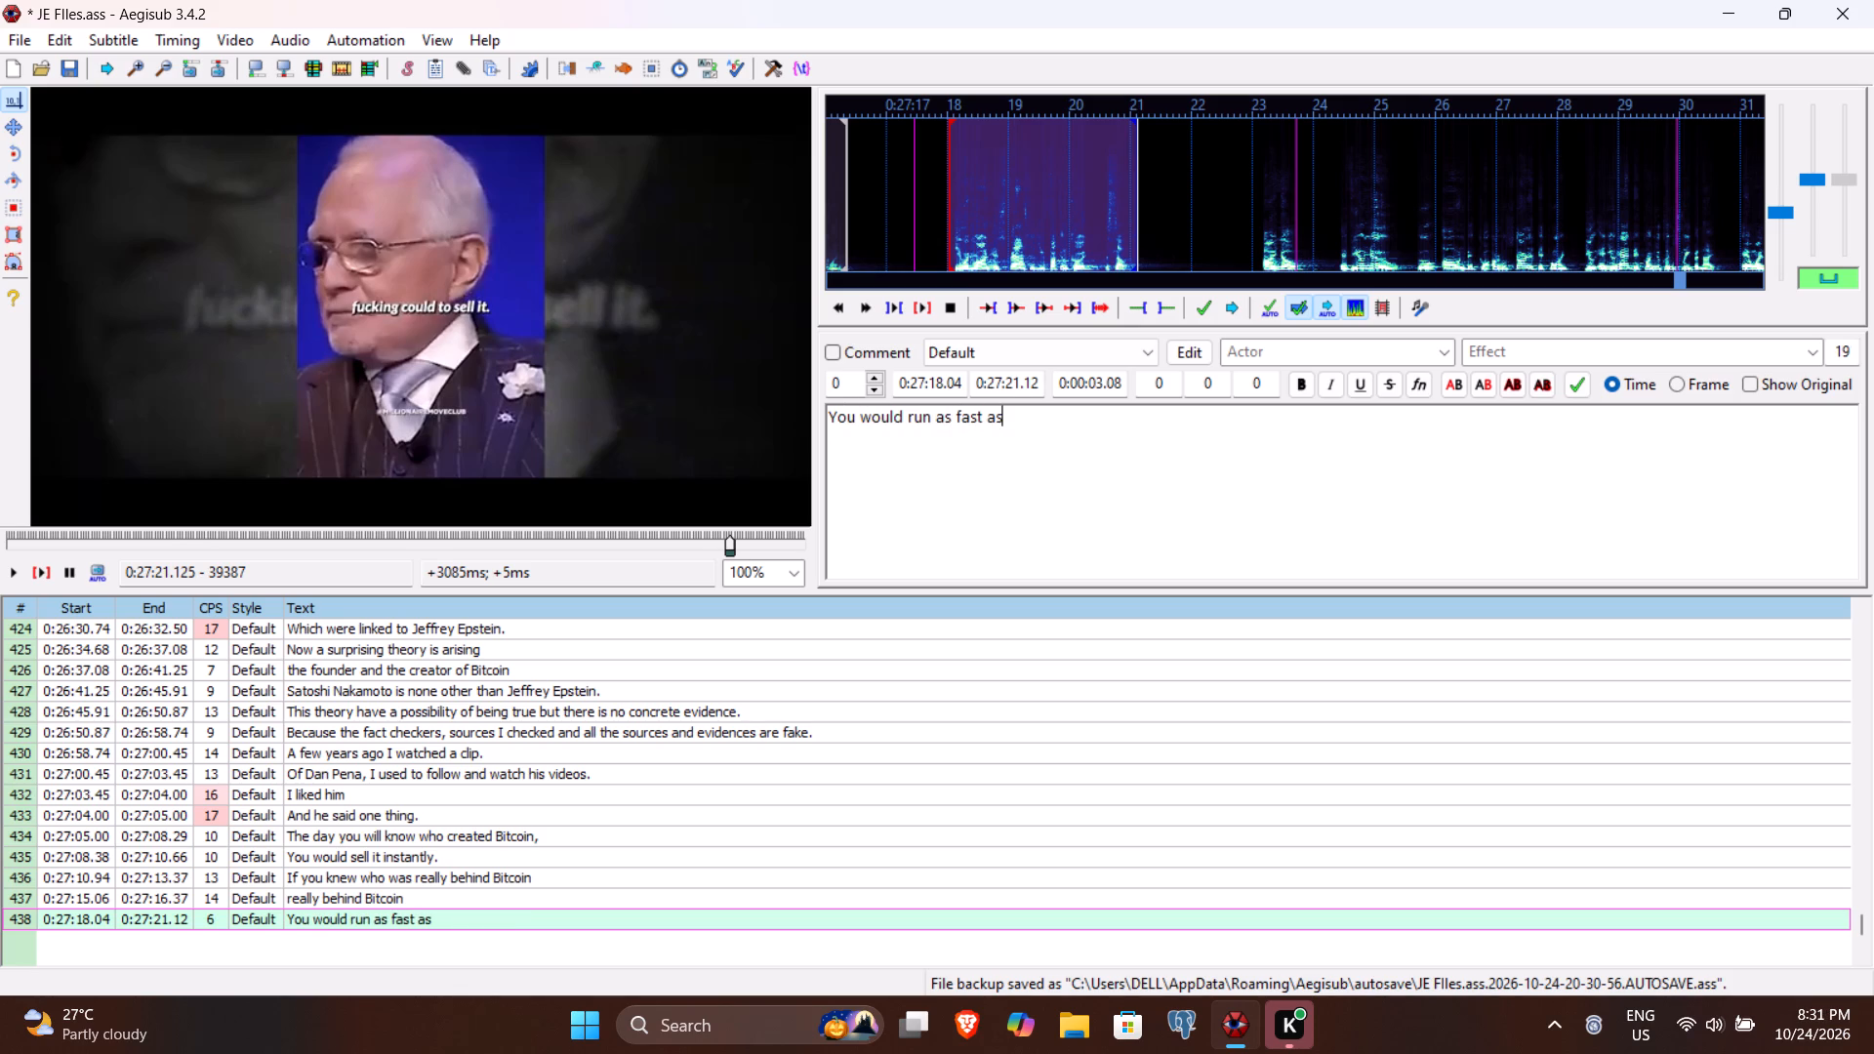
type("you can a")
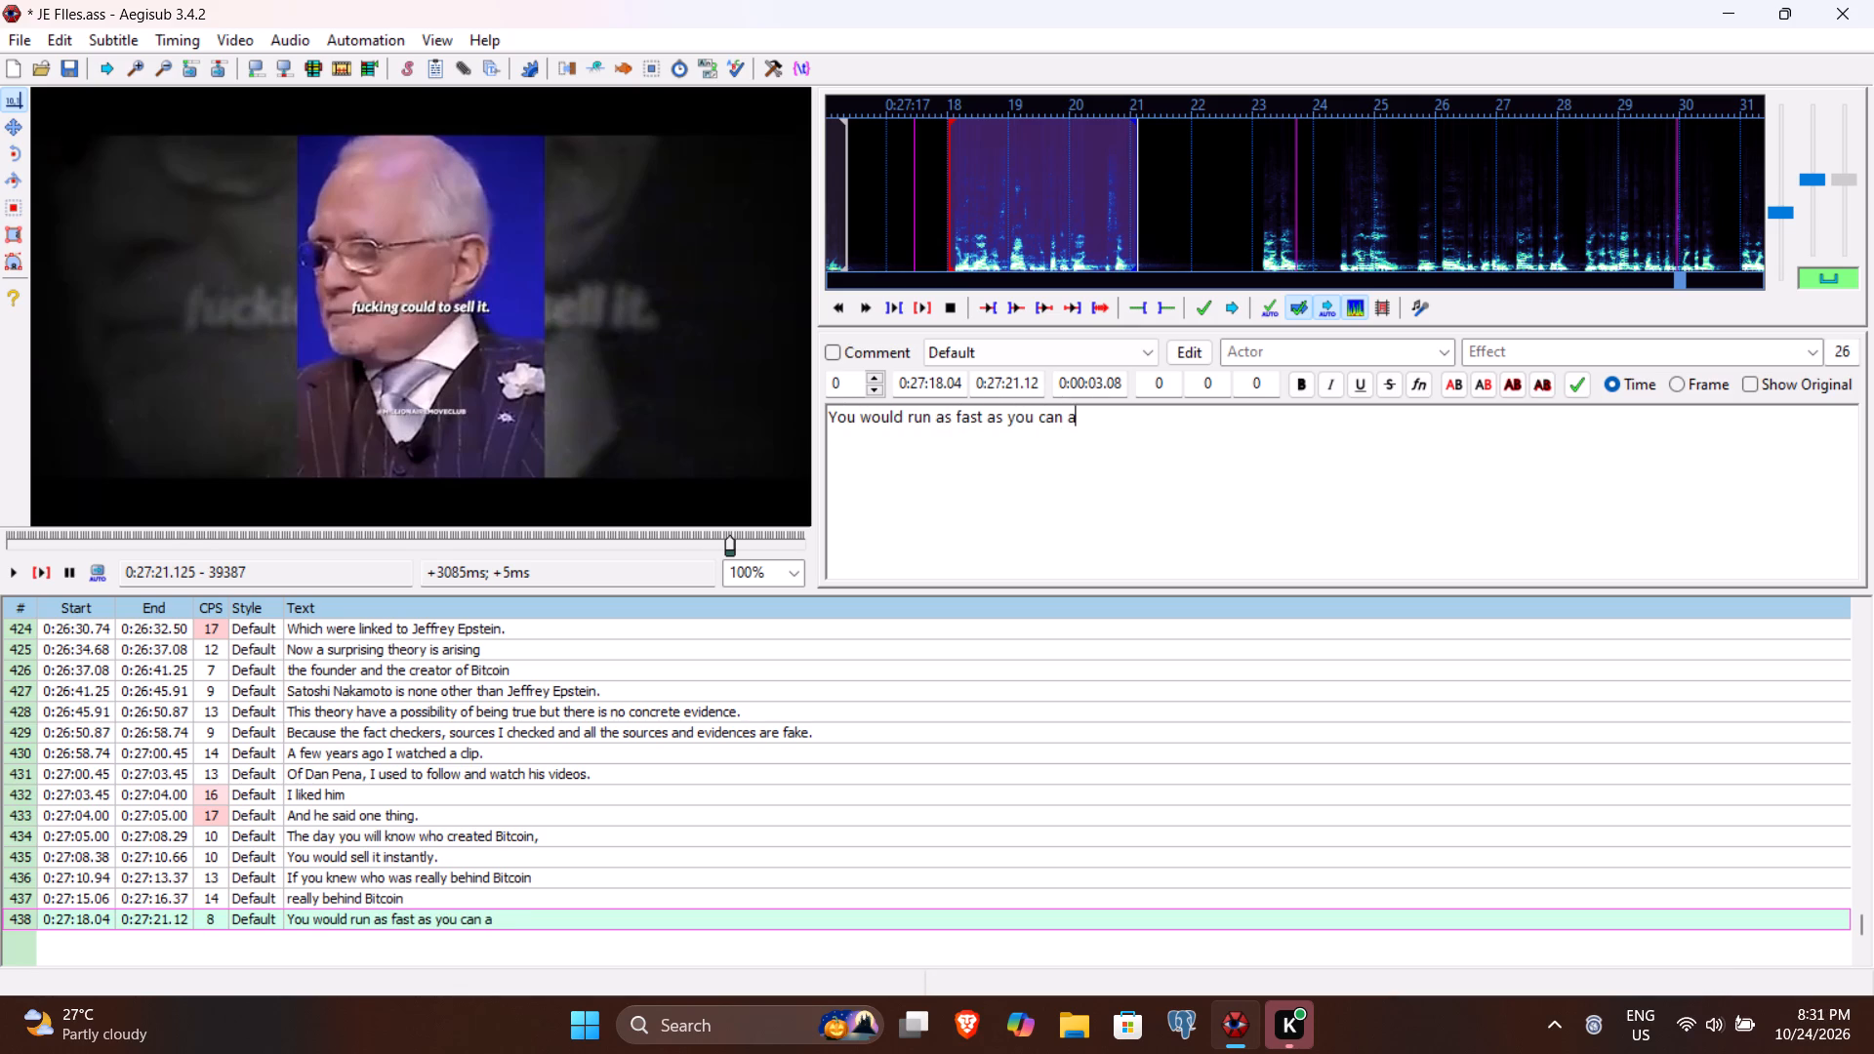
type("nd seell")
key("BackSpace")
key("BackSpace")
key("BackSpace")
type("ll it.")
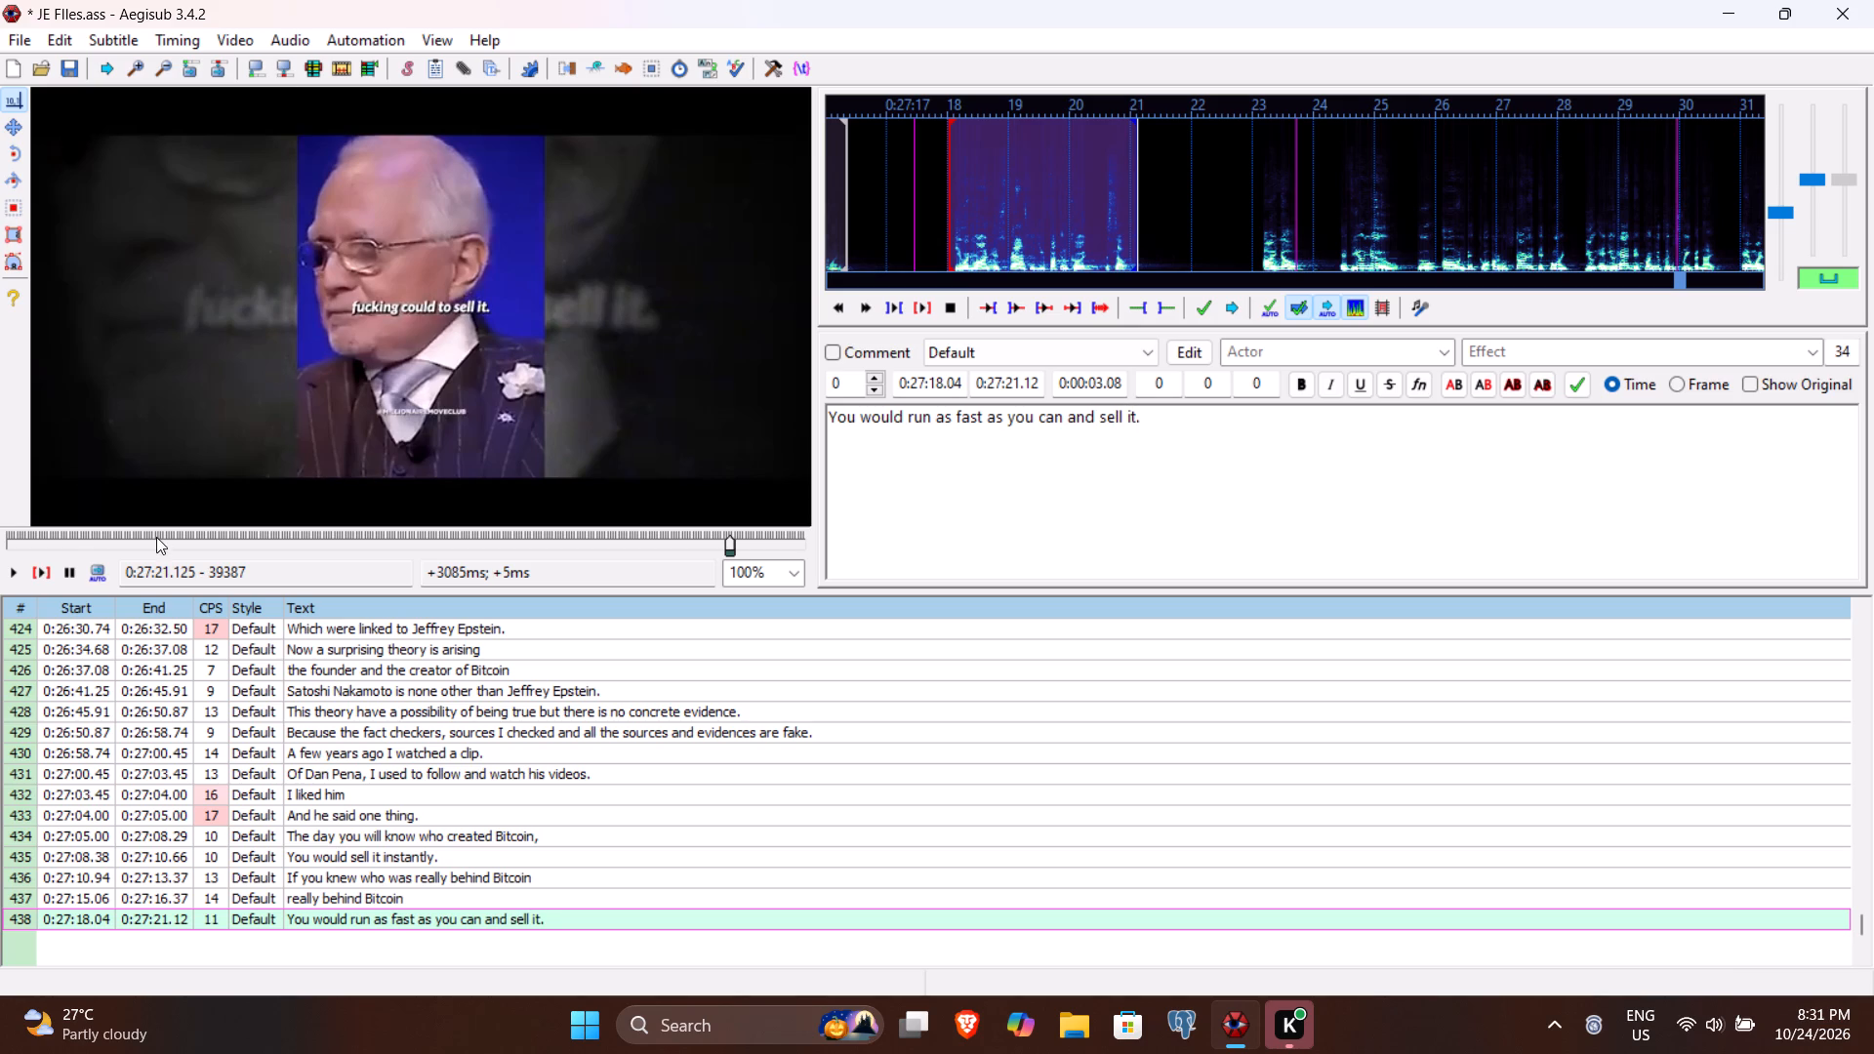
Replay line 438, correct its text to "You would run as fast as you fucking could and sell it.", and commit it.
left_click(52, 572)
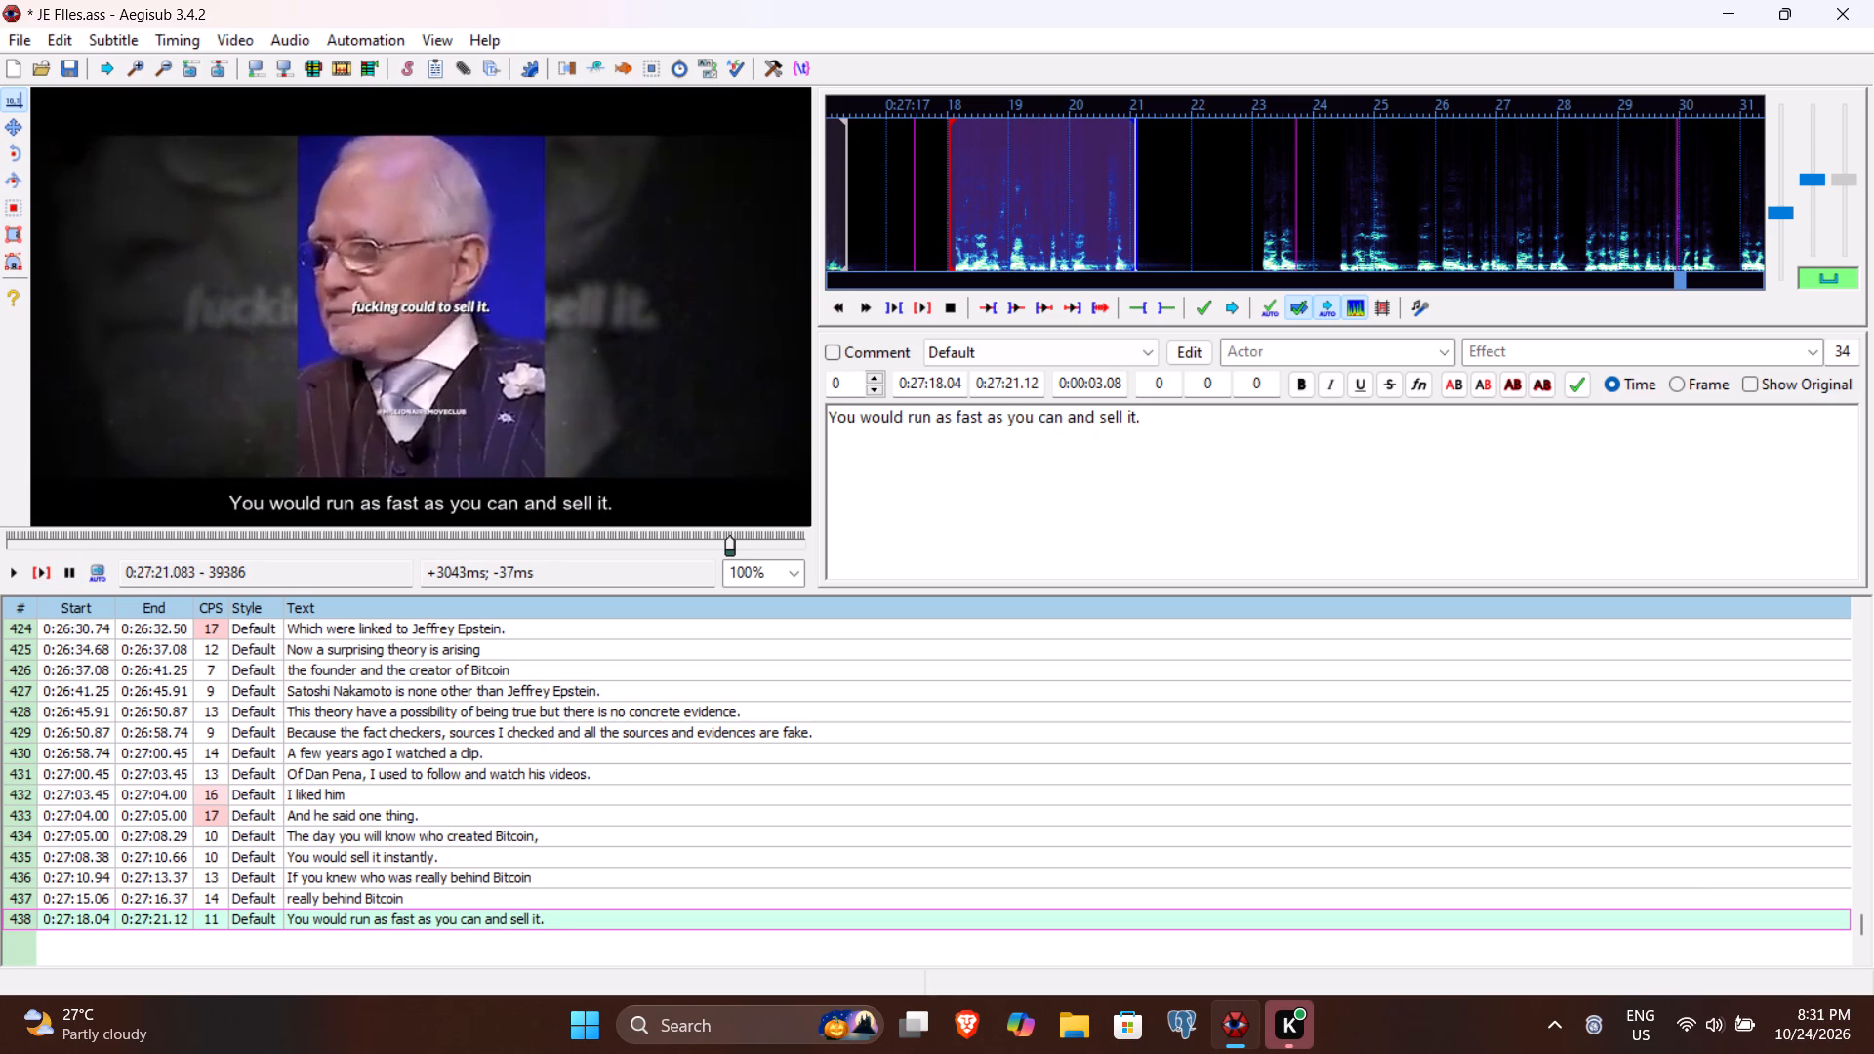
left_click(1040, 416)
type("fucking")
key("space")
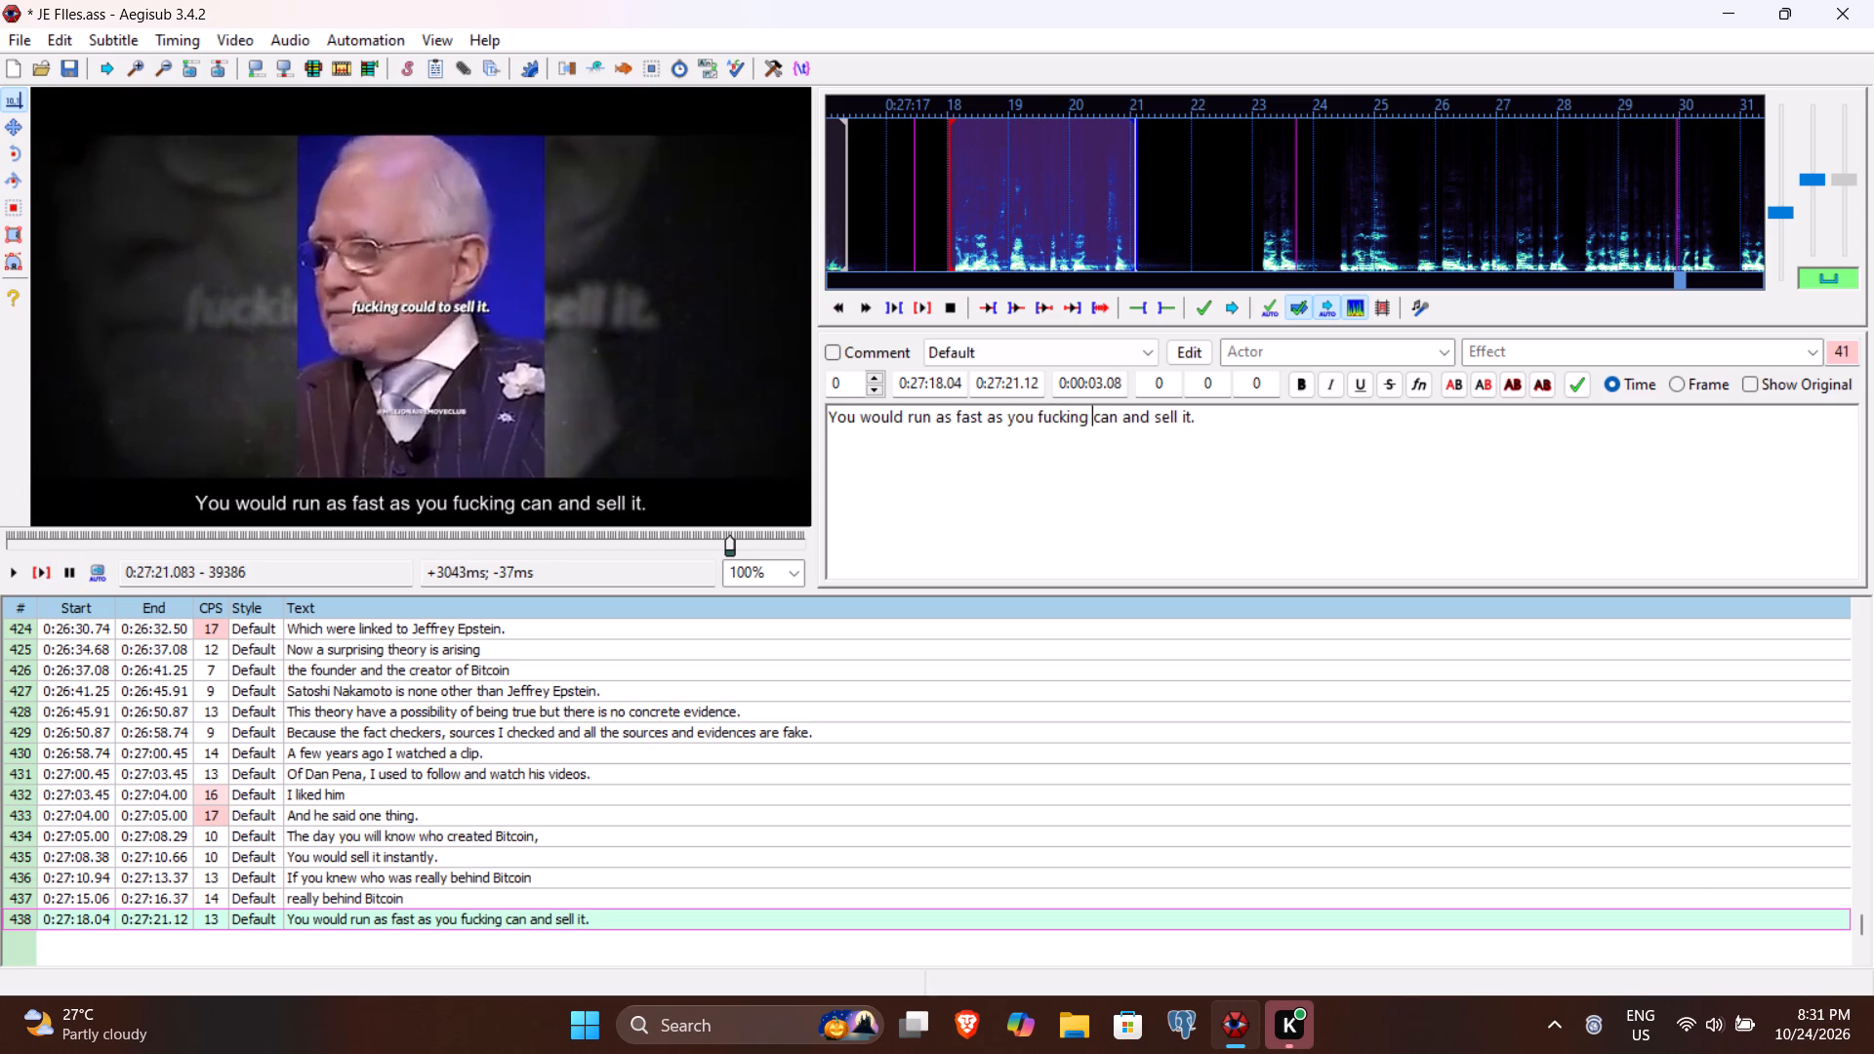
key("Right")
key("Right")
key("Right")
key("BackSpace")
key("BackSpace")
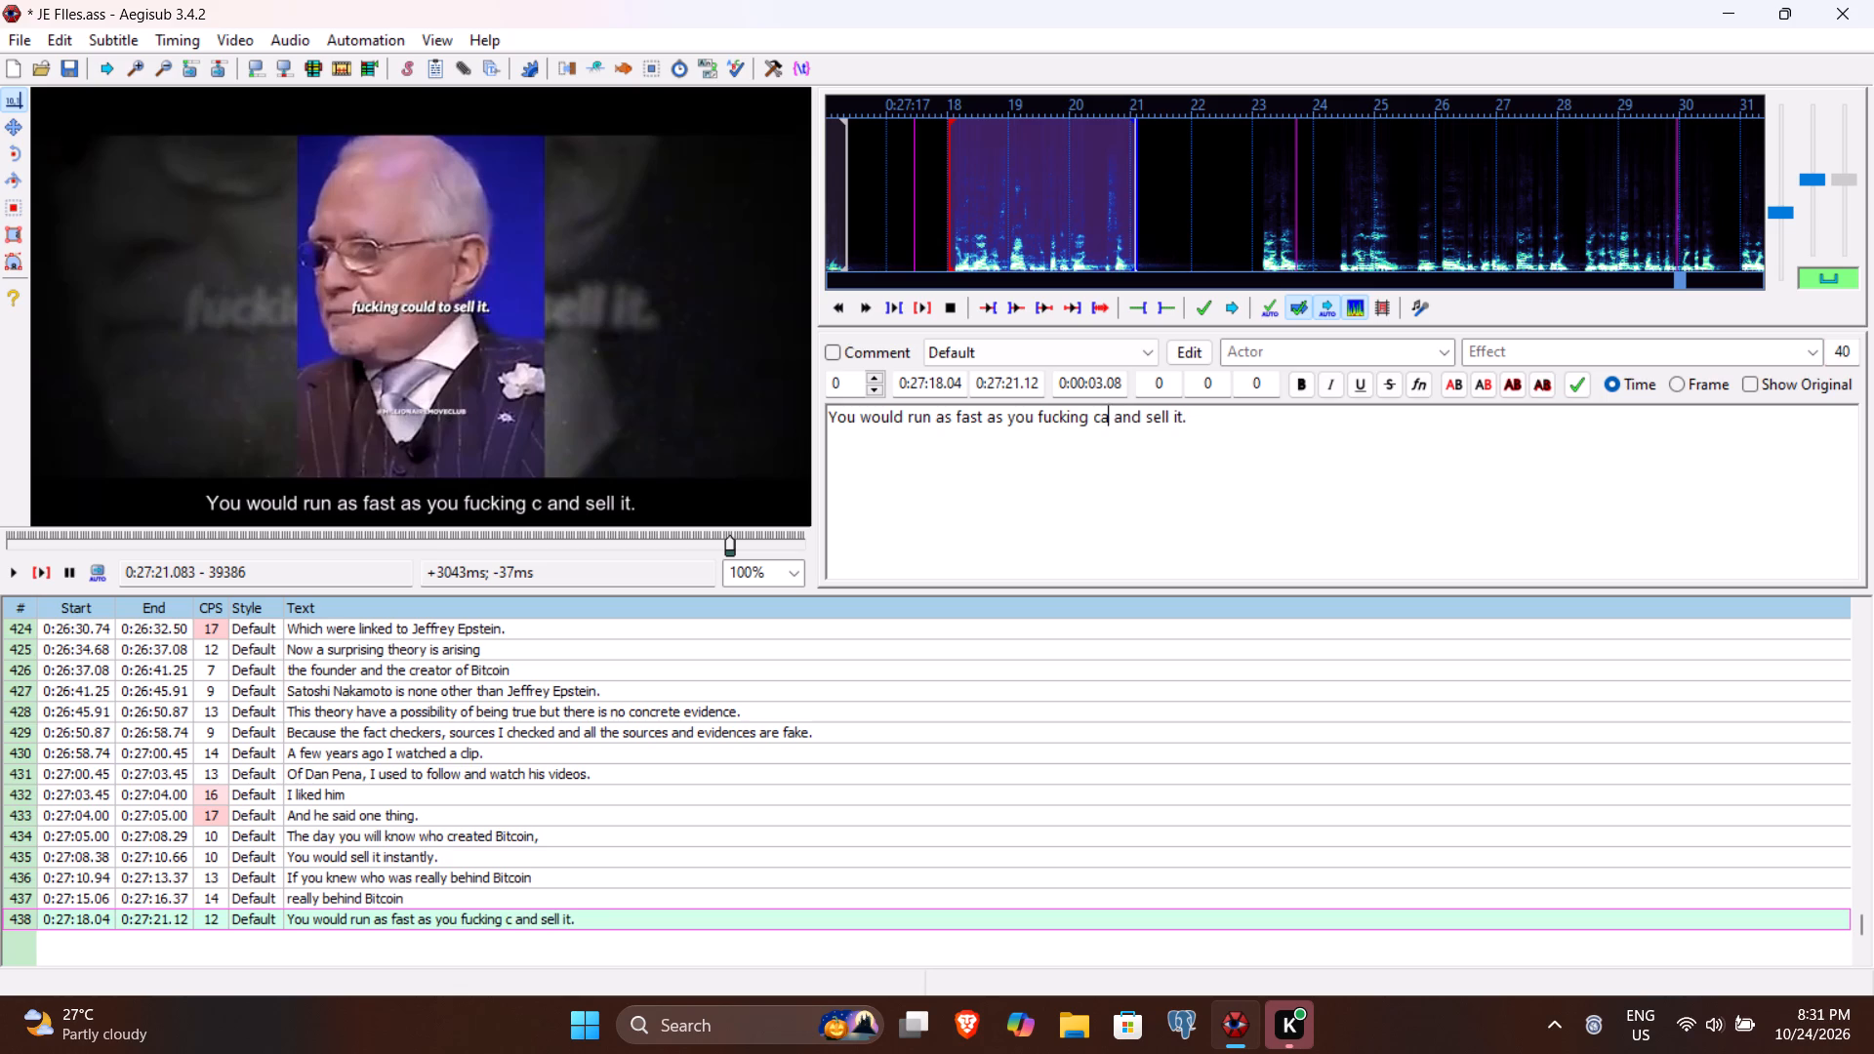
type("ould")
key("Return")
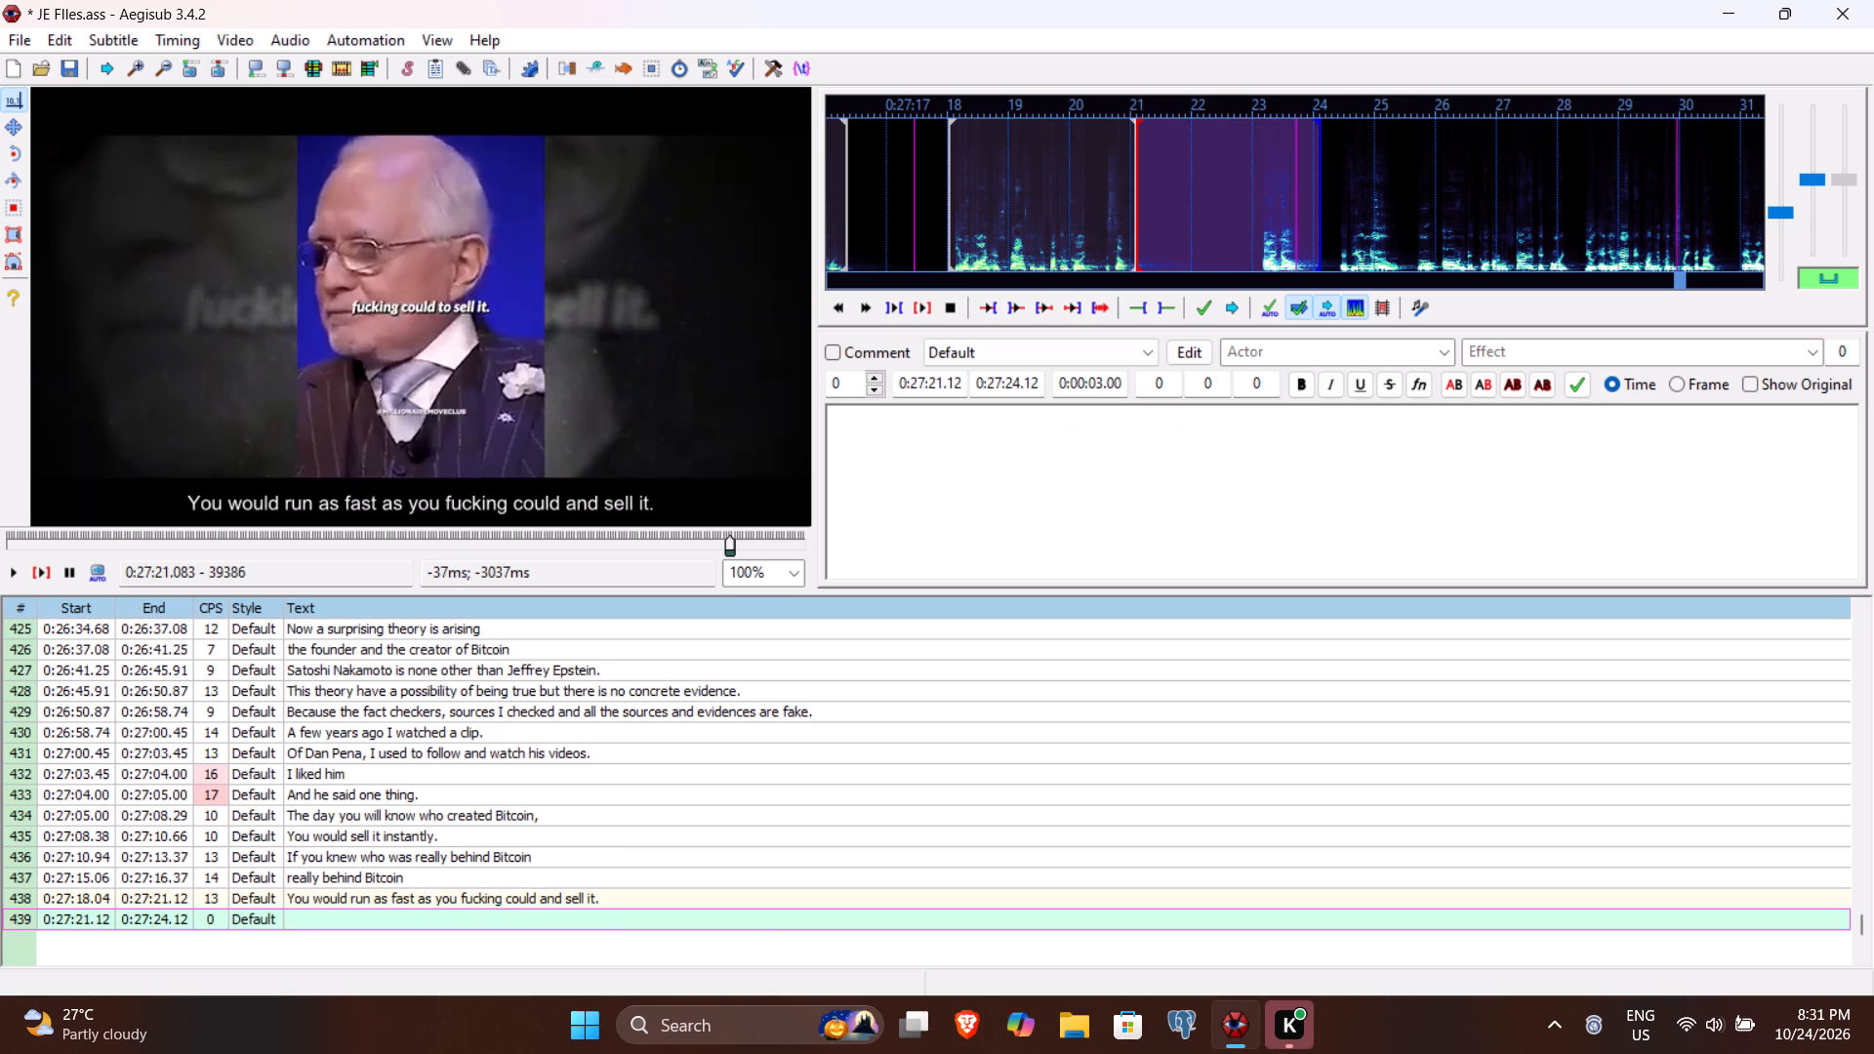
Listen to line 439, set its start time to 0:27:23.14, and commit it with the text "I know".
left_click(35, 562)
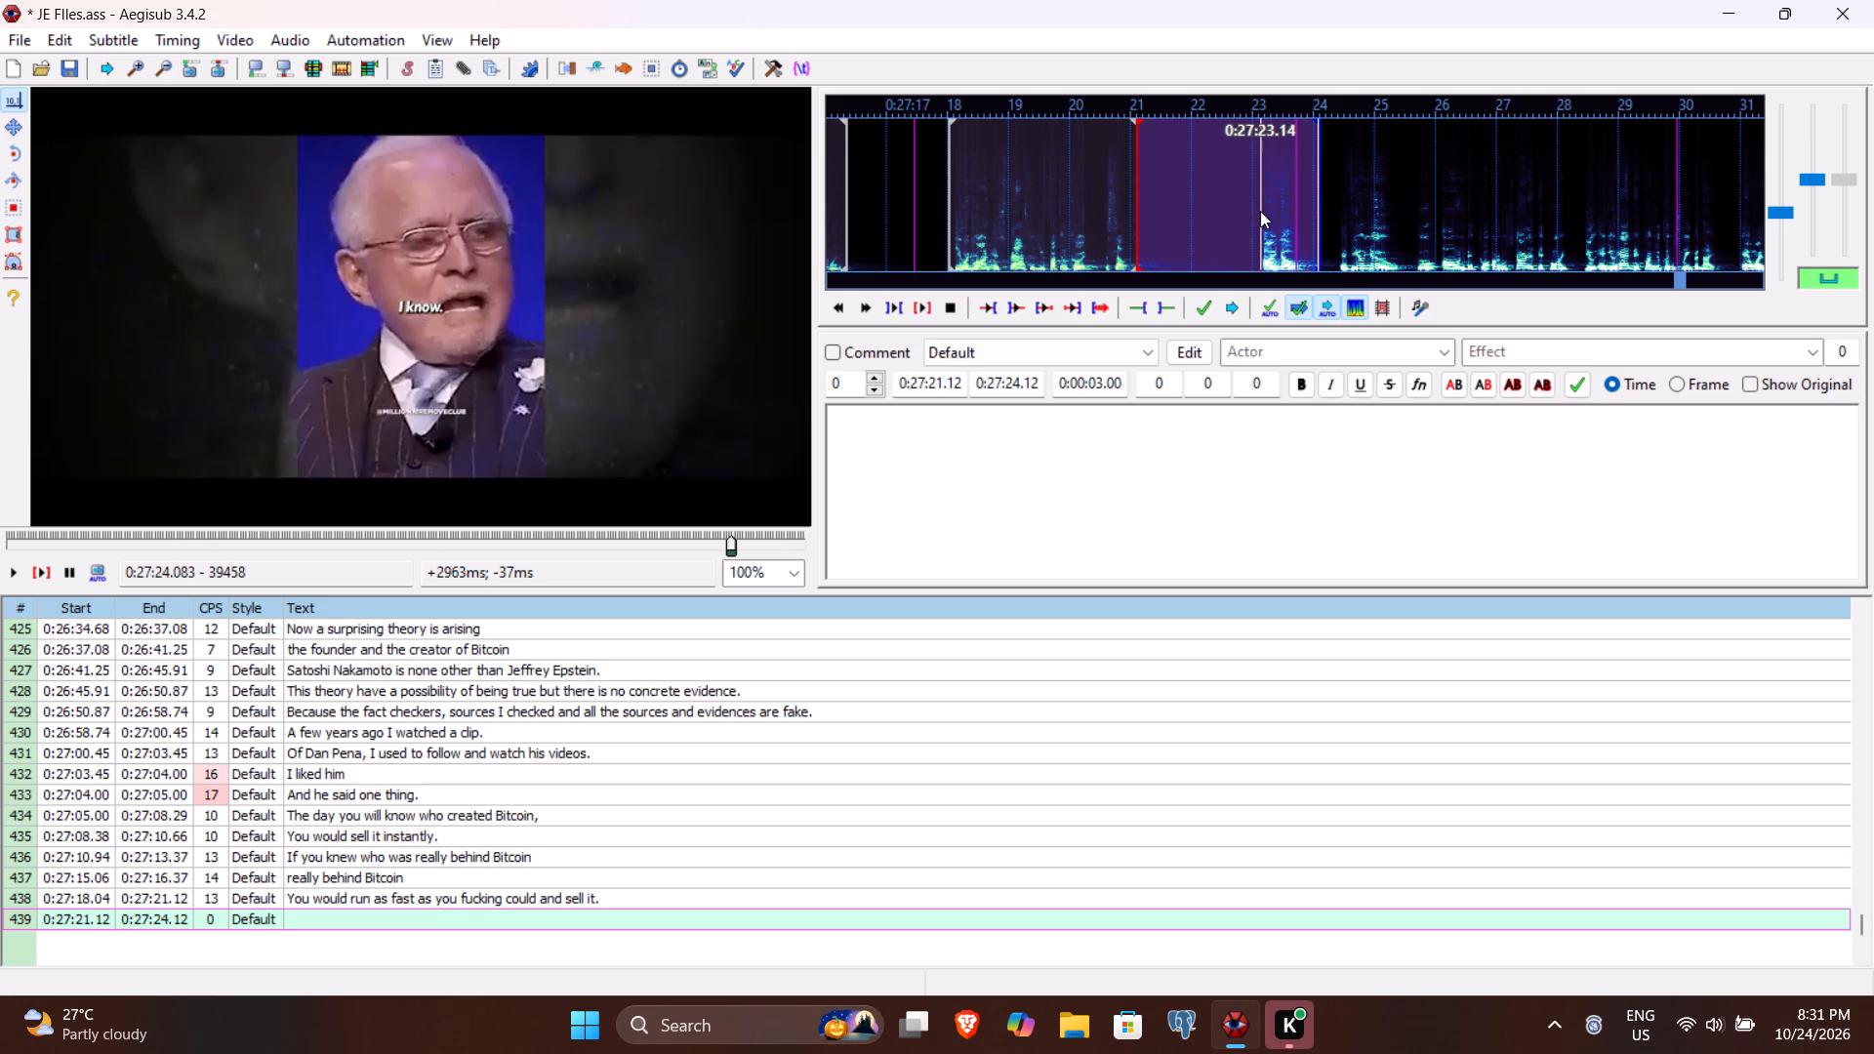
left_click(933, 387)
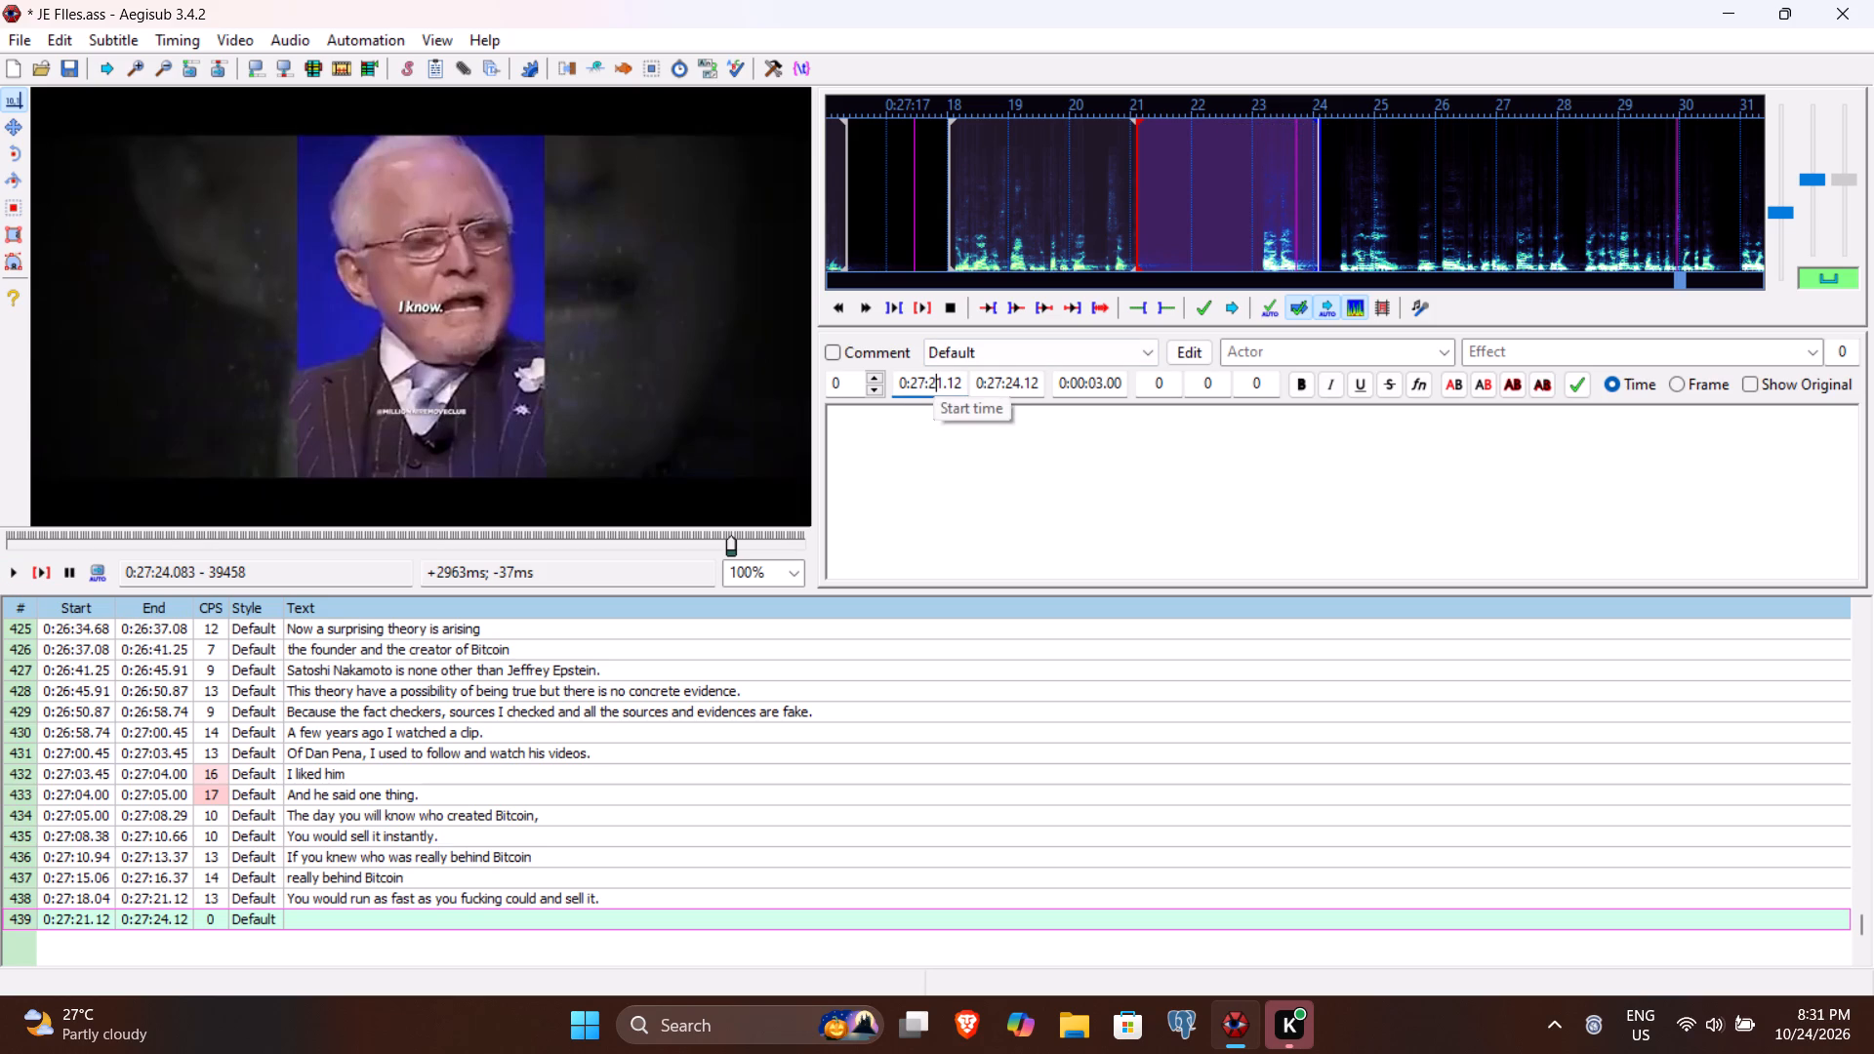
type("314")
left_click(918, 456)
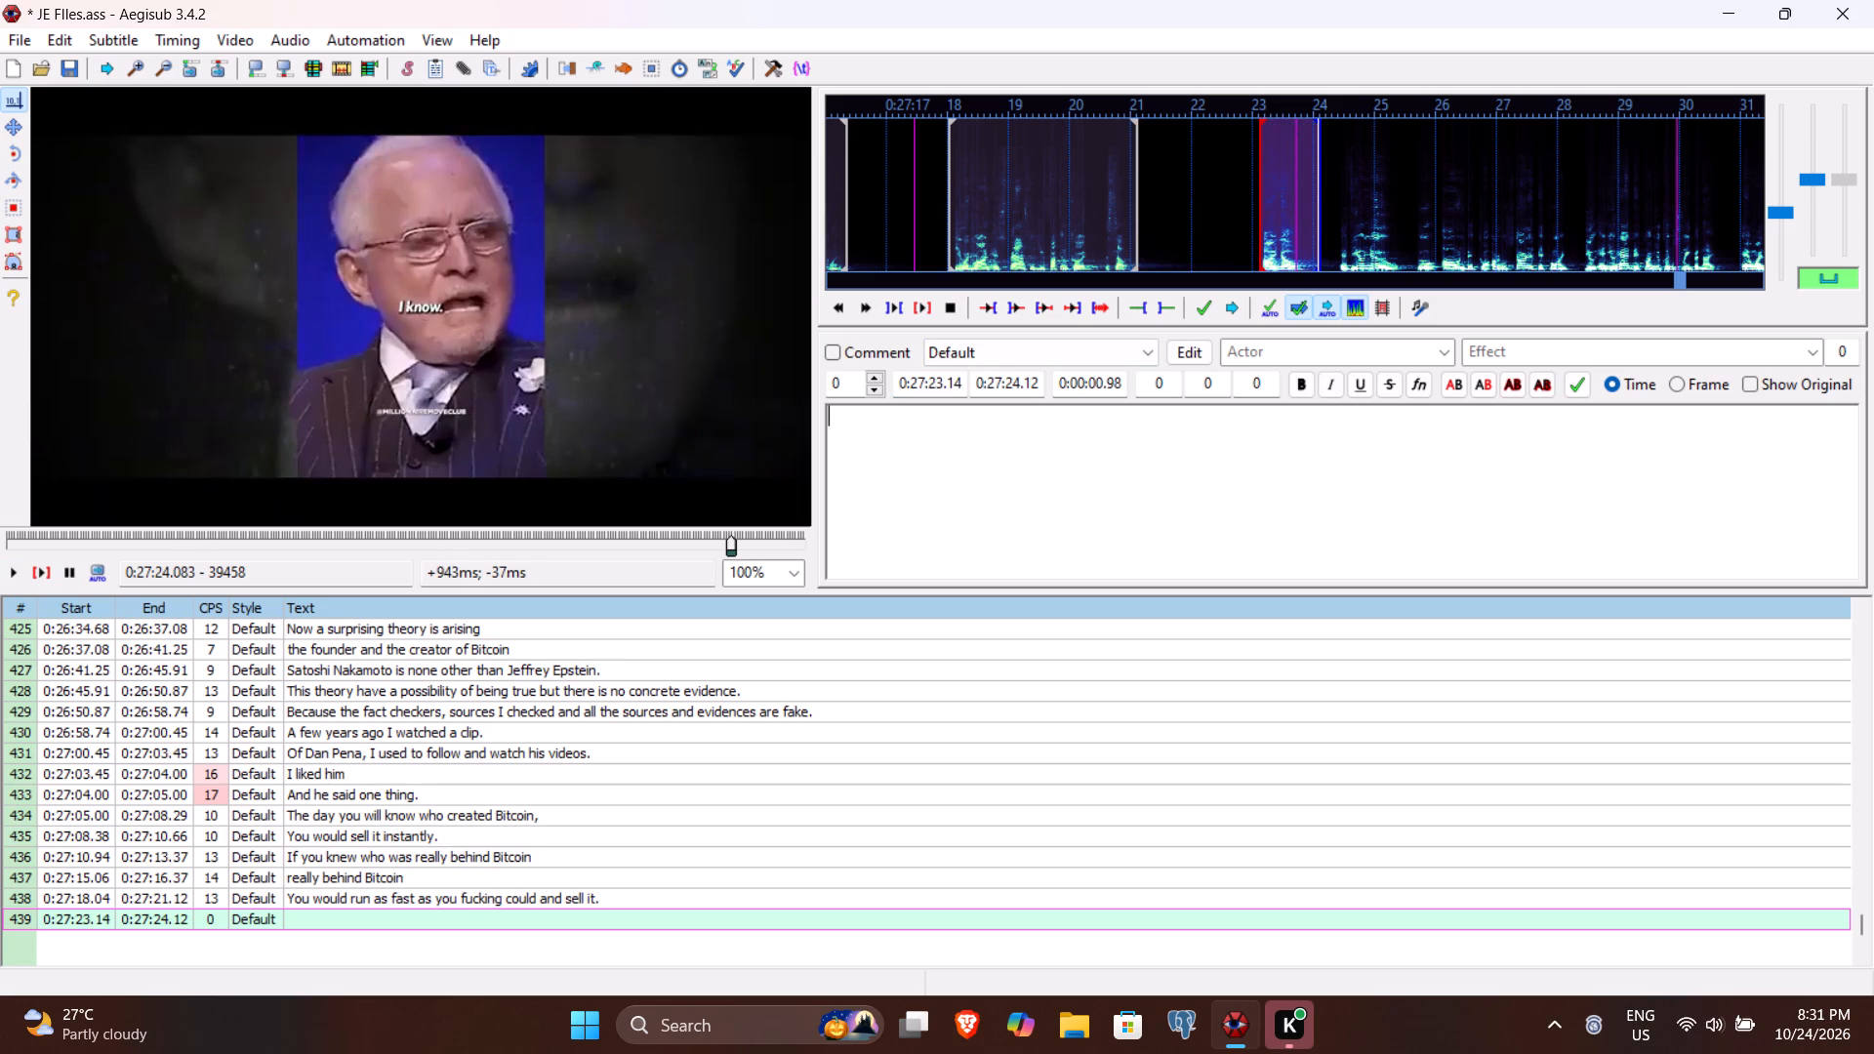
type("I know")
key("Return")
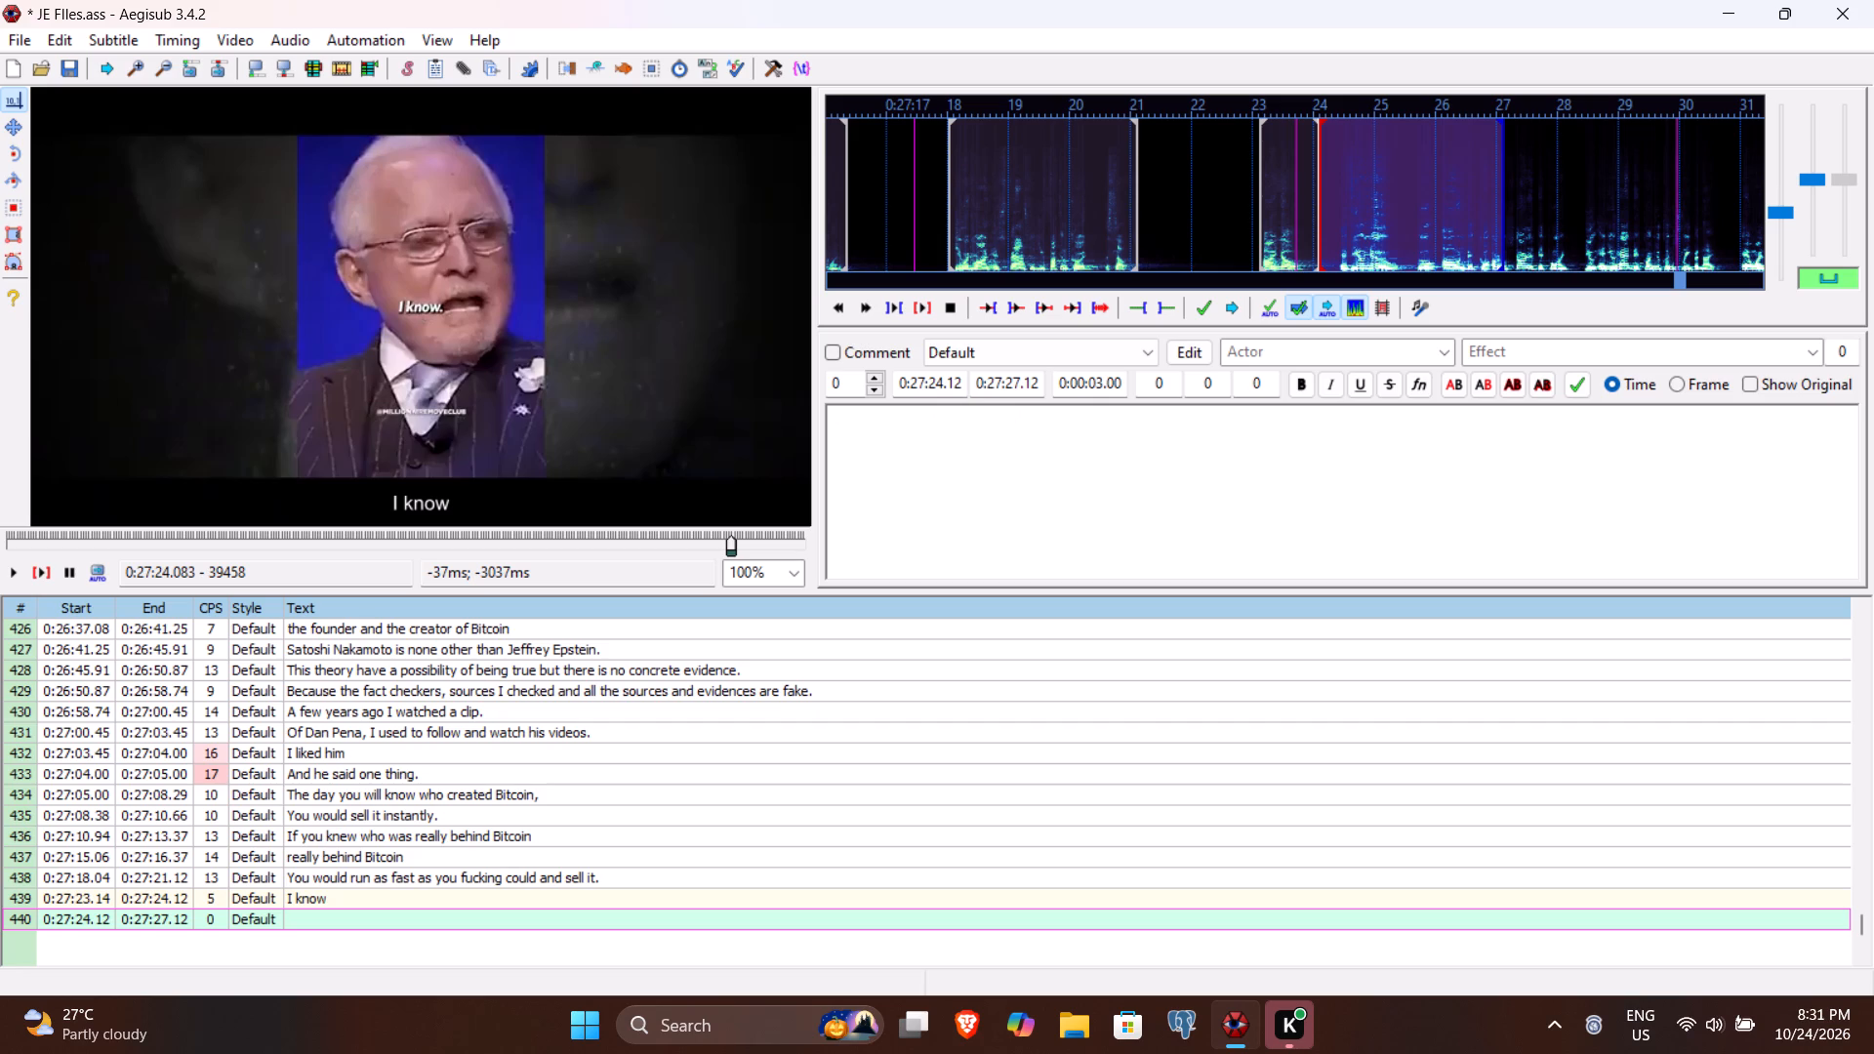
Listen to the speech for line 440 and set its end time to 0:27:28.25 and start time to 0:27:24.38.
left_click(48, 566)
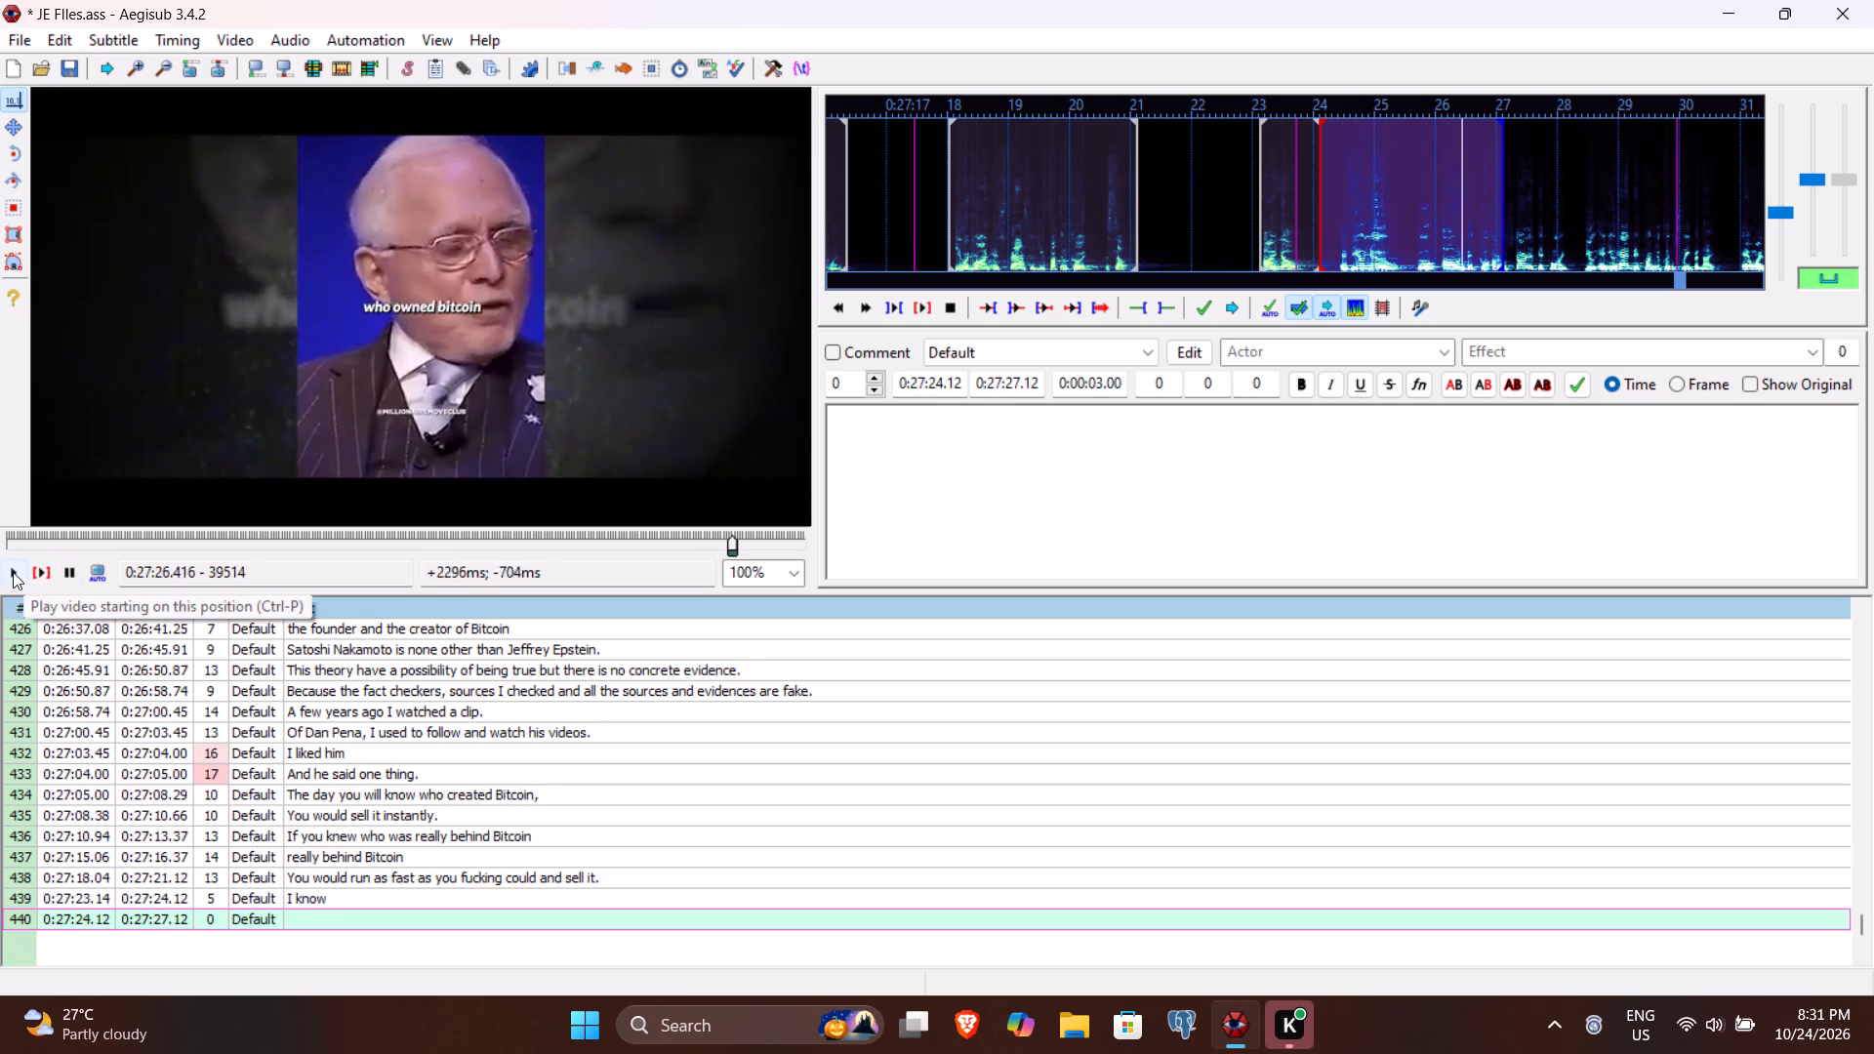
left_click(13, 572)
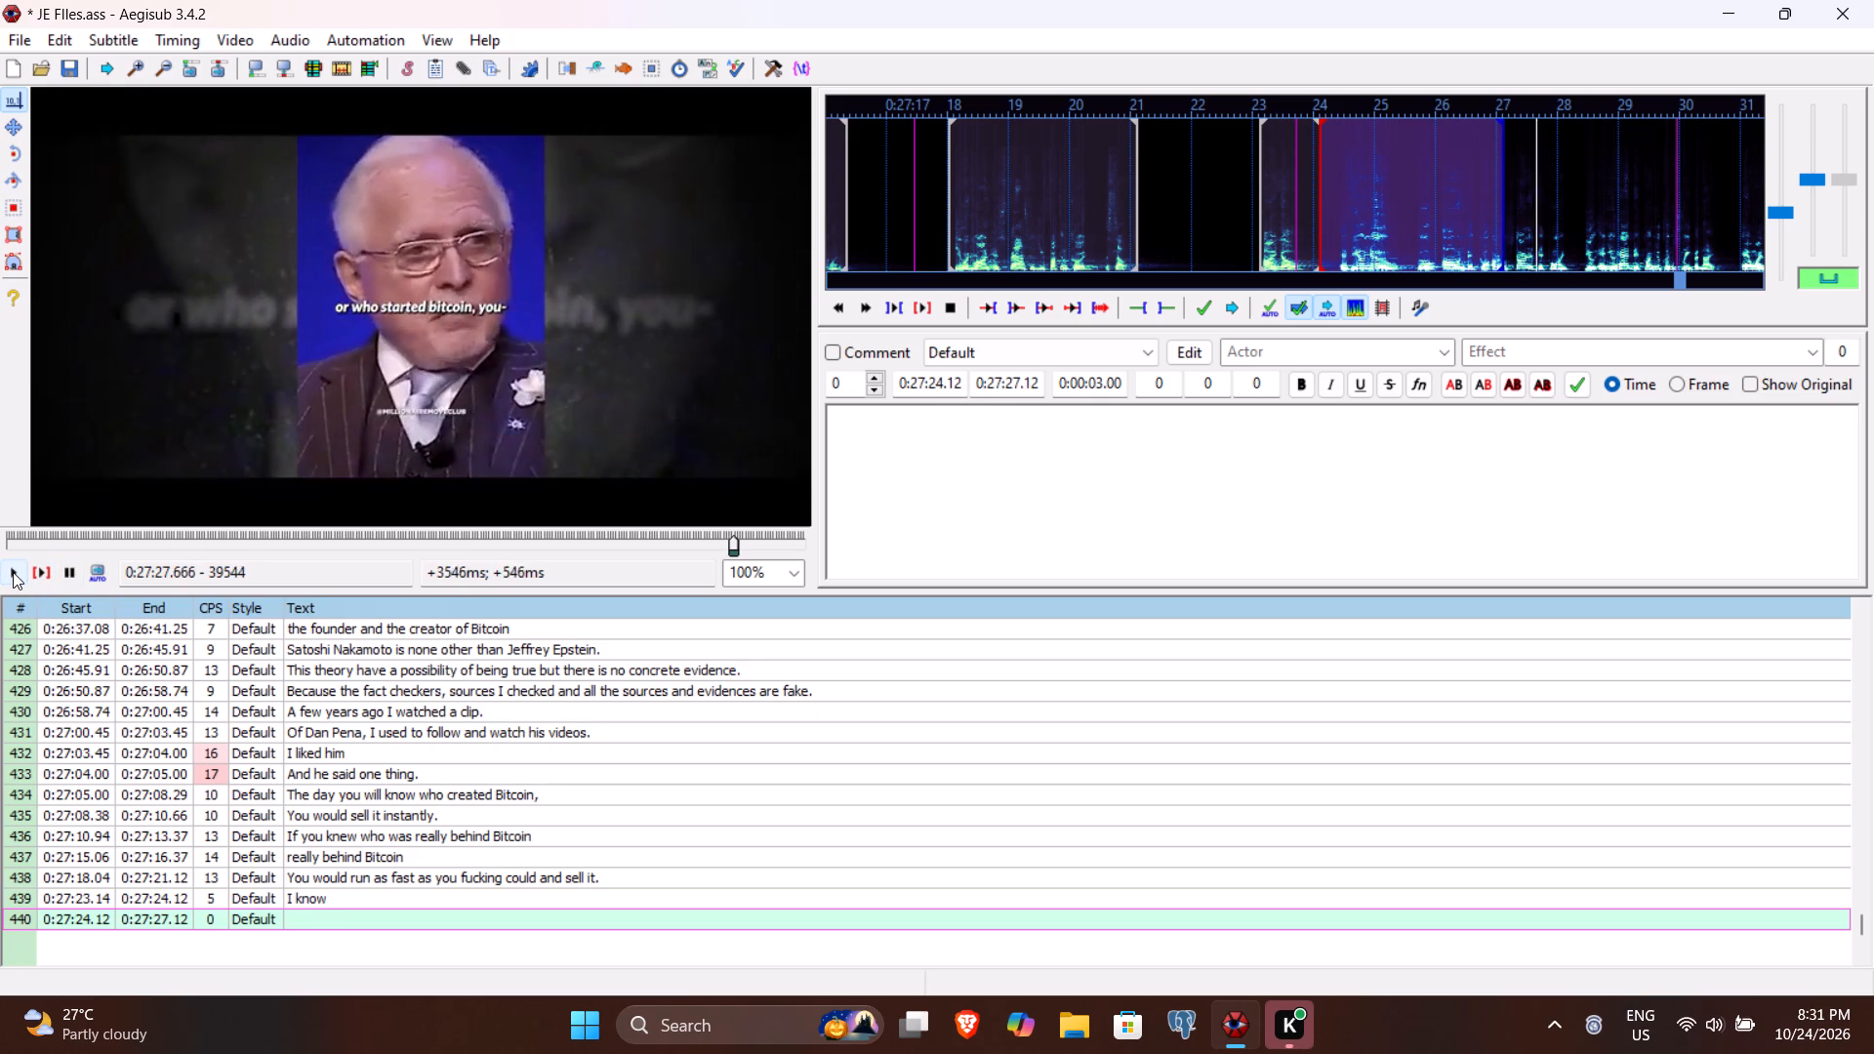
left_click(13, 572)
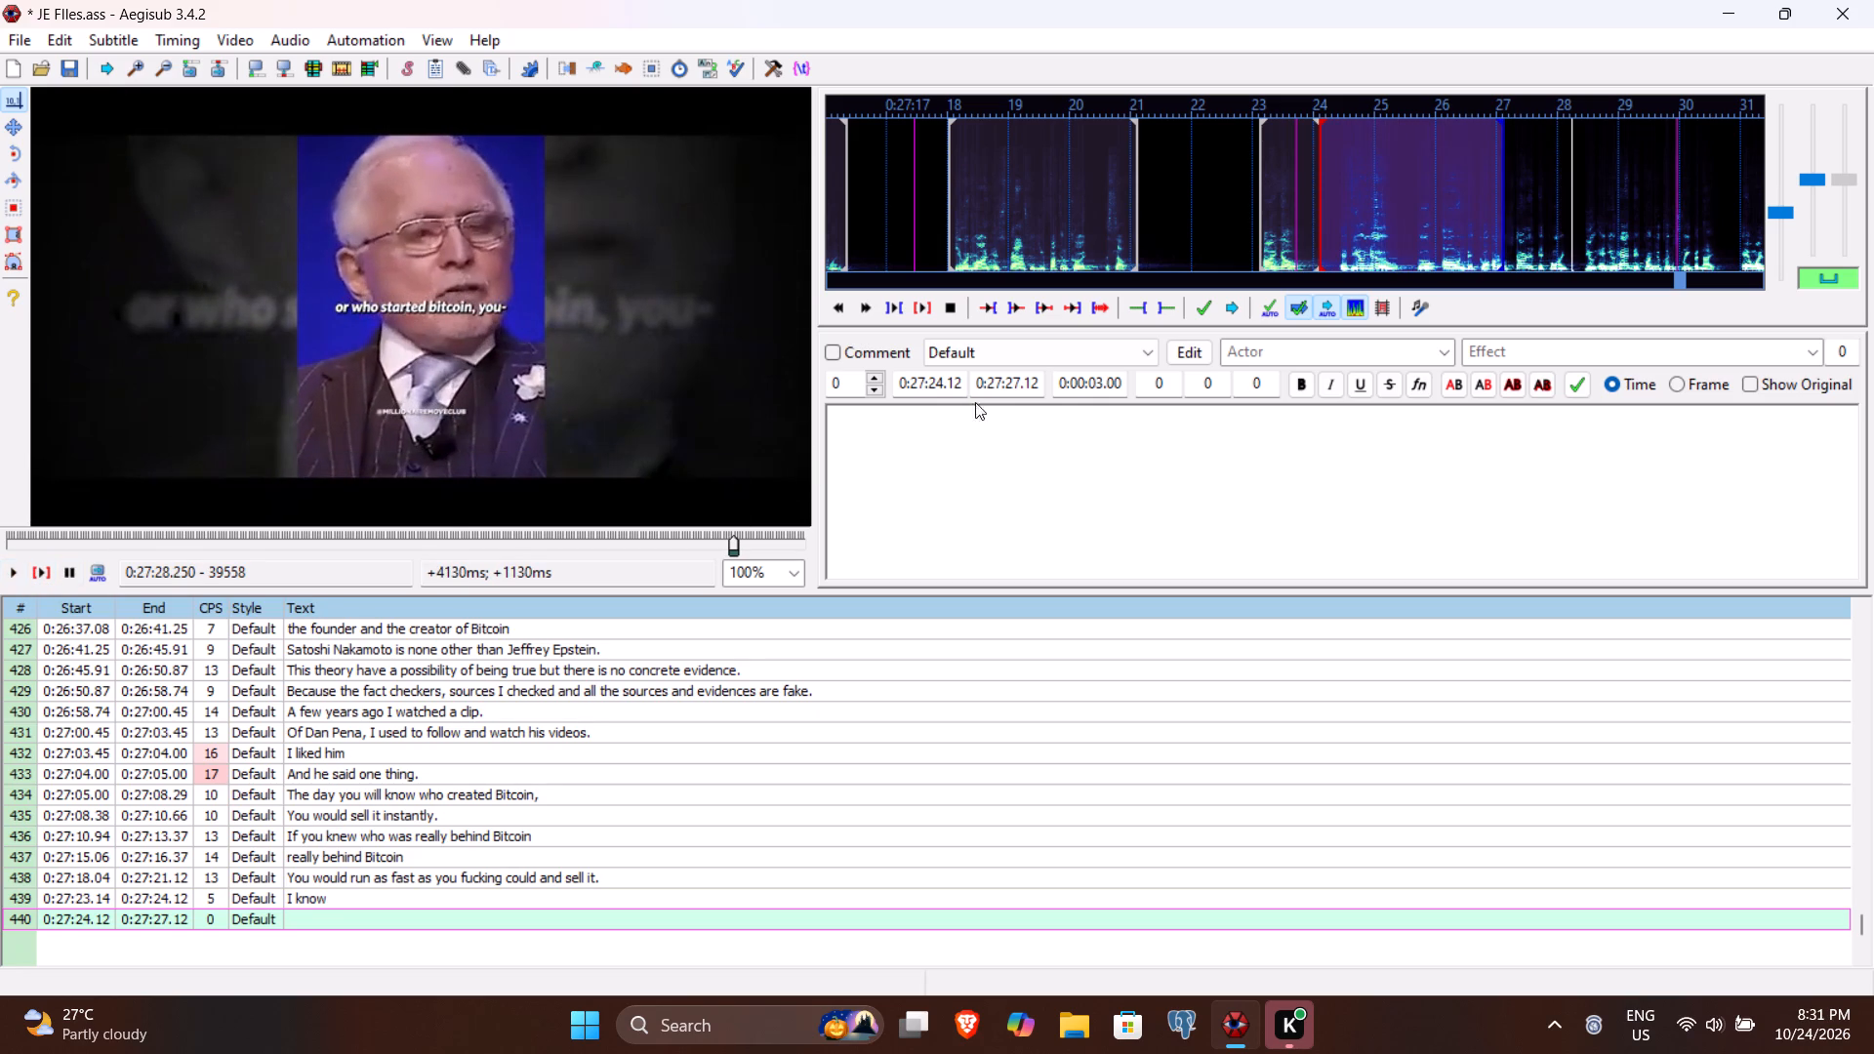
left_click(1011, 378)
type("825")
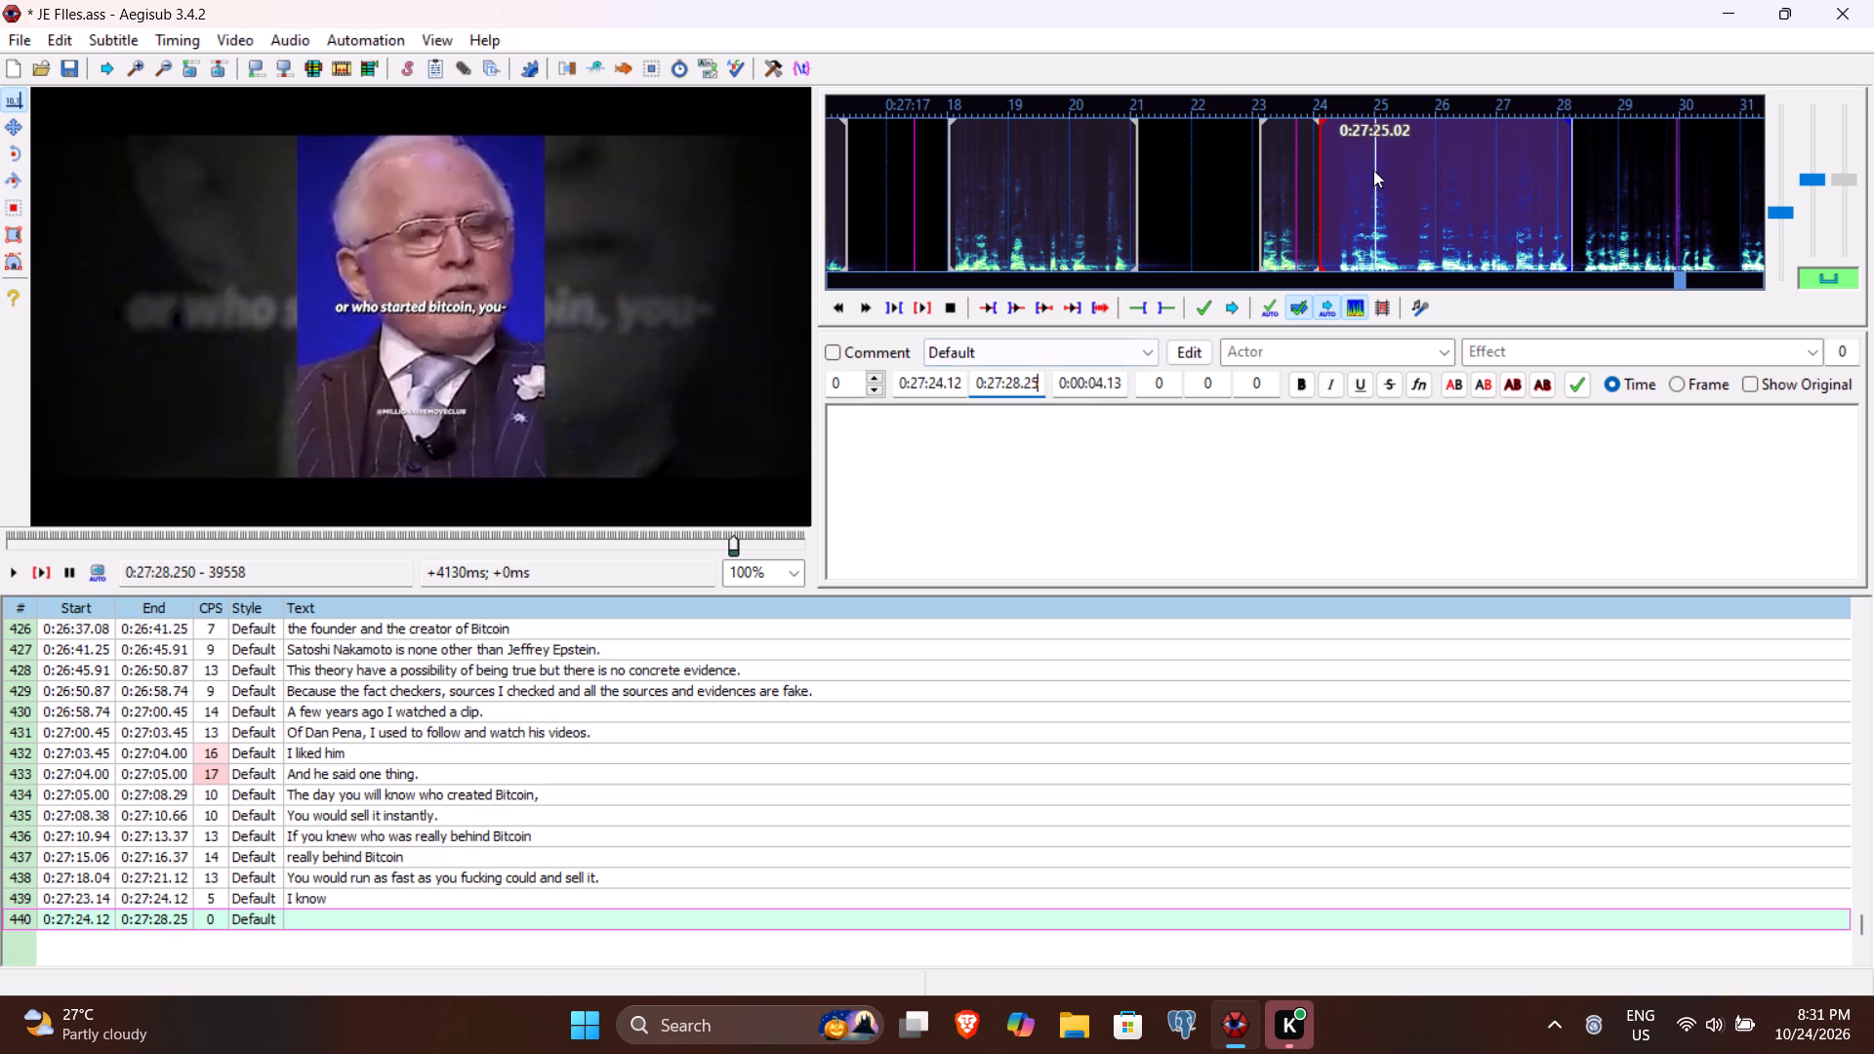
left_click(947, 385)
type("38")
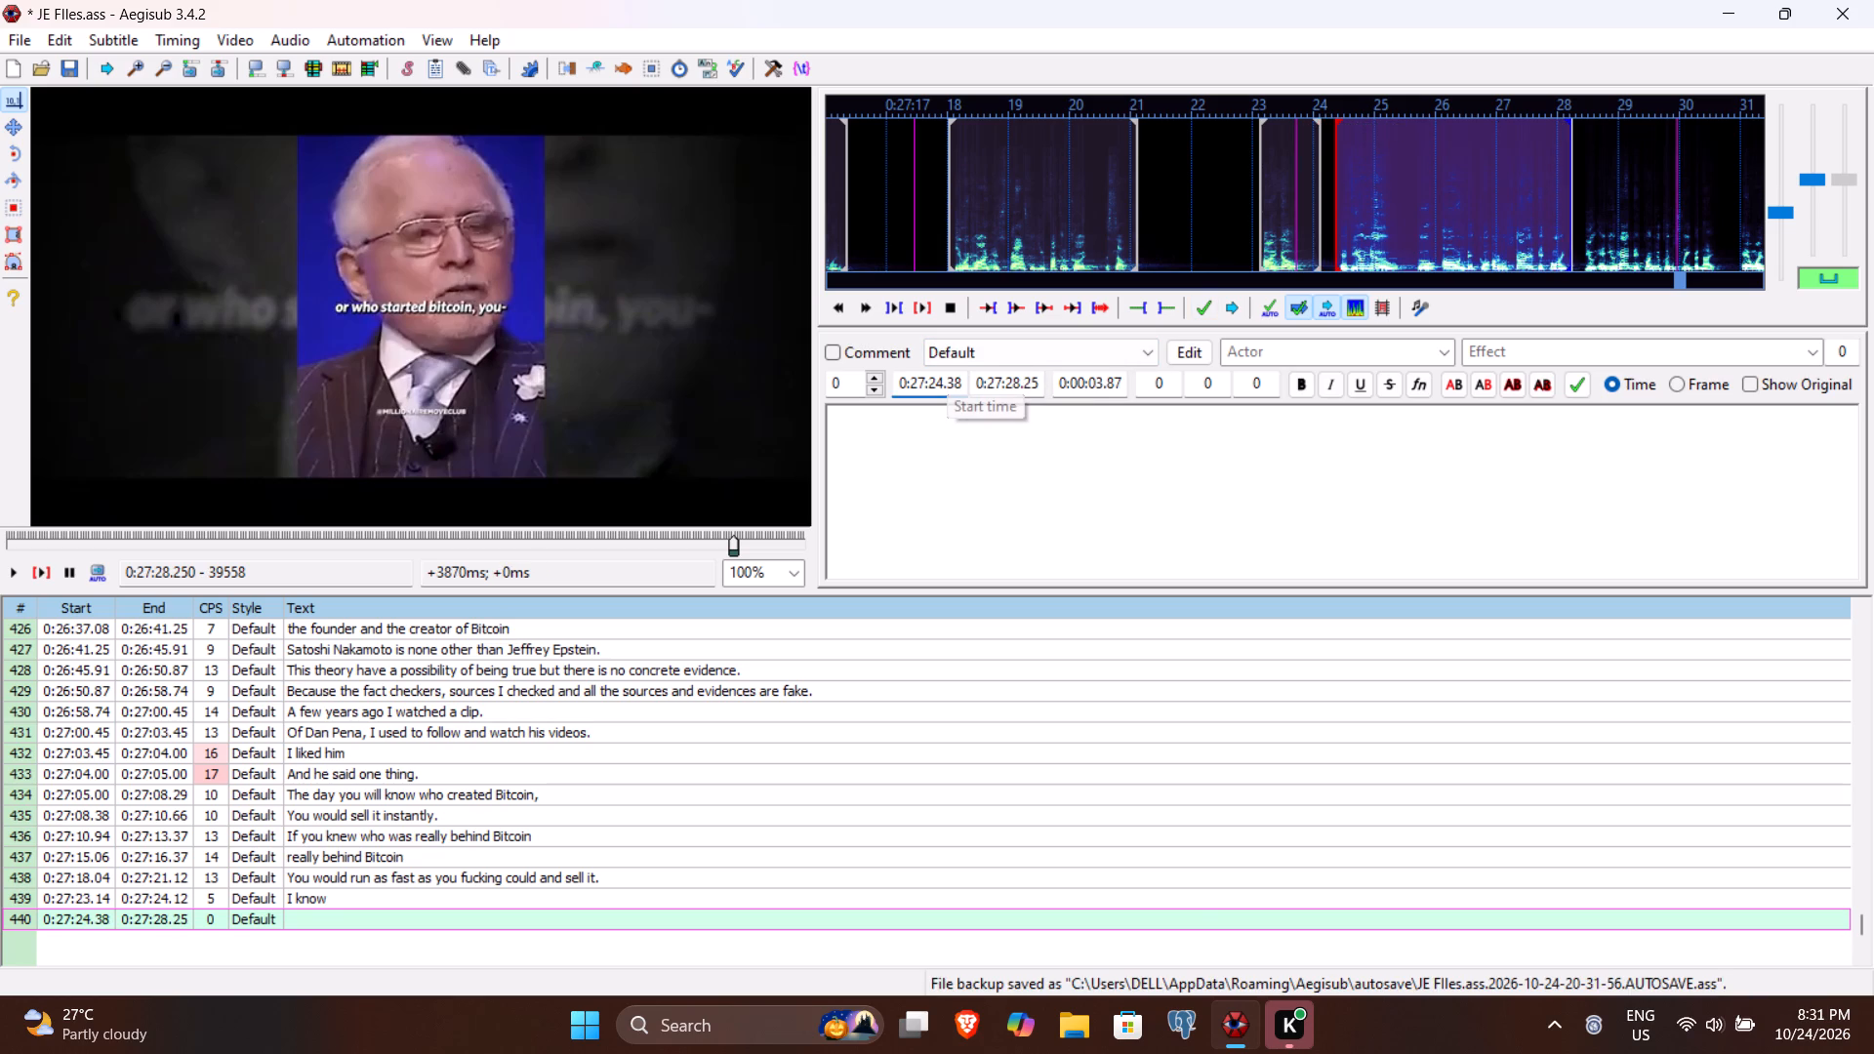
Enter "If you knew who owned Bitcoin- started Bitcoin" as line 440's text, replay the line, and commit it.
left_click(929, 474)
key("shift+i")
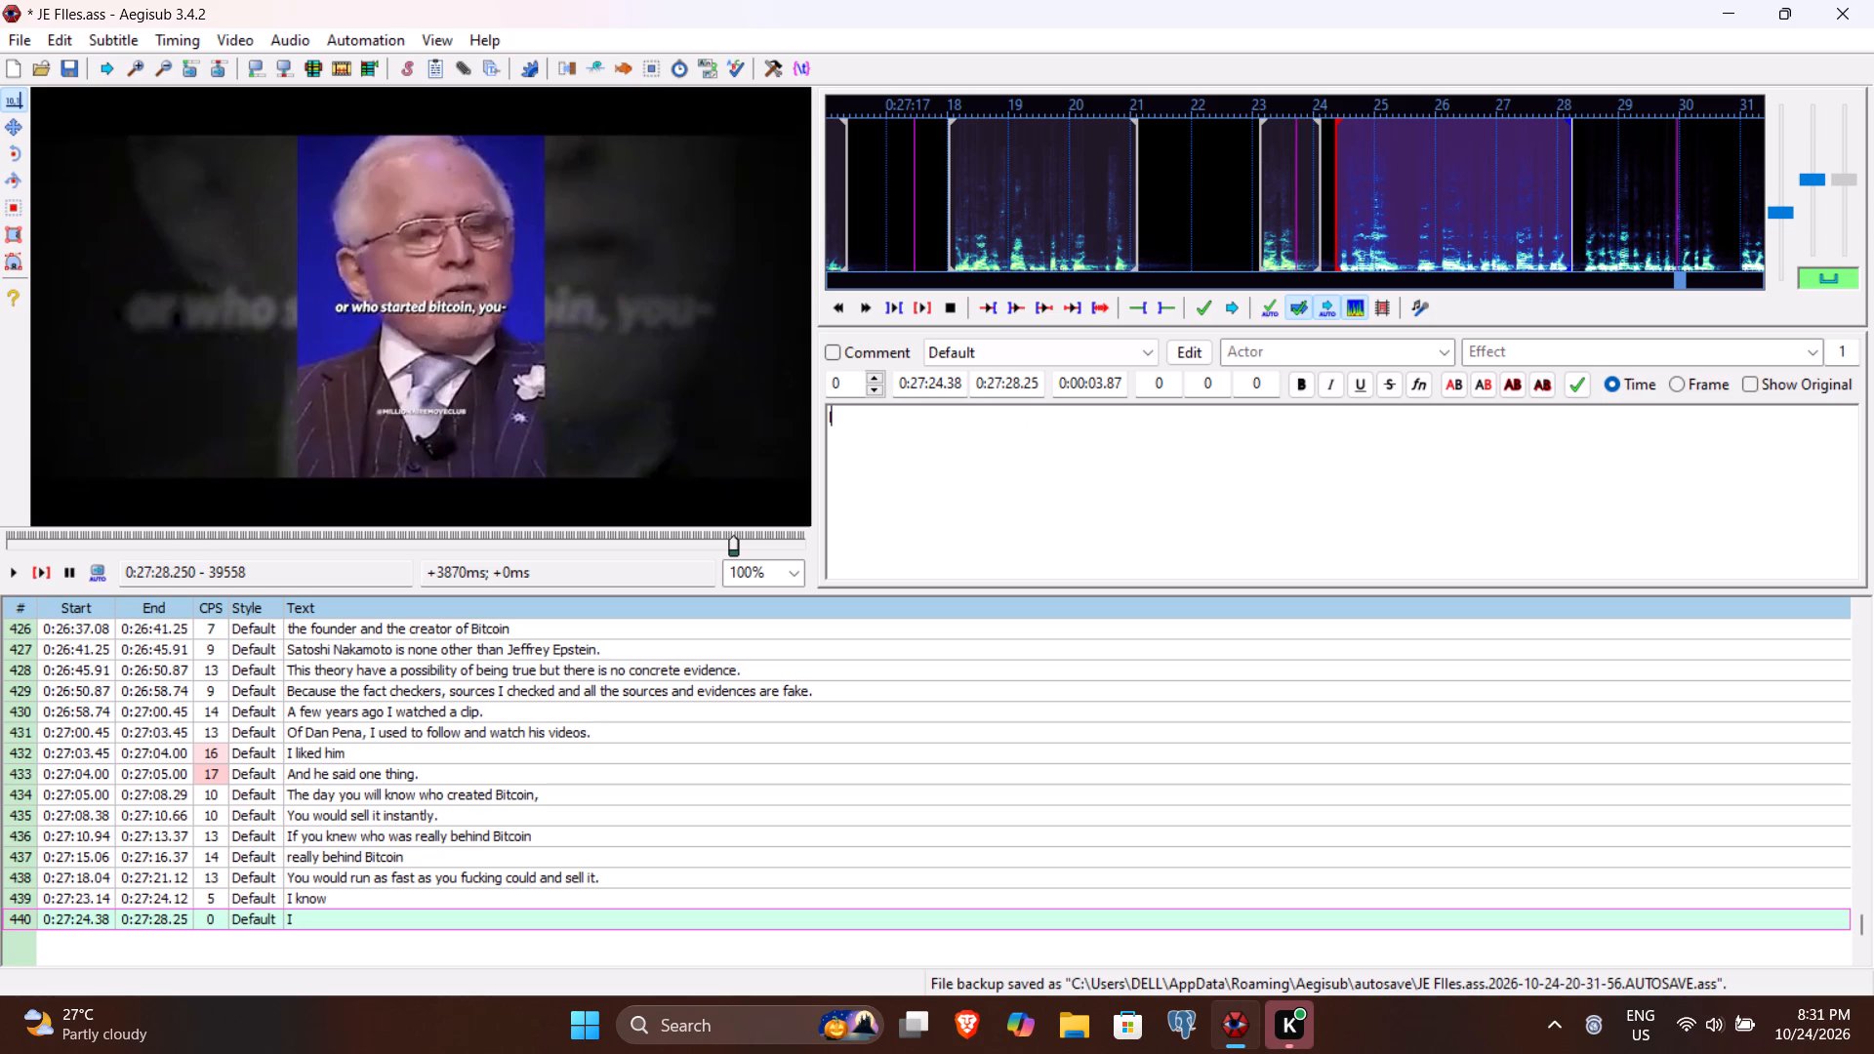
type("f you knew who w")
key("BackSpace")
type("oe")
key("BackSpace")
type("wned bi")
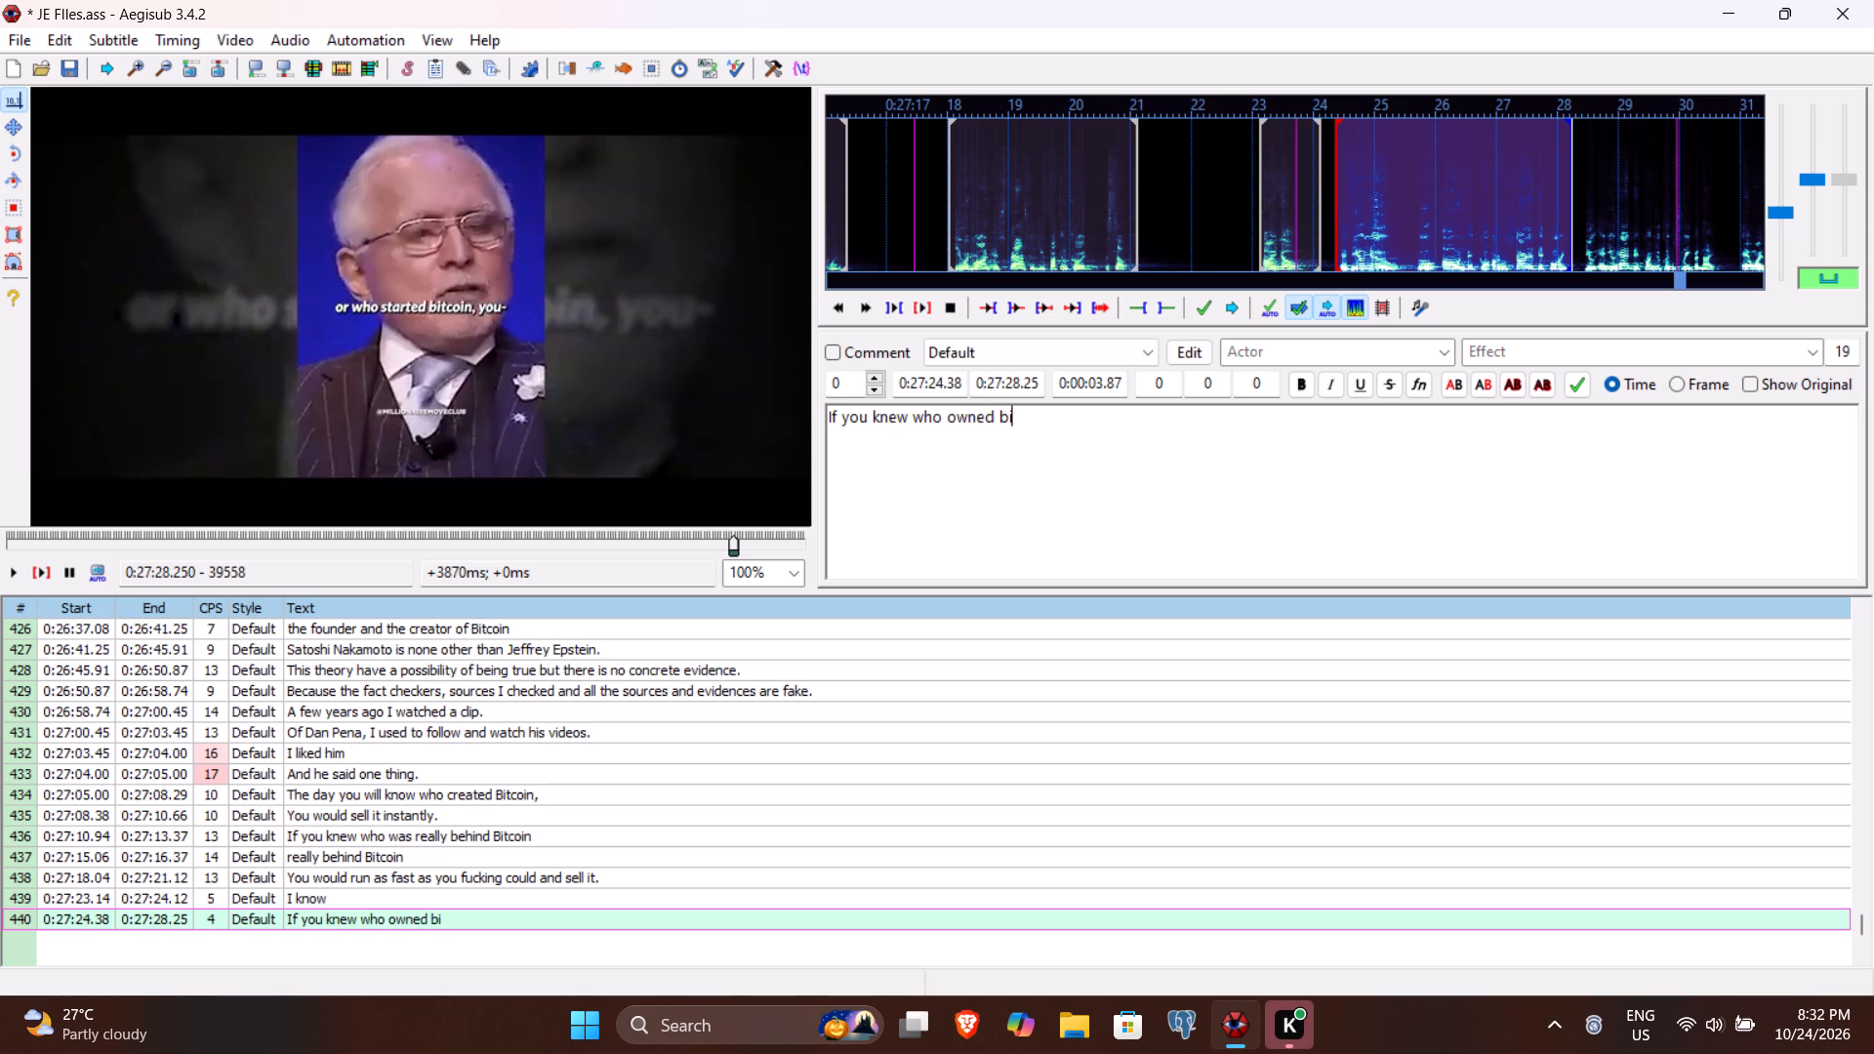
key("BackSpace")
key("BackSpace")
type("Bitcoin")
type("- started be")
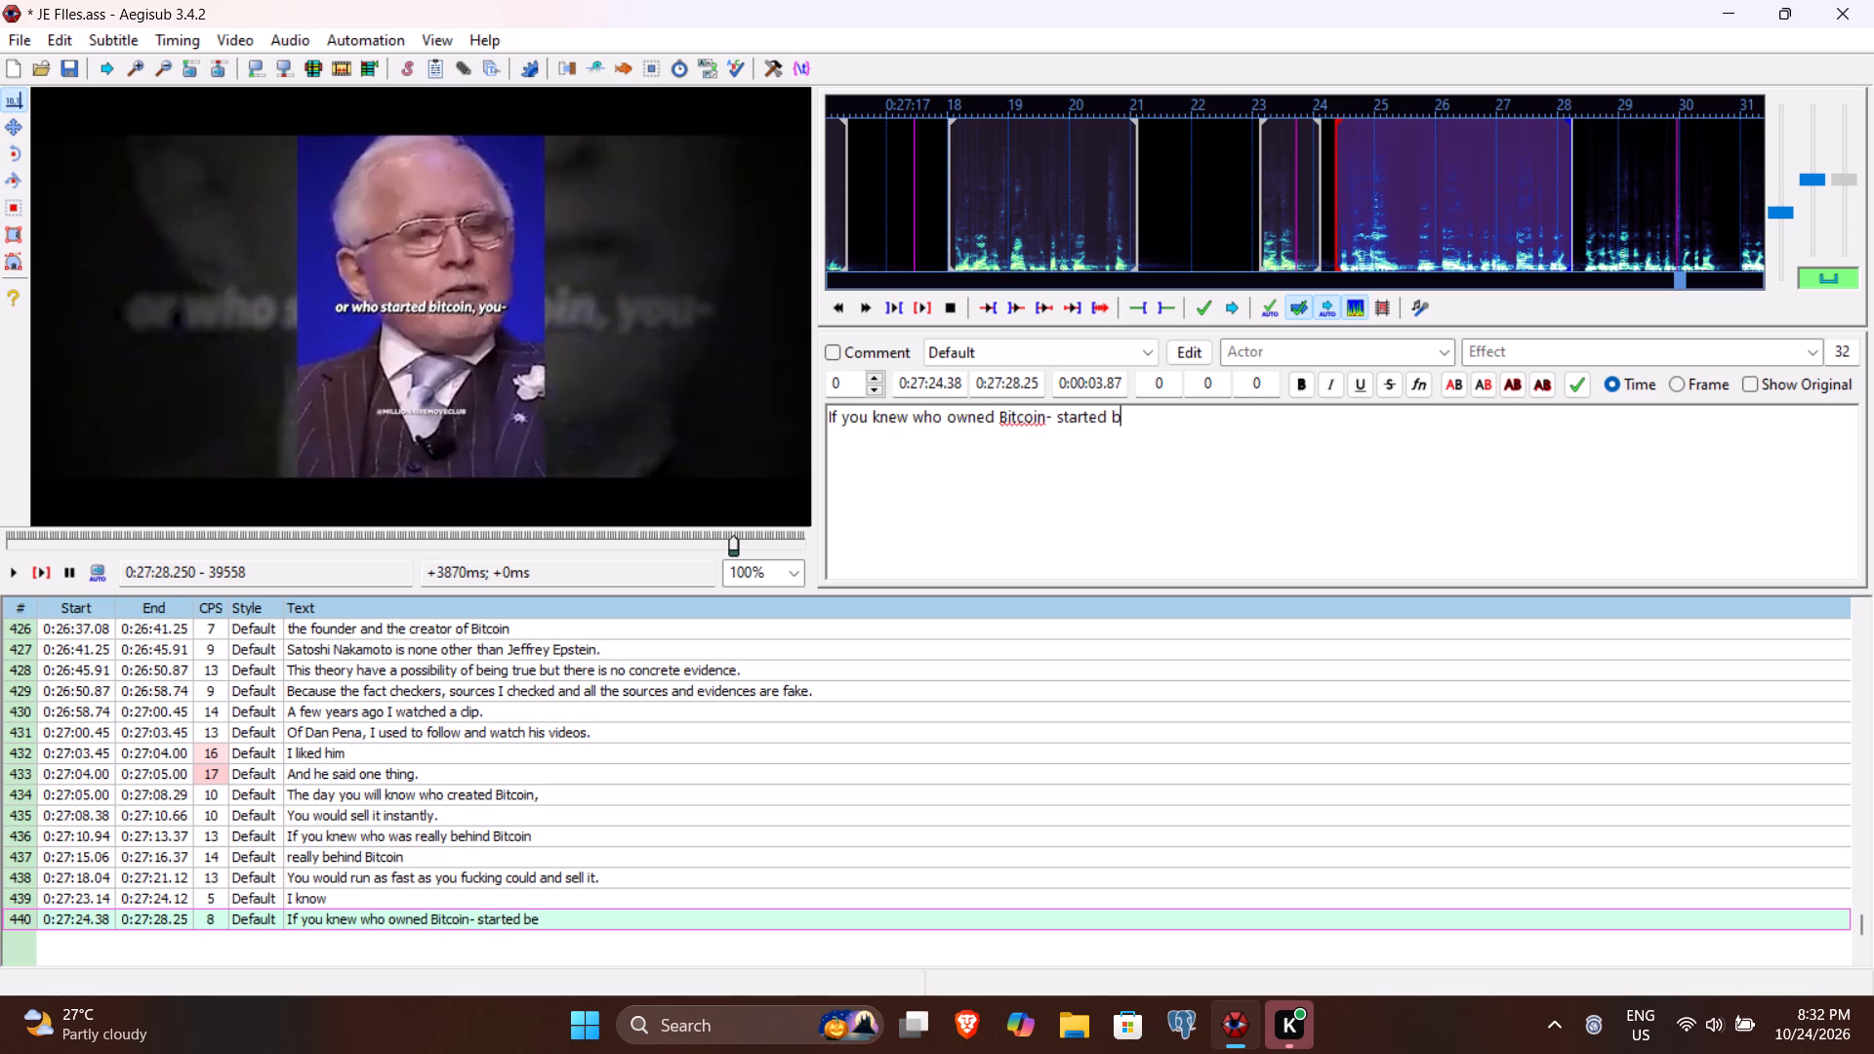
key("BackSpace")
key("BackSpace")
type("Bito")
key("BackSpace")
type("coin")
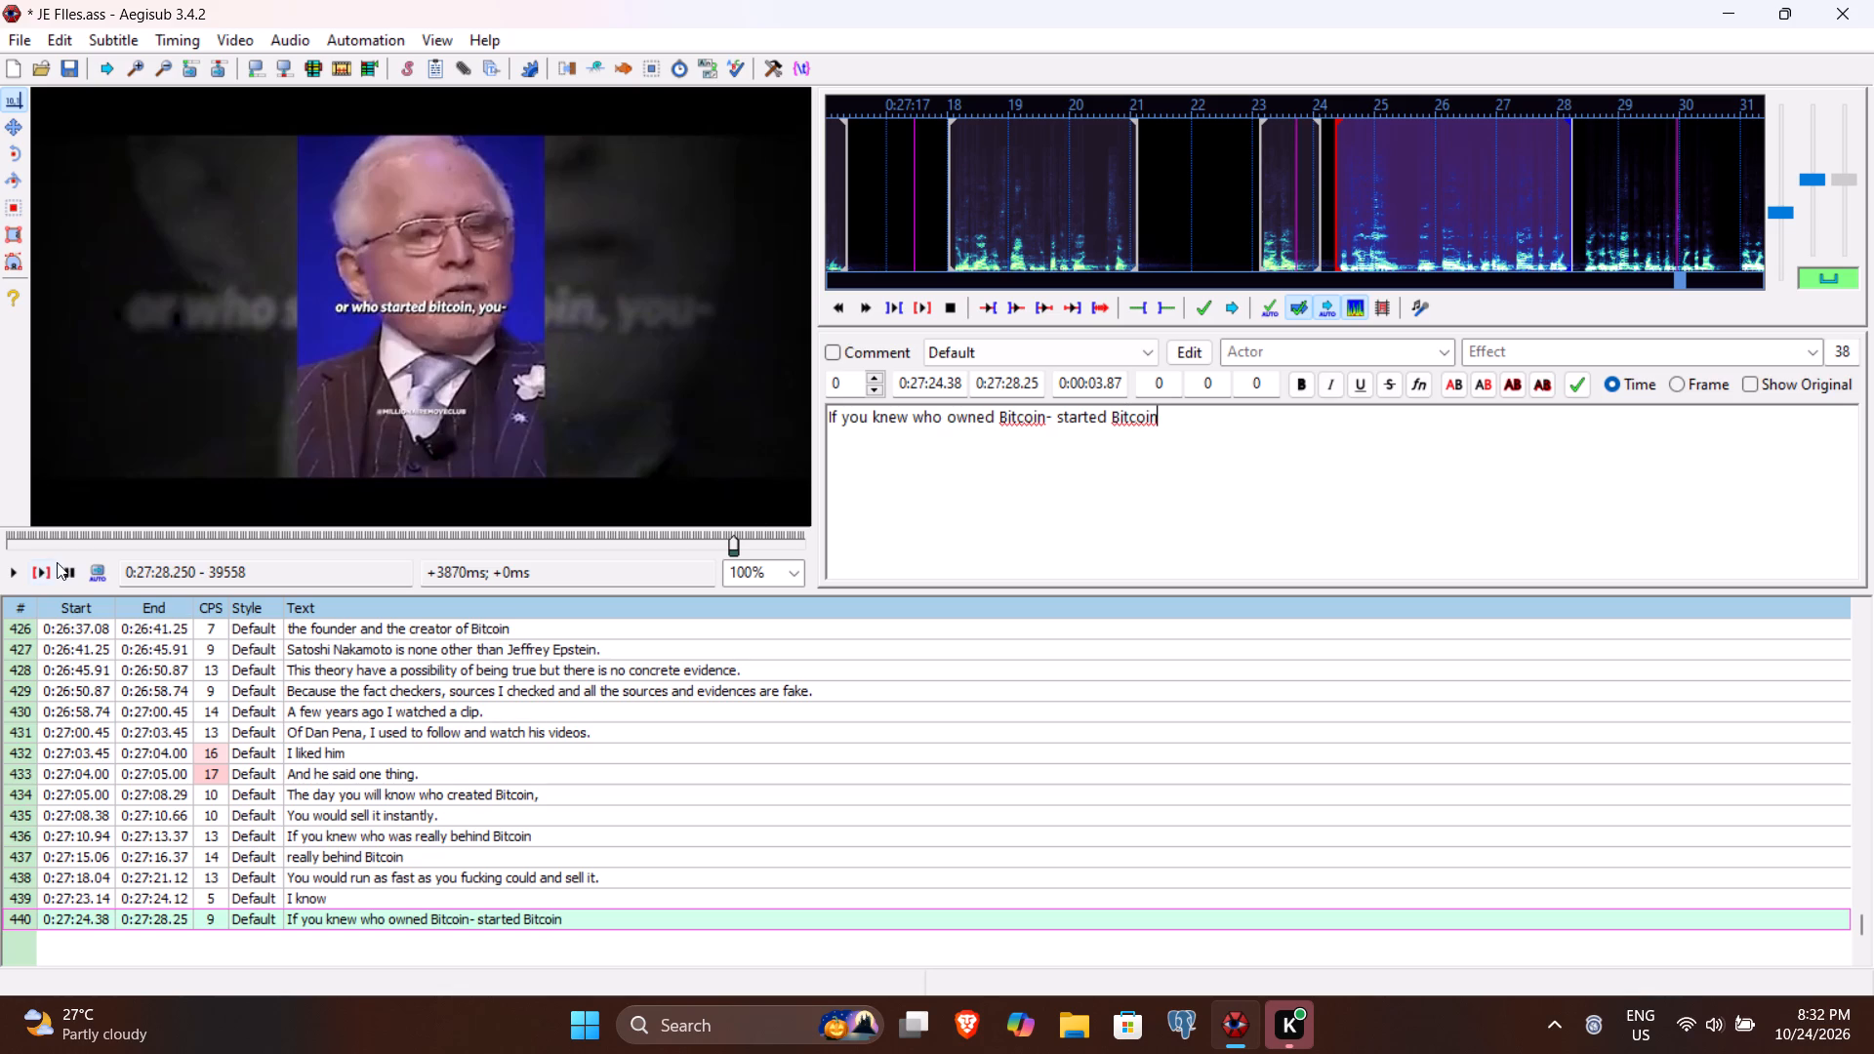
left_click(51, 570)
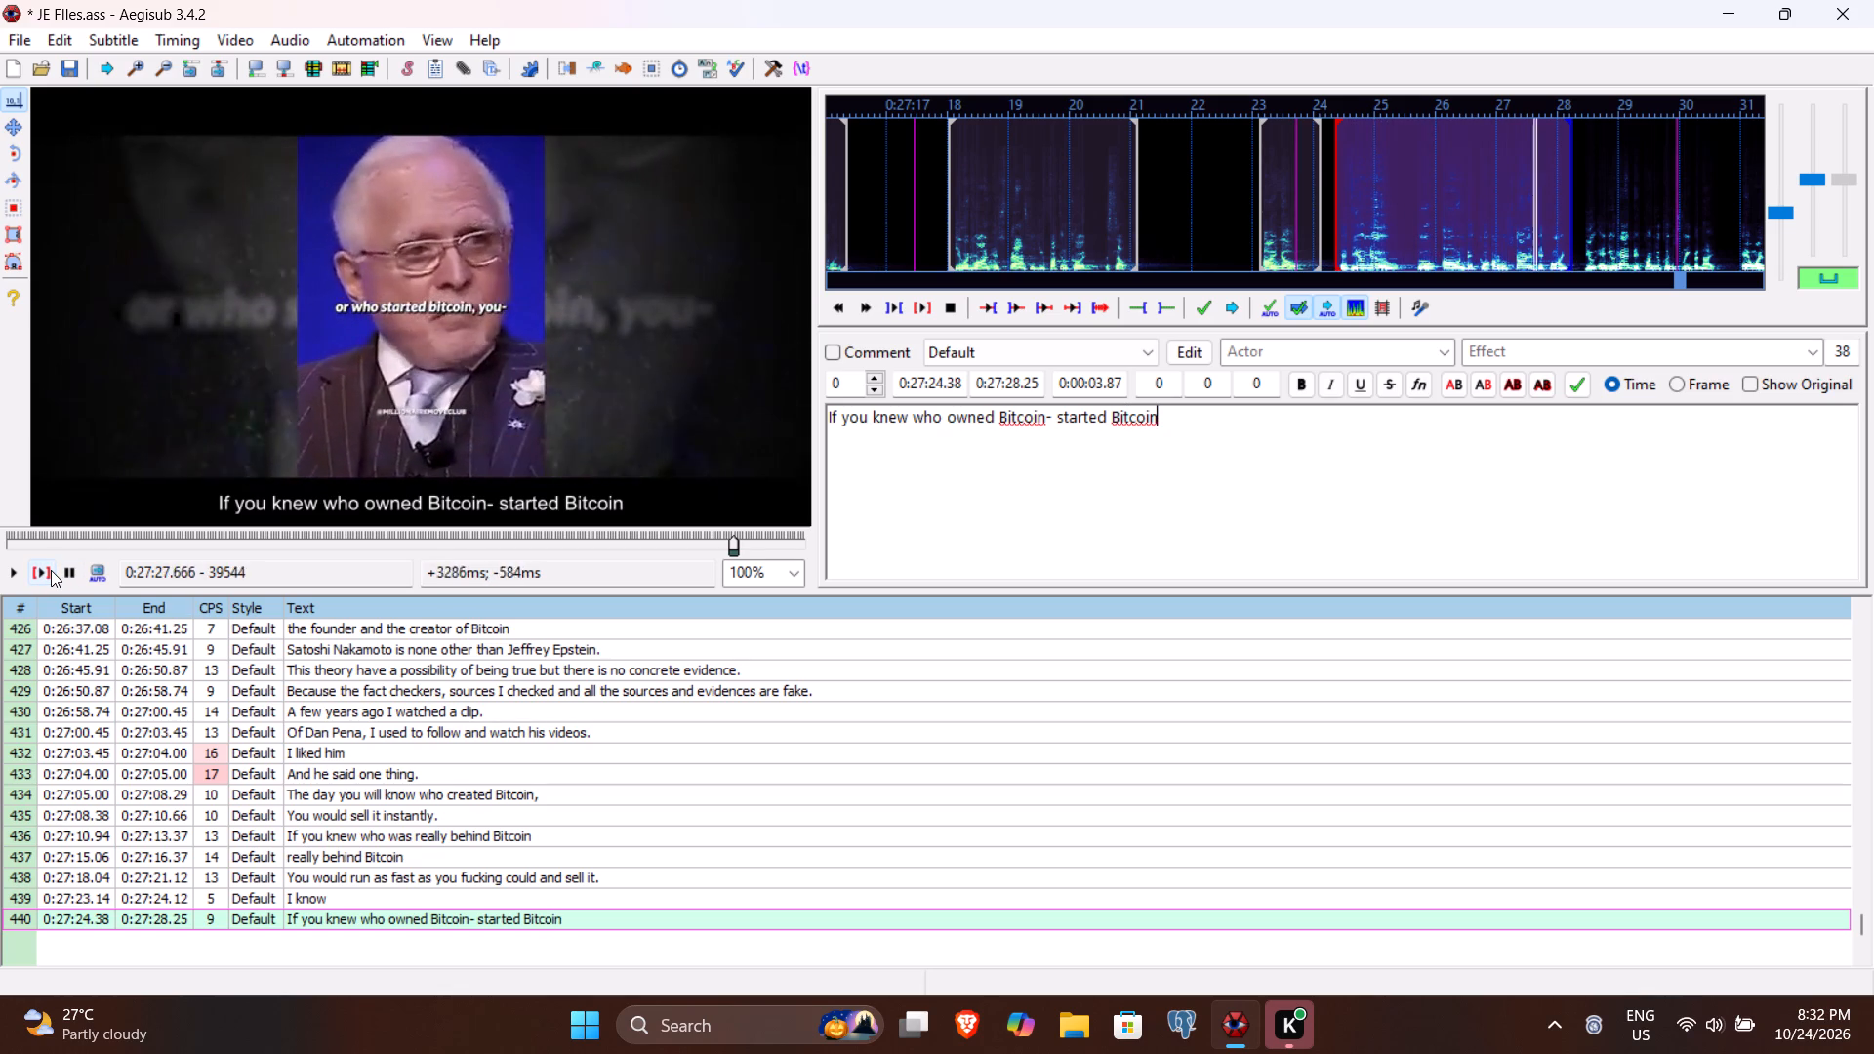
key("Return")
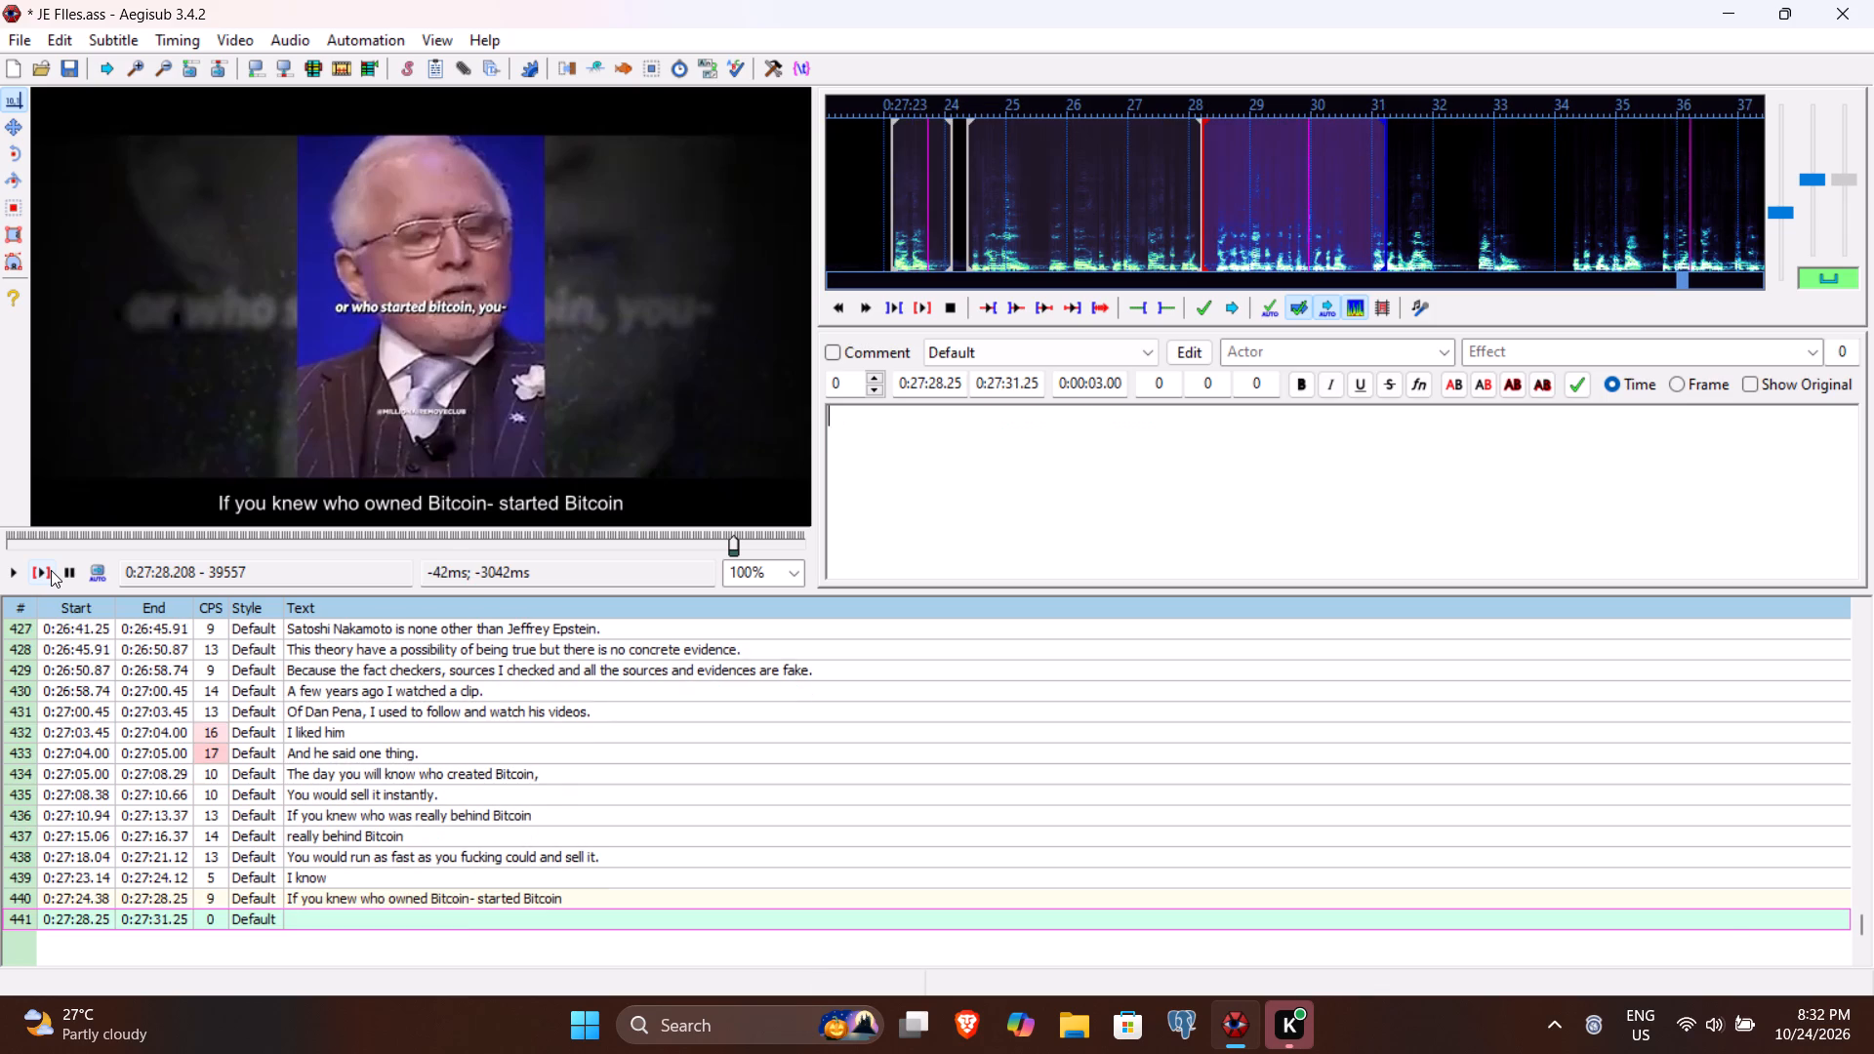
Listen to the speech for line 441 and set its end time to 0:27:30.64 and start time to 0:27:28.46.
left_click(51, 570)
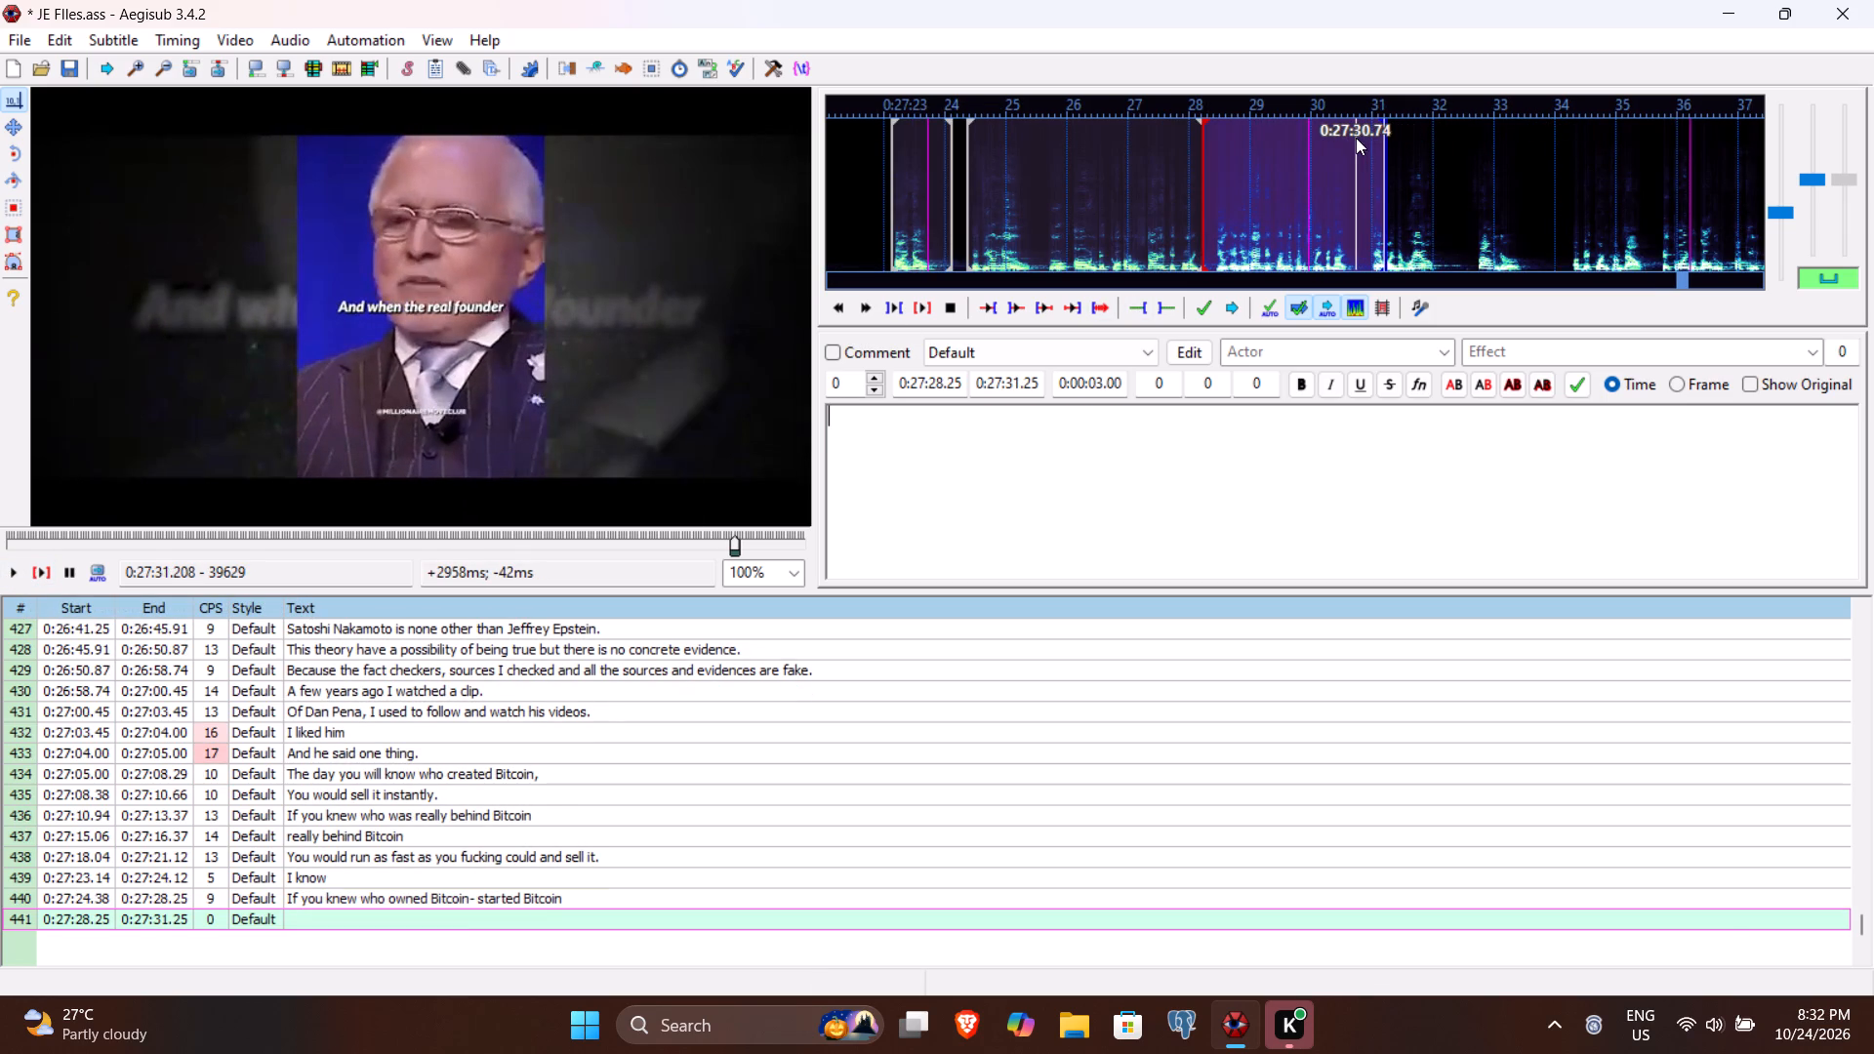
left_click(1013, 380)
type("064")
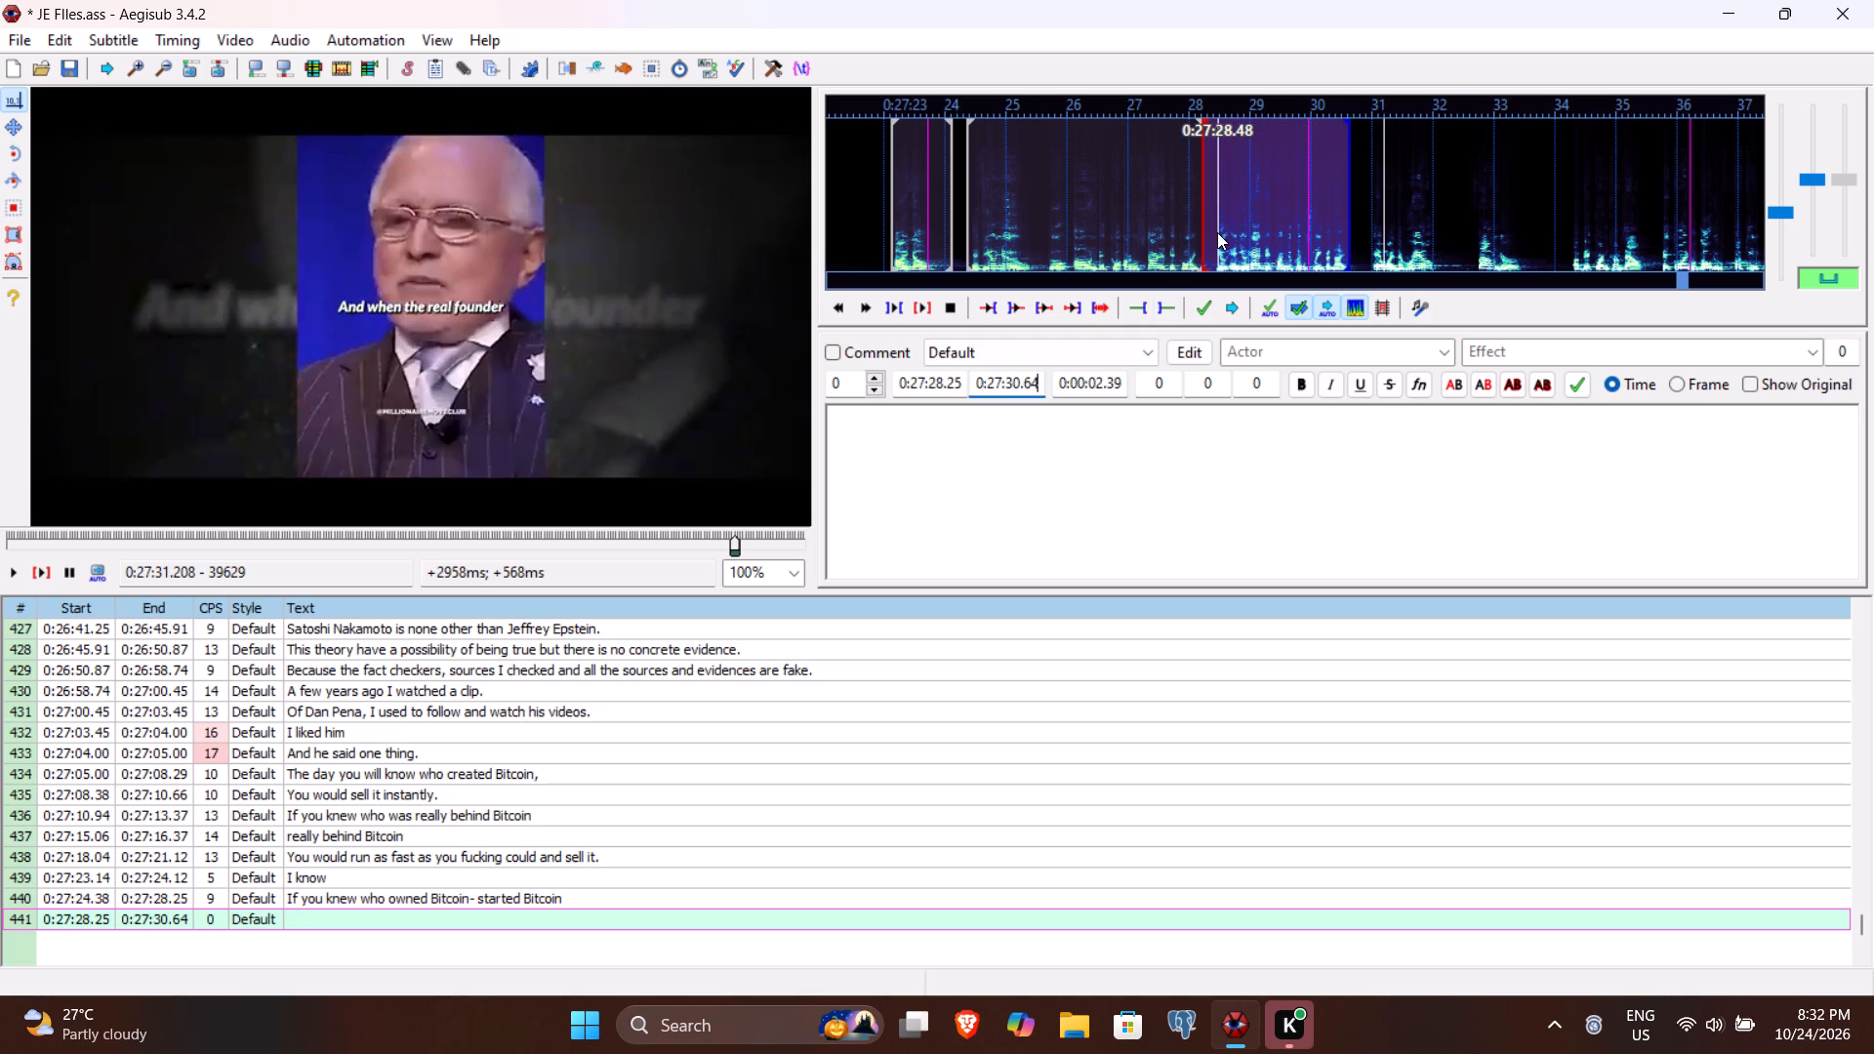
left_click(946, 378)
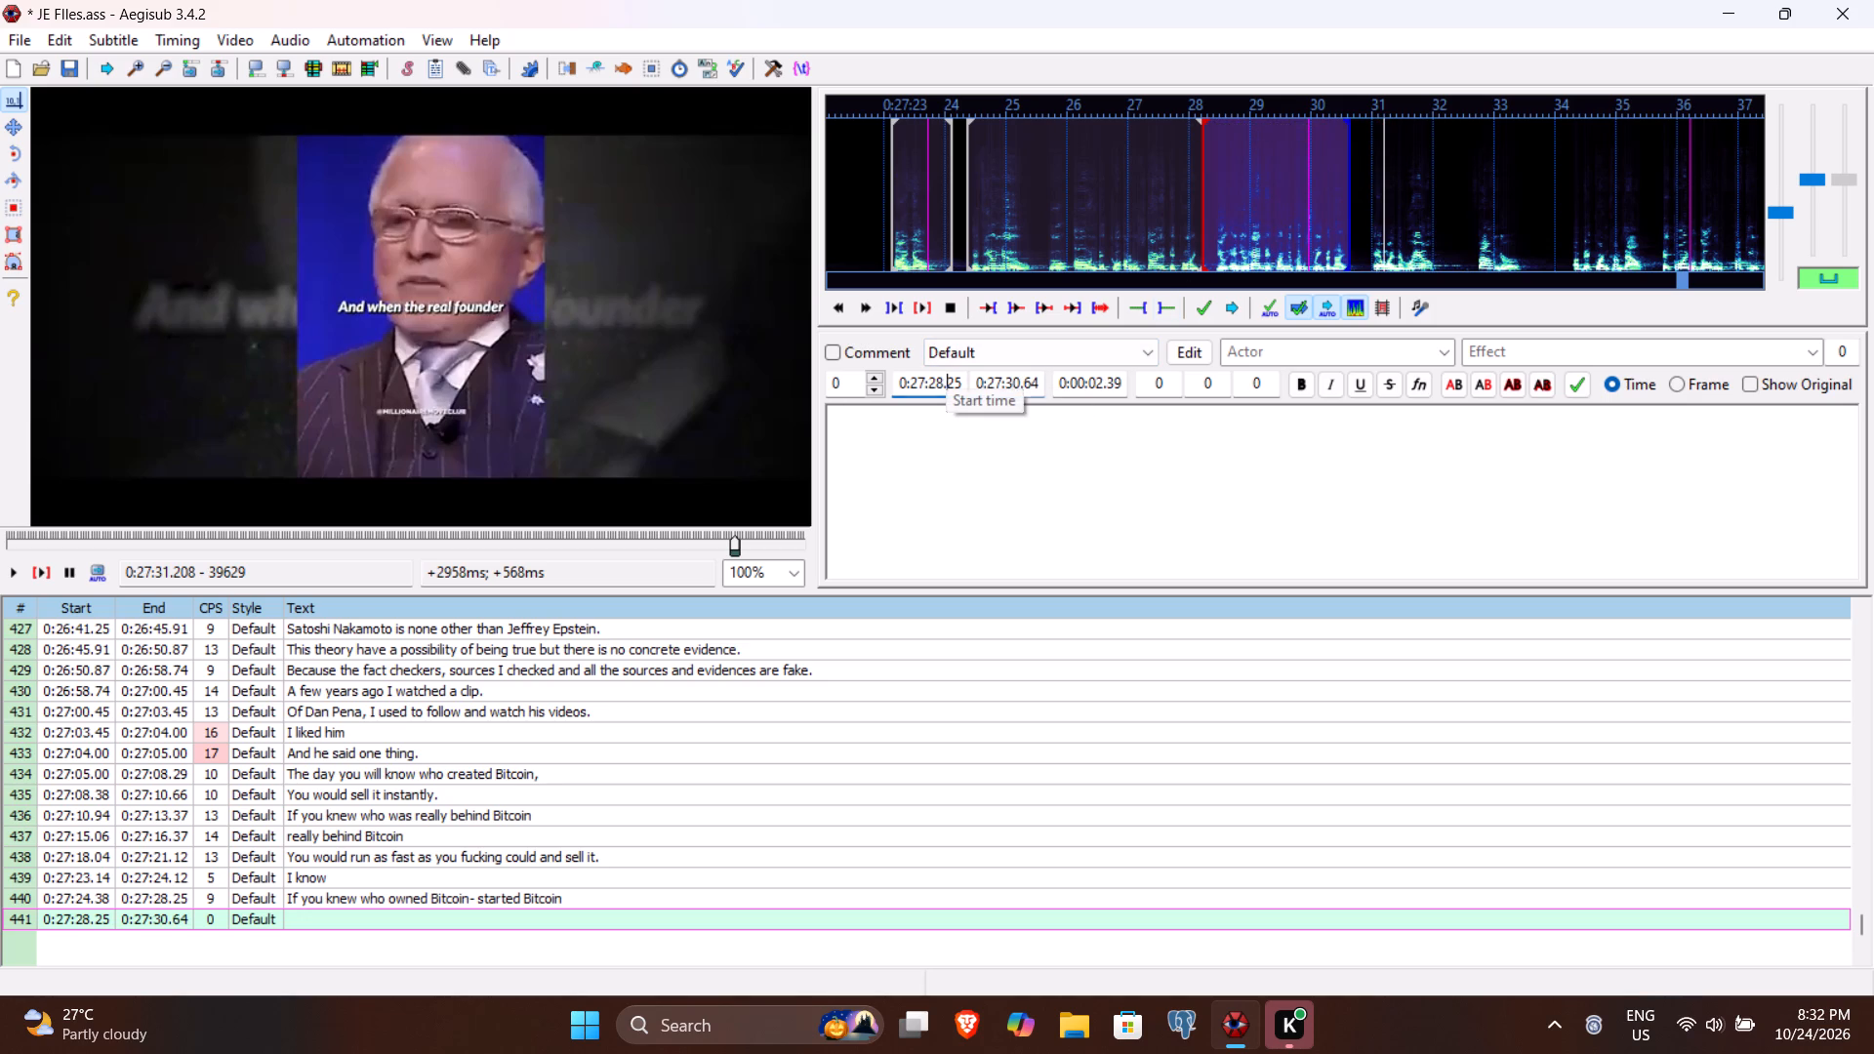
type("46")
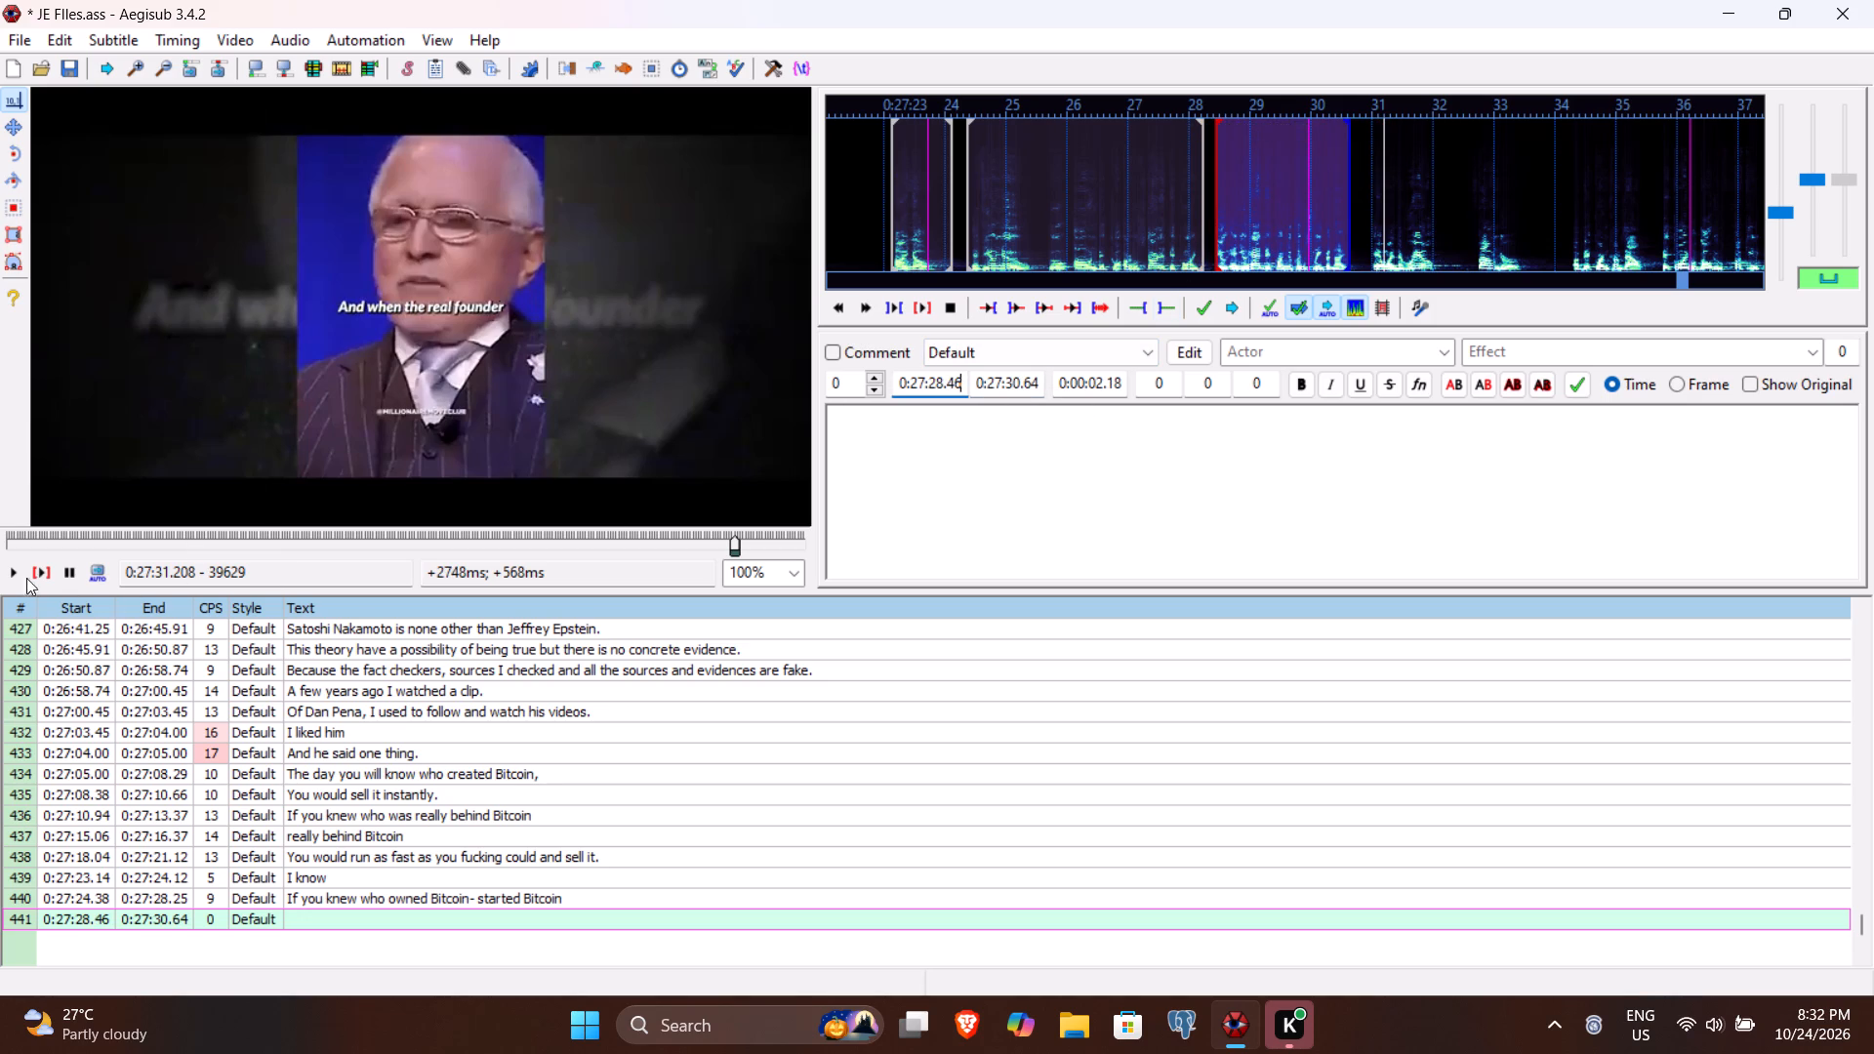
Replay line 441 and commit it with the text "and you had Bitcoin, you couldn't sleep at night.".
left_click(36, 571)
left_click(901, 450)
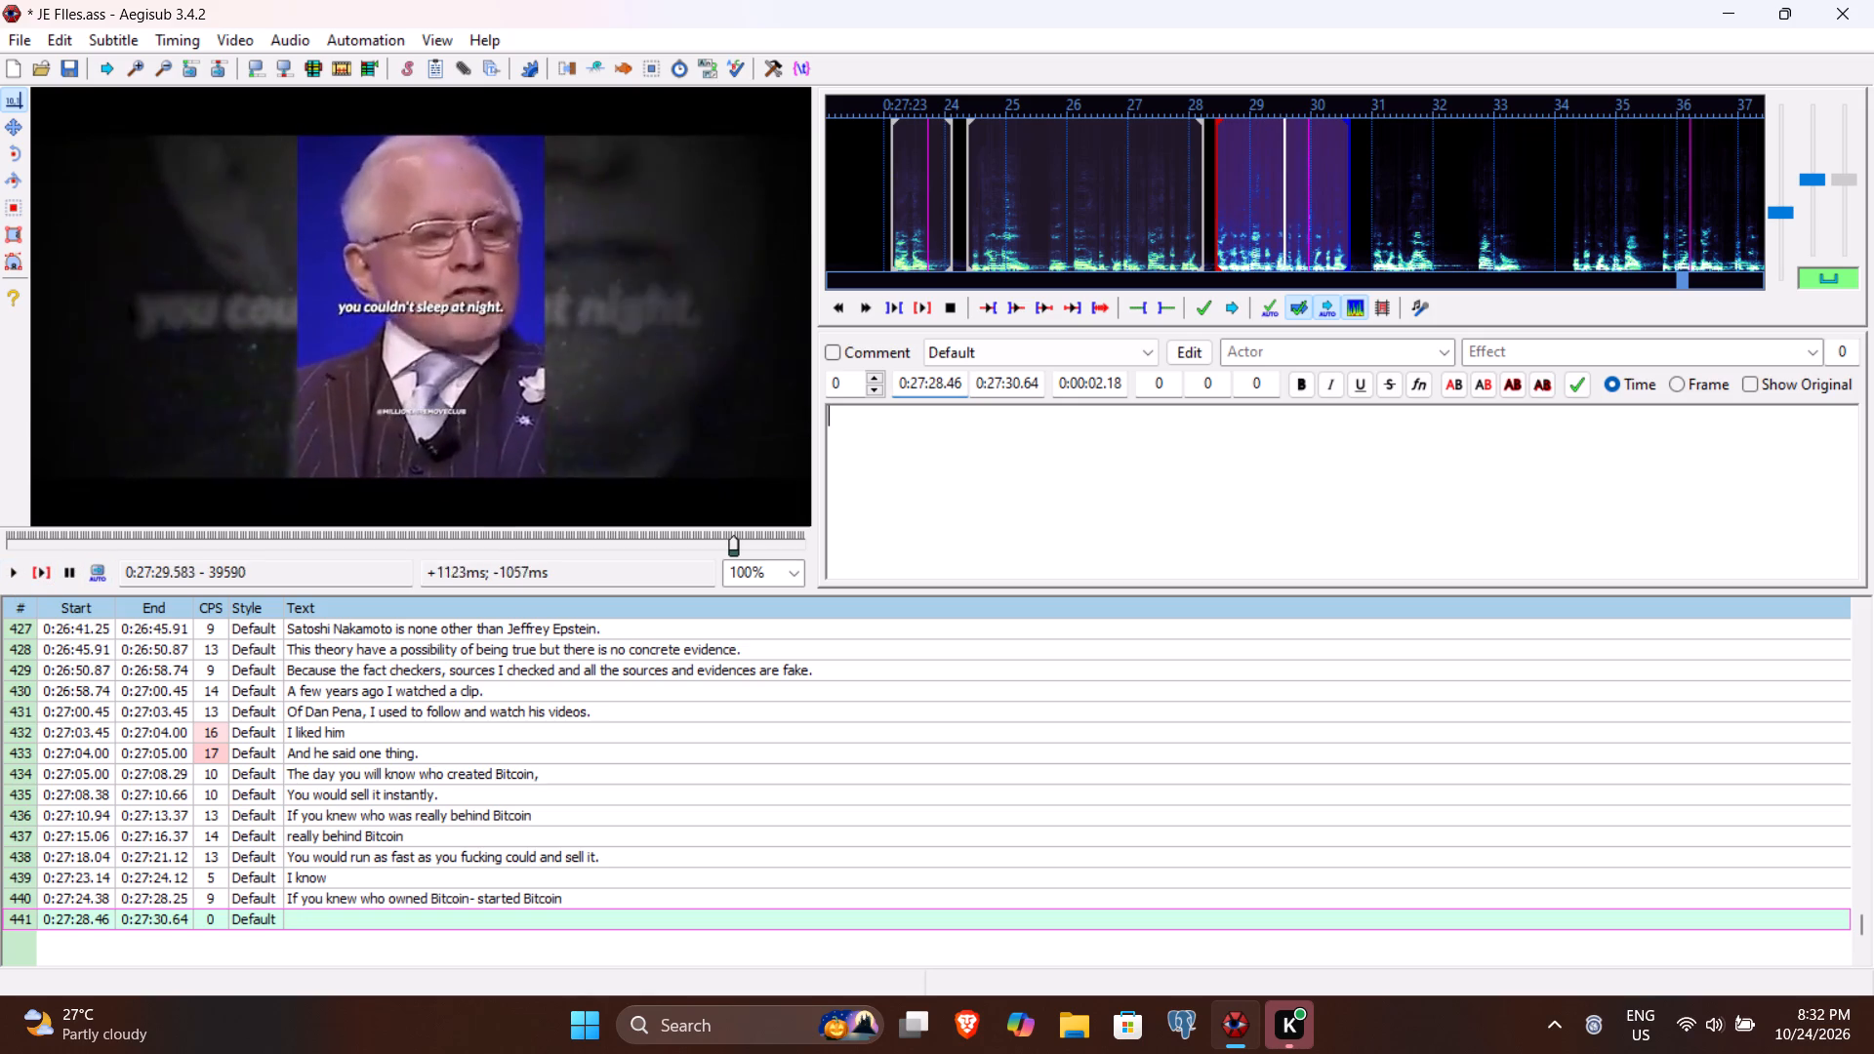
type("and you hd")
key("BackSpace")
type("ad Bit")
type("coin, you cou")
type("ldnn")
key("BackSpace")
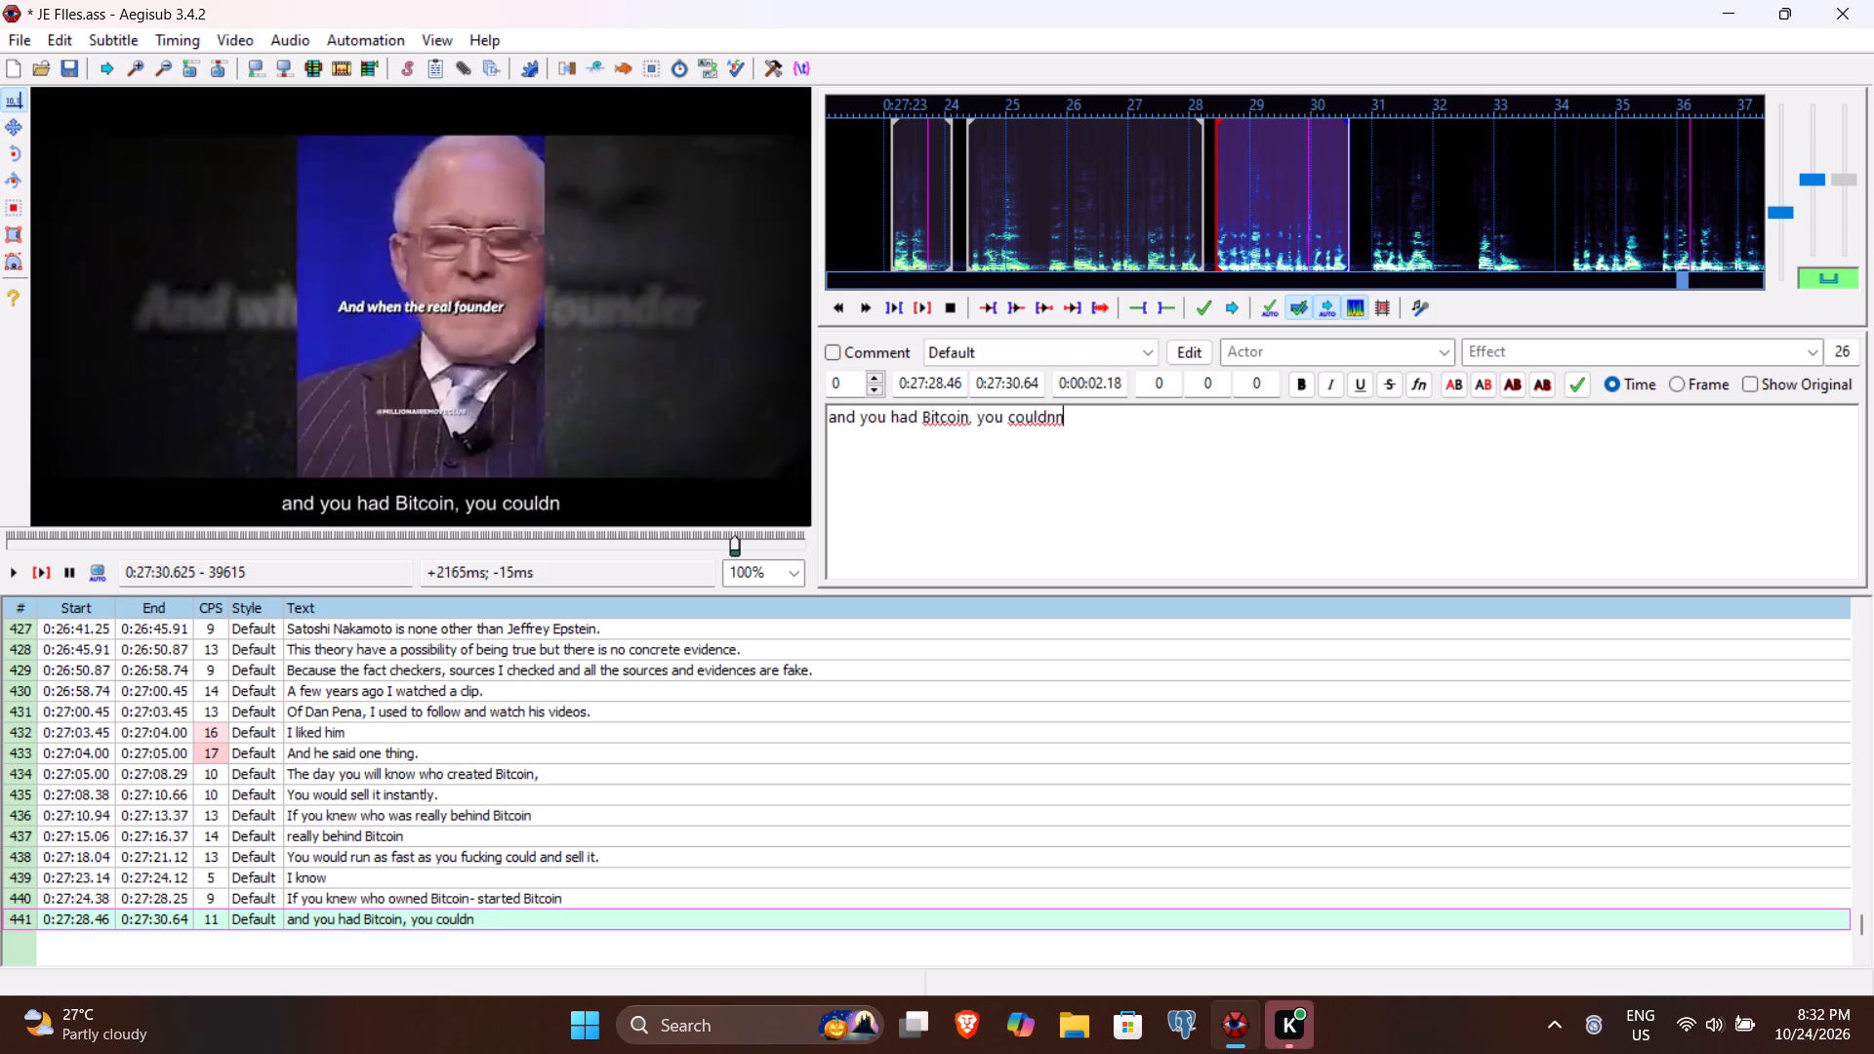
type("'t sleep at ni")
type("ght")
key("period")
key("Return")
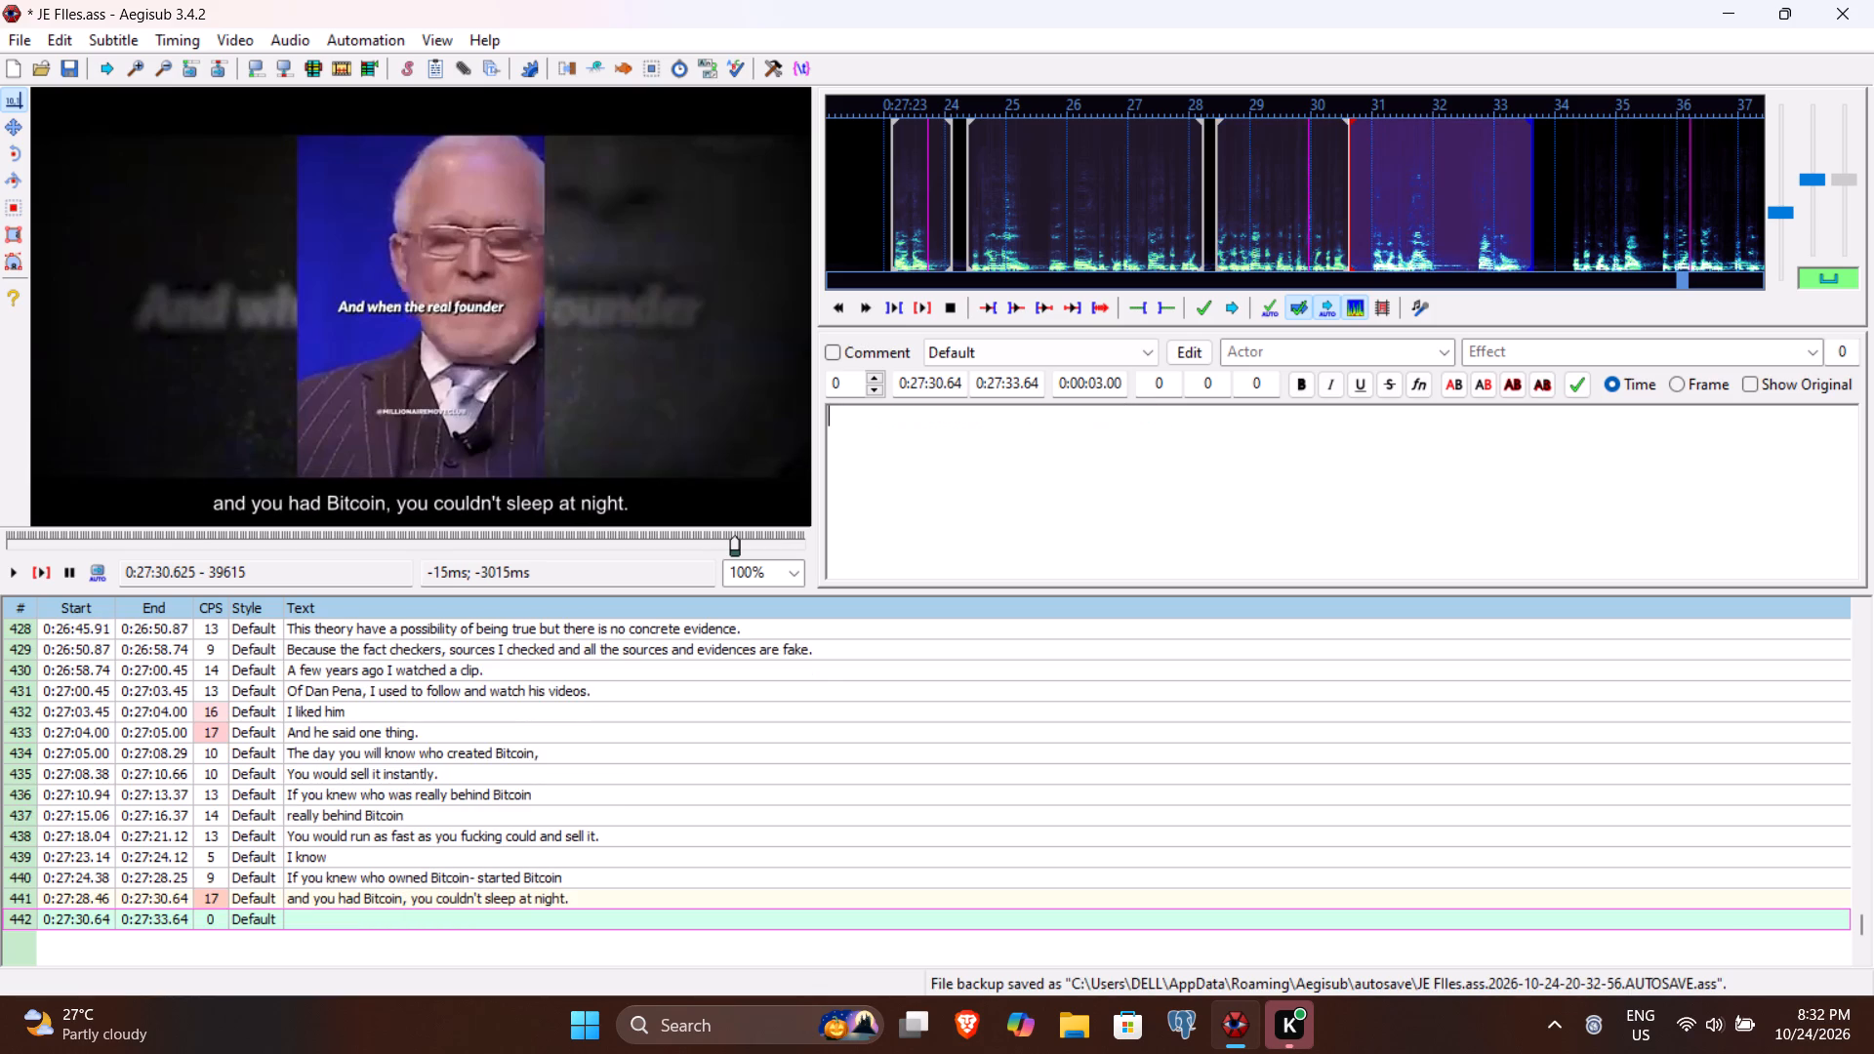
Listen to line 442, set its start time to 0:27:31.02, and enter the text "And the real founder".
left_click(44, 566)
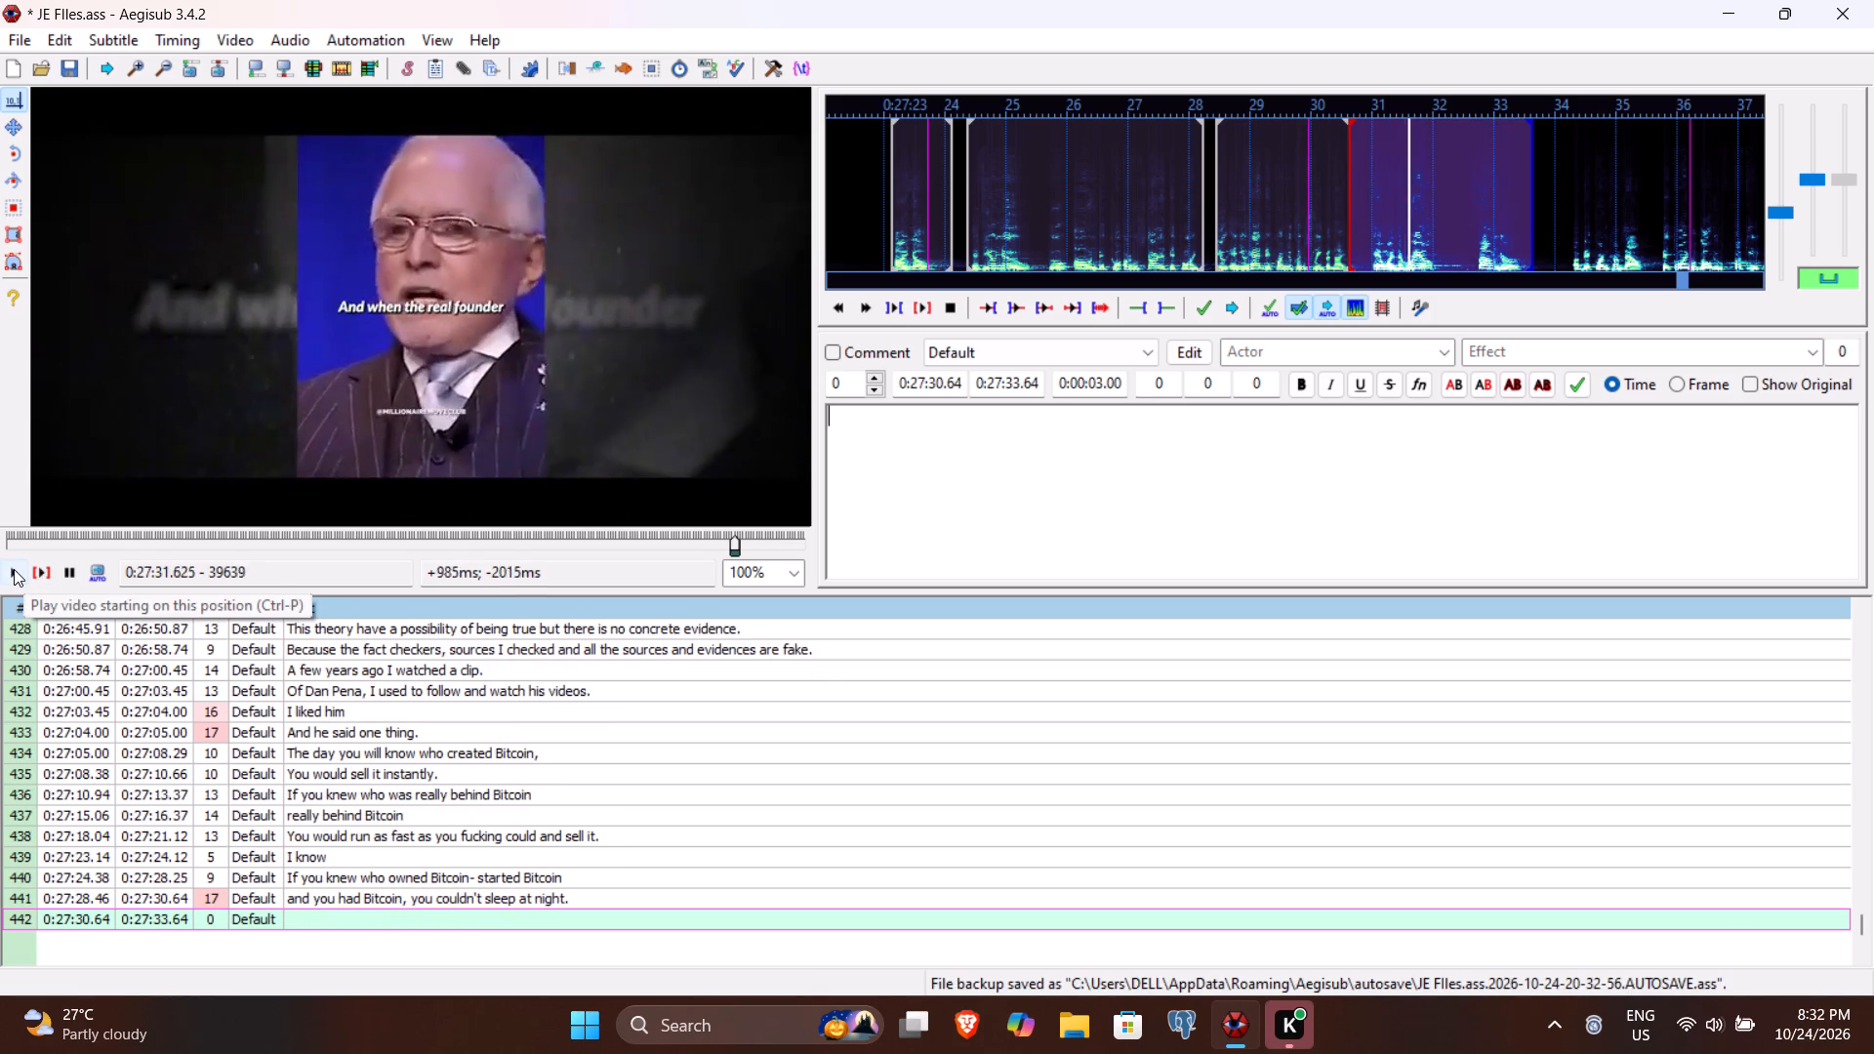
left_click(14, 569)
left_click(14, 569)
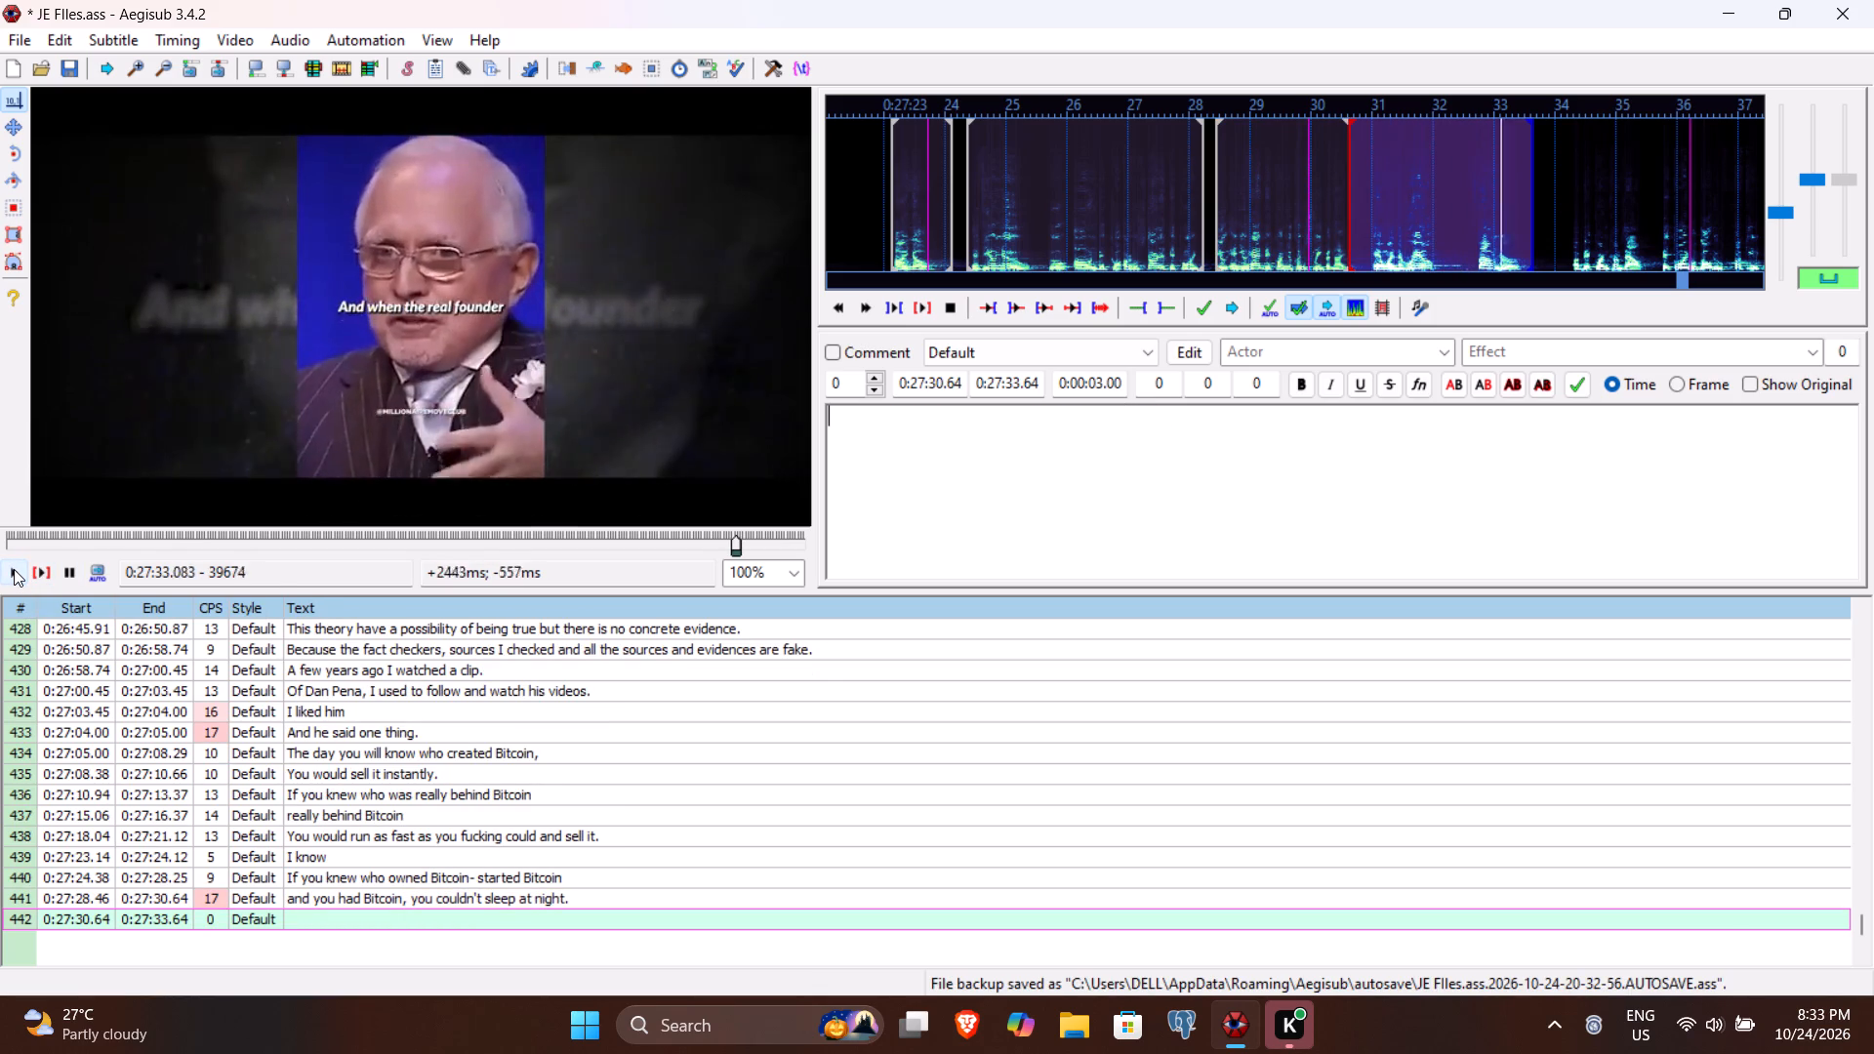
left_click(14, 569)
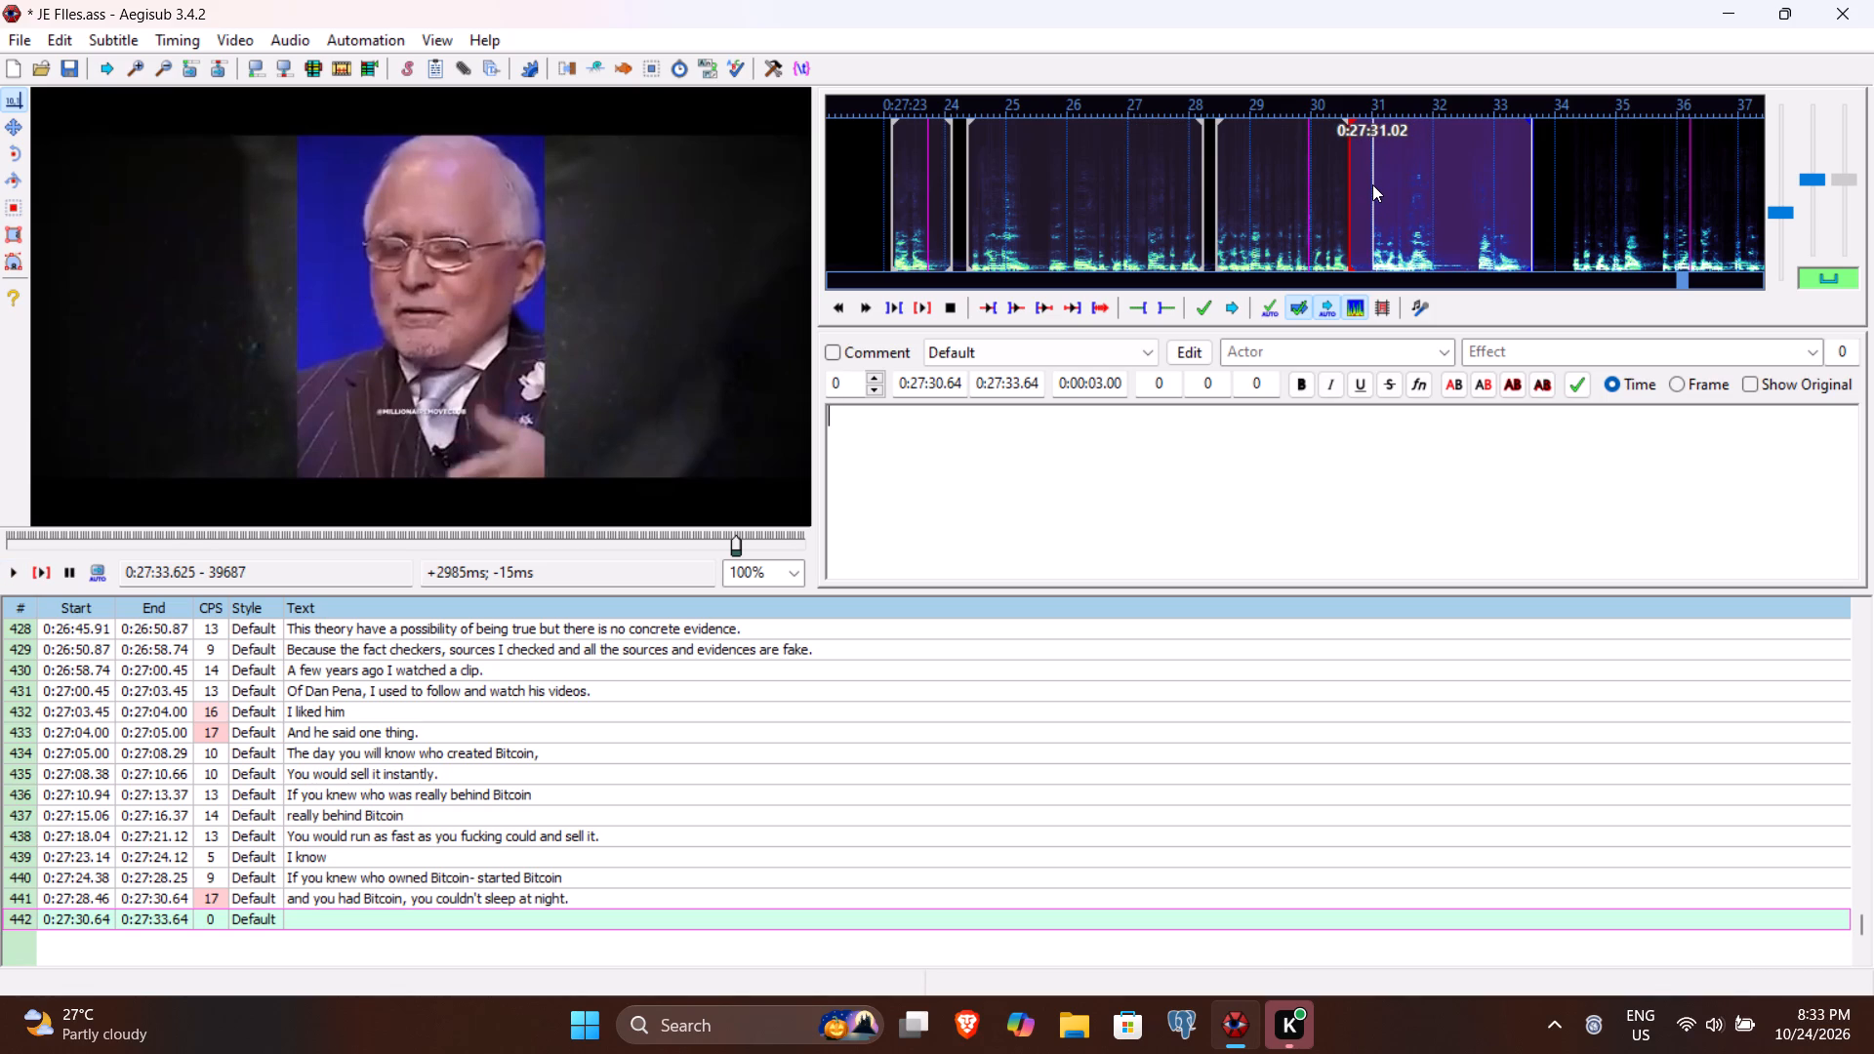
left_click(935, 382)
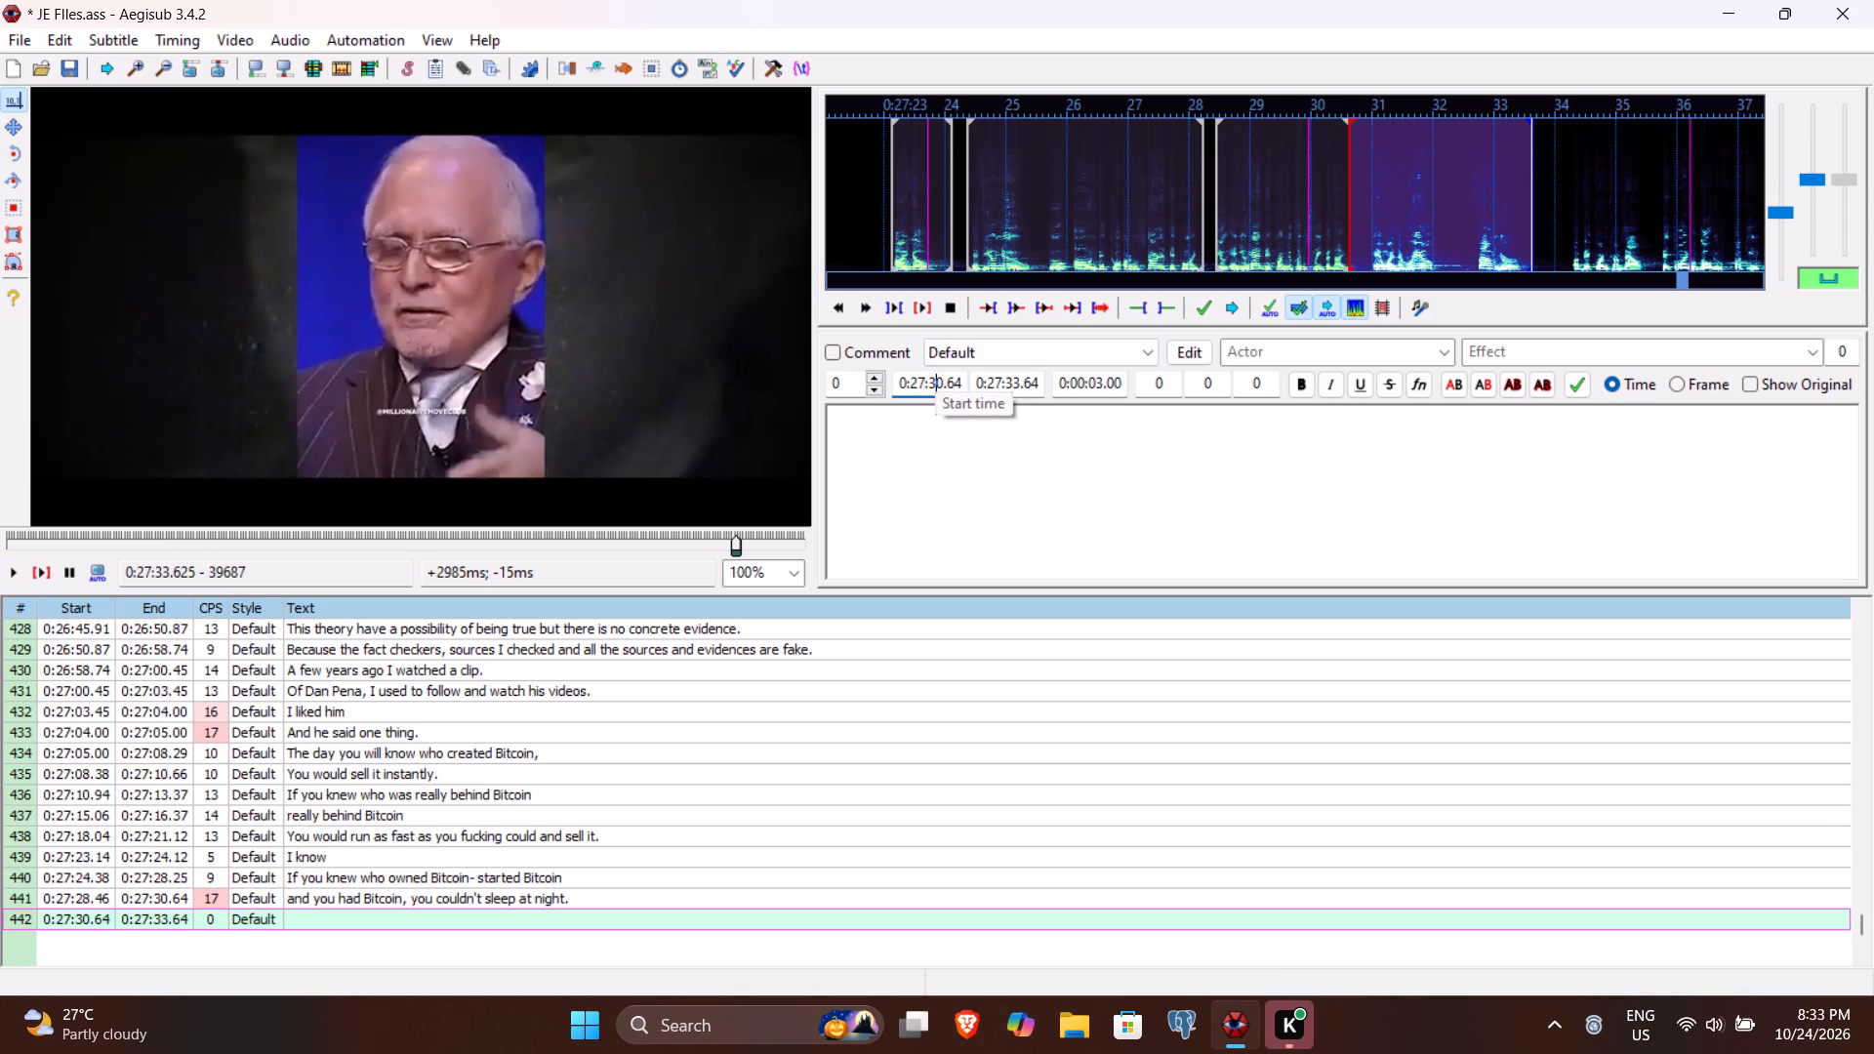
type("102")
left_click(917, 496)
type("And the real founder")
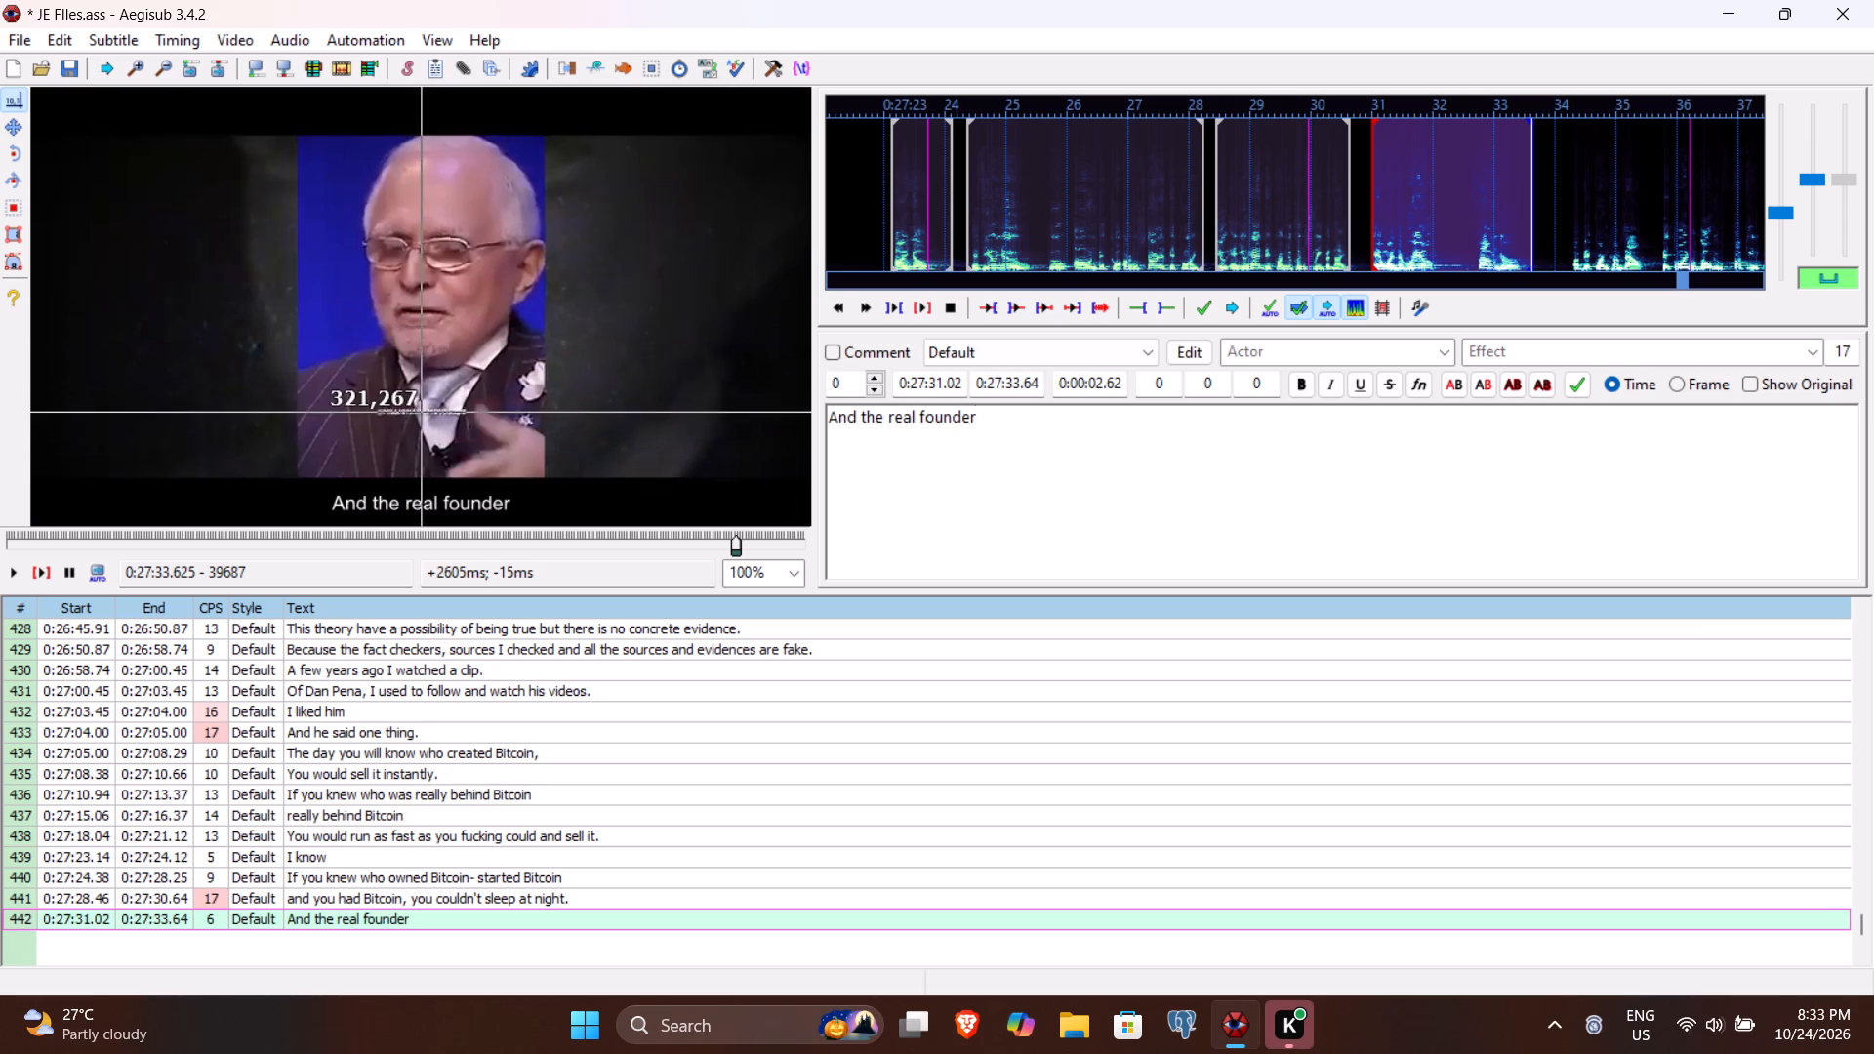
Replay line 442, correct its text to "And when the real founder", and commit it.
left_click(36, 573)
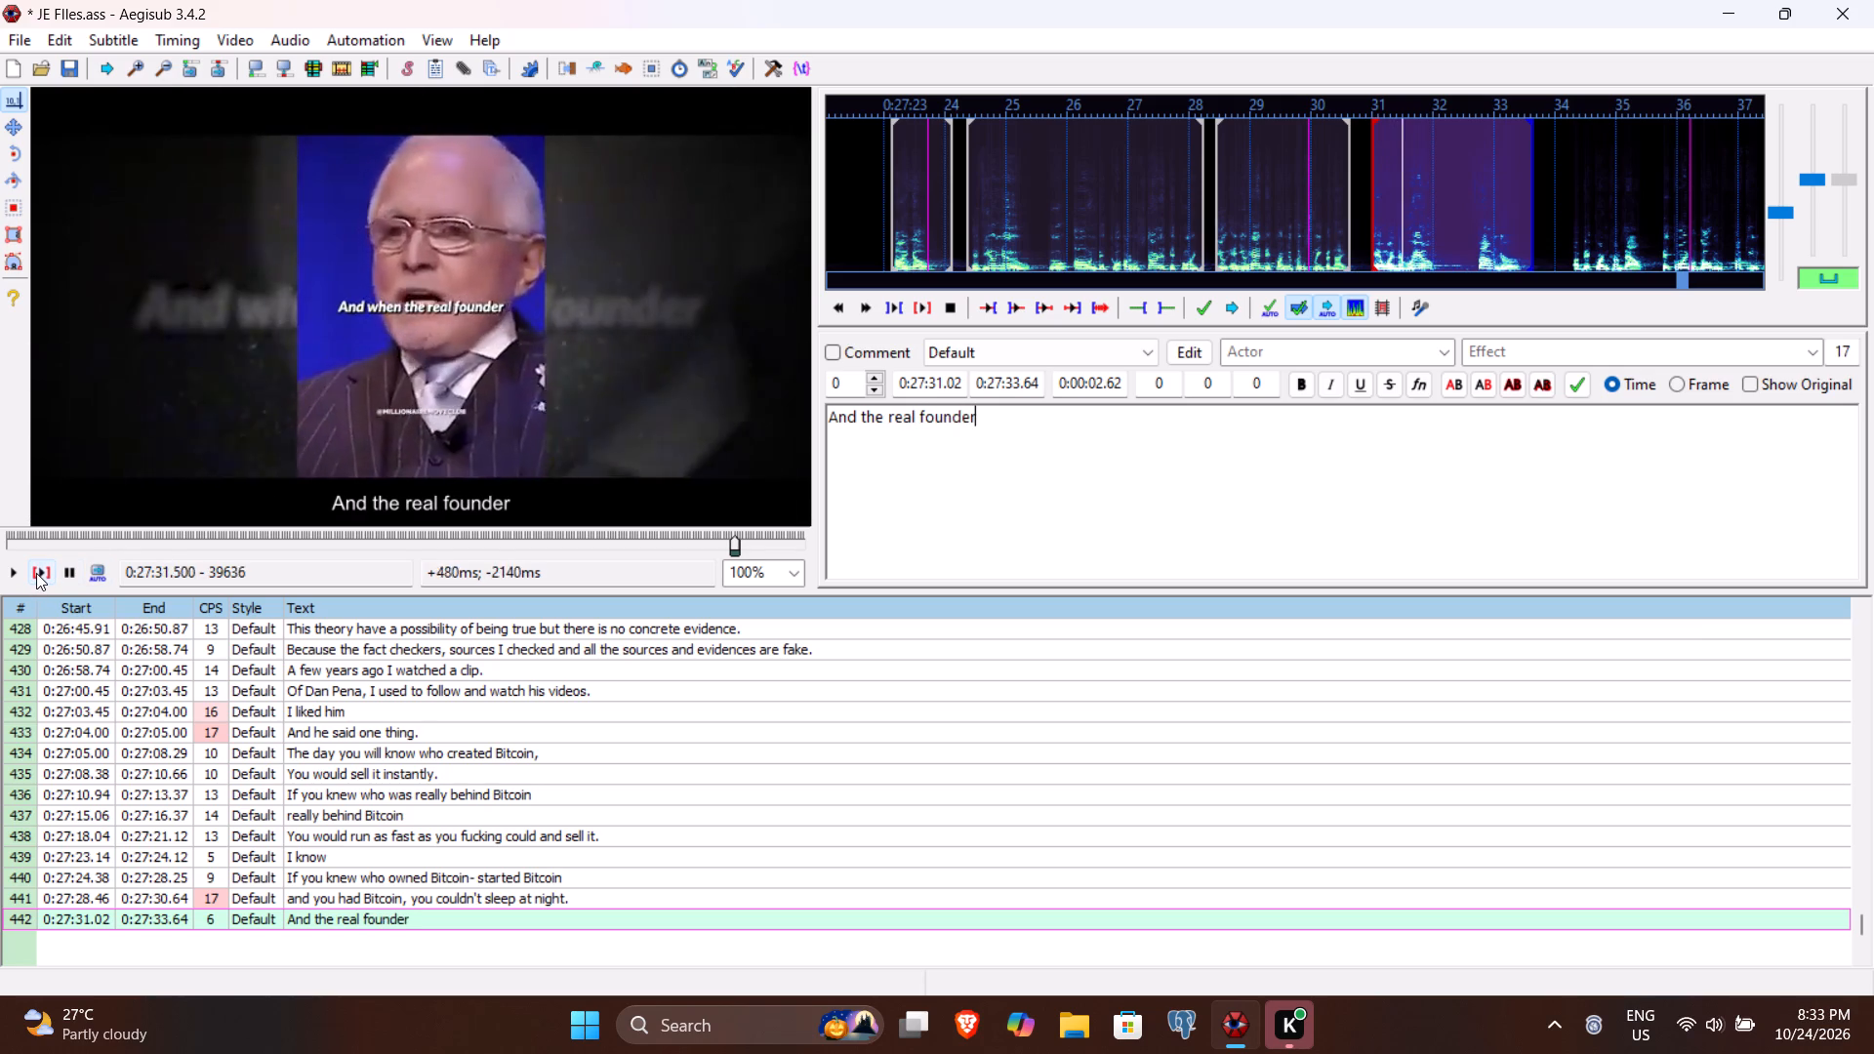
key("Up")
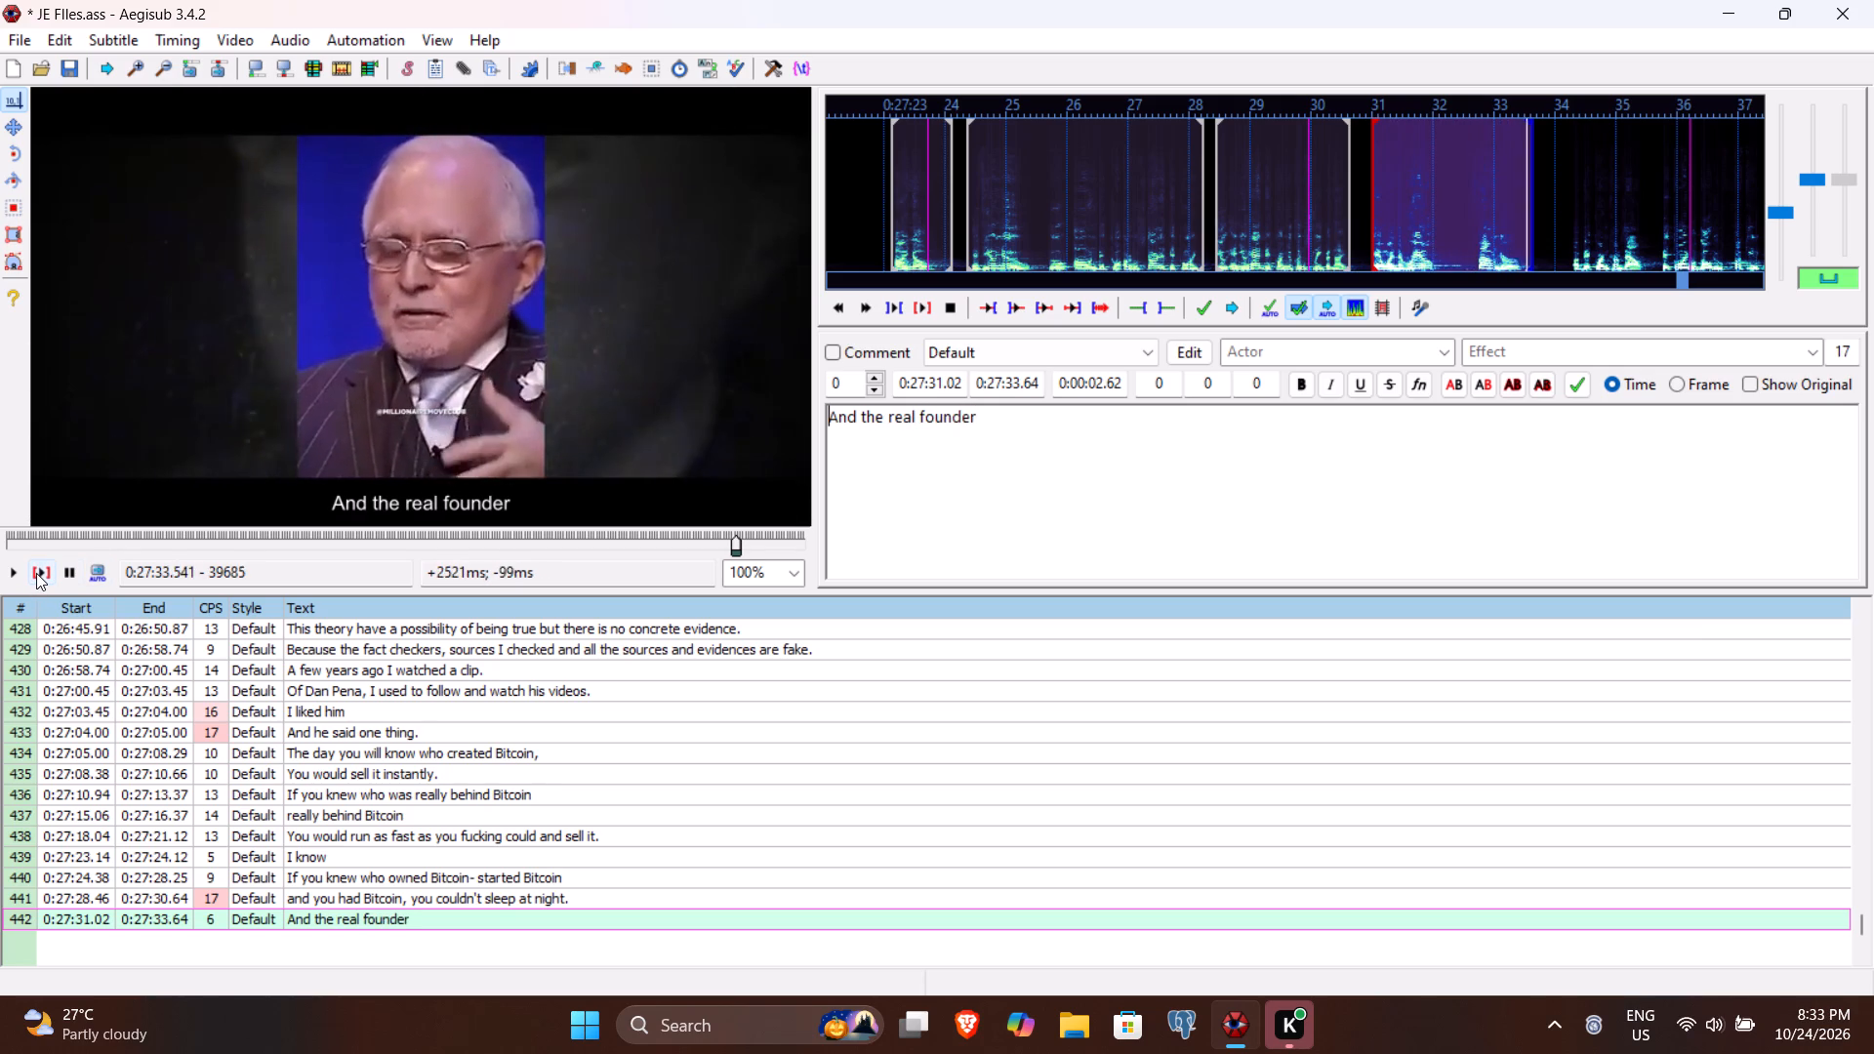
key("Right")
key("Right")
key("Right")
key("Right")
type("when")
key("space")
key("Return")
Listen to the speech for line 443 and set its end time to 0:27:35.58 and start time to 0:27:34.22.
left_click(36, 573)
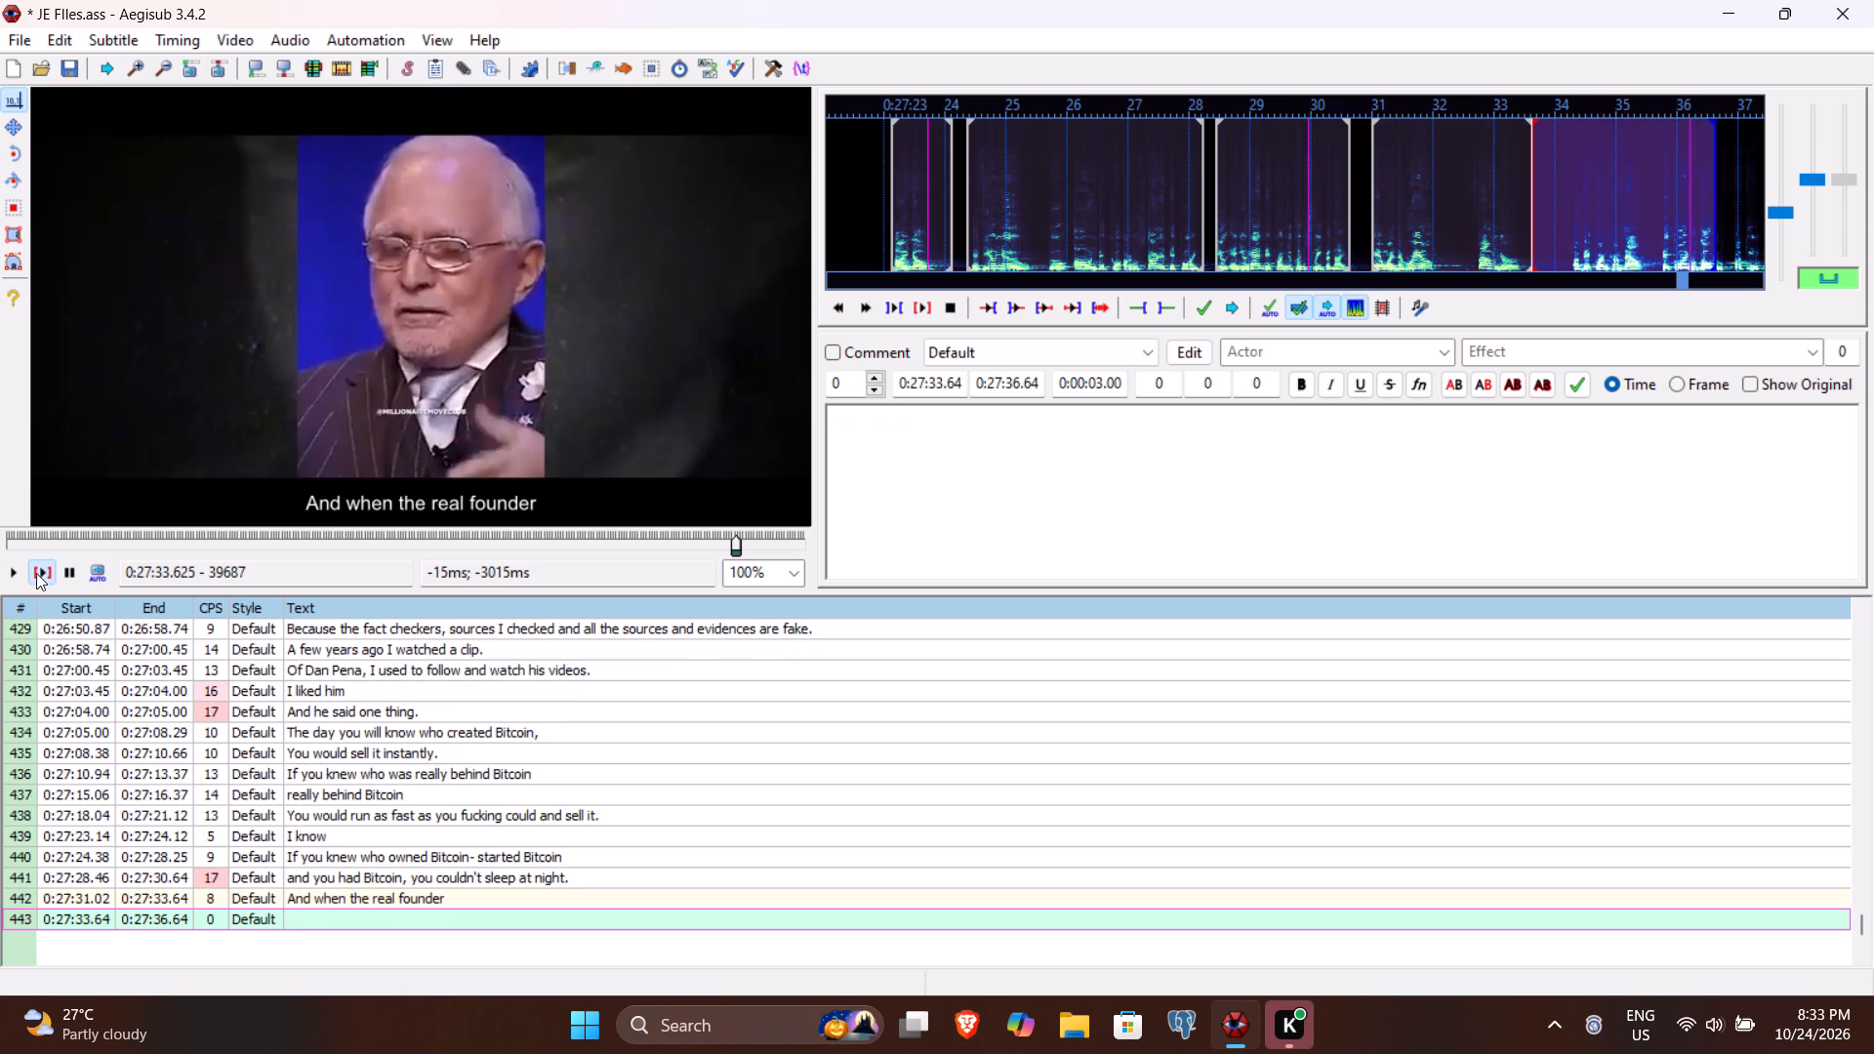
left_click(8, 571)
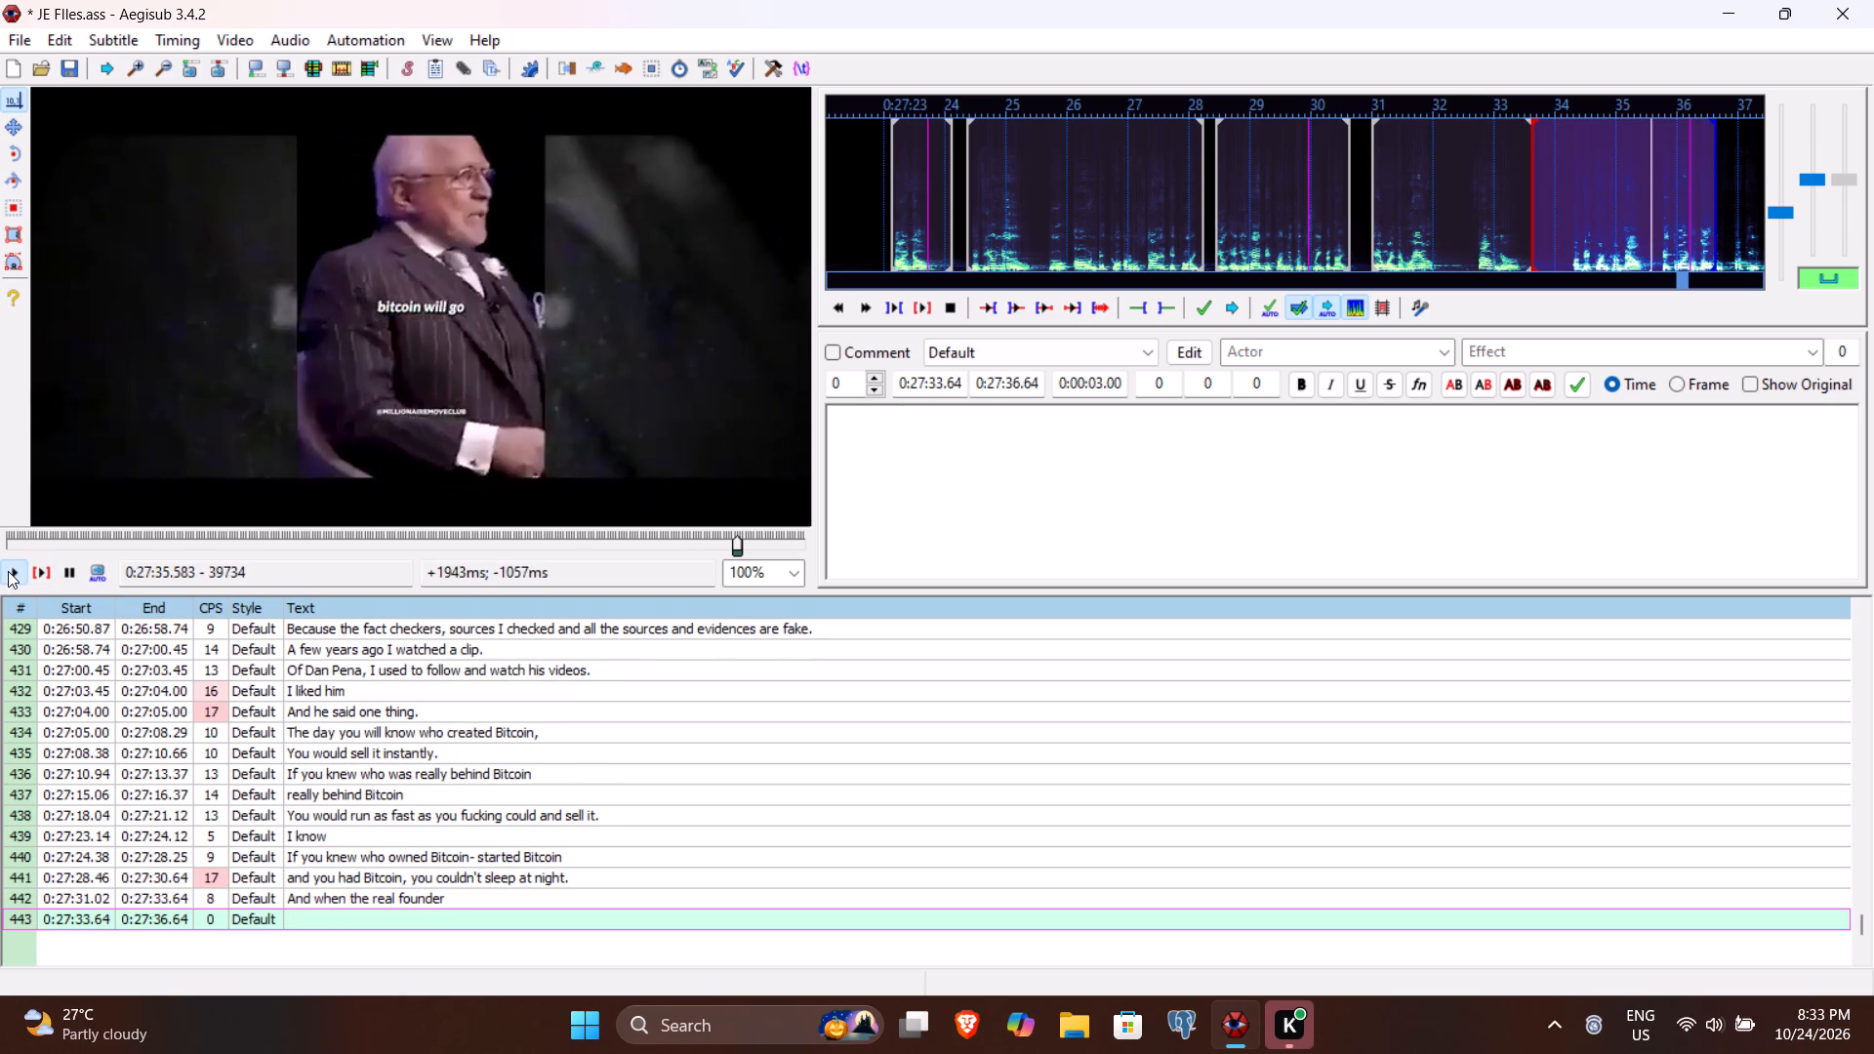
left_click(1009, 385)
key("5")
type("58")
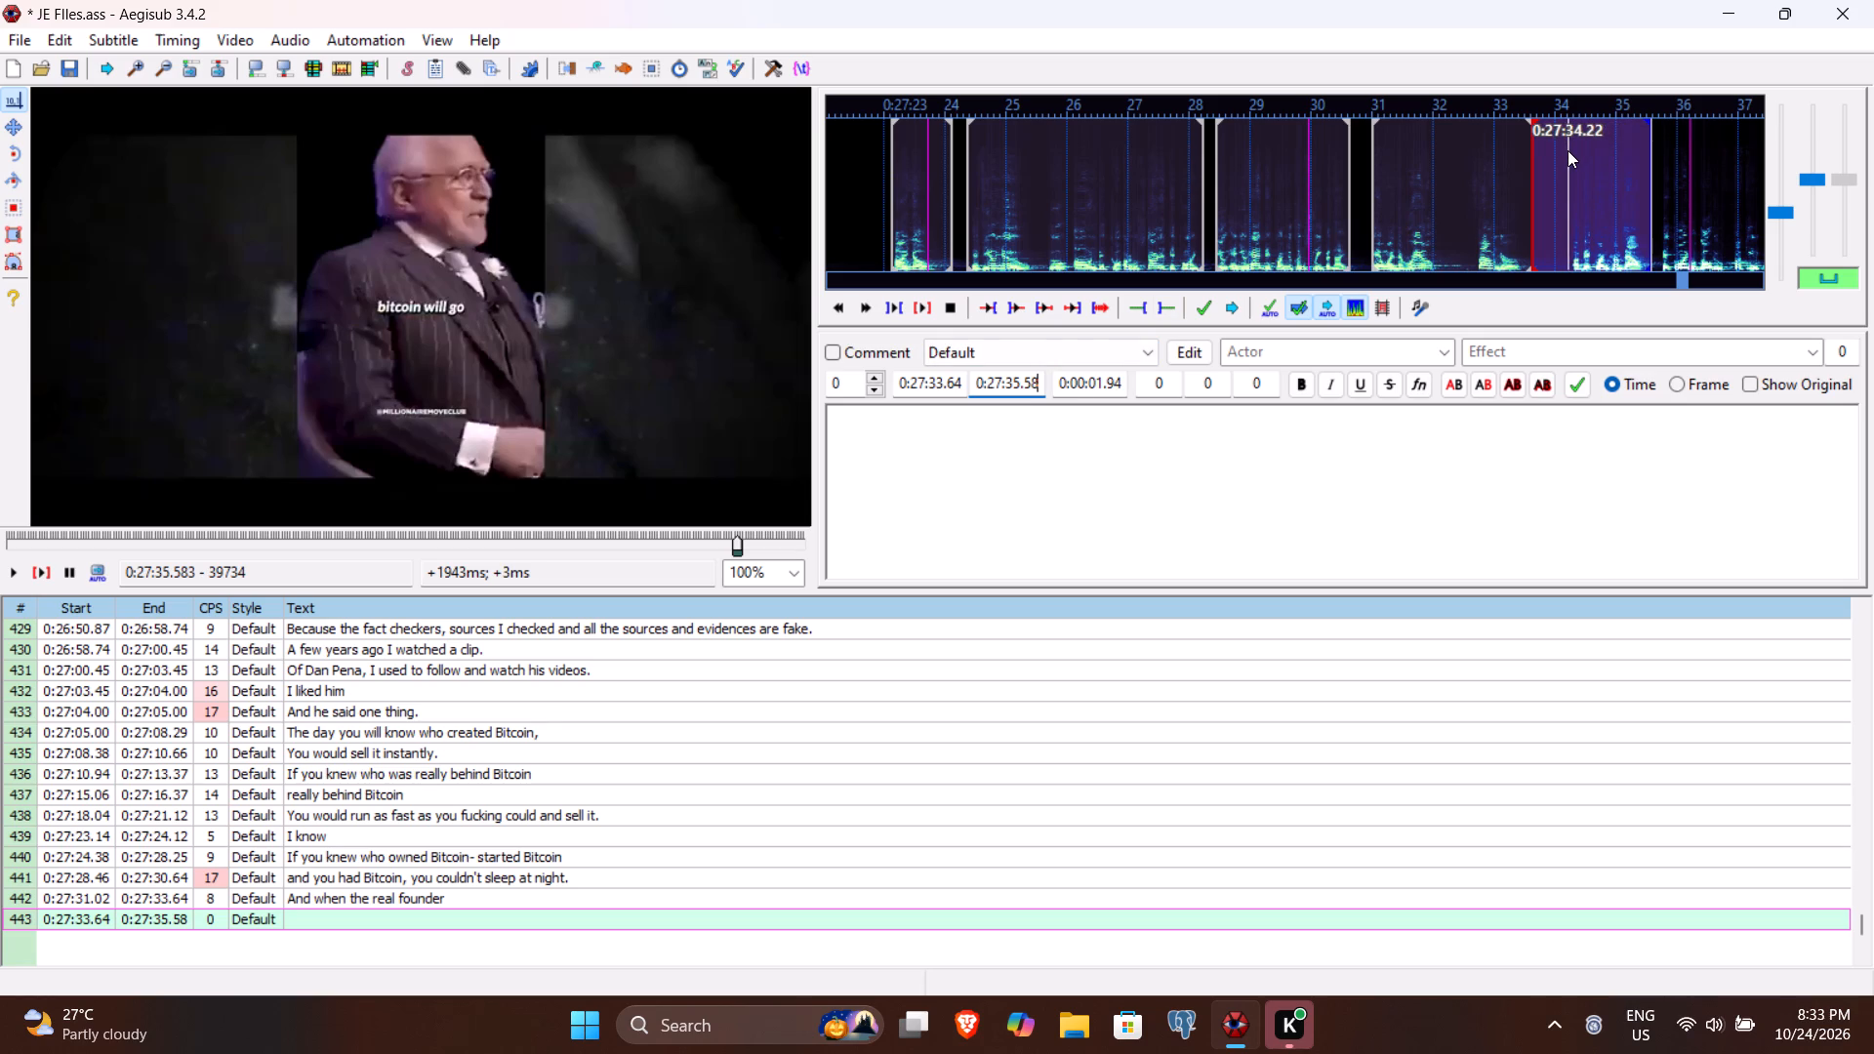
left_click(939, 386)
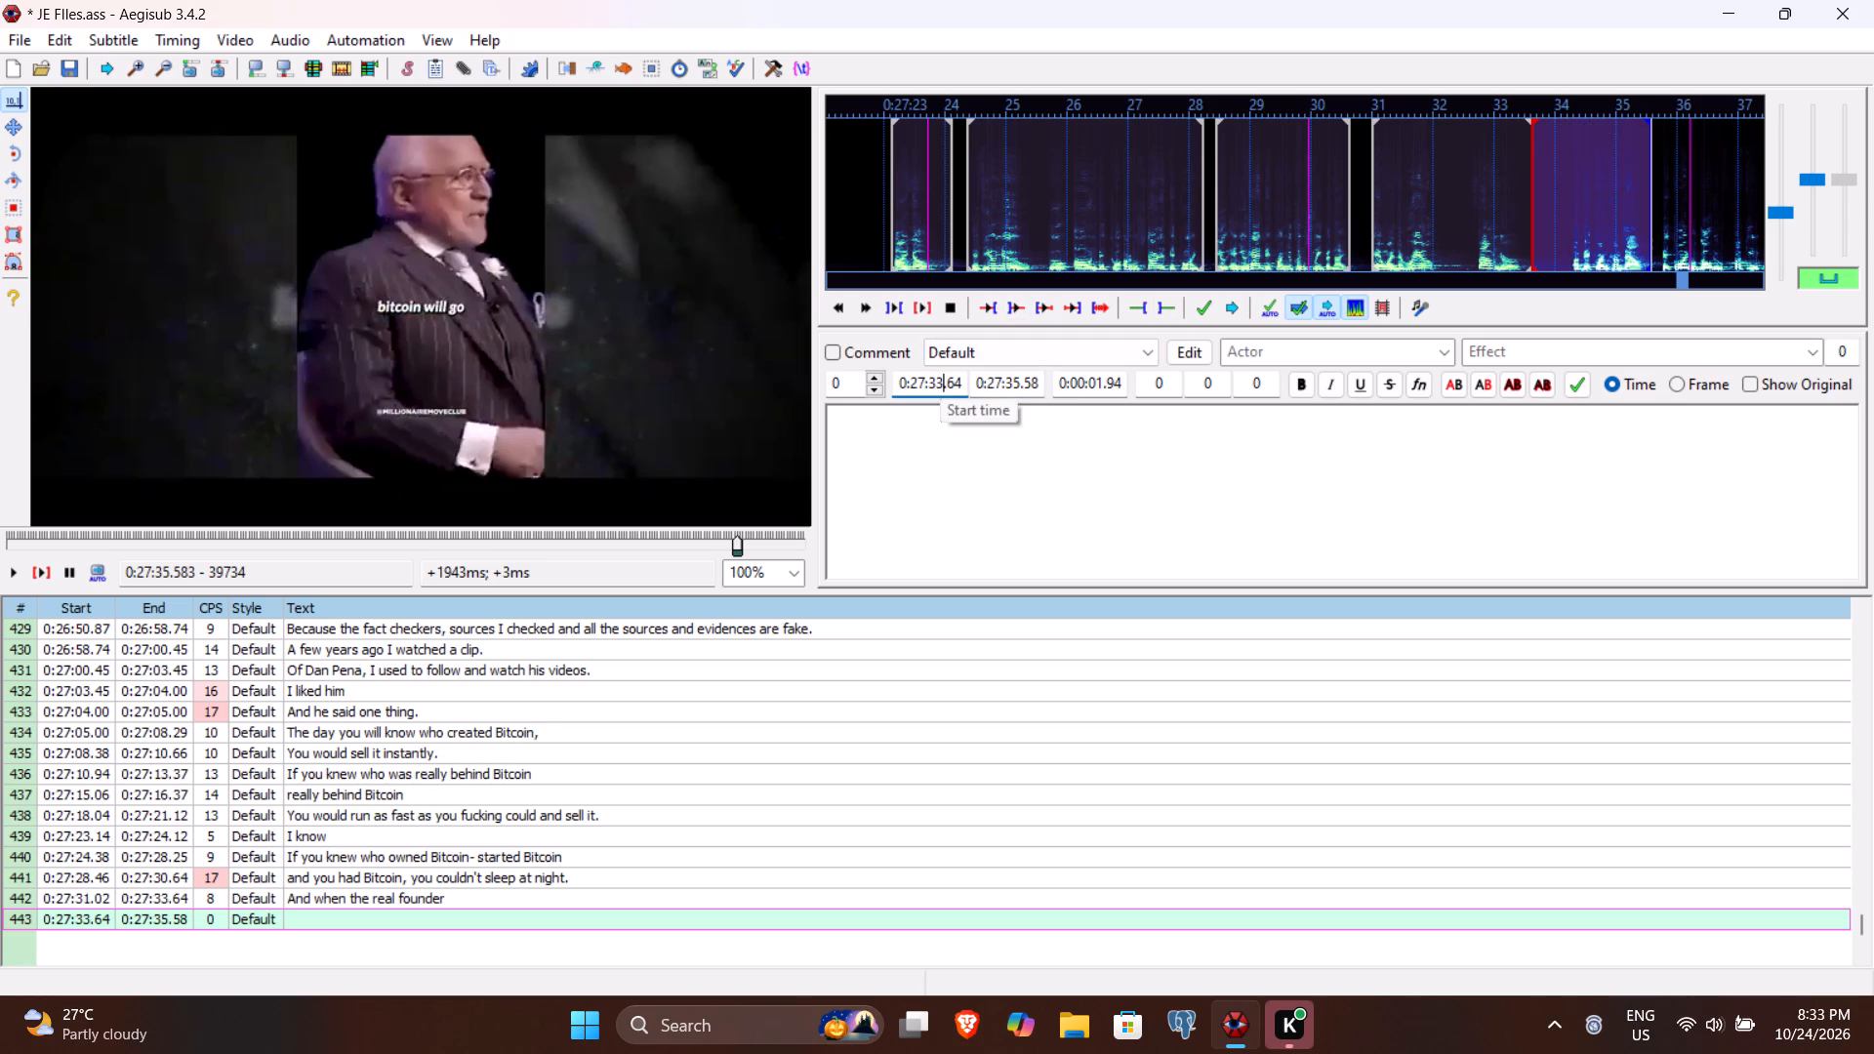
key("BackSpace")
type("422")
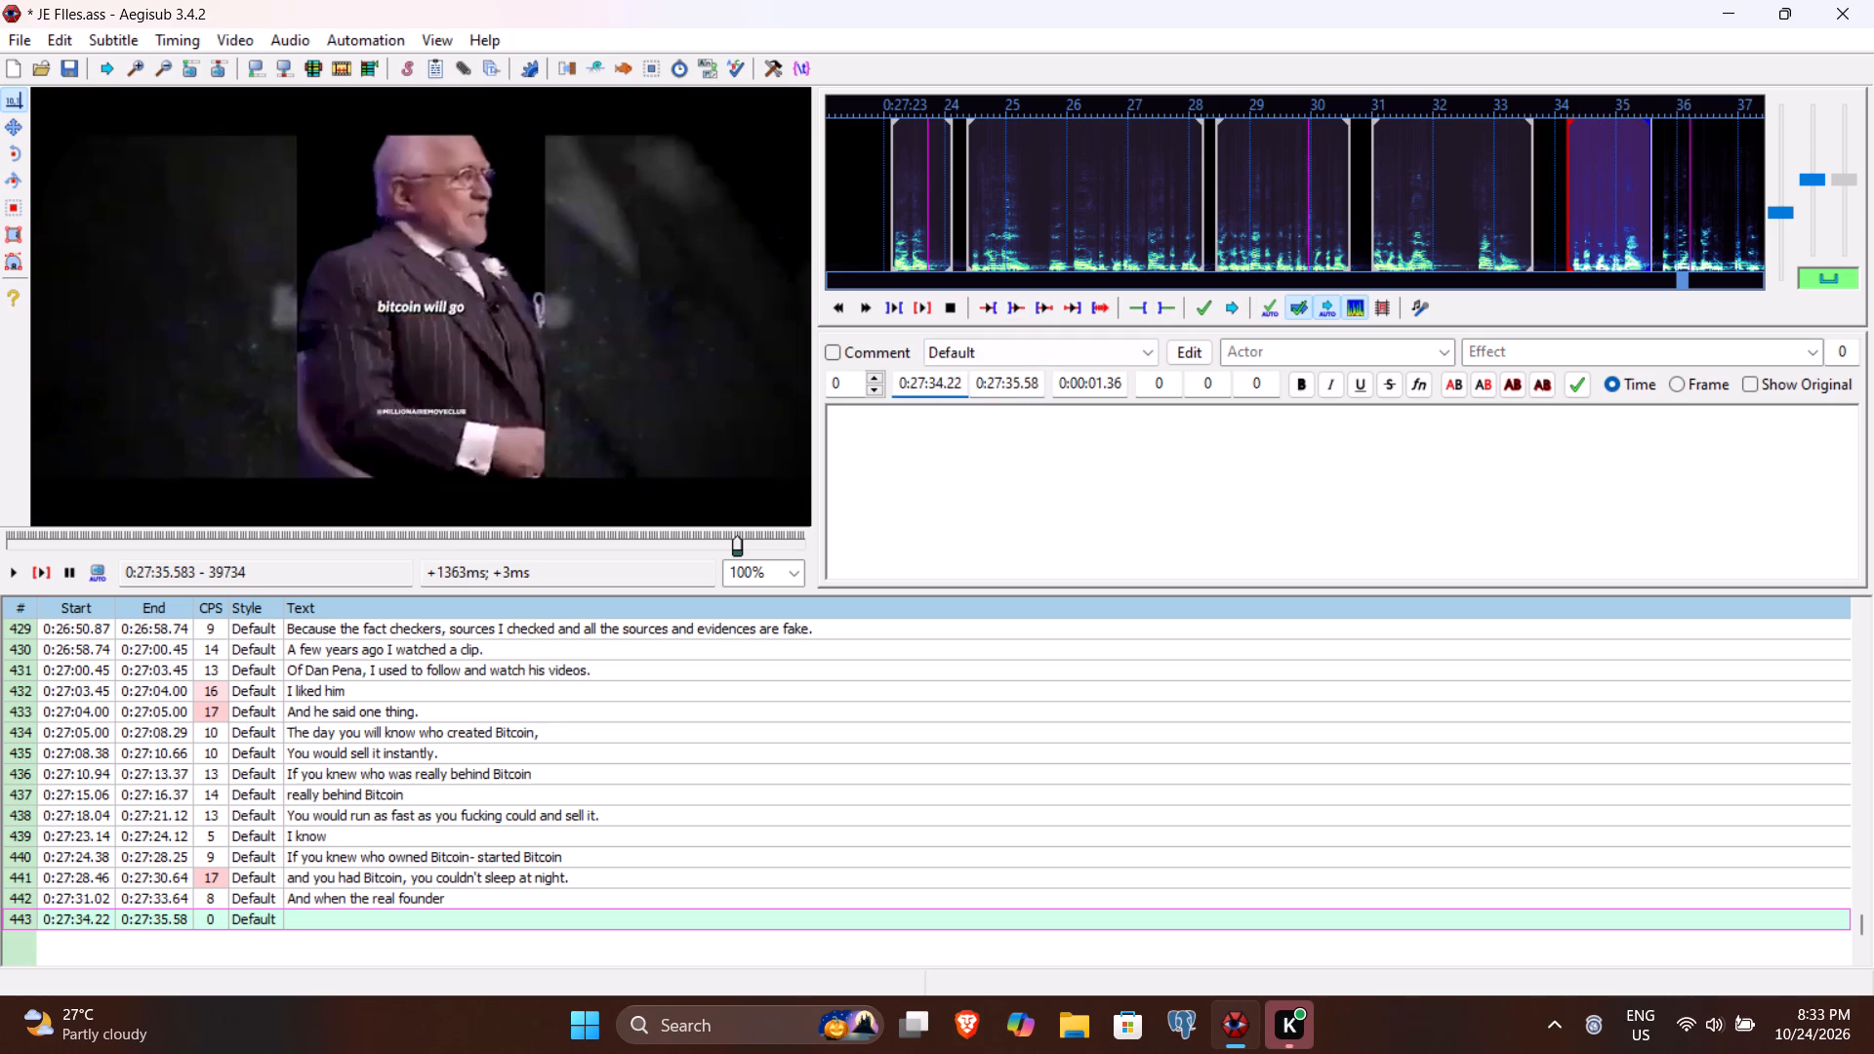
Enter the text "of Bitcoin comes out" for line 443 and commit it.
left_click(934, 418)
type("of Bitcoin comes out")
key("Return")
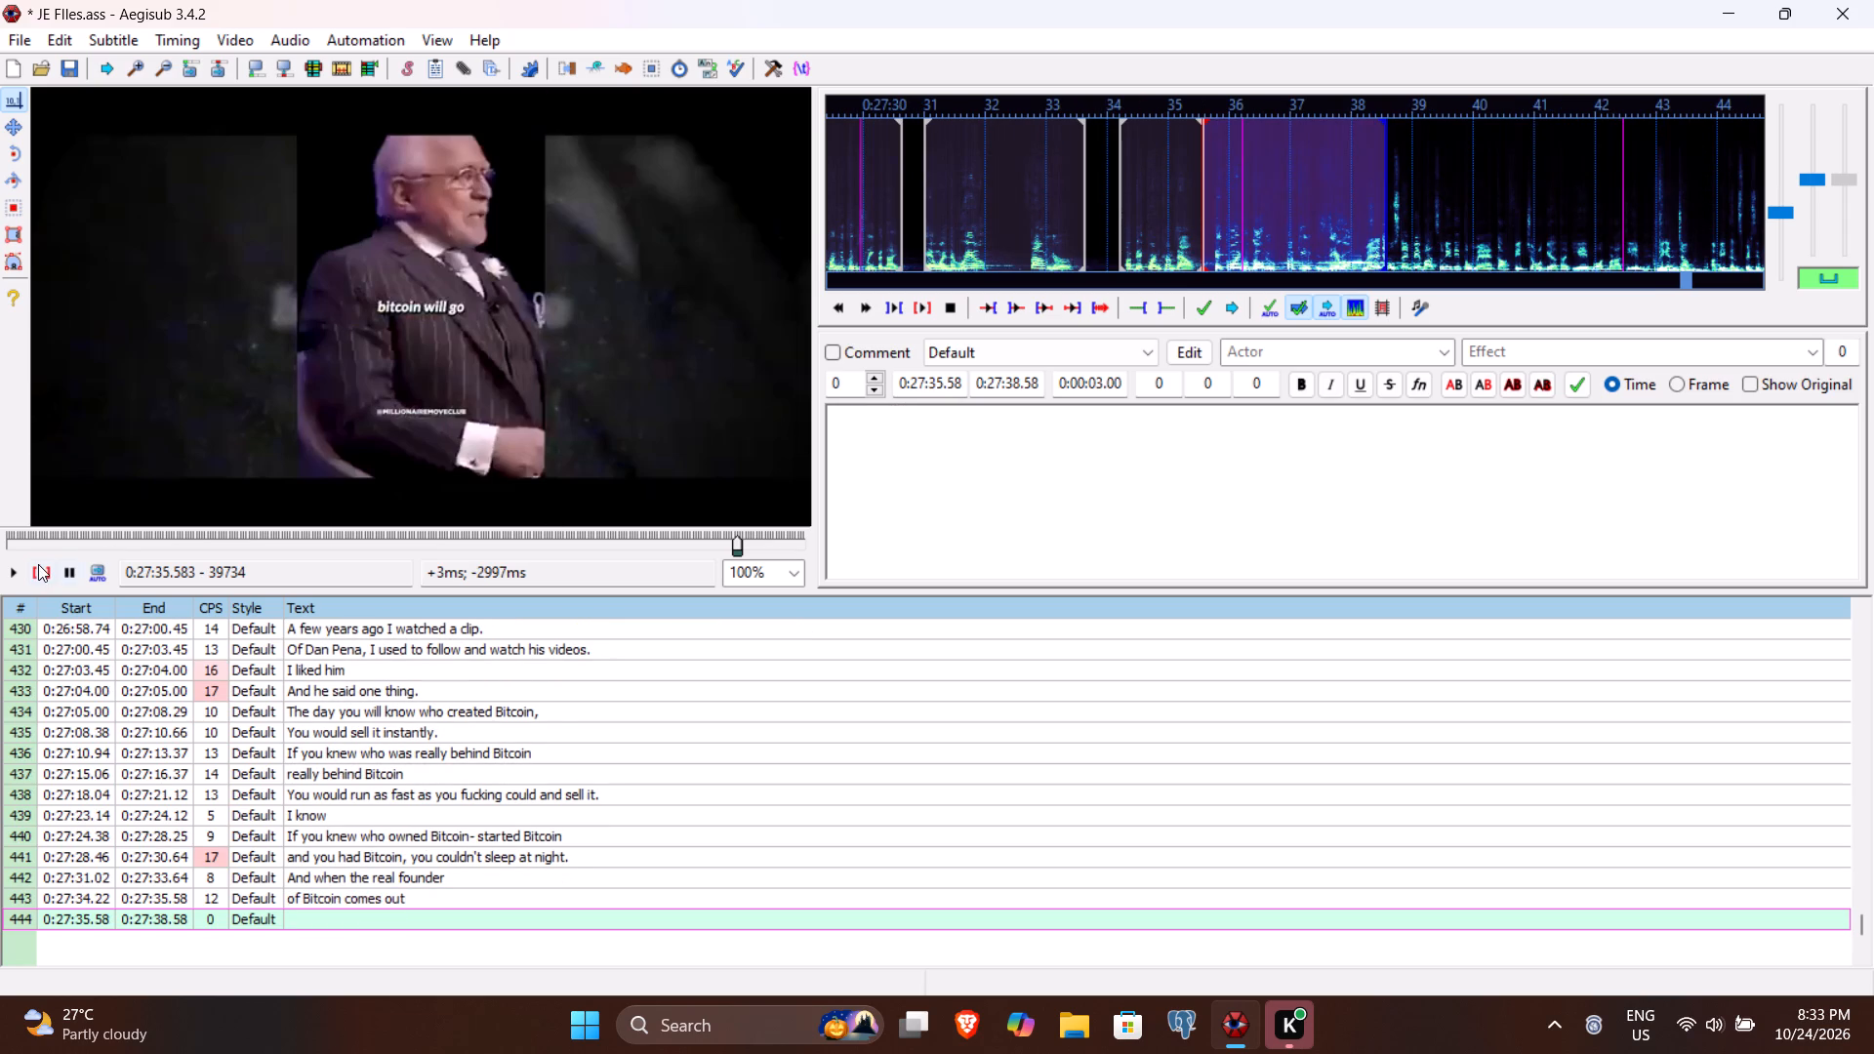
Listen to the speech for line 444 and set its end time to 0:27:38.04.
left_click(39, 564)
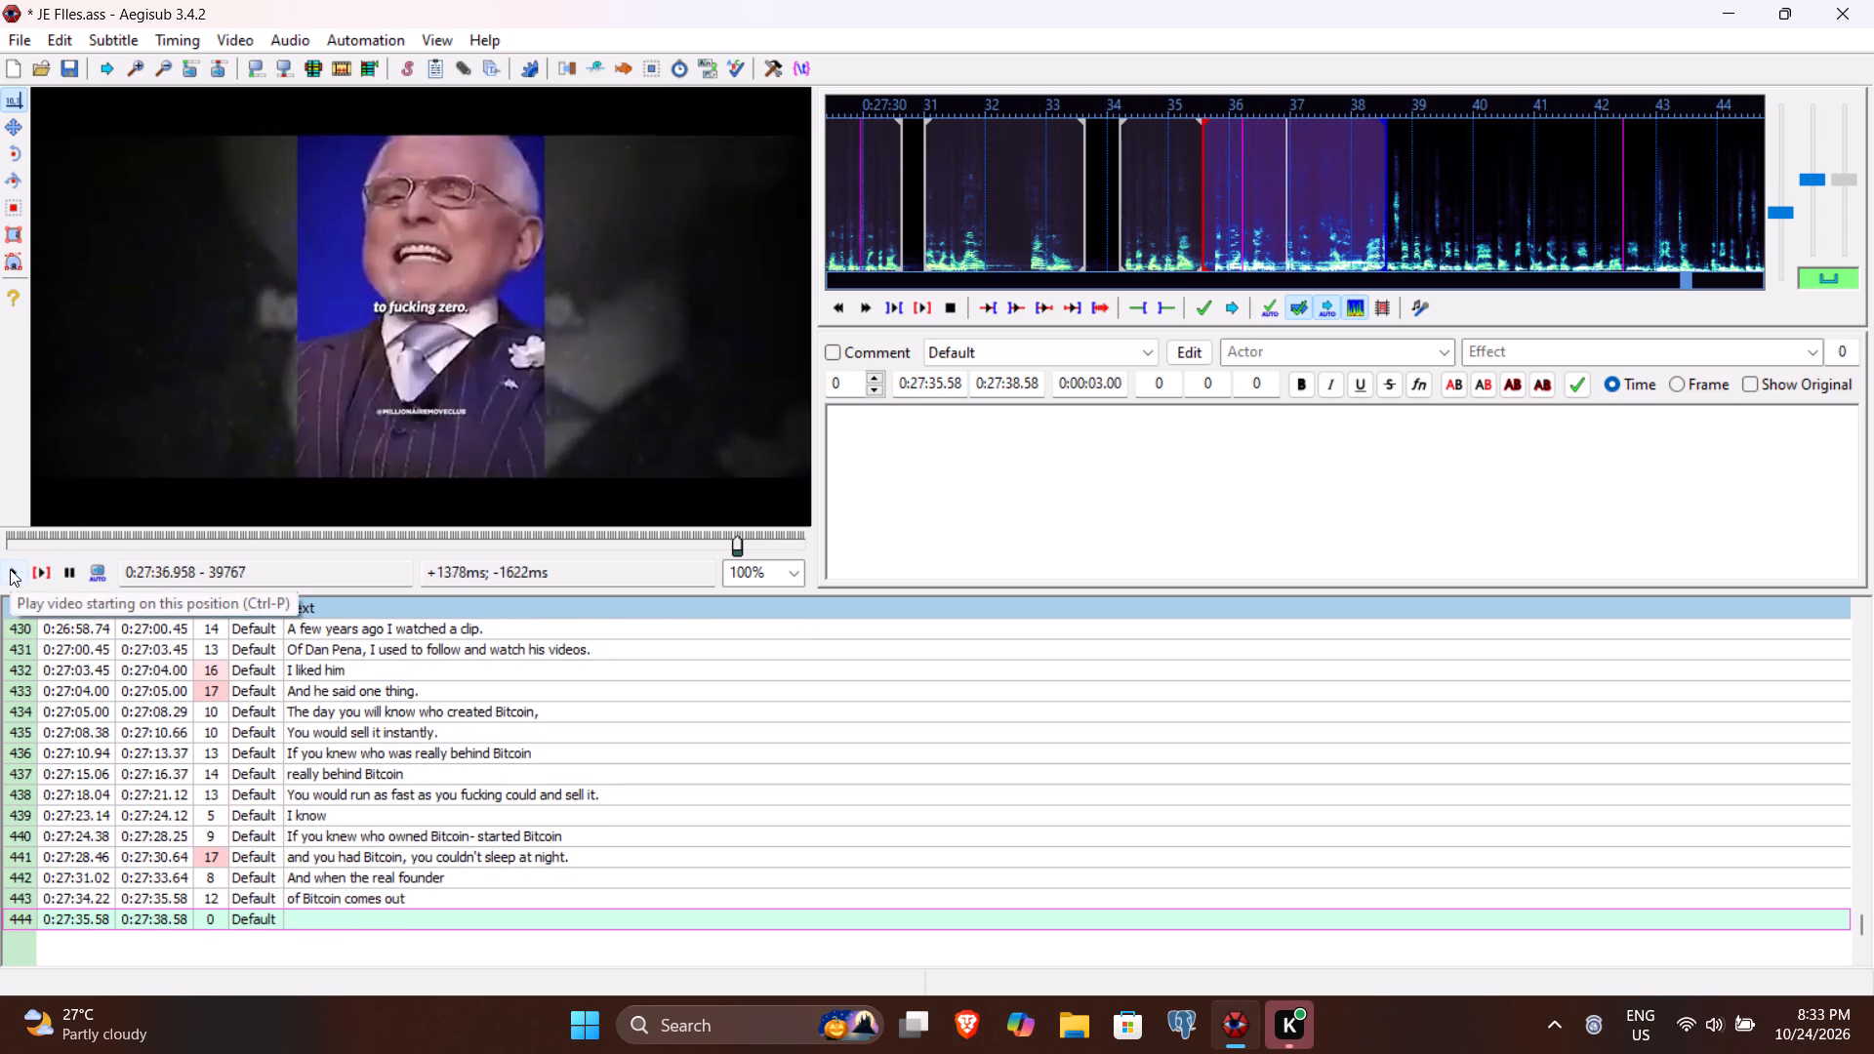
left_click(10, 569)
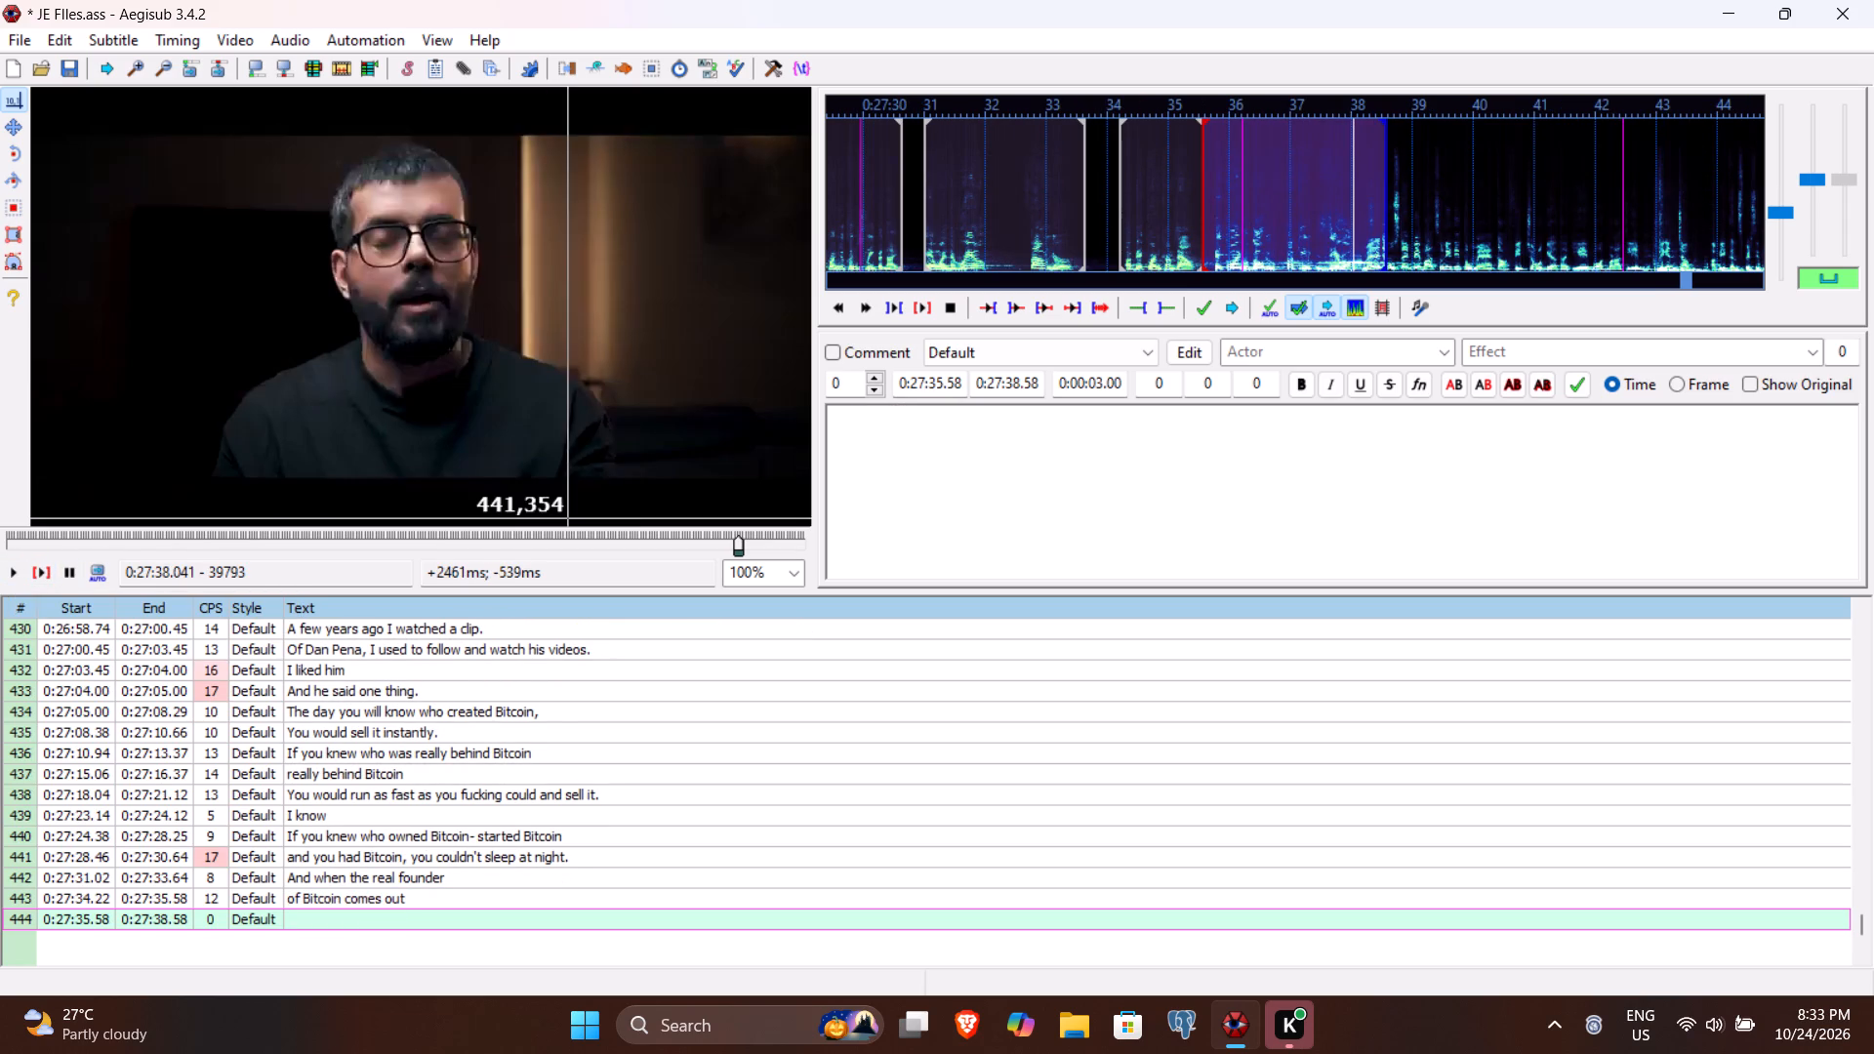
left_click(1022, 384)
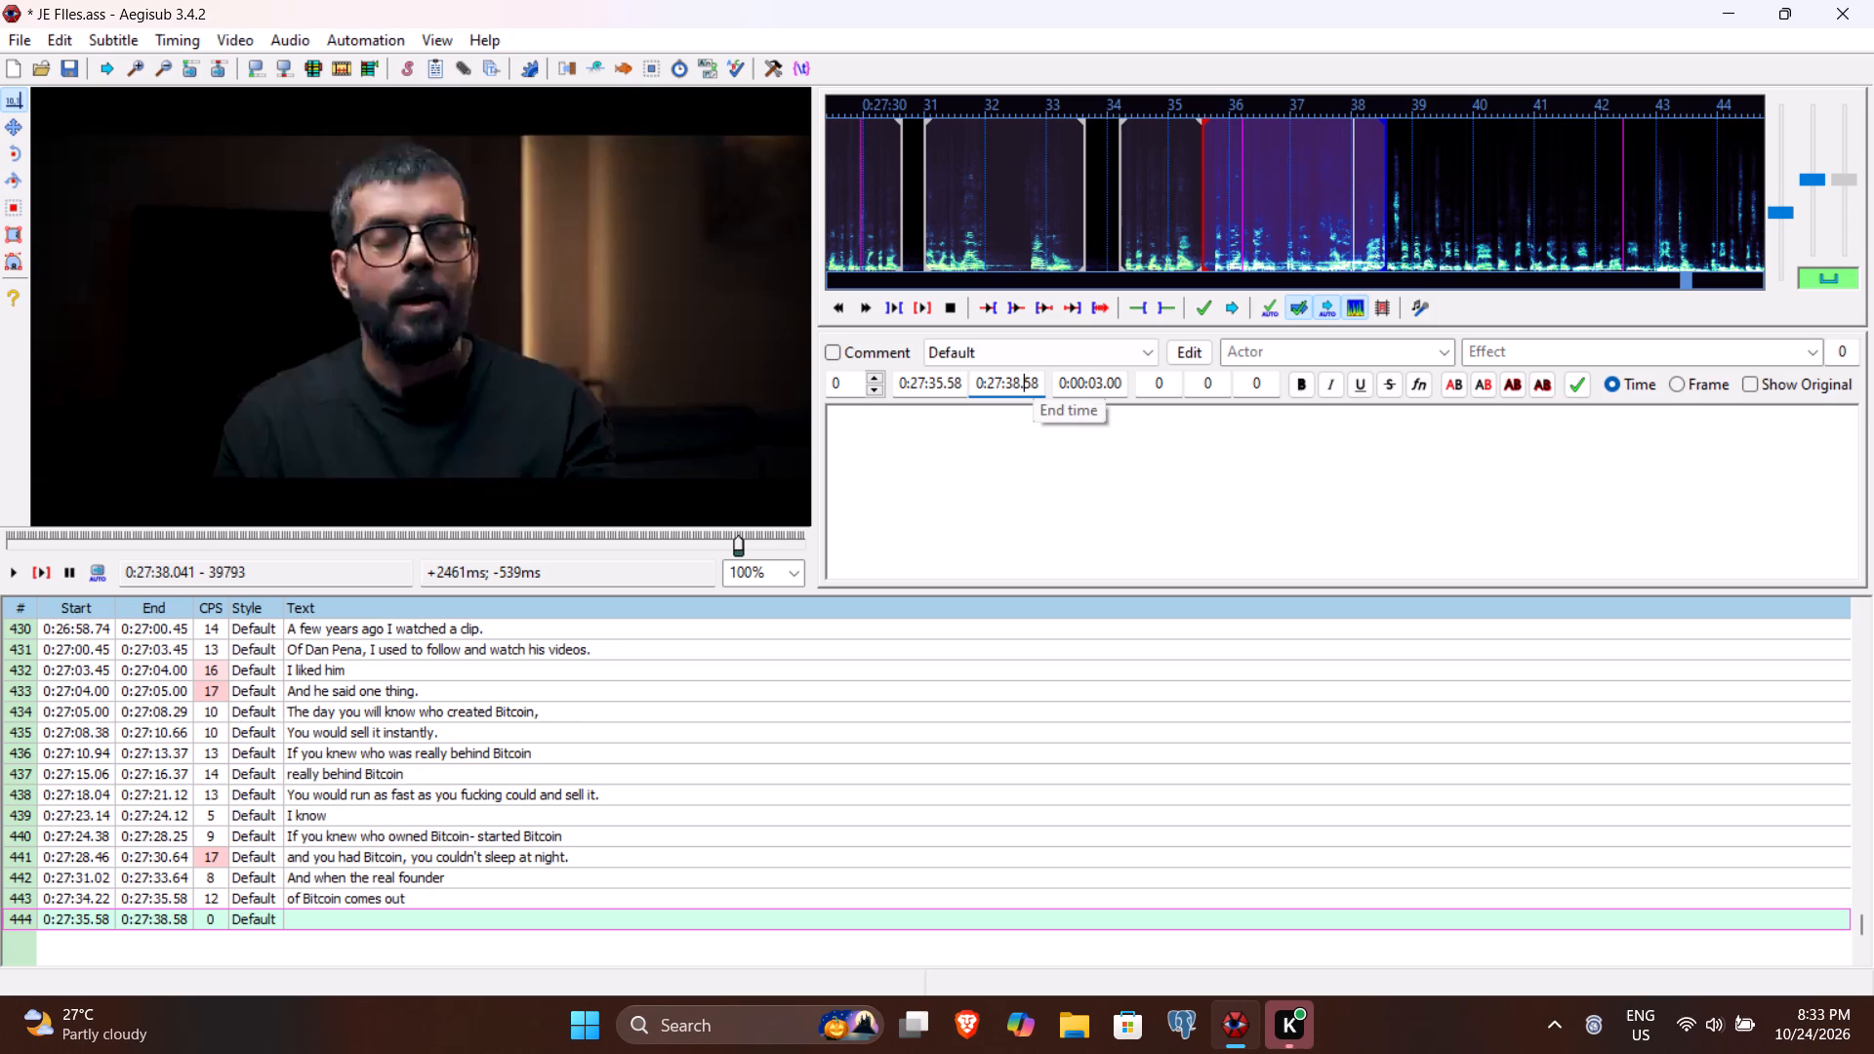
type("04")
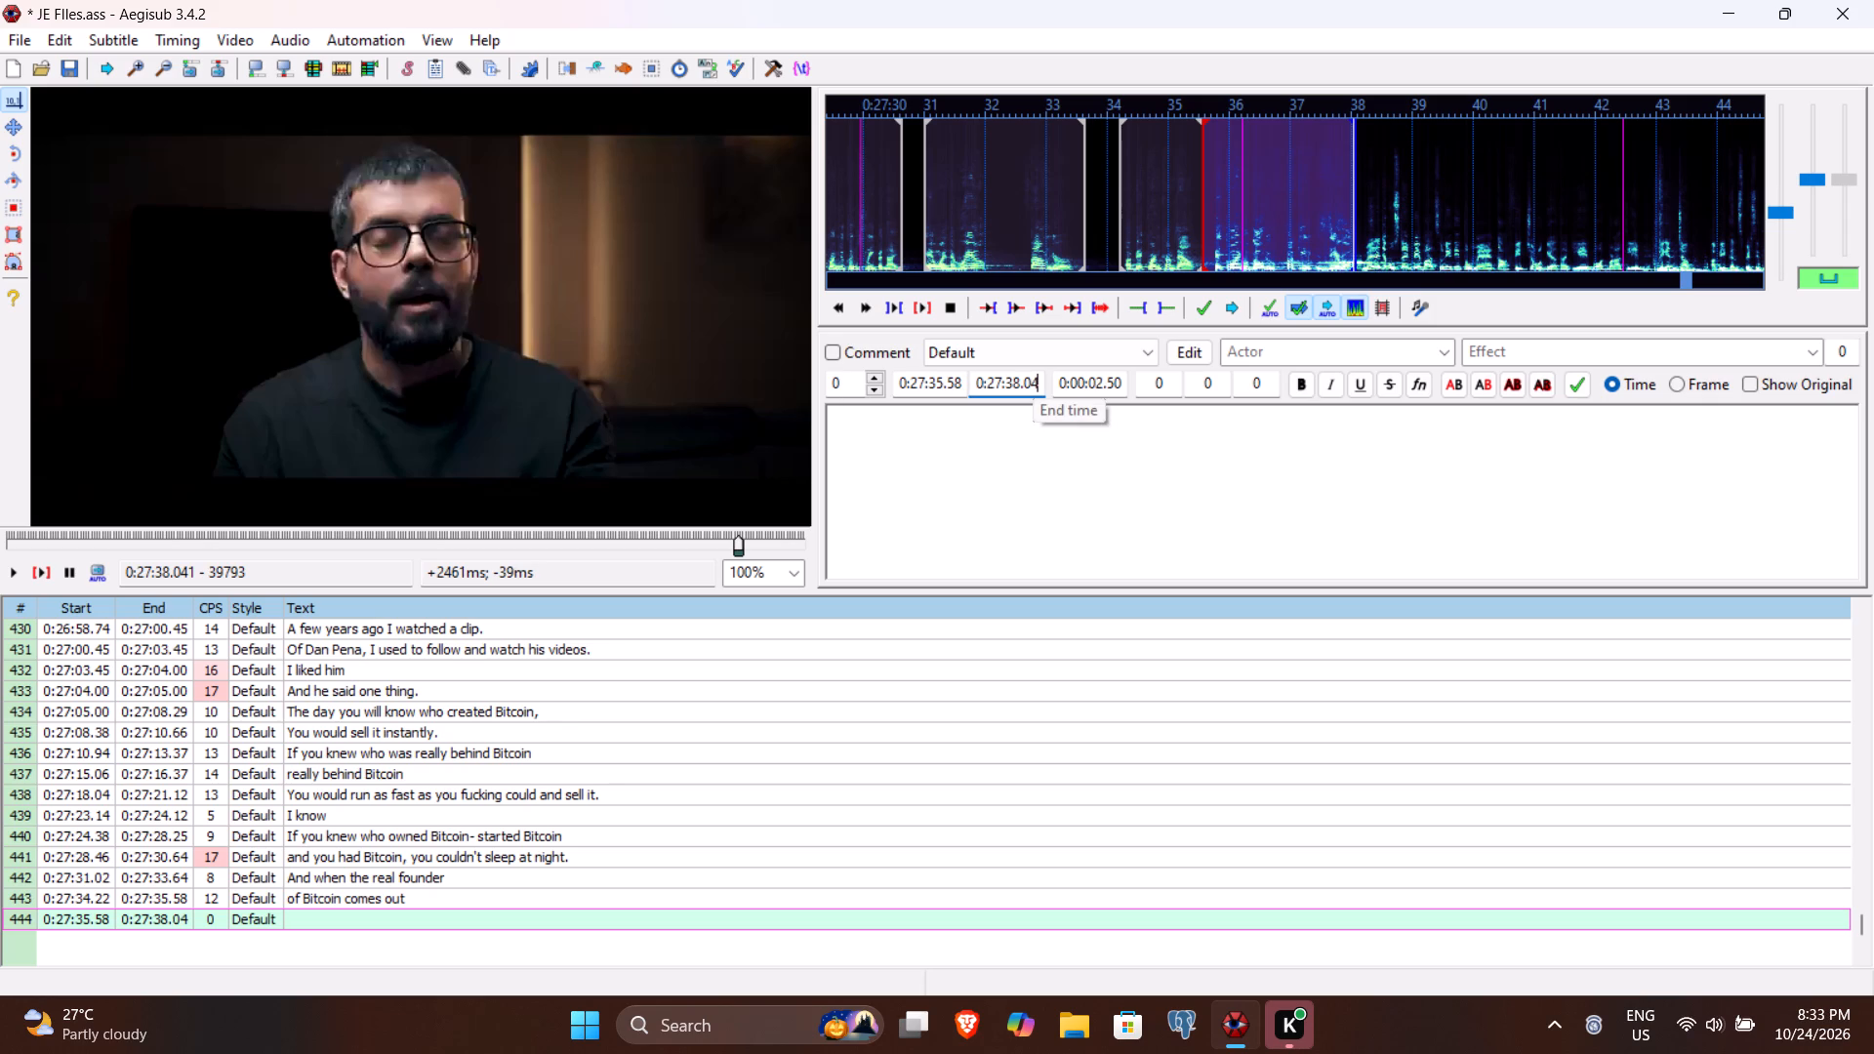
Enter the text "Bitcoin will go to fucking zero." for line 444 and commit it.
left_click(1007, 444)
type("Bitcoin will go to fukcing")
key("BackSpace")
key("BackSpace")
key("BackSpace")
key("BackSpace")
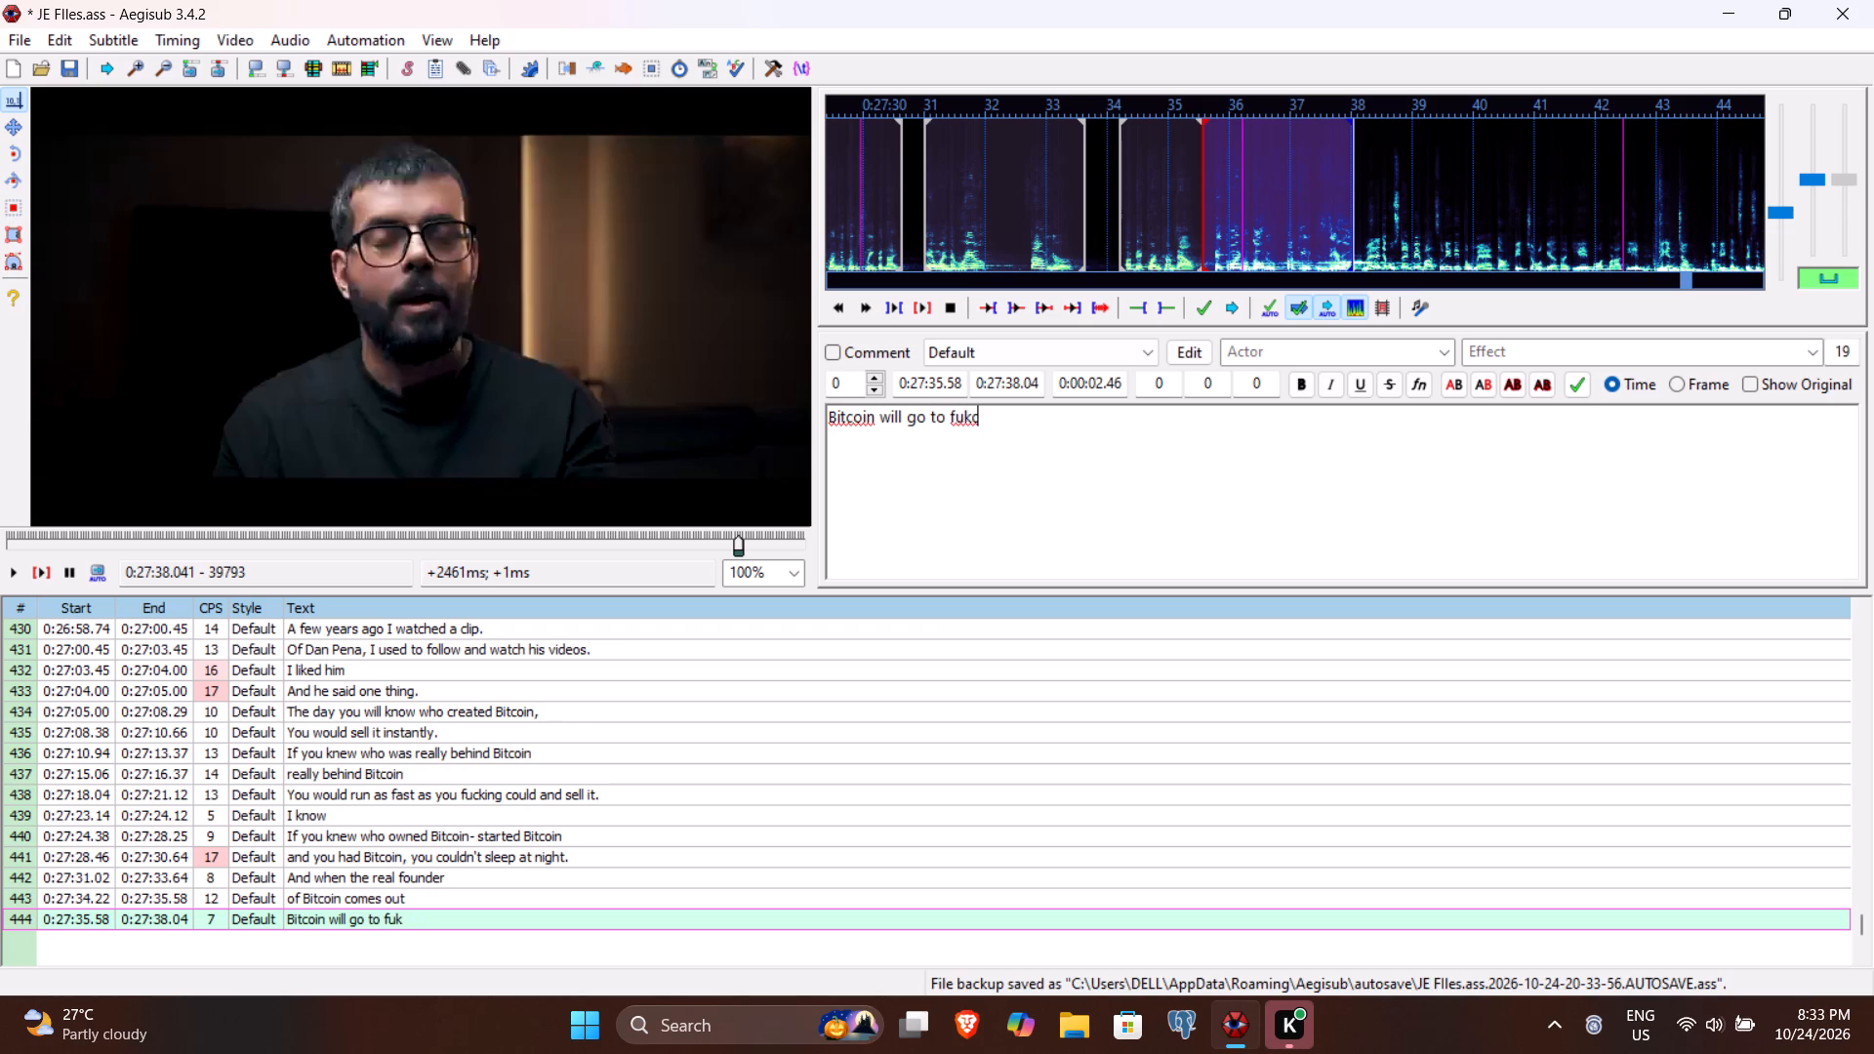
key("BackSpace")
type("cking zero")
key("period")
key("Return")
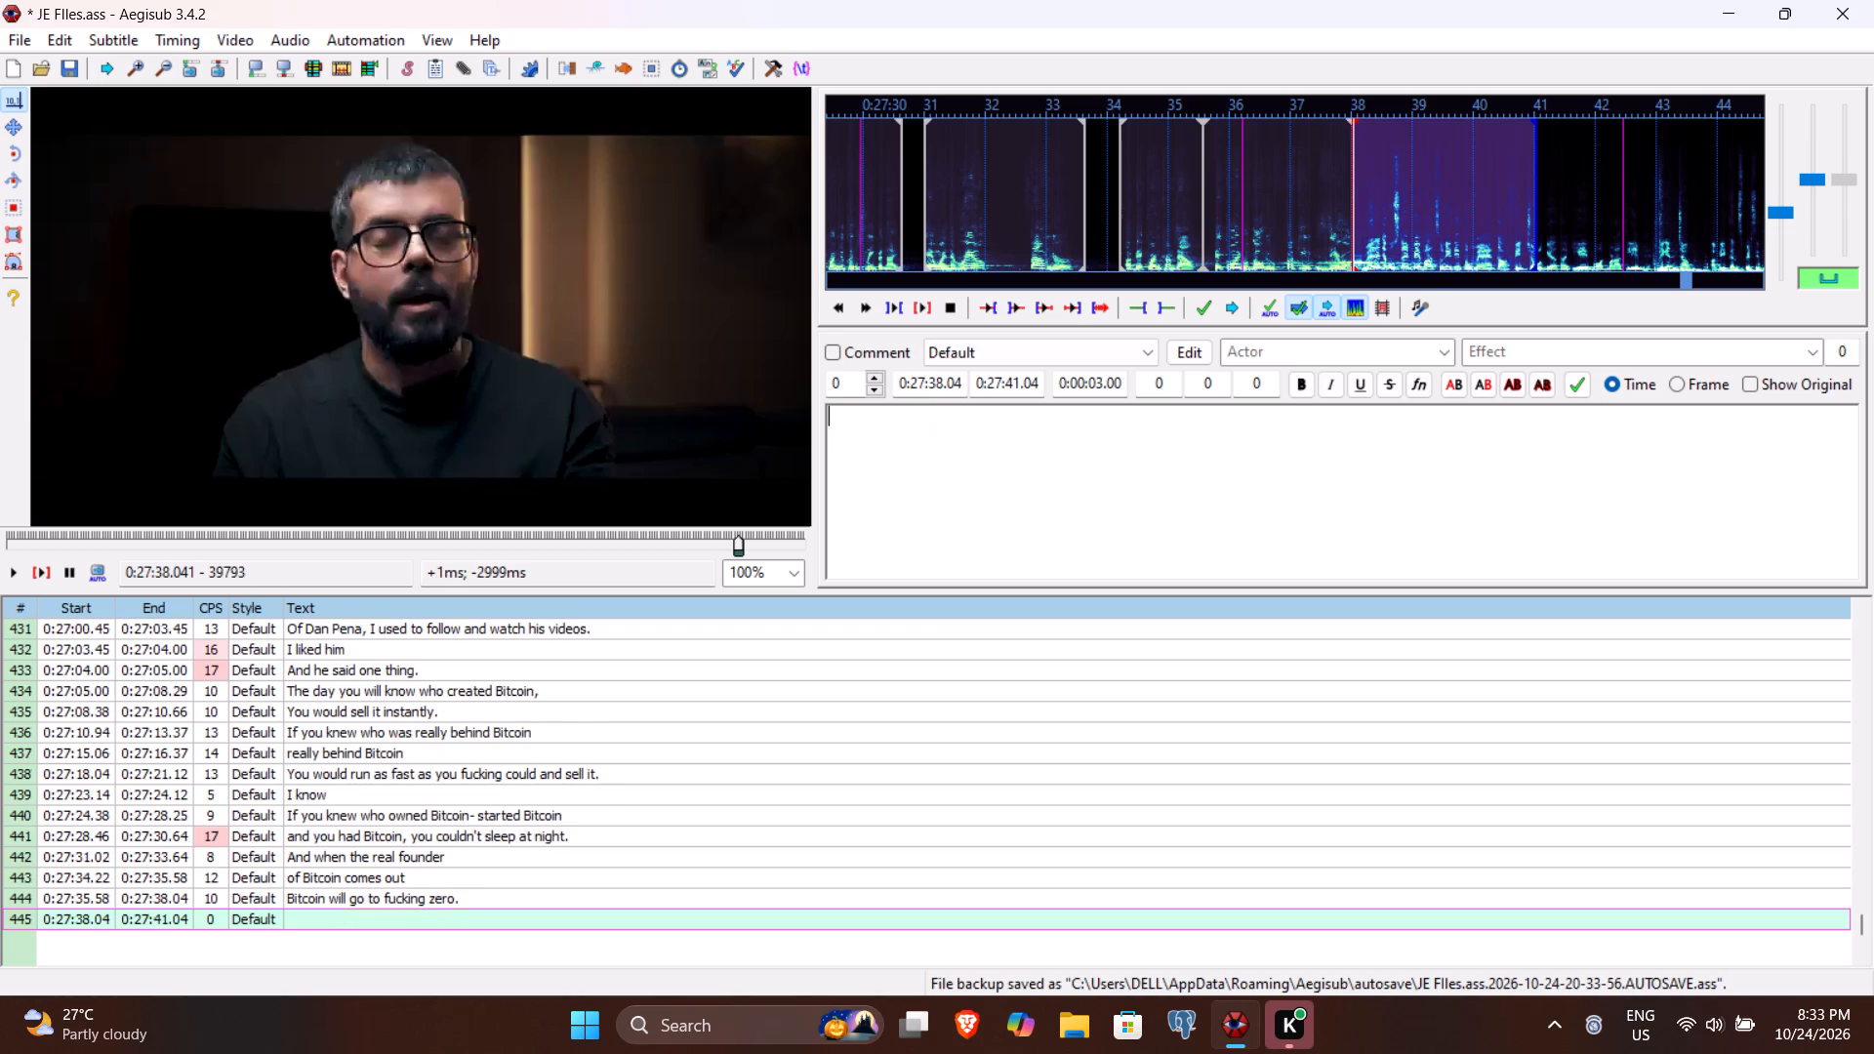
Save the subtitle file.
key("ctrl+s")
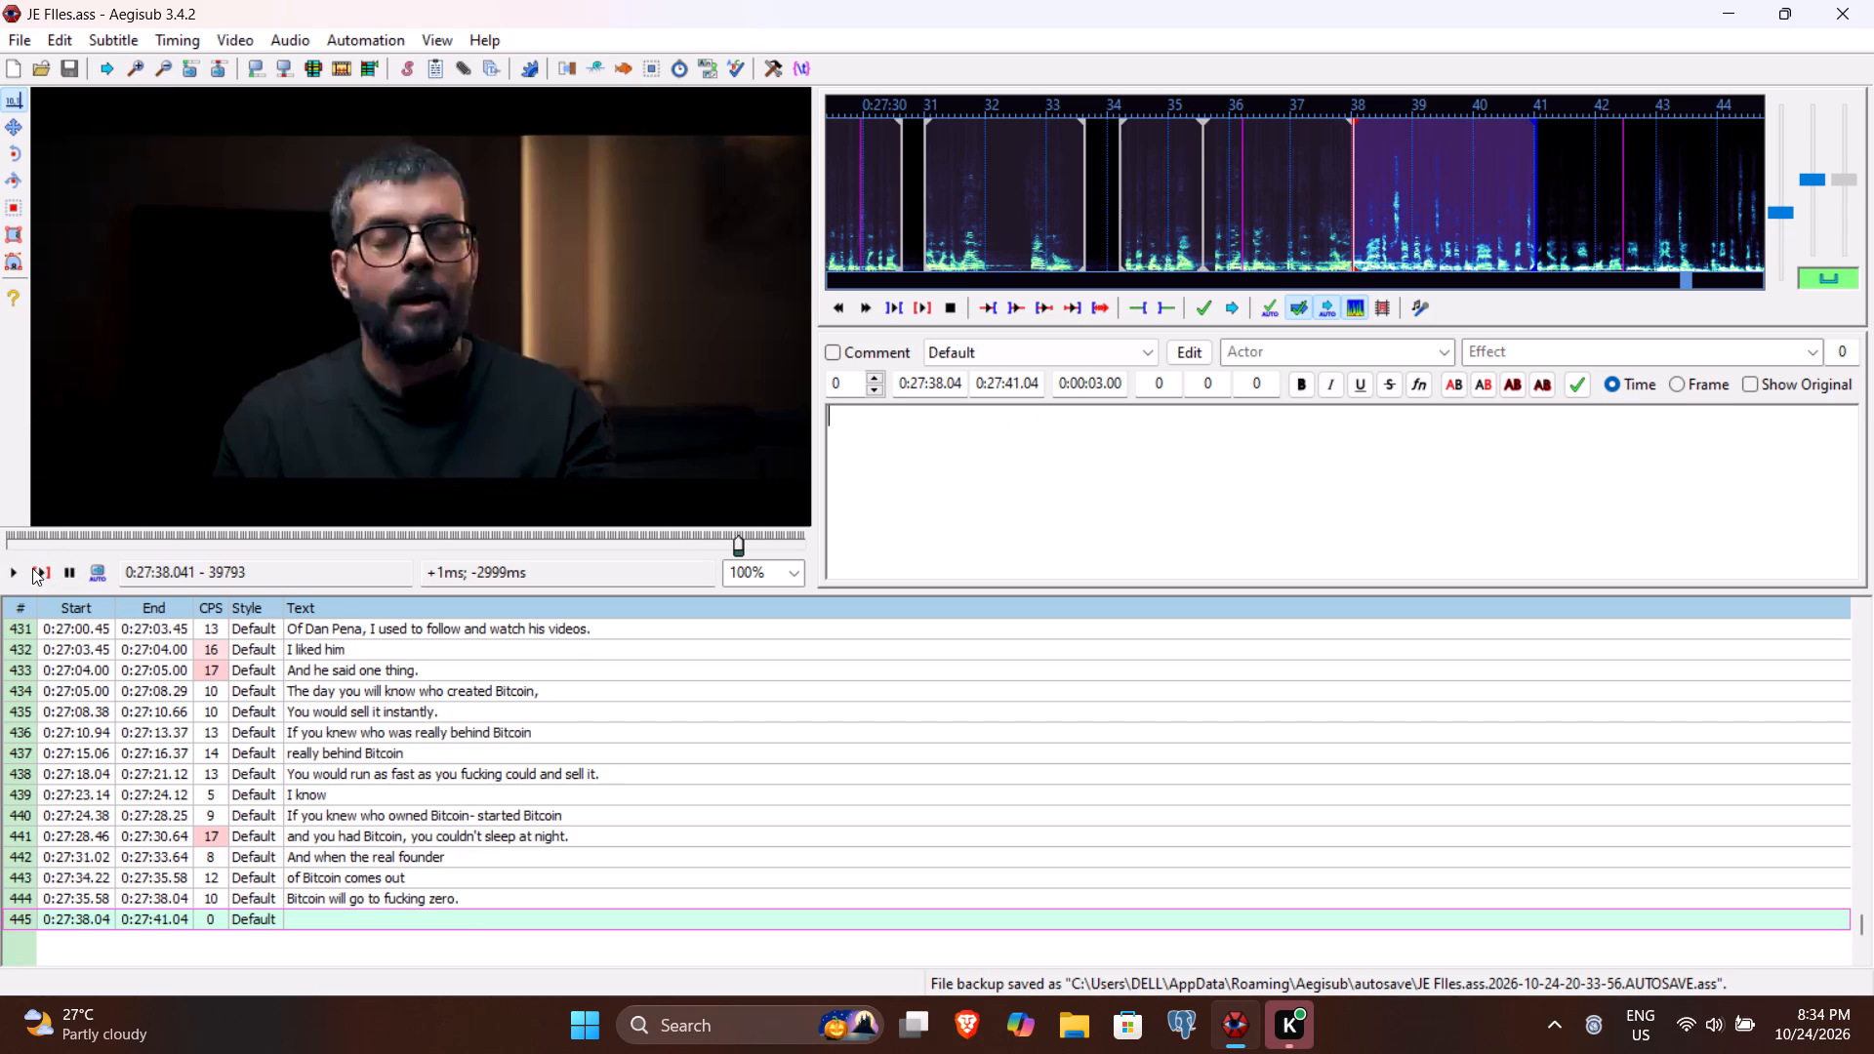
Listen to the speech for line 445 and set its end time to 0:27:41.66.
left_click(36, 571)
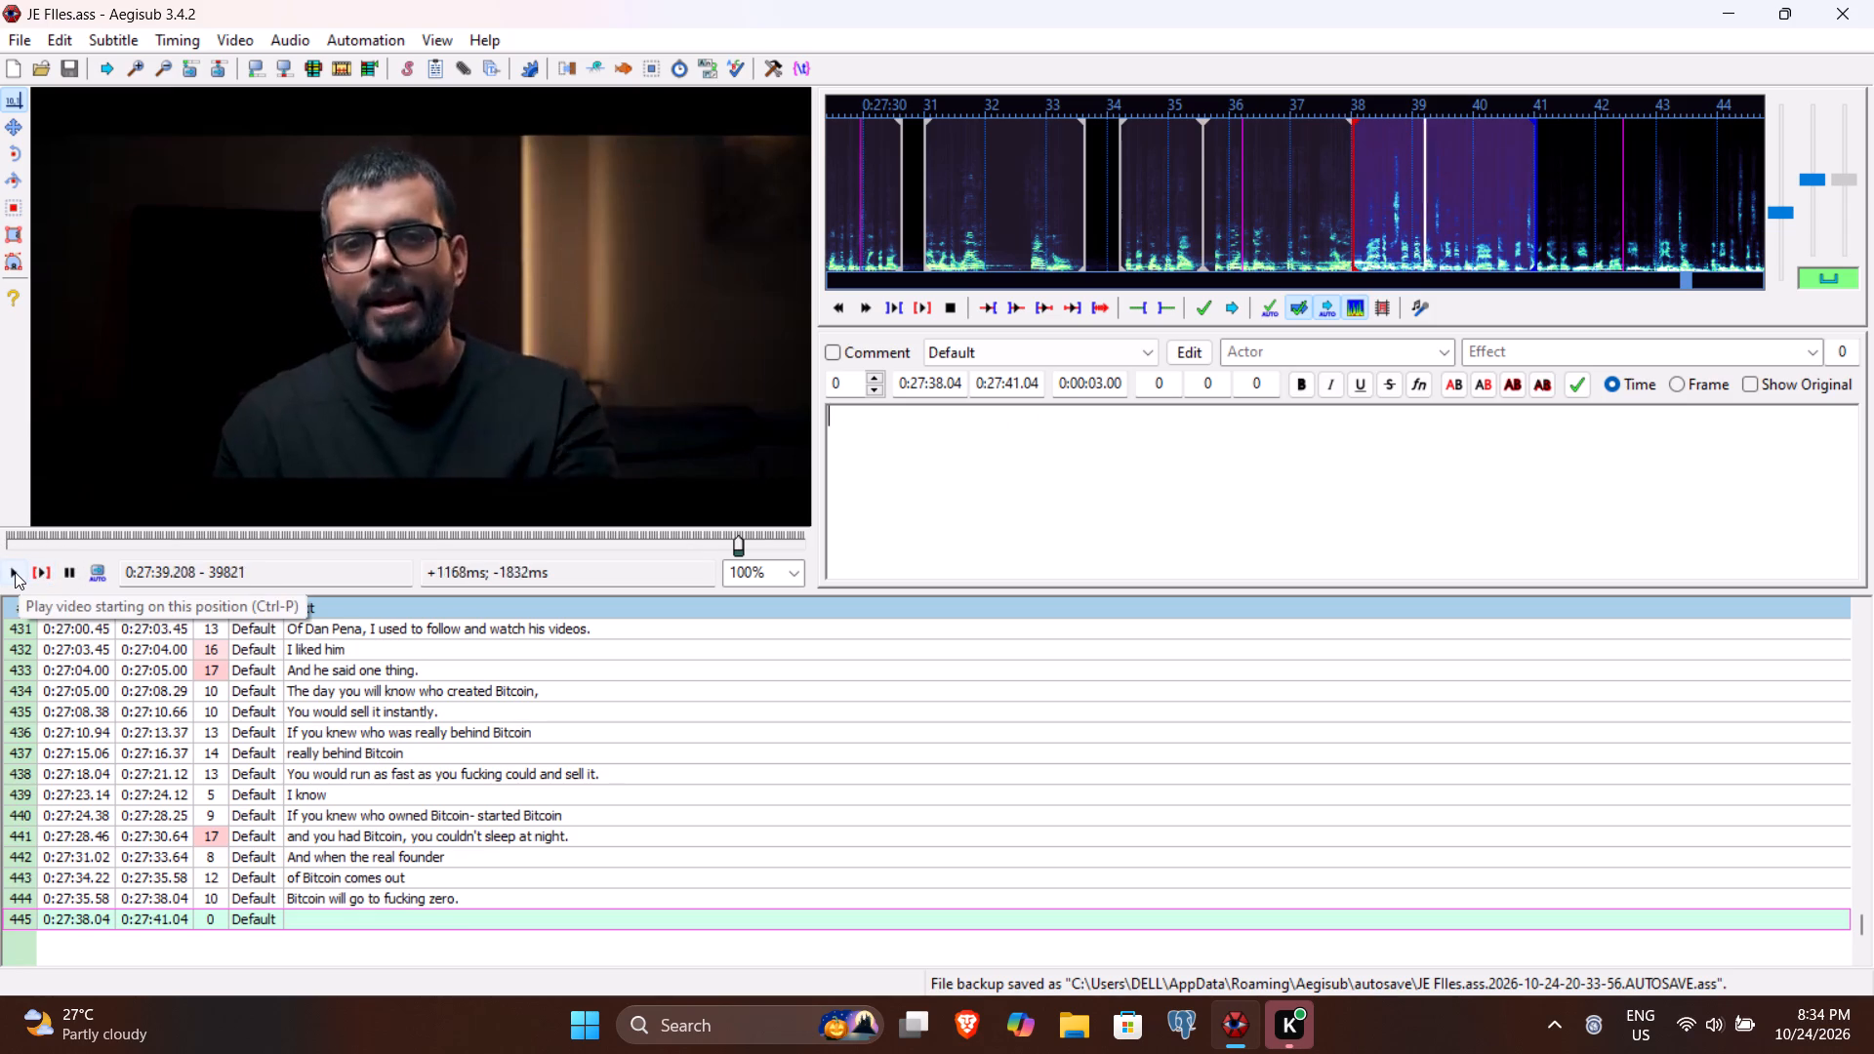
double_click(15, 572)
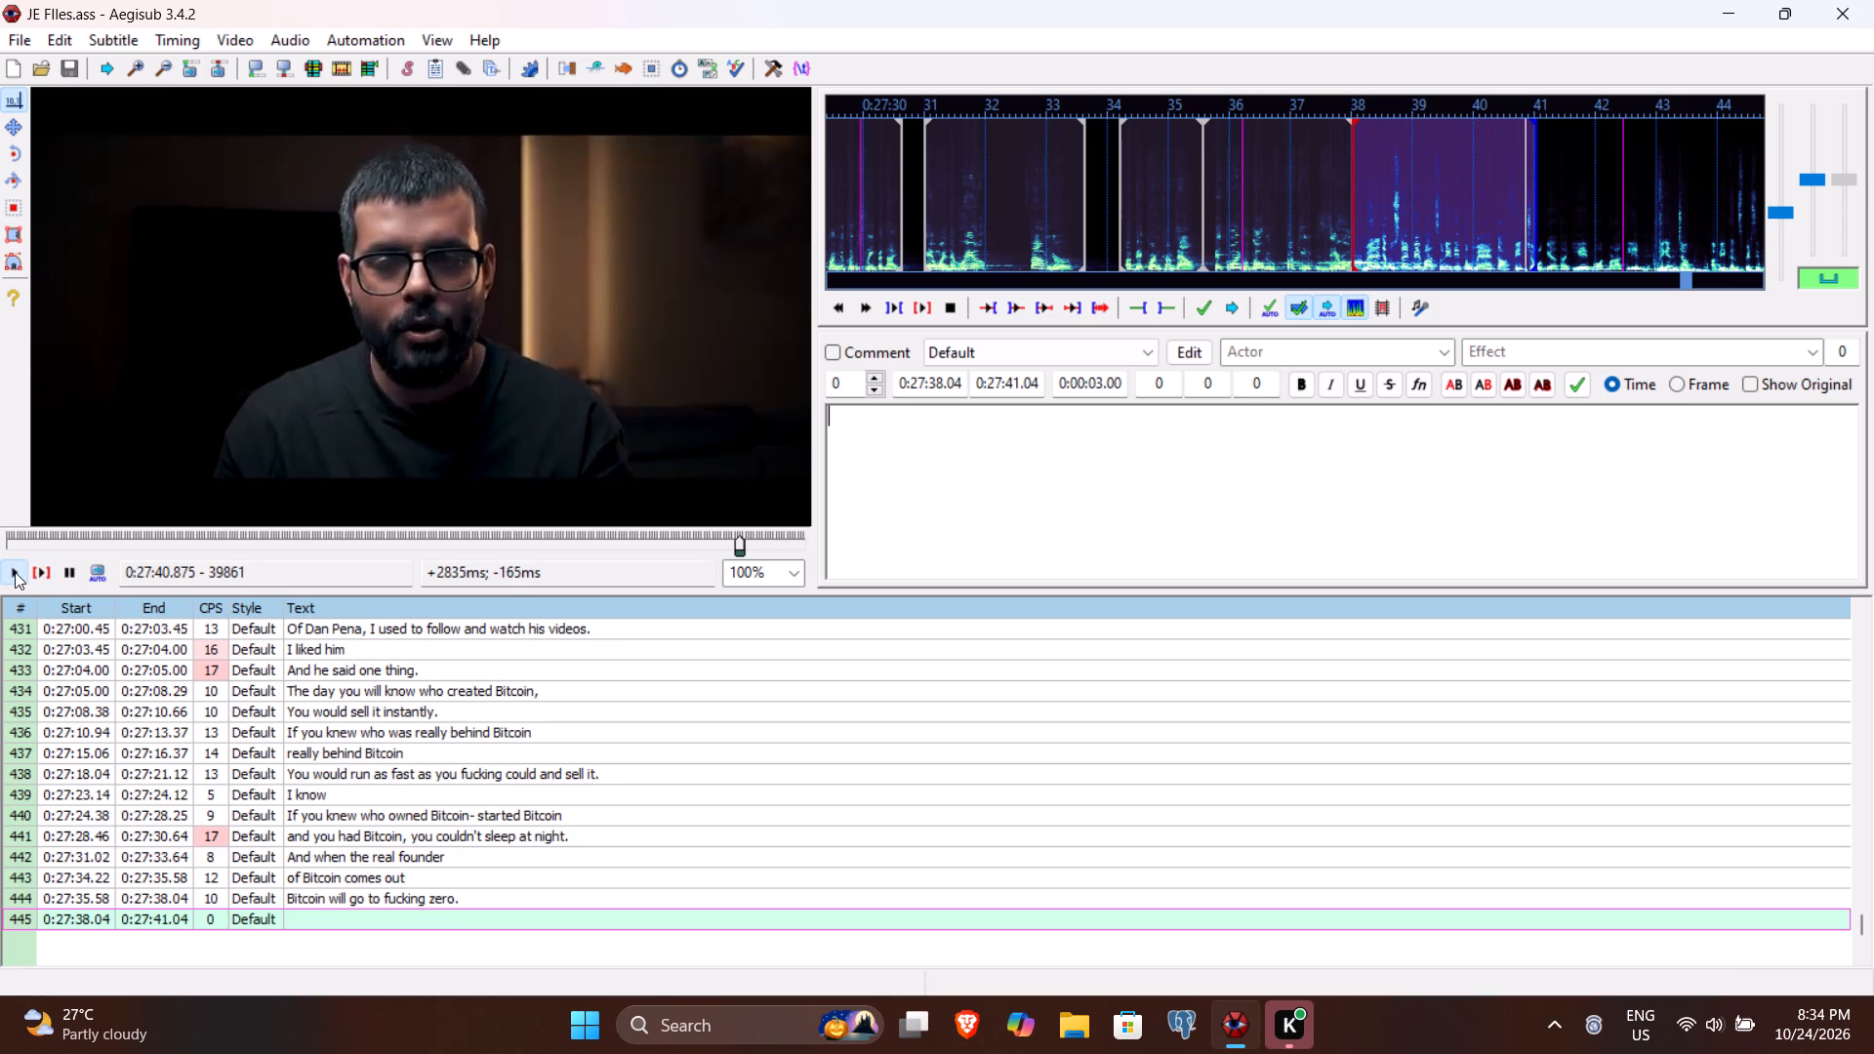
left_click(15, 572)
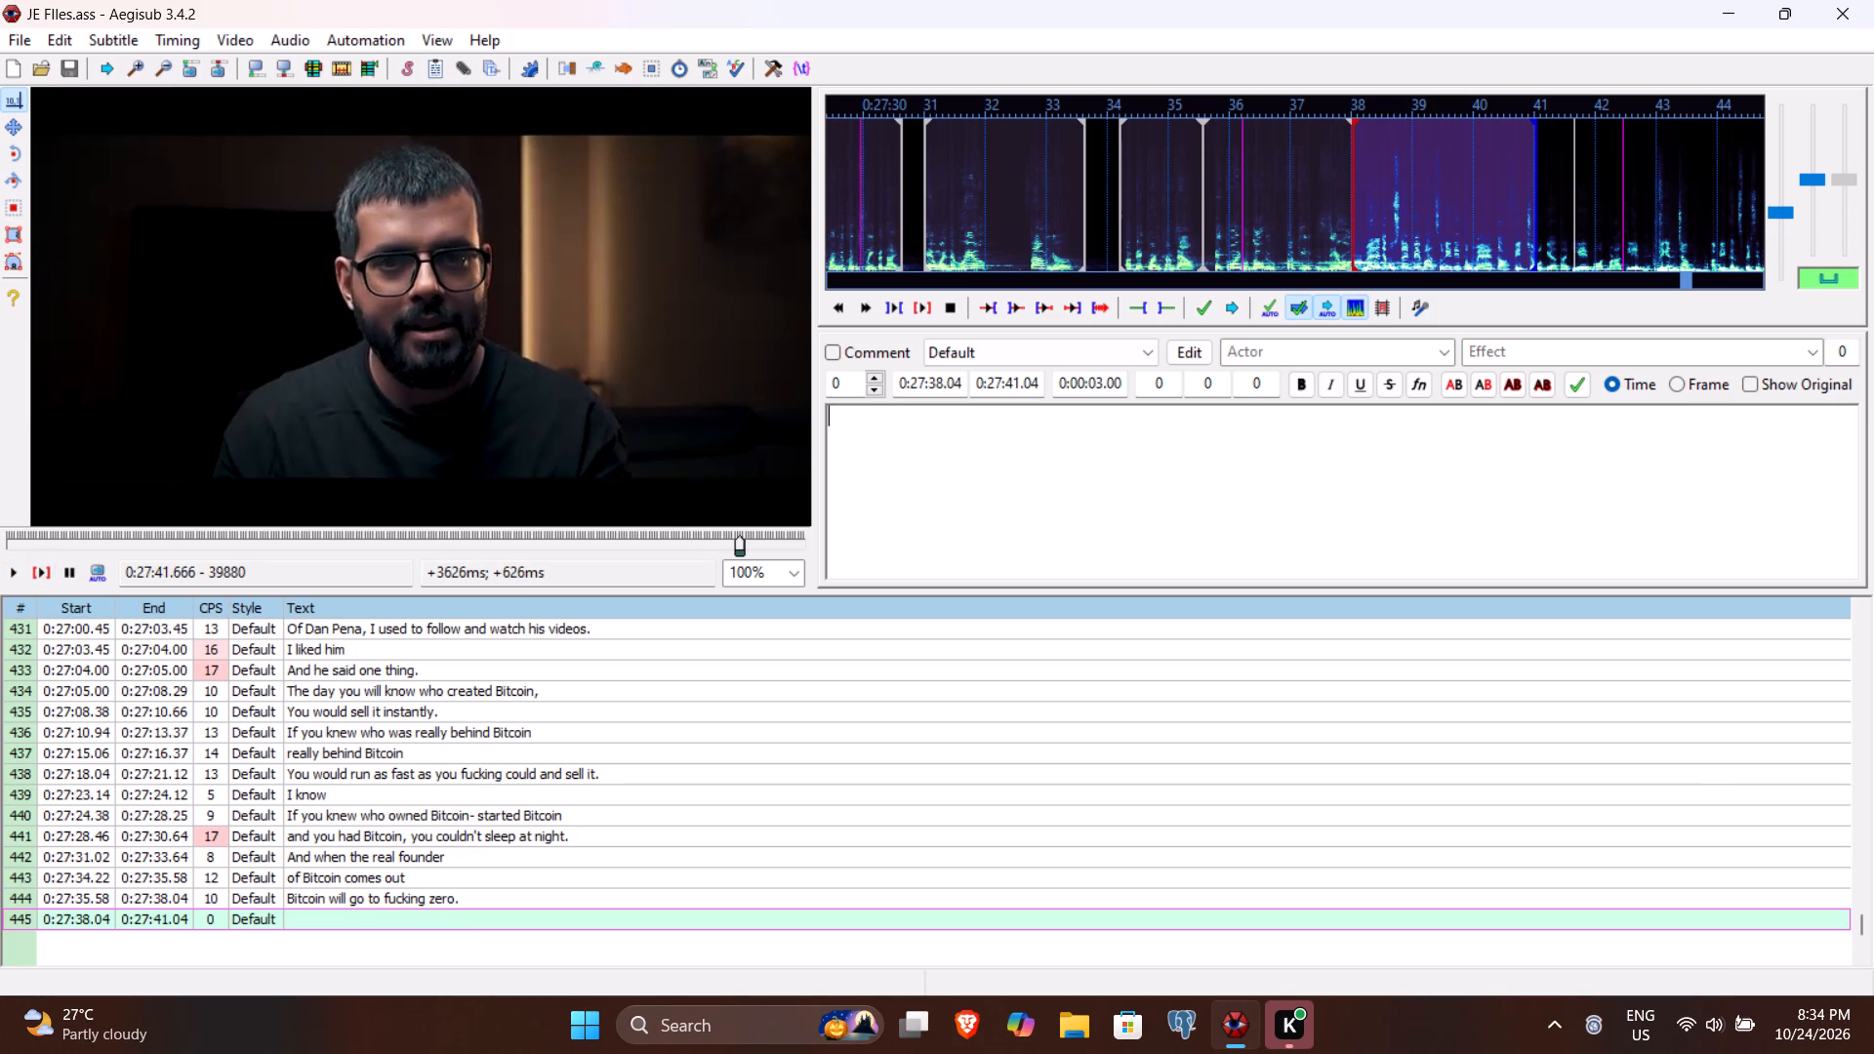
left_click(1023, 385)
type("66")
Enter the text "When I heard this back in the day I was surprised," for line 445.
left_click(1006, 455)
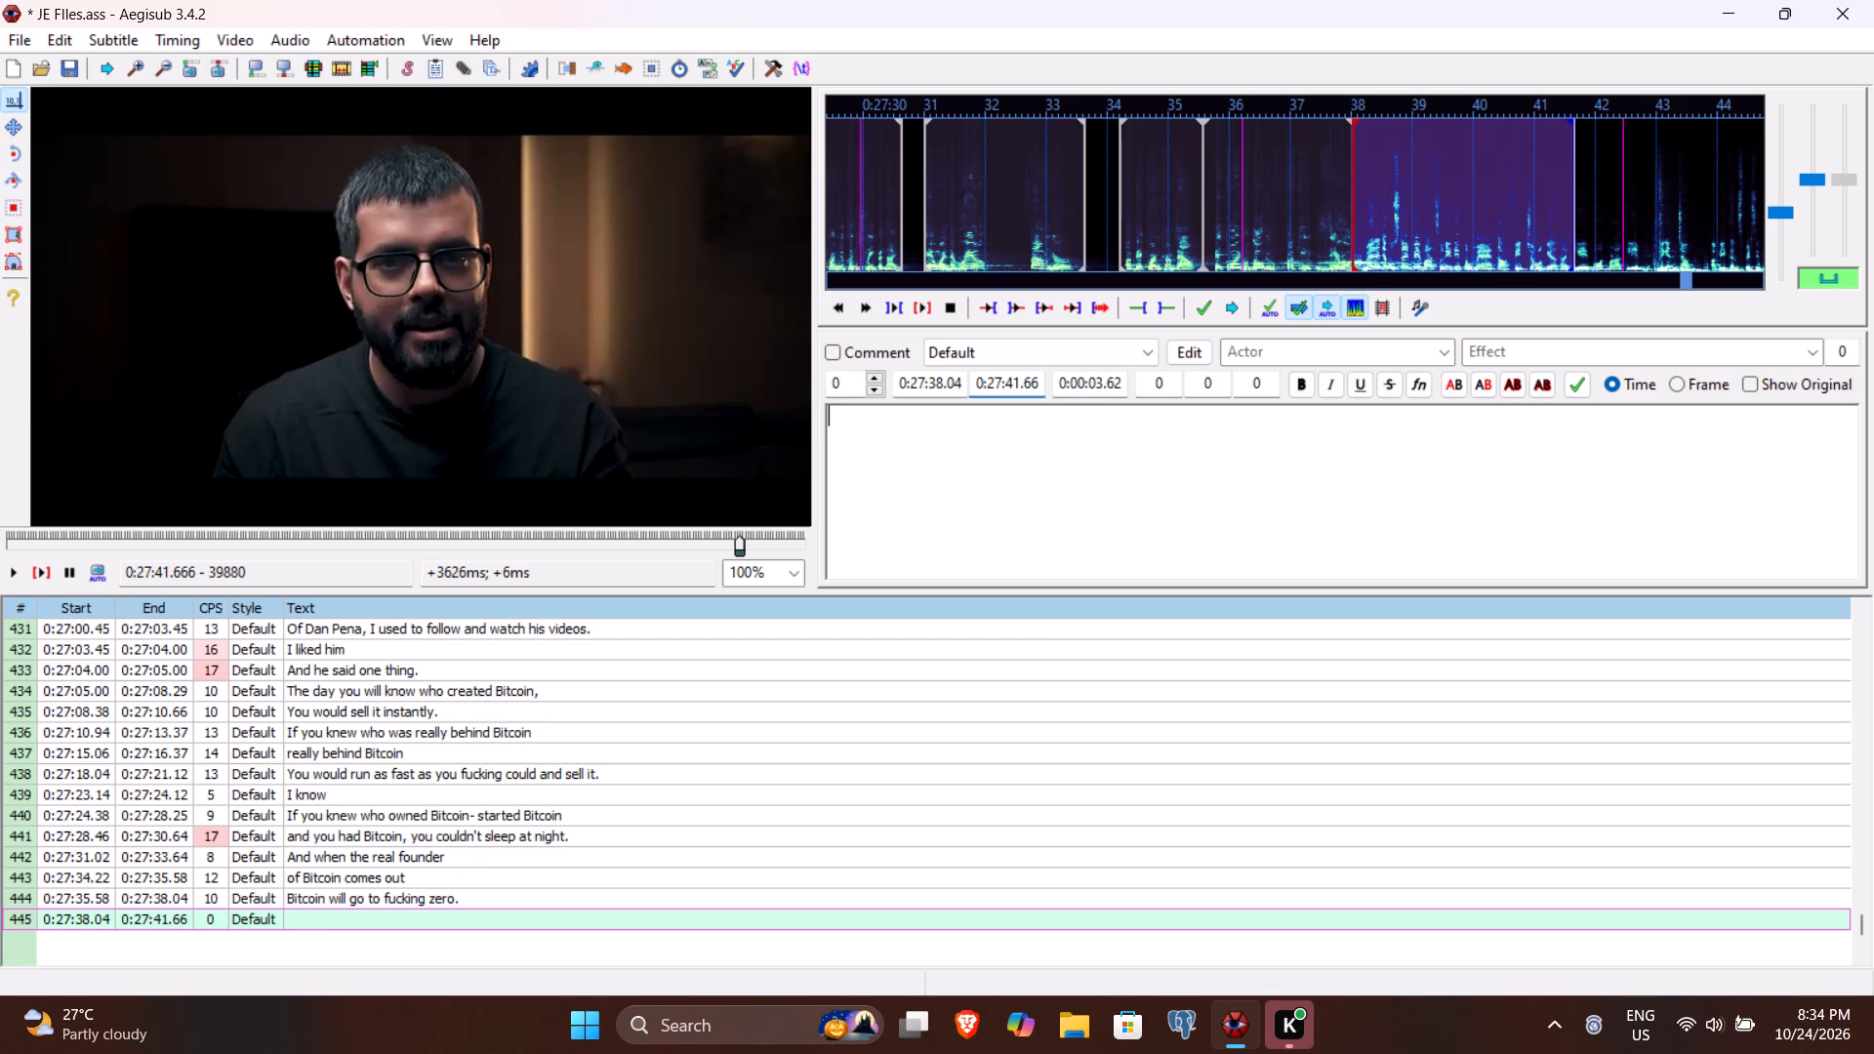
type("When I heas")
key("BackSpace")
type("rd this back in the dy")
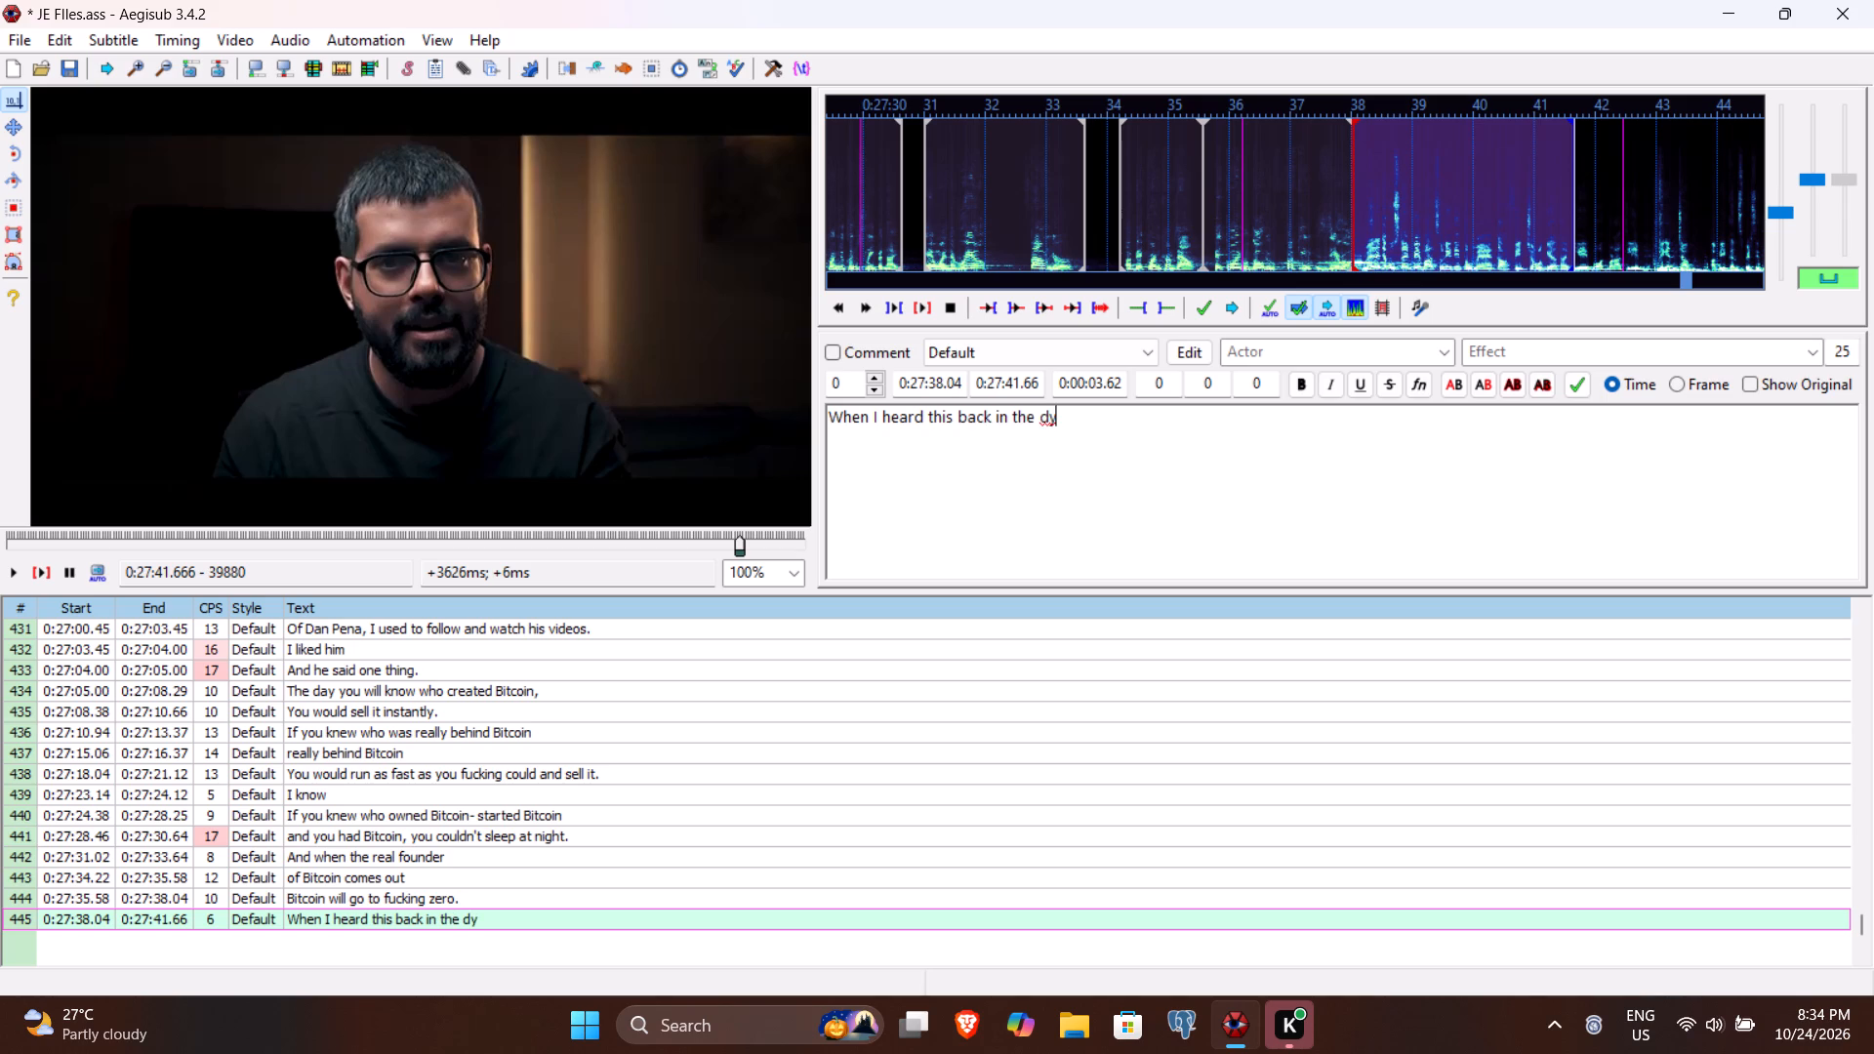
key("BackSpace")
type("ay I")
key("space")
type("was surprs")
key("BackSpace")
type("ised")
key("comma")
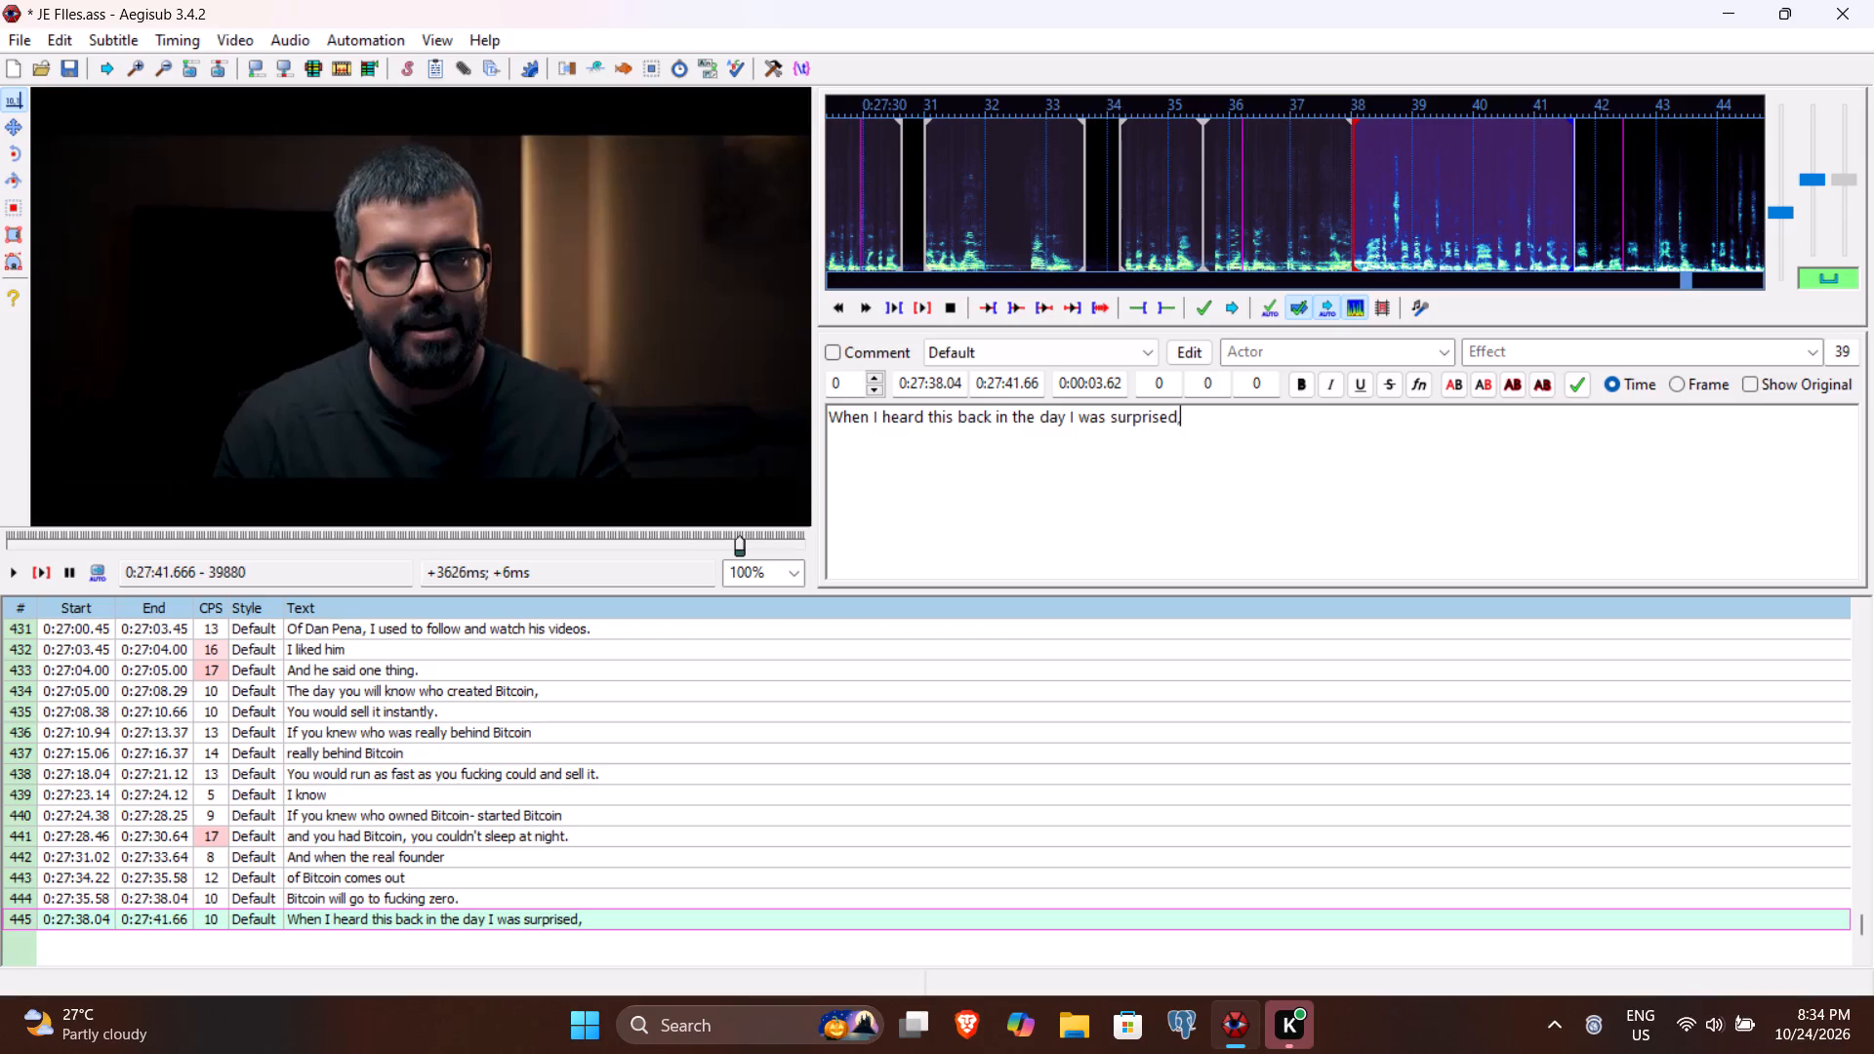
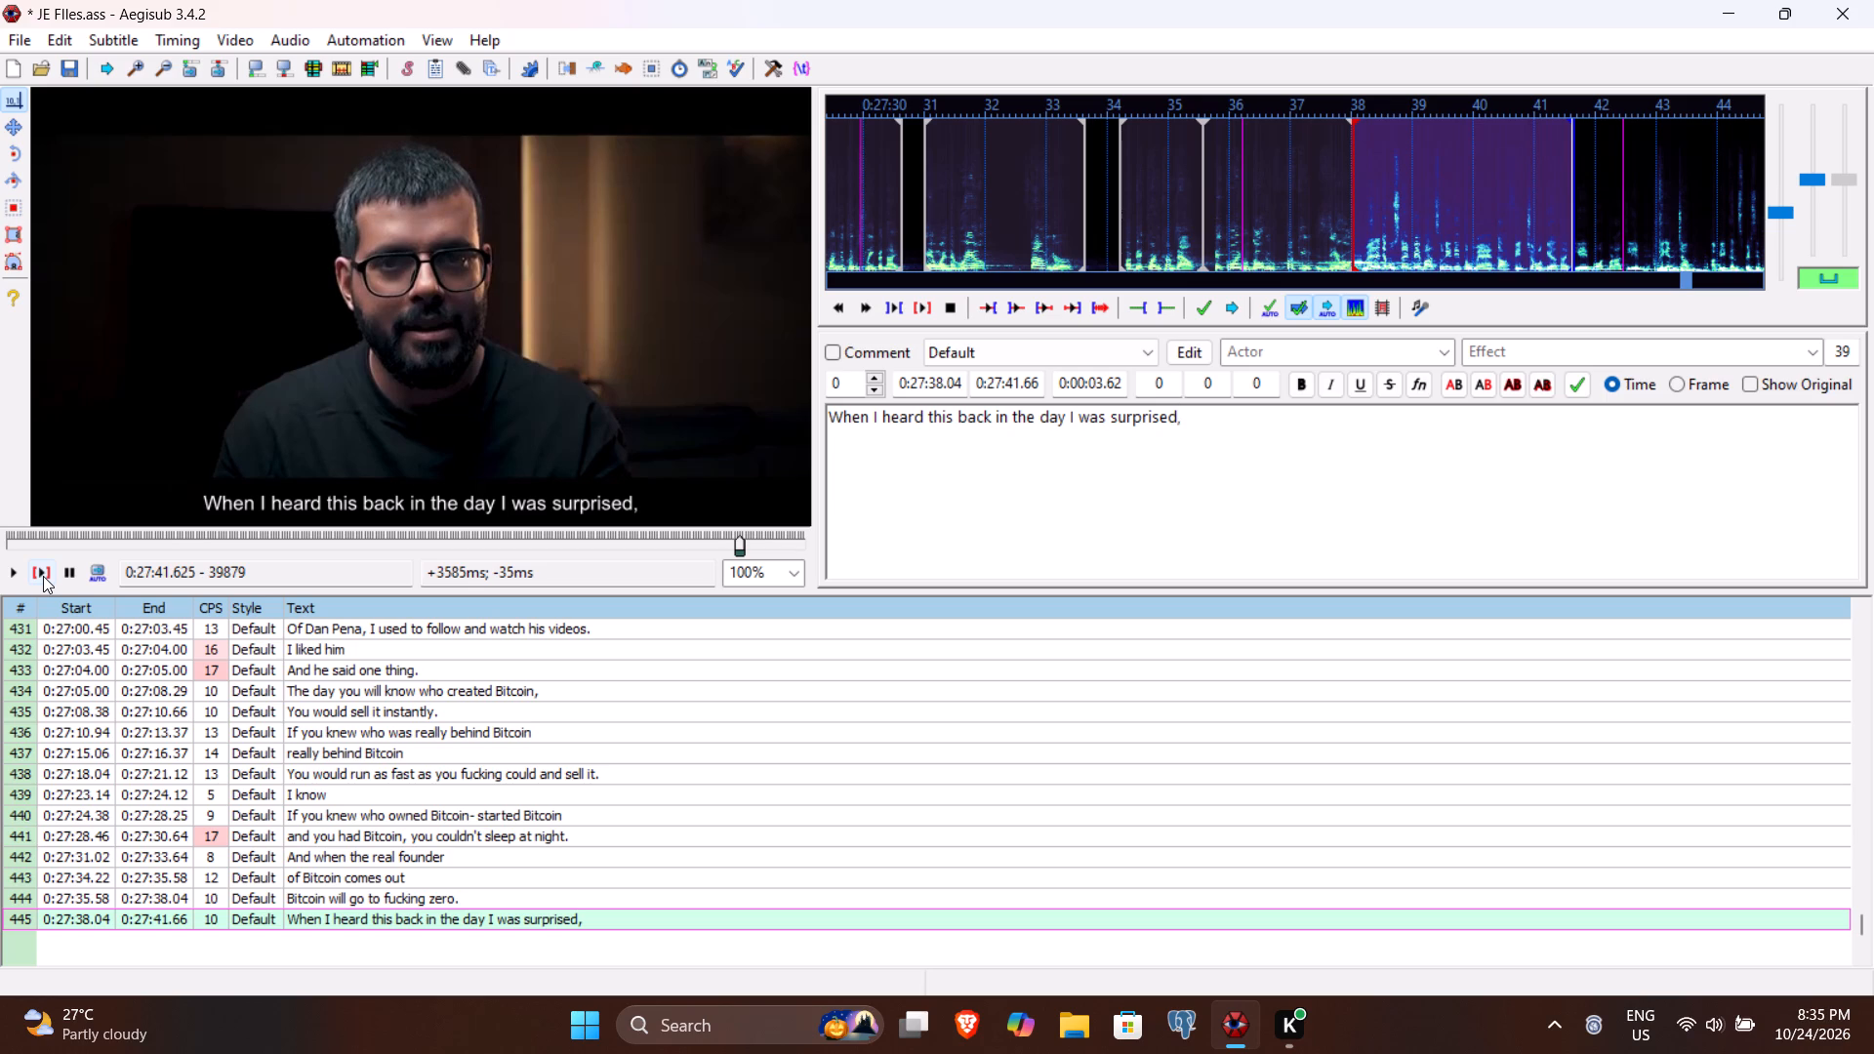
Commit the text of line 445 and move on to a new line 446.
key("Return")
Listen to the speech for line 446 and set its end time to 0:27:42.91.
left_click(43, 576)
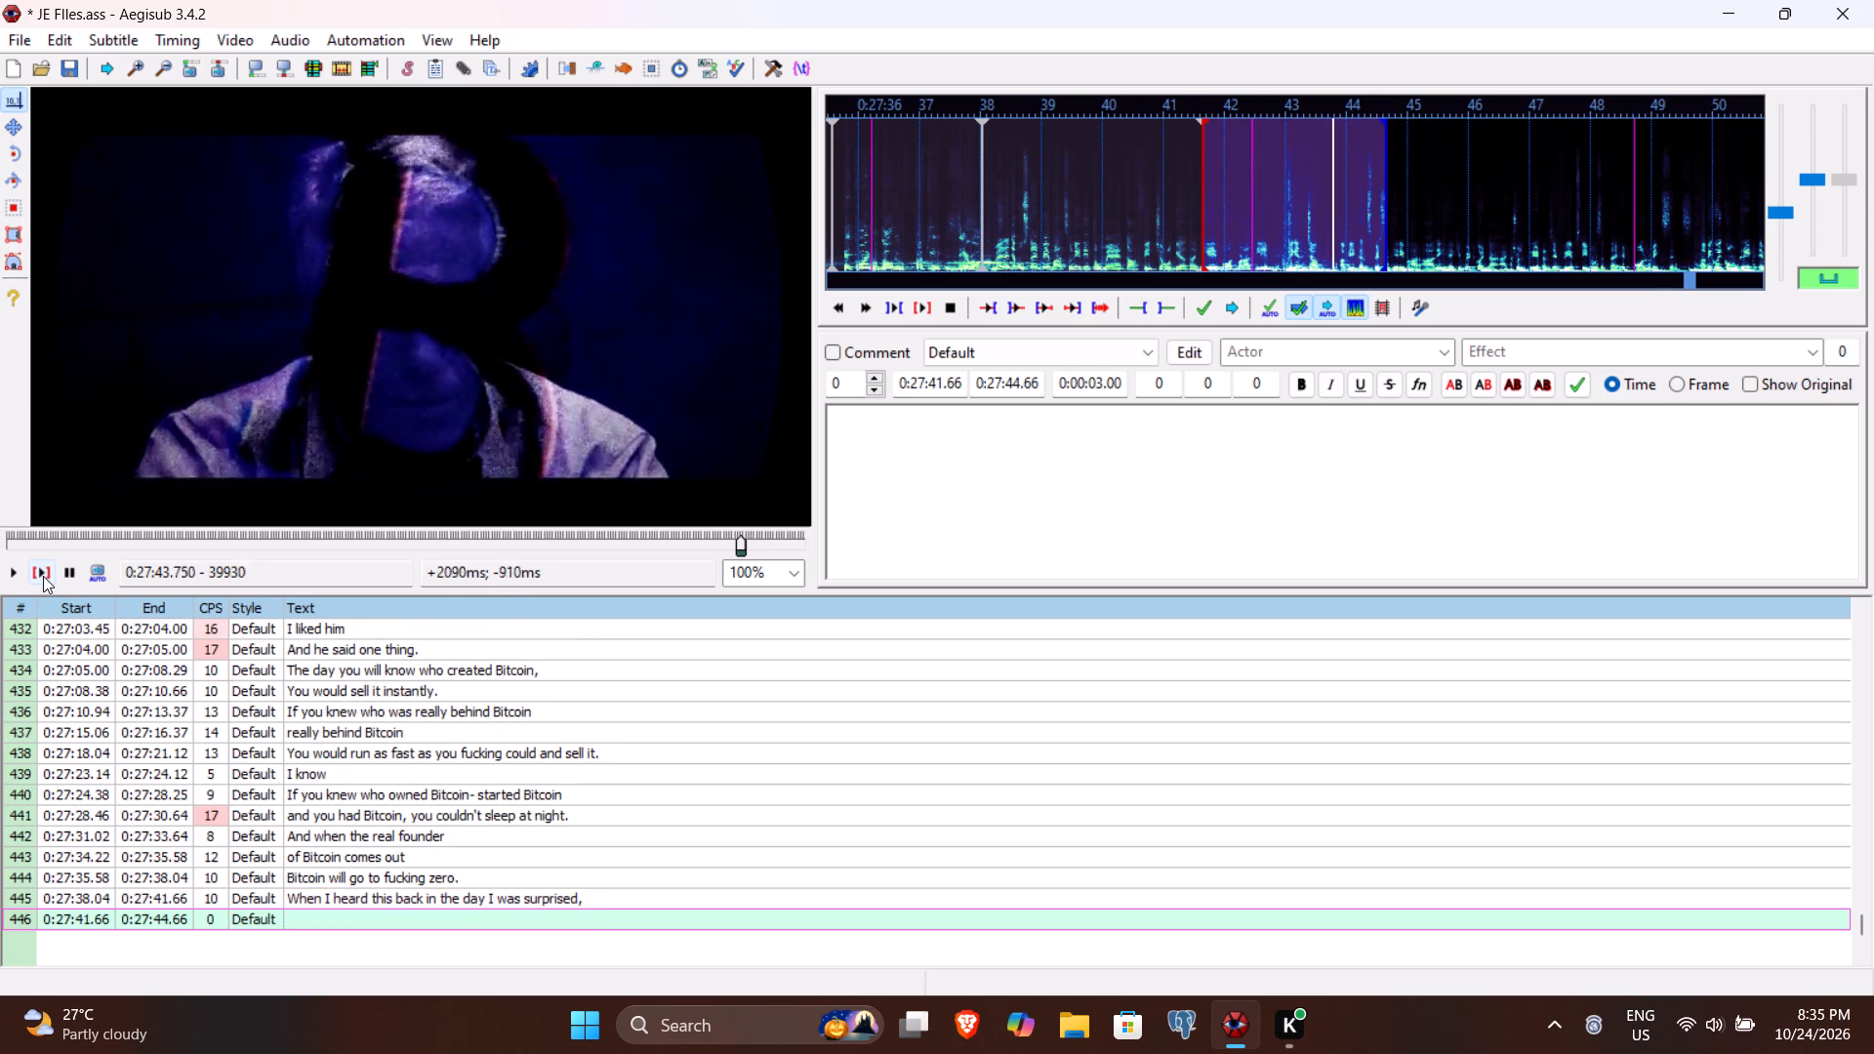
left_click(43, 576)
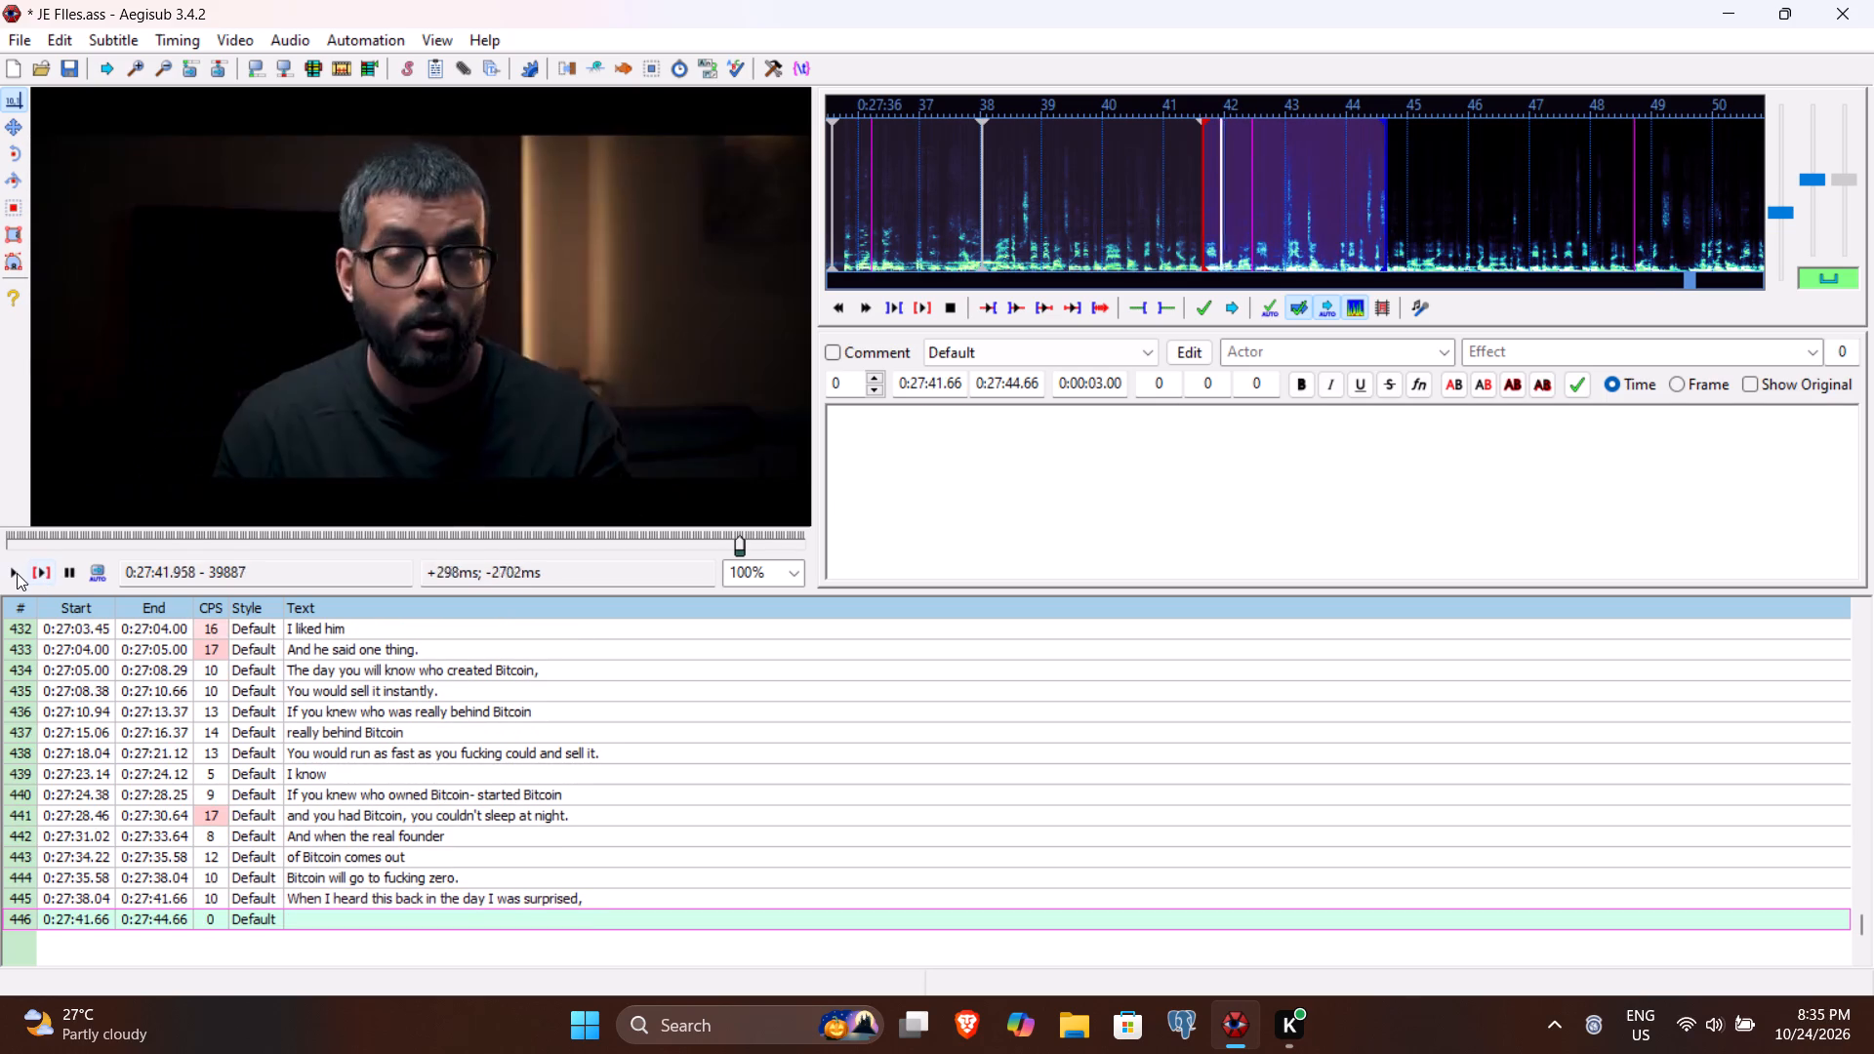
left_click(15, 572)
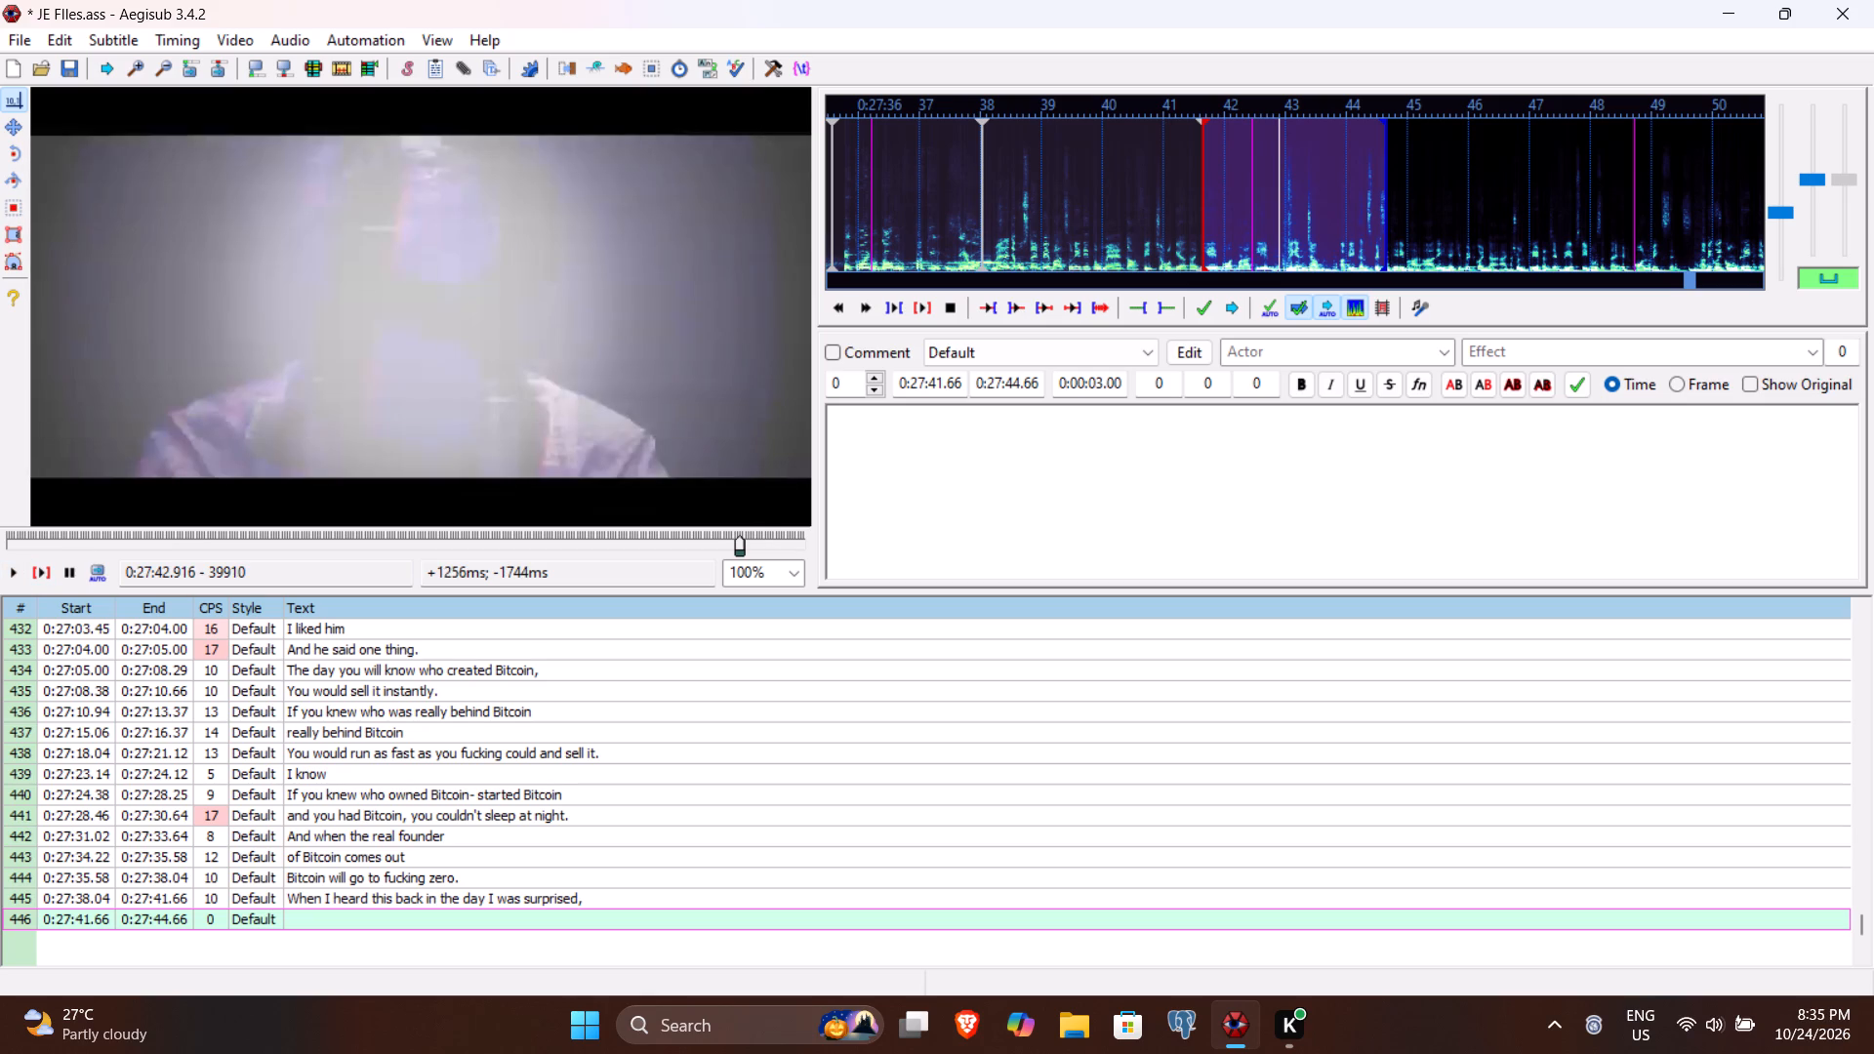
left_click(1016, 383)
key("BackSpace")
key("2")
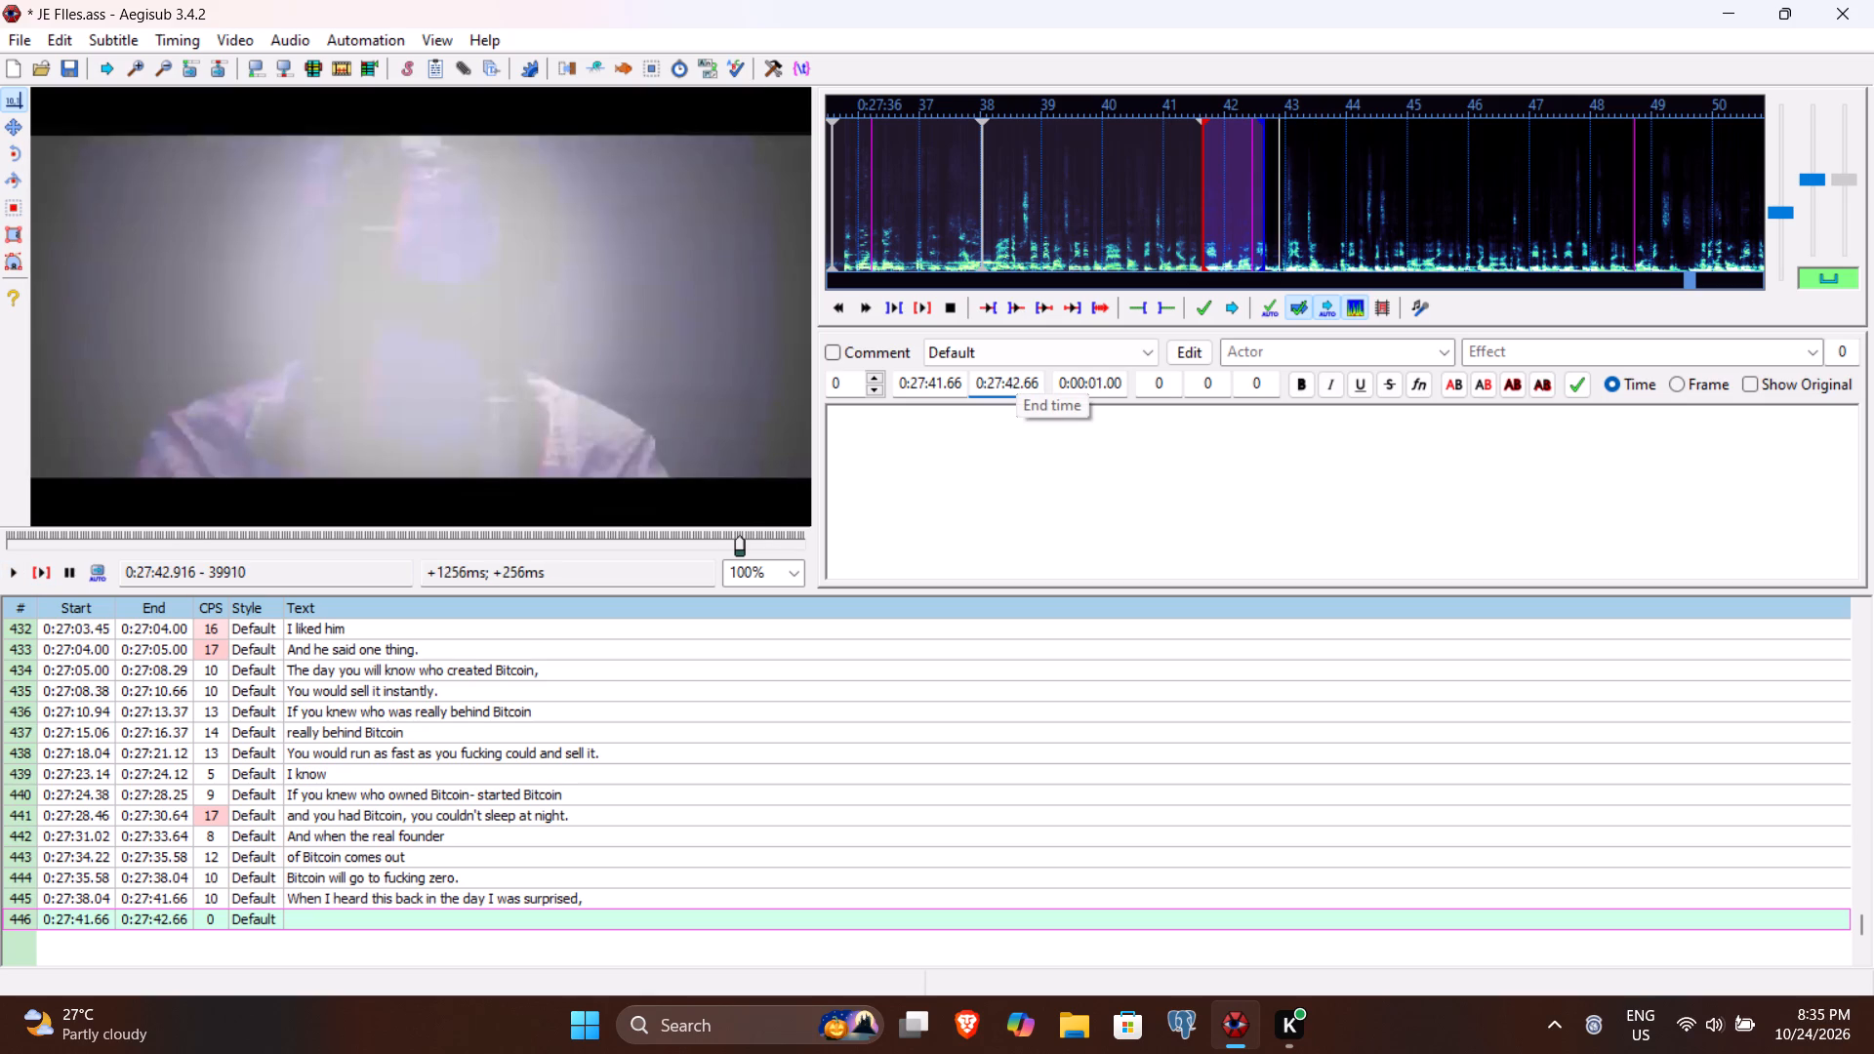
type("91")
Enter the text "that it's a really big claim." for line 446 and commit it.
left_click(967, 493)
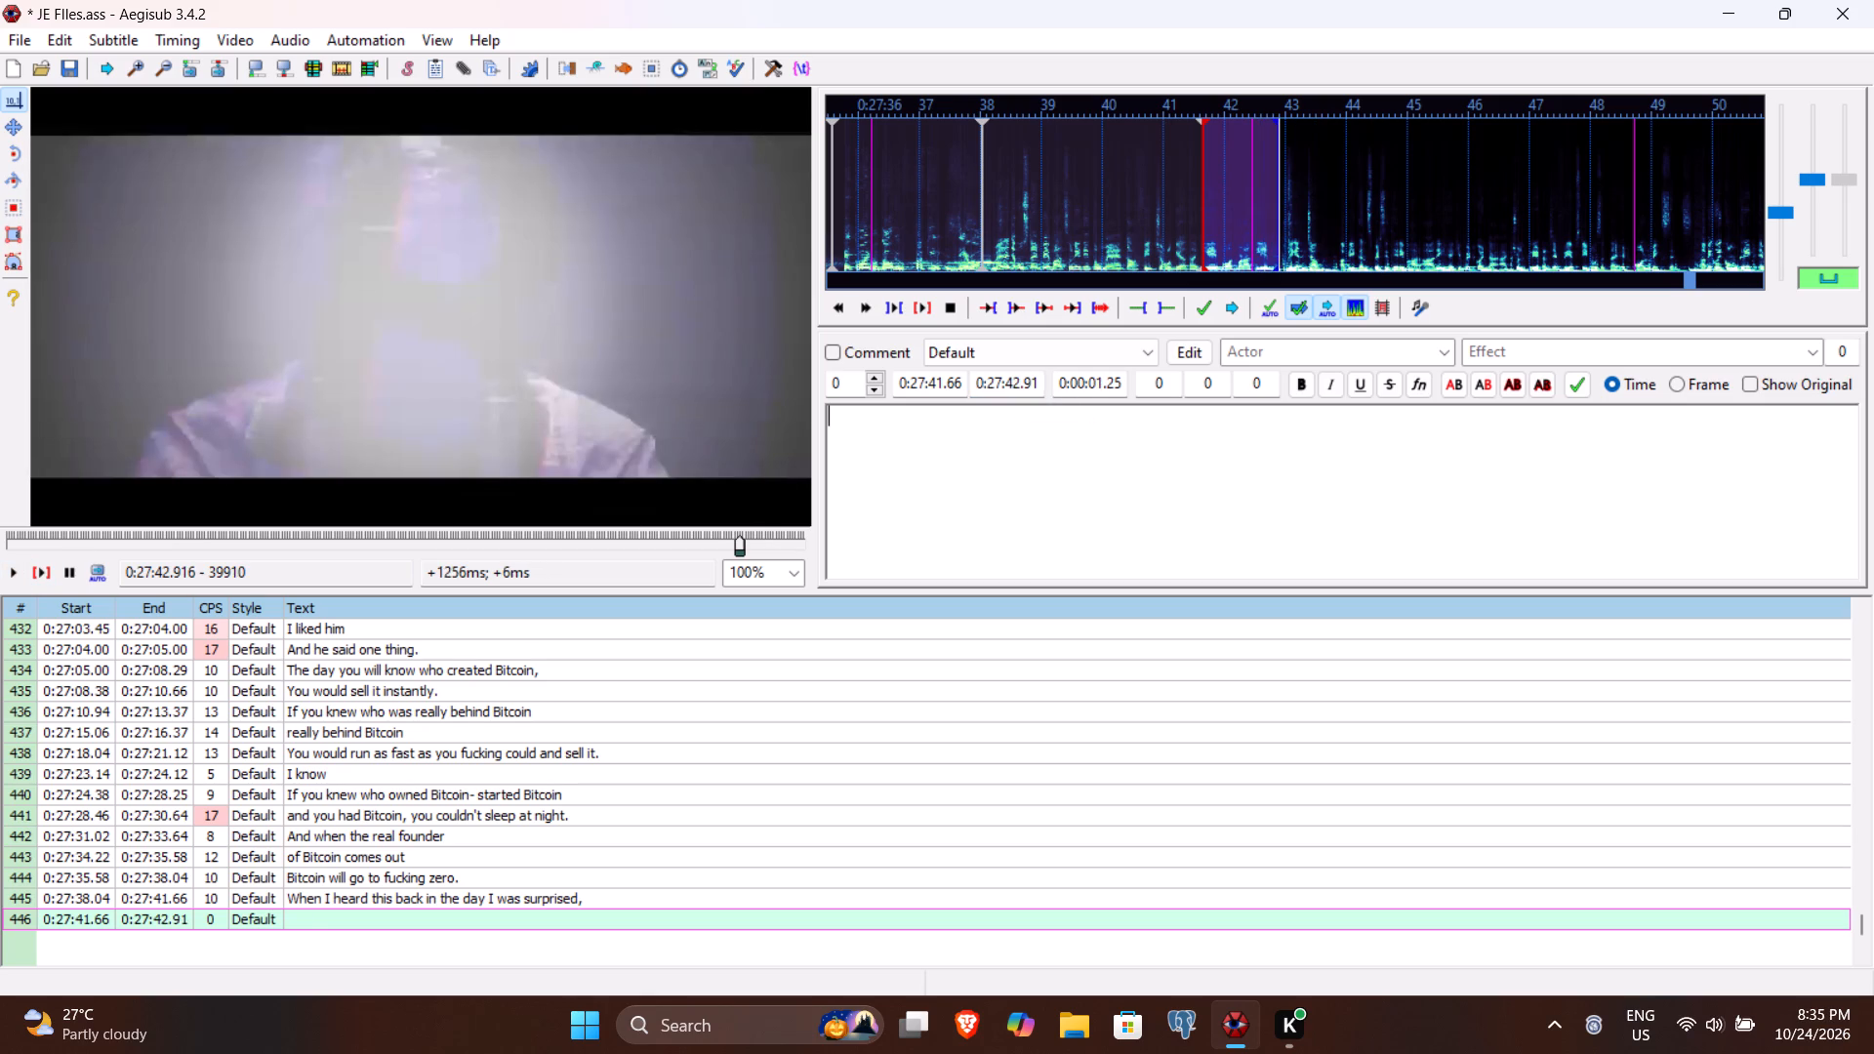
type("that it's a really big claim.")
key("Return")
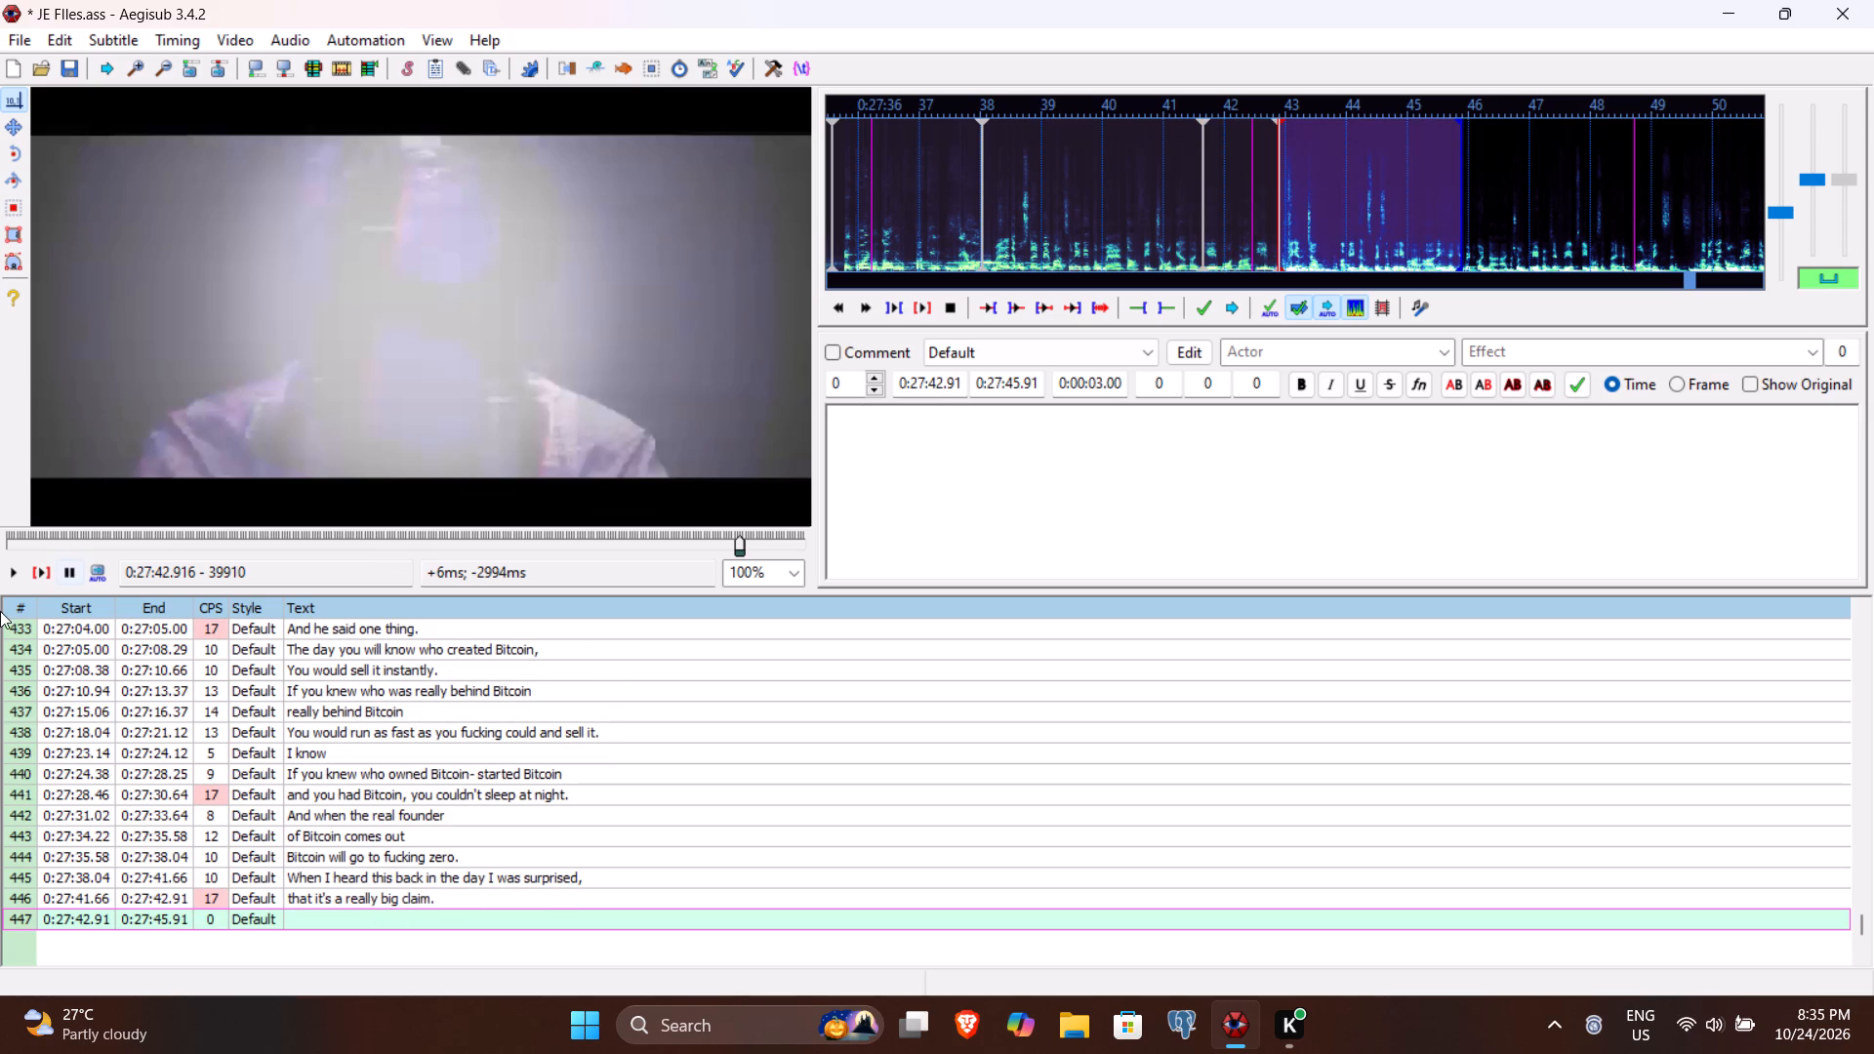
Listen to the speech for line 447, enter the text "But now that the conspiracy theory is coming out" and commit it.
left_click(44, 573)
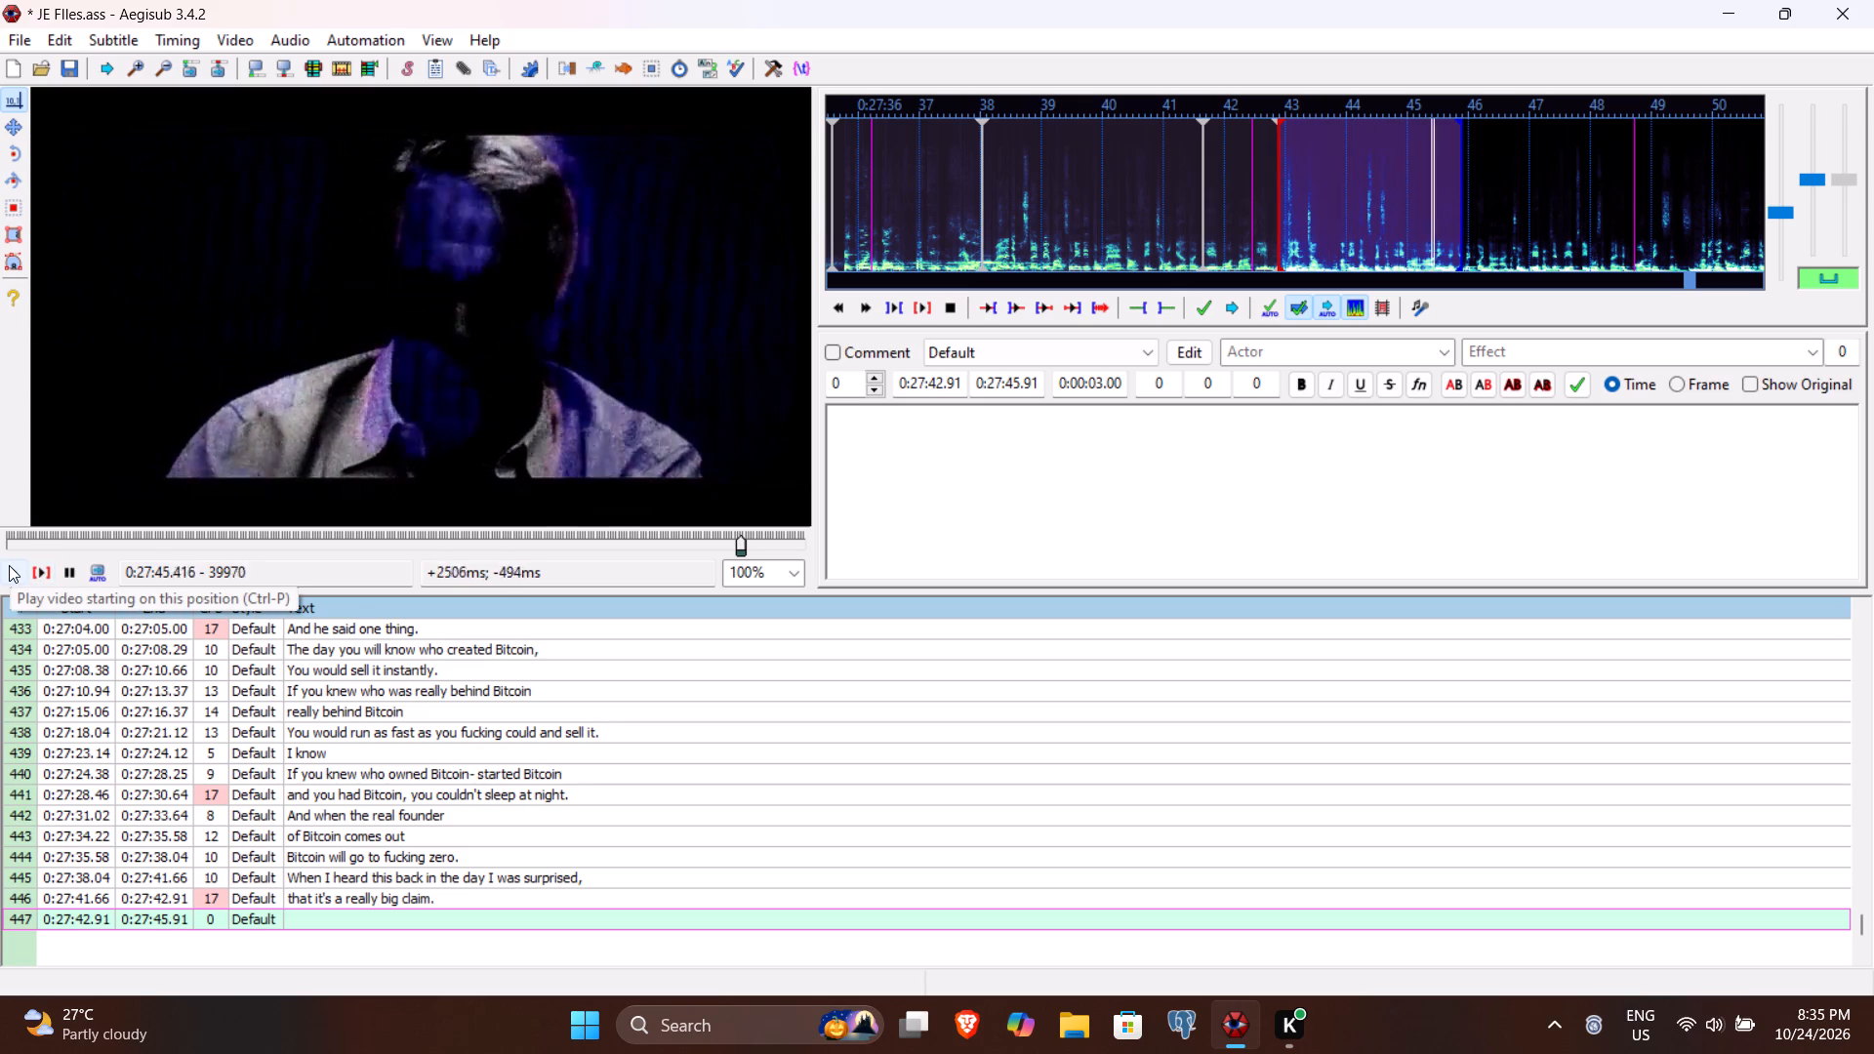
type("But now that the conspiracy theor")
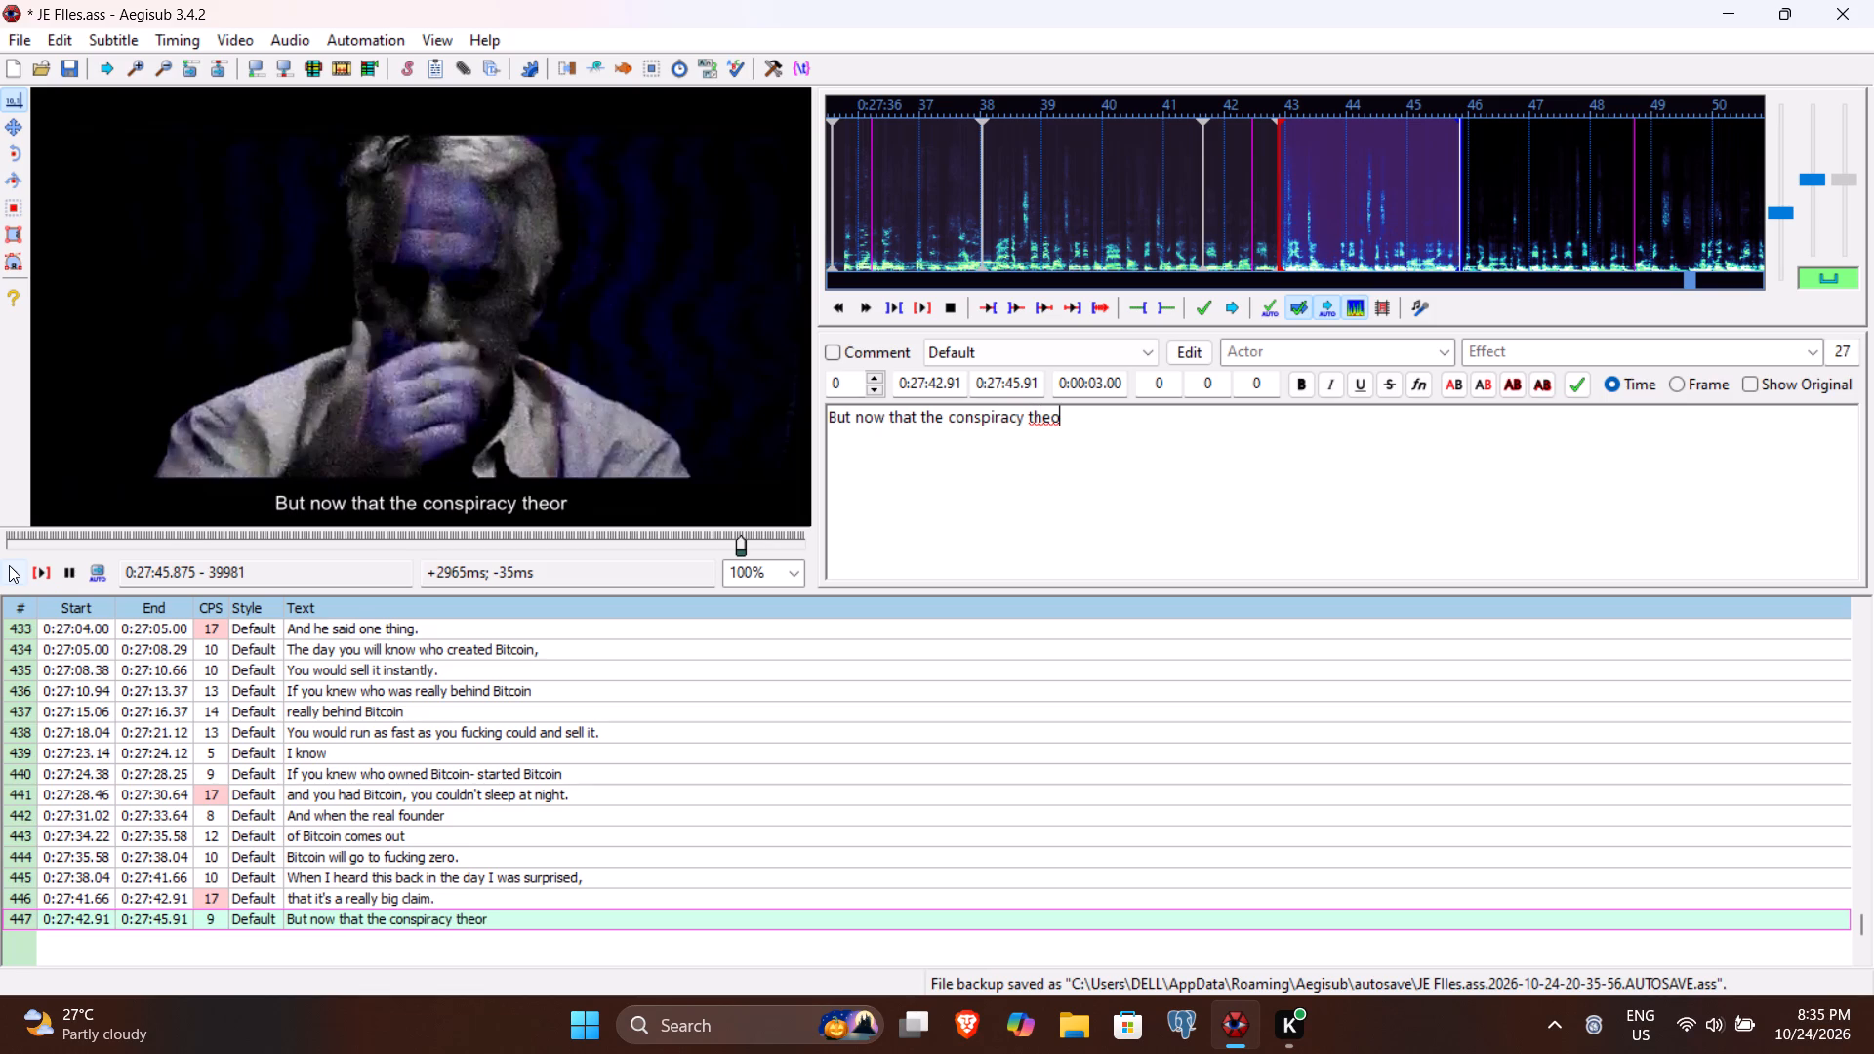
type("y is")
key("space")
type("coming out")
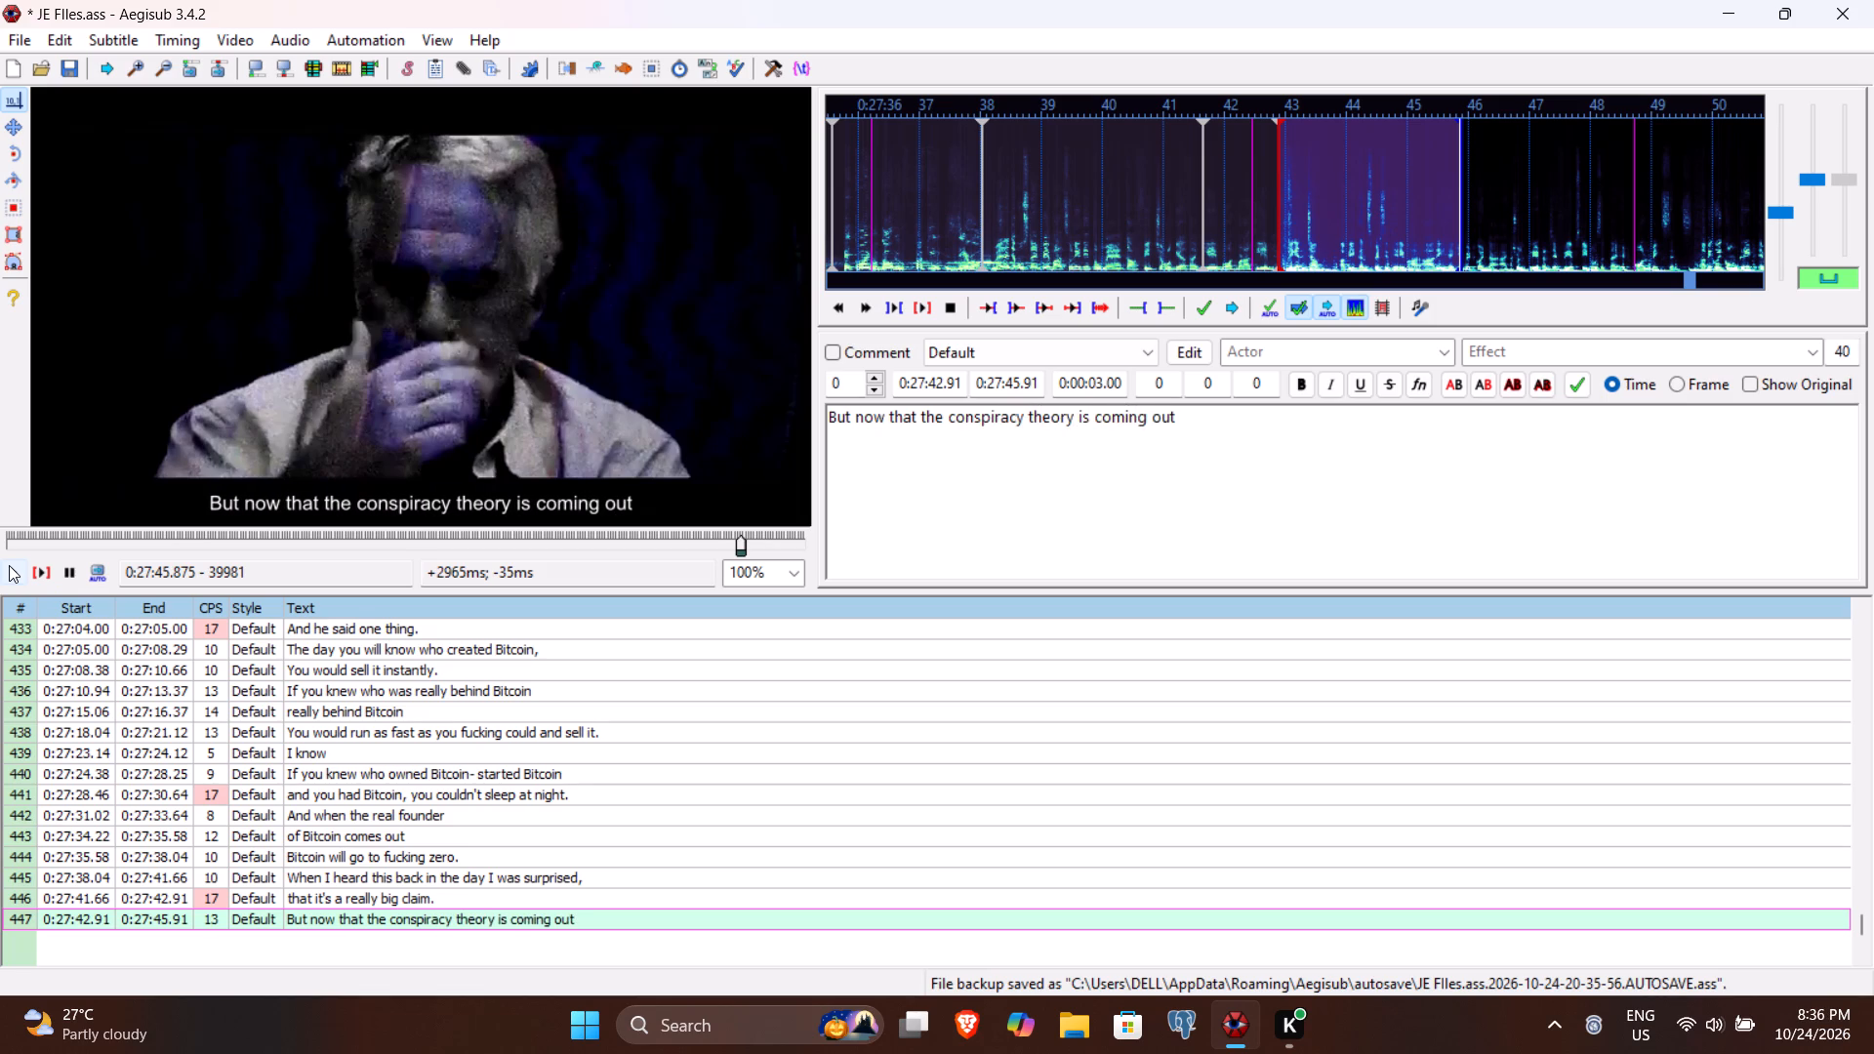
left_click(46, 572)
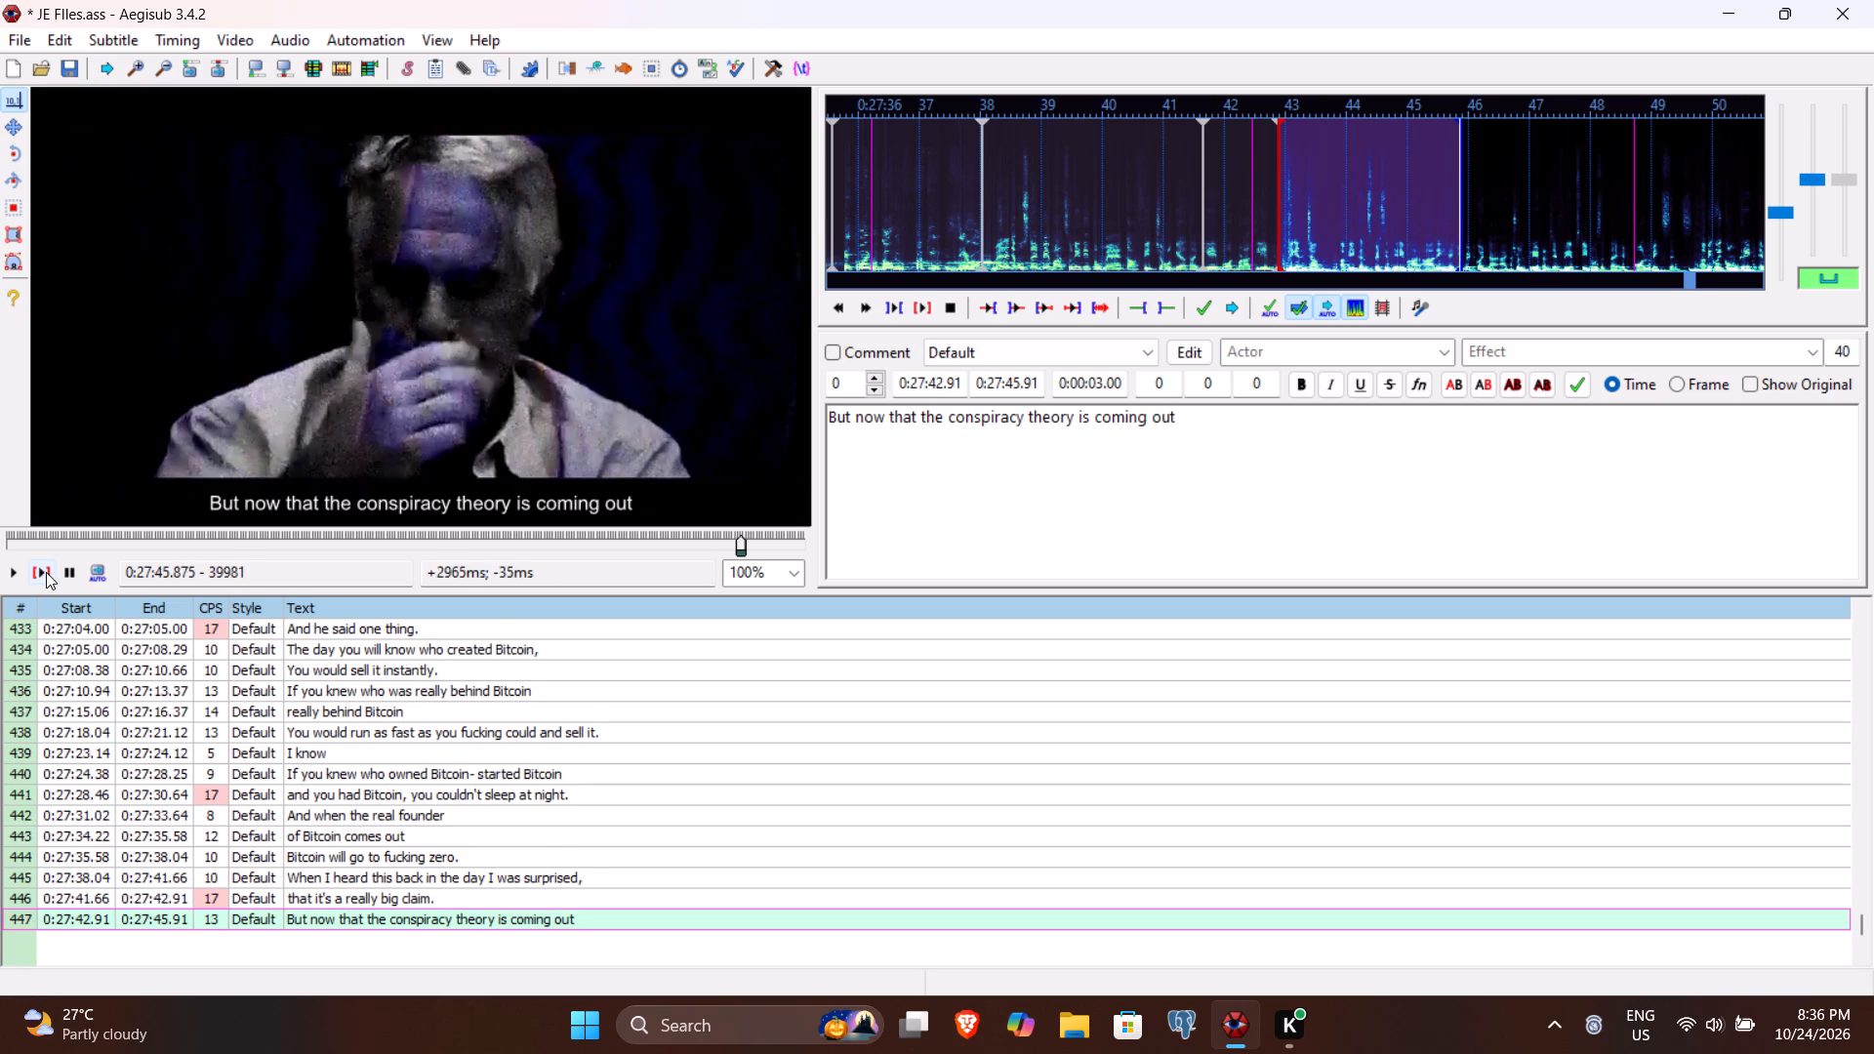
key("Return")
Listen to the speech for line 448 and set its end time to 0:27:49.62.
left_click(46, 572)
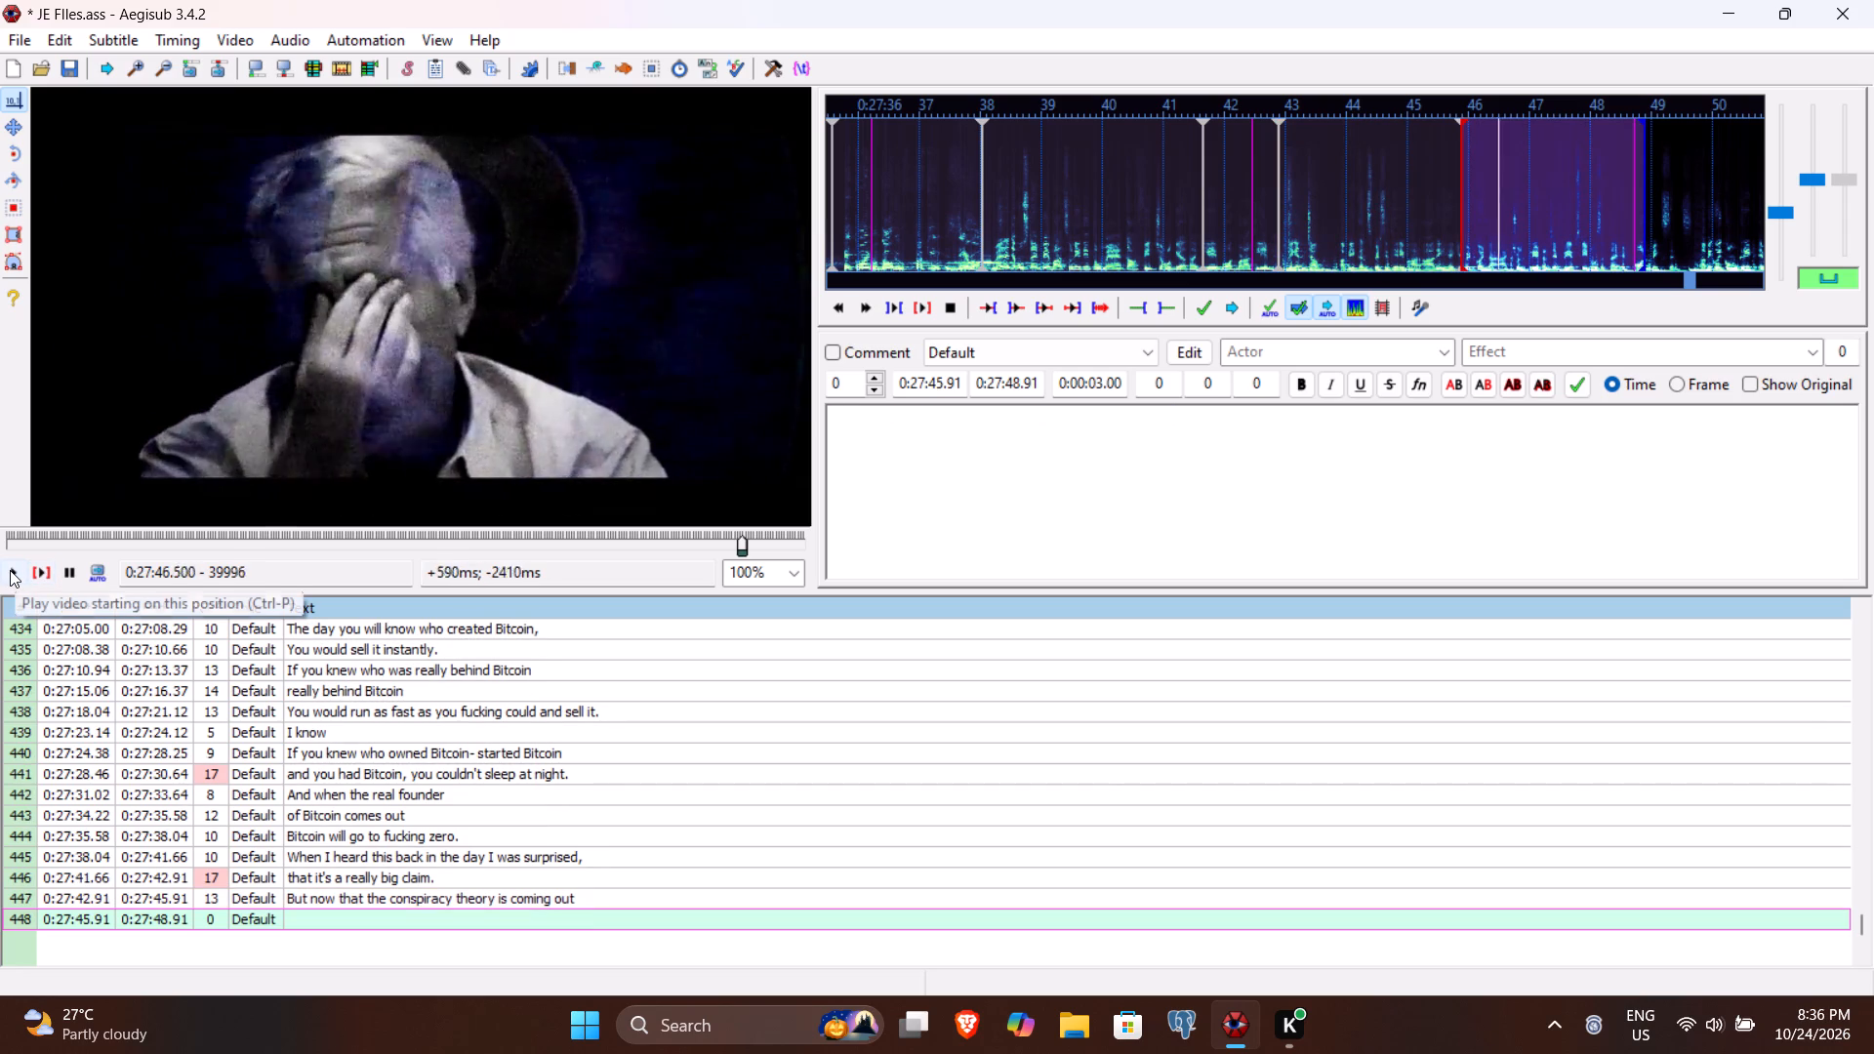
left_click(10, 570)
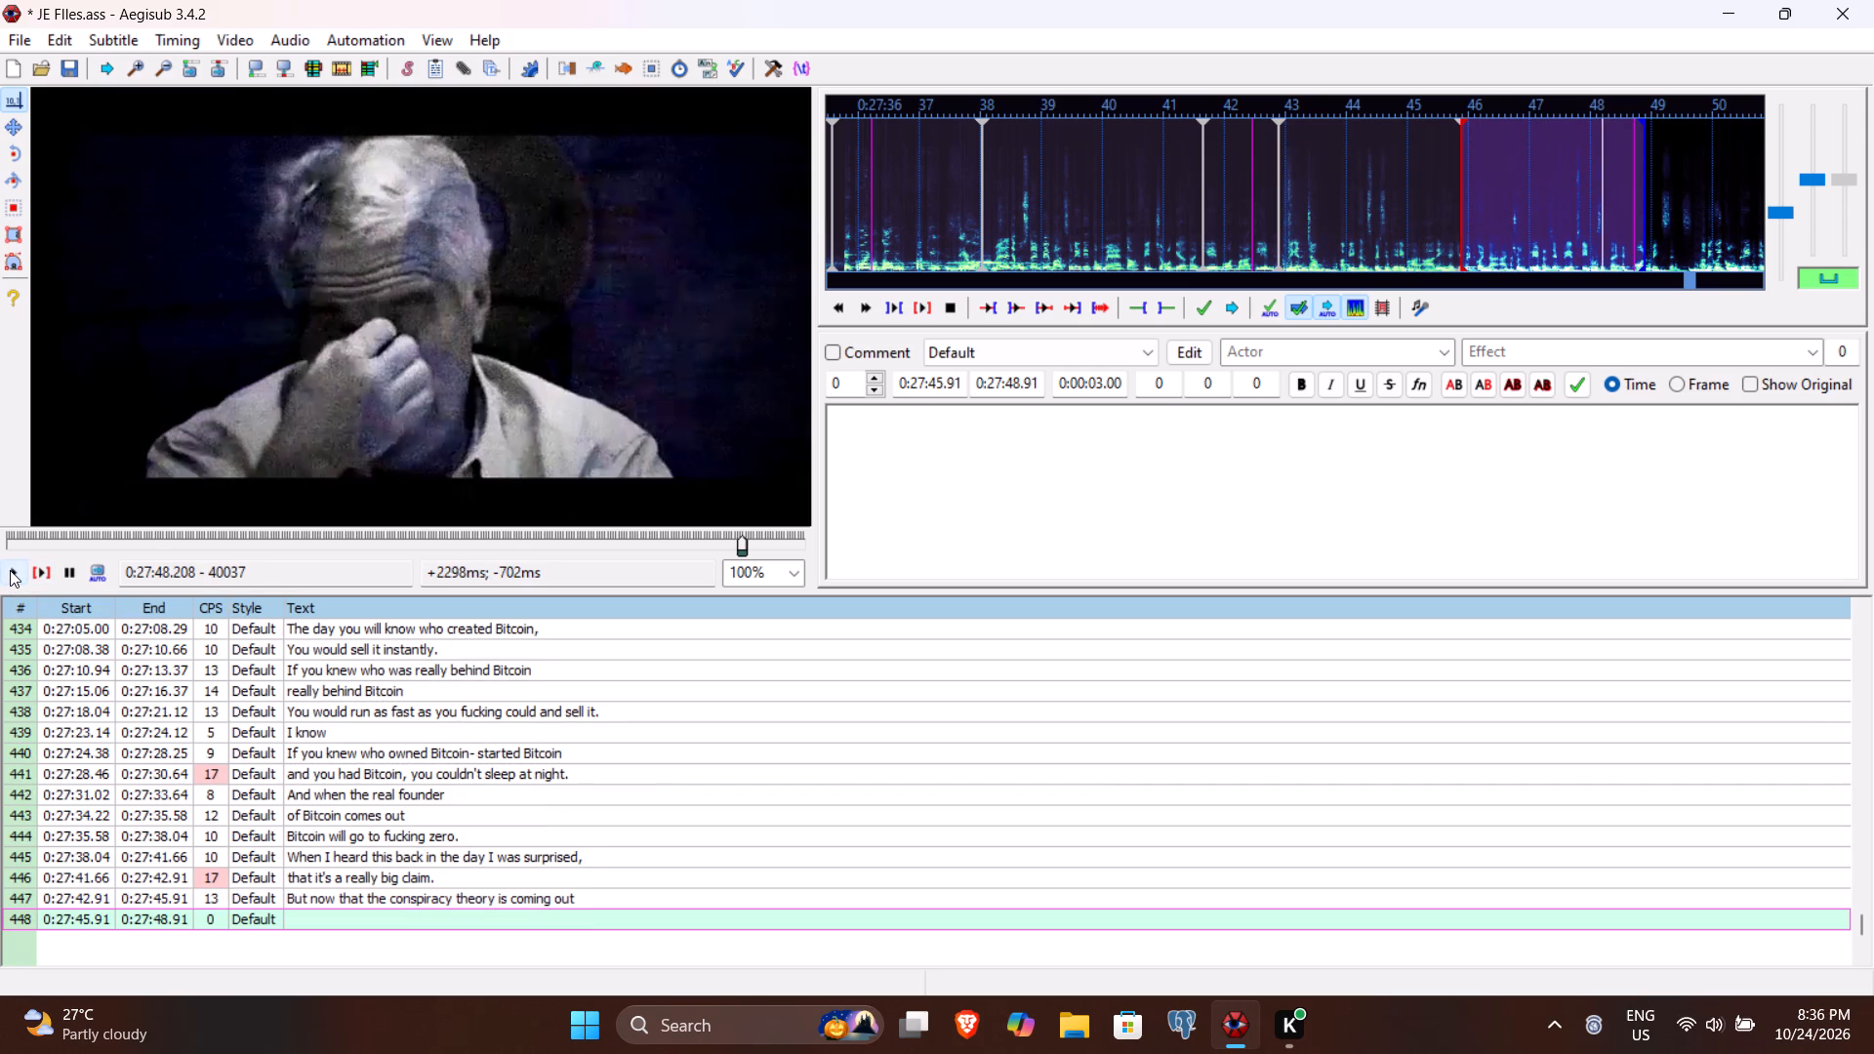
left_click(10, 570)
left_click(10, 570)
left_click(10, 570)
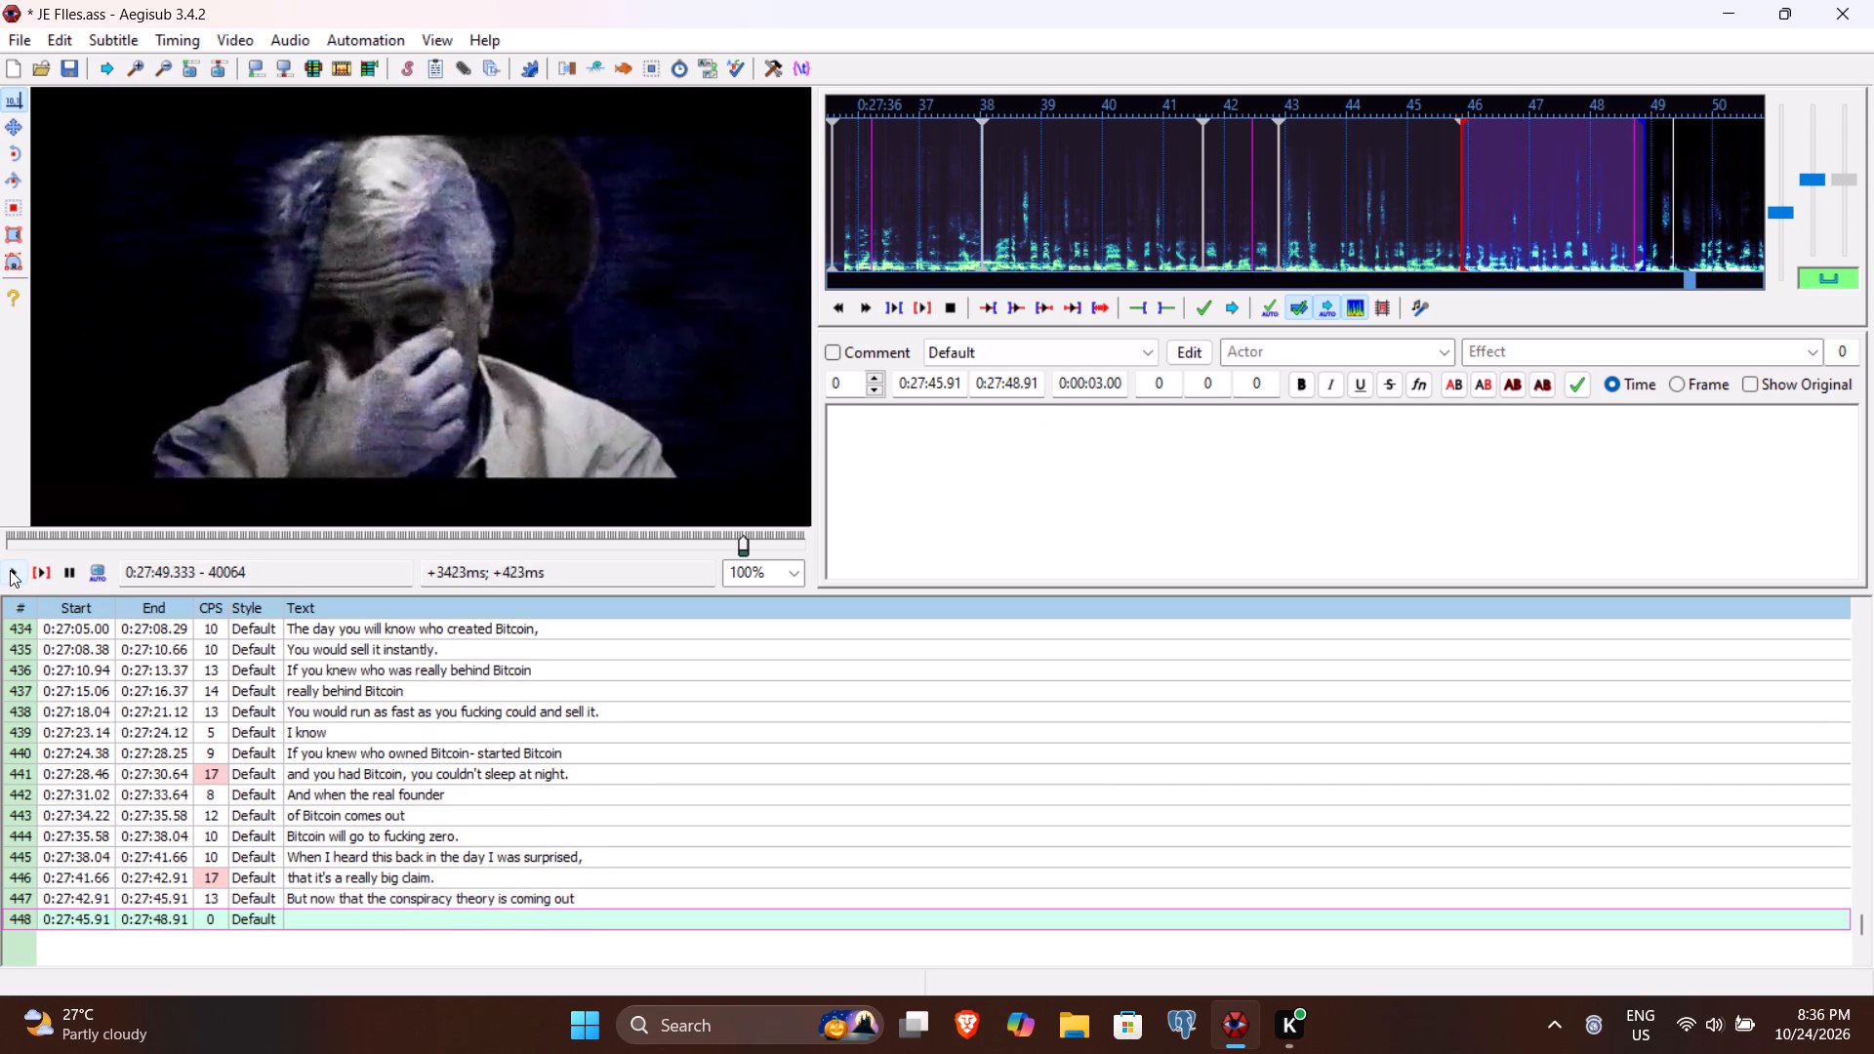
left_click(10, 570)
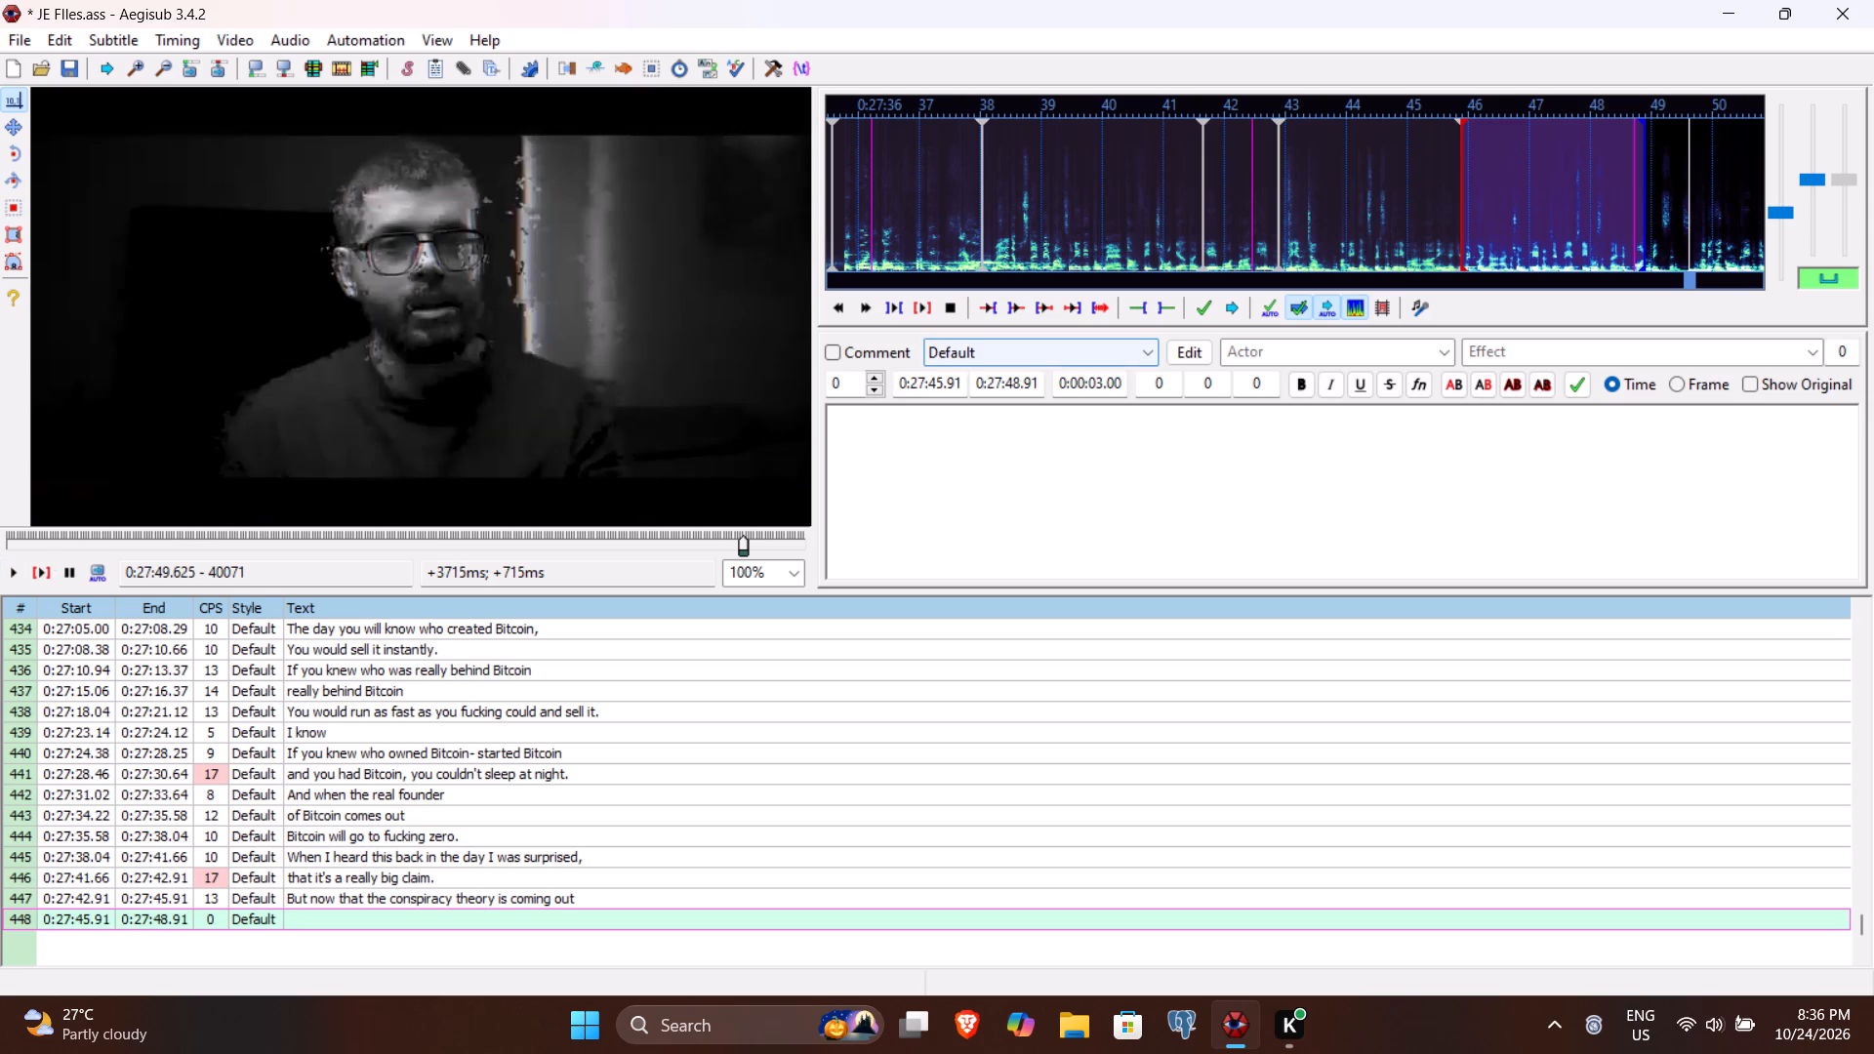
left_click(1010, 384)
key("9")
type("62")
Enter the text "that Jeffrey Epstein might be behind the creation of Bitcoin, it all makes sense." for line 448 and commit it.
left_click(1002, 494)
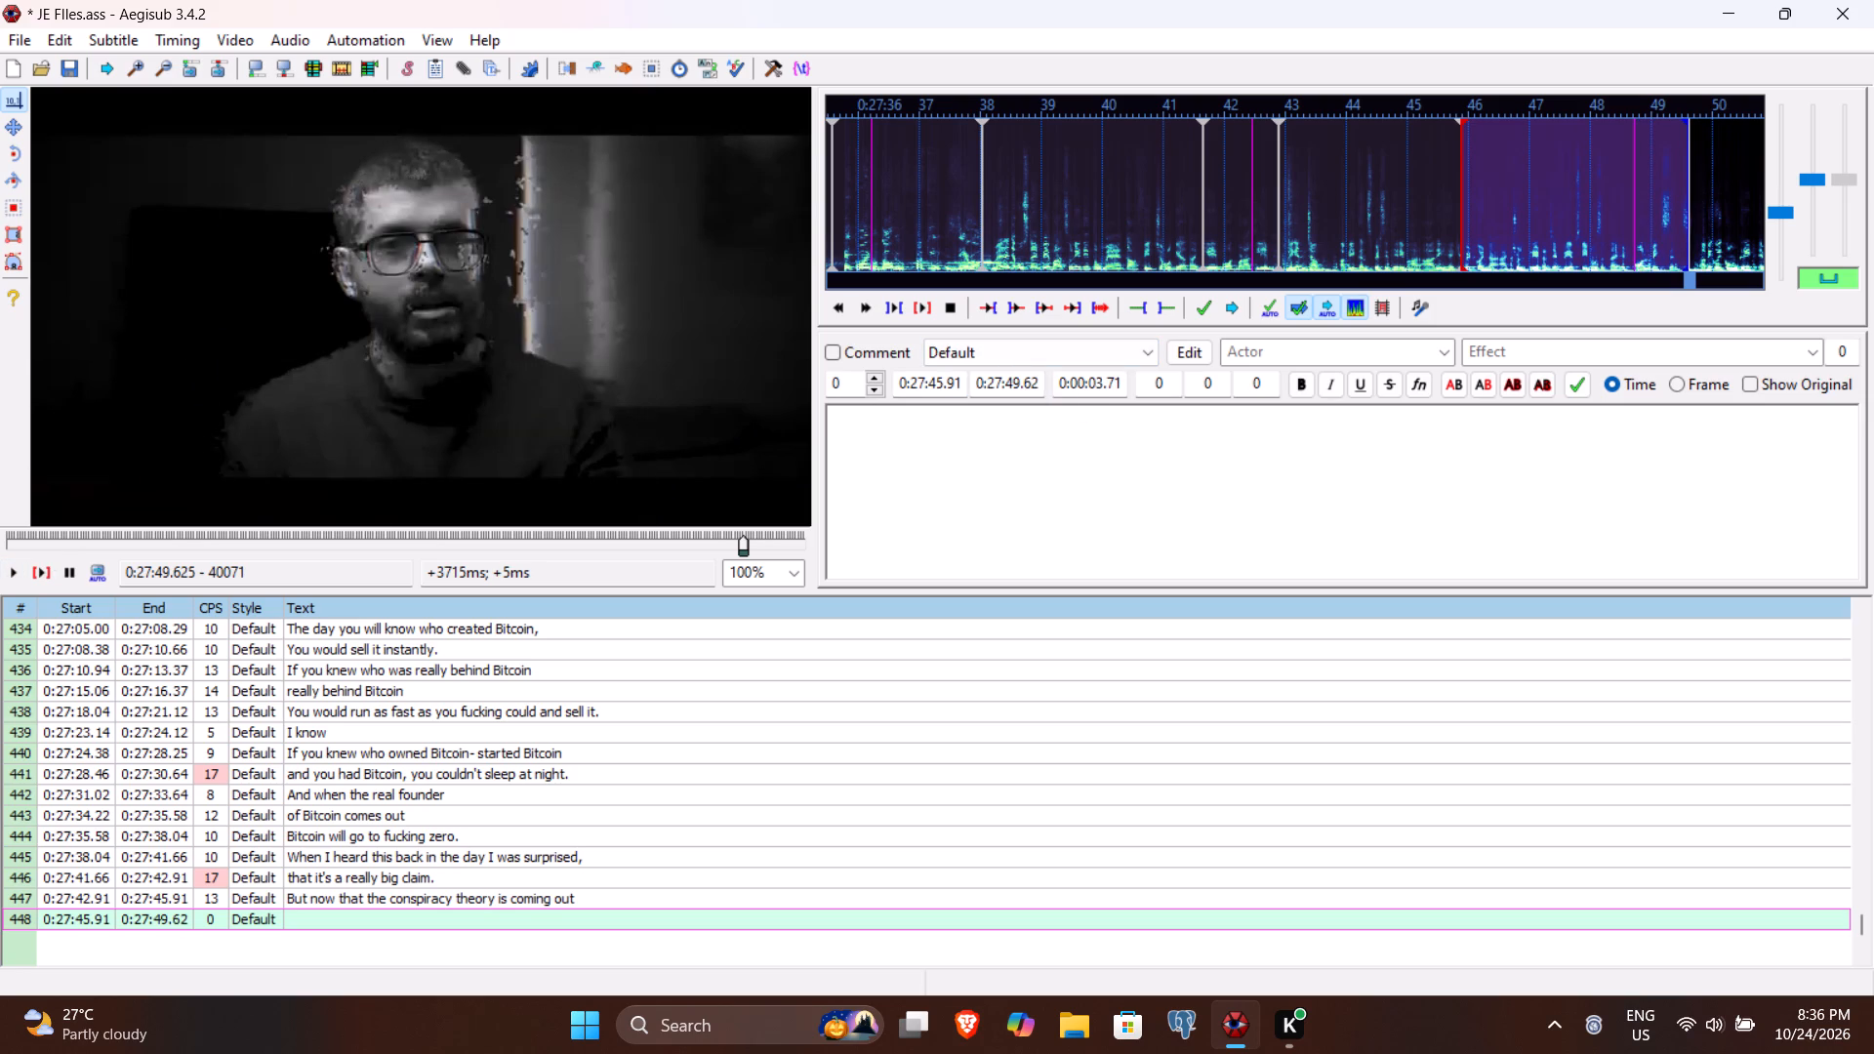
type("that Jeffrey eps")
key("BackSpace")
key("BackSpace")
key("BackSpace")
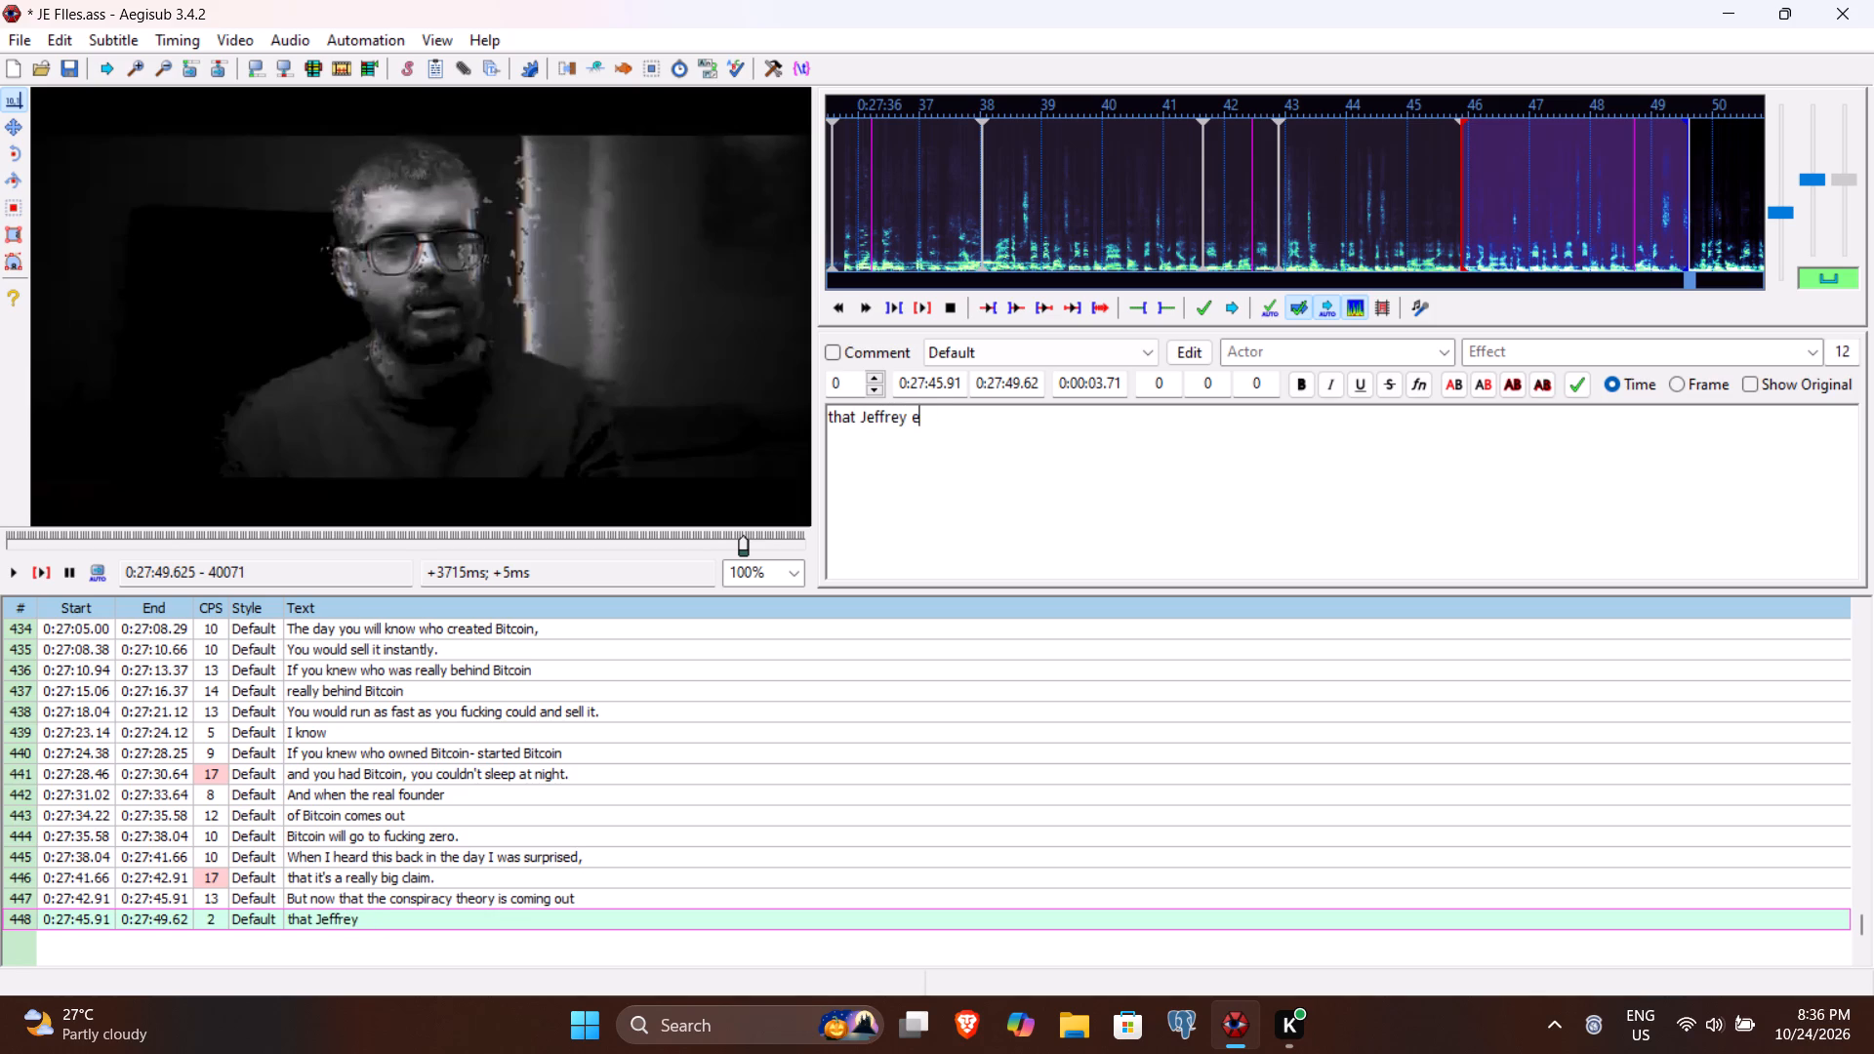
type("Epstein might be")
key("space")
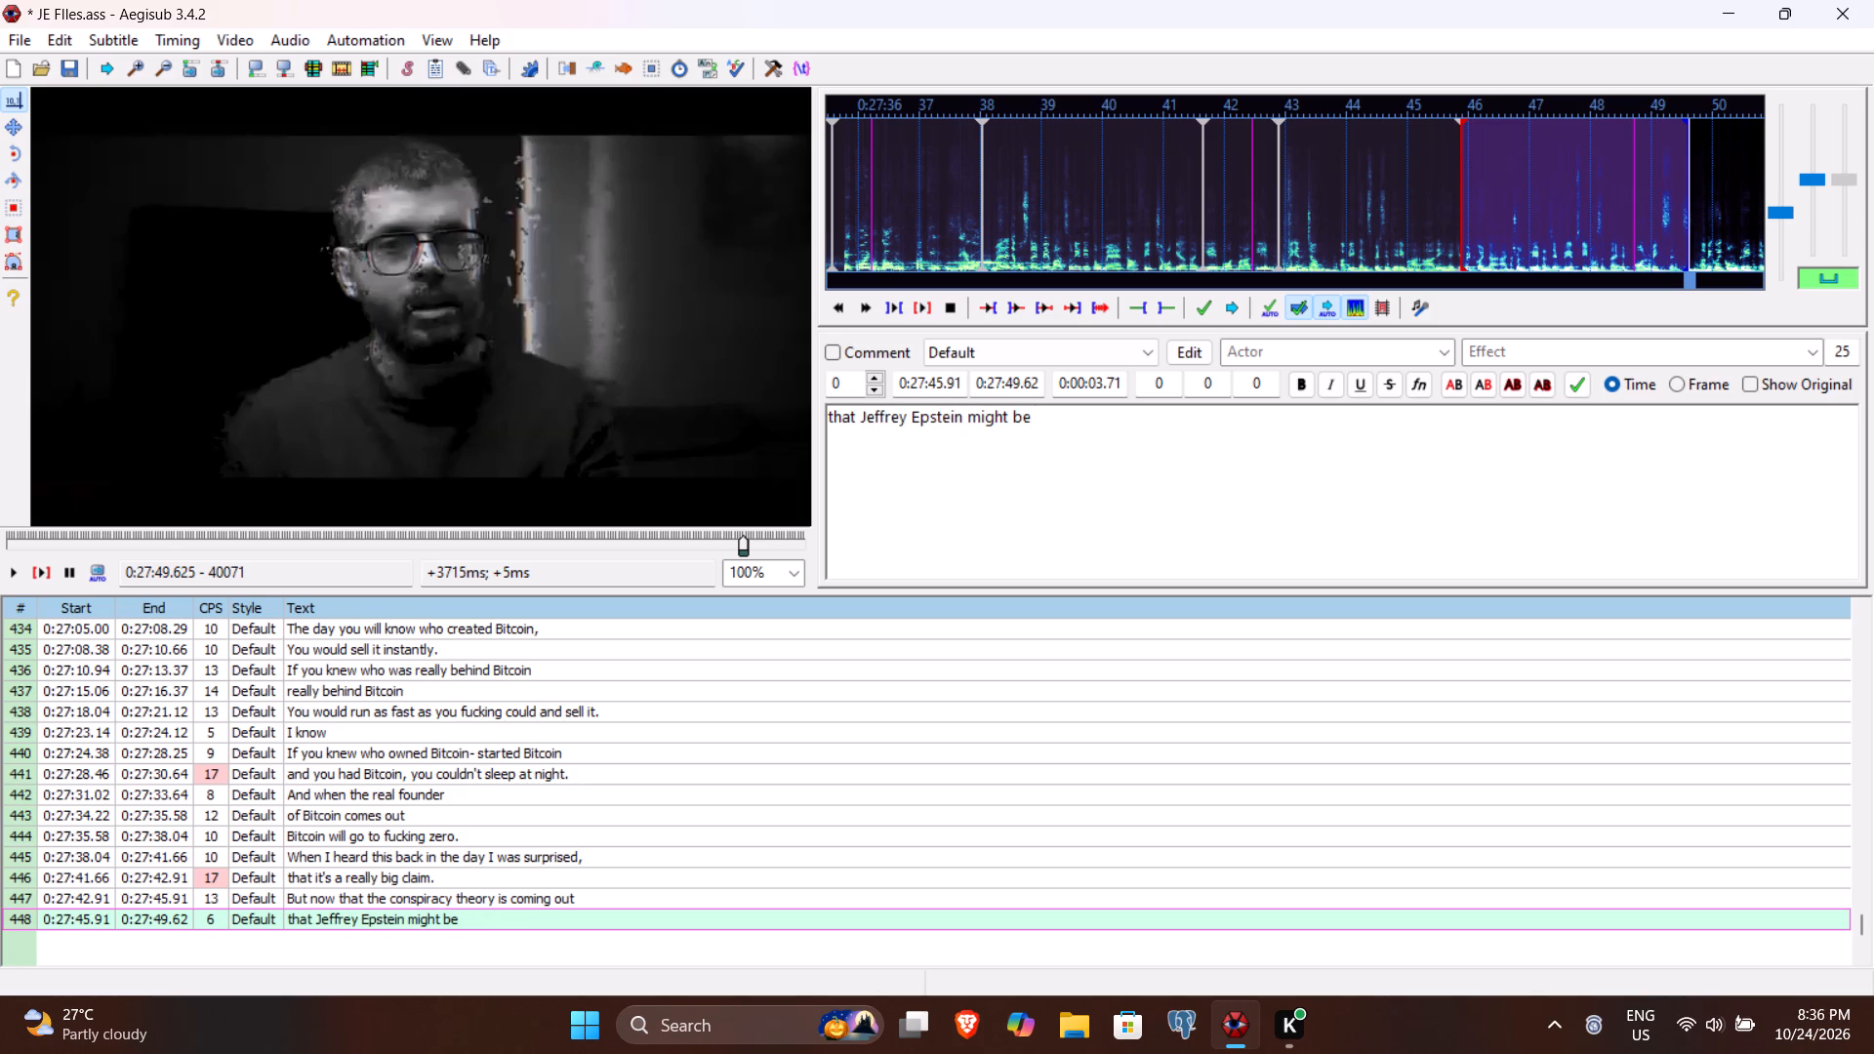
key("h")
key("BackSpace")
type("behind the creation of Bic")
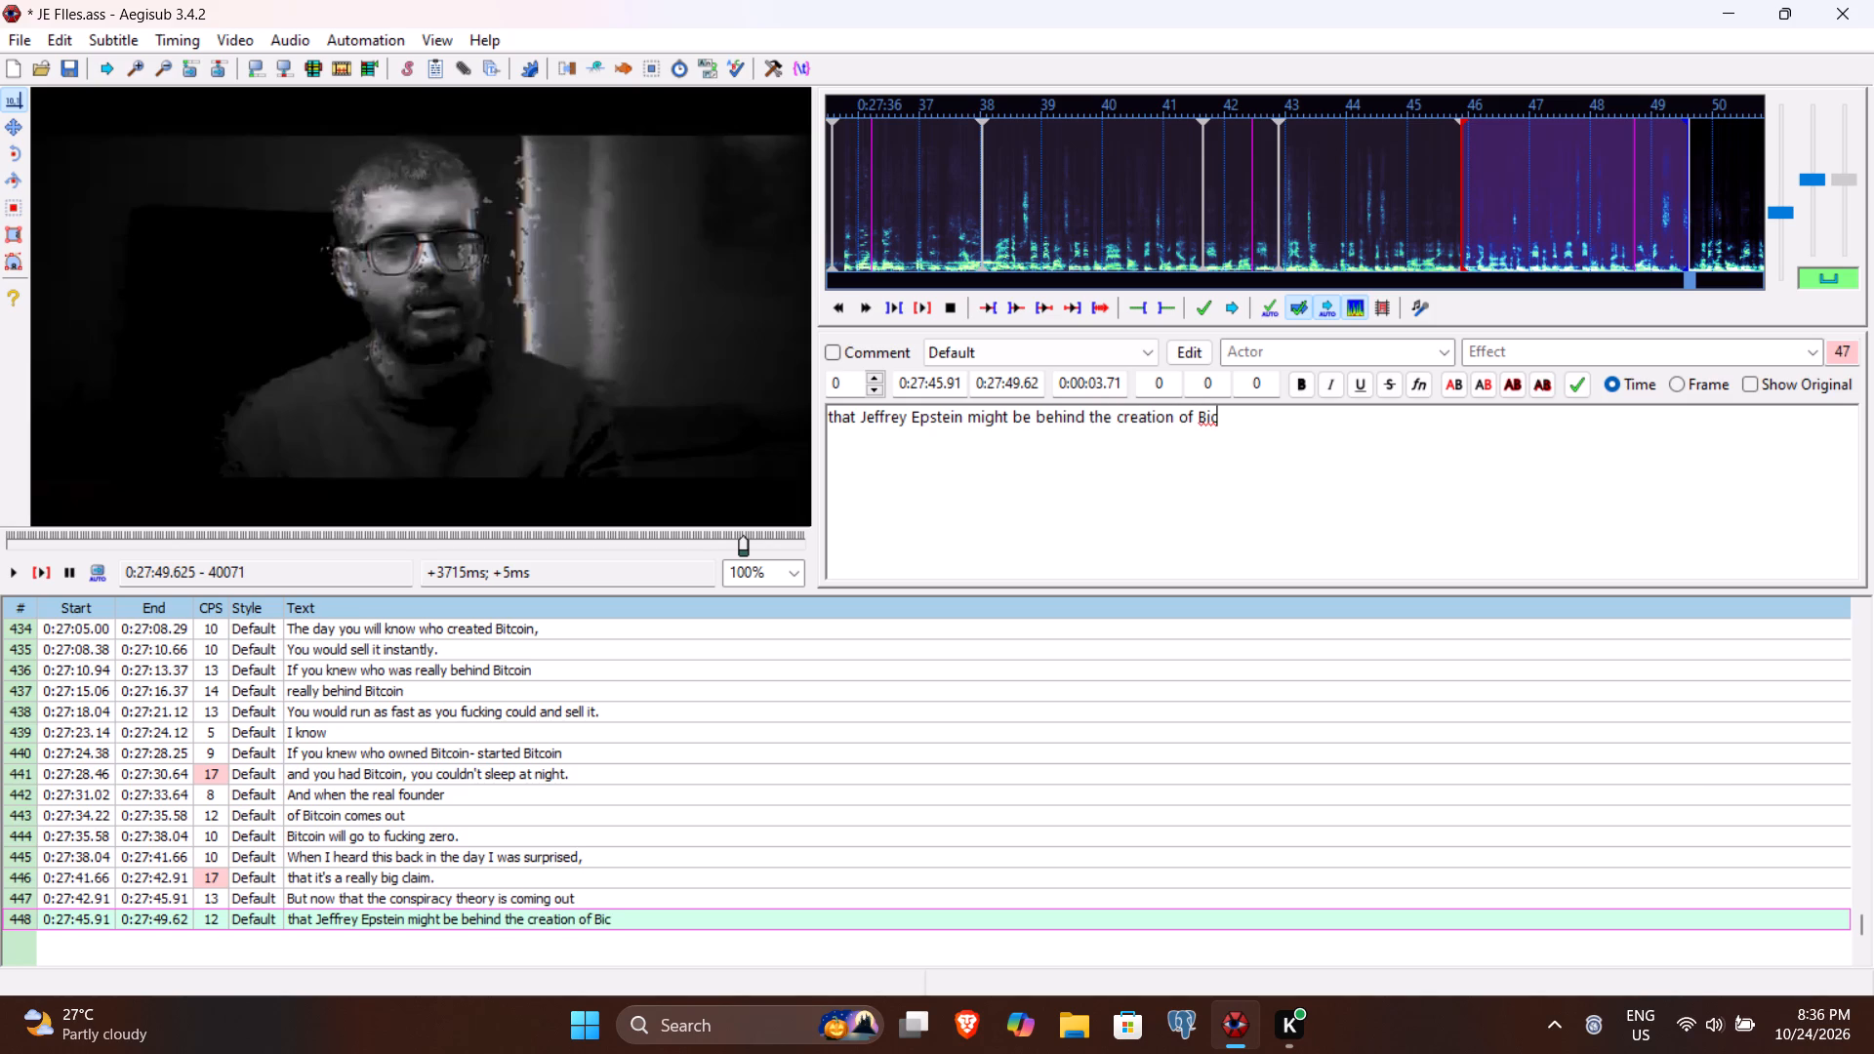
key("BackSpace")
type("tcoin")
left_click(38, 575)
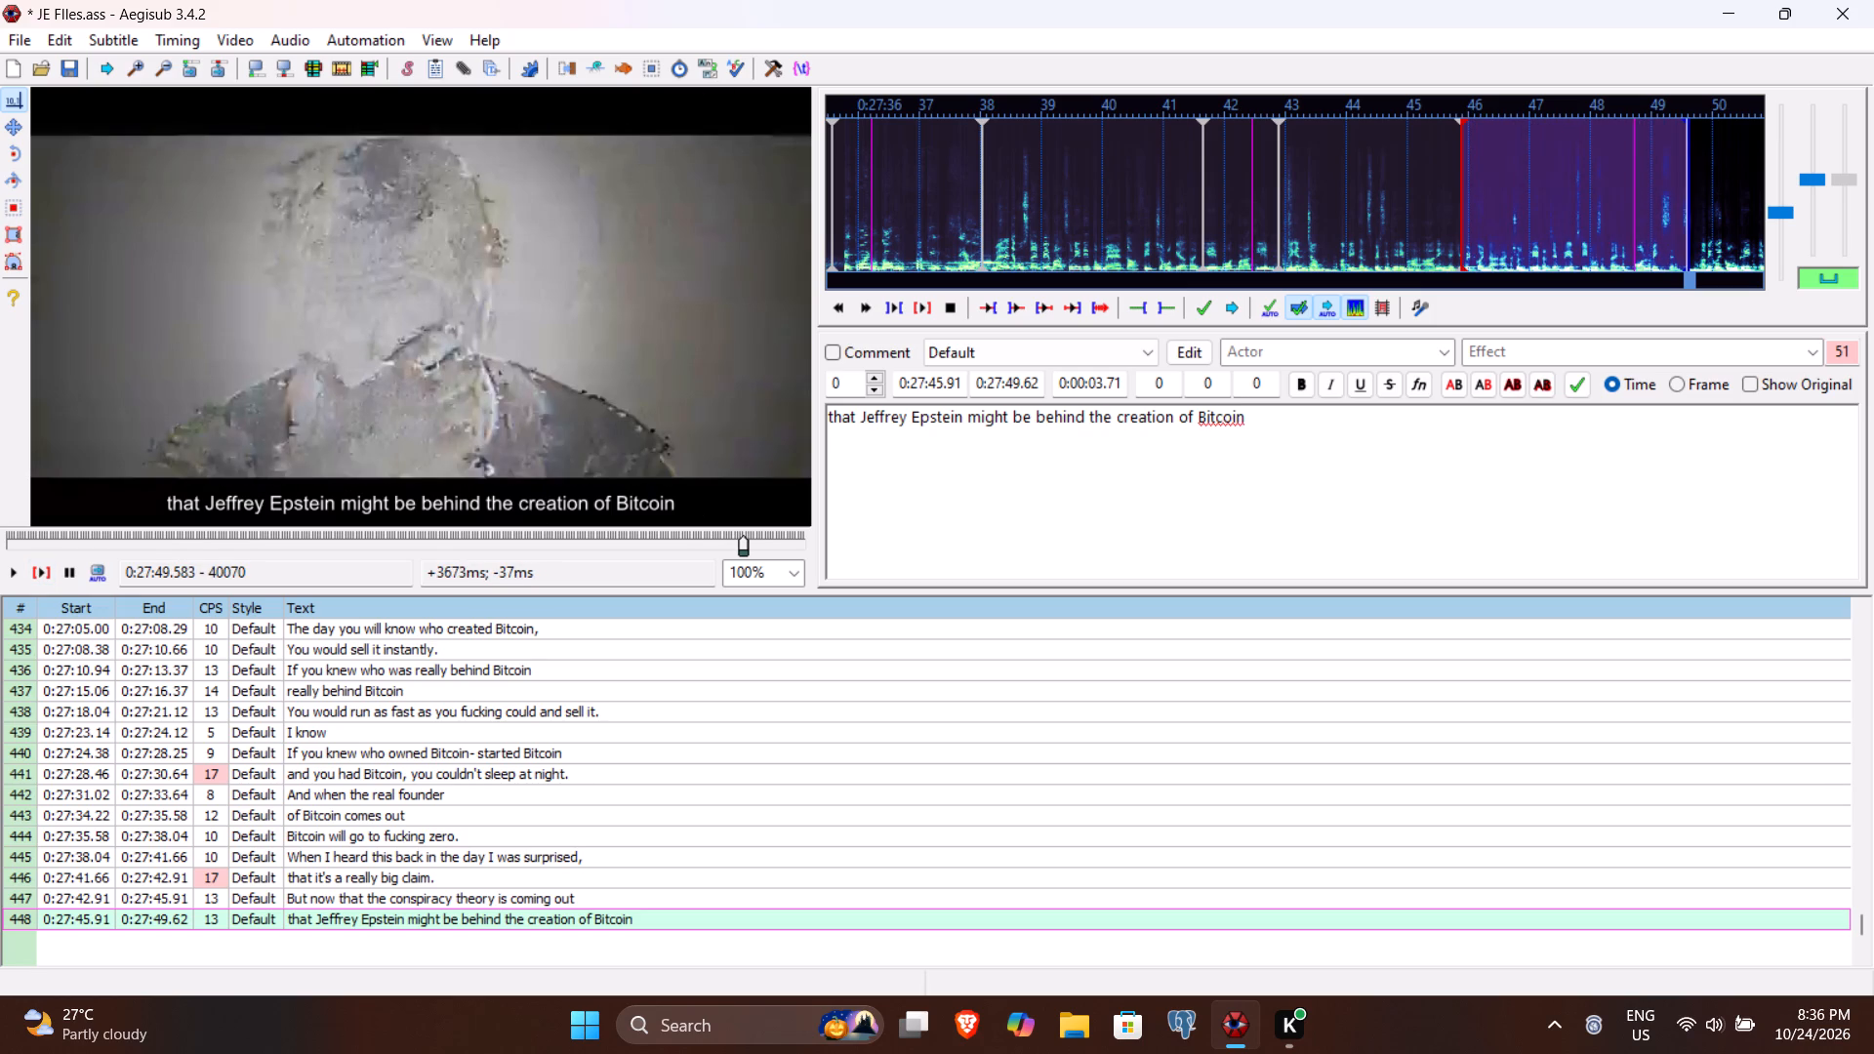
type(", it all makes sensec")
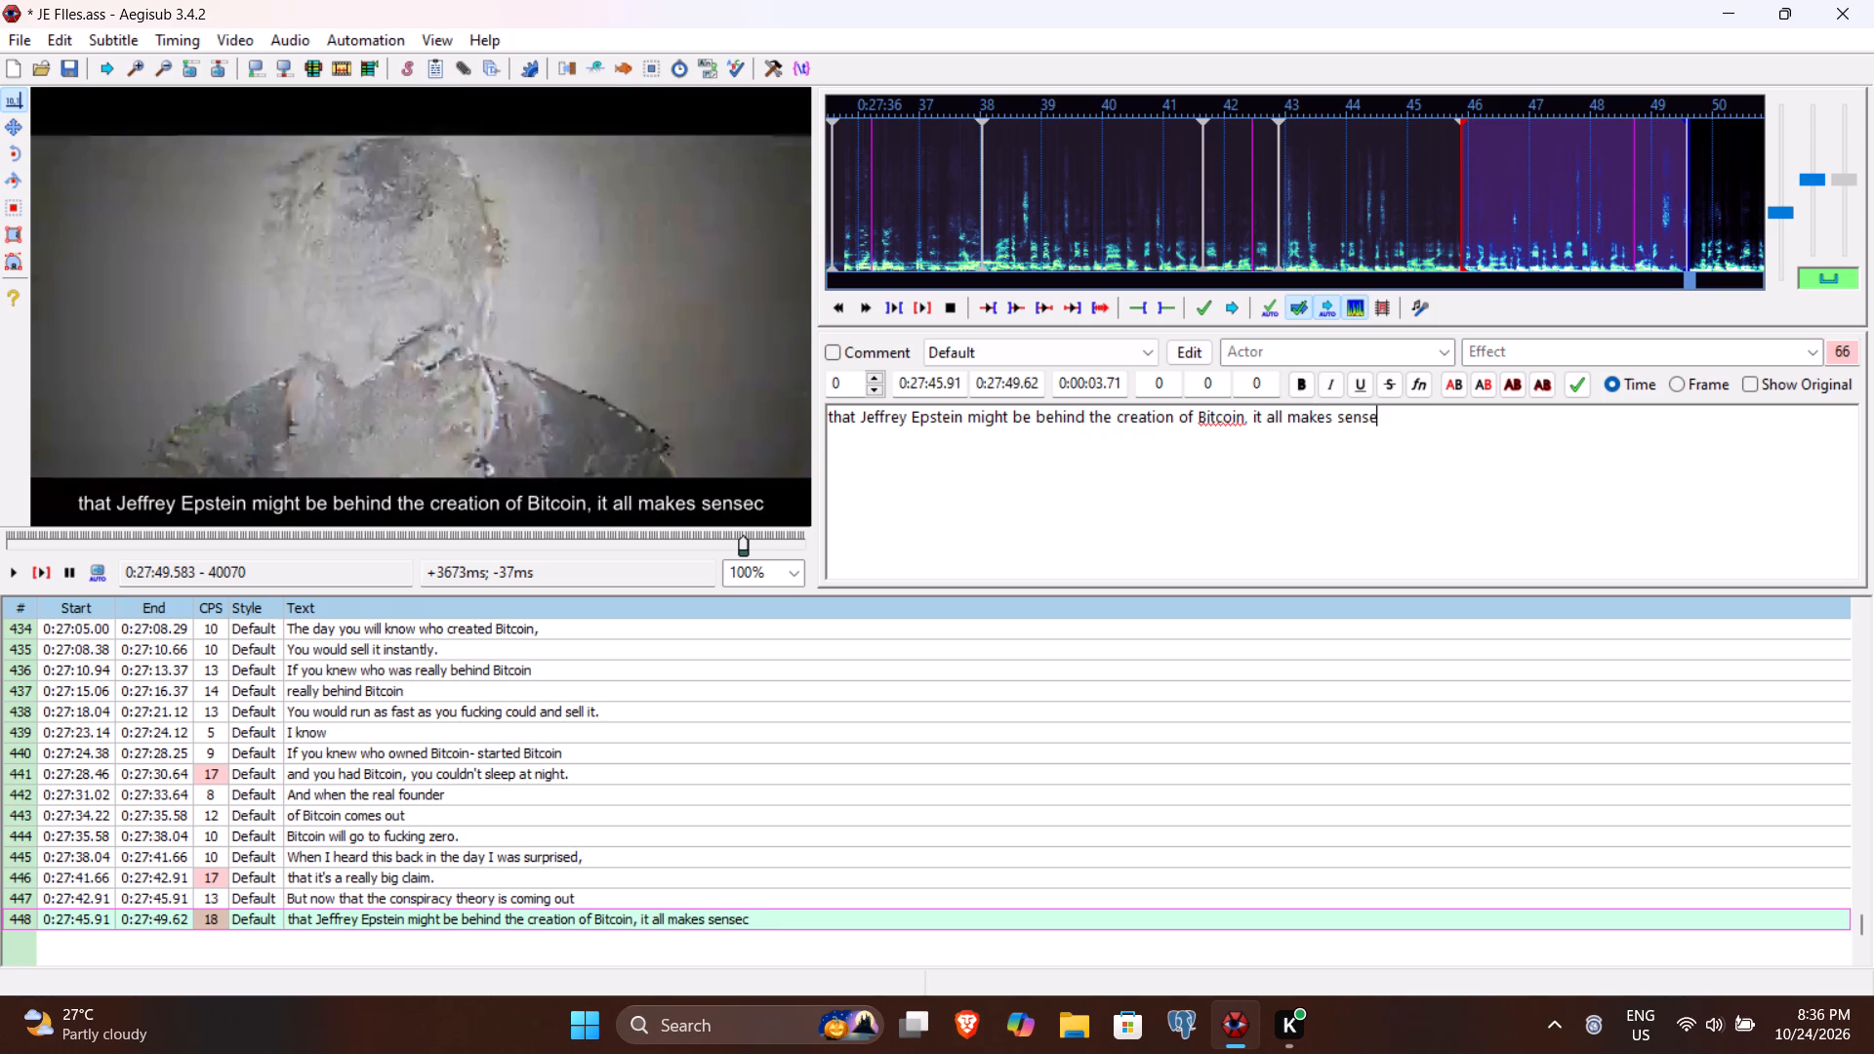
key("BackSpace")
key("period")
key("Return")
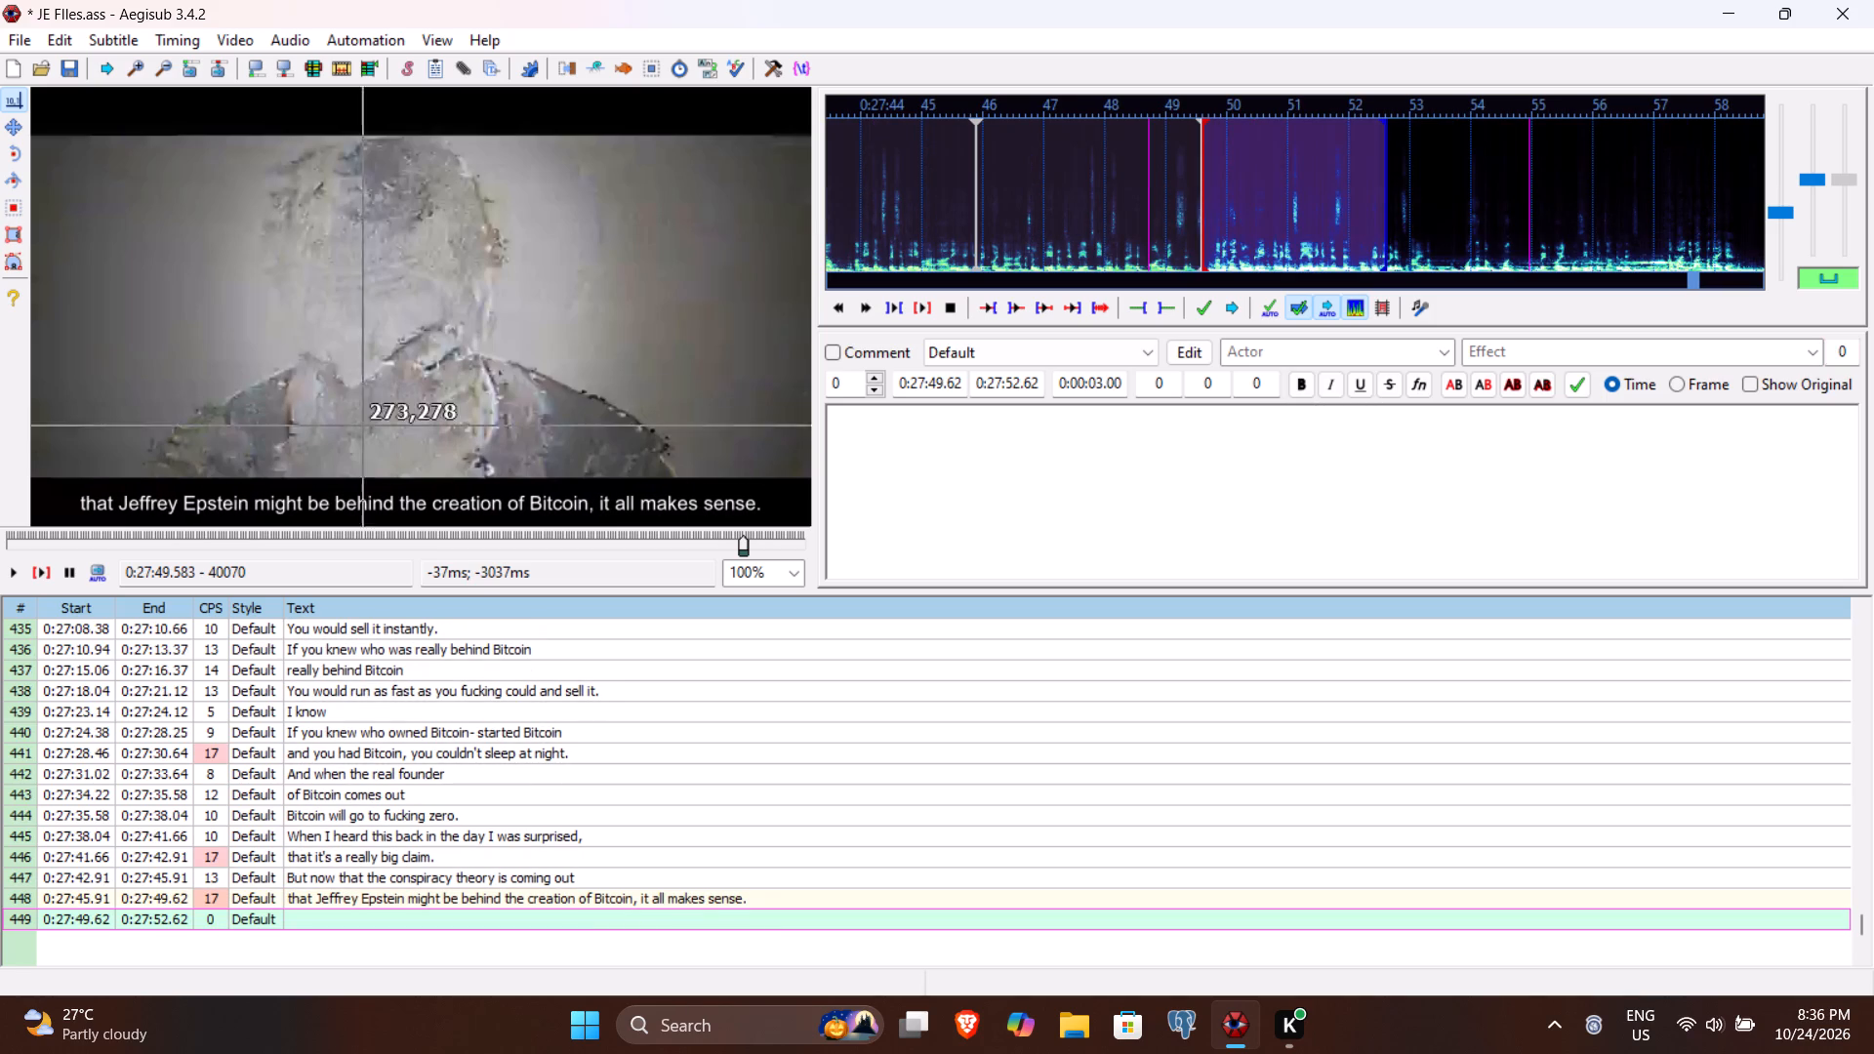
Listen to the speech for line 449 and set its end time to 0:27:53.54.
left_click(45, 572)
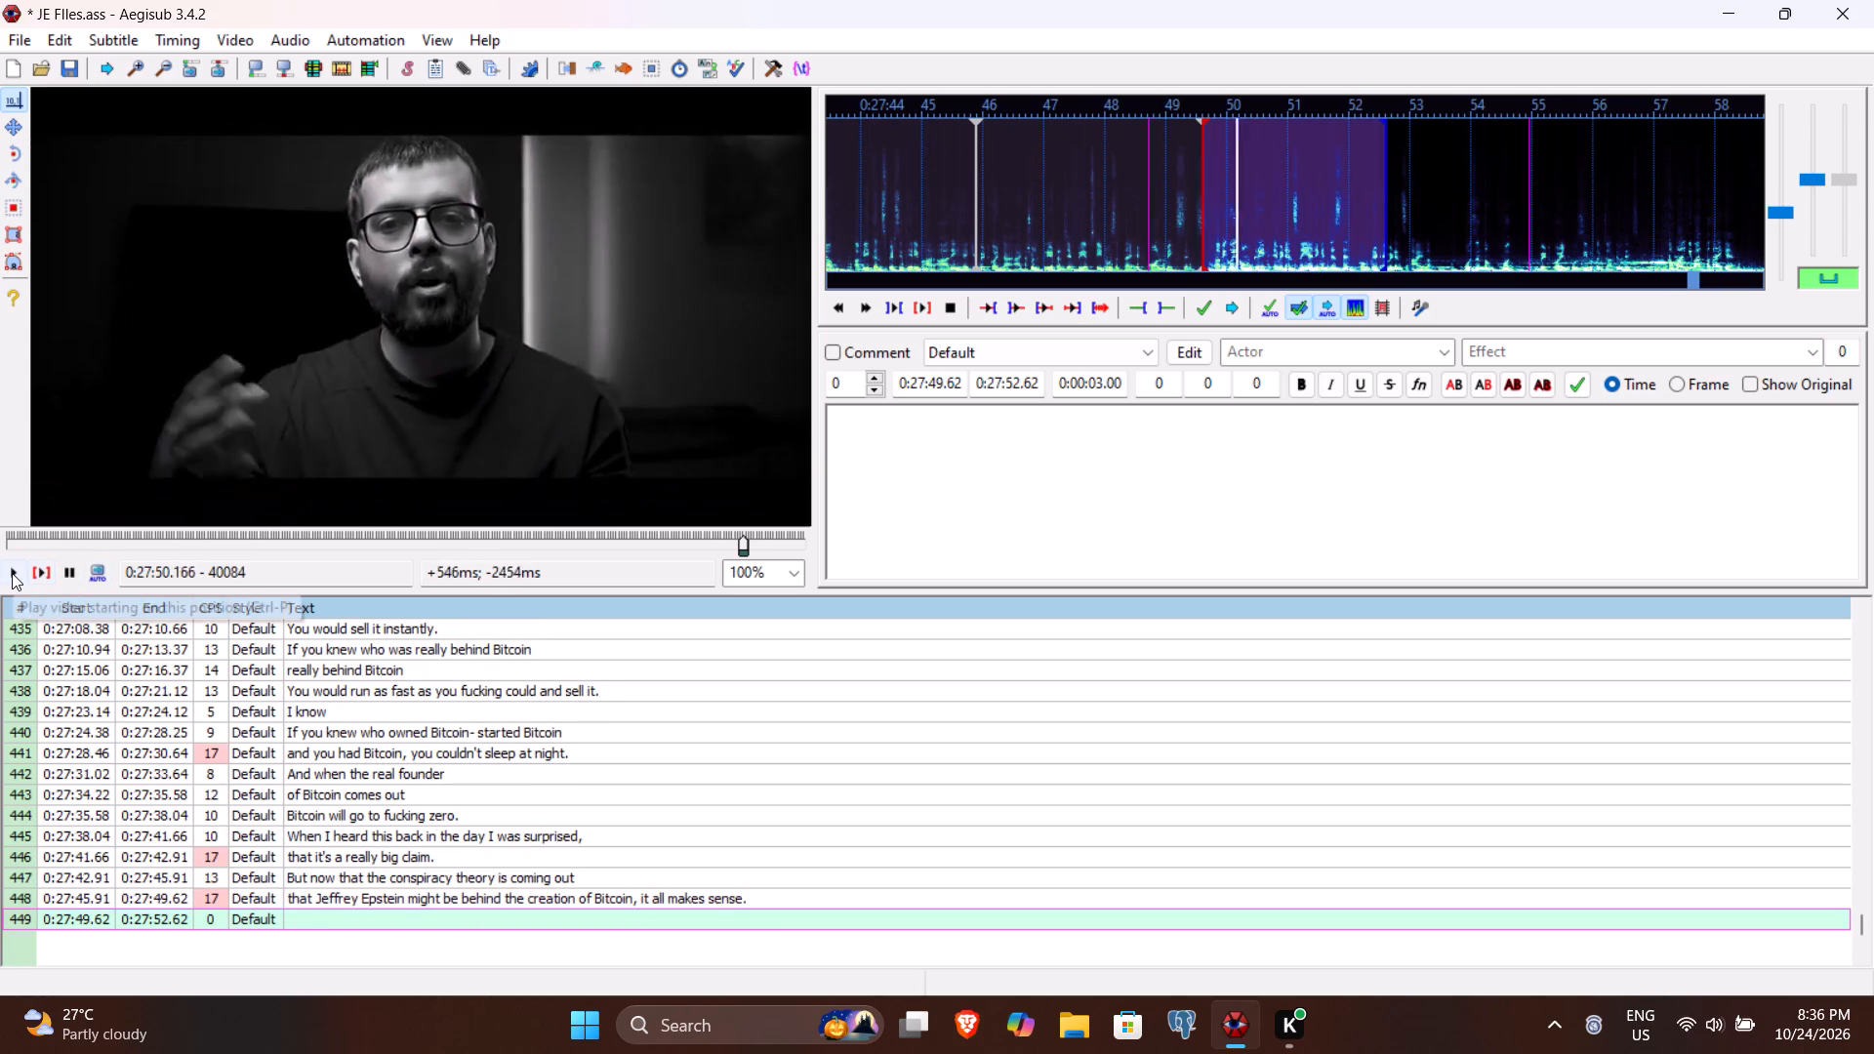
double_click(12, 573)
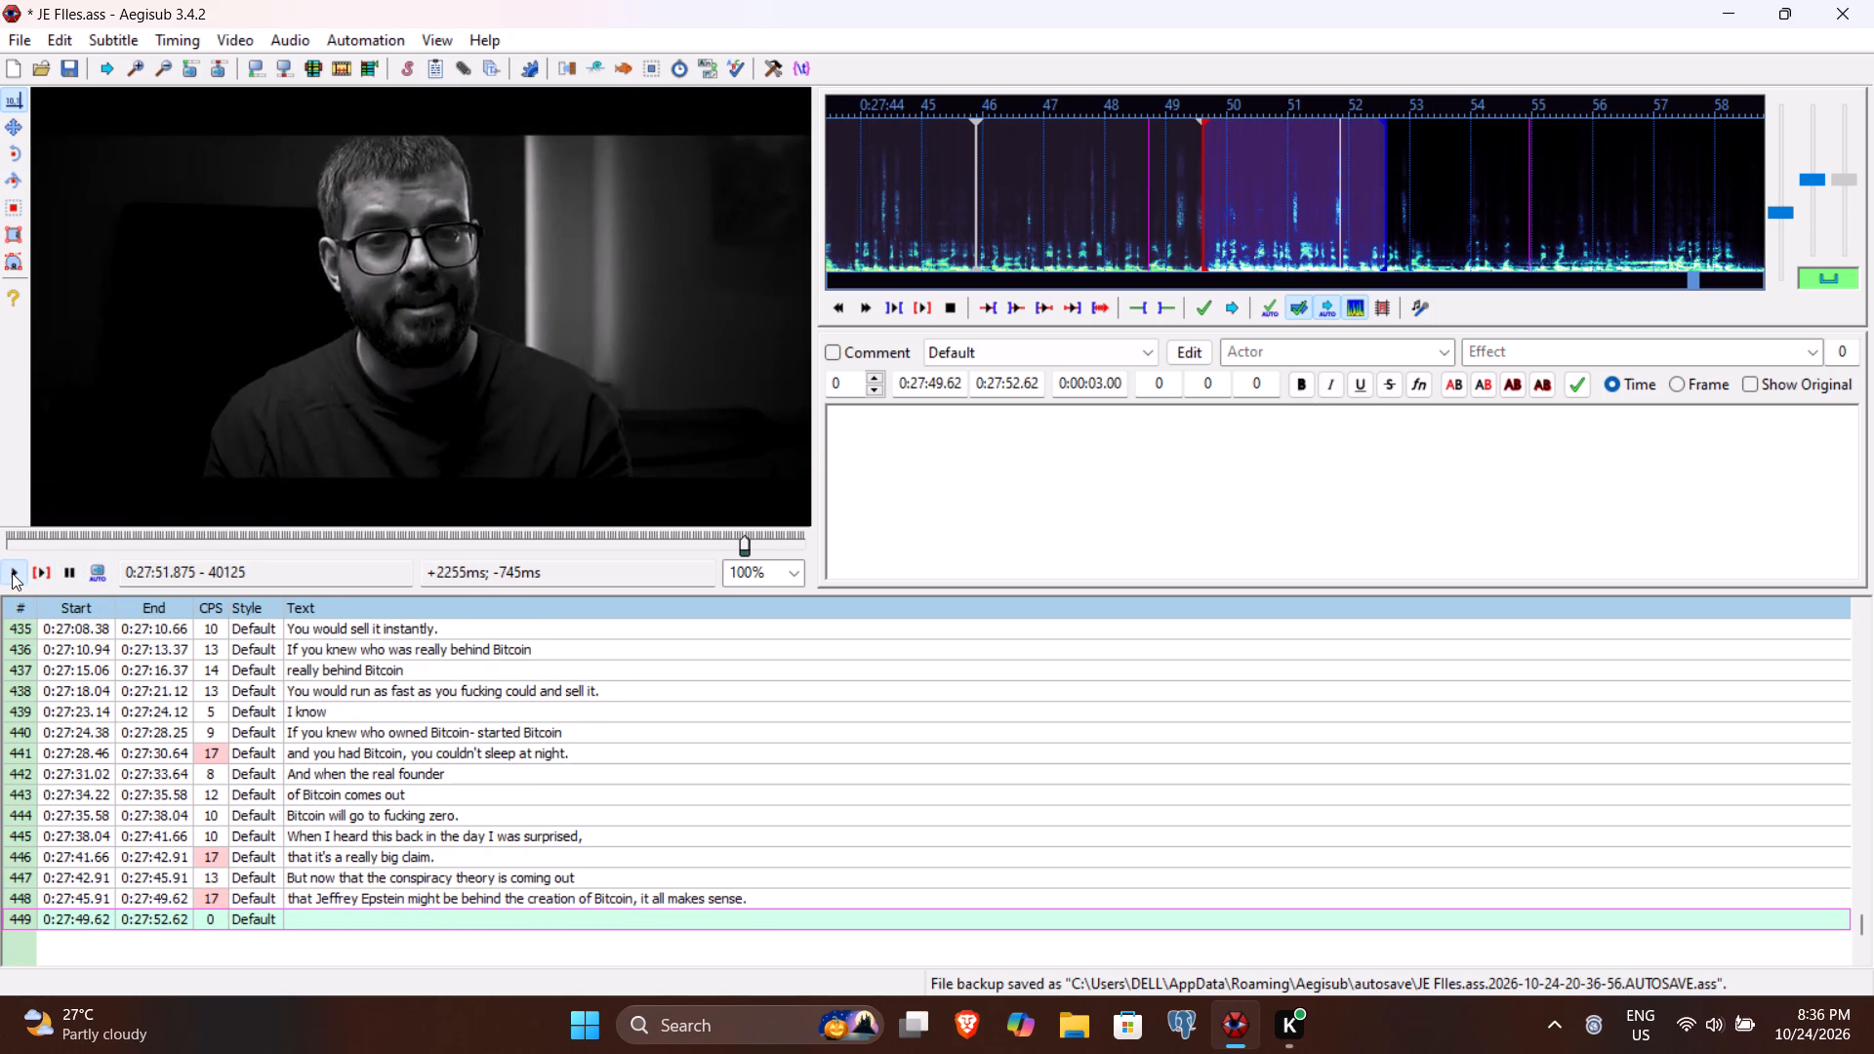
left_click(12, 573)
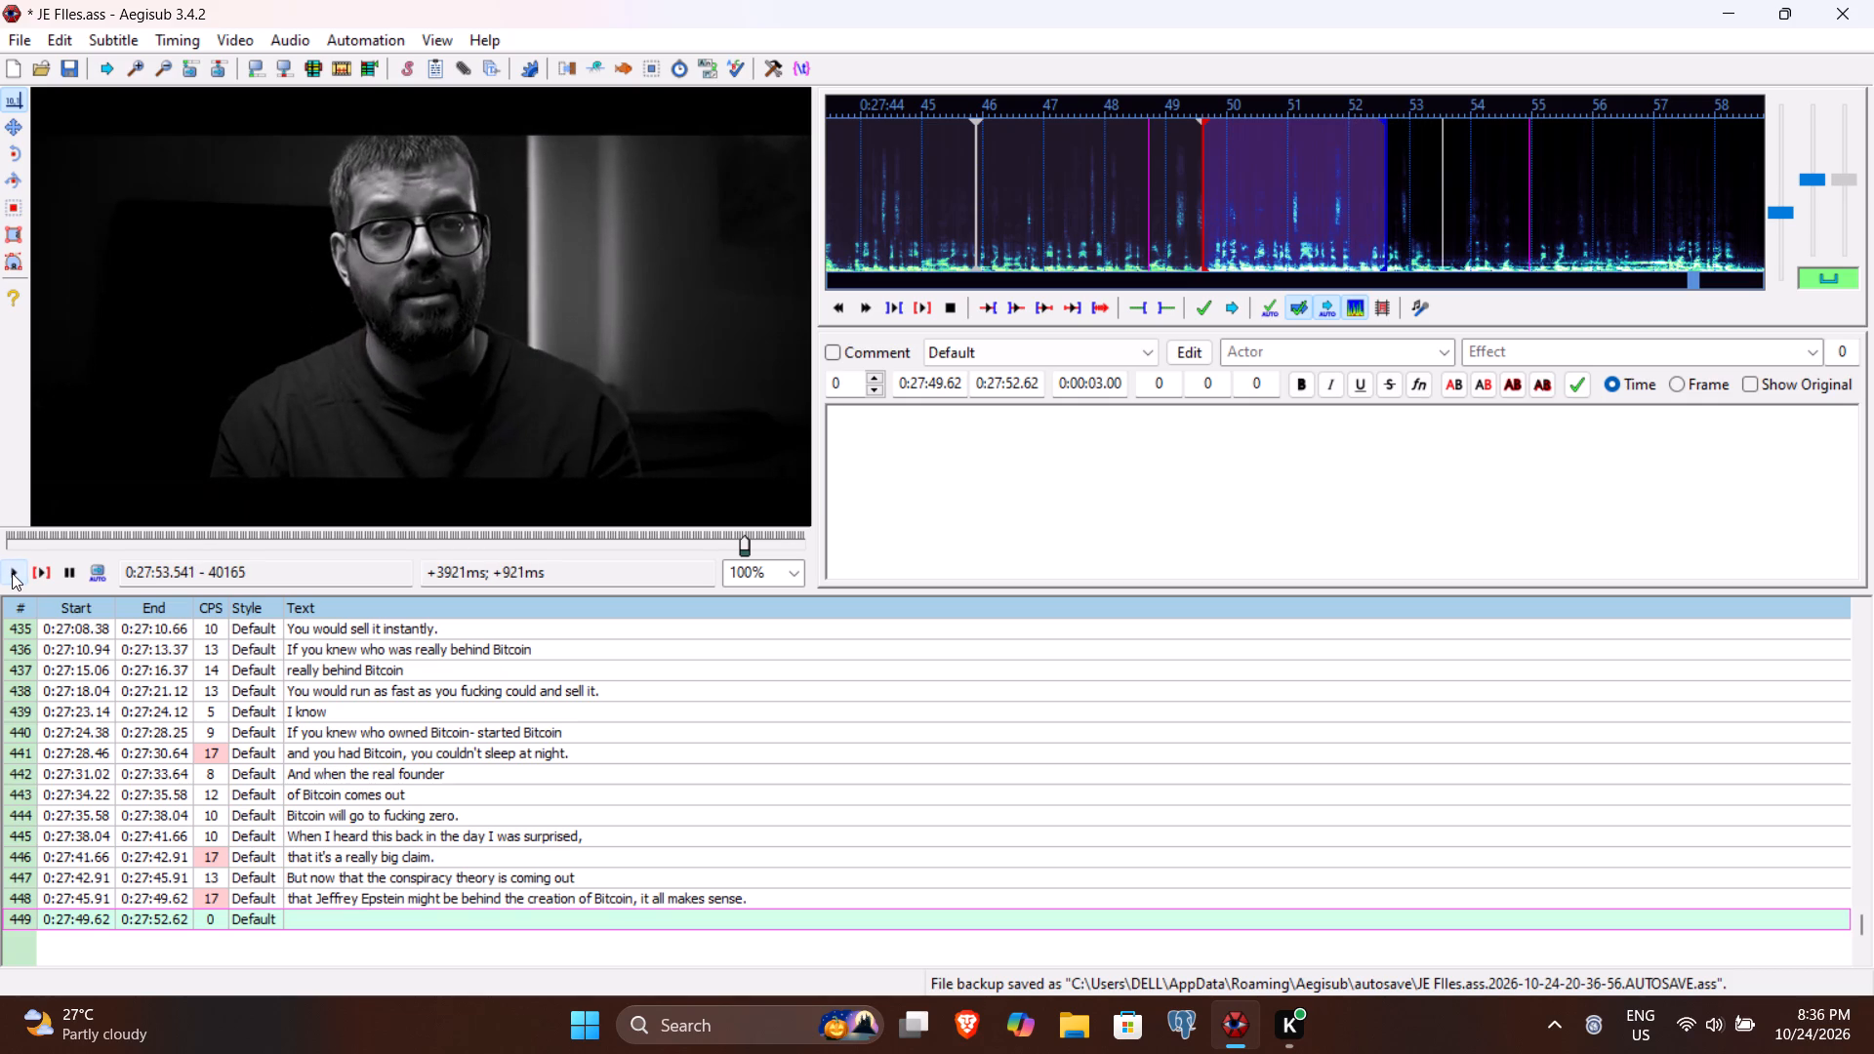
left_click(1010, 379)
key("3")
type("53")
key("4")
key("BackSpace")
key("4")
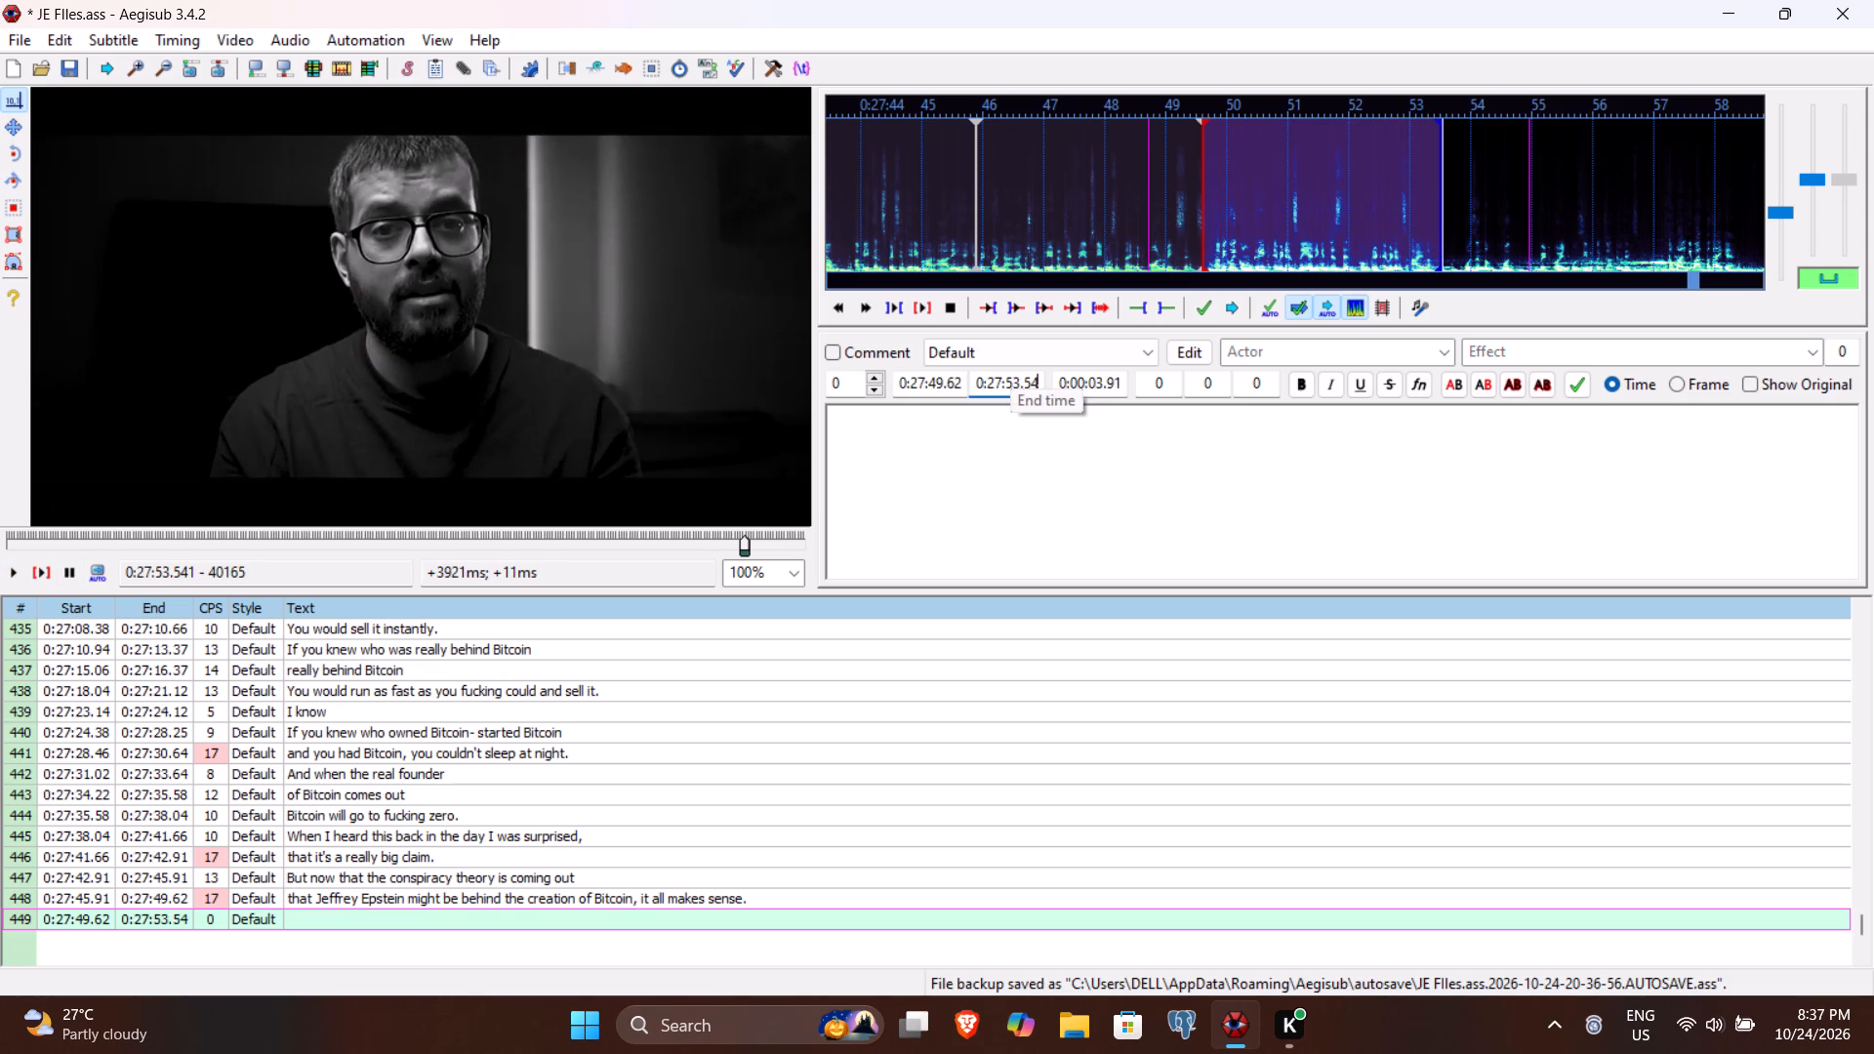
Enter the text "There is no concrete evidence right now, but when it will arrive" for line 449 and commit it.
left_click(1018, 479)
type("There is no concrete evidence")
key("space")
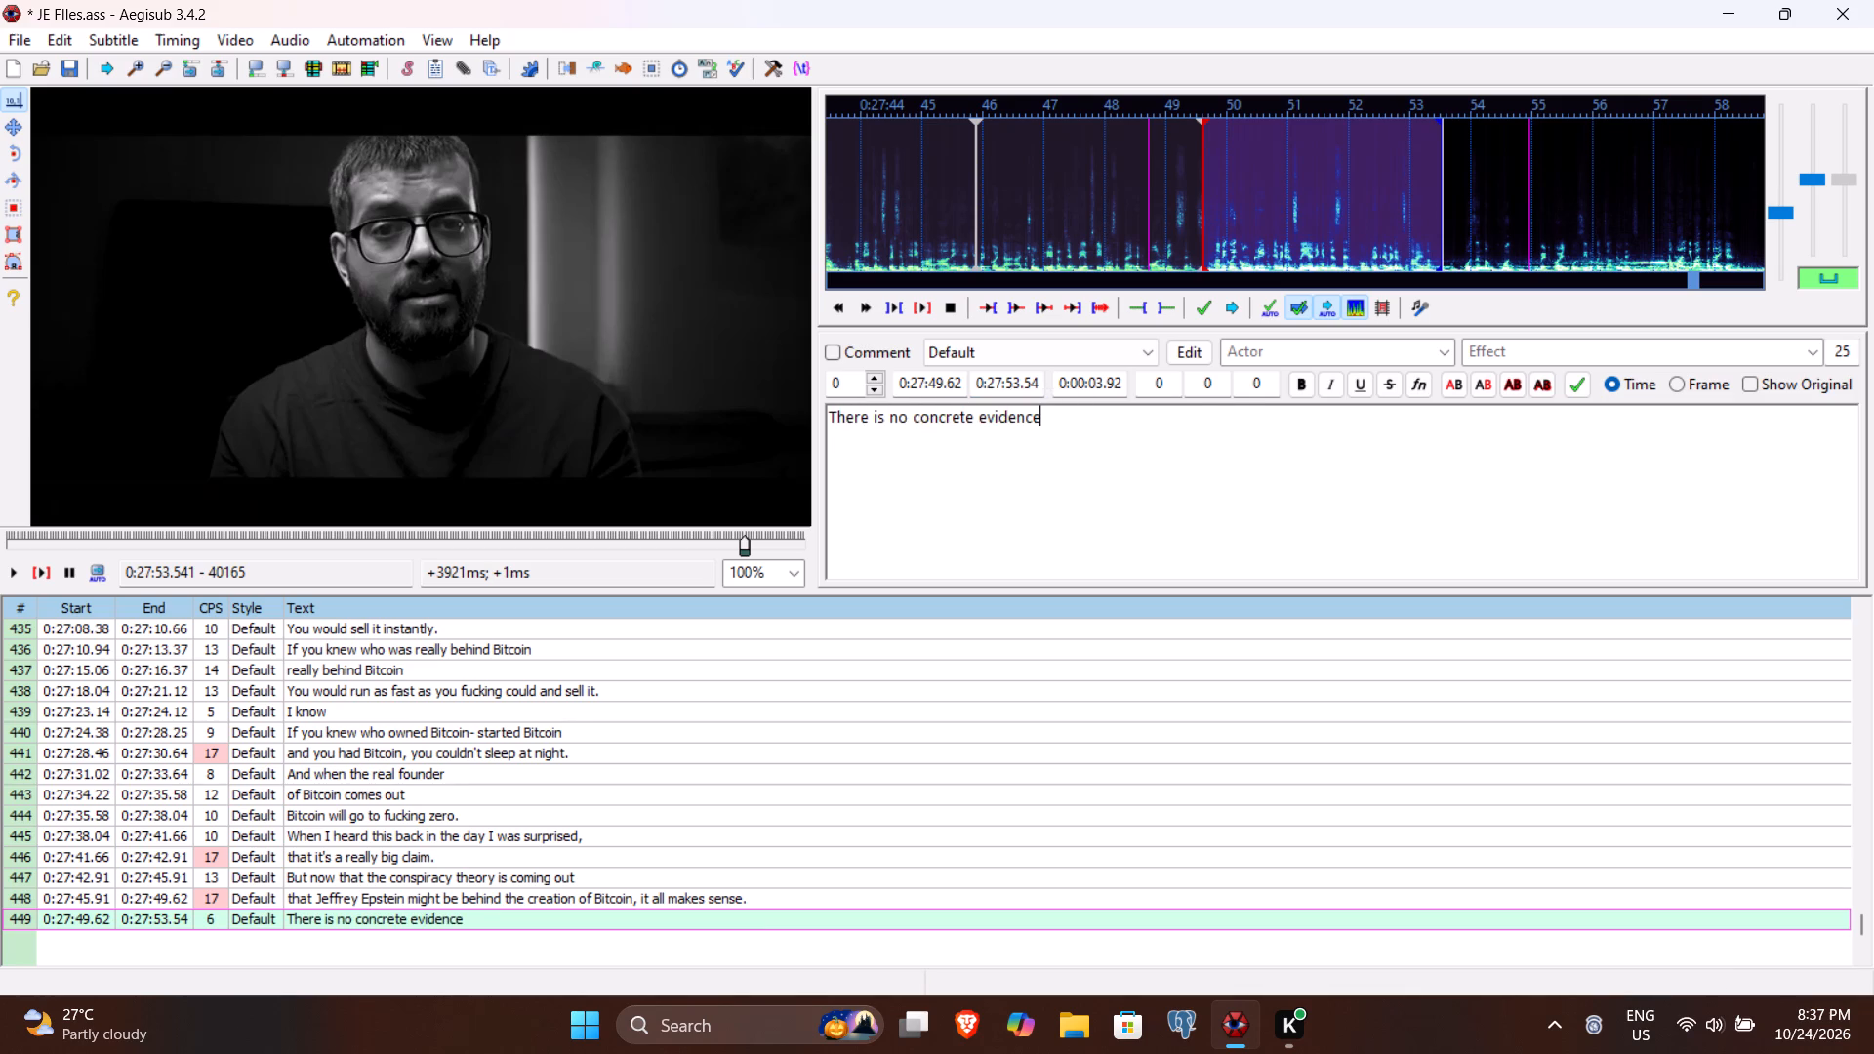
type("right now, n")
key("BackSpace")
type("but when it")
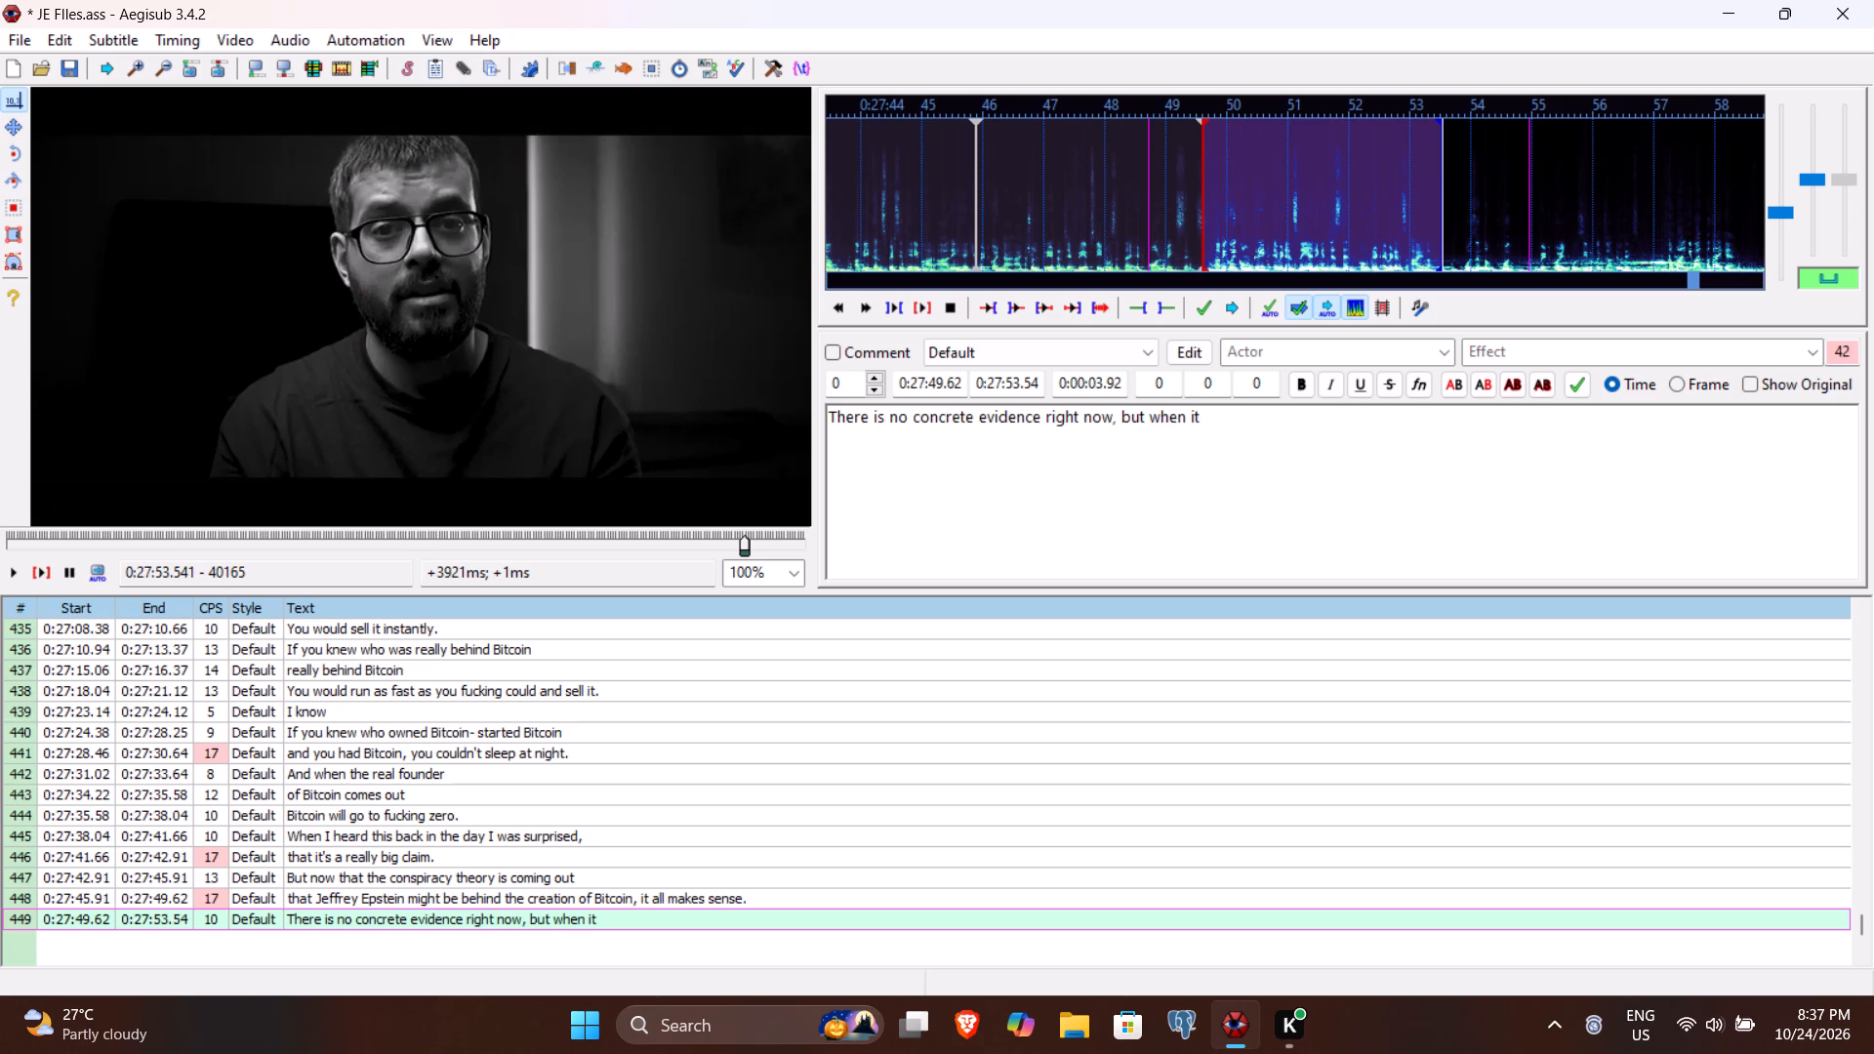
key("space")
type("will arrivee")
key("BackSpace")
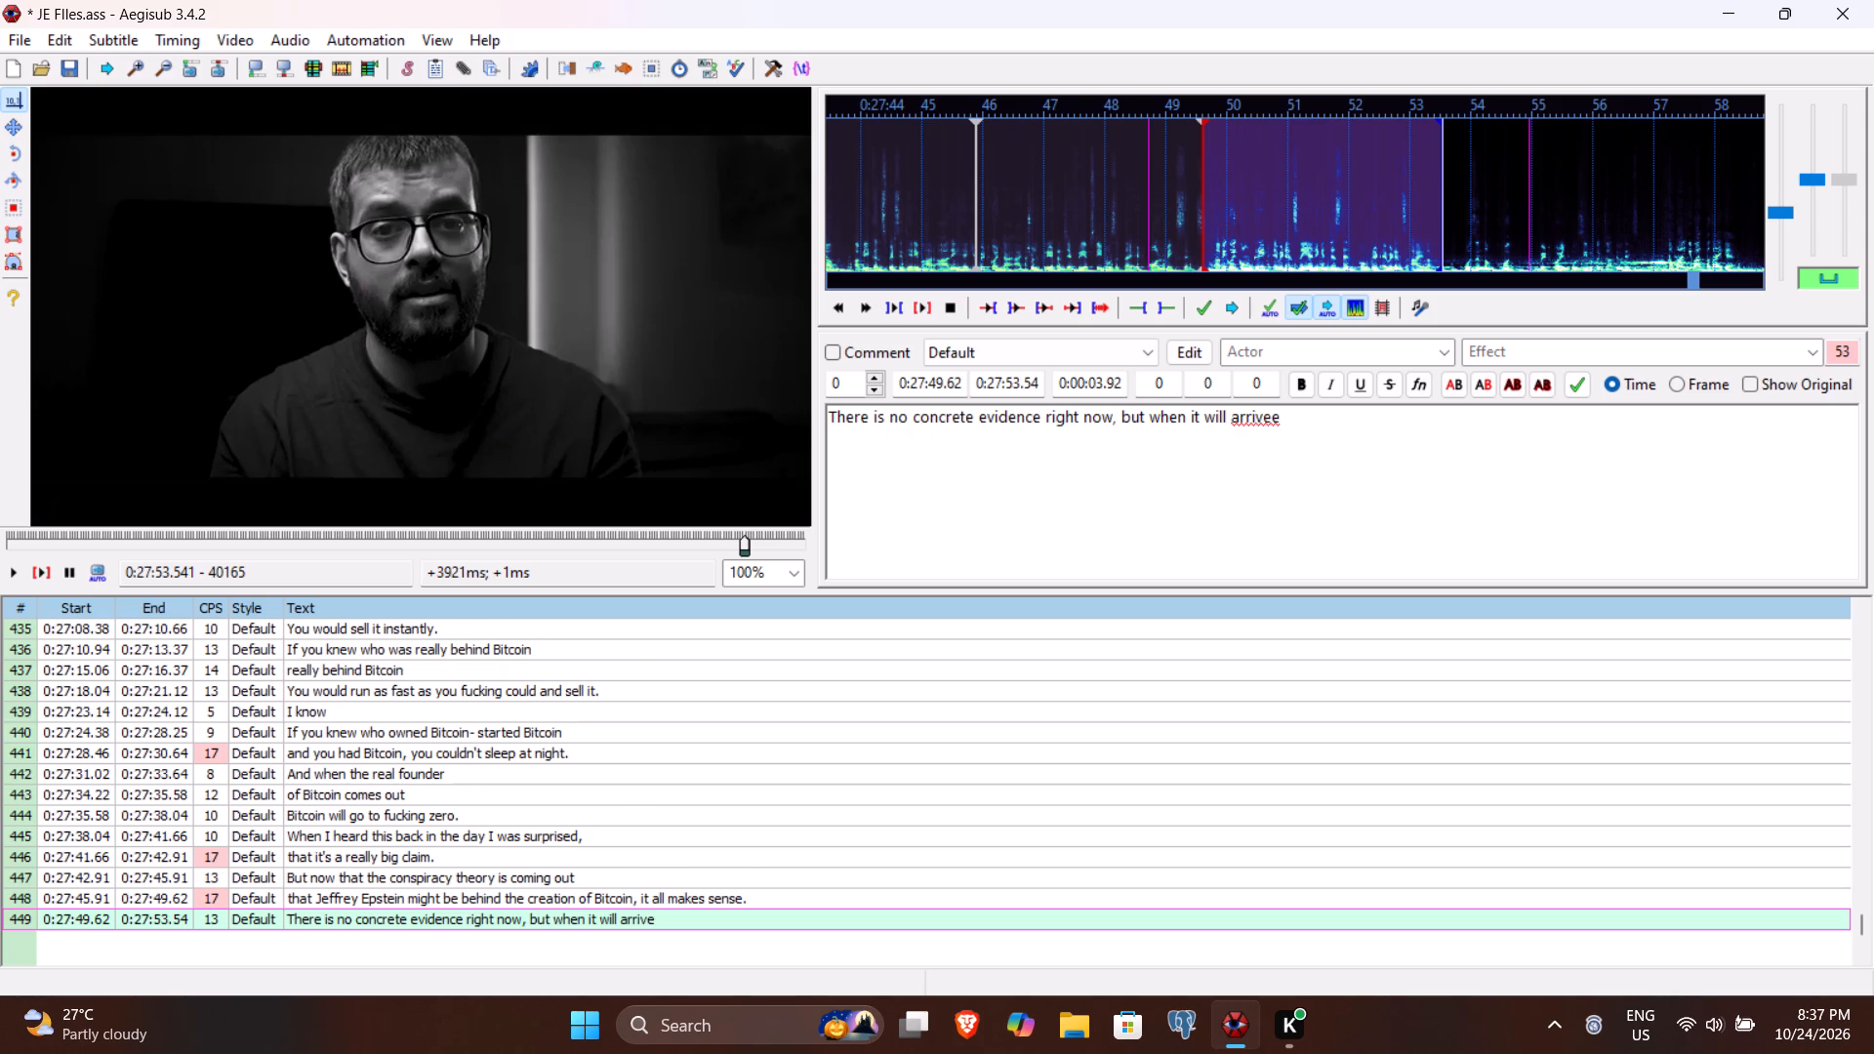
key("Return")
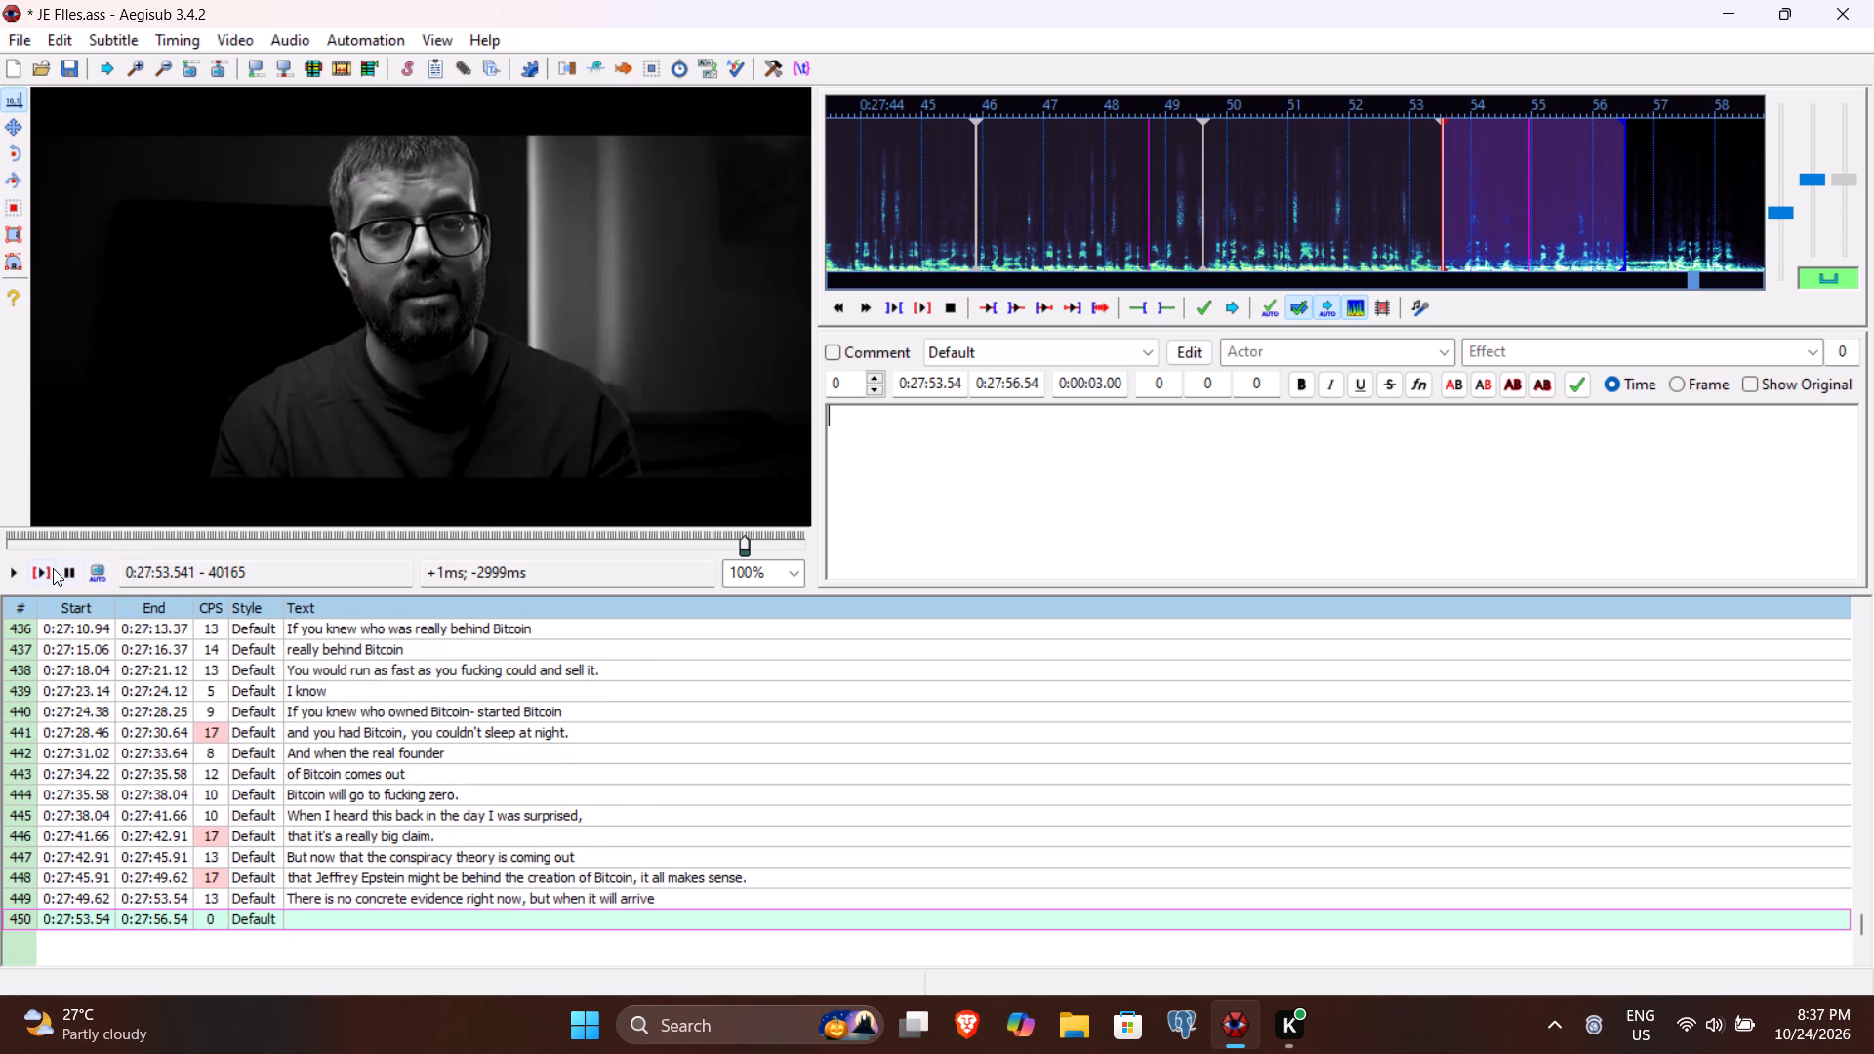
Listen to the speech for line 450, then set its end time to 0:27:56.91 and its start time to 0:27:53.86.
left_click(53, 568)
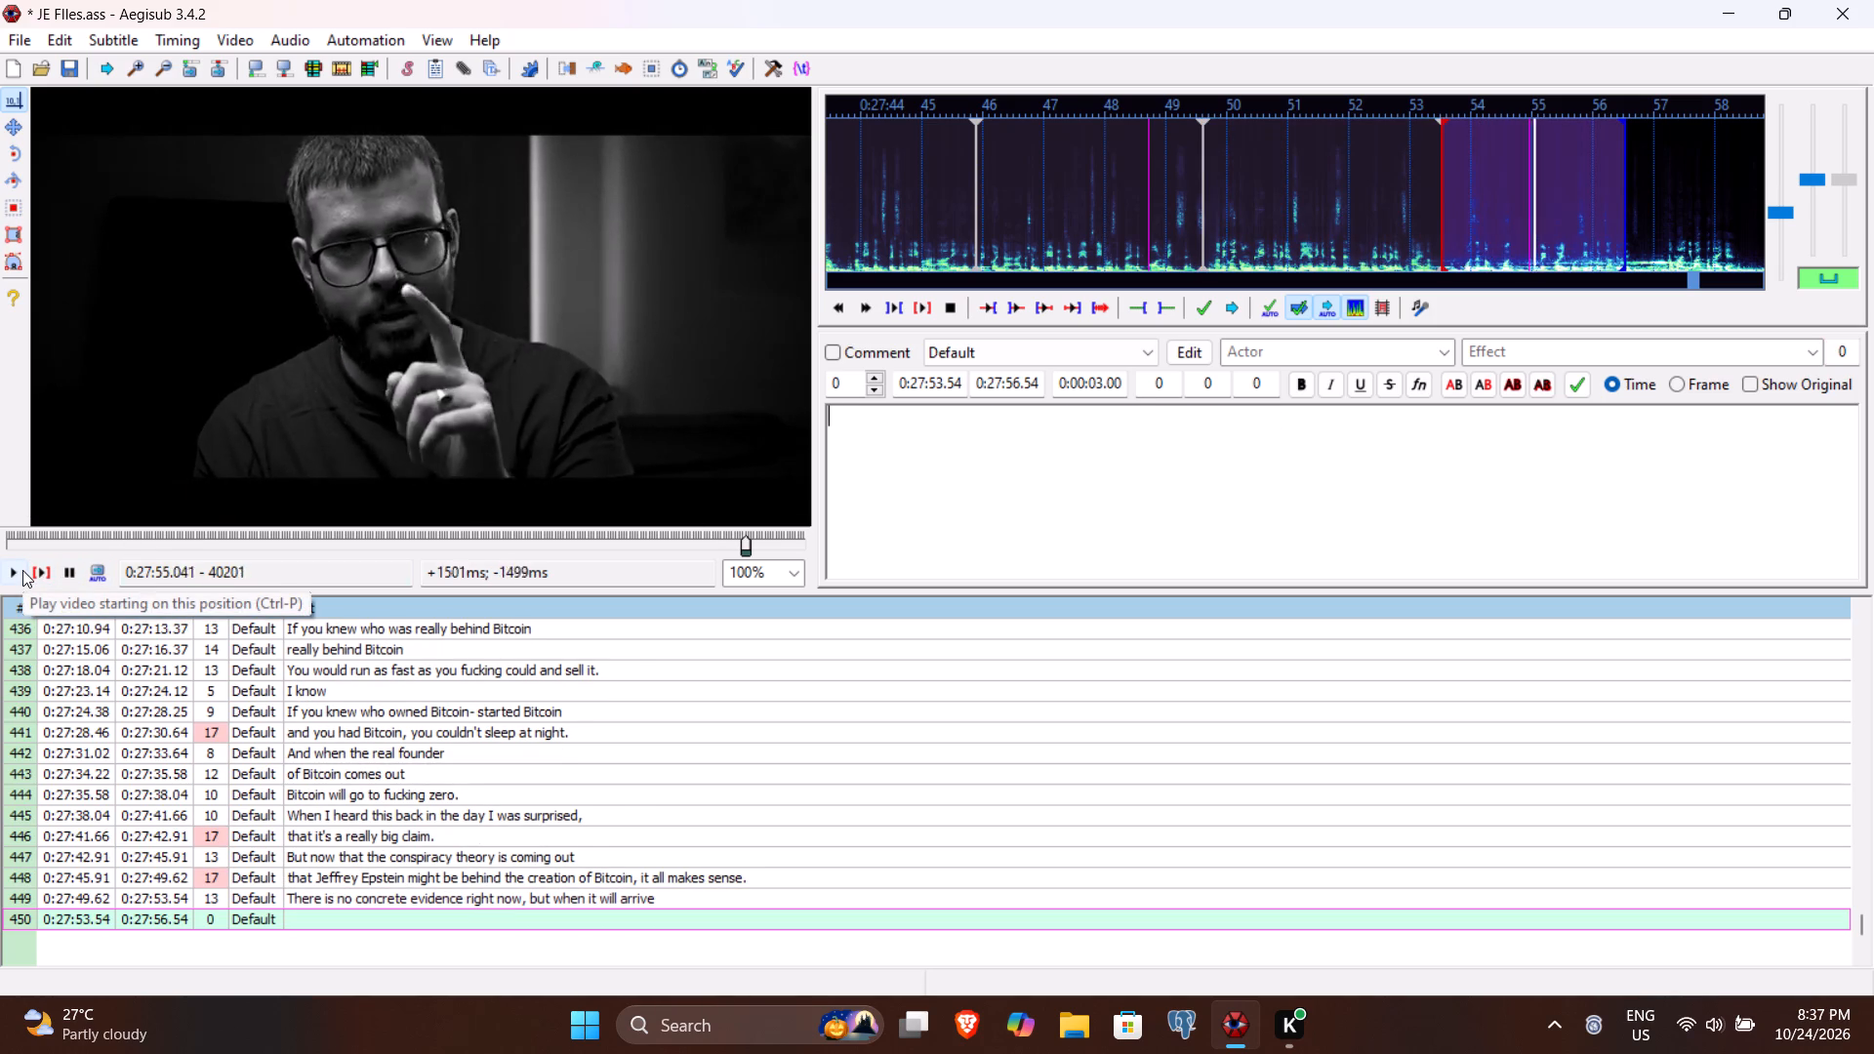
left_click(22, 570)
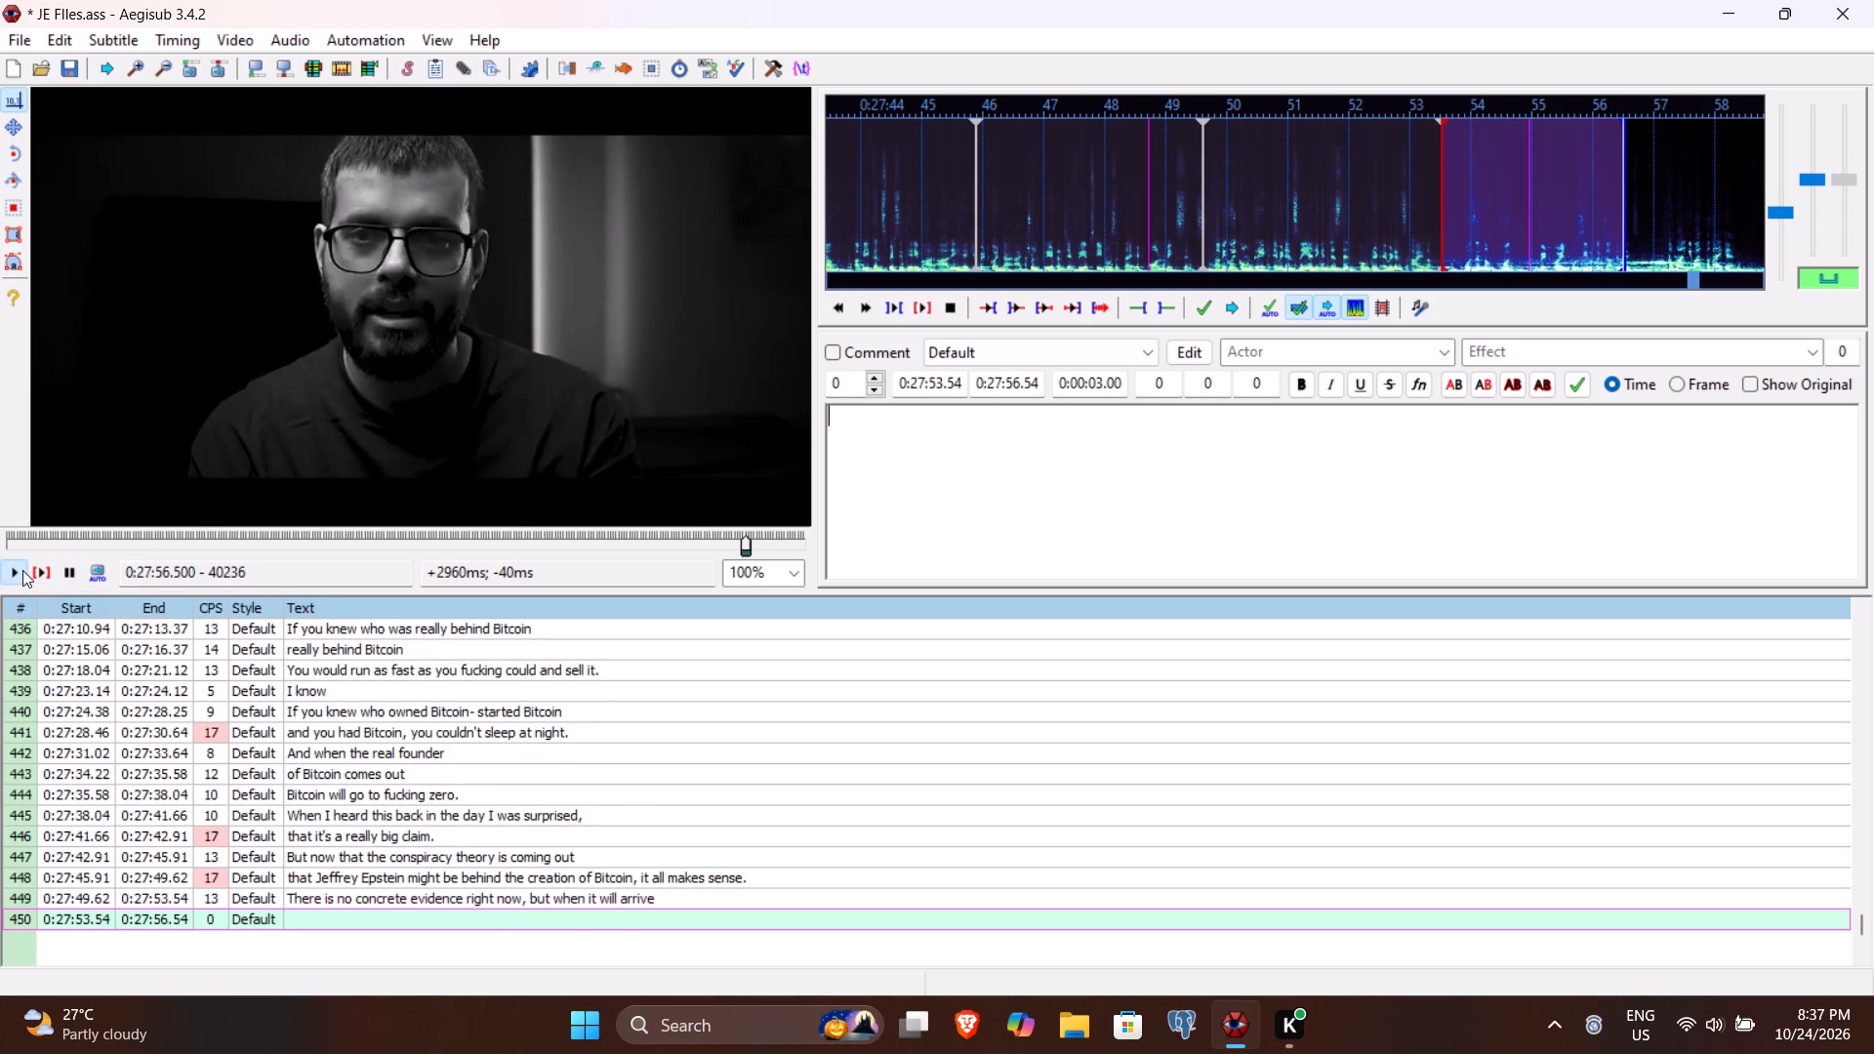
left_click(22, 570)
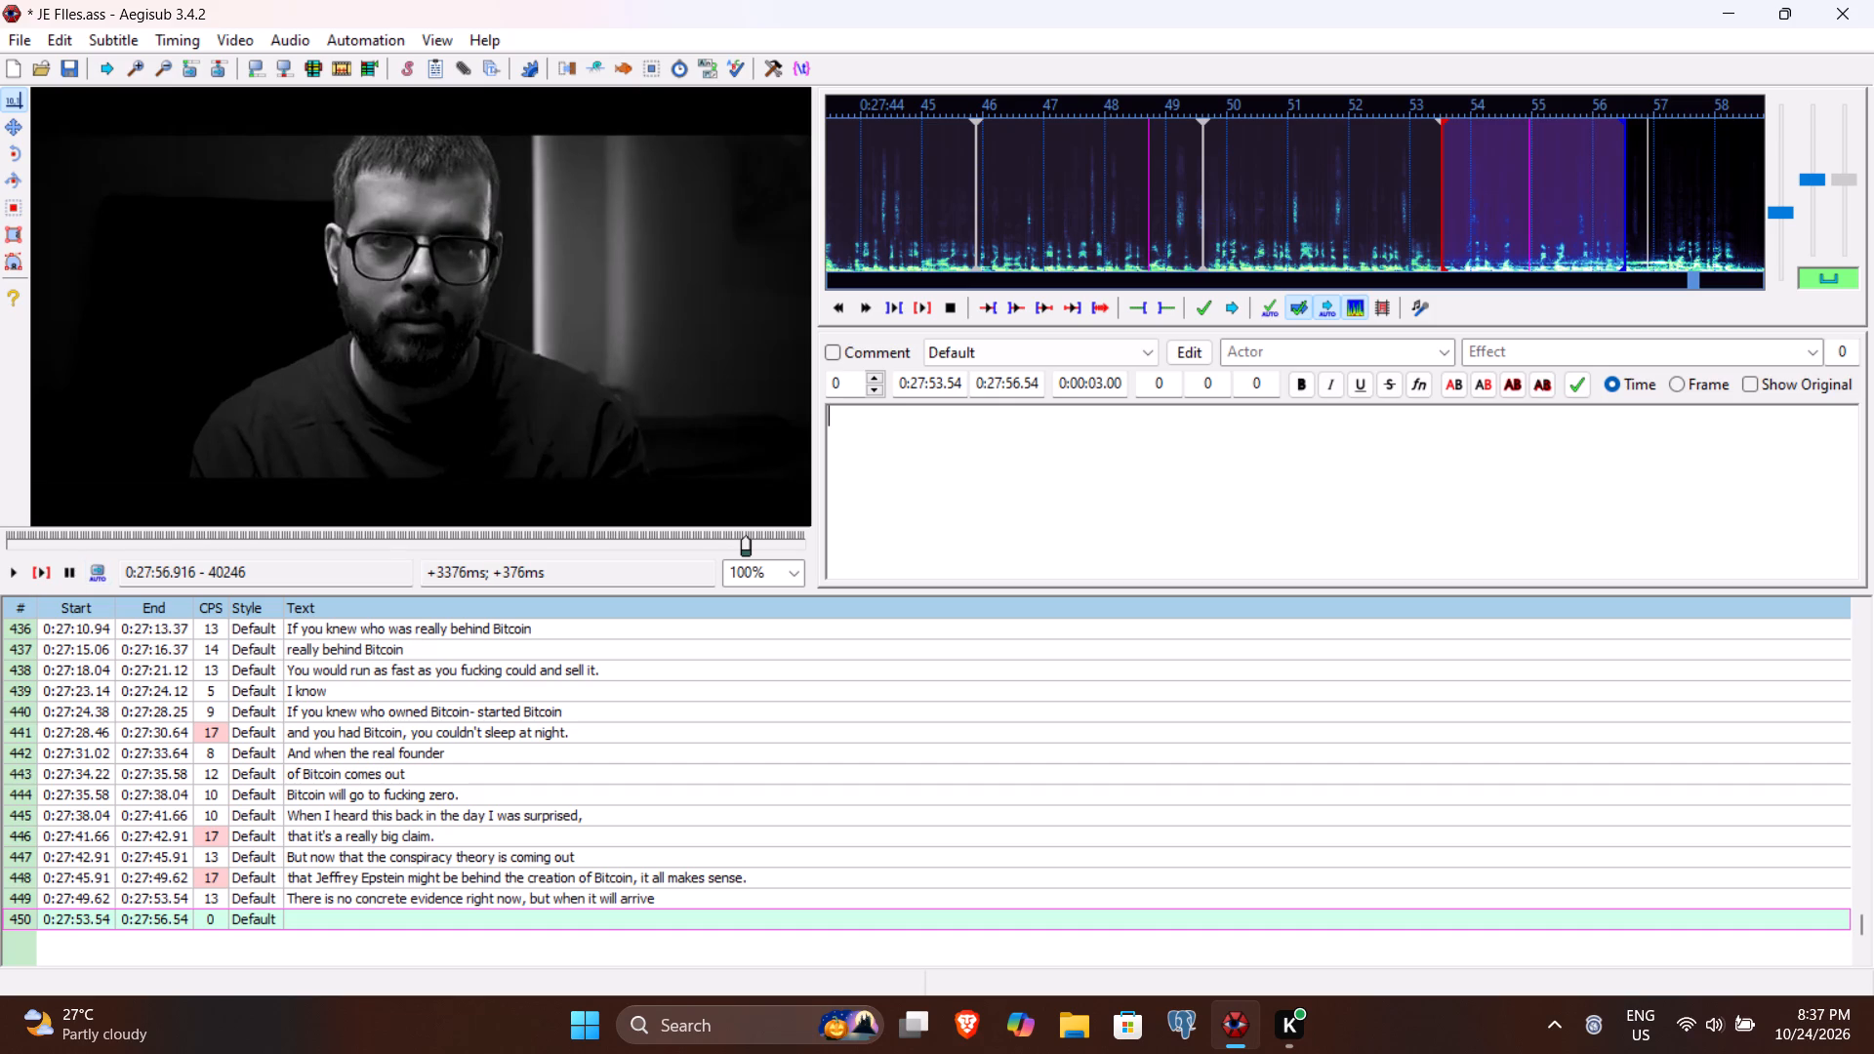
left_click(1017, 385)
type("91")
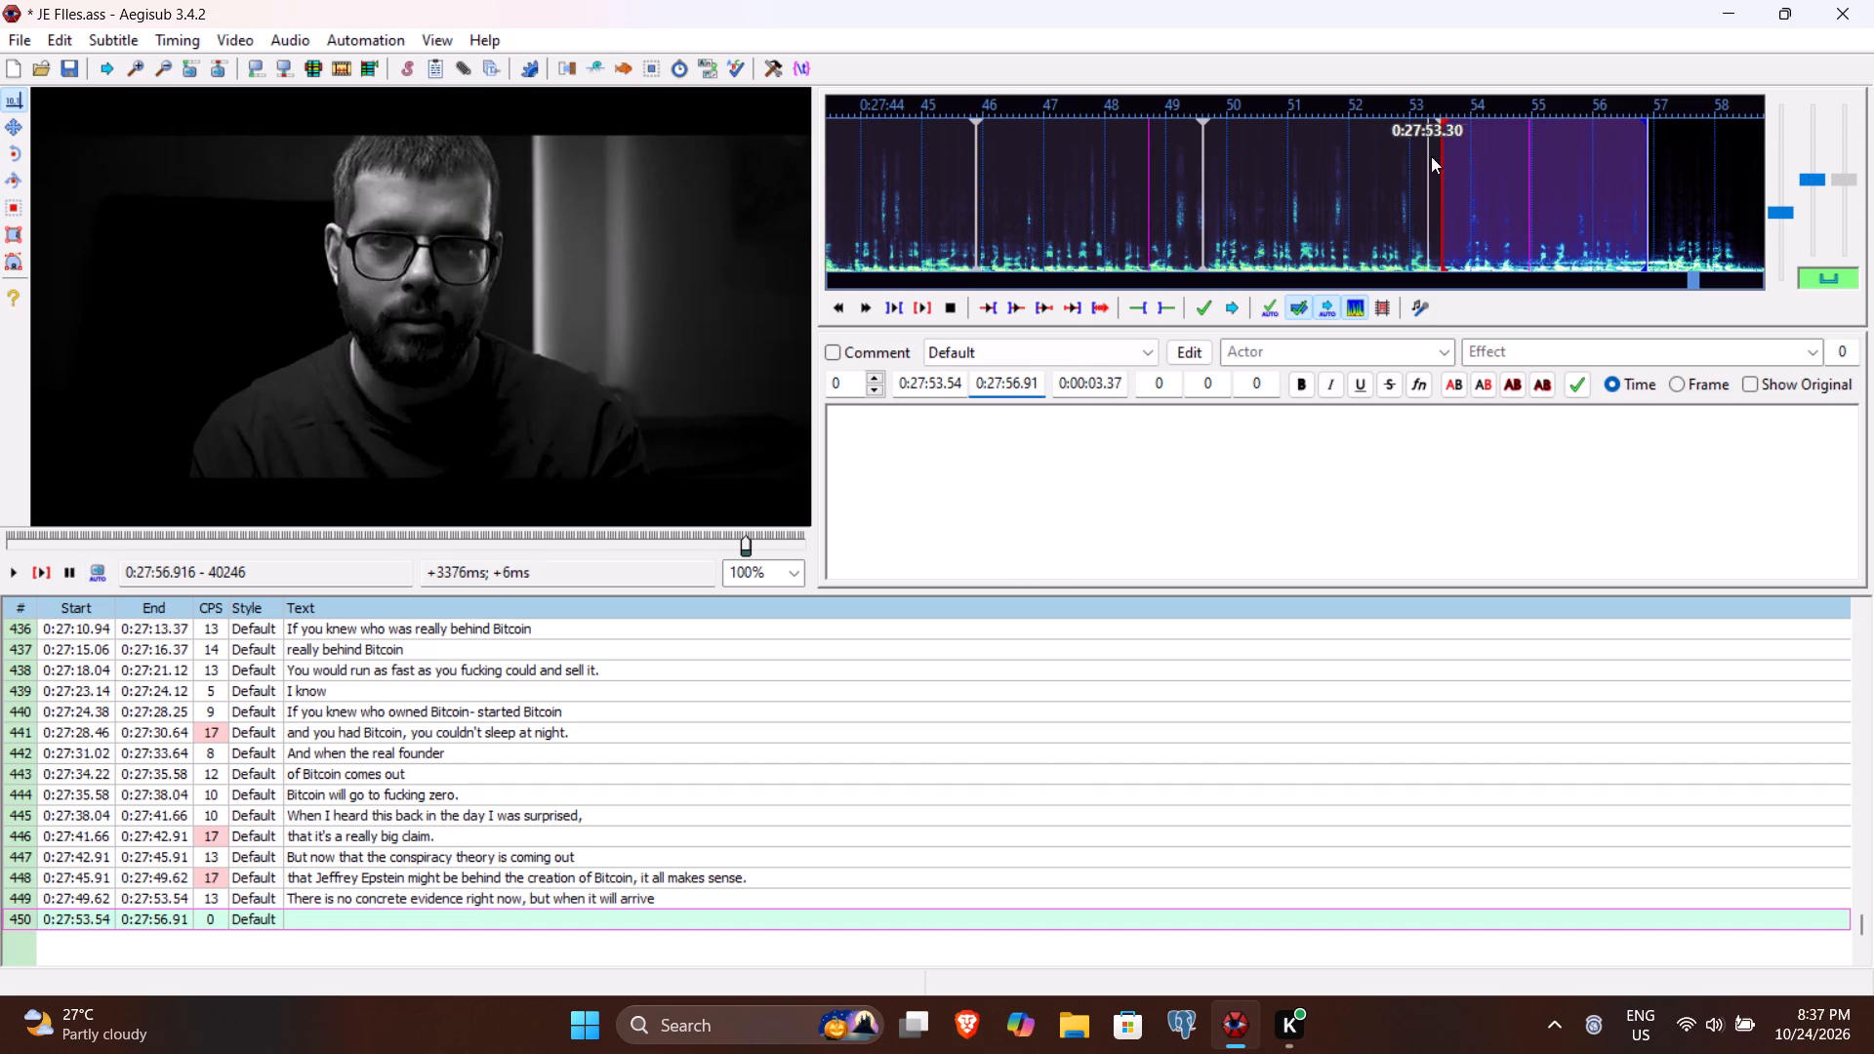
left_click(945, 385)
type("86")
Enter the text "that day you will see BItcoin going to zero." for line 450, replay the line and commit it.
left_click(939, 470)
type("that")
key("space")
type("day you will see b")
key("BackSpace")
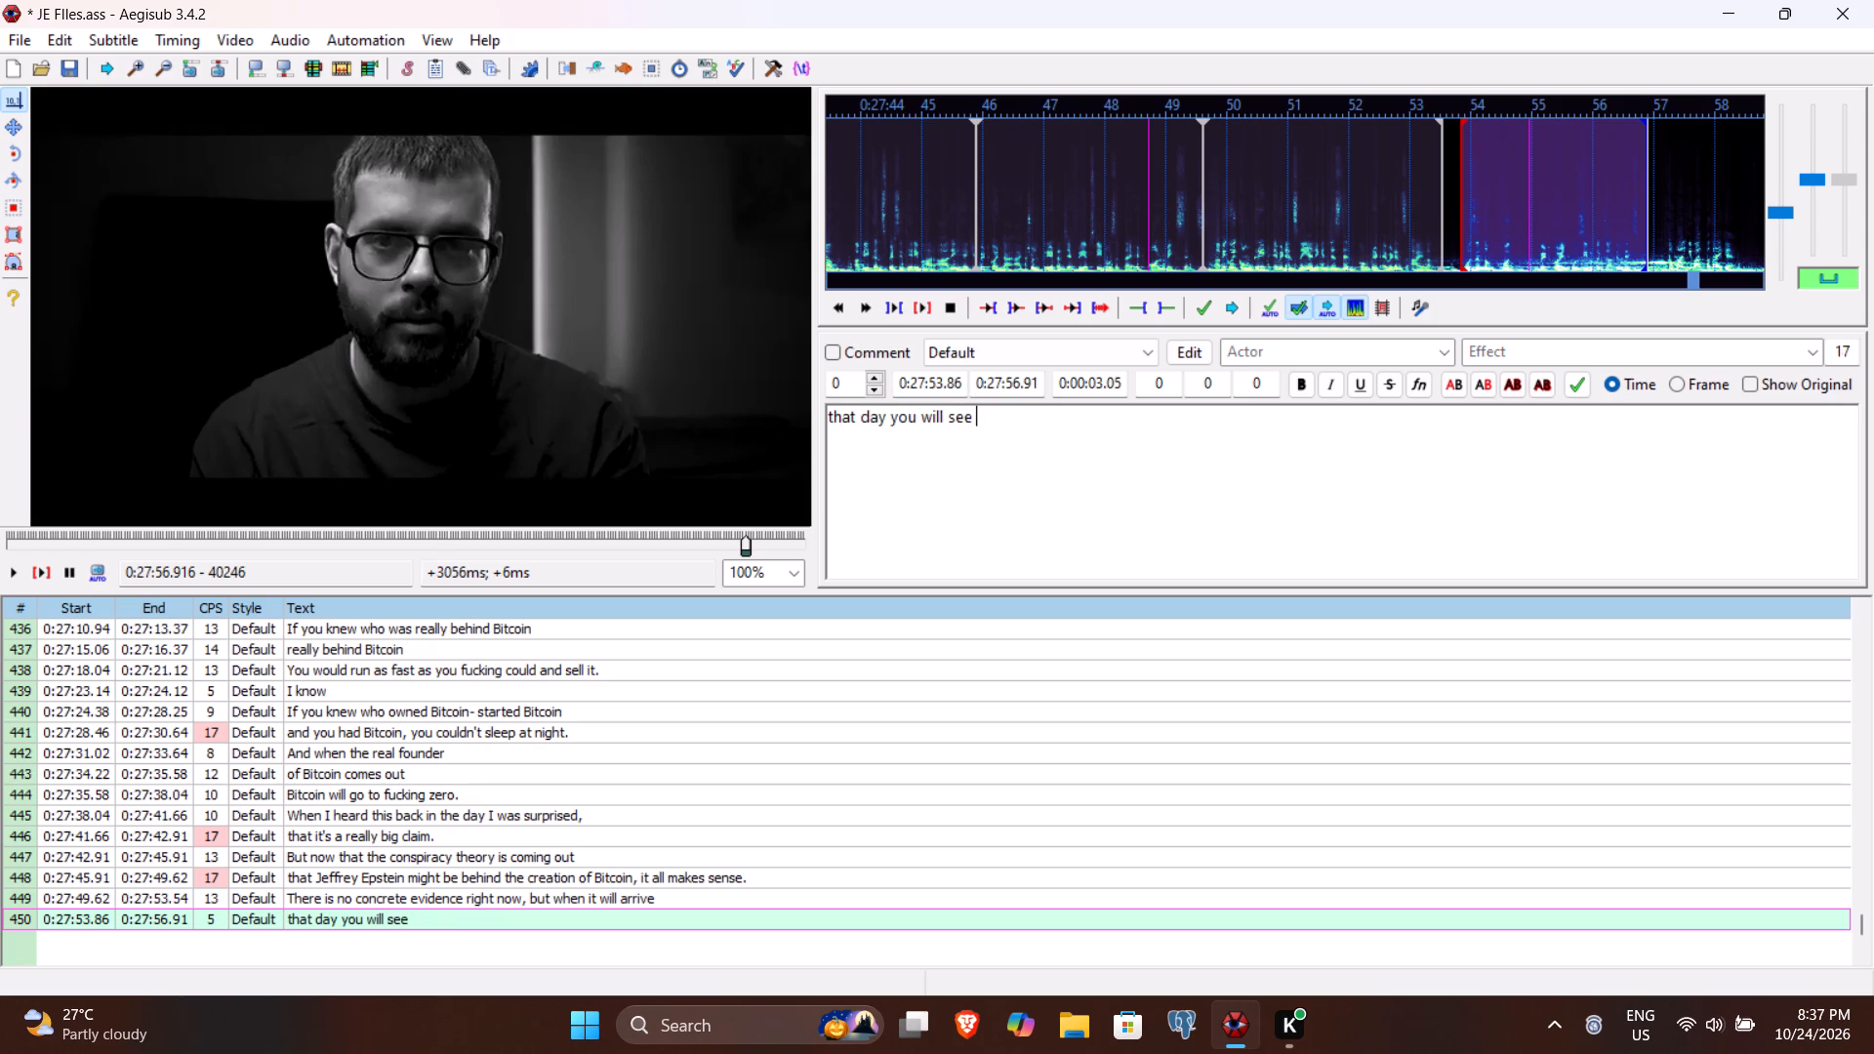
type("BItcoin goign")
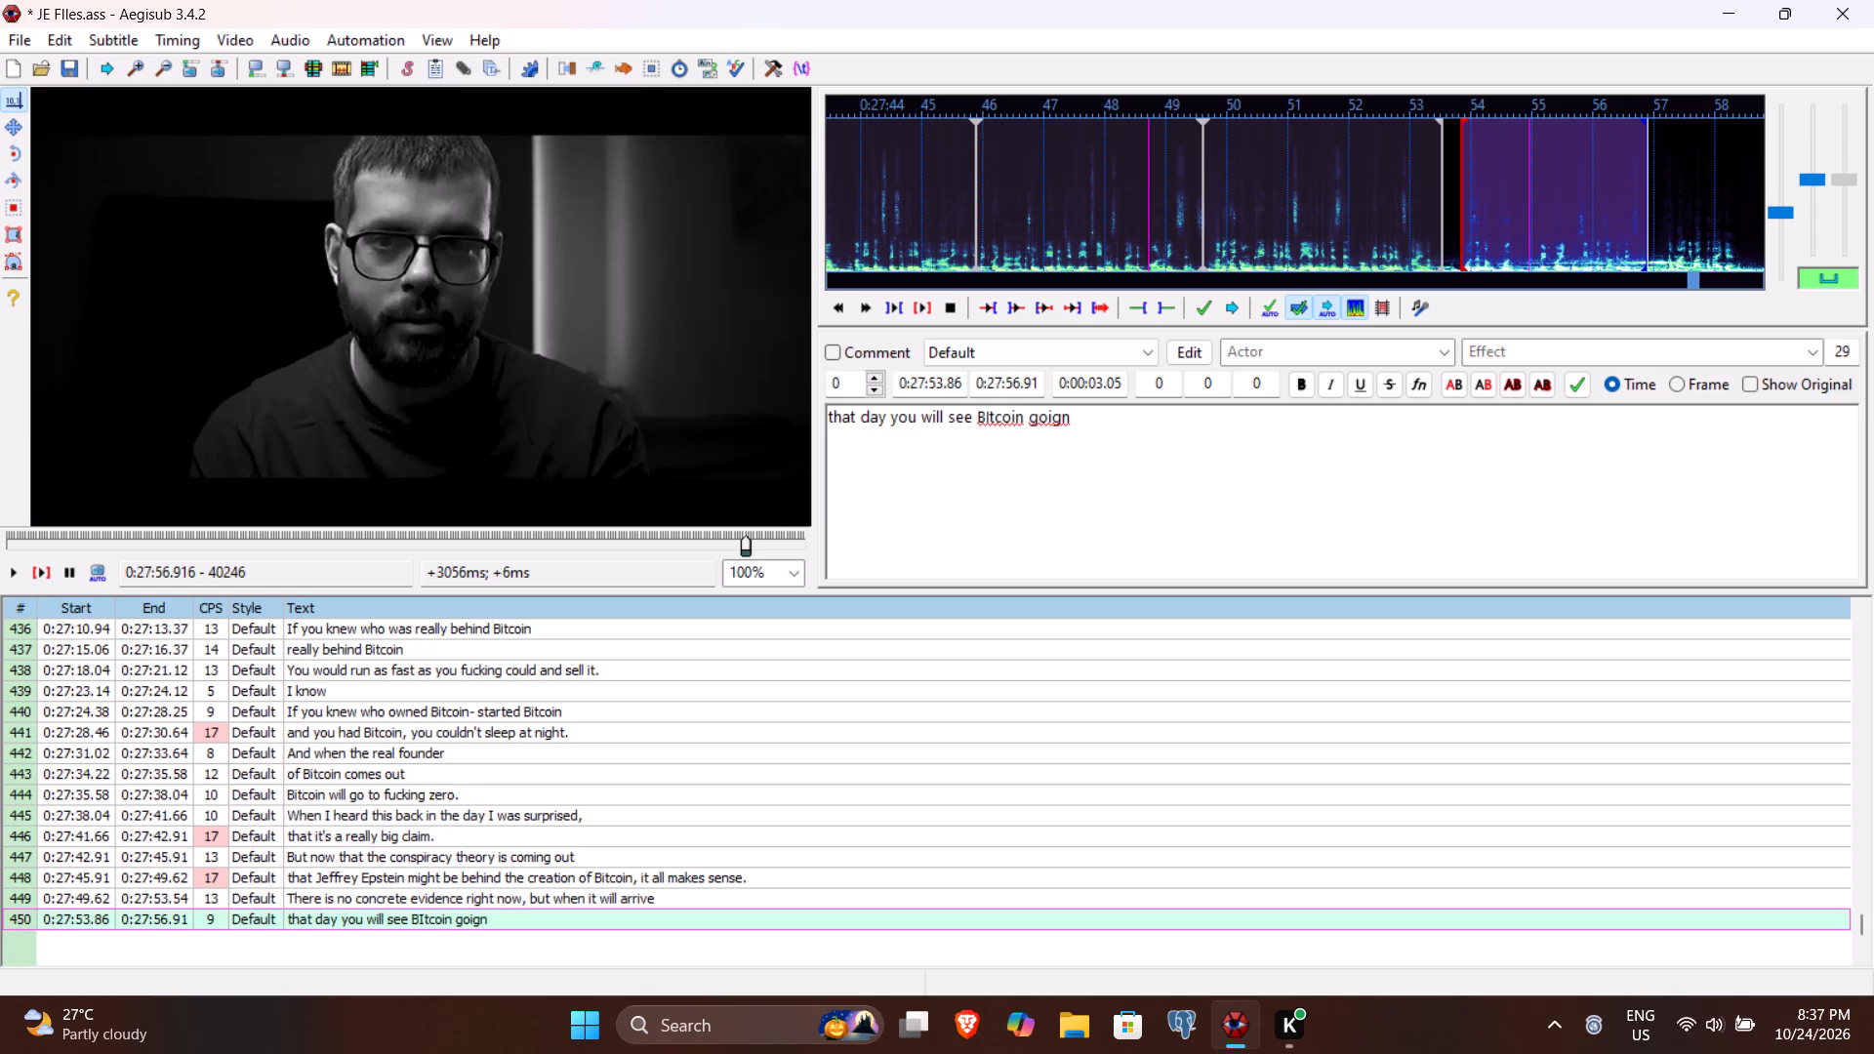
key("BackSpace")
key("BackSpace")
type("ng to zero")
key("period")
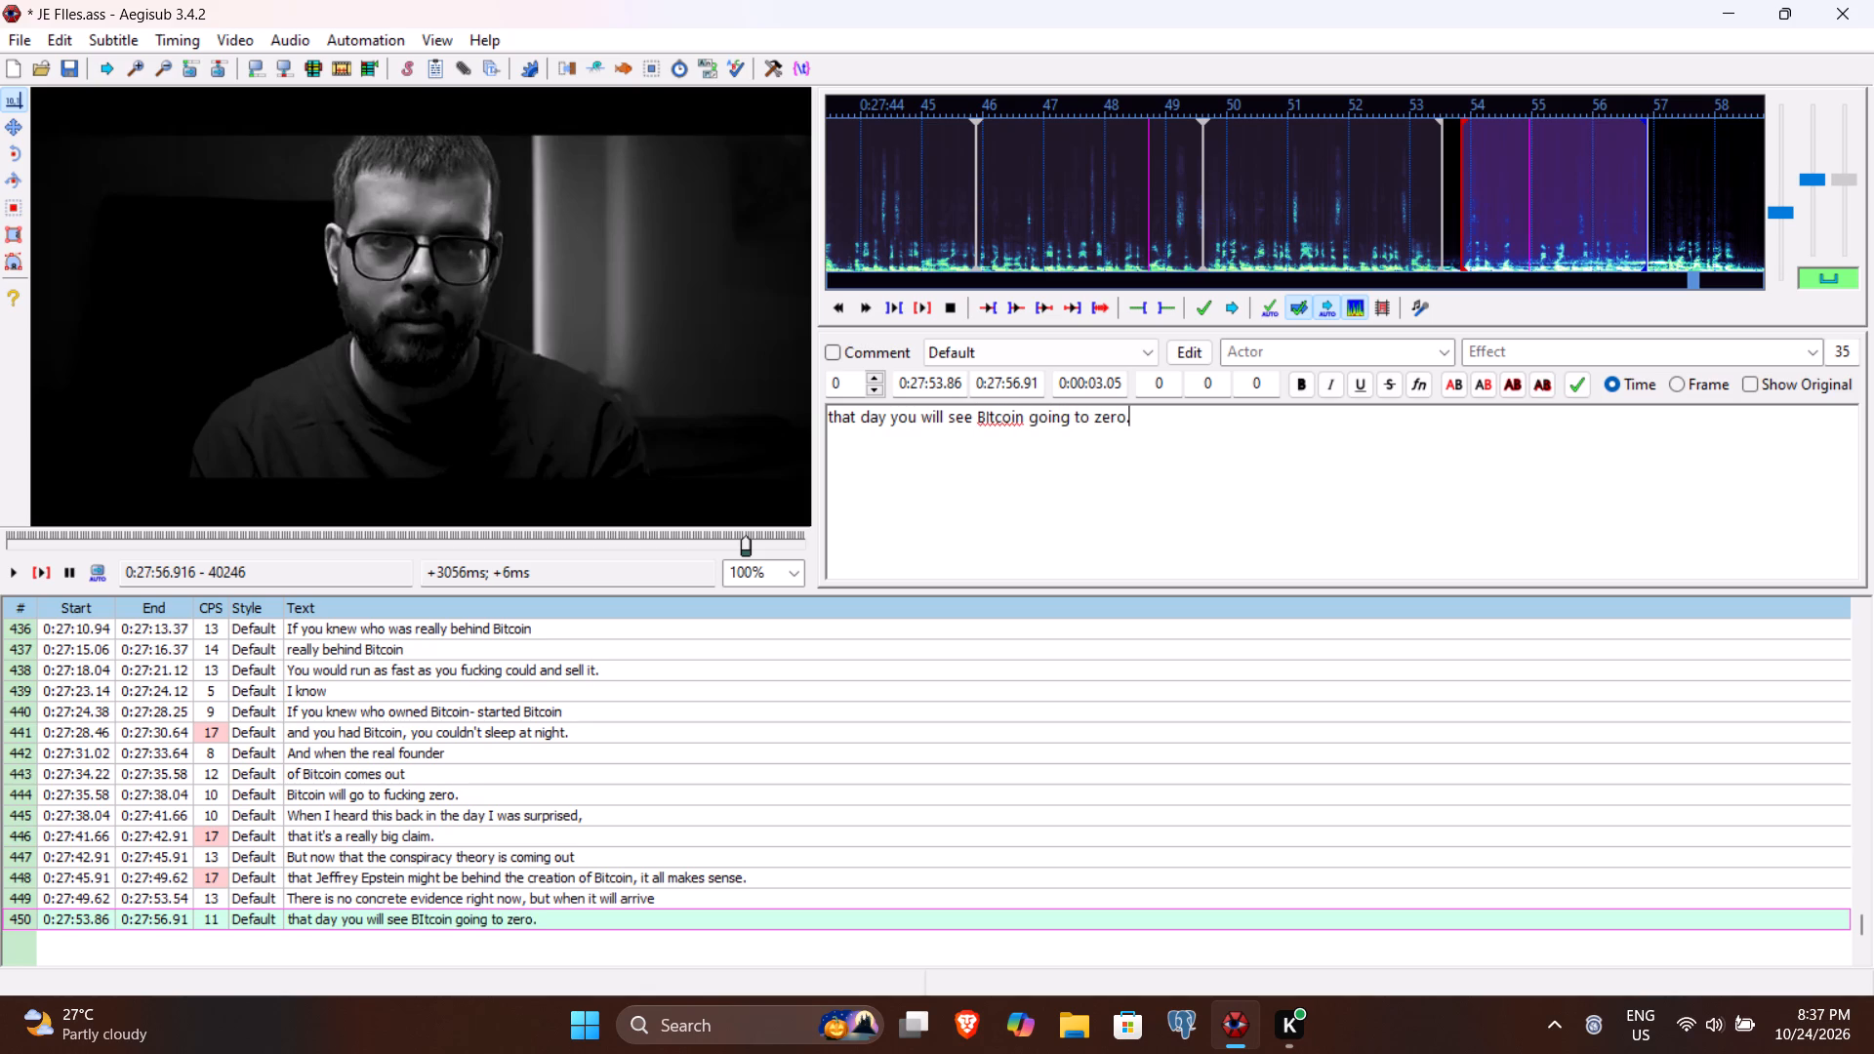
left_click(42, 566)
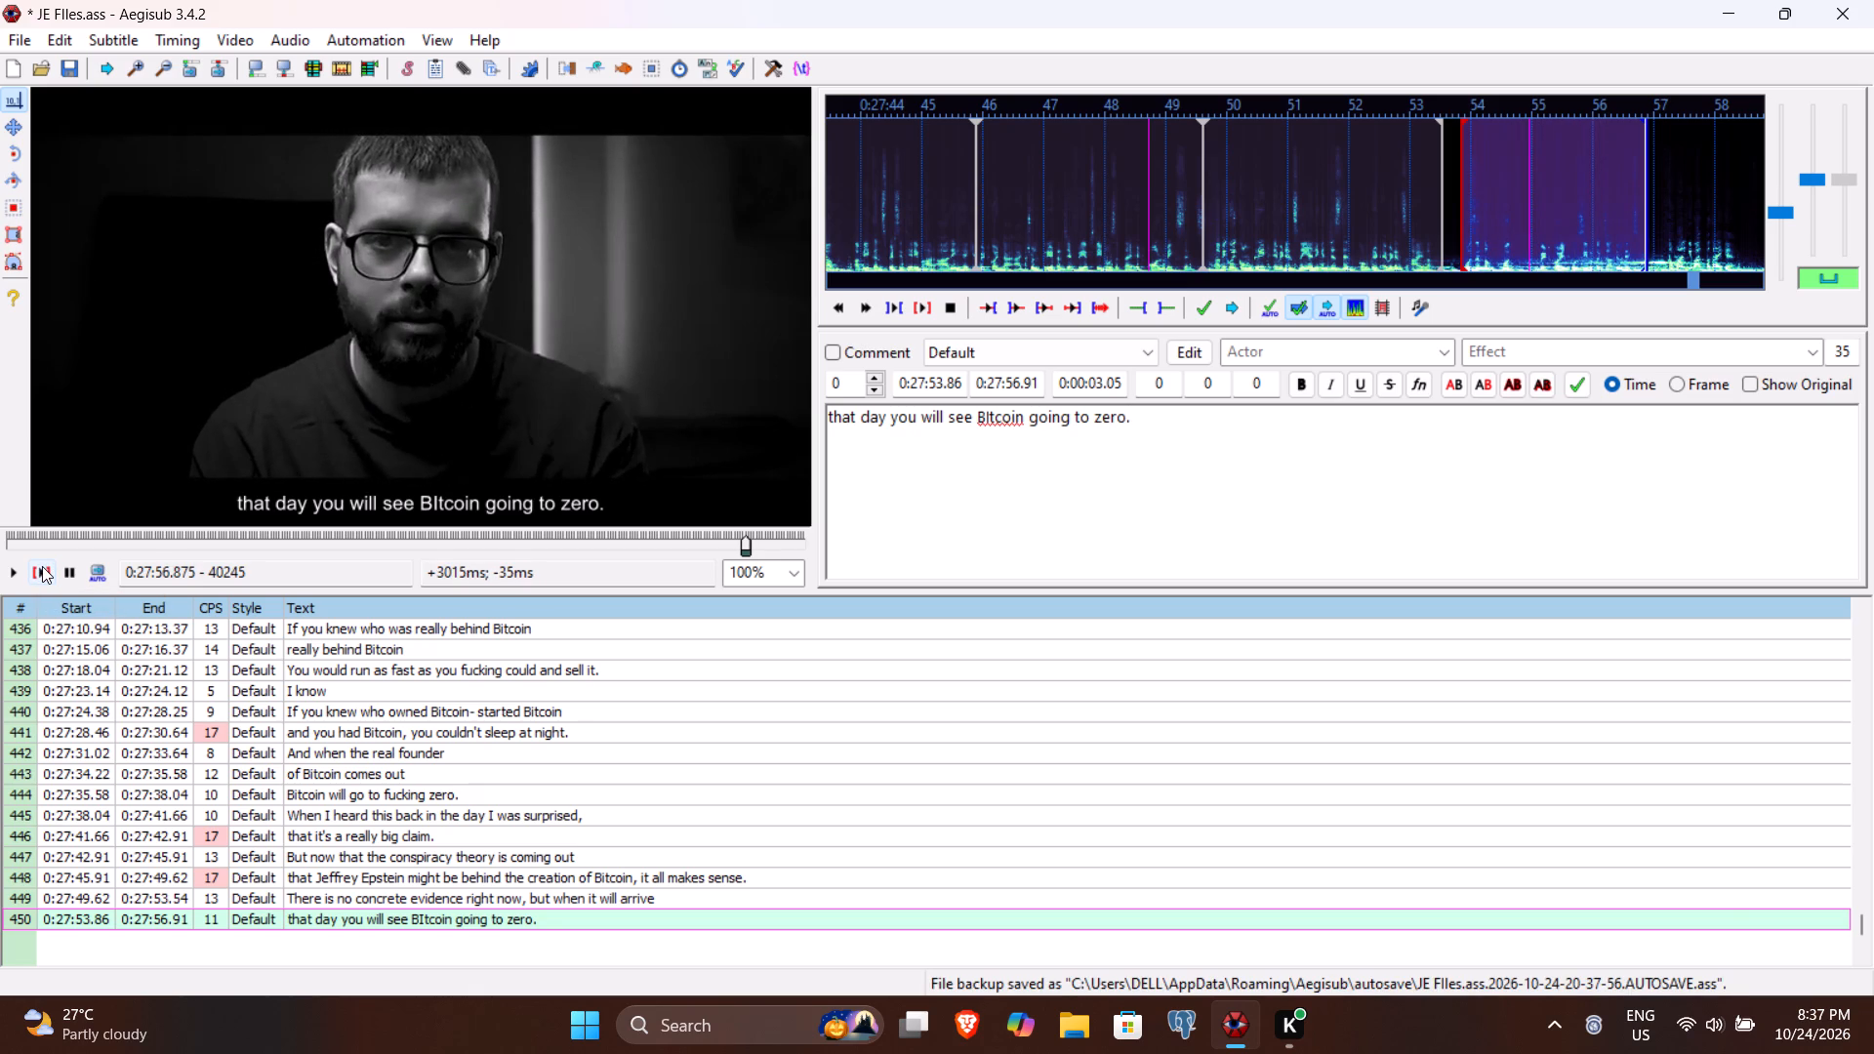
key("Return")
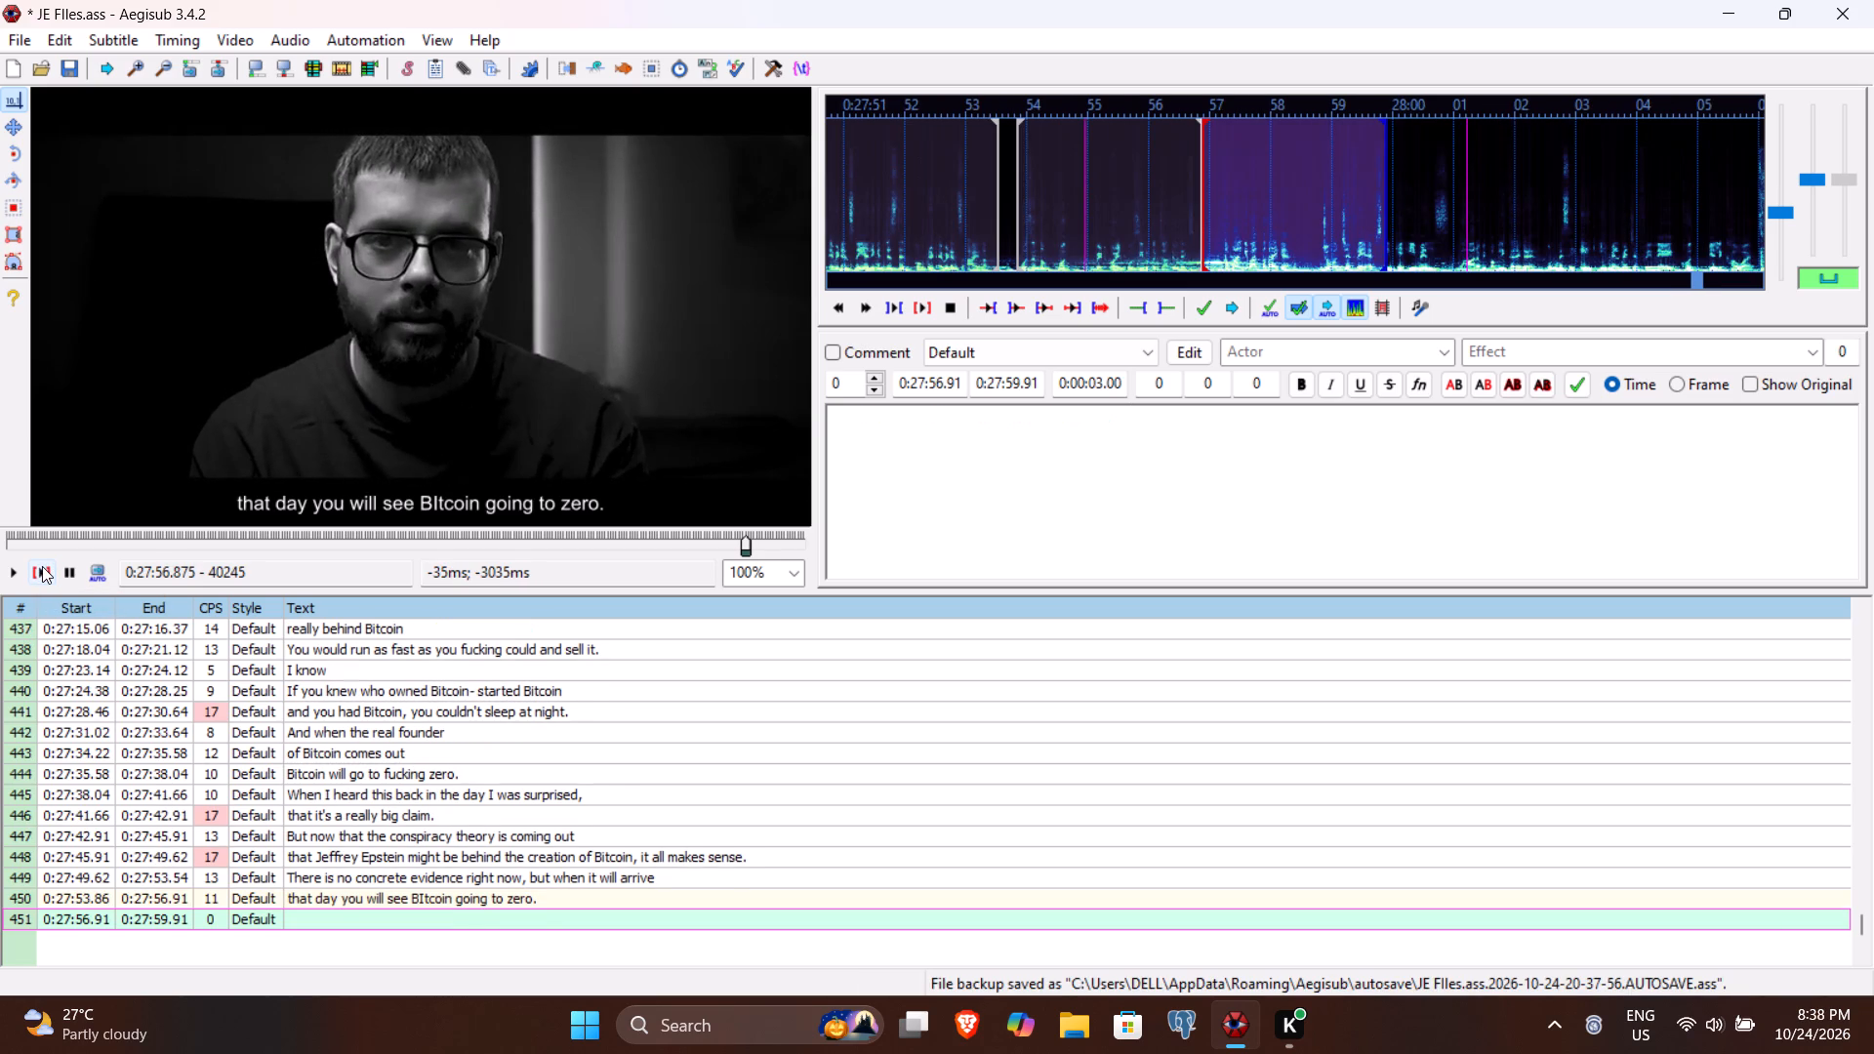
Listen to the speech for line 451, set its end time to 0:27:58.58 and replay the line.
left_click(42, 566)
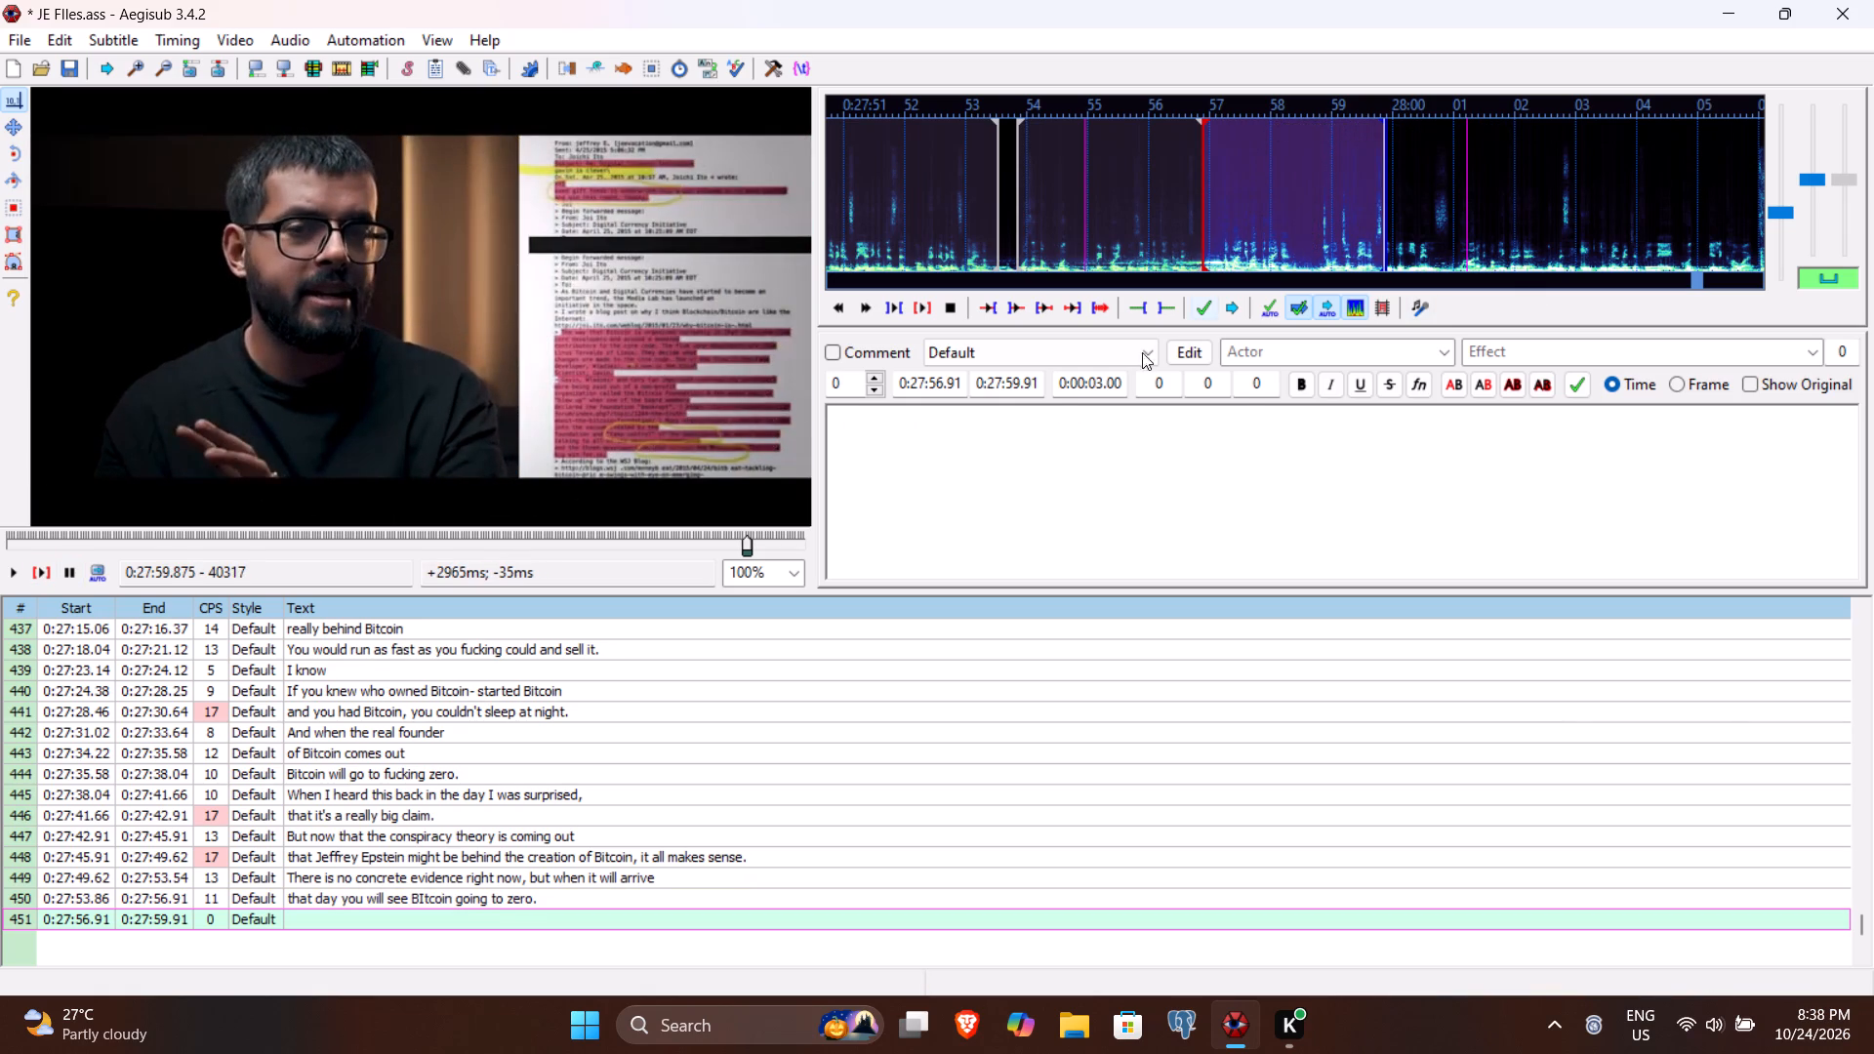
left_click(1008, 389)
key("8")
key("BackSpace")
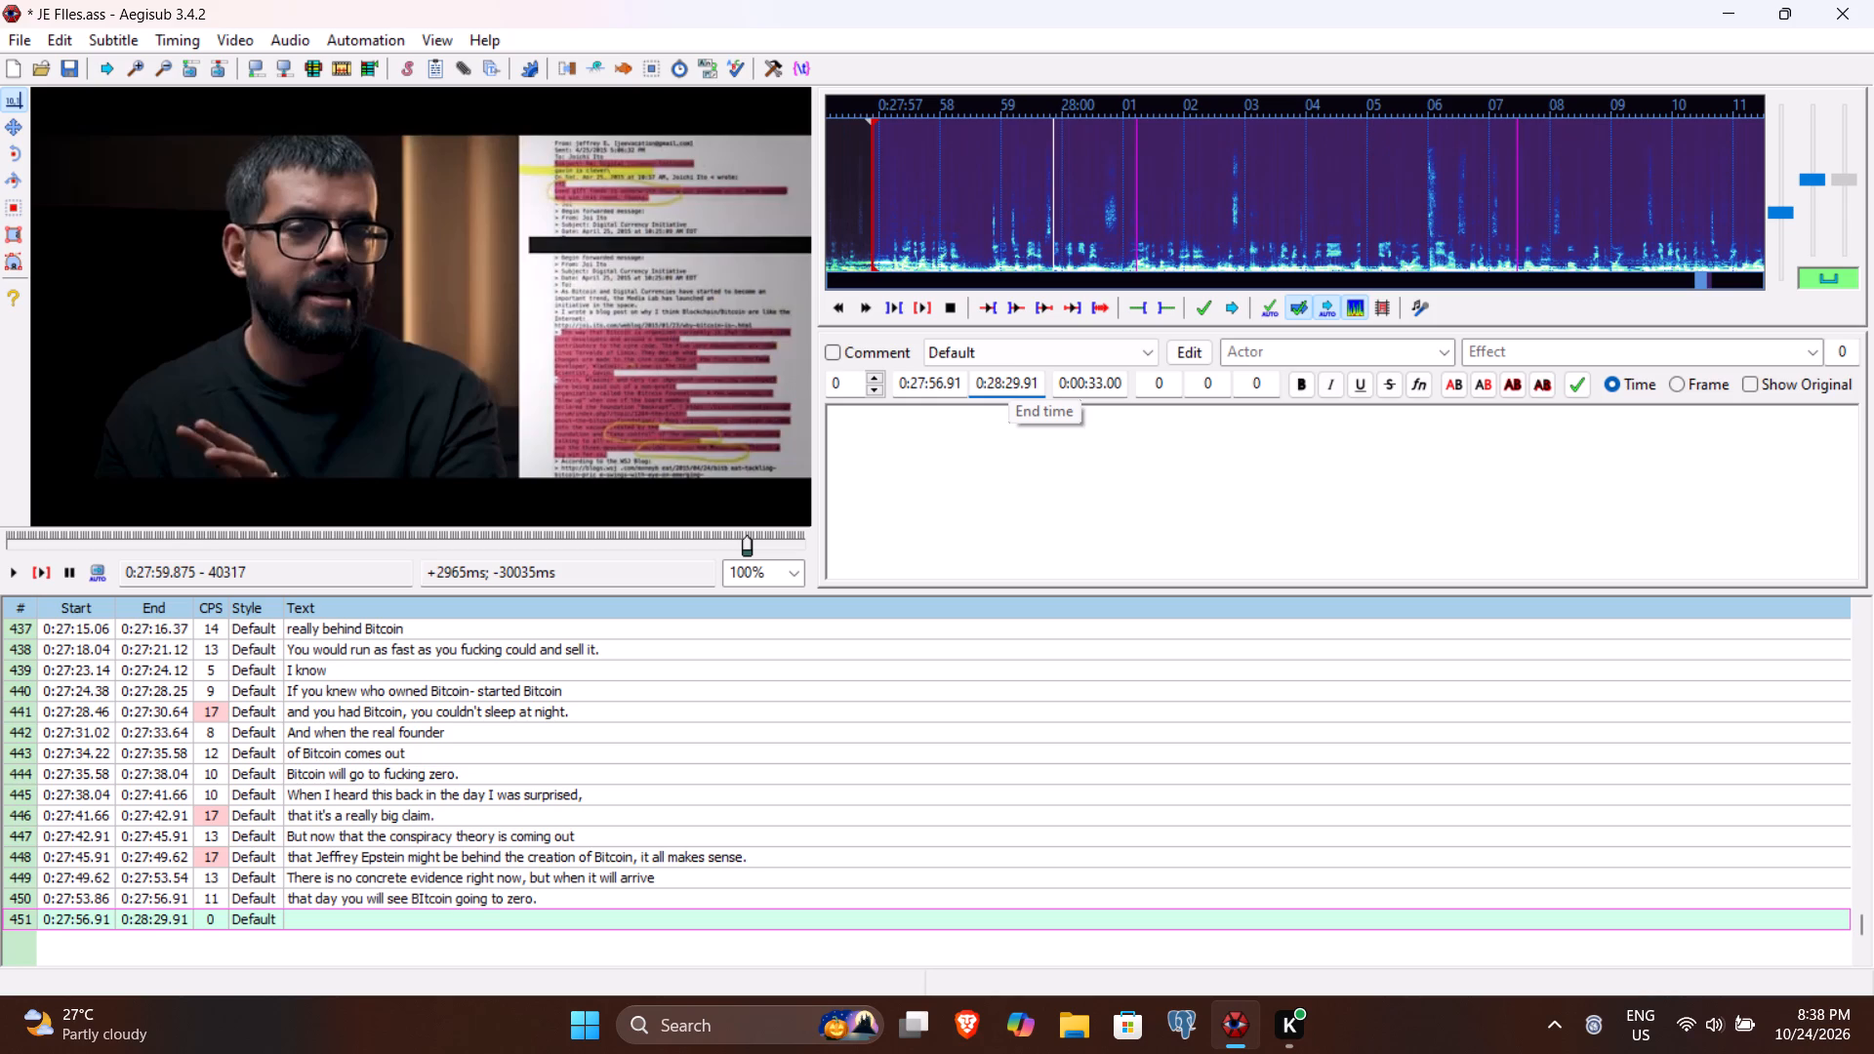
type("5858")
left_click(999, 457)
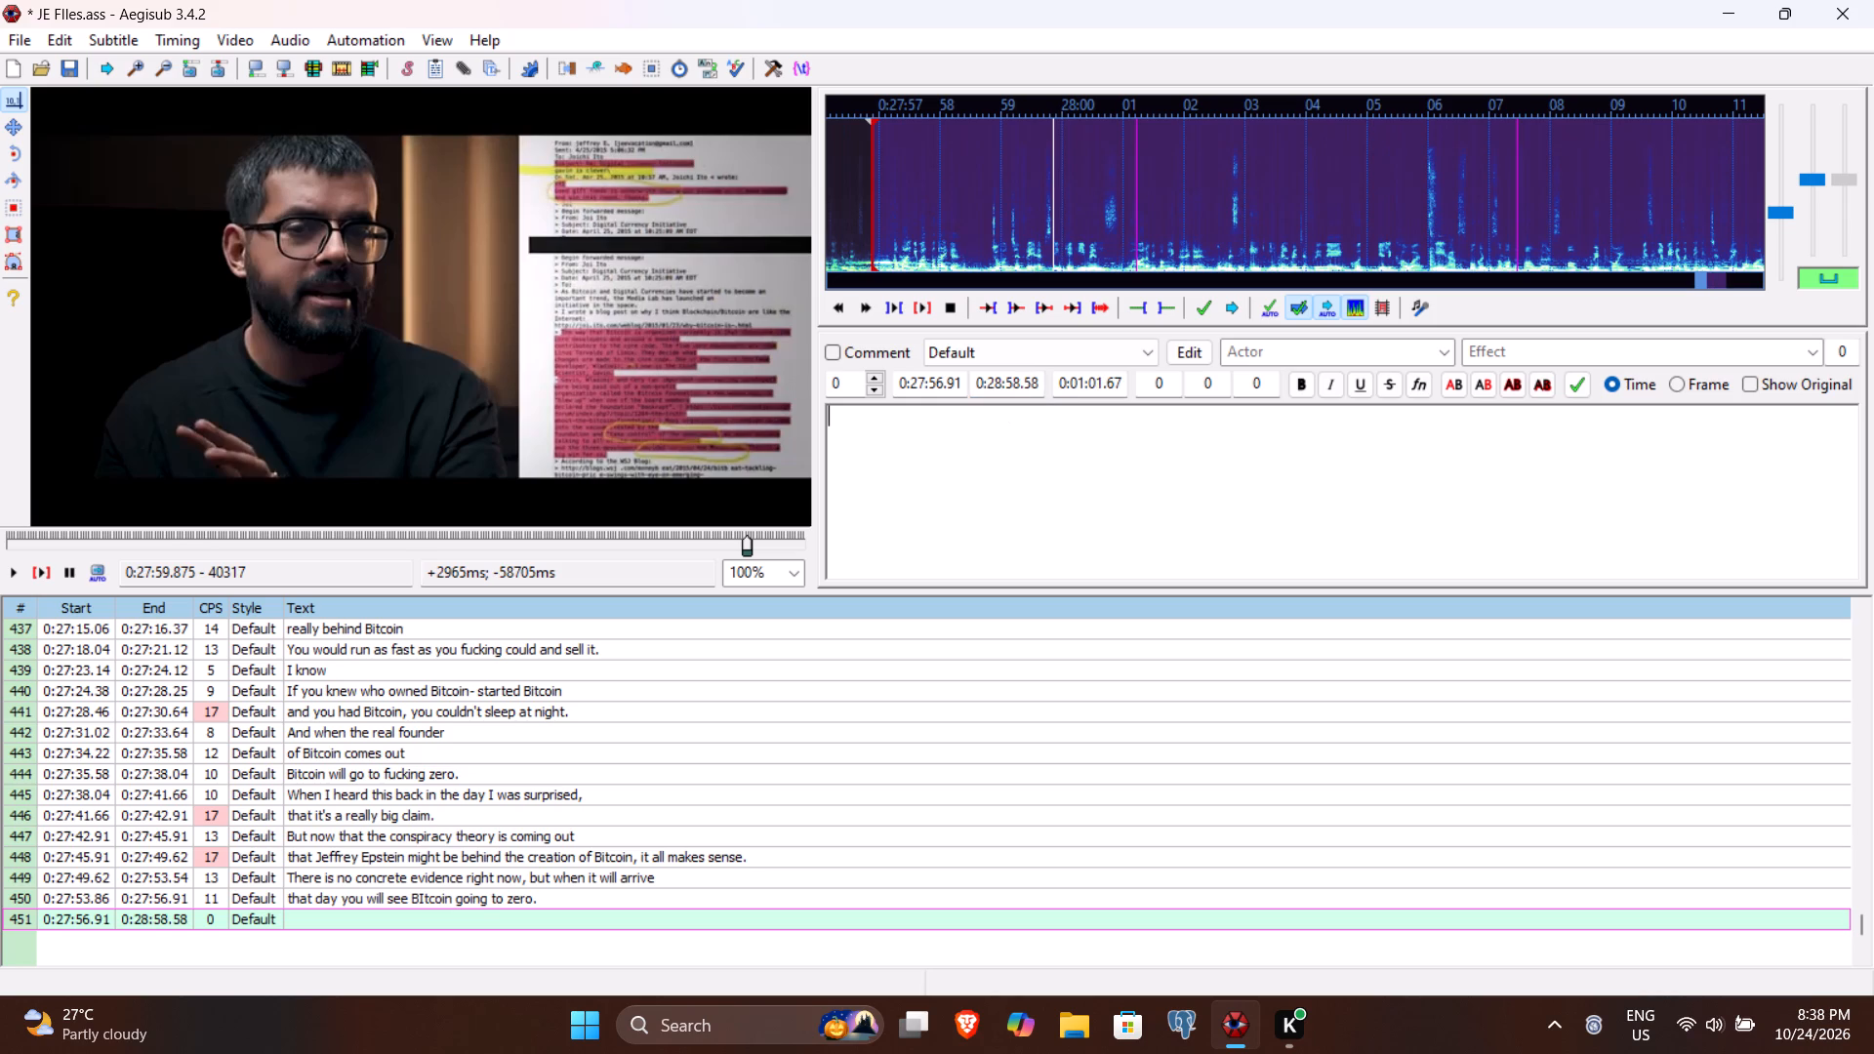
left_click(998, 385)
key("BackSpace")
key("7")
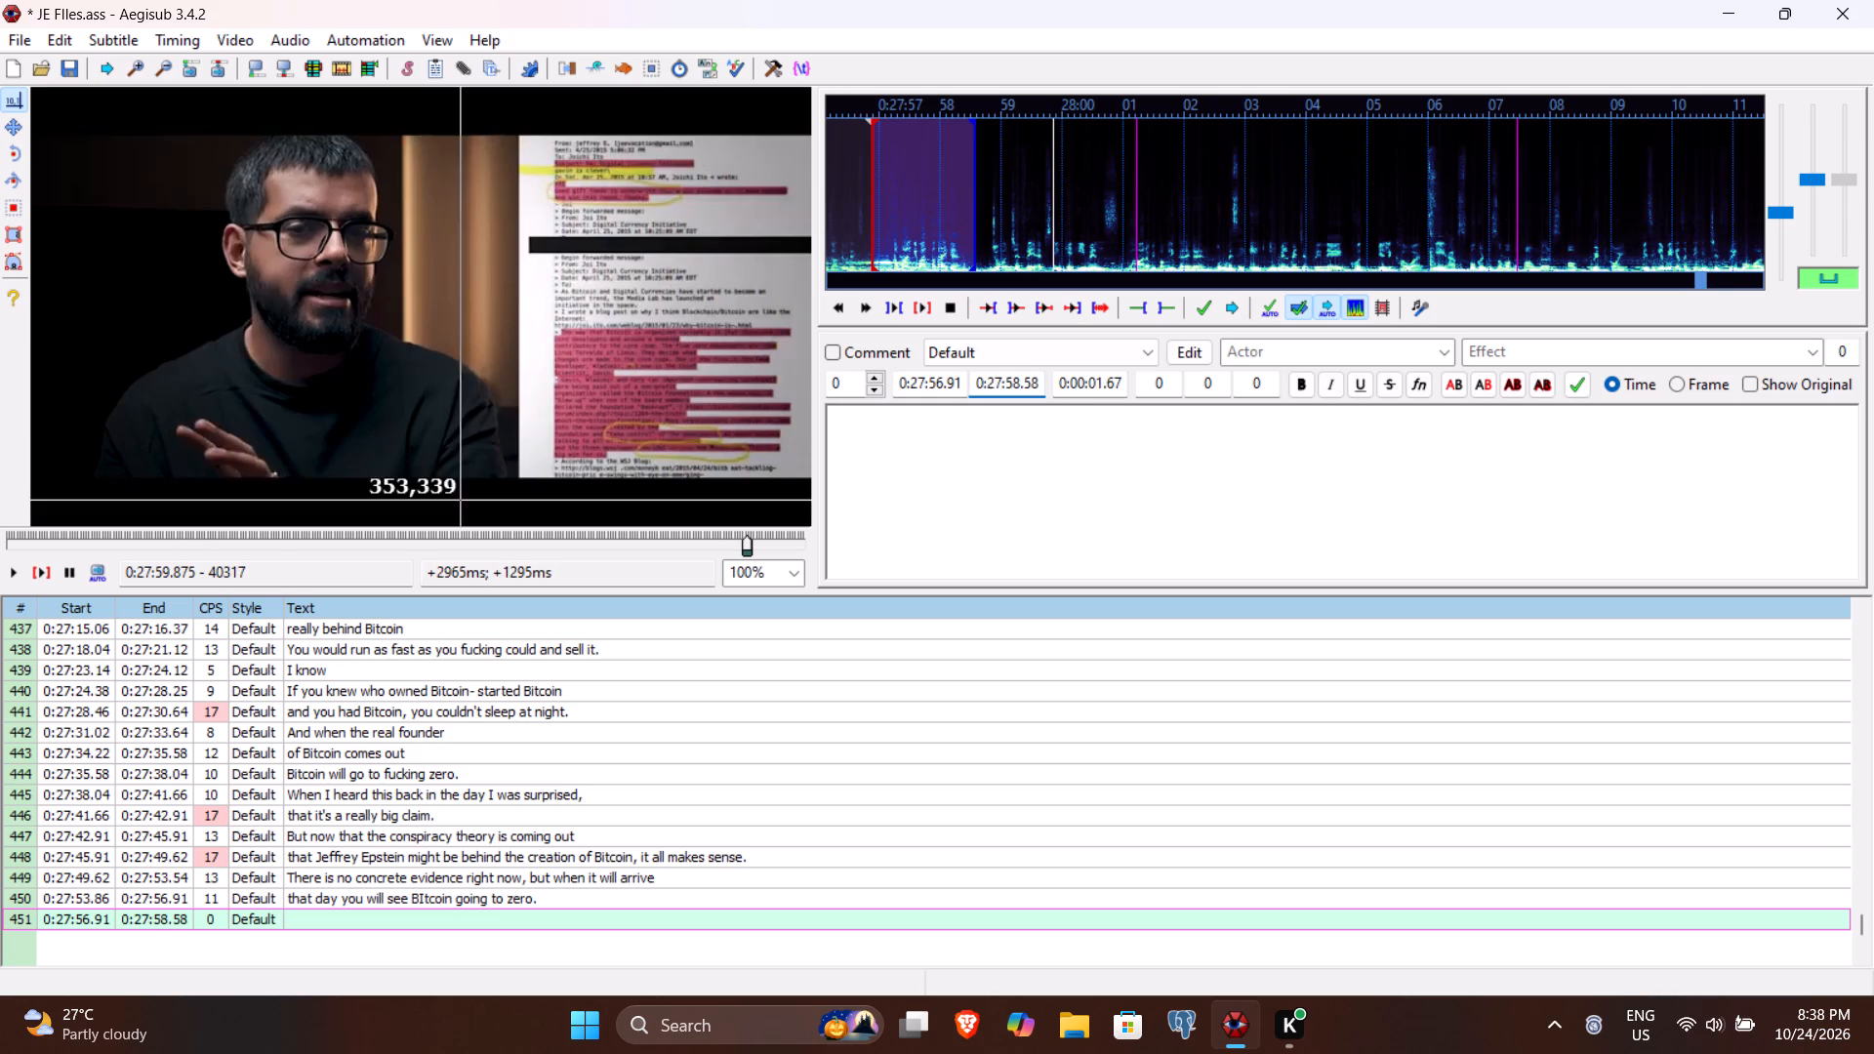
left_click(49, 582)
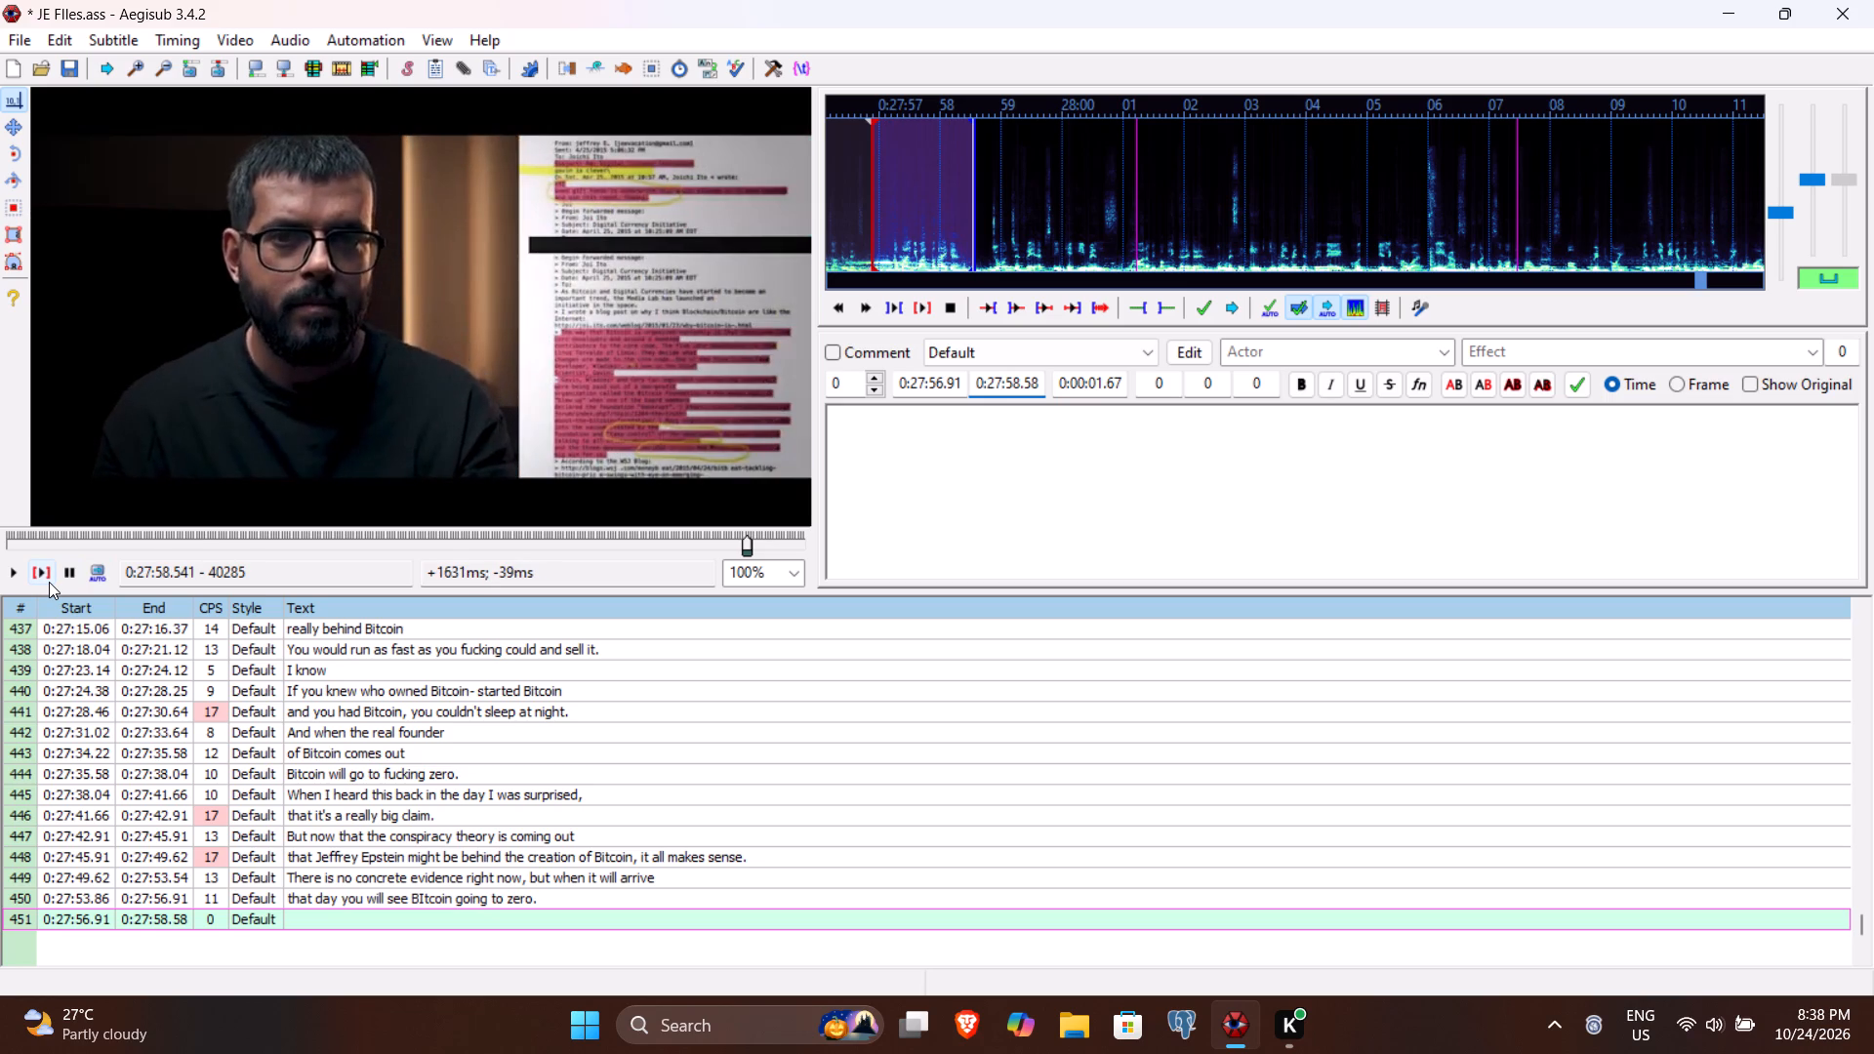
Enter the text "Do you know the surprising thing?" for line 451 and commit it.
left_click(914, 529)
type("Do you j")
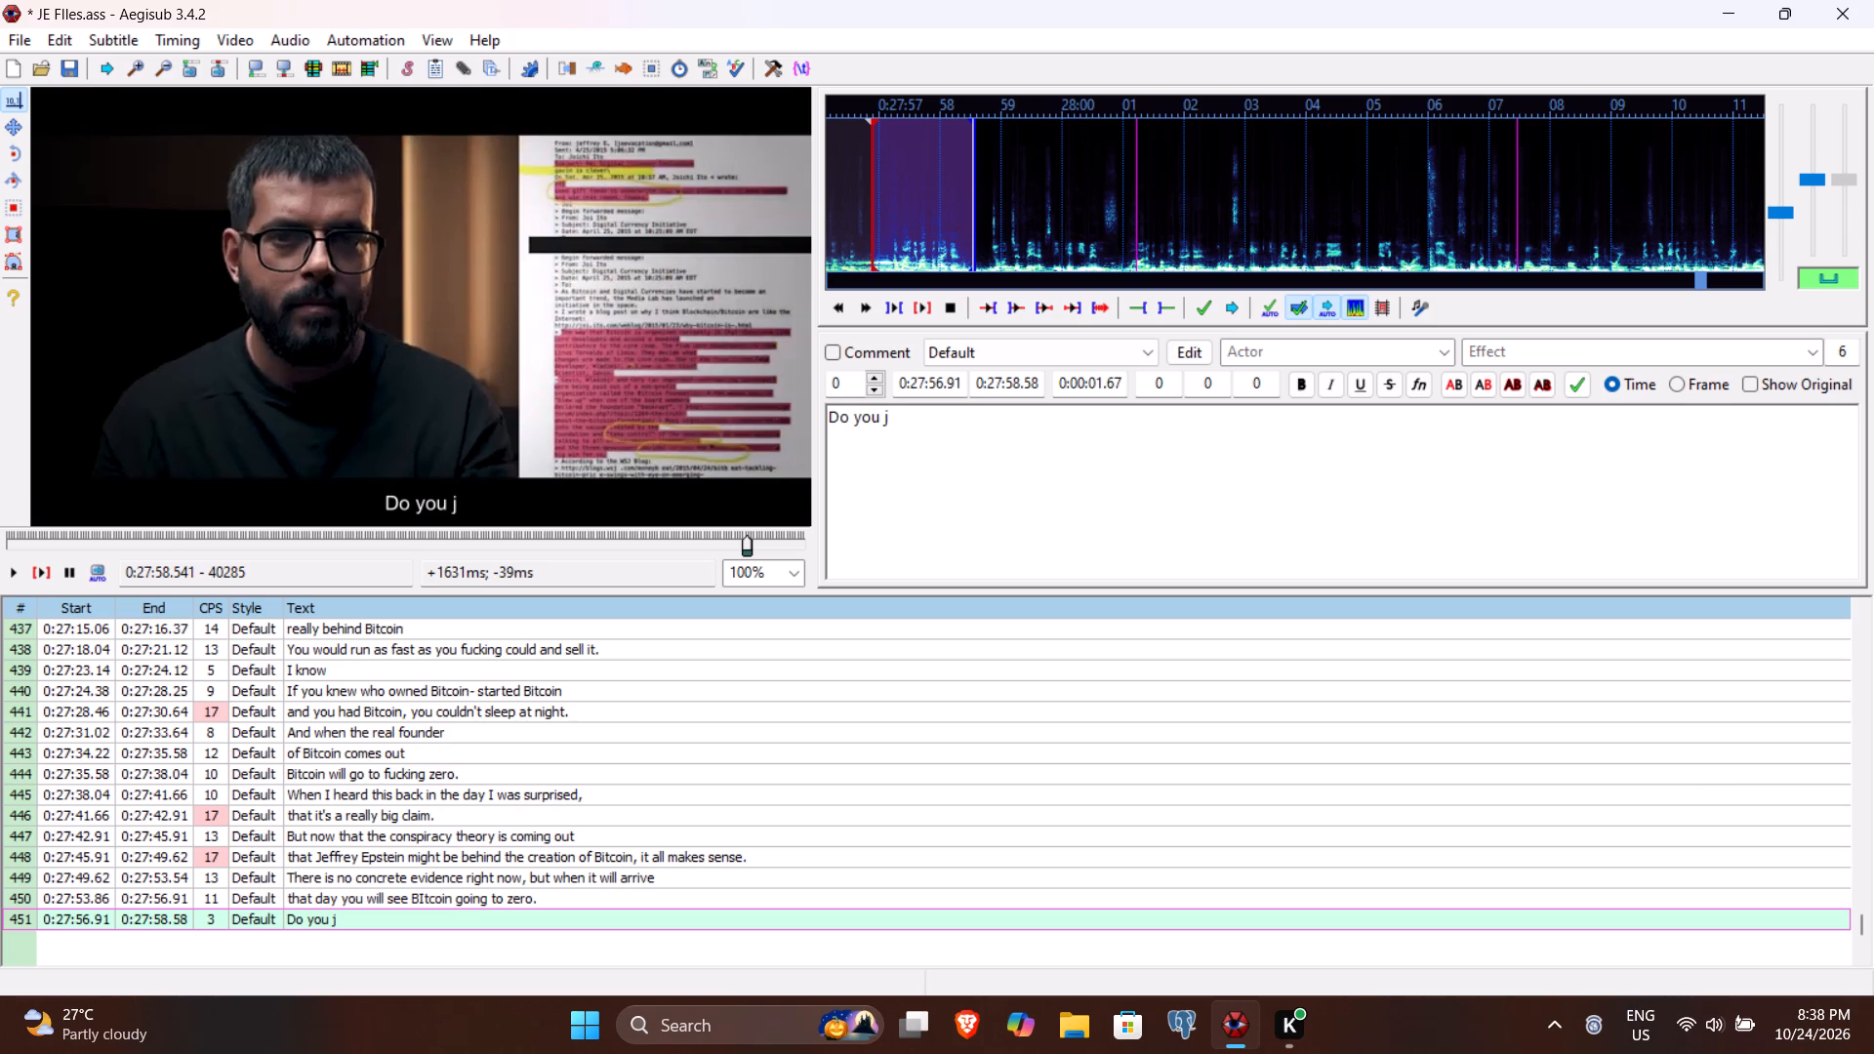
key("BackSpace")
type("know the surprs")
key("BackSpace")
type("ising thing?")
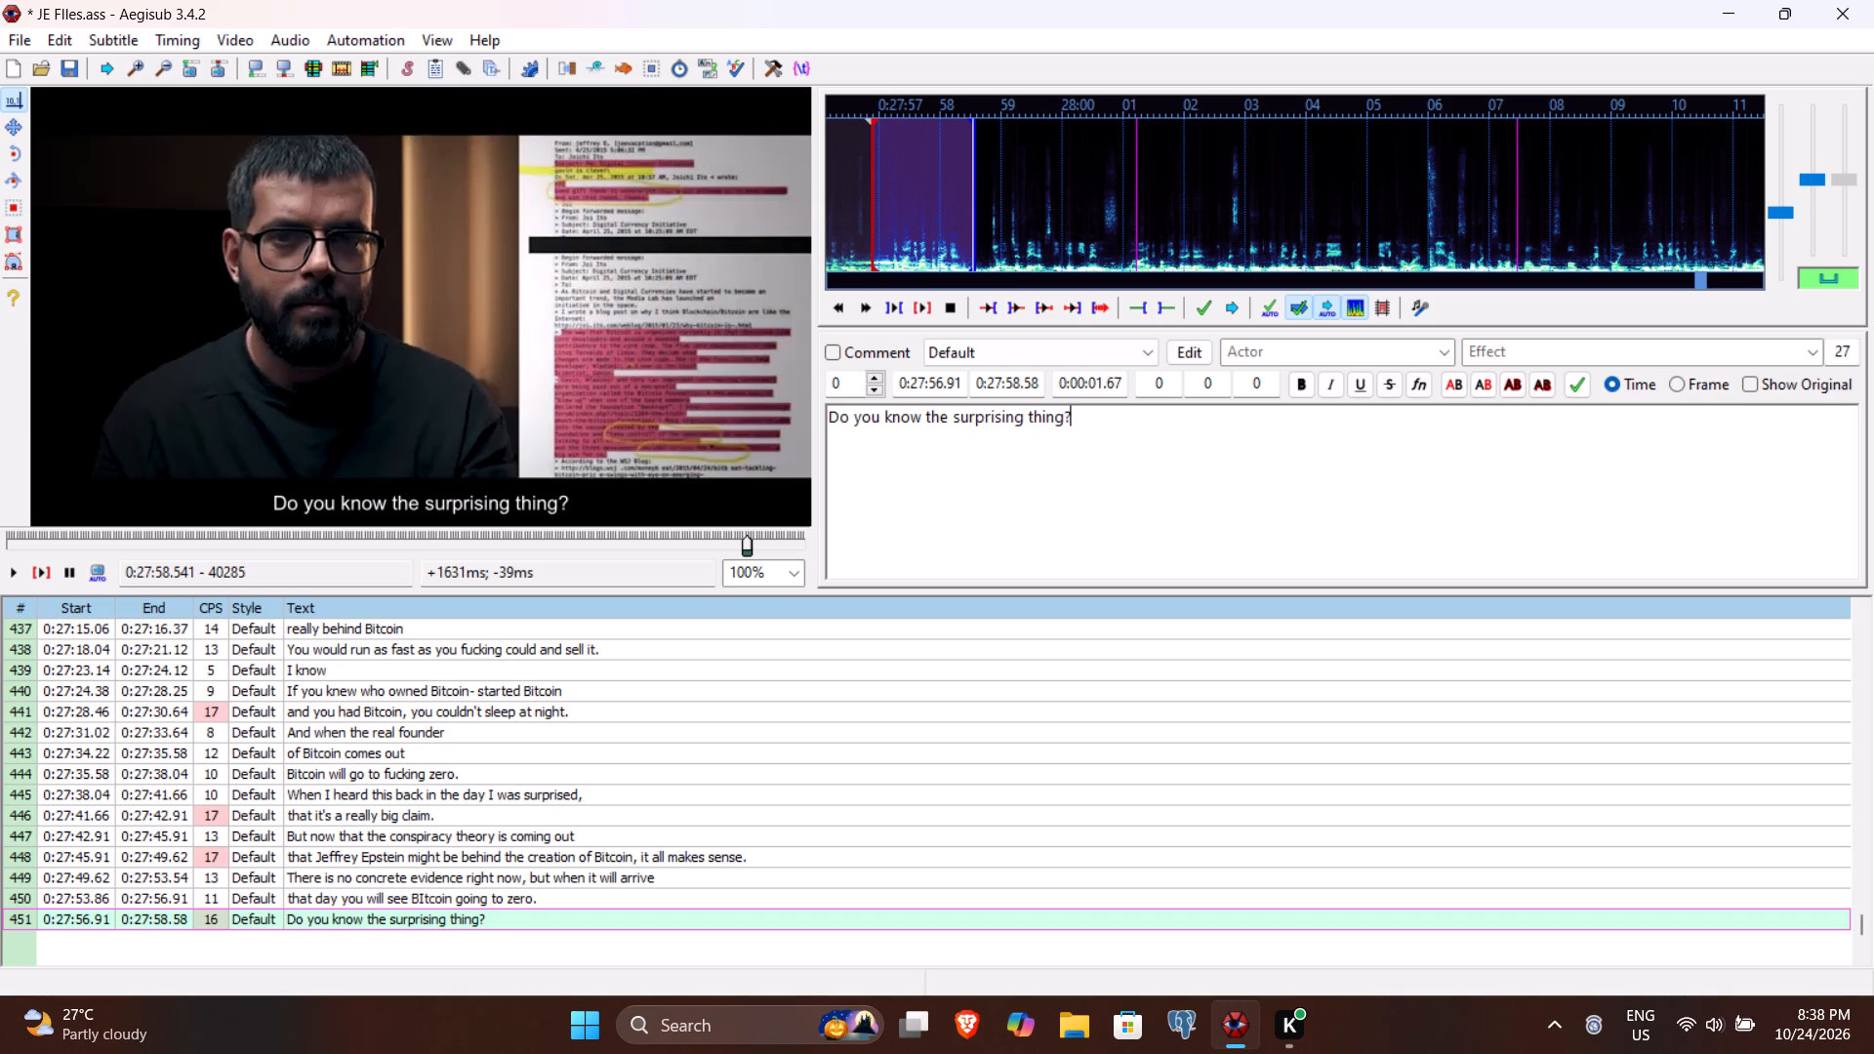
key("Return")
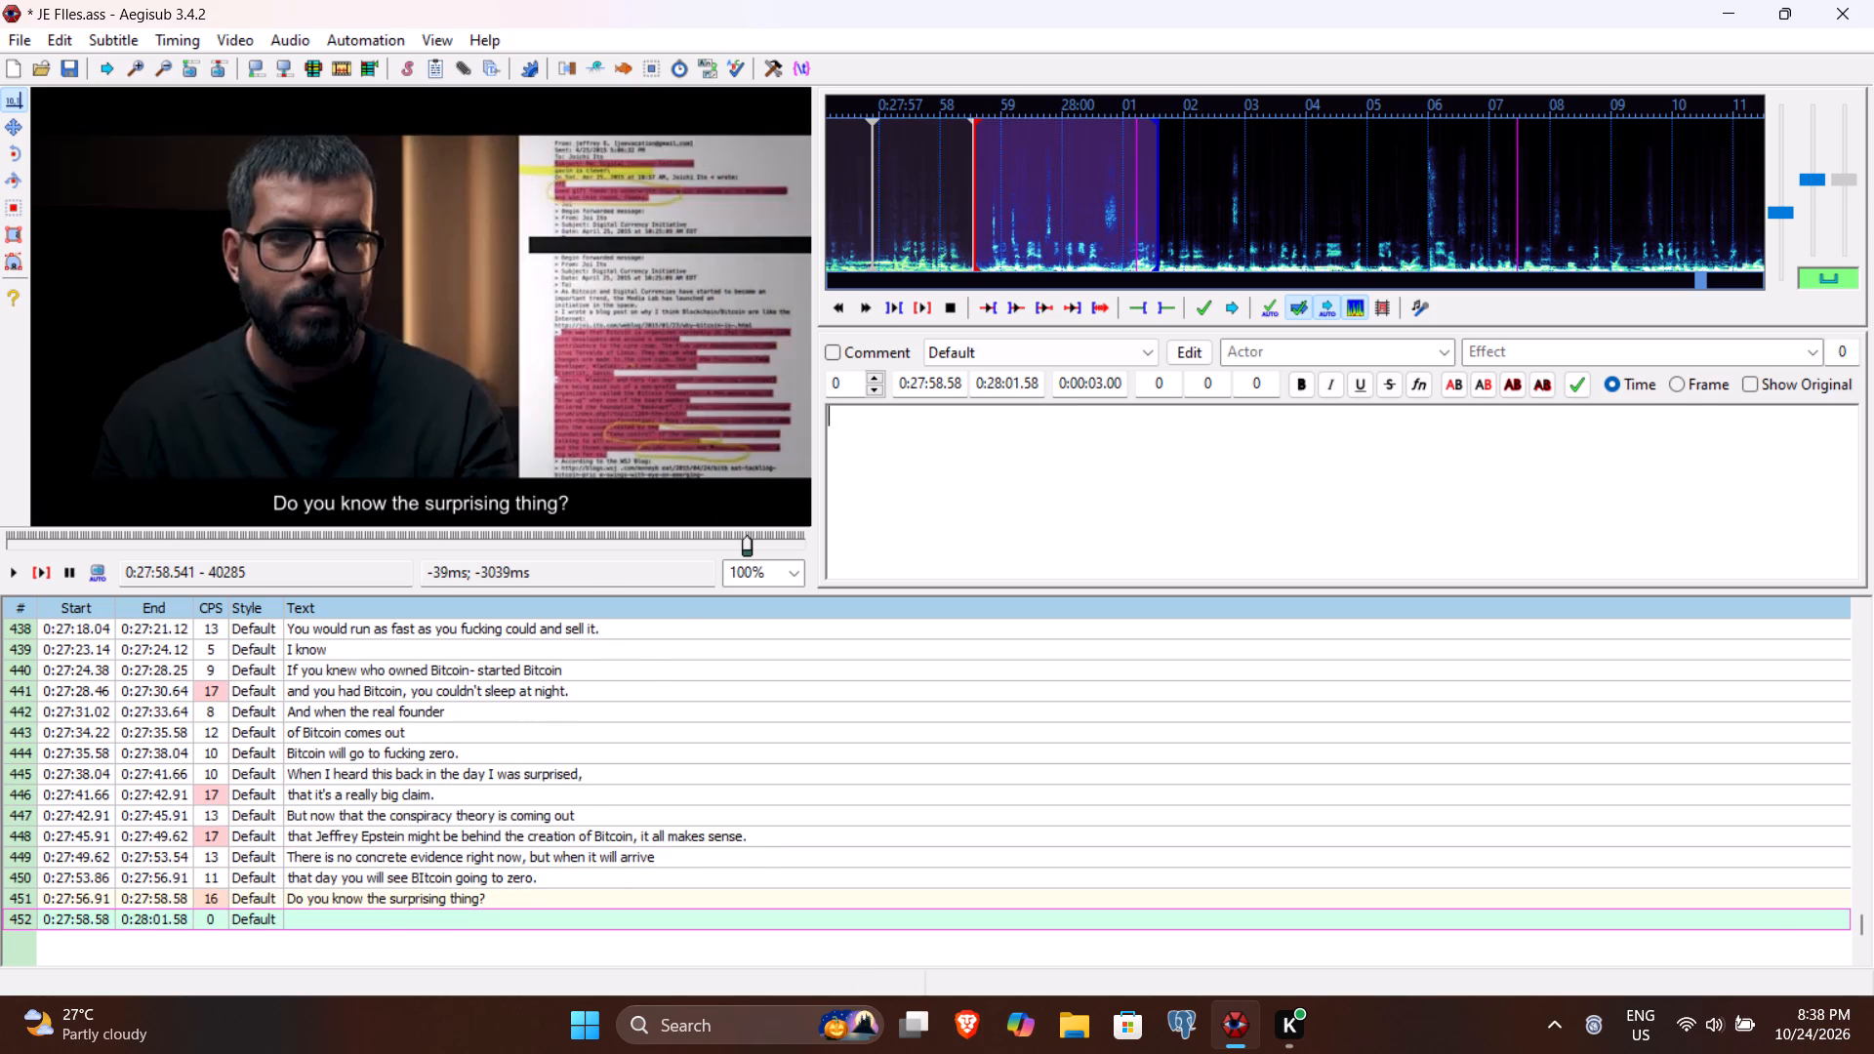
Listen to the speech for line 452 and set its end time to 0:28:02.54.
left_click(46, 590)
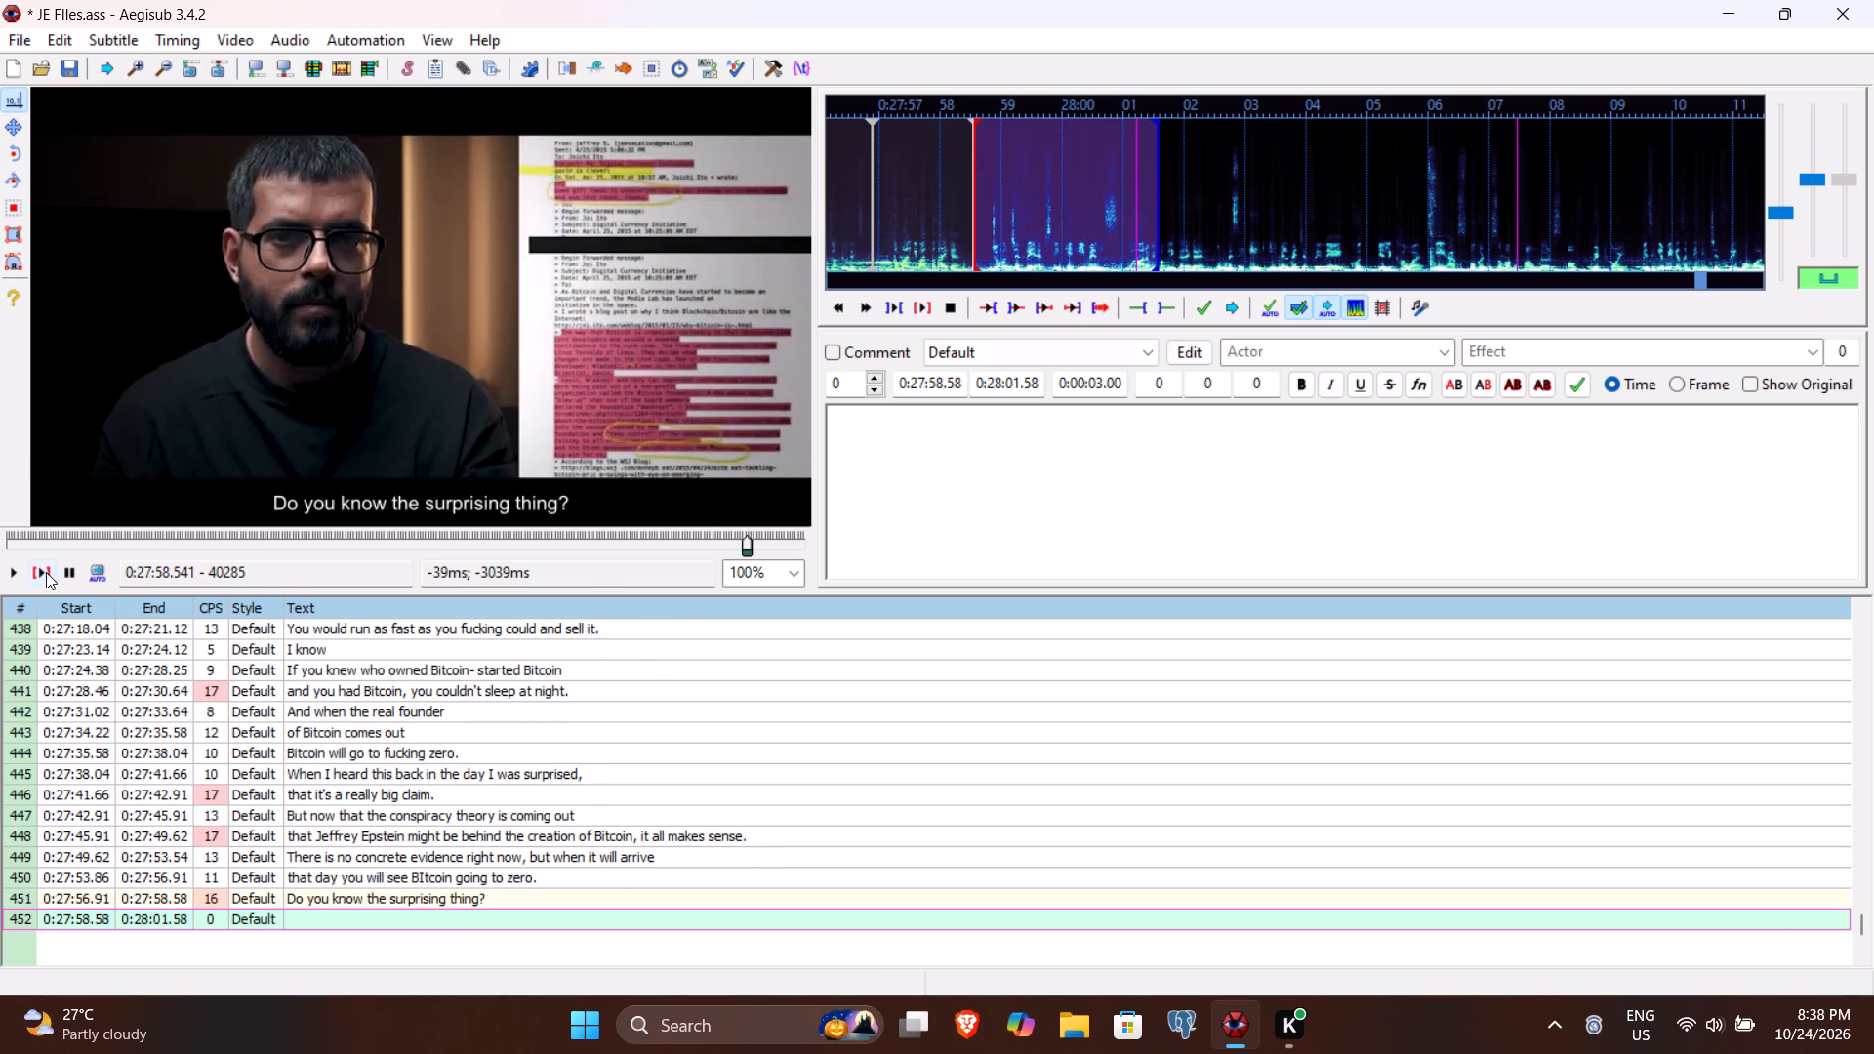
left_click(46, 570)
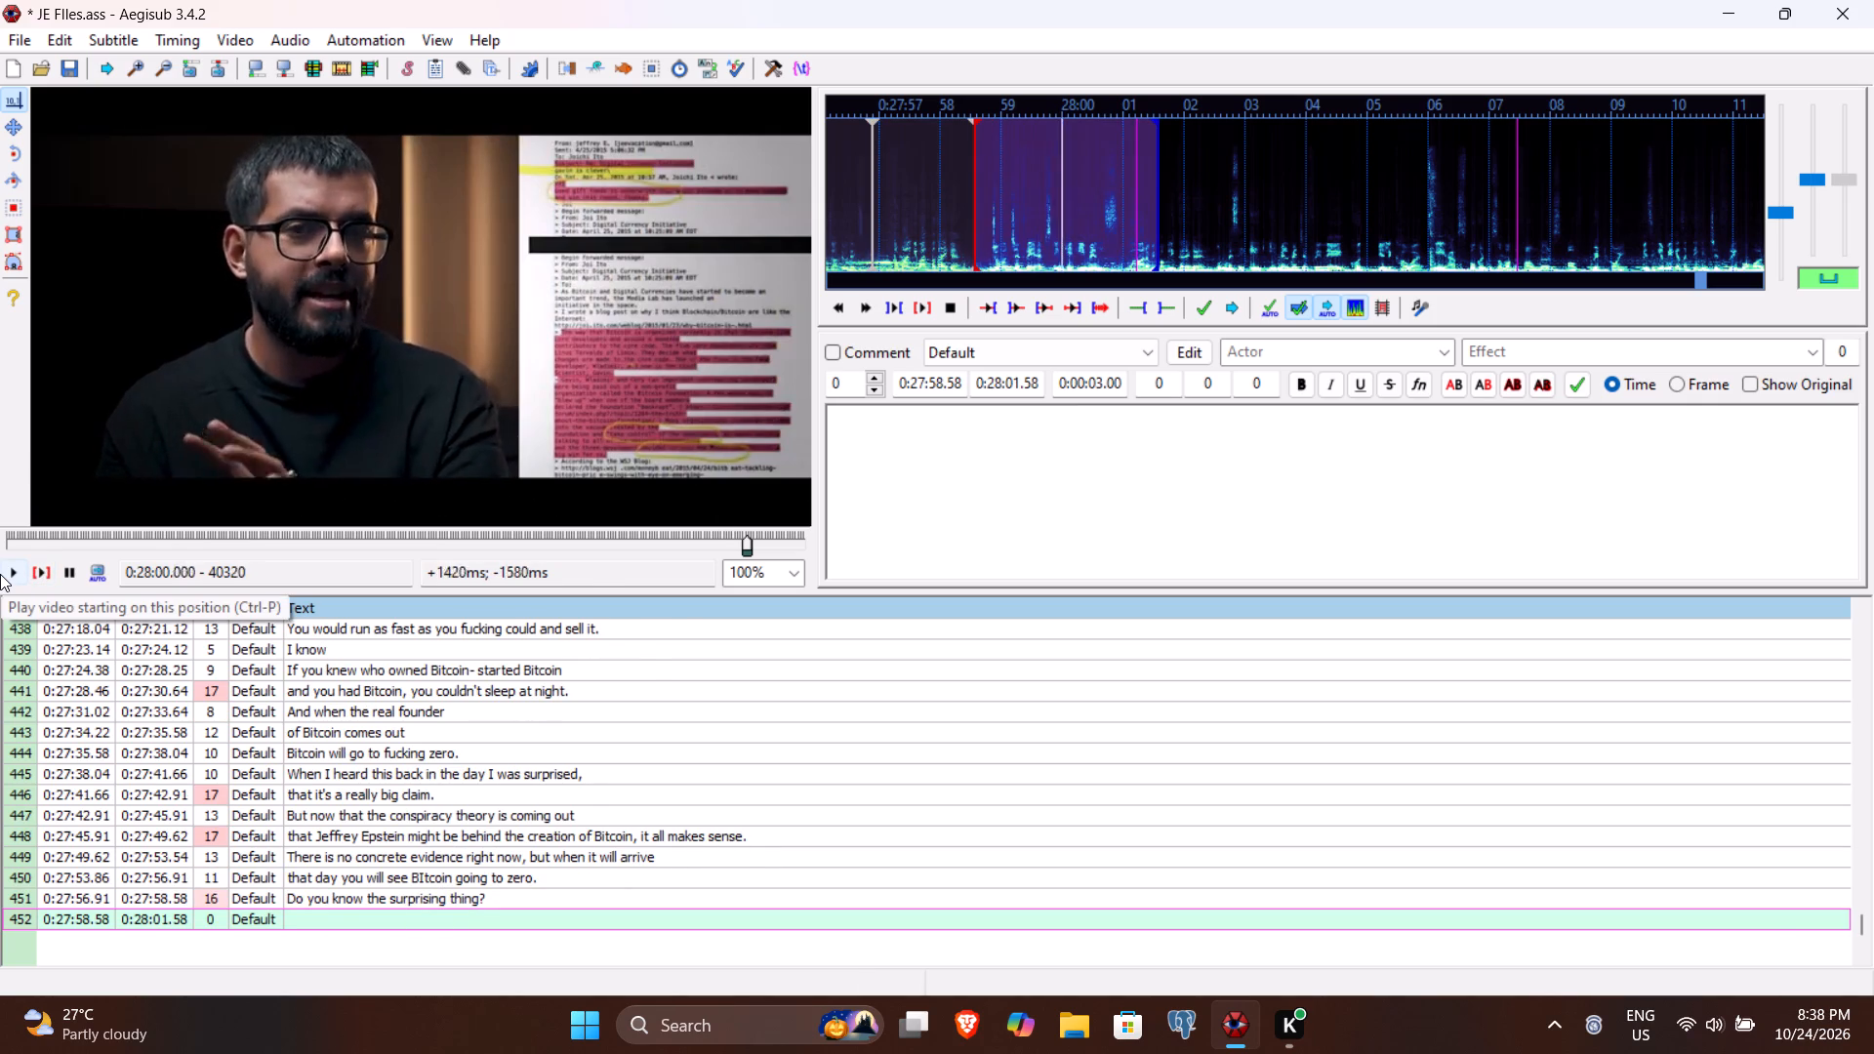
left_click(0, 574)
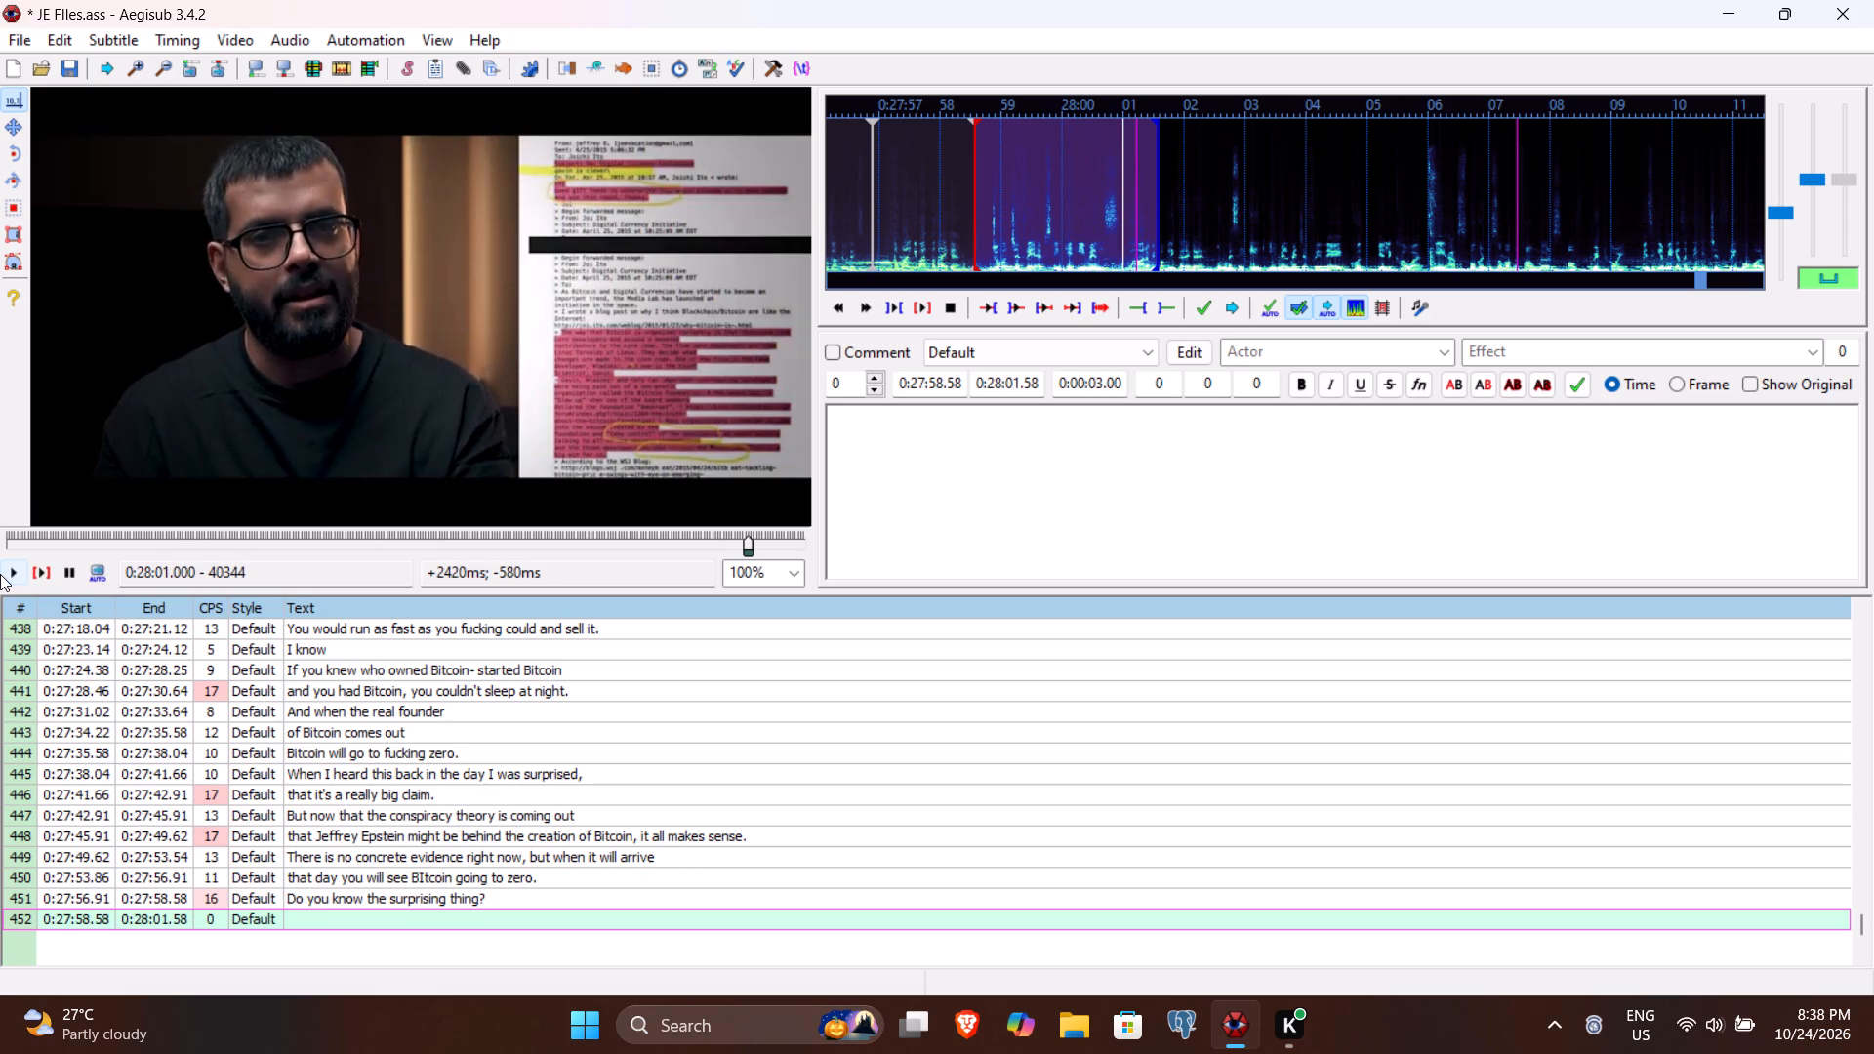
left_click(0, 574)
left_click(0, 574)
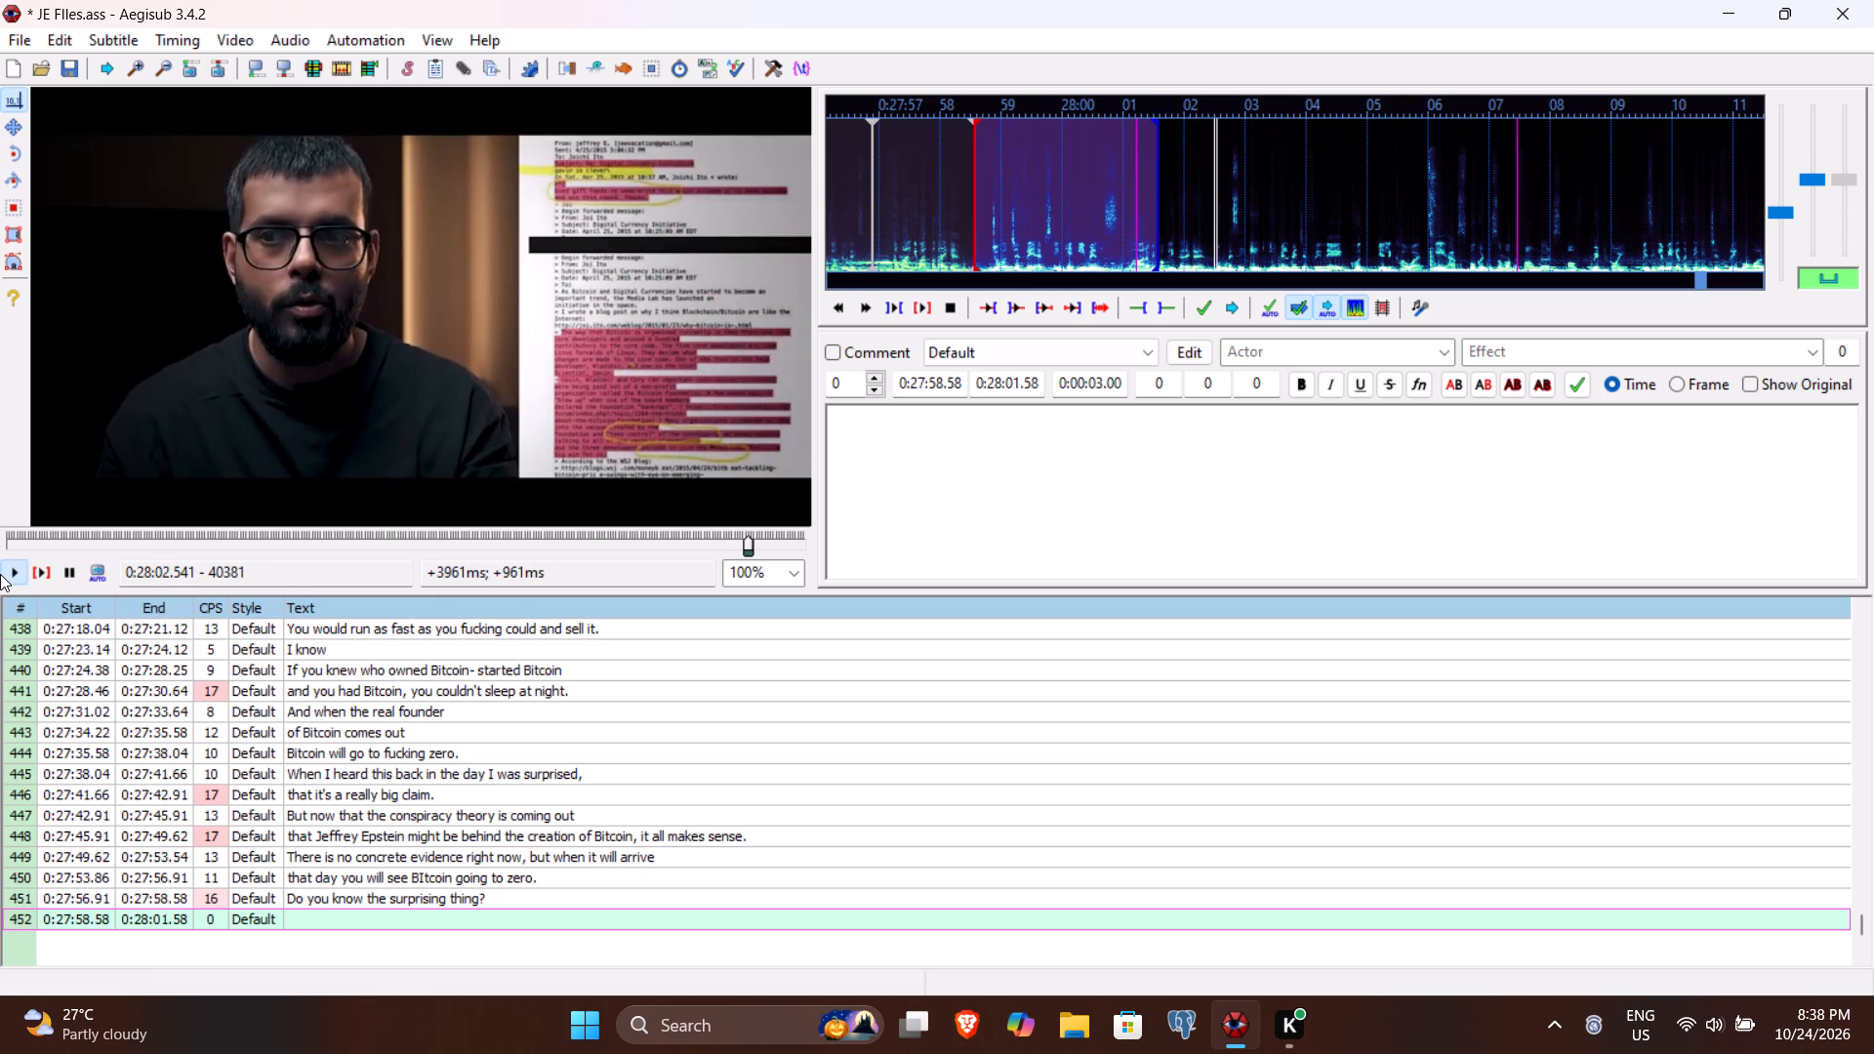
left_click(1009, 379)
type("254")
Enter the text "The emails related to Jeffrey are publicized" for line 452.
left_click(987, 474)
type("The emails")
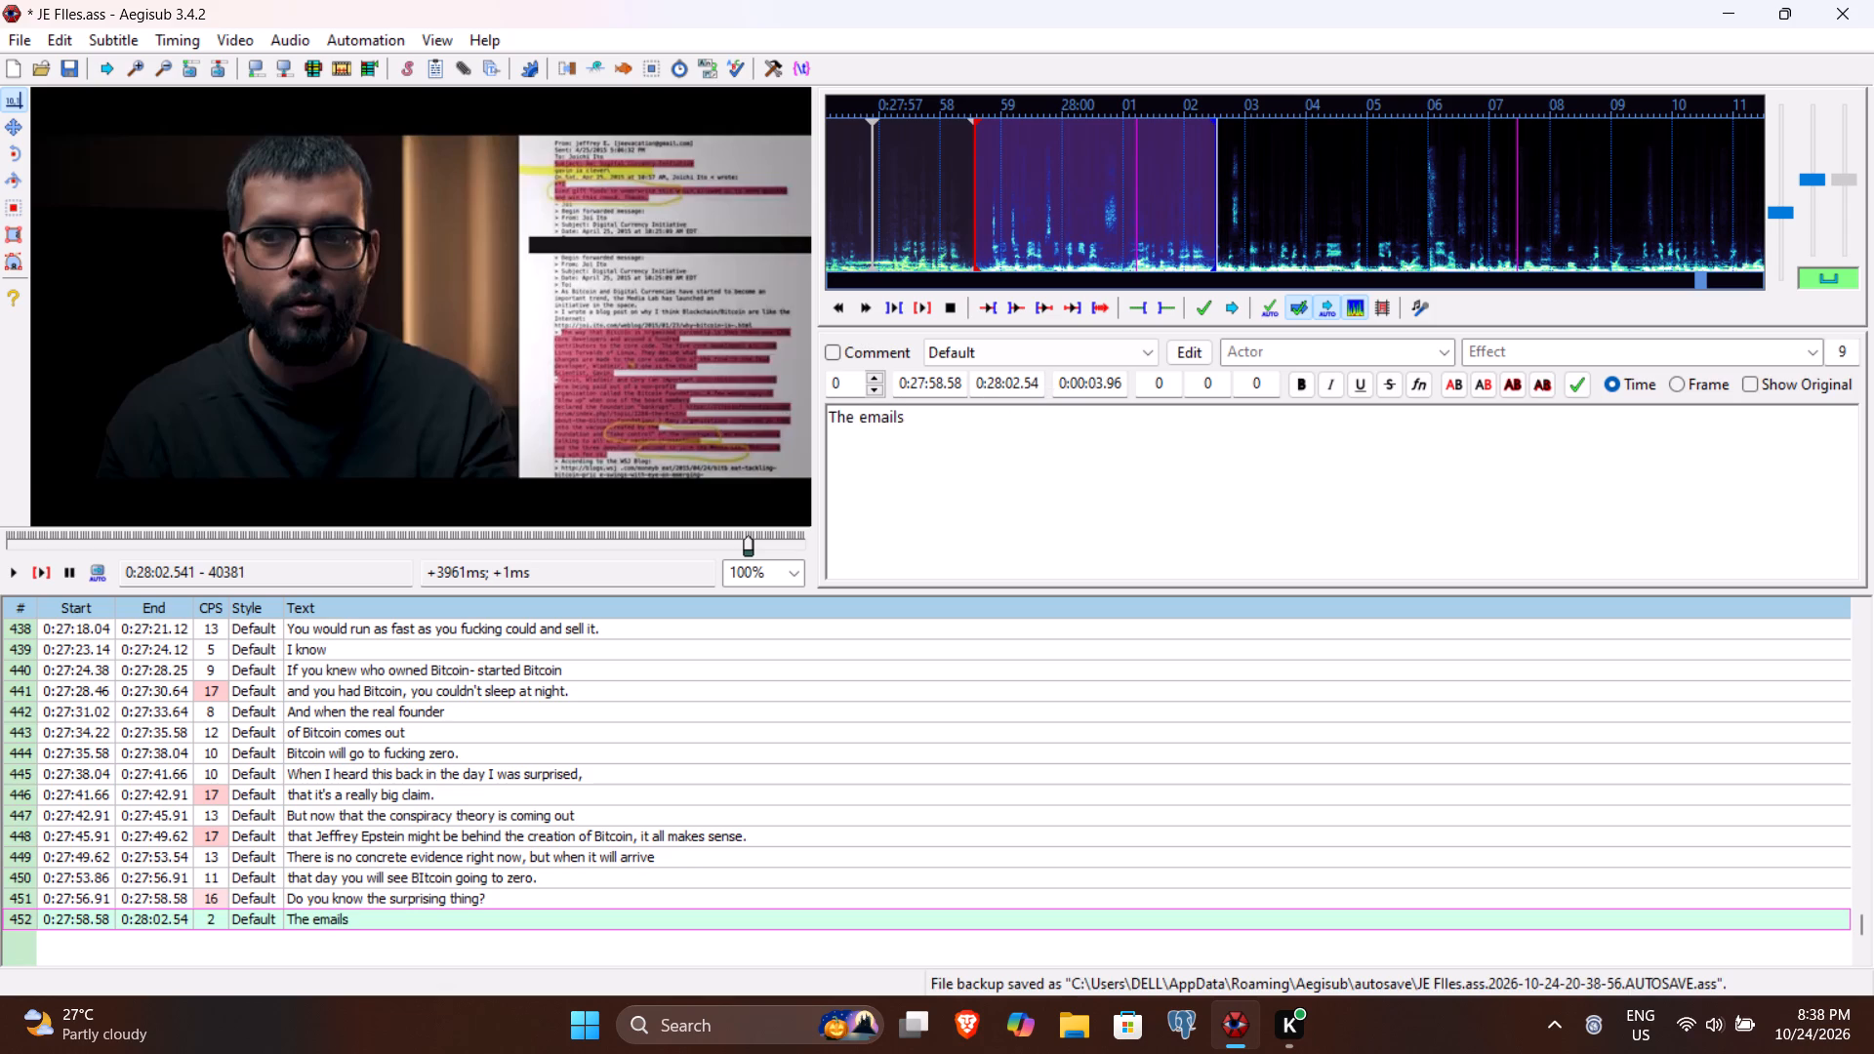
key("space")
type("sent of")
key("BackSpace")
key("BackSpace")
type("by")
key("space")
key("BackSpace")
key("BackSpace")
key("BackSpace")
key("BackSpace")
key("BackSpace")
key("BackSpace")
key("BackSpace")
key("BackSpace")
key("BackSpace")
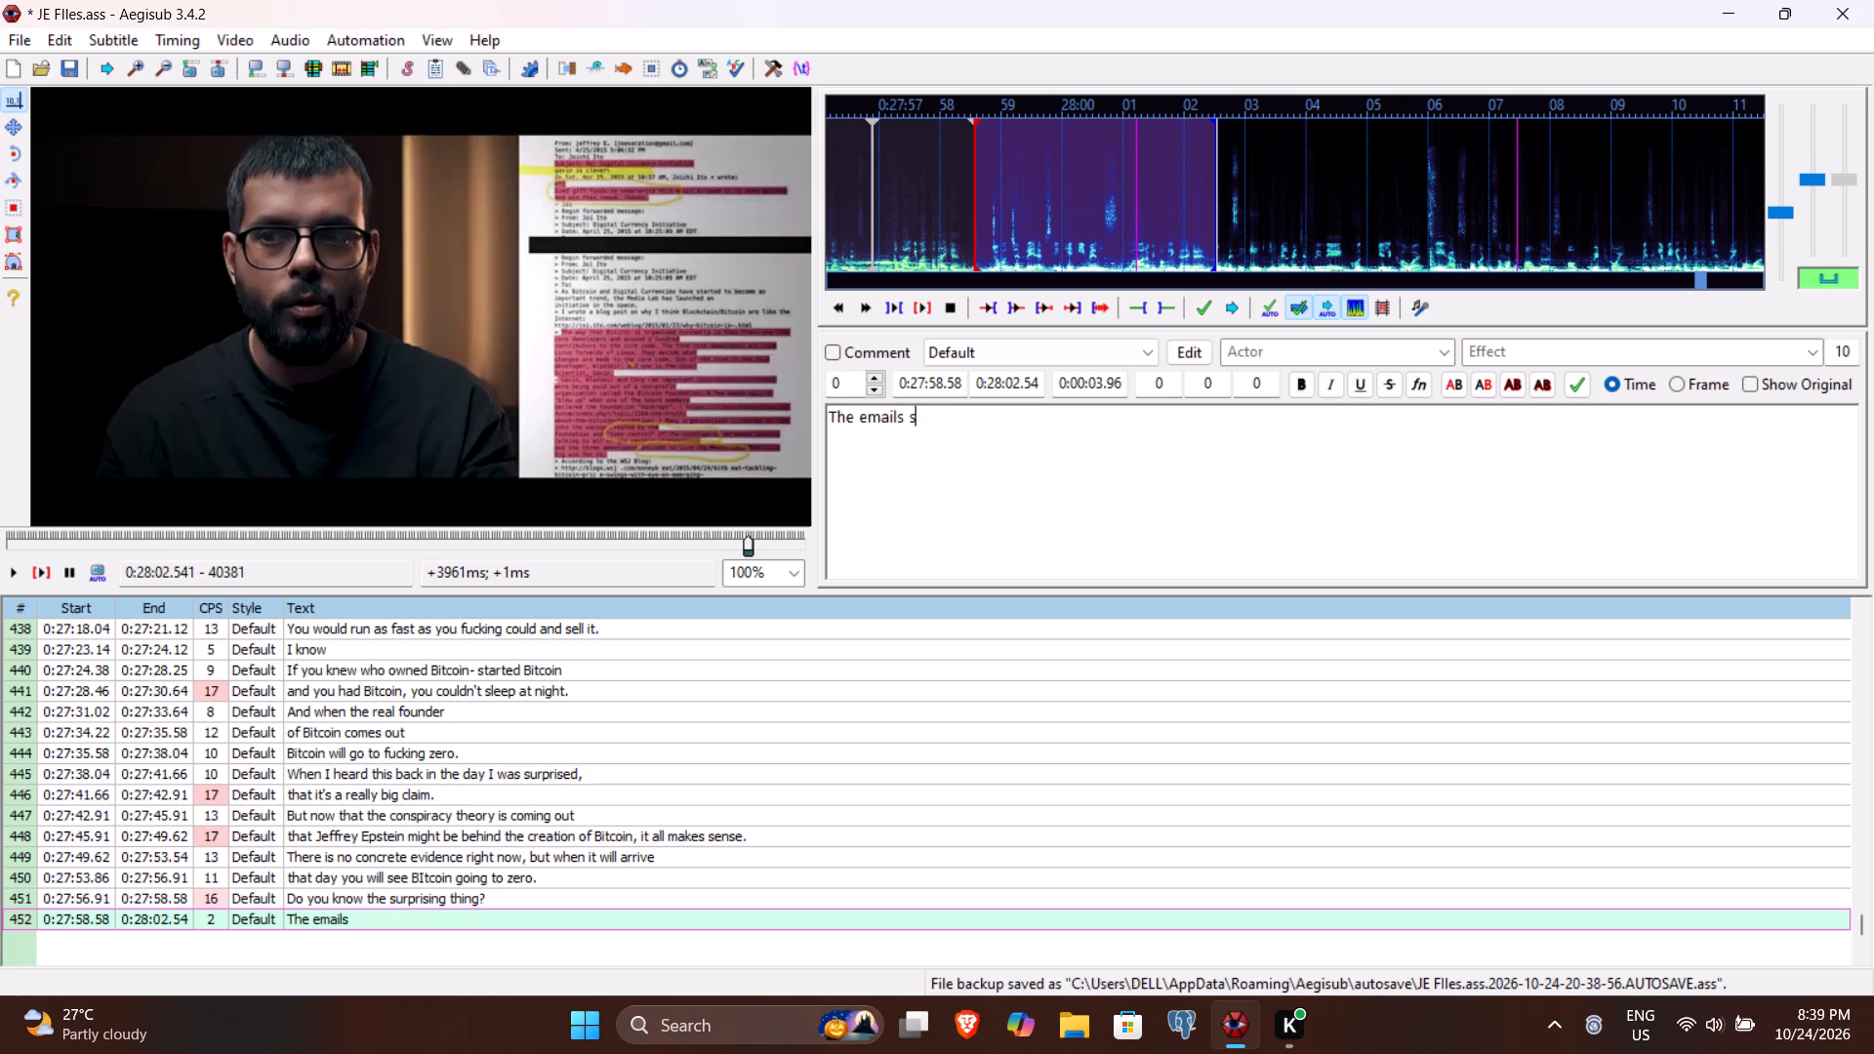
key("space")
type("rea")
key("BackSpace")
type("lated to Jeffrey are p")
type("ubli")
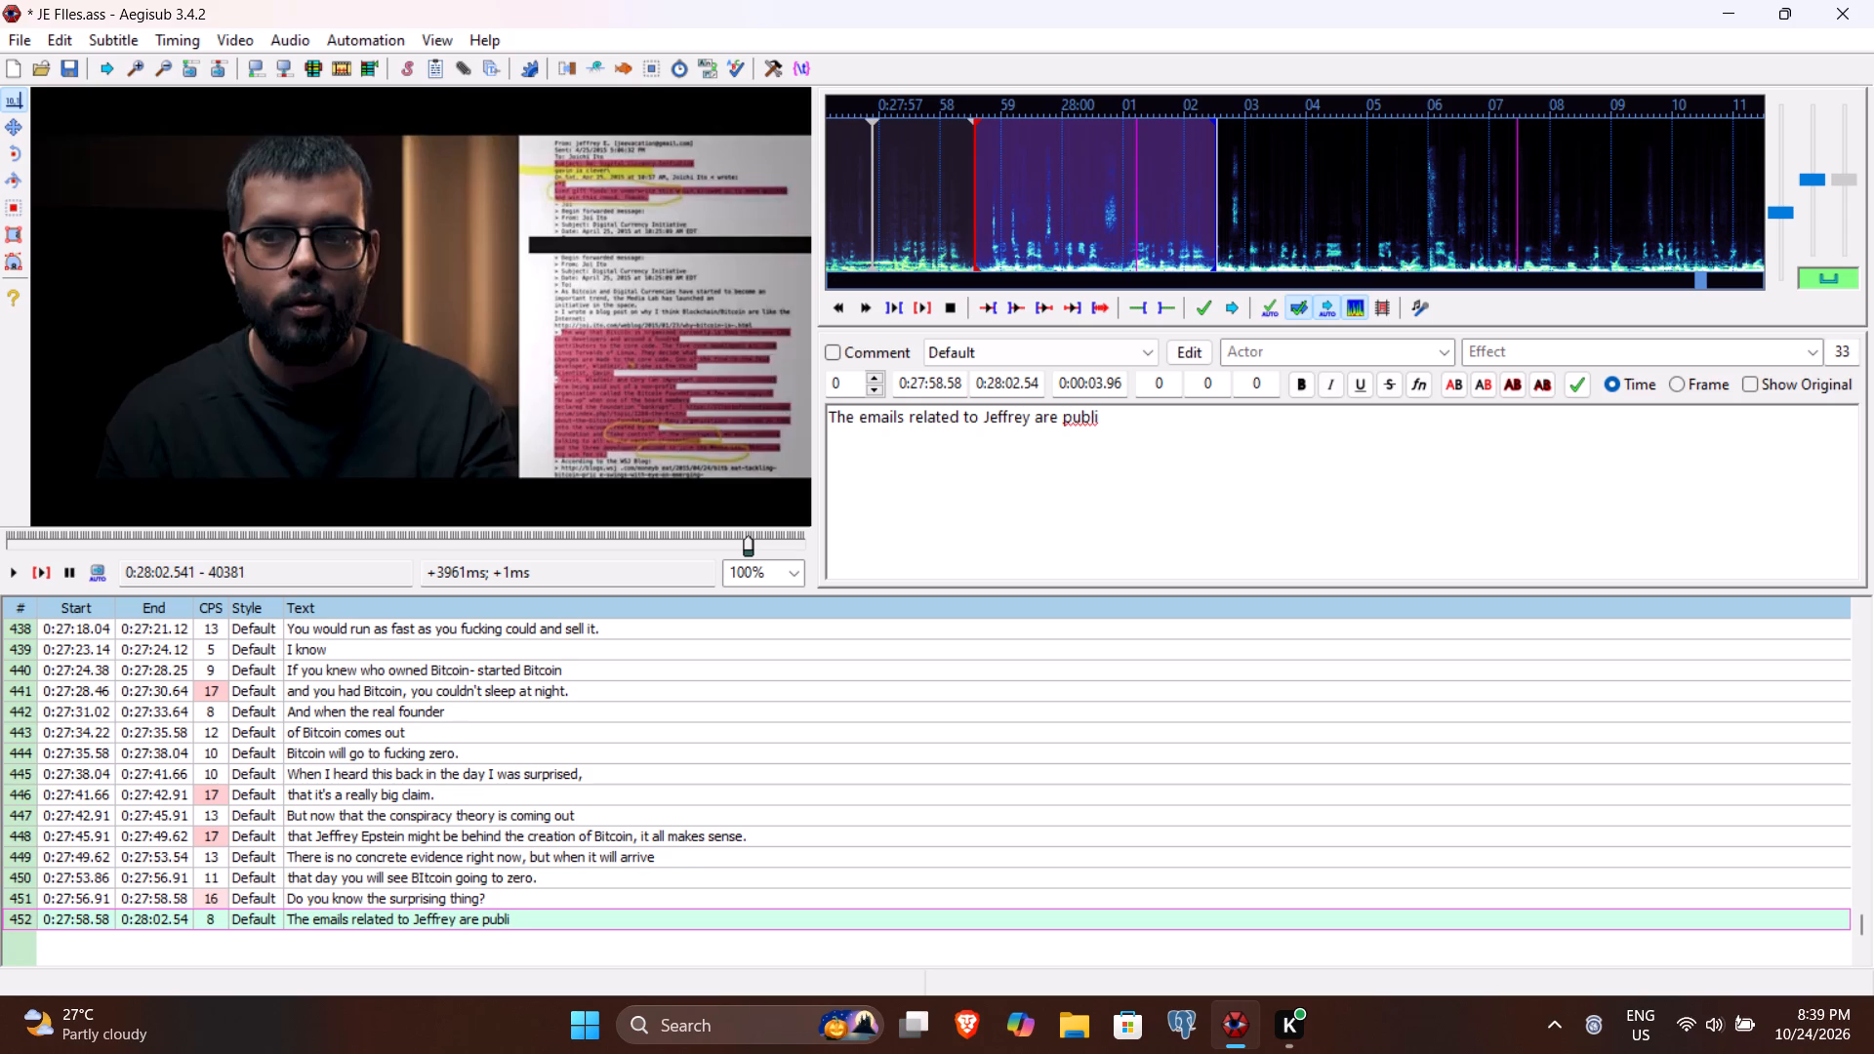
key("c")
type("ized")
key("space")
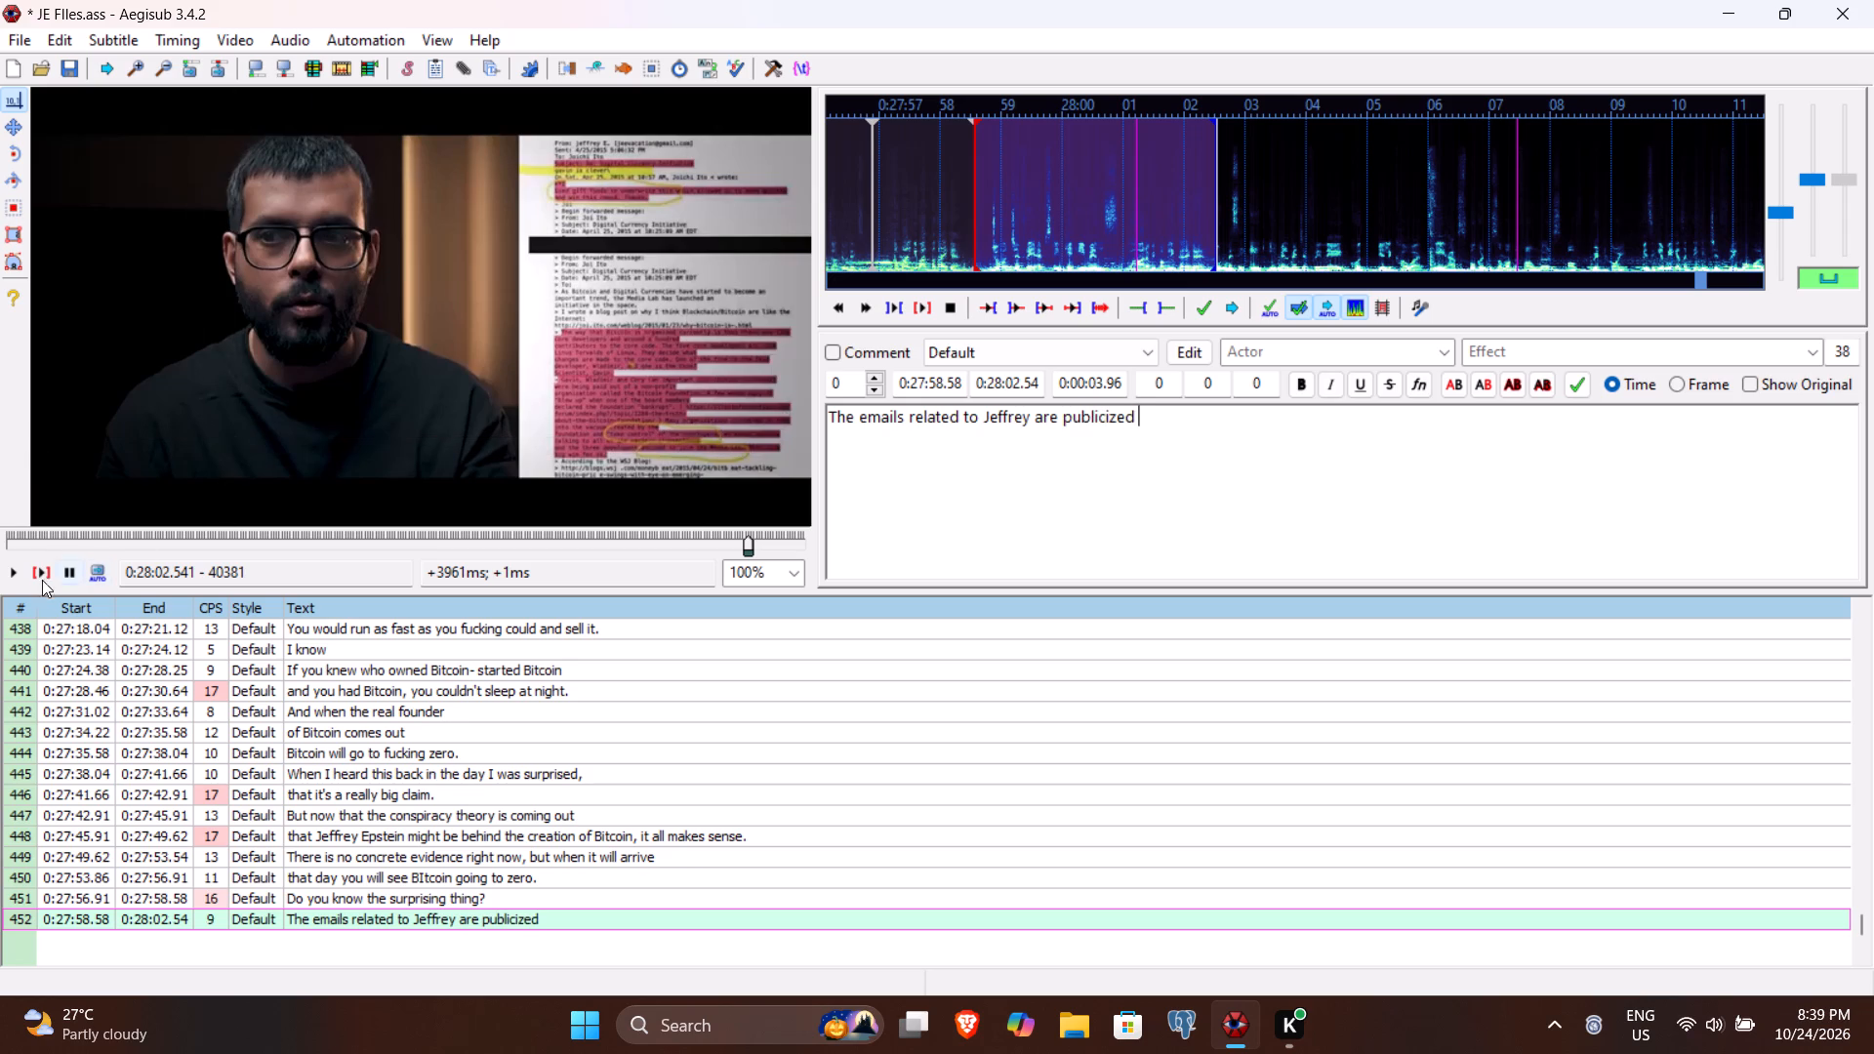
Replay line 452, insert "Epstein" after "Jeffrey" in its text and commit the line.
left_click(43, 570)
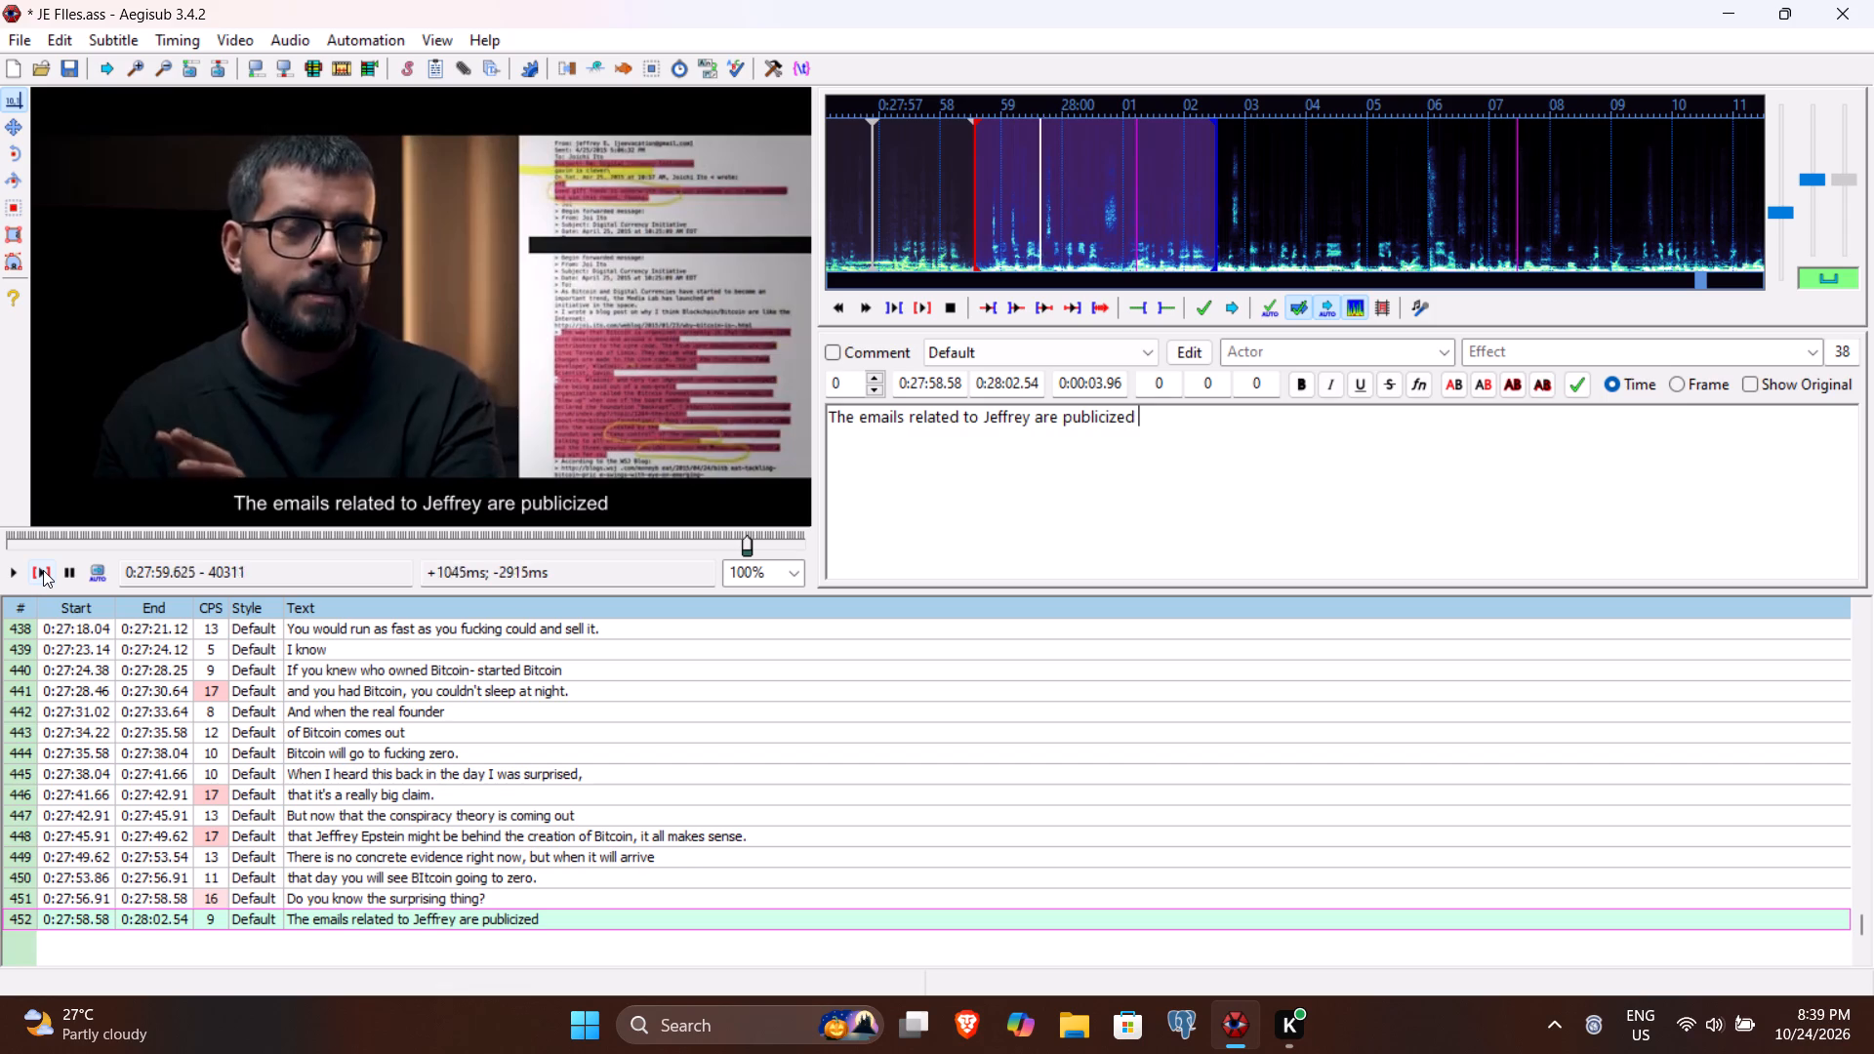
left_click(1032, 423)
type("Epstein")
key("space")
key("Return")
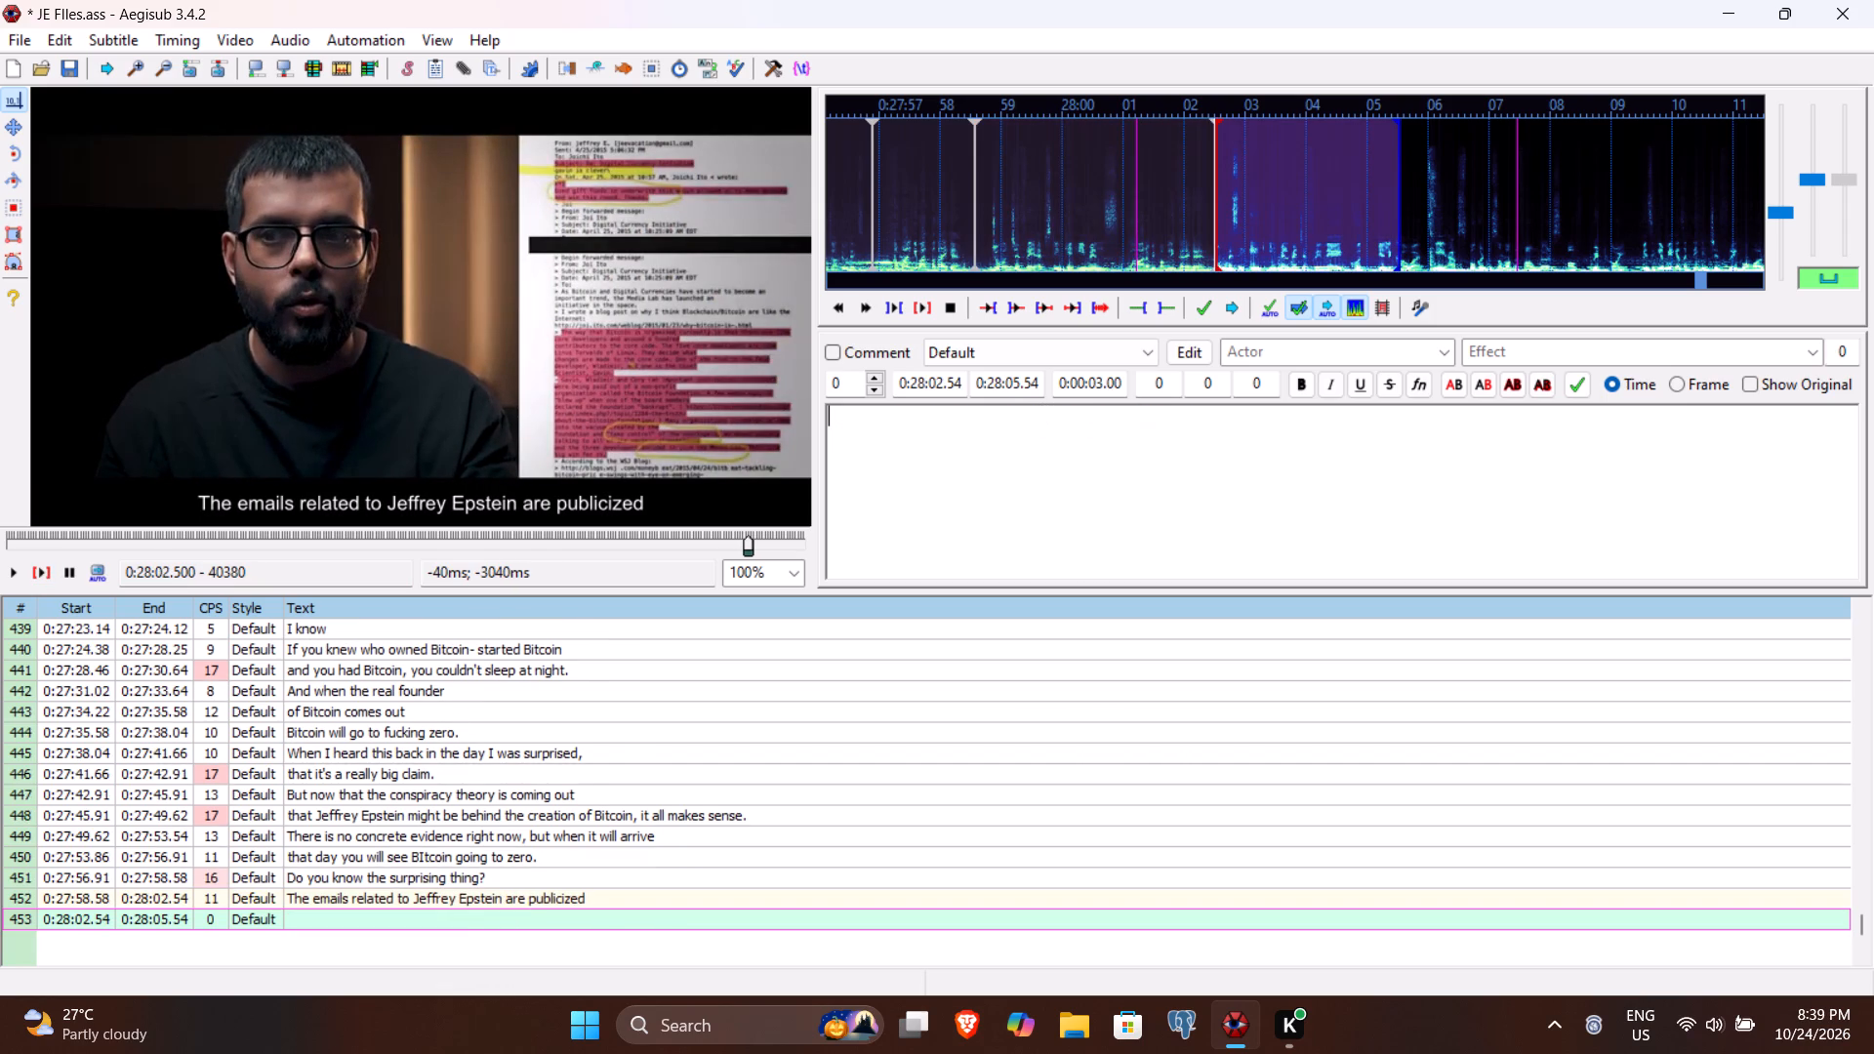
Listen to the speech for line 453 and set its end time to 0:28:06.41.
left_click(39, 571)
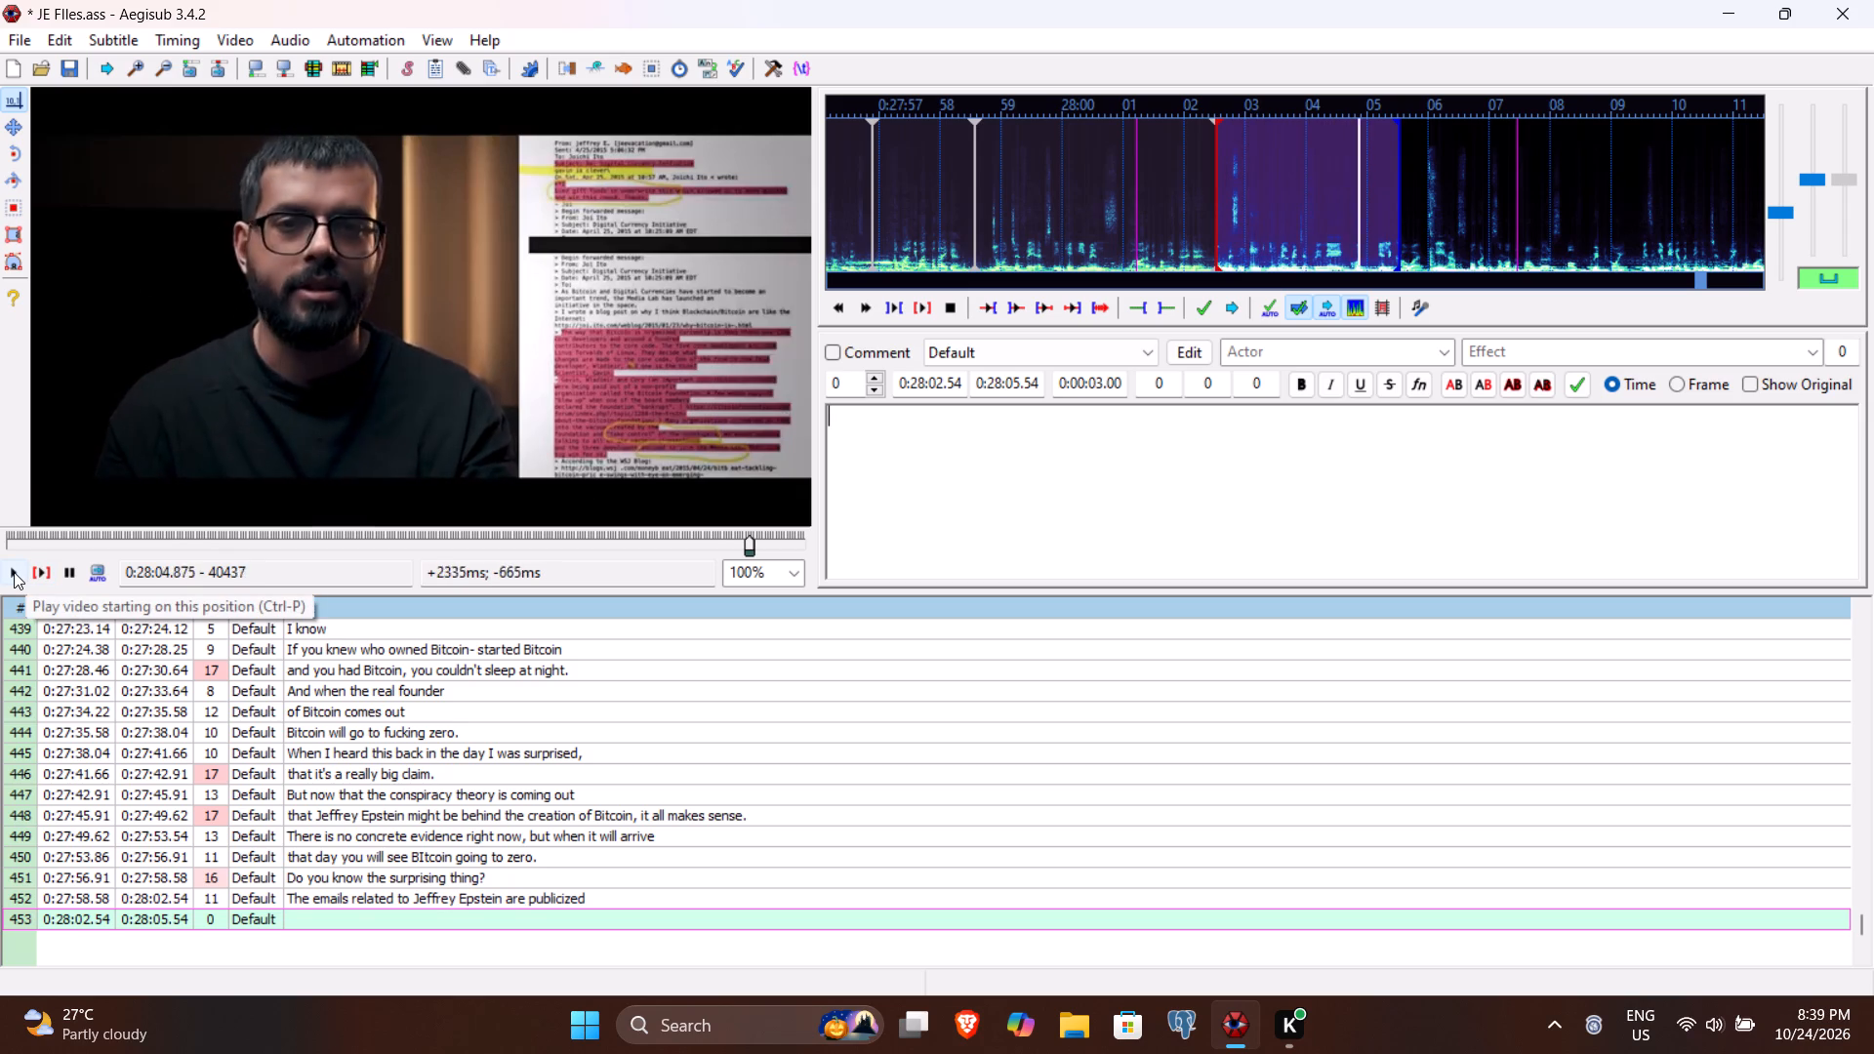
left_click(14, 572)
left_click(14, 572)
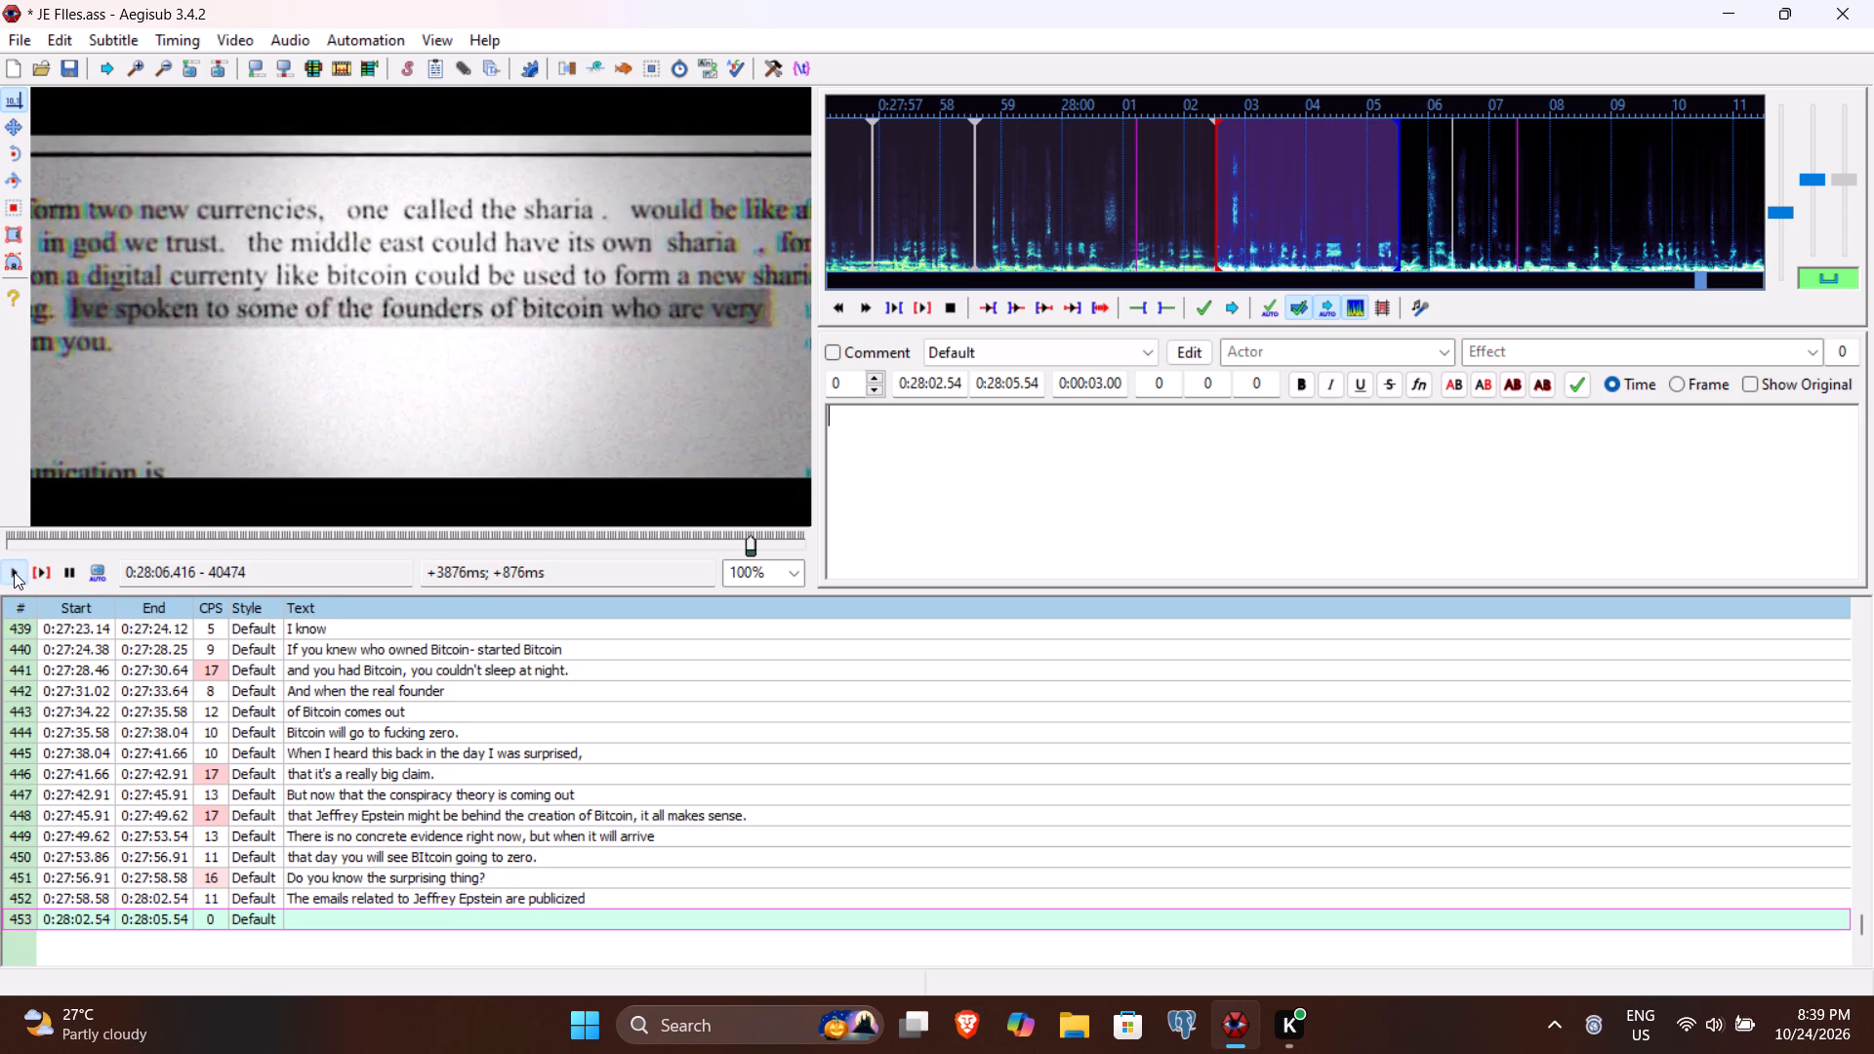
left_click(1015, 385)
key("6")
type("41")
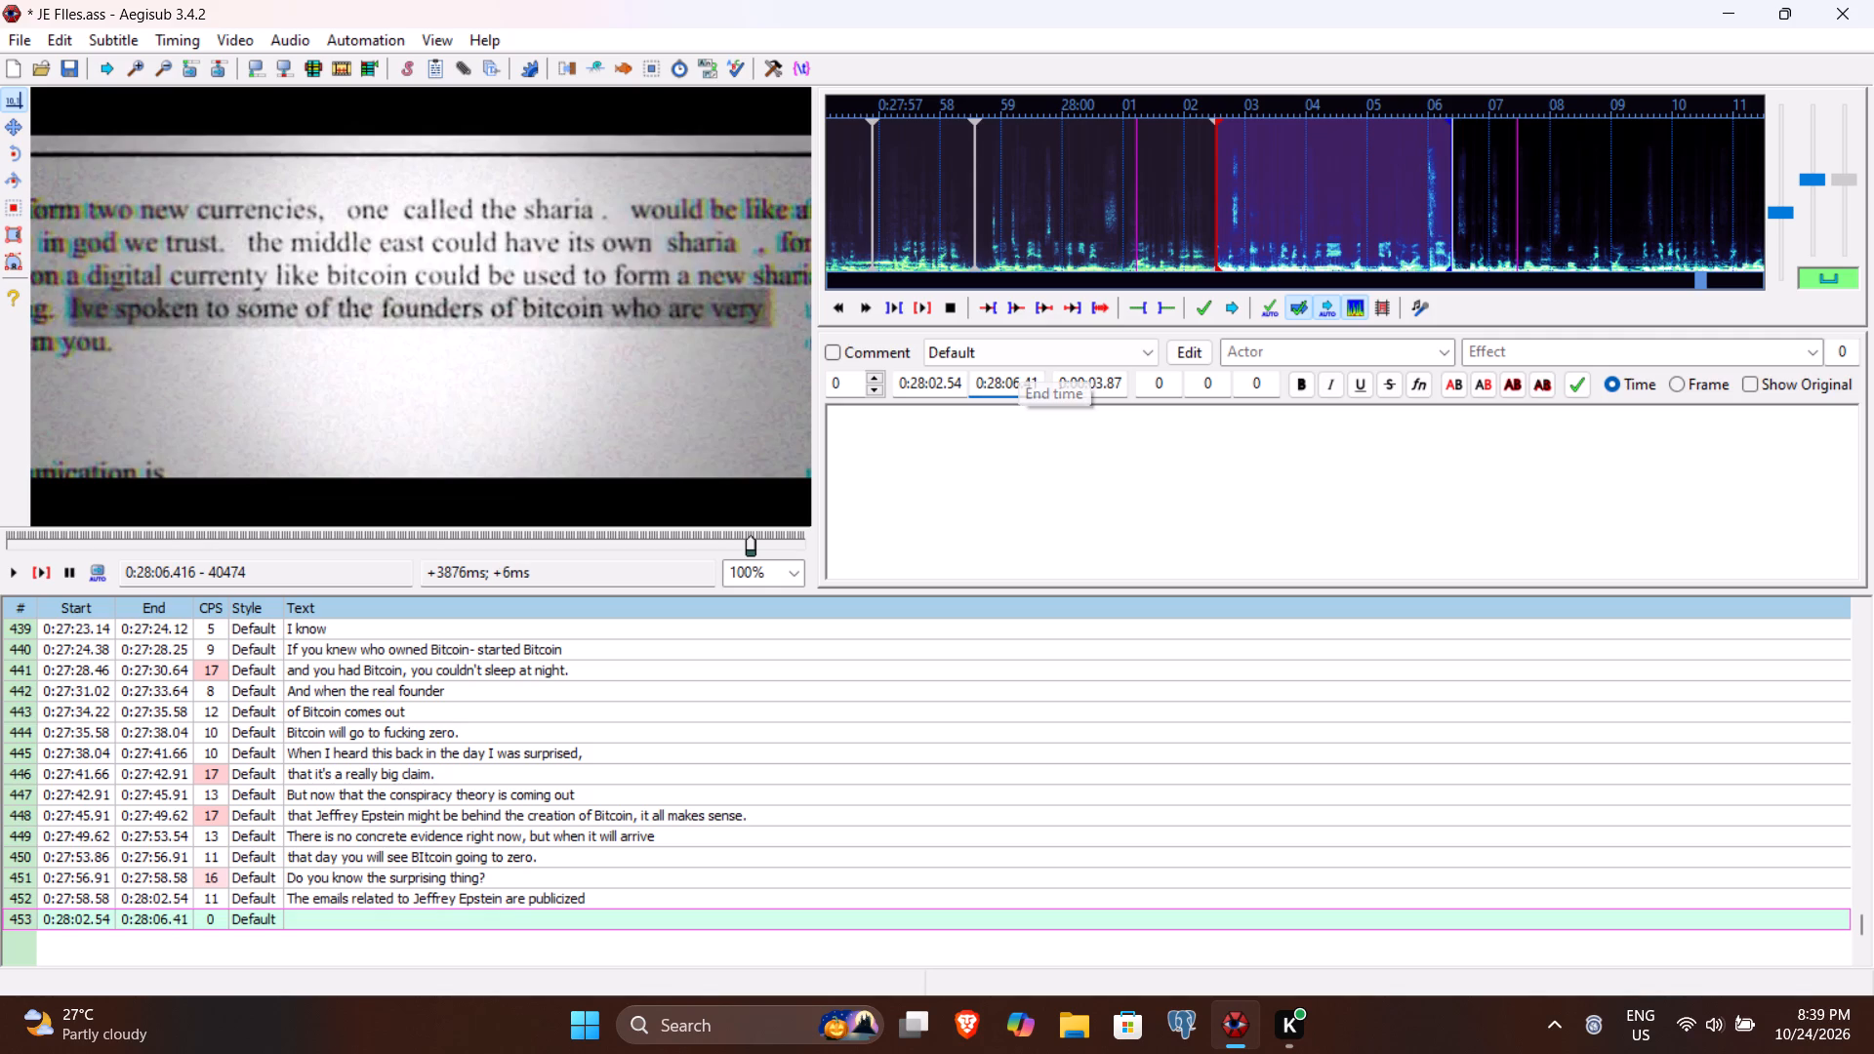
Enter the text "in one of the email Jeffrey Epstein himself wrote" for line 453, replay the line and commit it.
left_click(980, 495)
type("in on")
key("space")
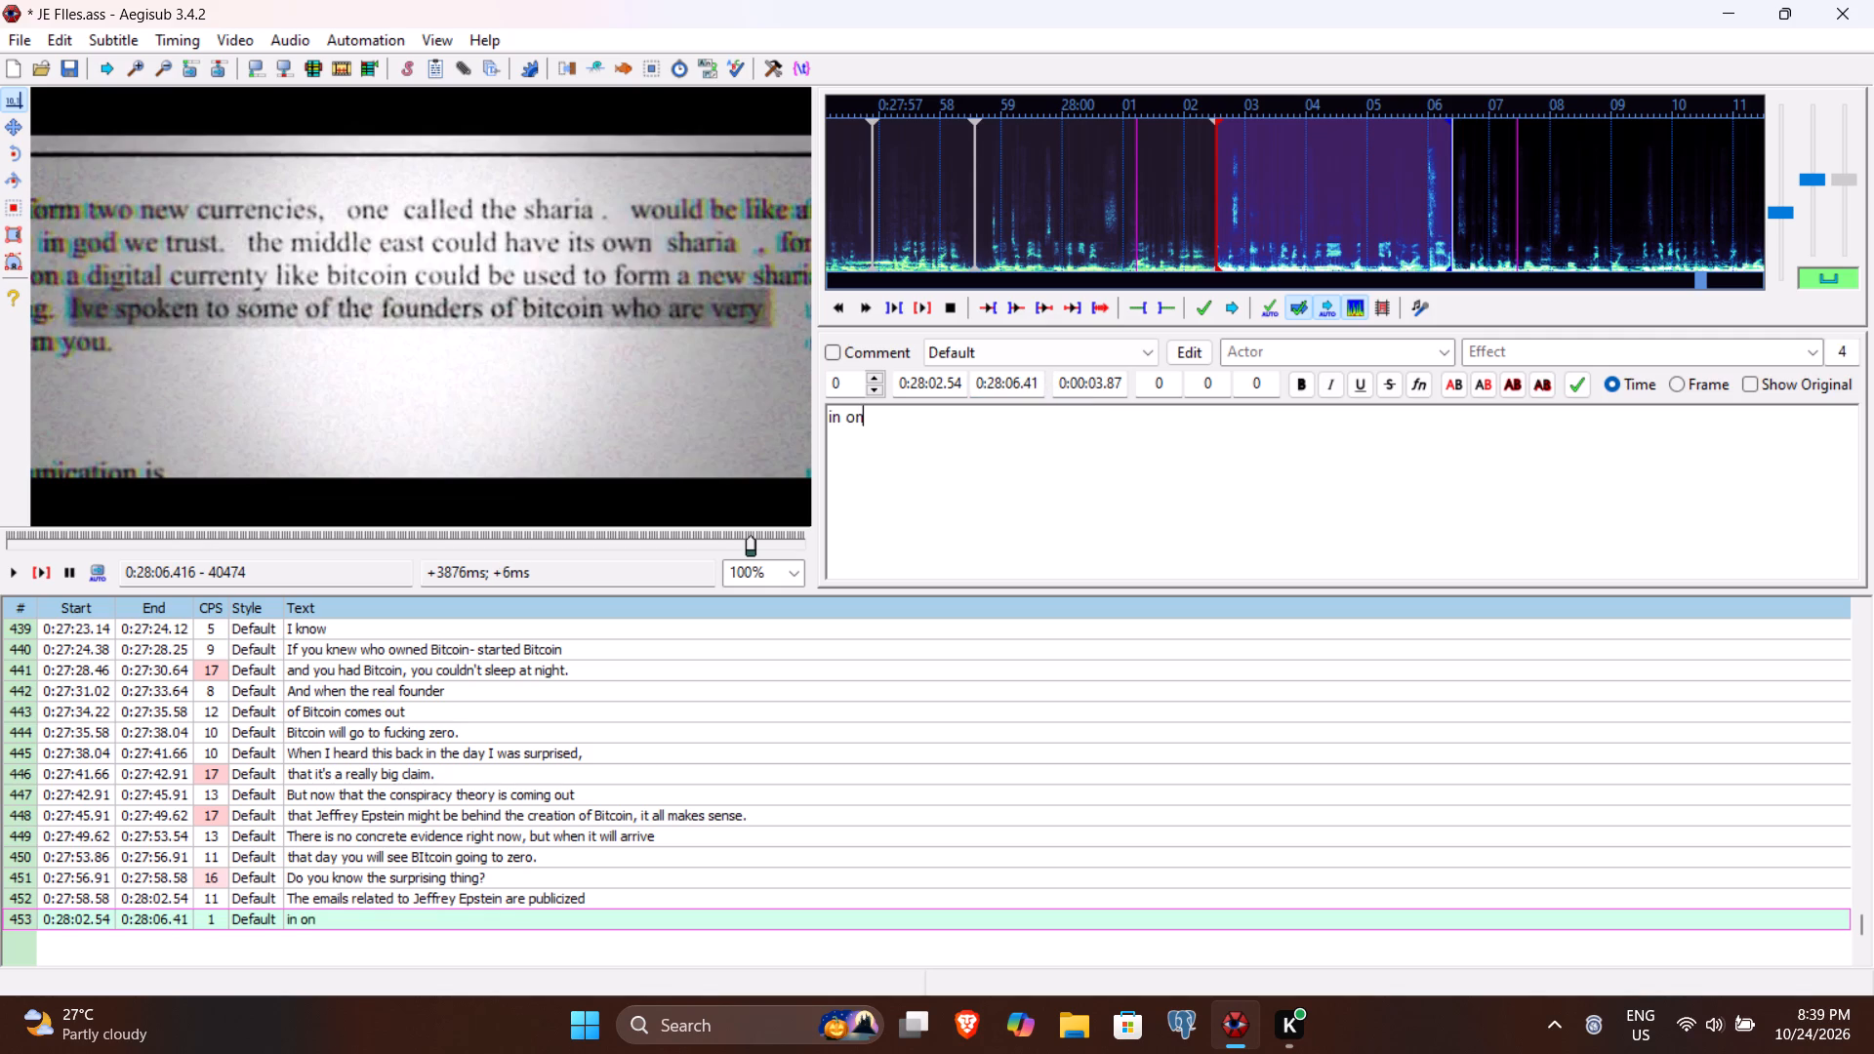
key("BackSpace")
type("e of the")
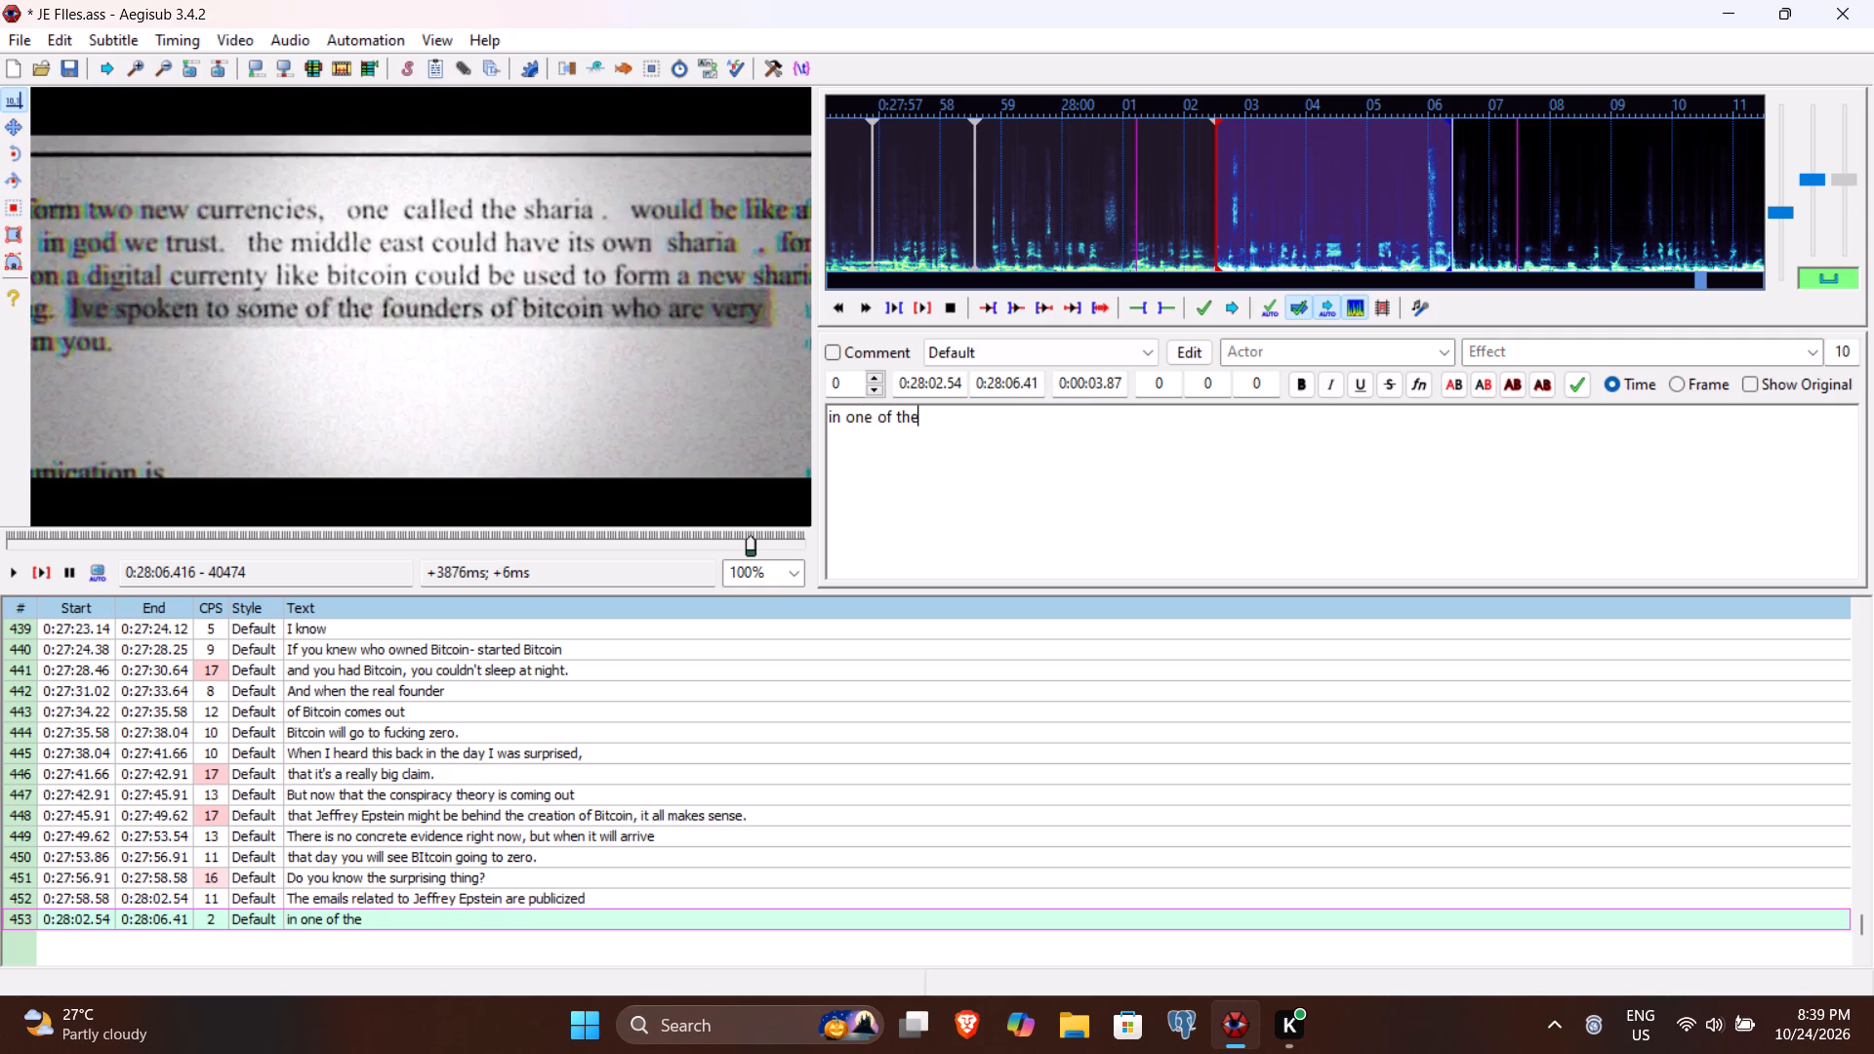
key("space")
type("email JEff")
key("BackSpace")
key("BackSpace")
key("e")
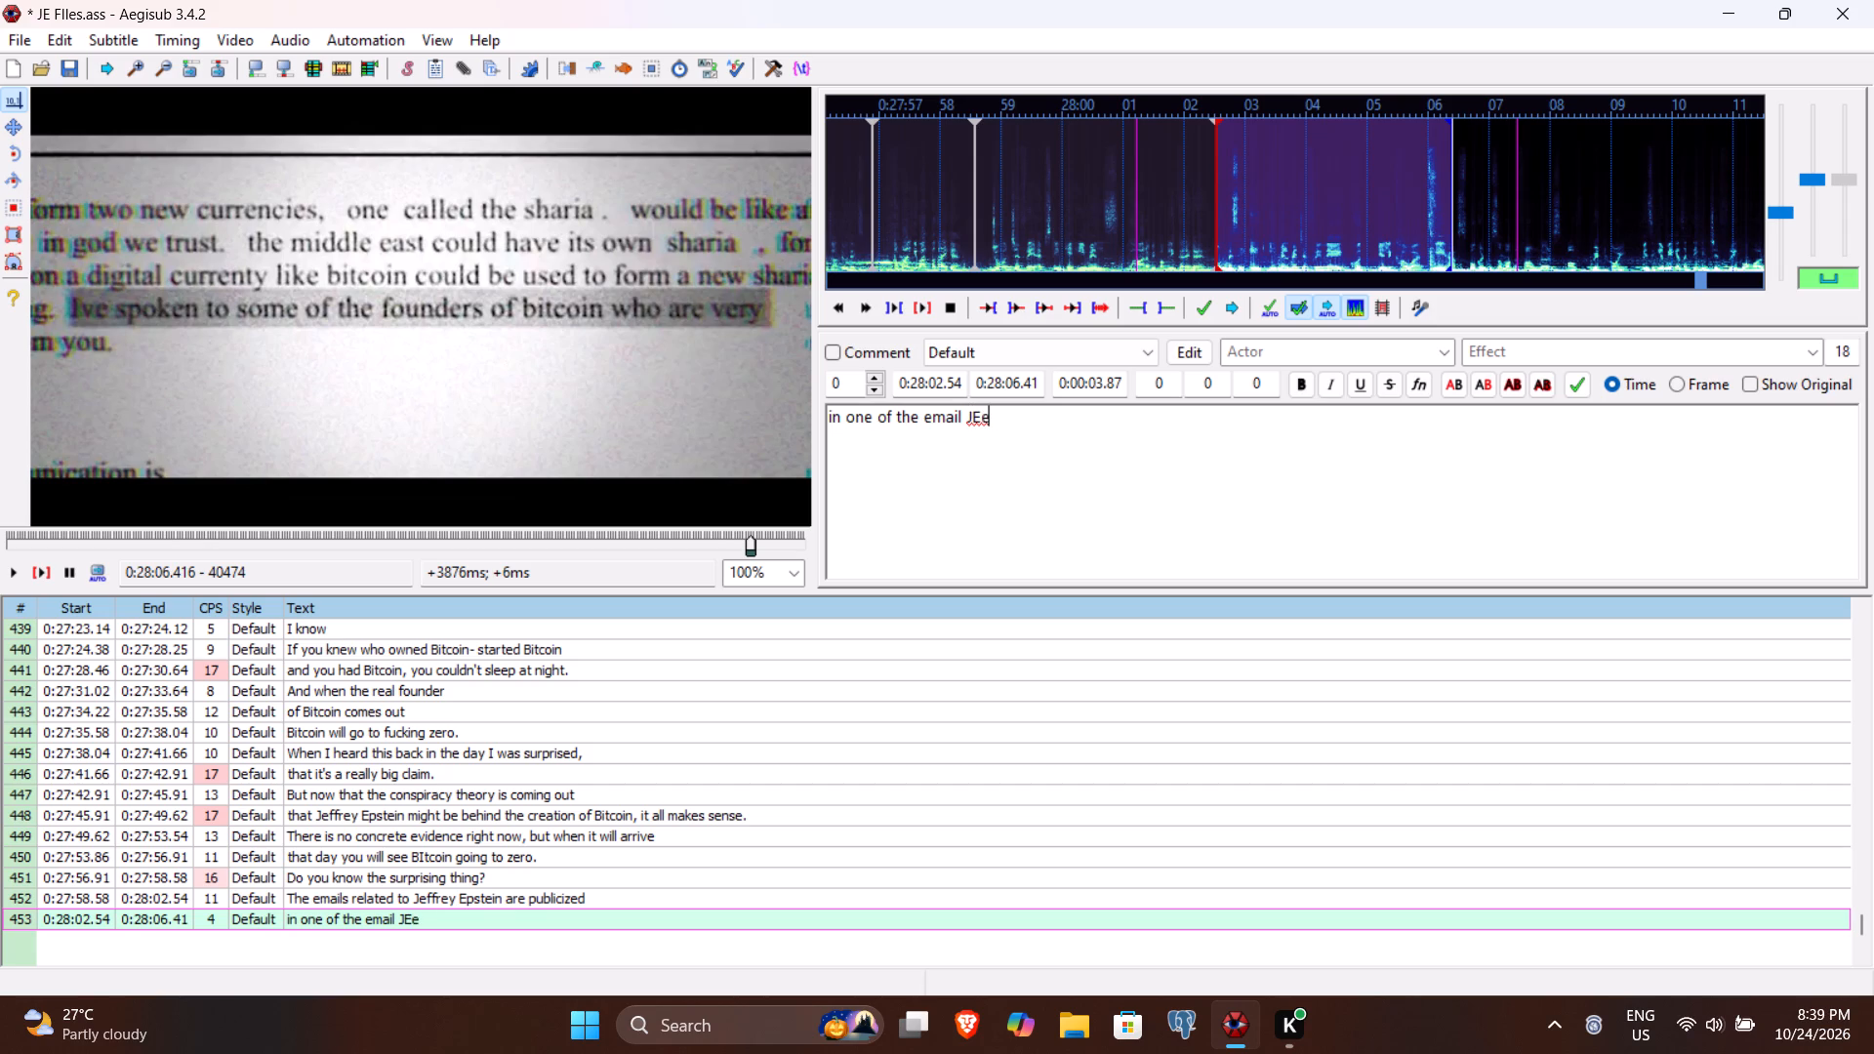
key("BackSpace")
key("BackSpace")
type("effrey")
key("space")
type("Epstein himself wrote")
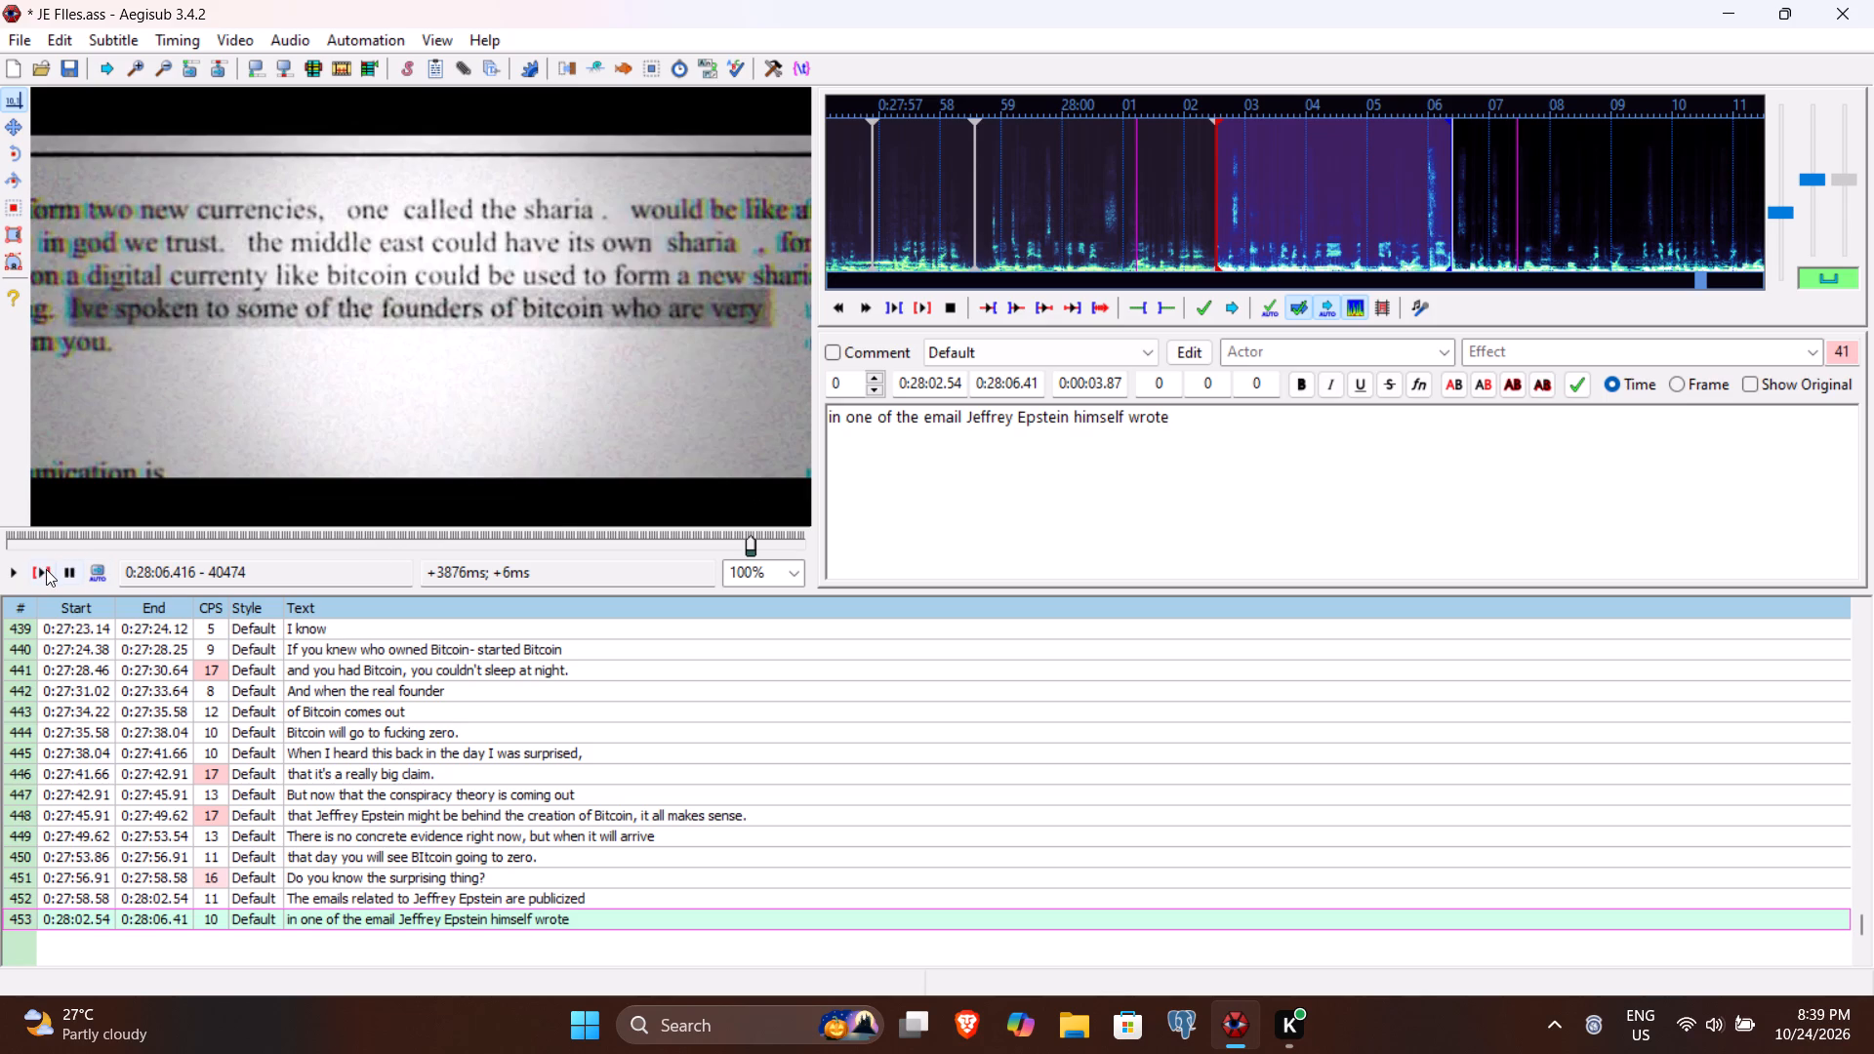
left_click(46, 569)
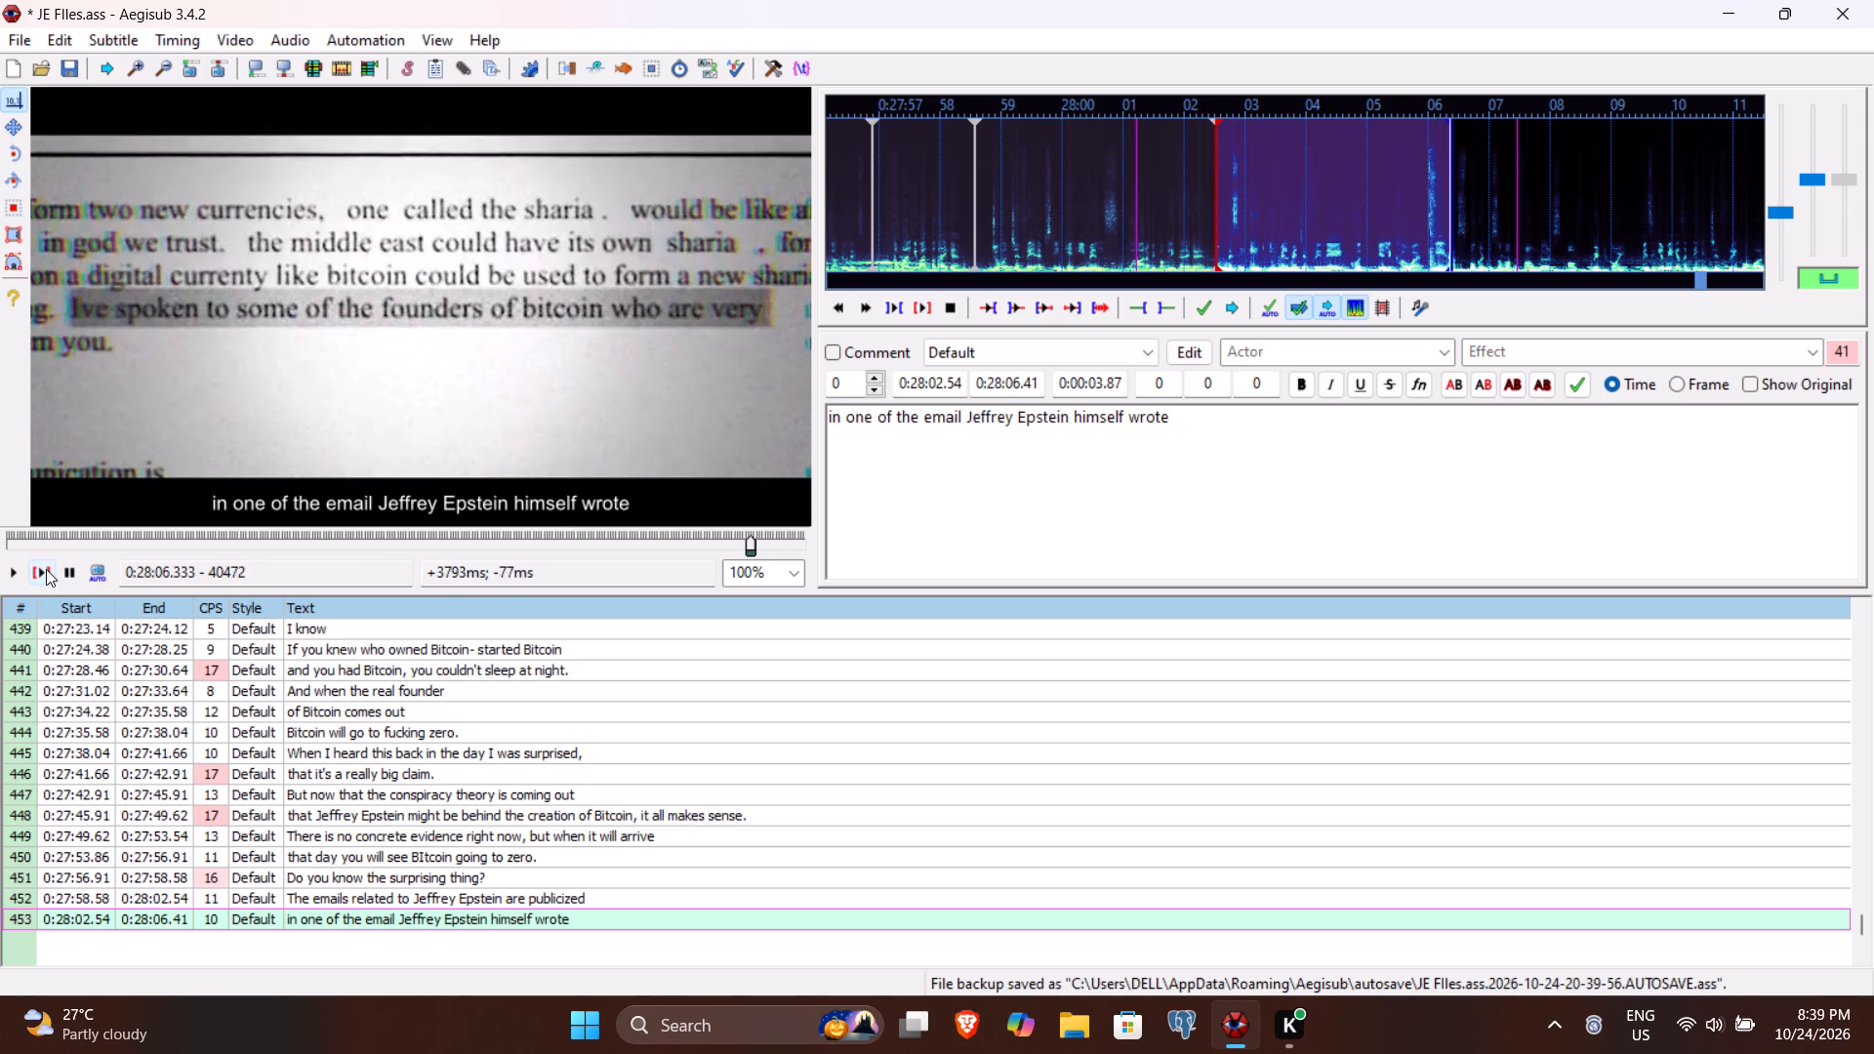
key("Return")
Listen to line 454, enter the text "I have spoken to some of the founders of Bitcoin." and commit it.
left_click(46, 569)
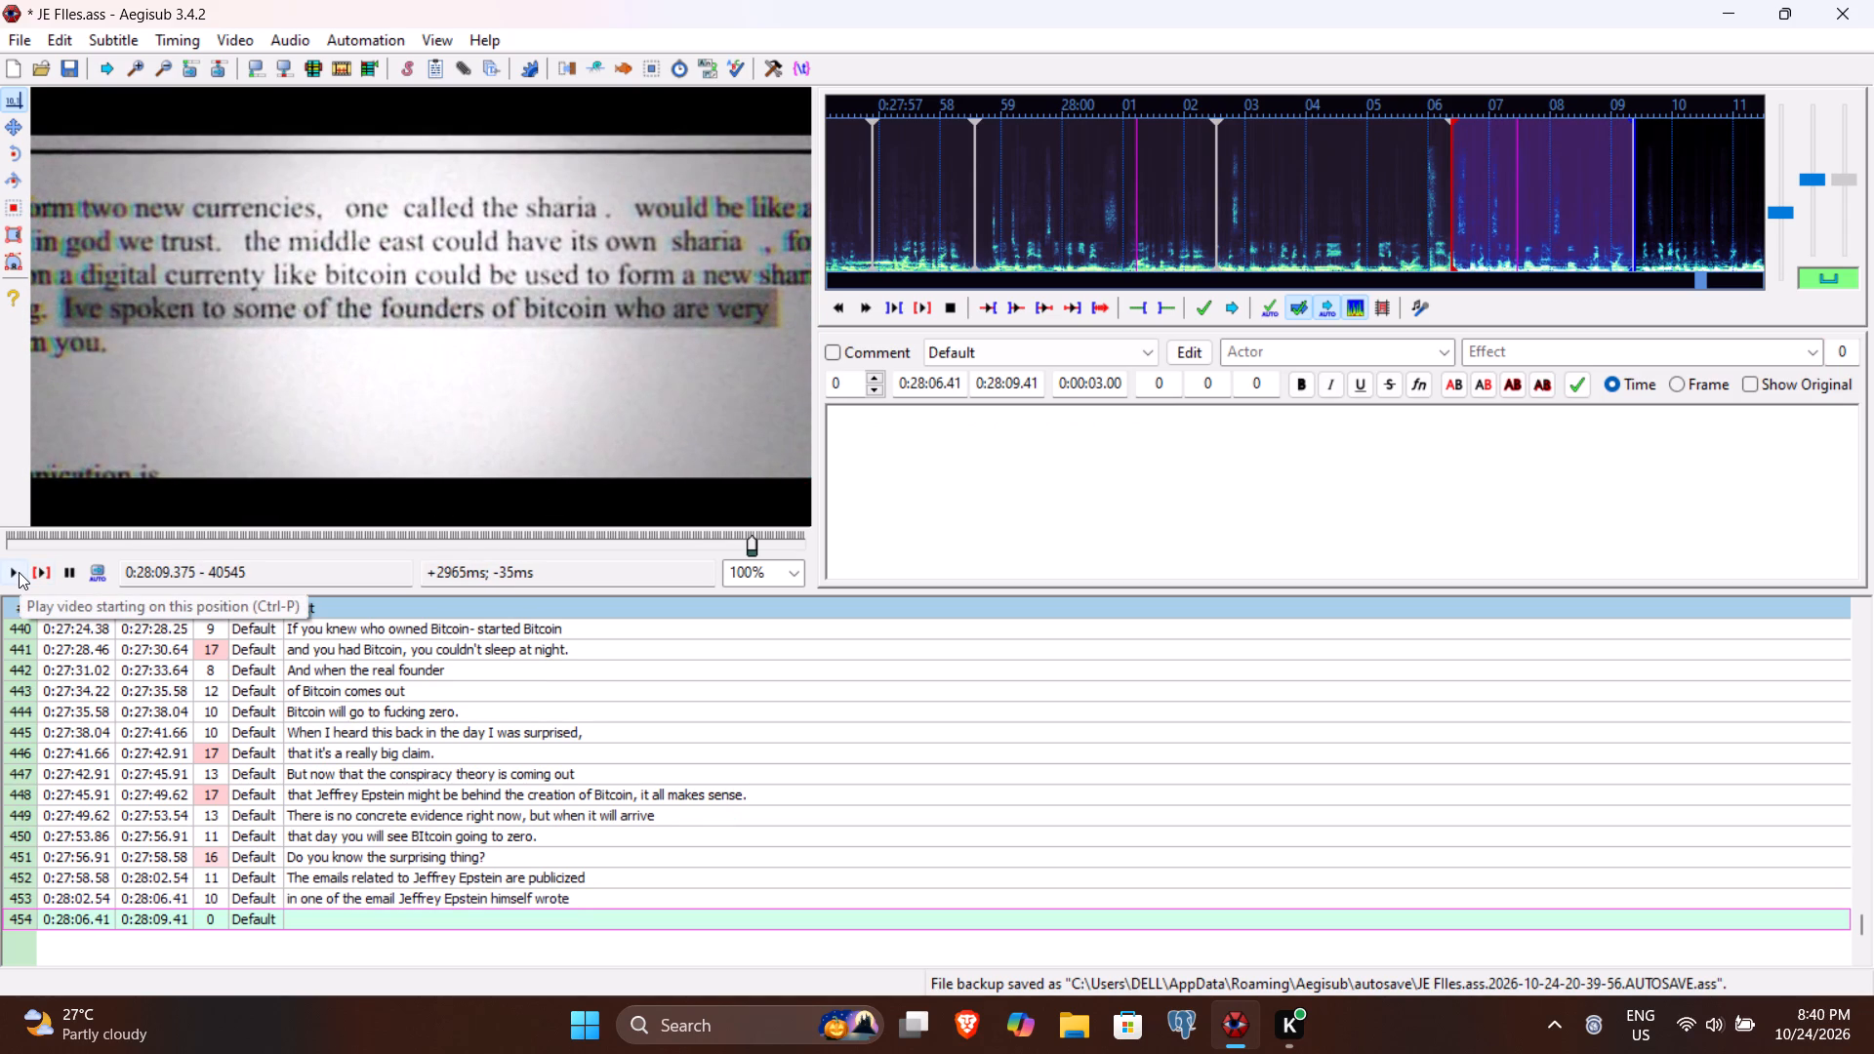
type("I have spoken to some of the founde")
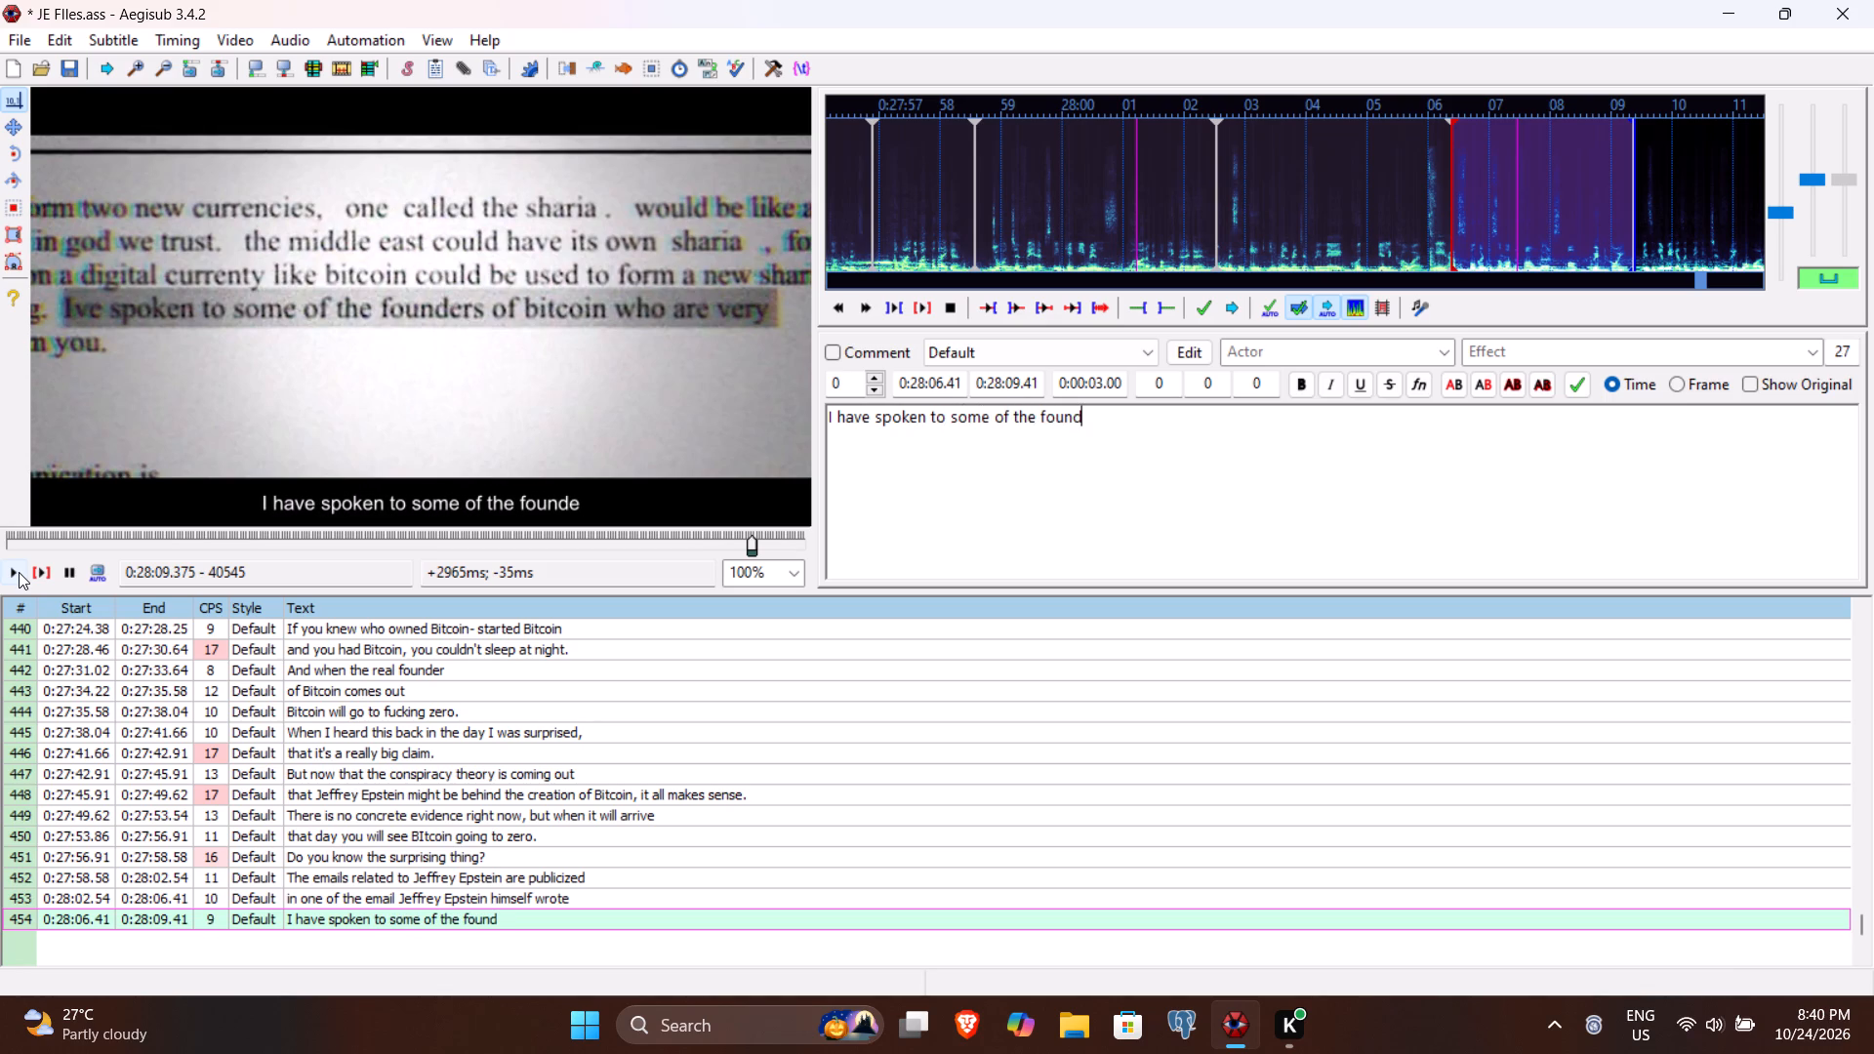
type("r")
key("space")
key("BackSpace")
type("s of Bitcoin")
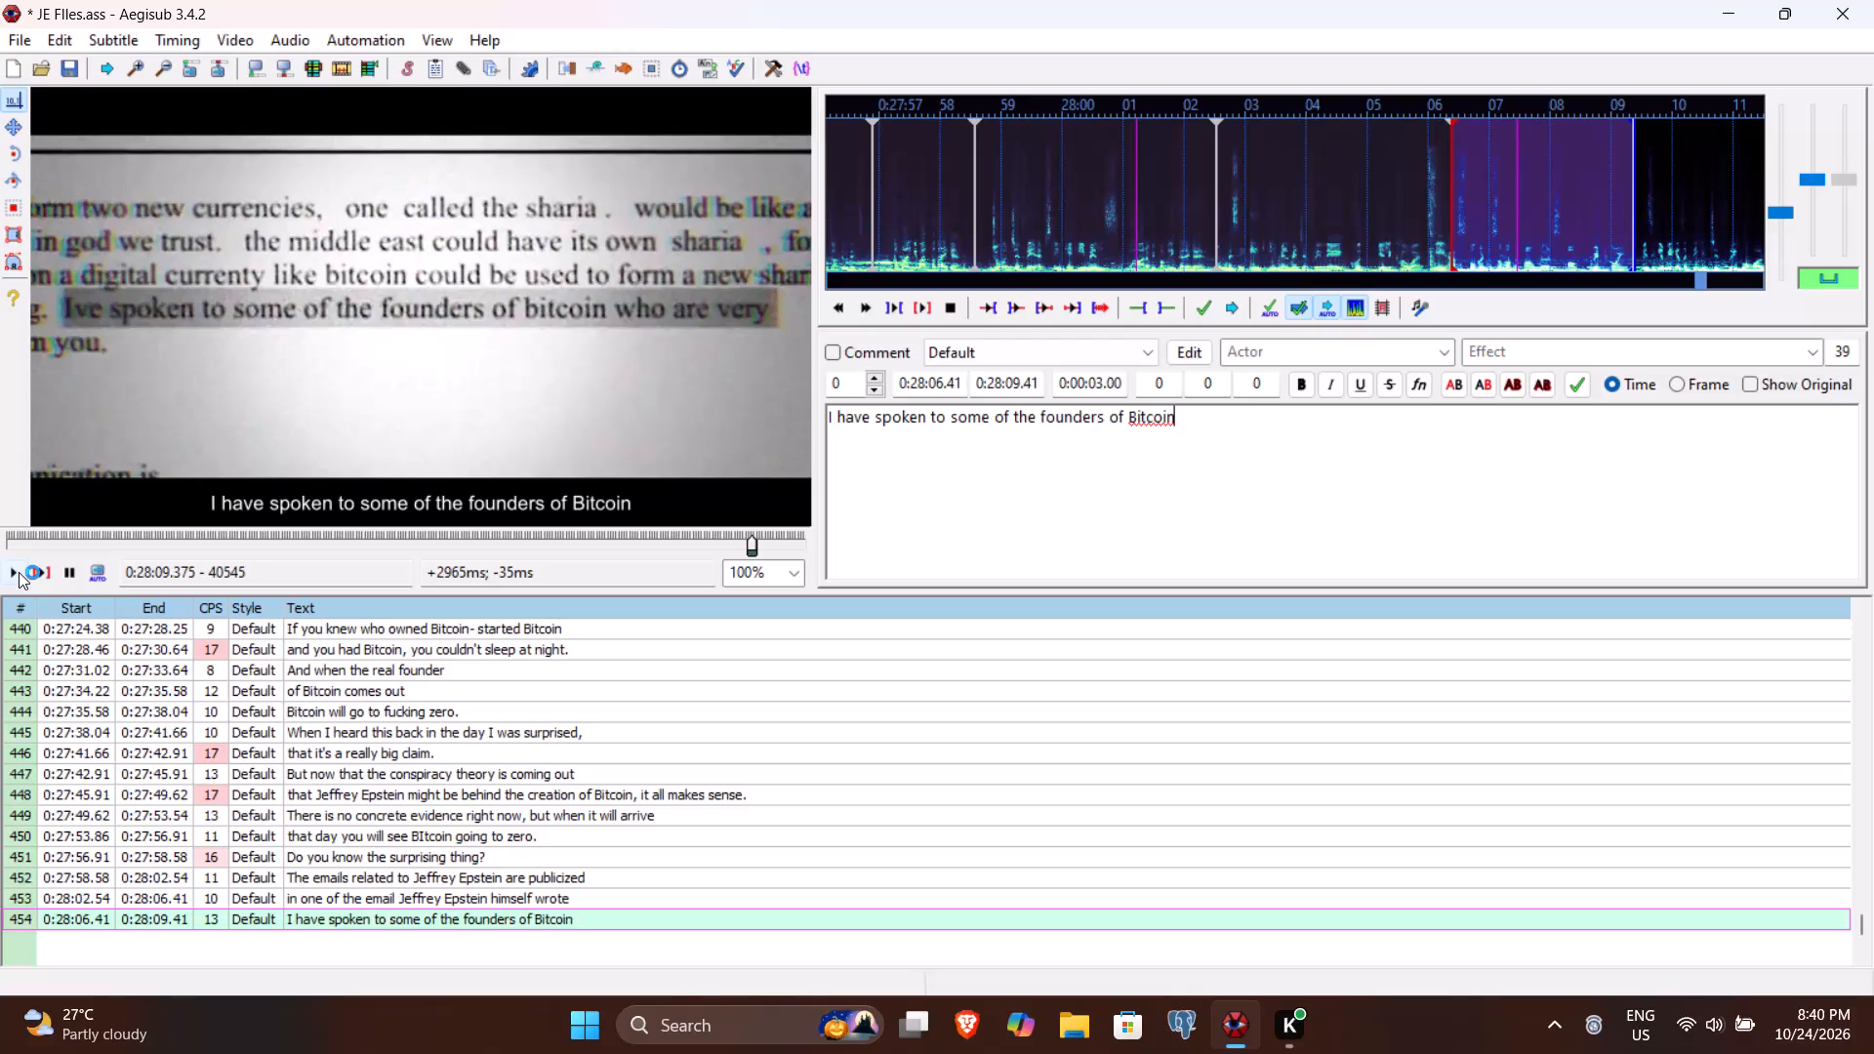
key("period")
key("Return")
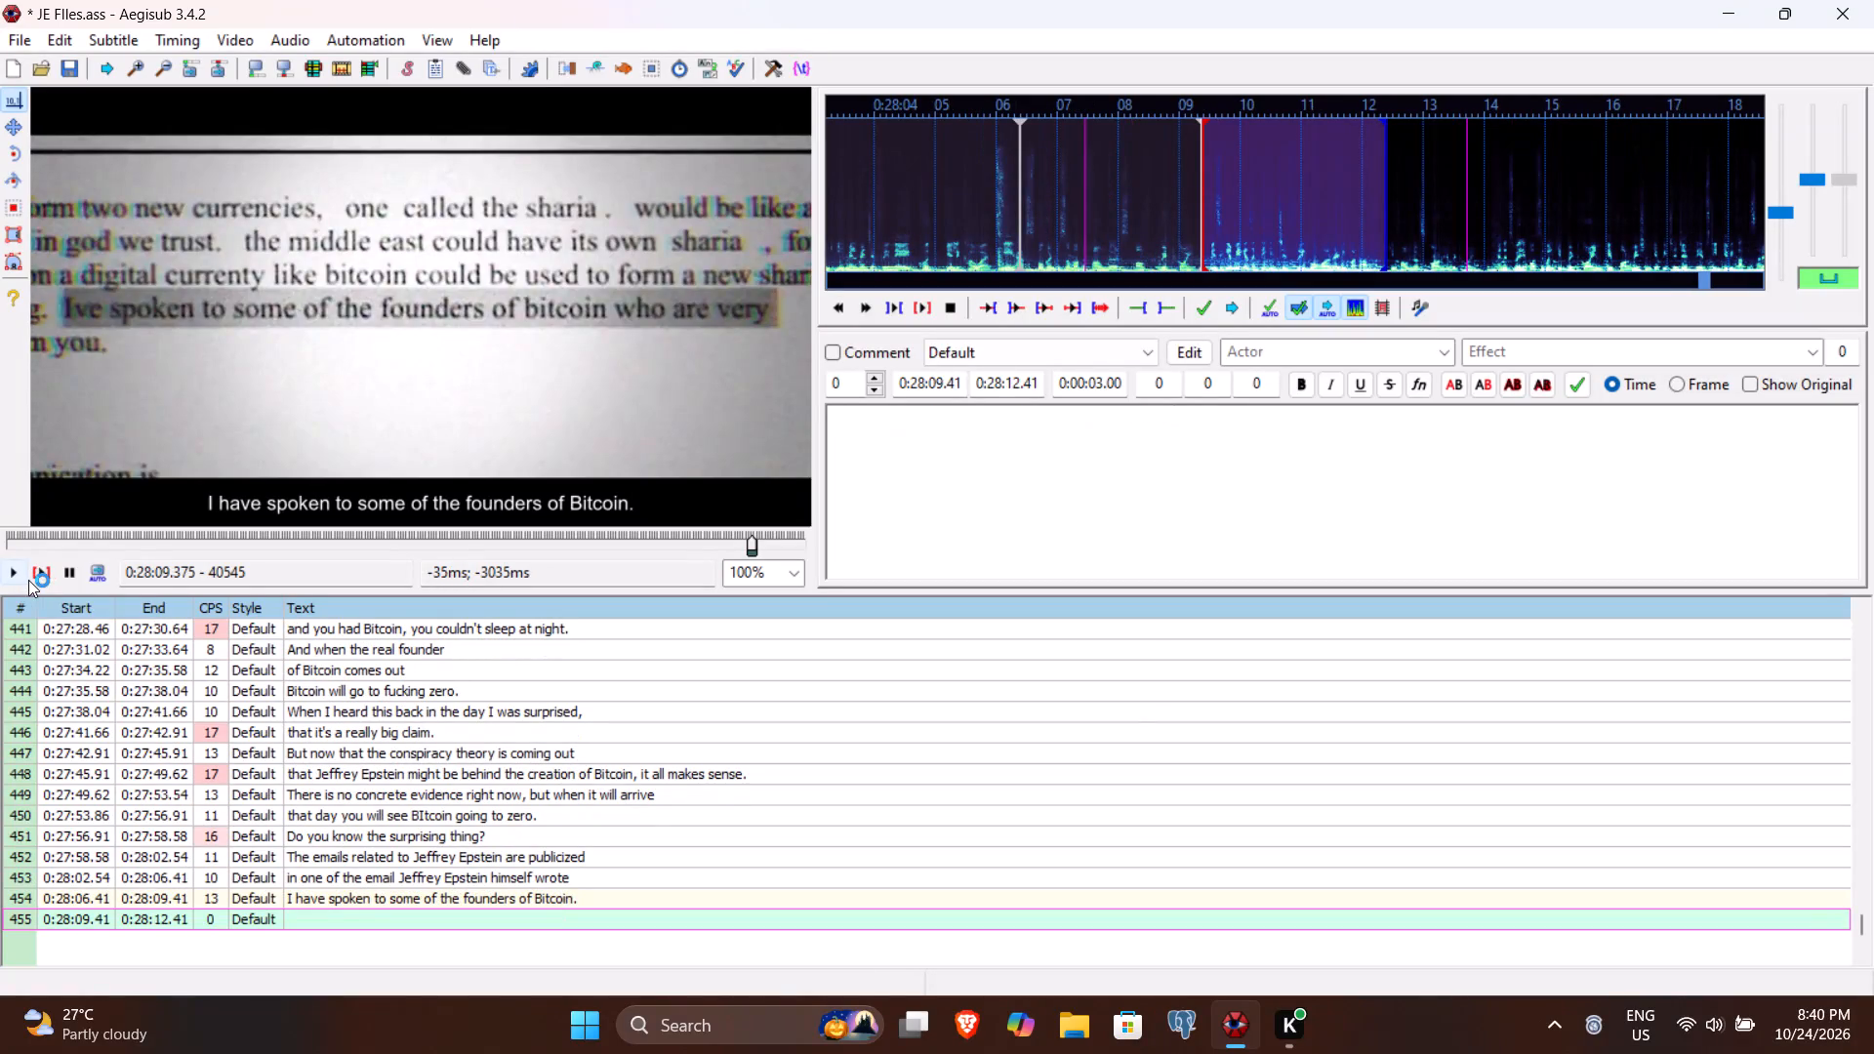
Listen to line 455, enter the text "Basically we can say Jeffrey knew" and commit it.
left_click(30, 570)
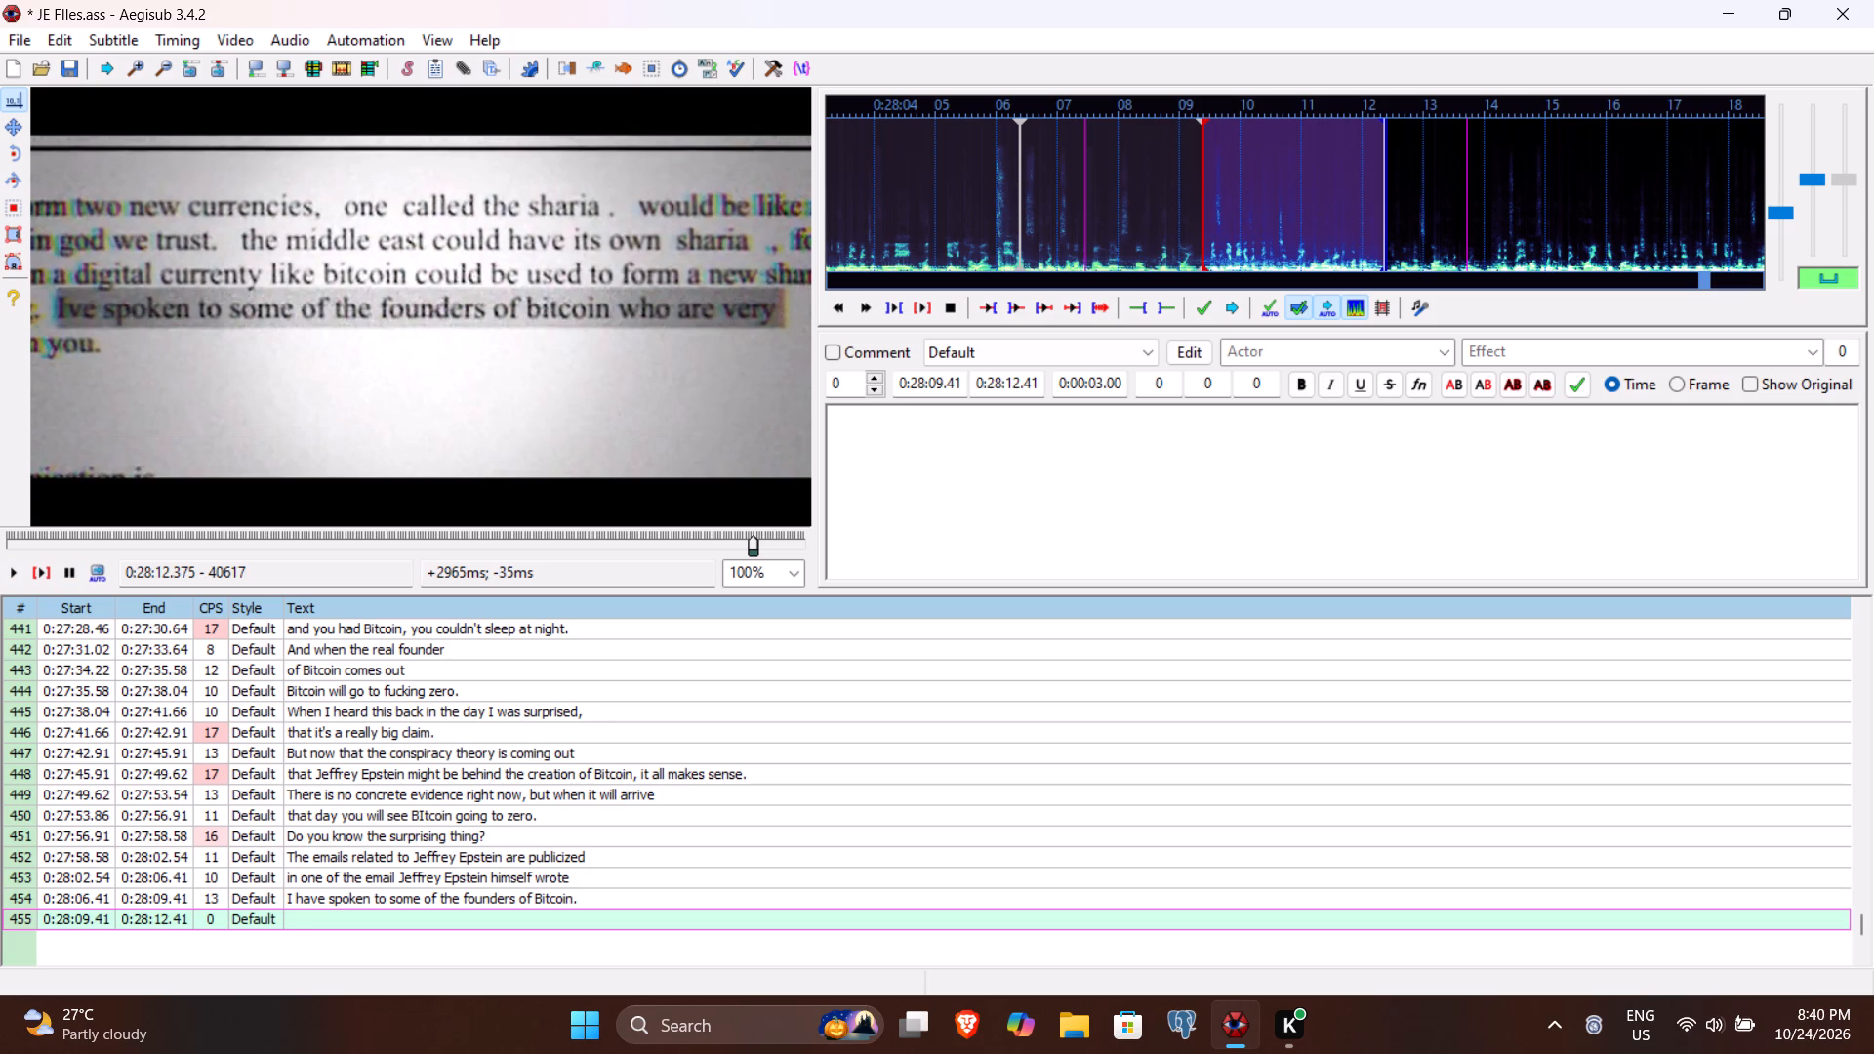
type("Basically we can say Jeffrey knew")
key("Return")
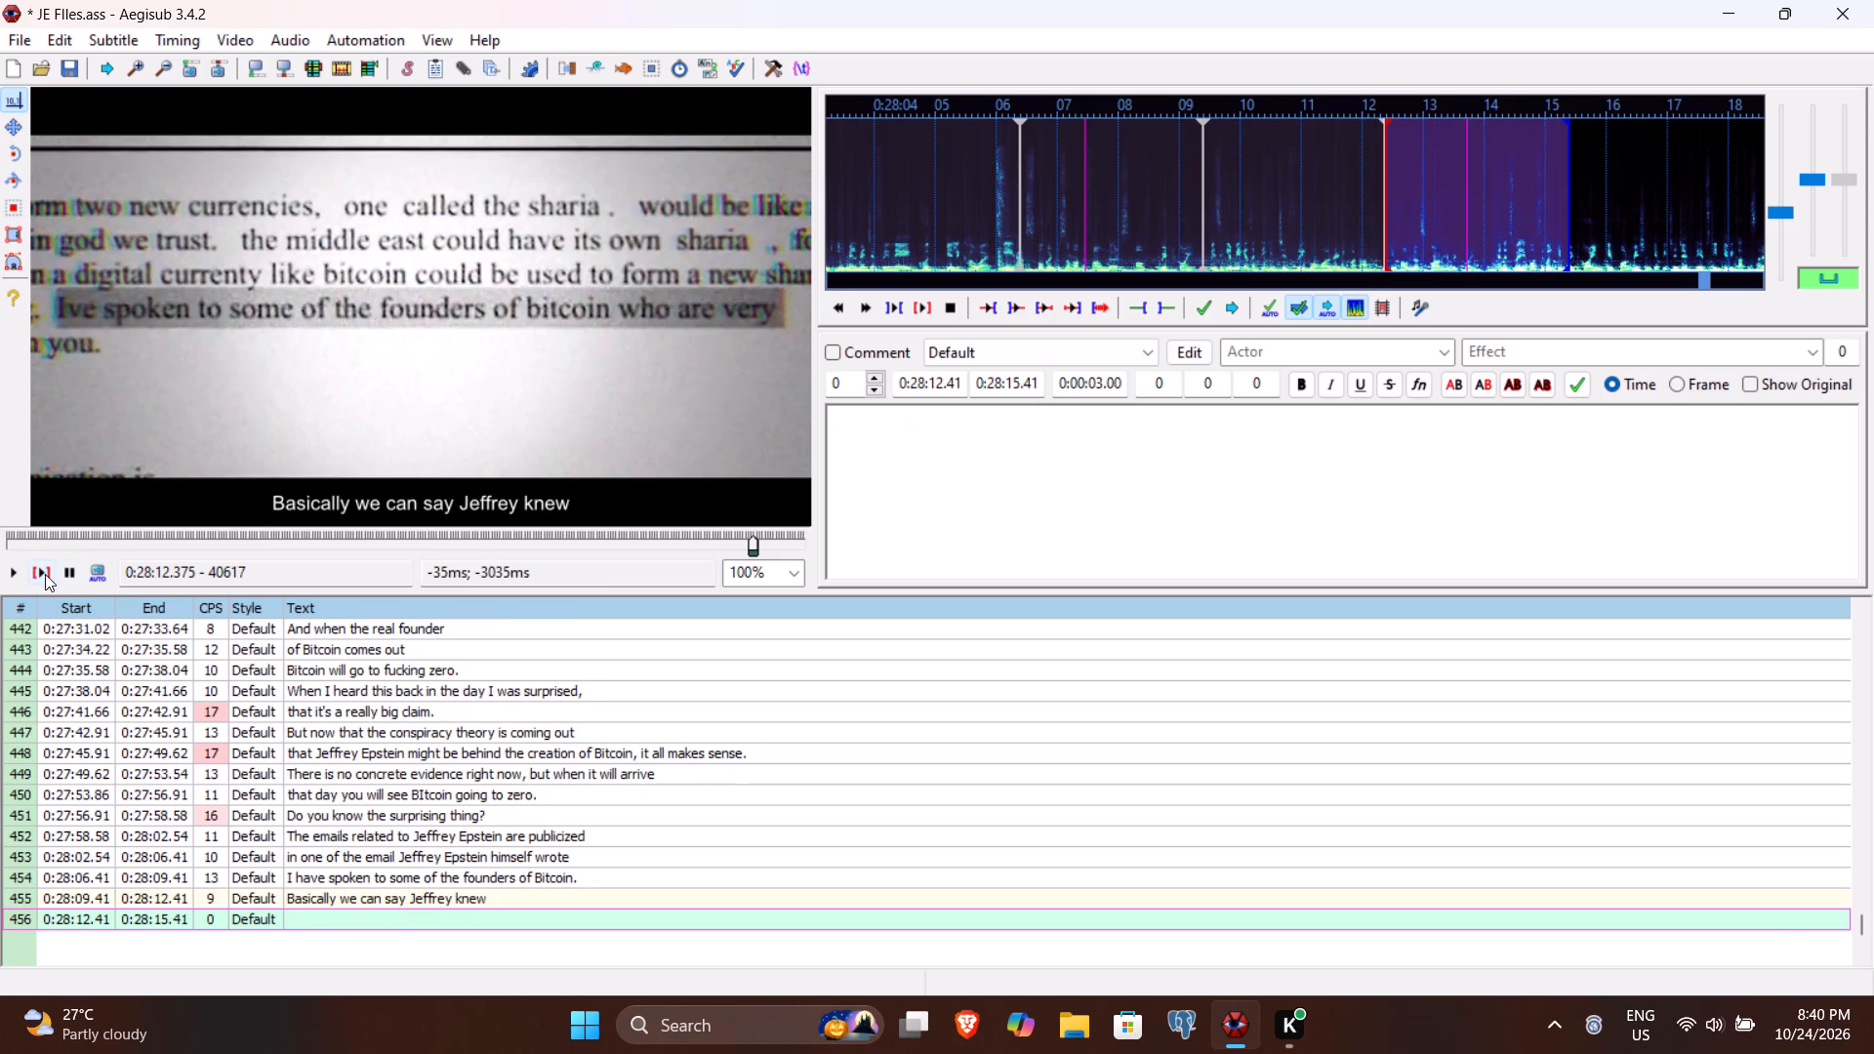
Listen to the speech for line 456 and set its end time to 0:28:14.12.
left_click(46, 574)
left_click(20, 574)
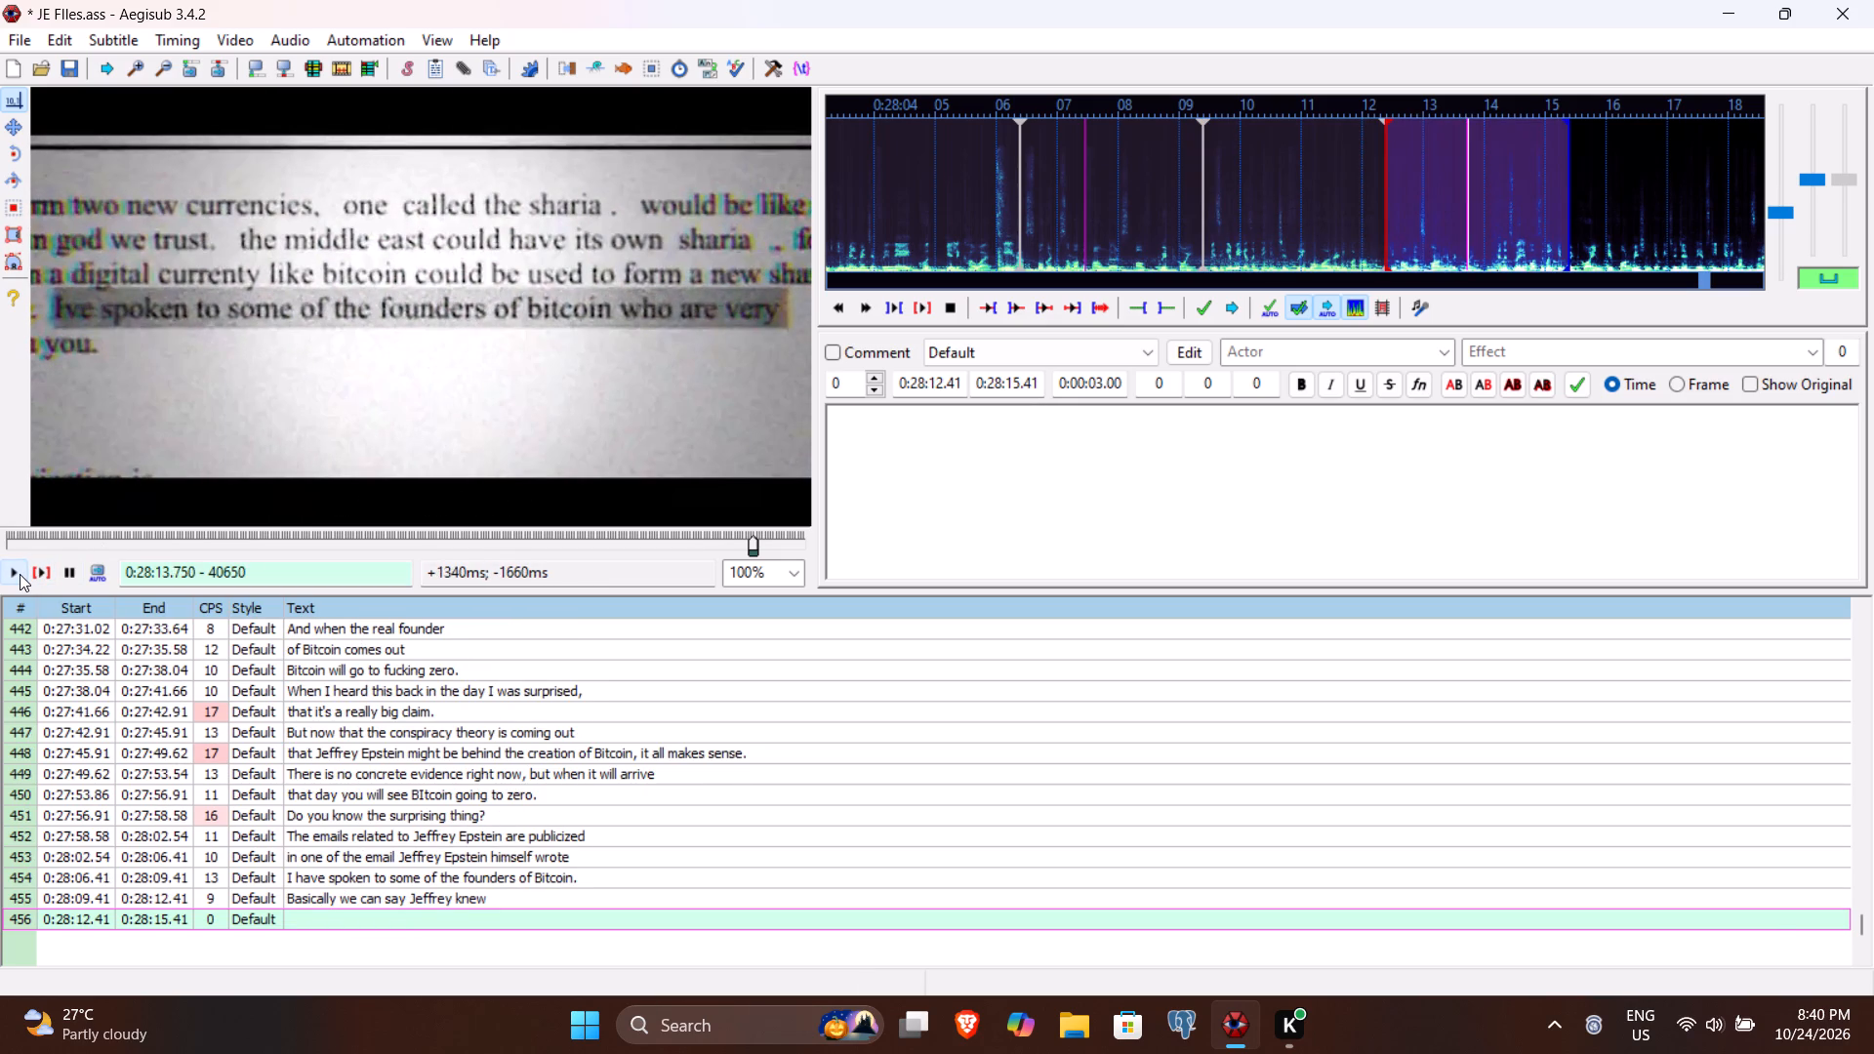
left_click(20, 574)
left_click(20, 574)
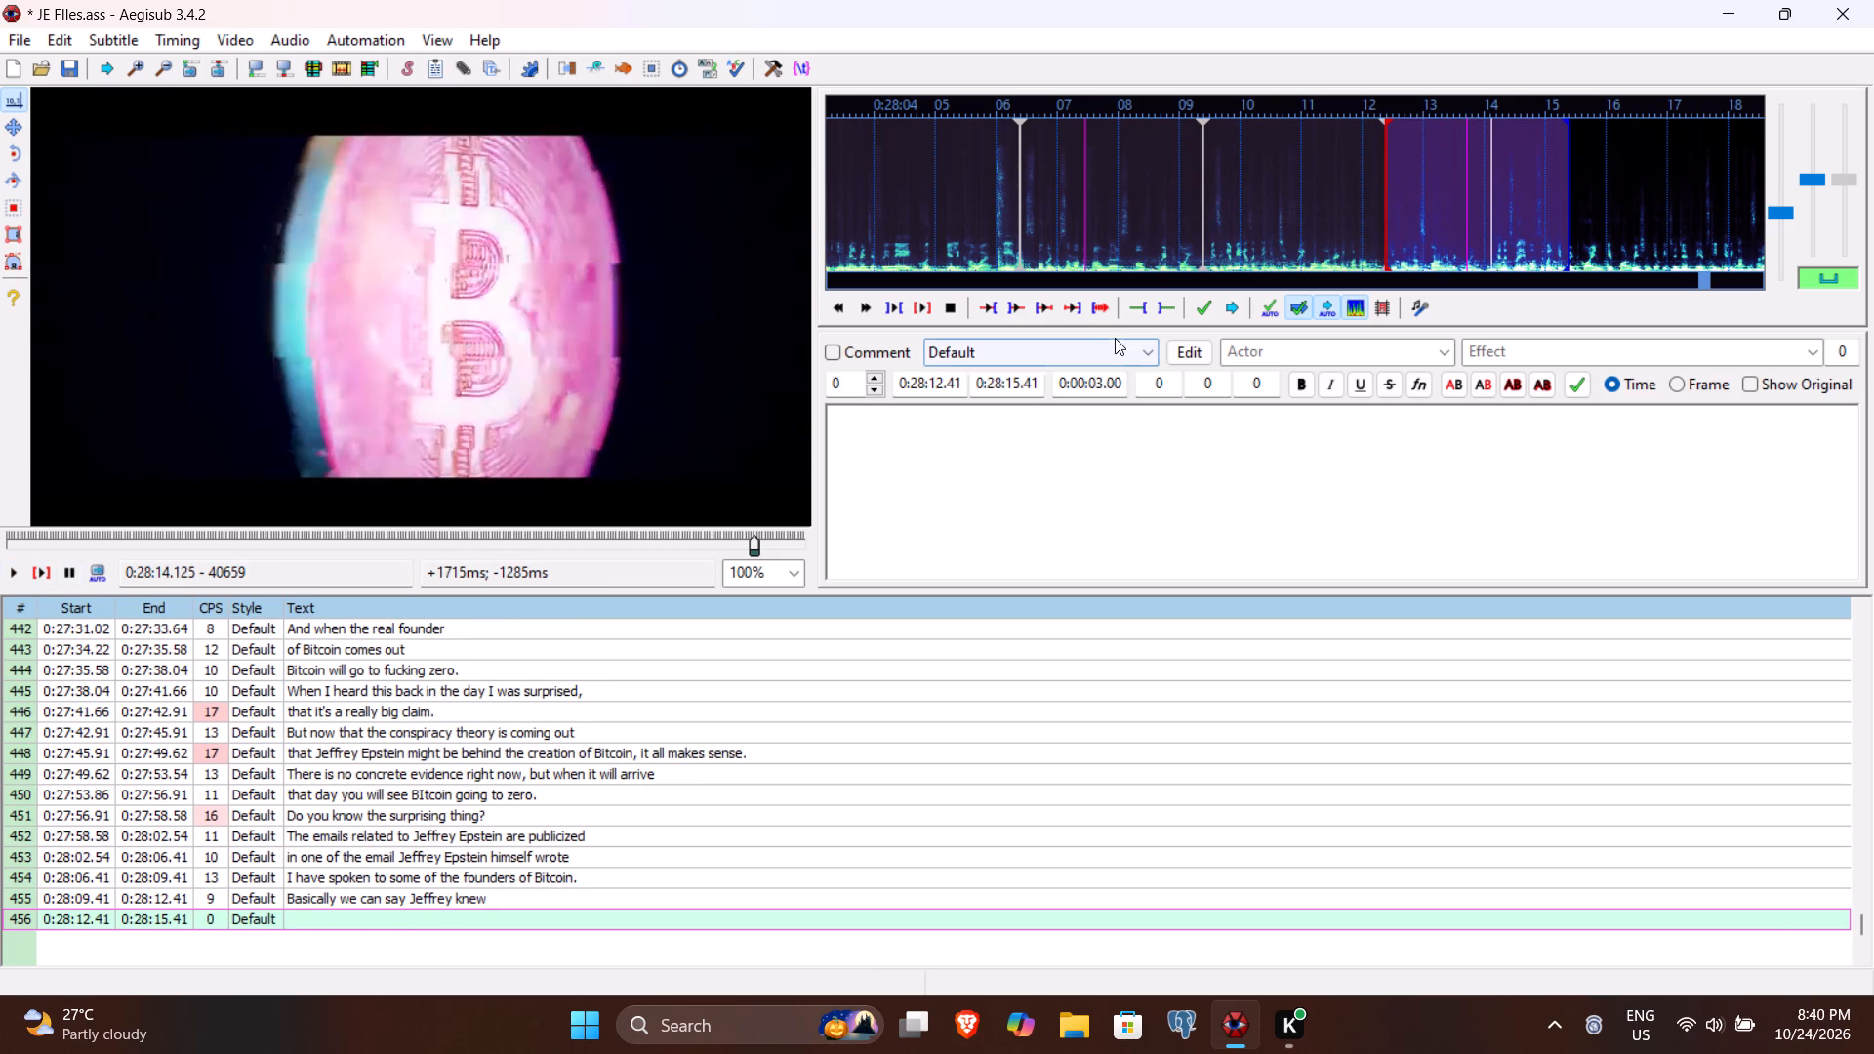
left_click(1013, 380)
type("412")
Enter the text "about the founders of Bitcoin." for line 456, replay the line and commit it.
left_click(962, 502)
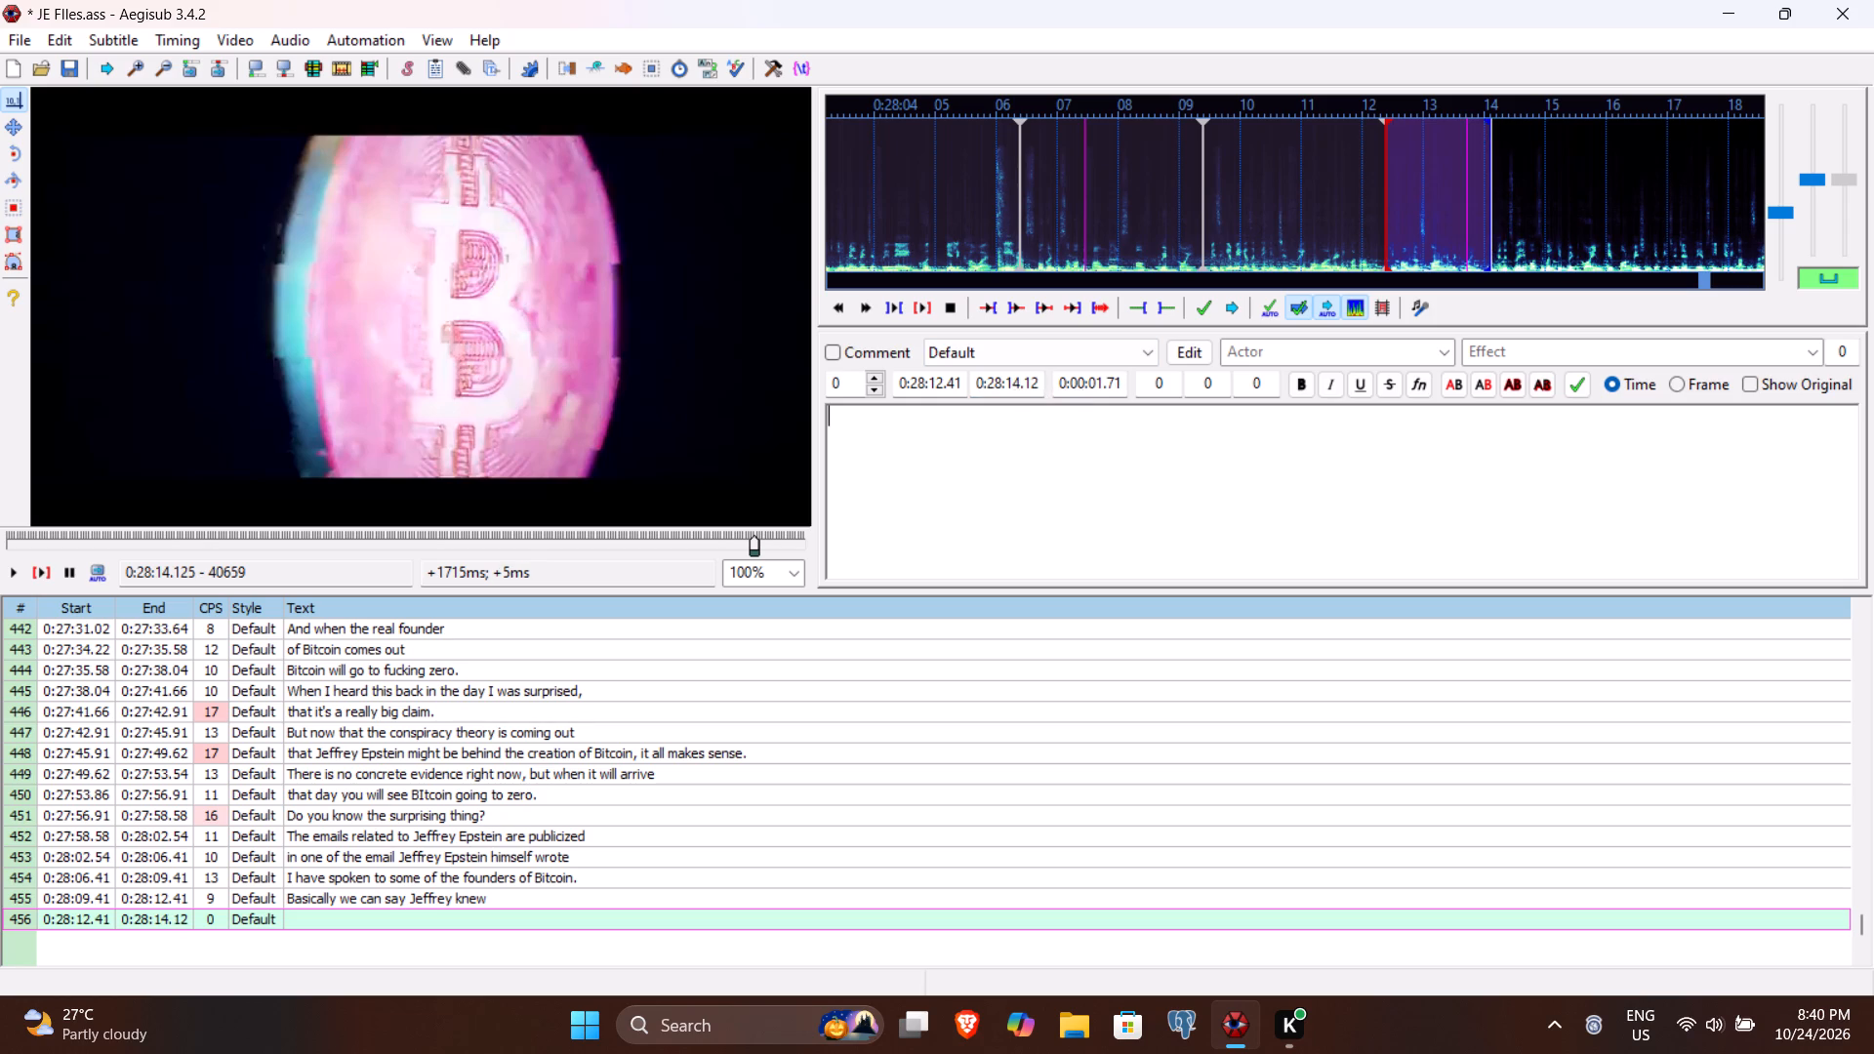
type("about the founders of bitc")
key("BackSpace")
key("BackSpace")
key("BackSpace")
key("BackSpace")
type("Bitcoin.")
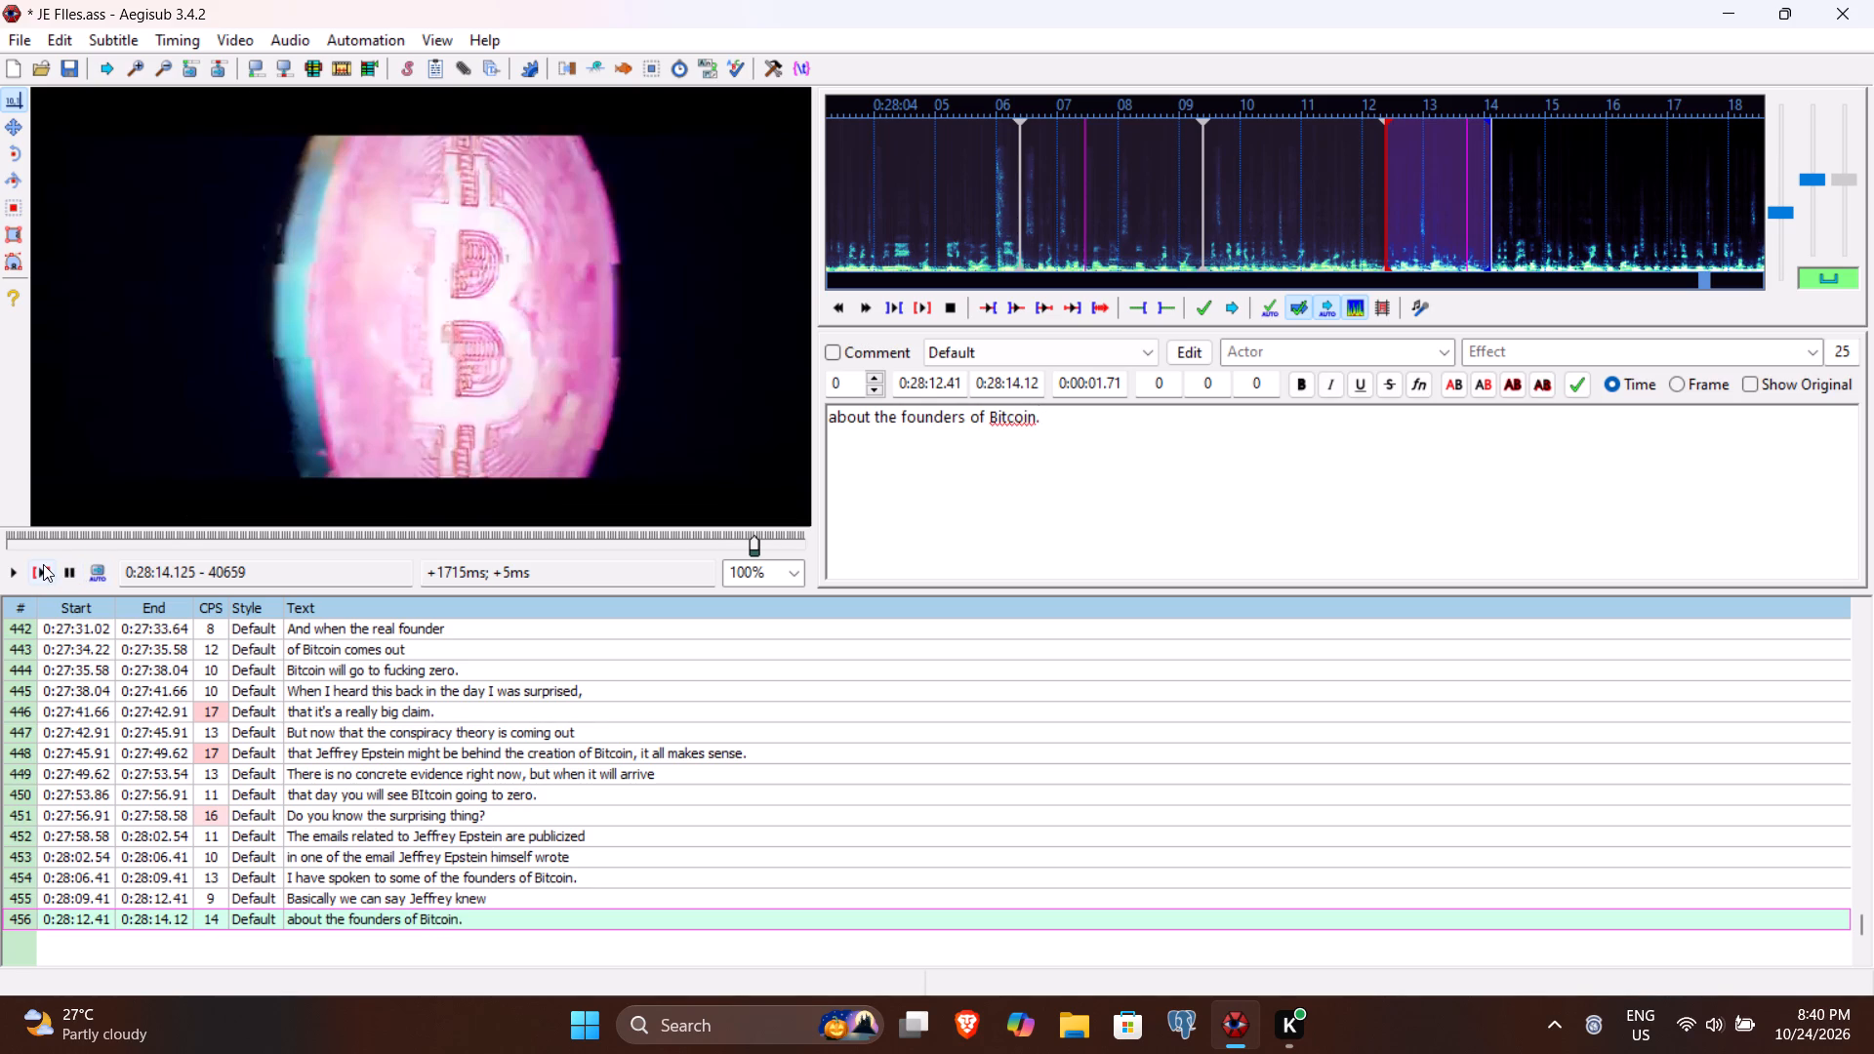
left_click(43, 564)
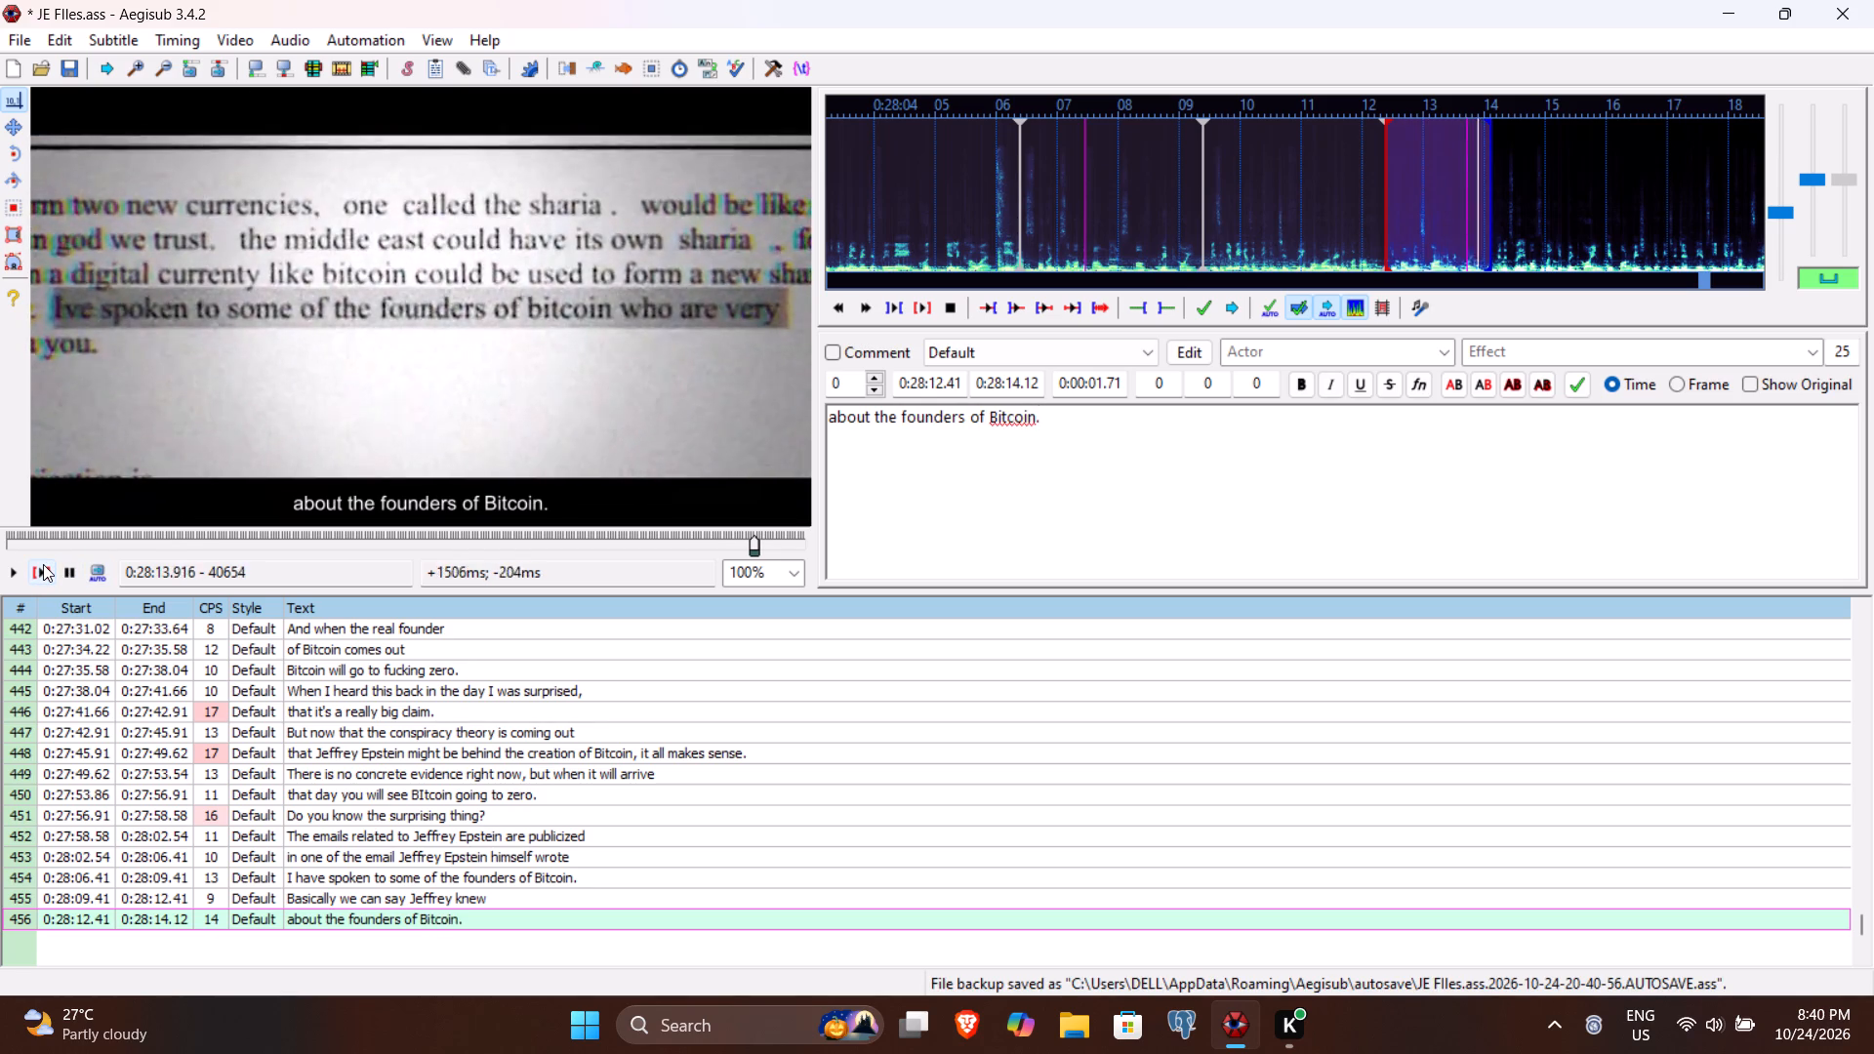
key("Return")
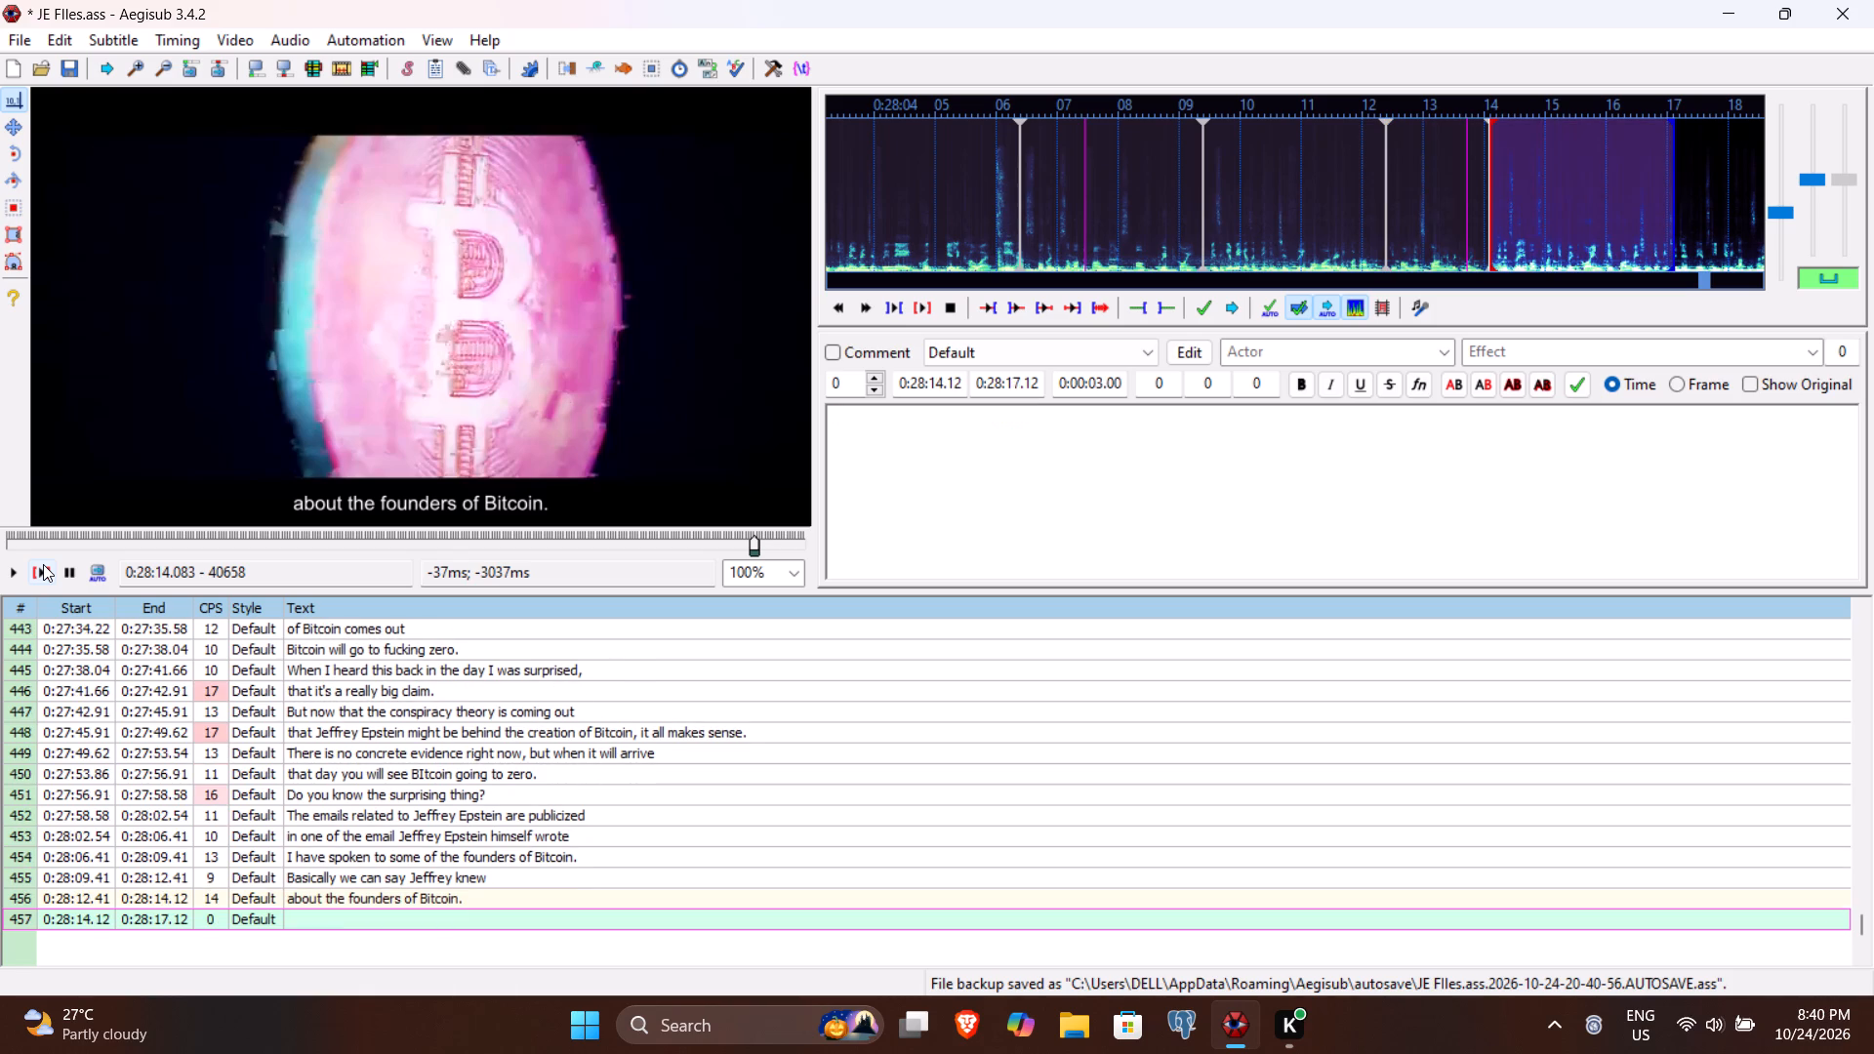
Listen to the speech for line 457 and set its end time to 0:28:19.33.
left_click(43, 564)
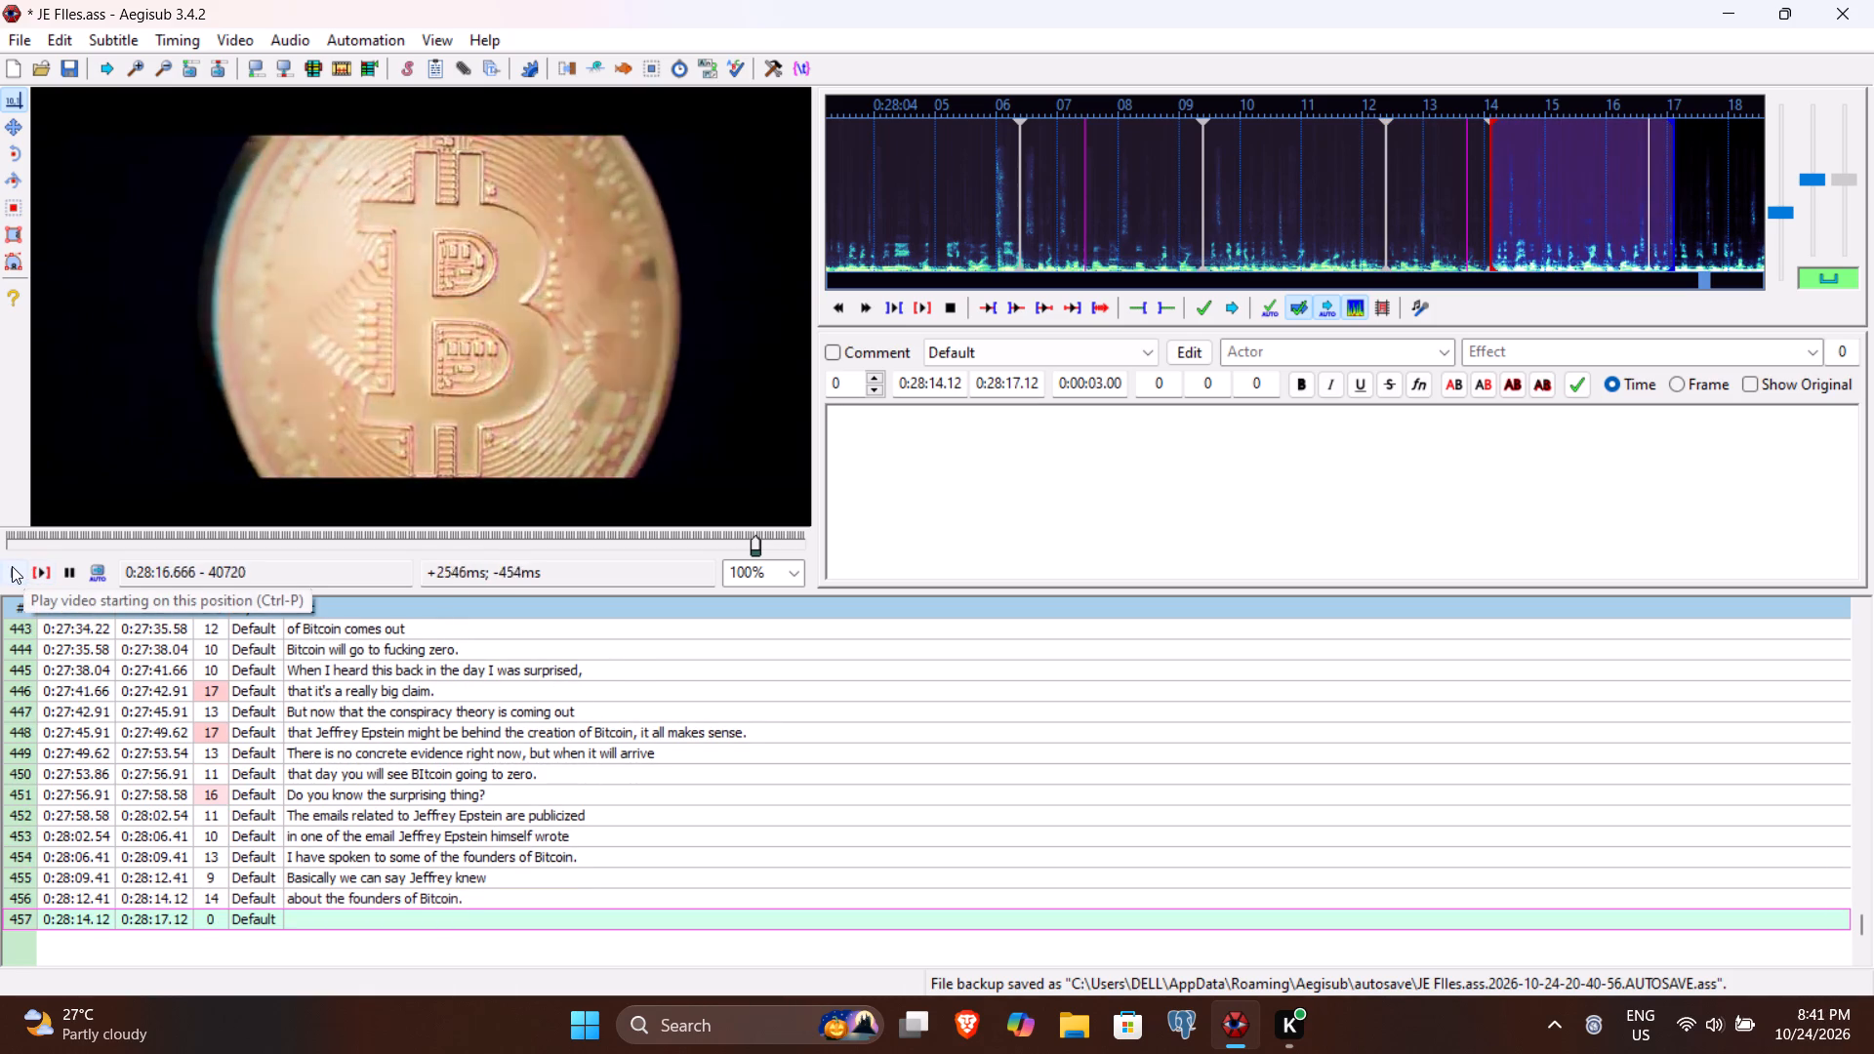
left_click(11, 566)
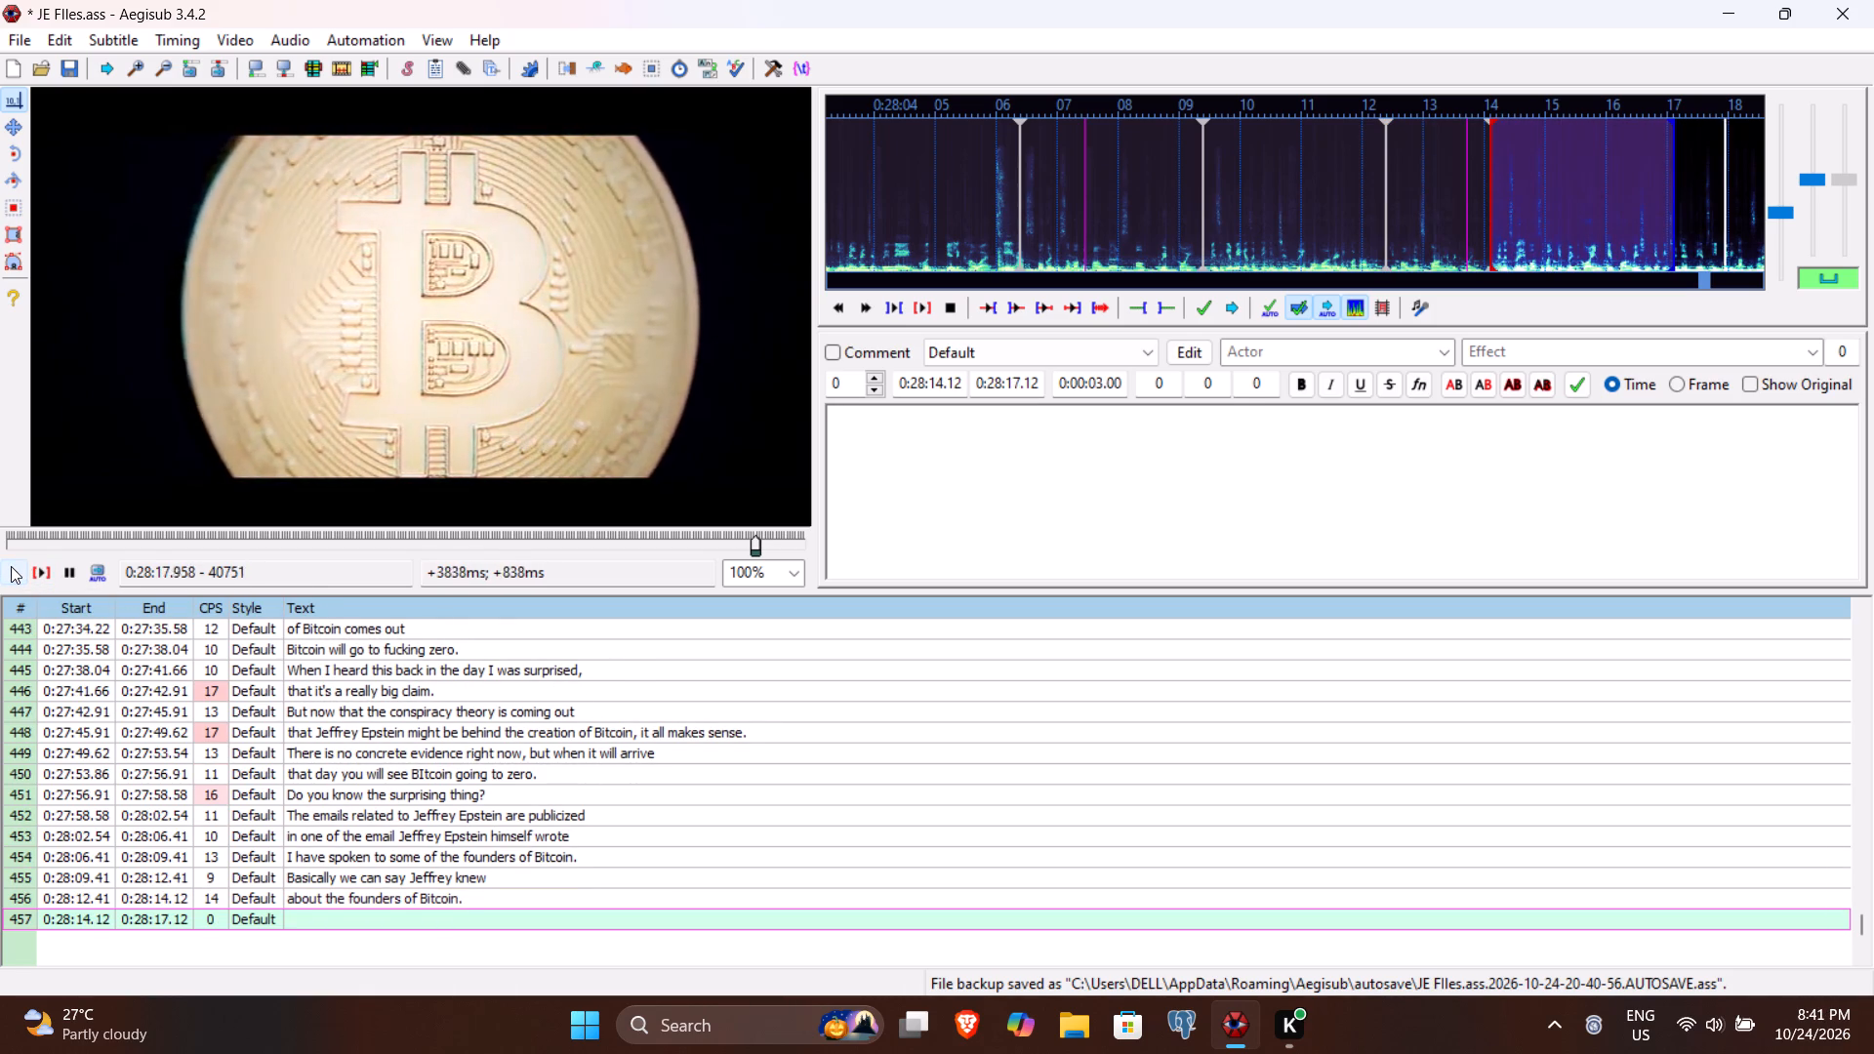
left_click(11, 566)
left_click(11, 566)
left_click(11, 566)
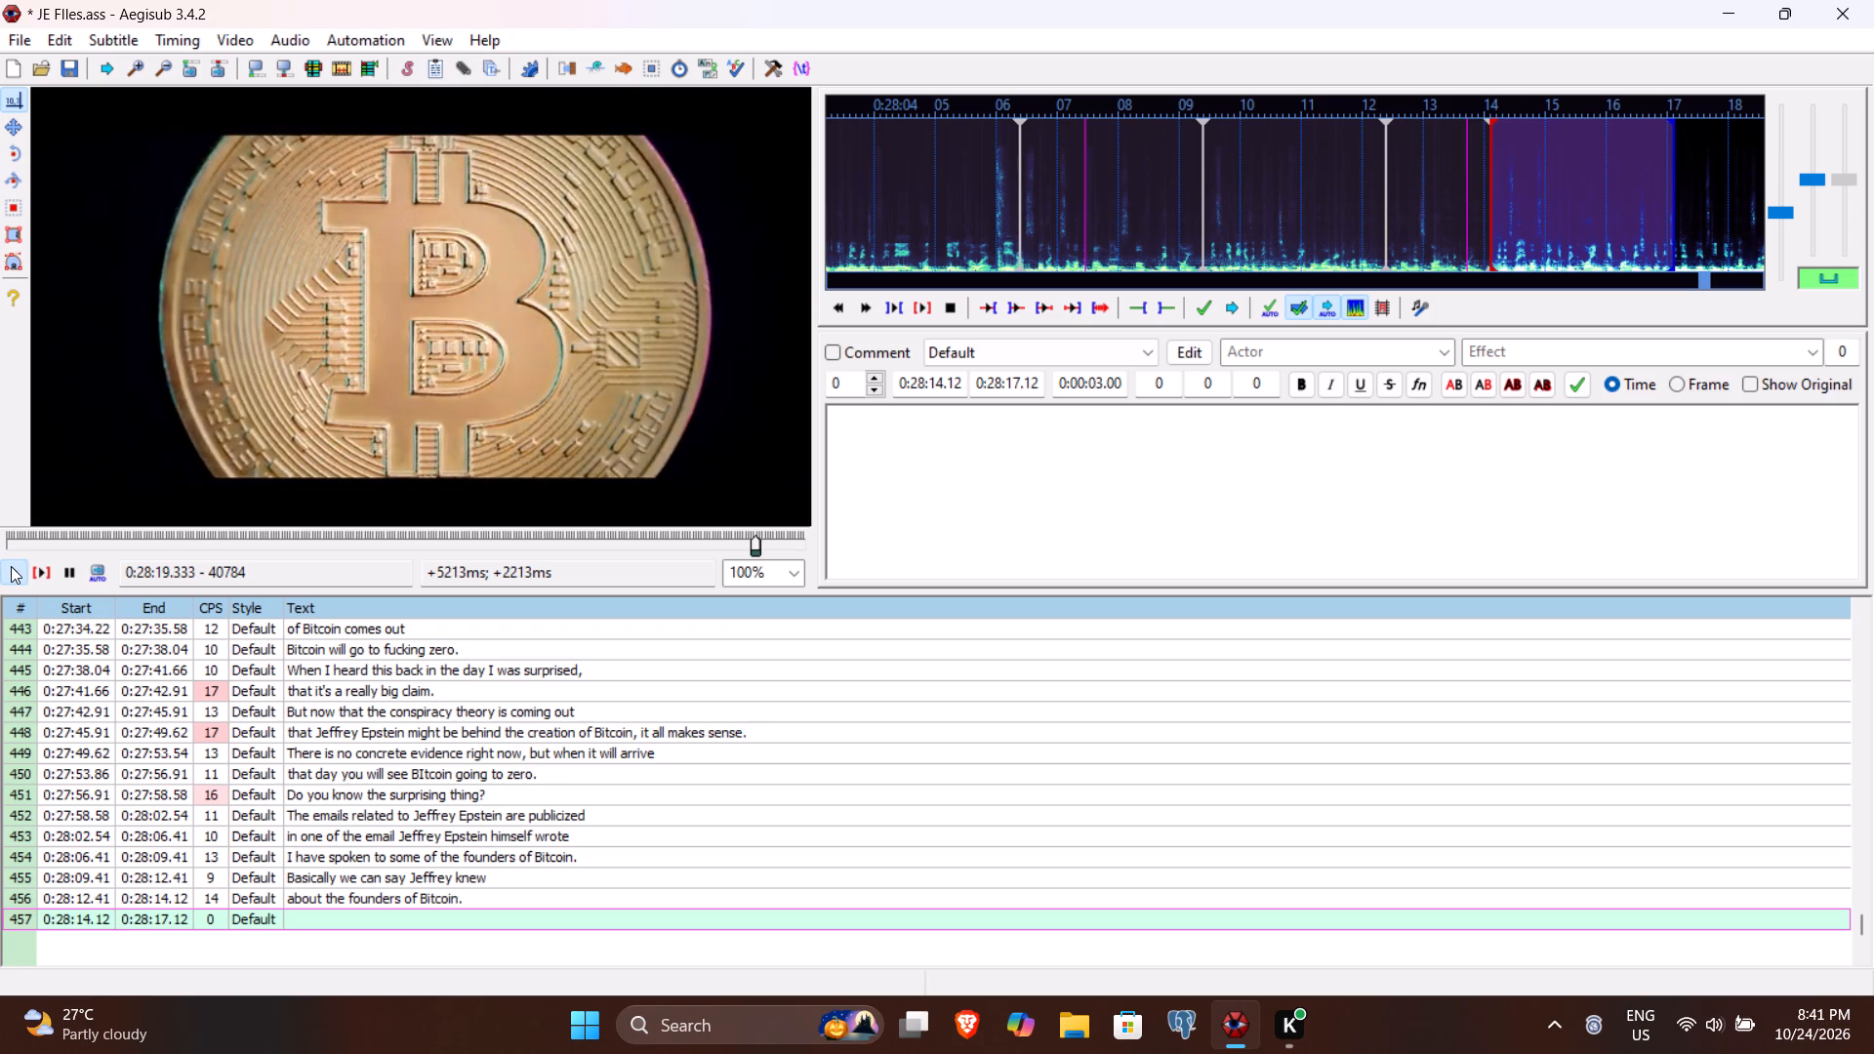
left_click(1018, 382)
key("BackSpace")
key("9")
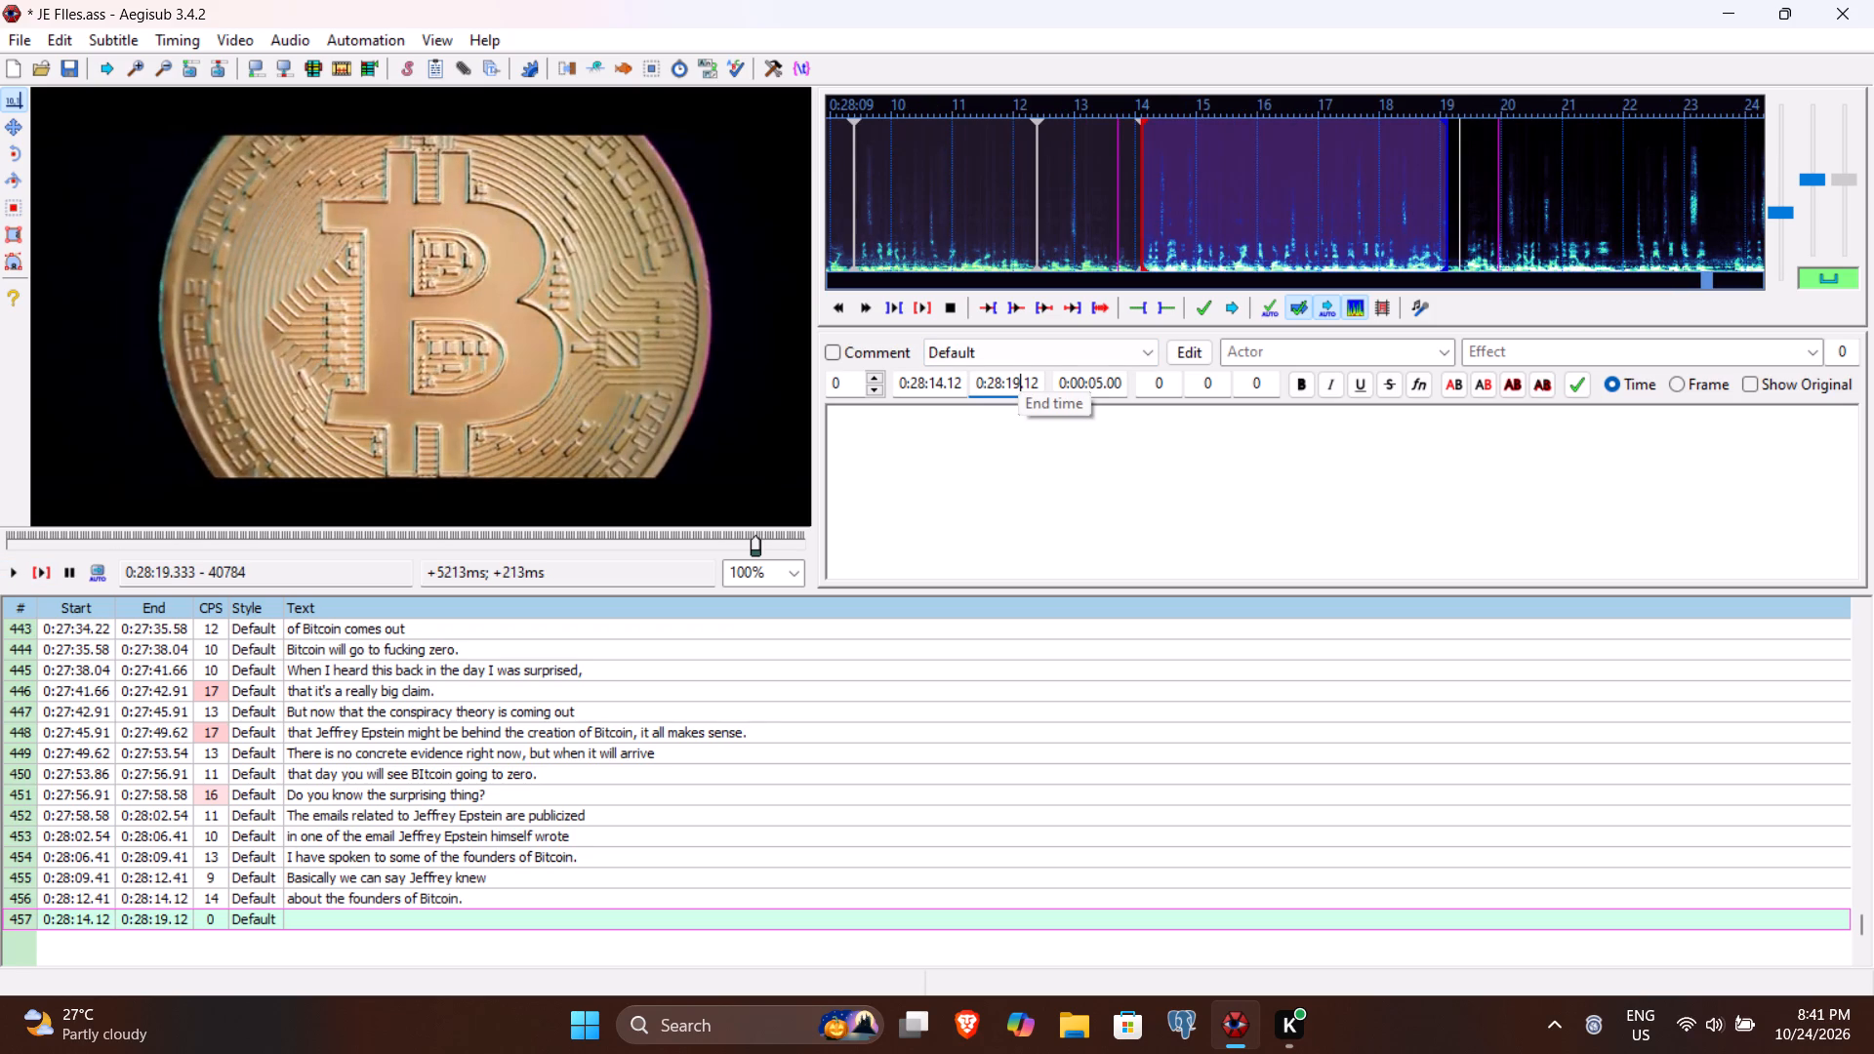
type("33")
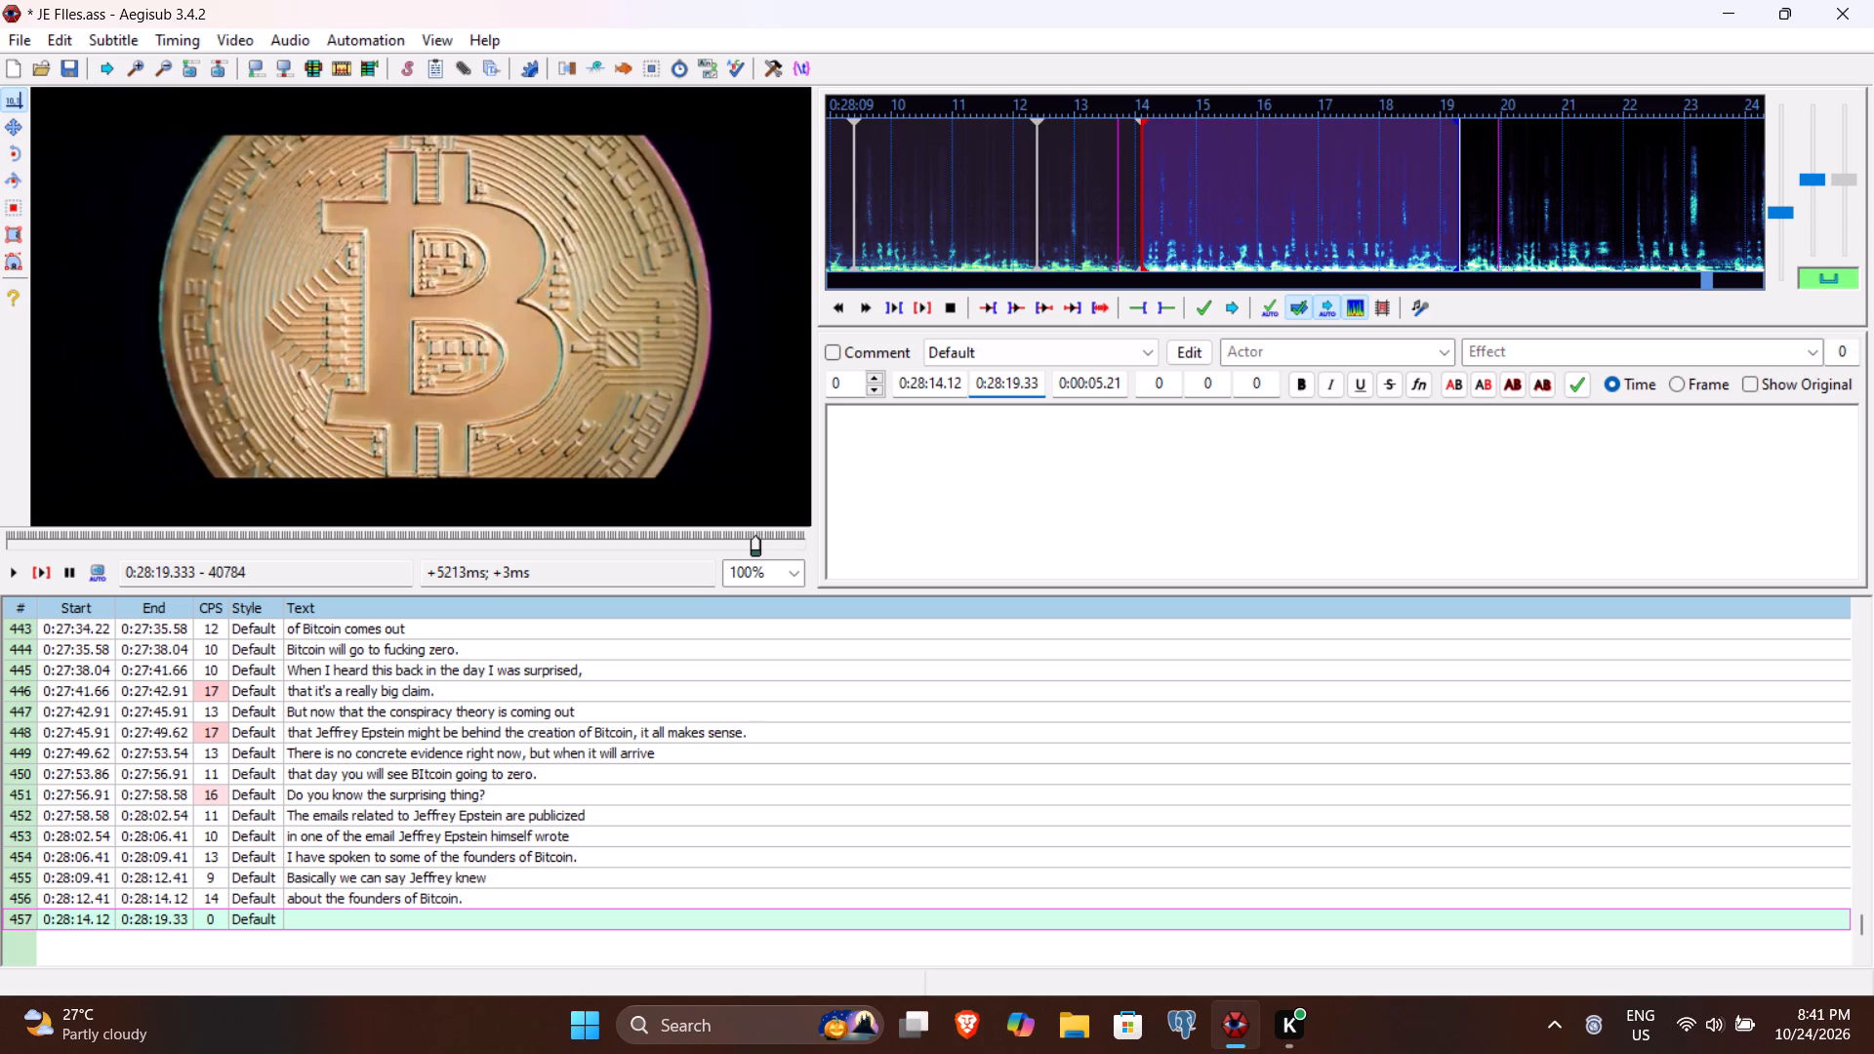
Enter the text "And it is really possible that Jeffrey Epstein might have some ideas behind" for line 457.
left_click(995, 498)
type("And it is rea")
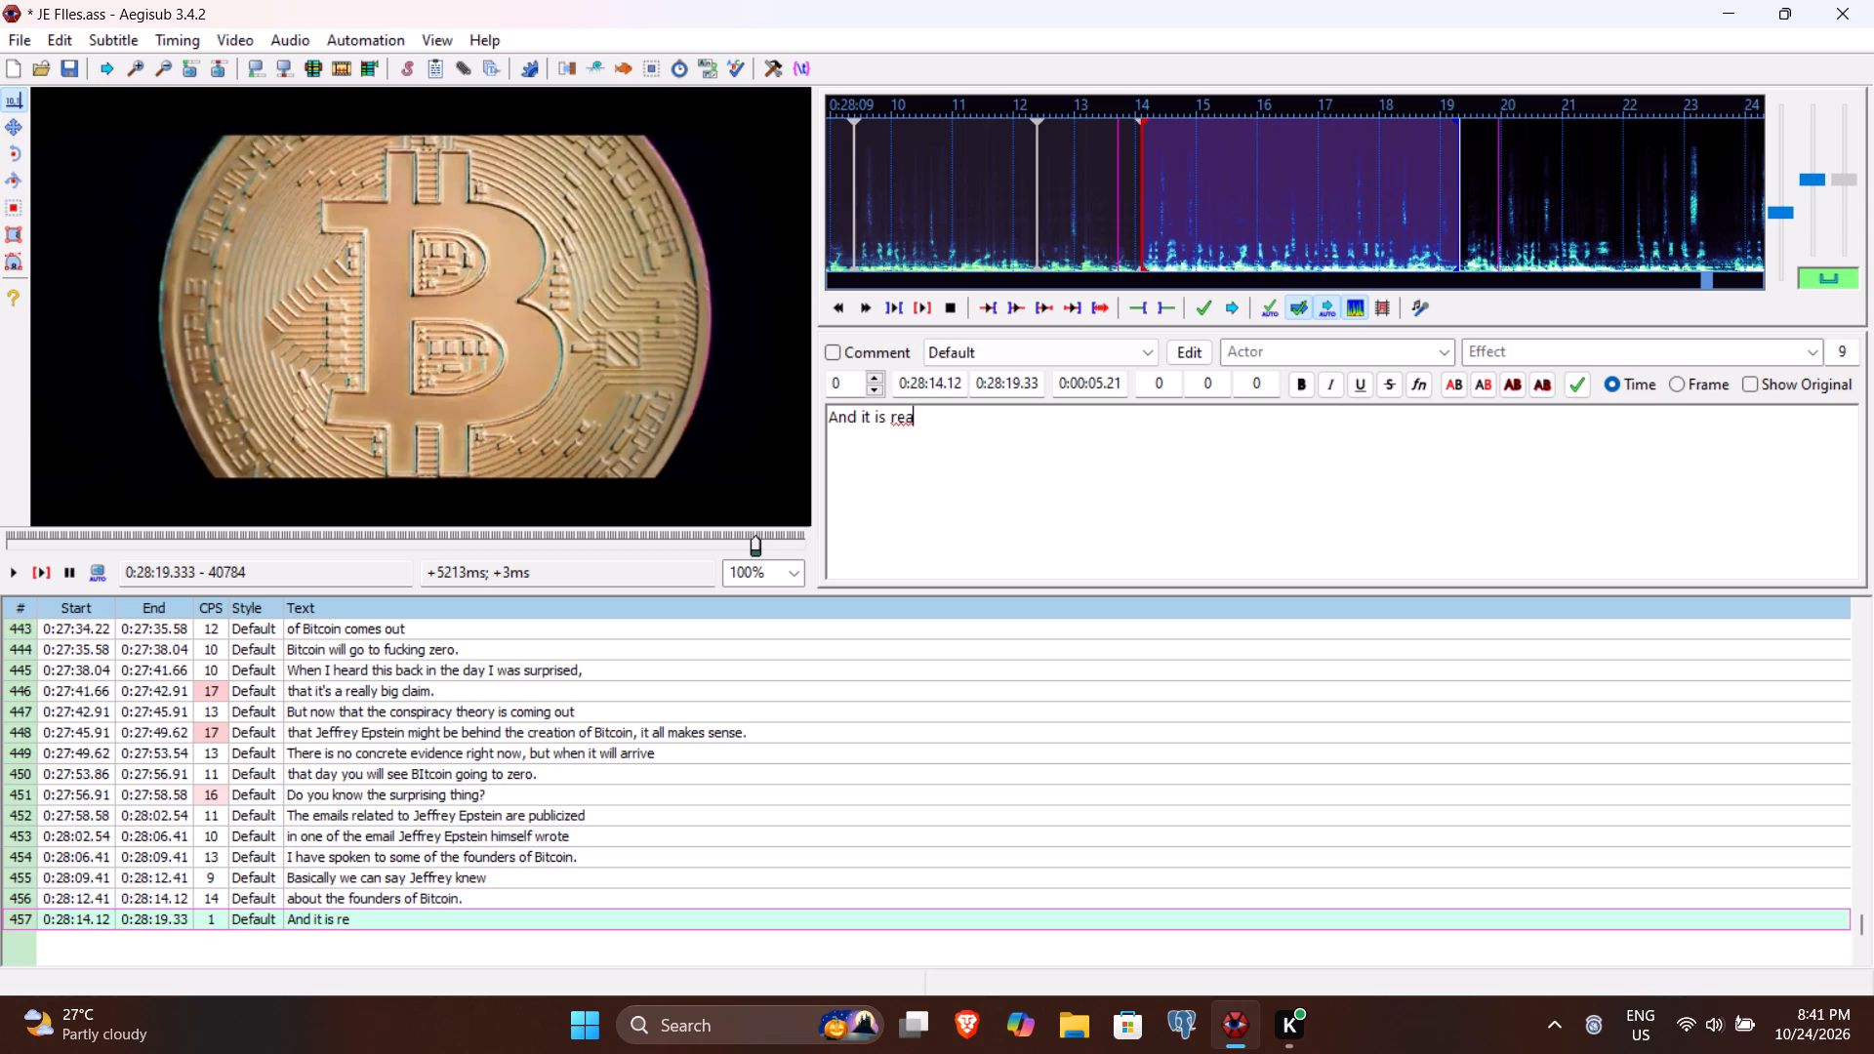
type("ll")
type("y possible that")
key("space")
type("Jeffre")
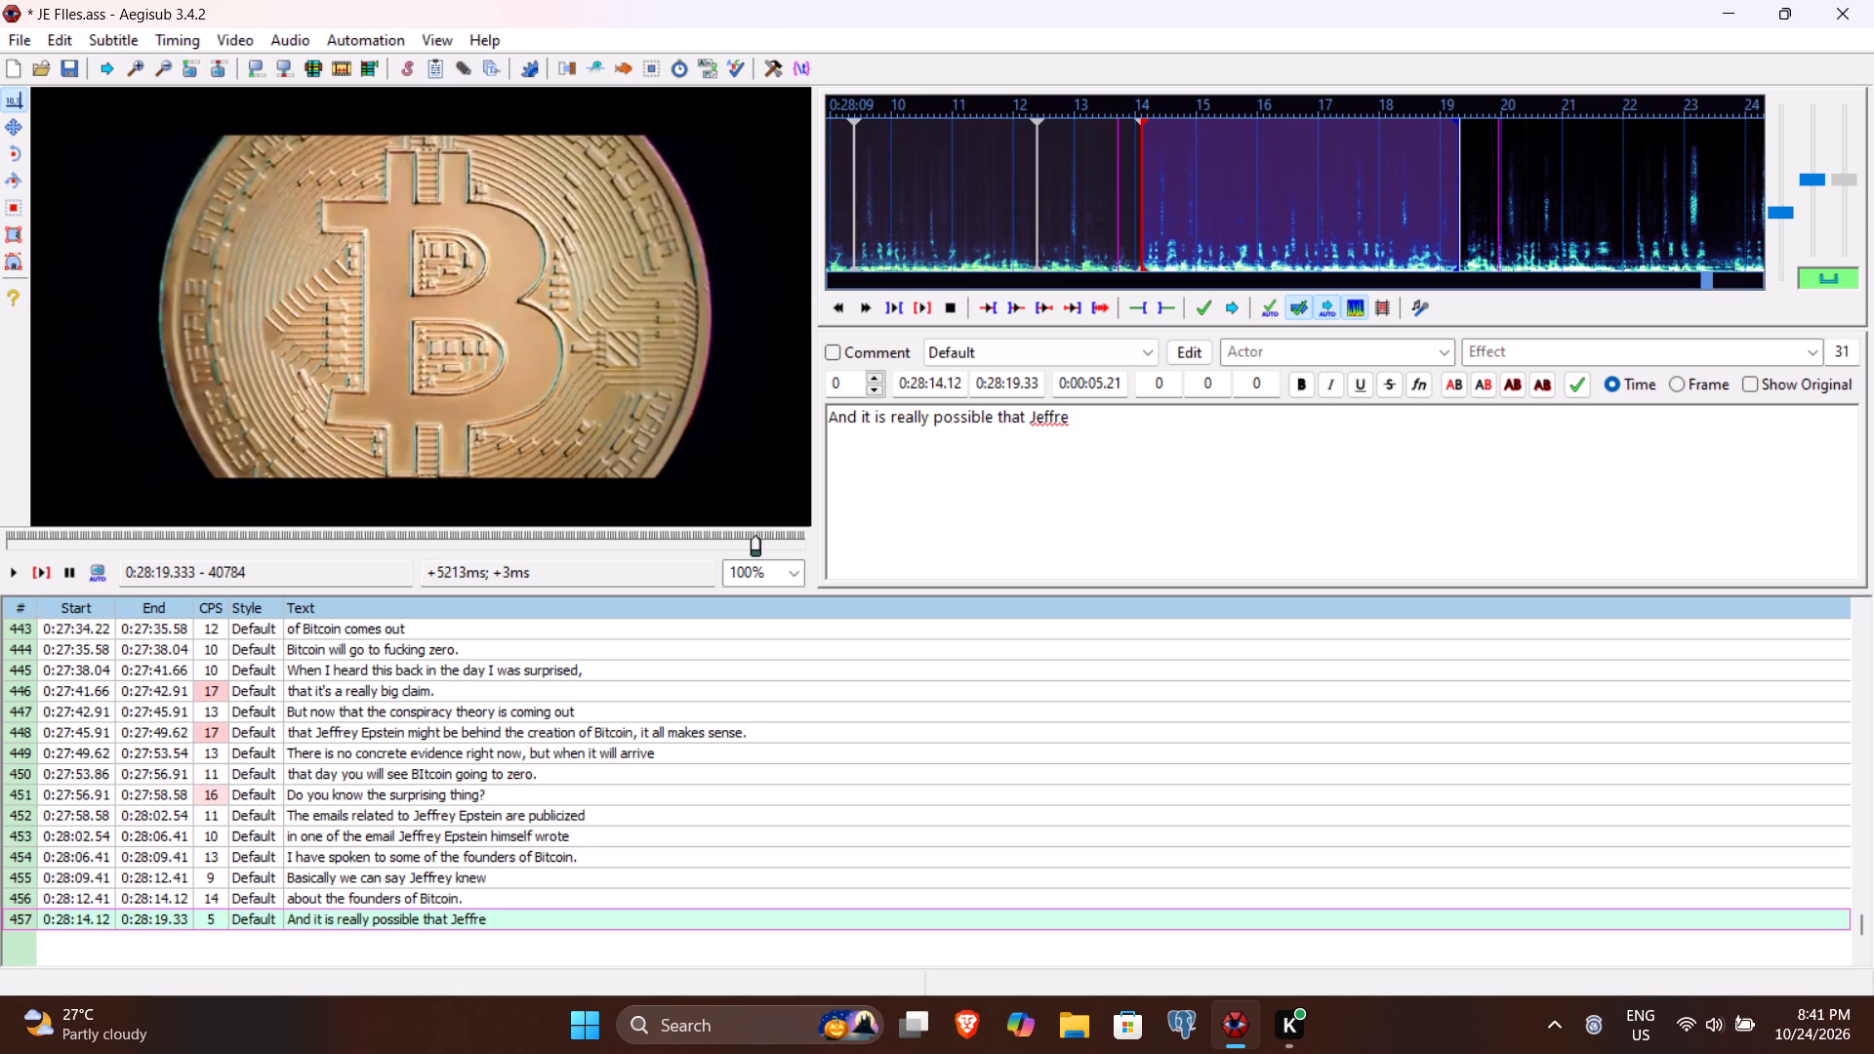
type("y")
key("space")
key("shift+e")
type("ostein")
key("s")
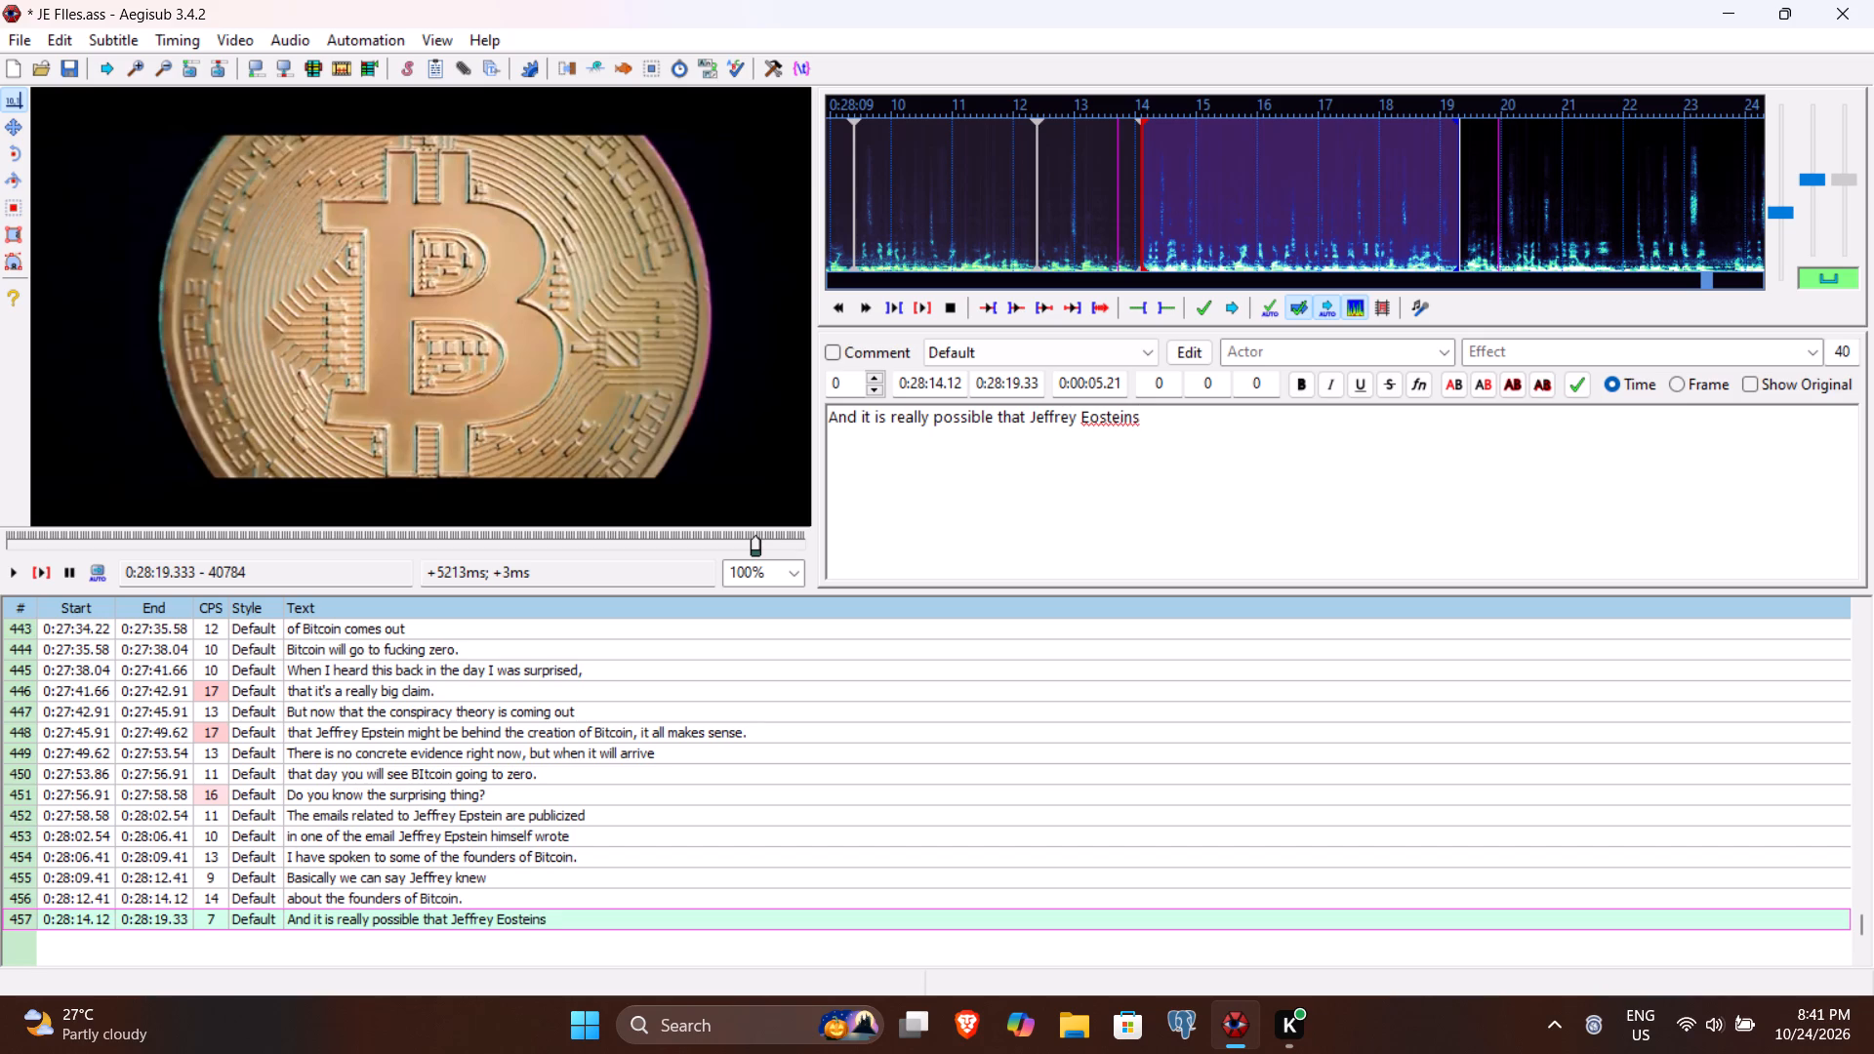
key("BackSpace")
key("BackSpace")
key("BackSpace")
key("BackSpace")
key("BackSpace")
key("BackSpace")
key("BackSpace")
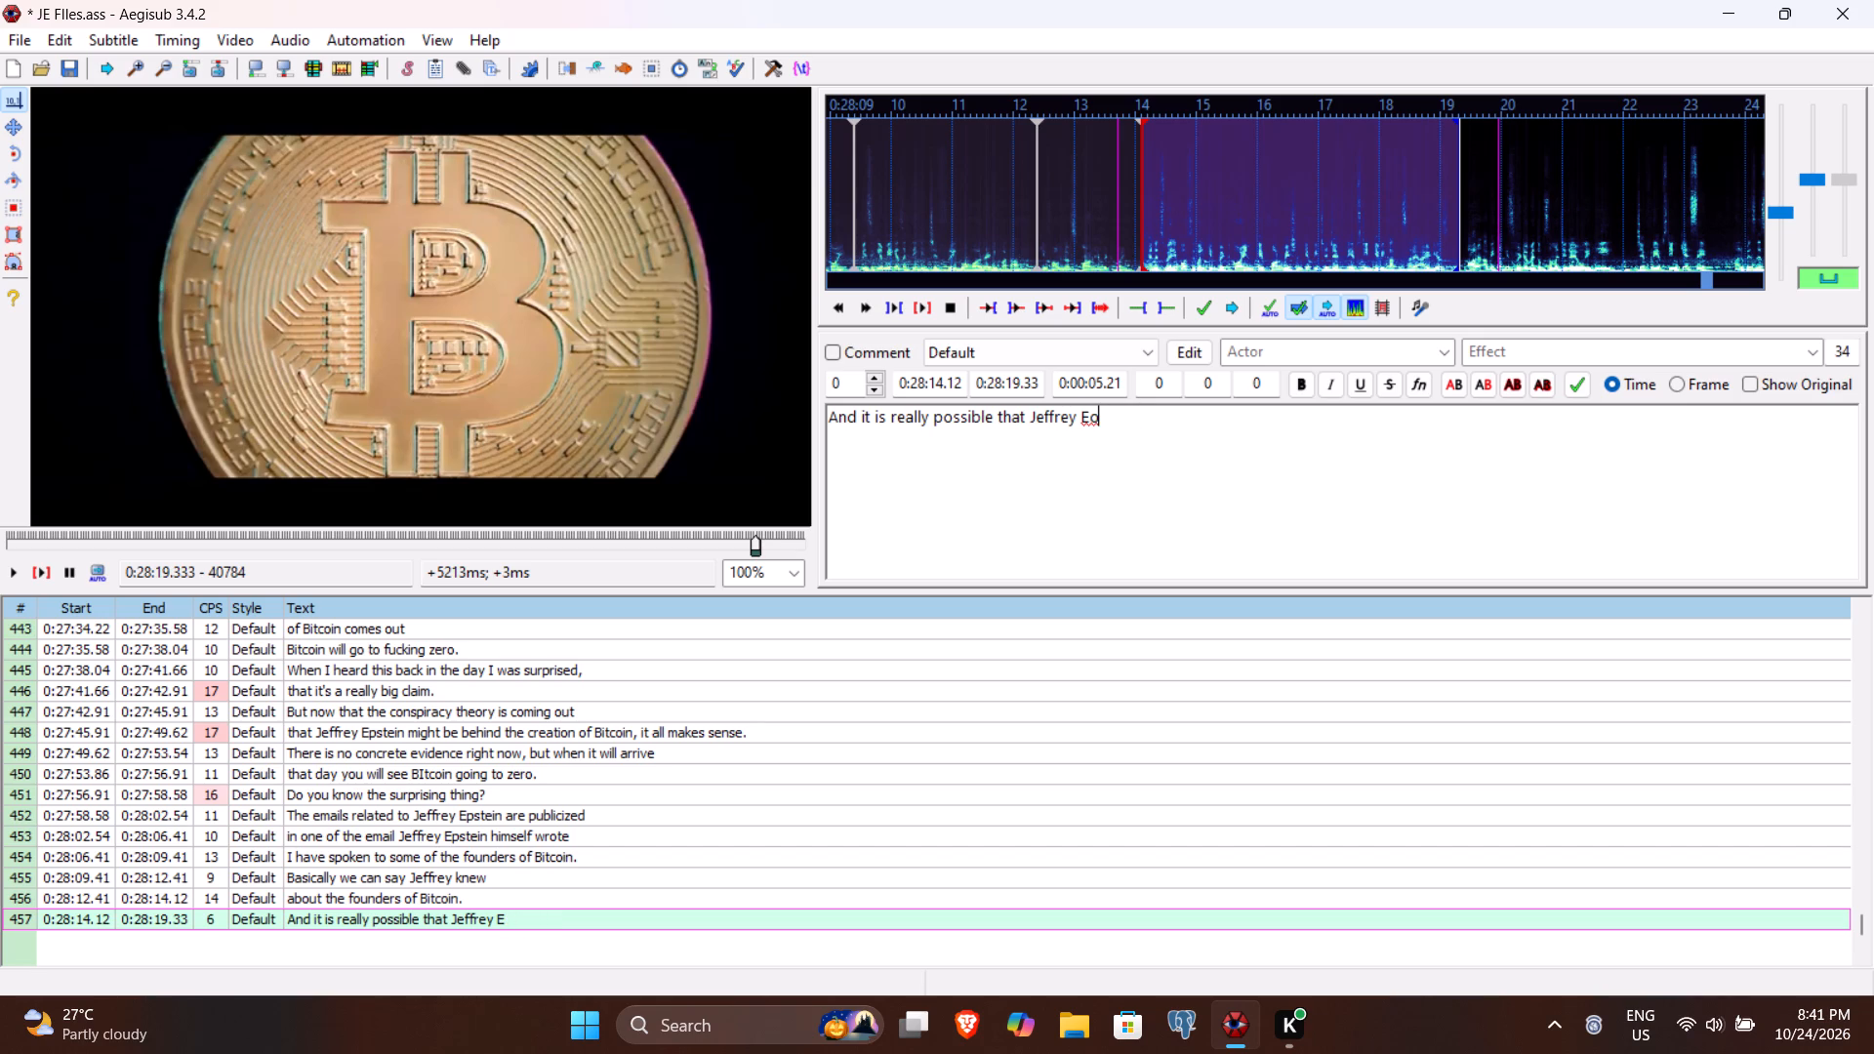
type("psteins")
key("space")
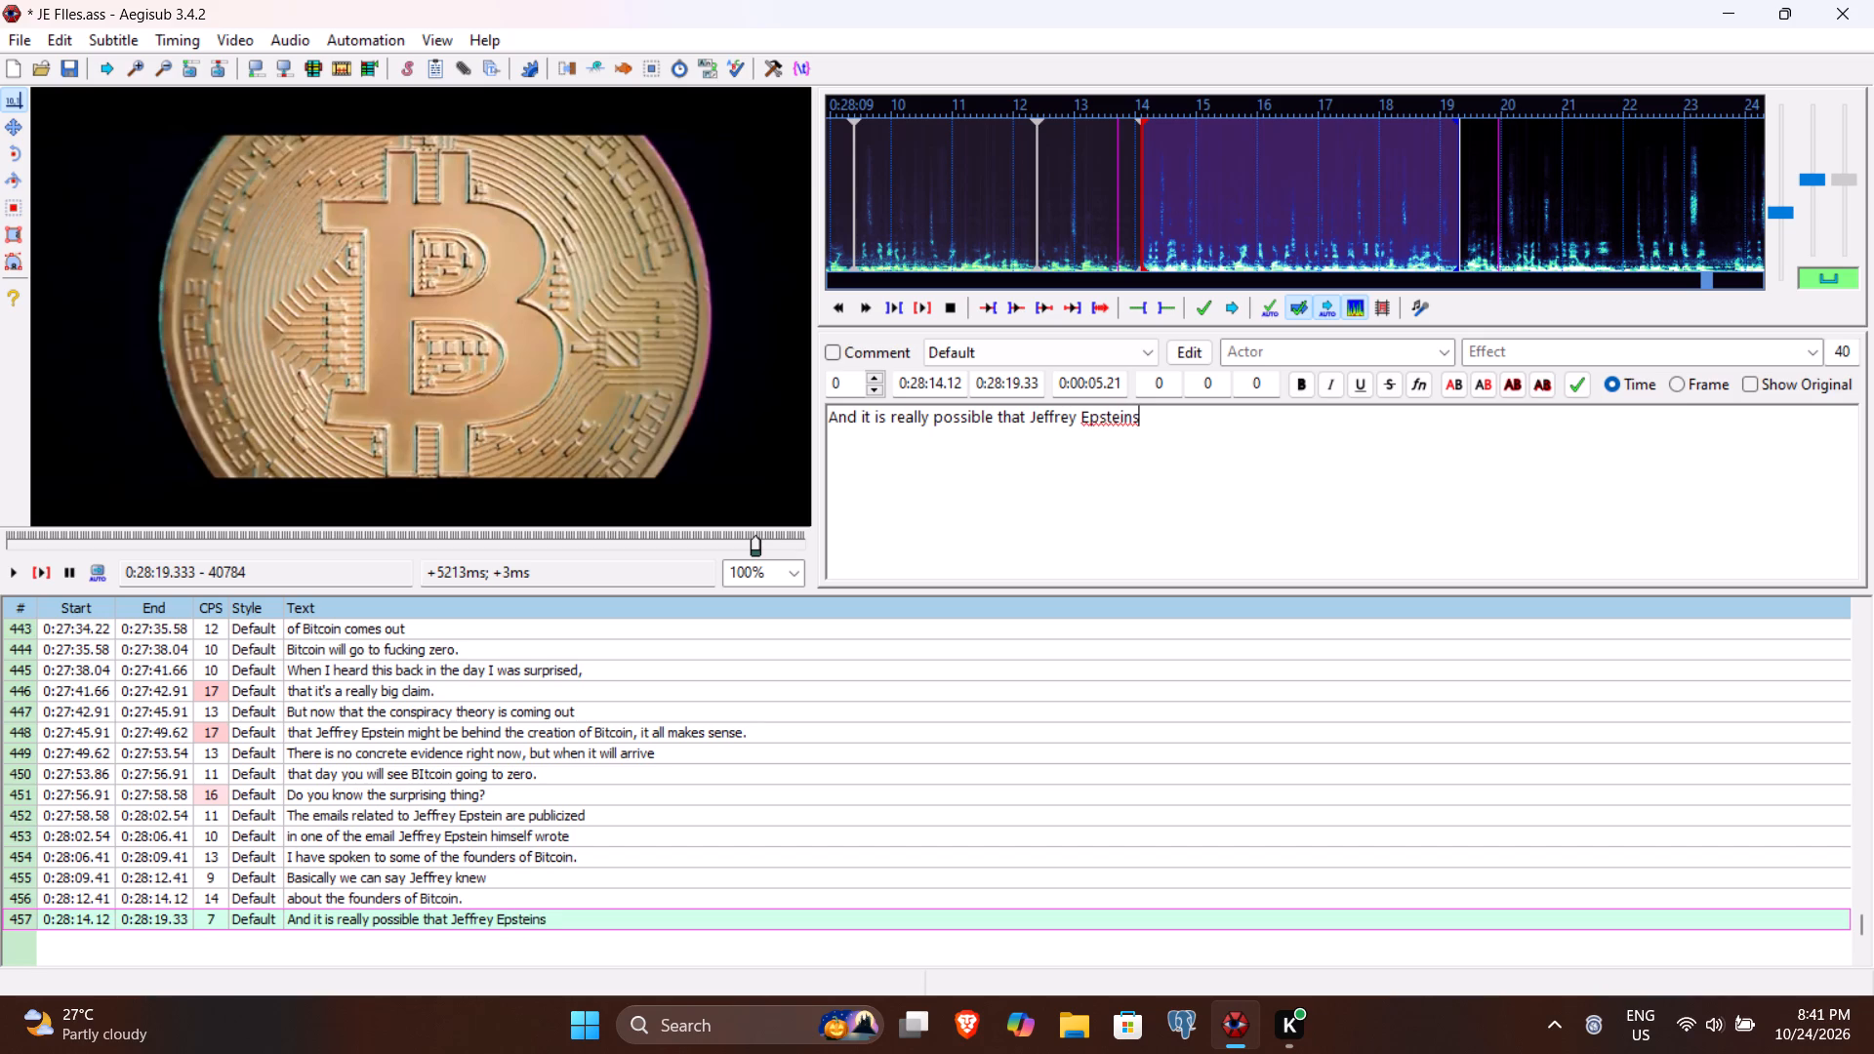
key("BackSpace")
key("BackSpace")
key("space")
type("might")
key("space")
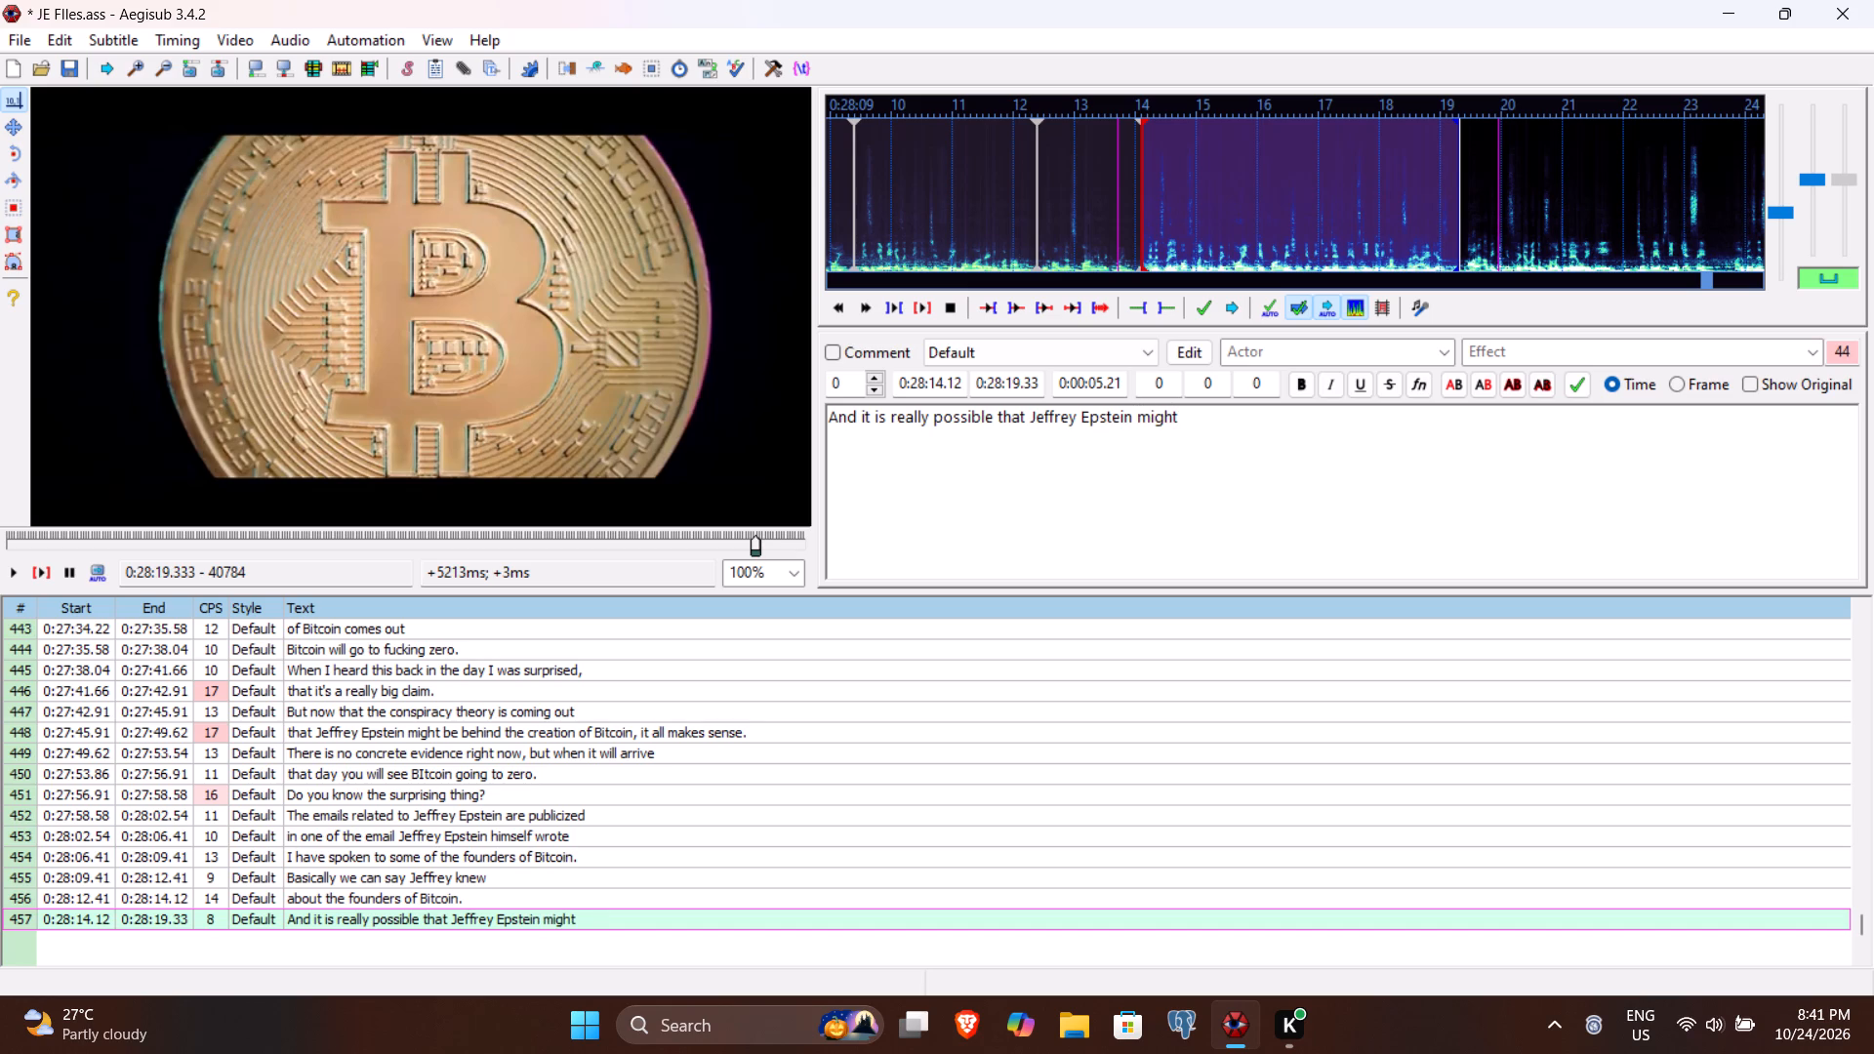
type("ha")
type("ve some ideas")
key("space")
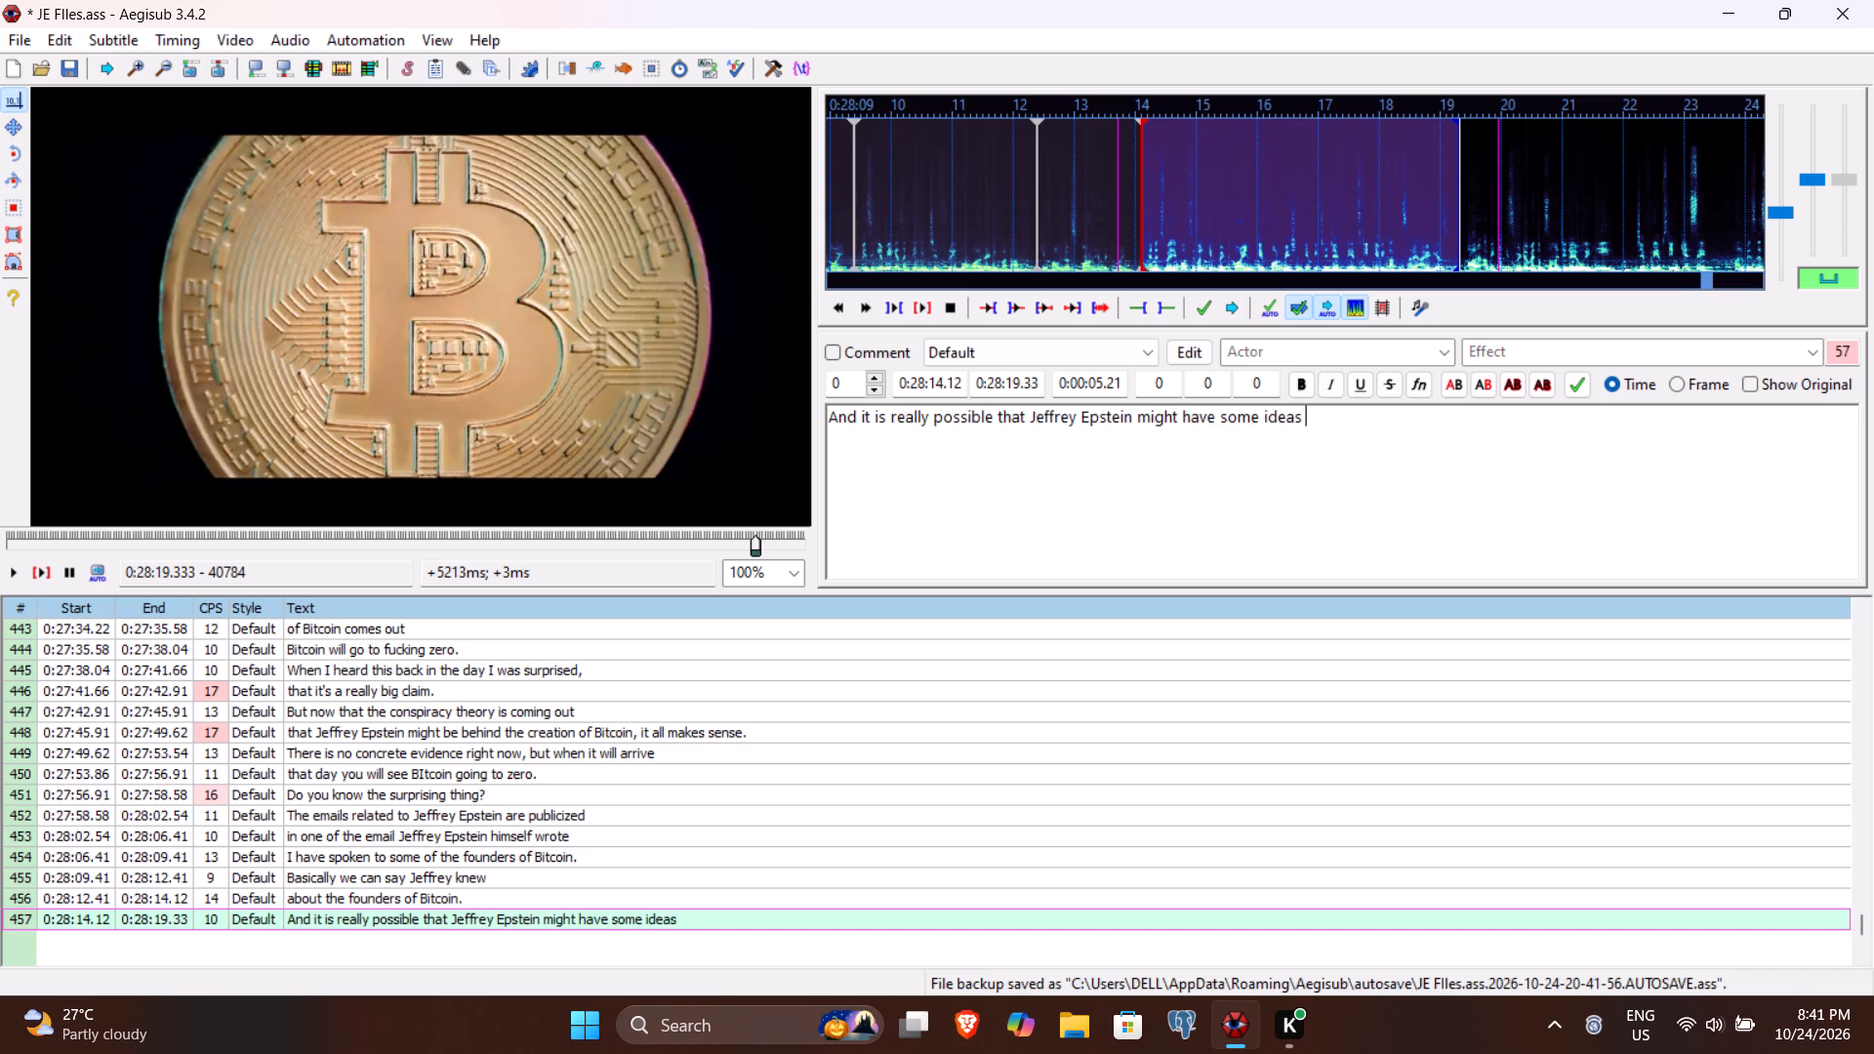
type("behind")
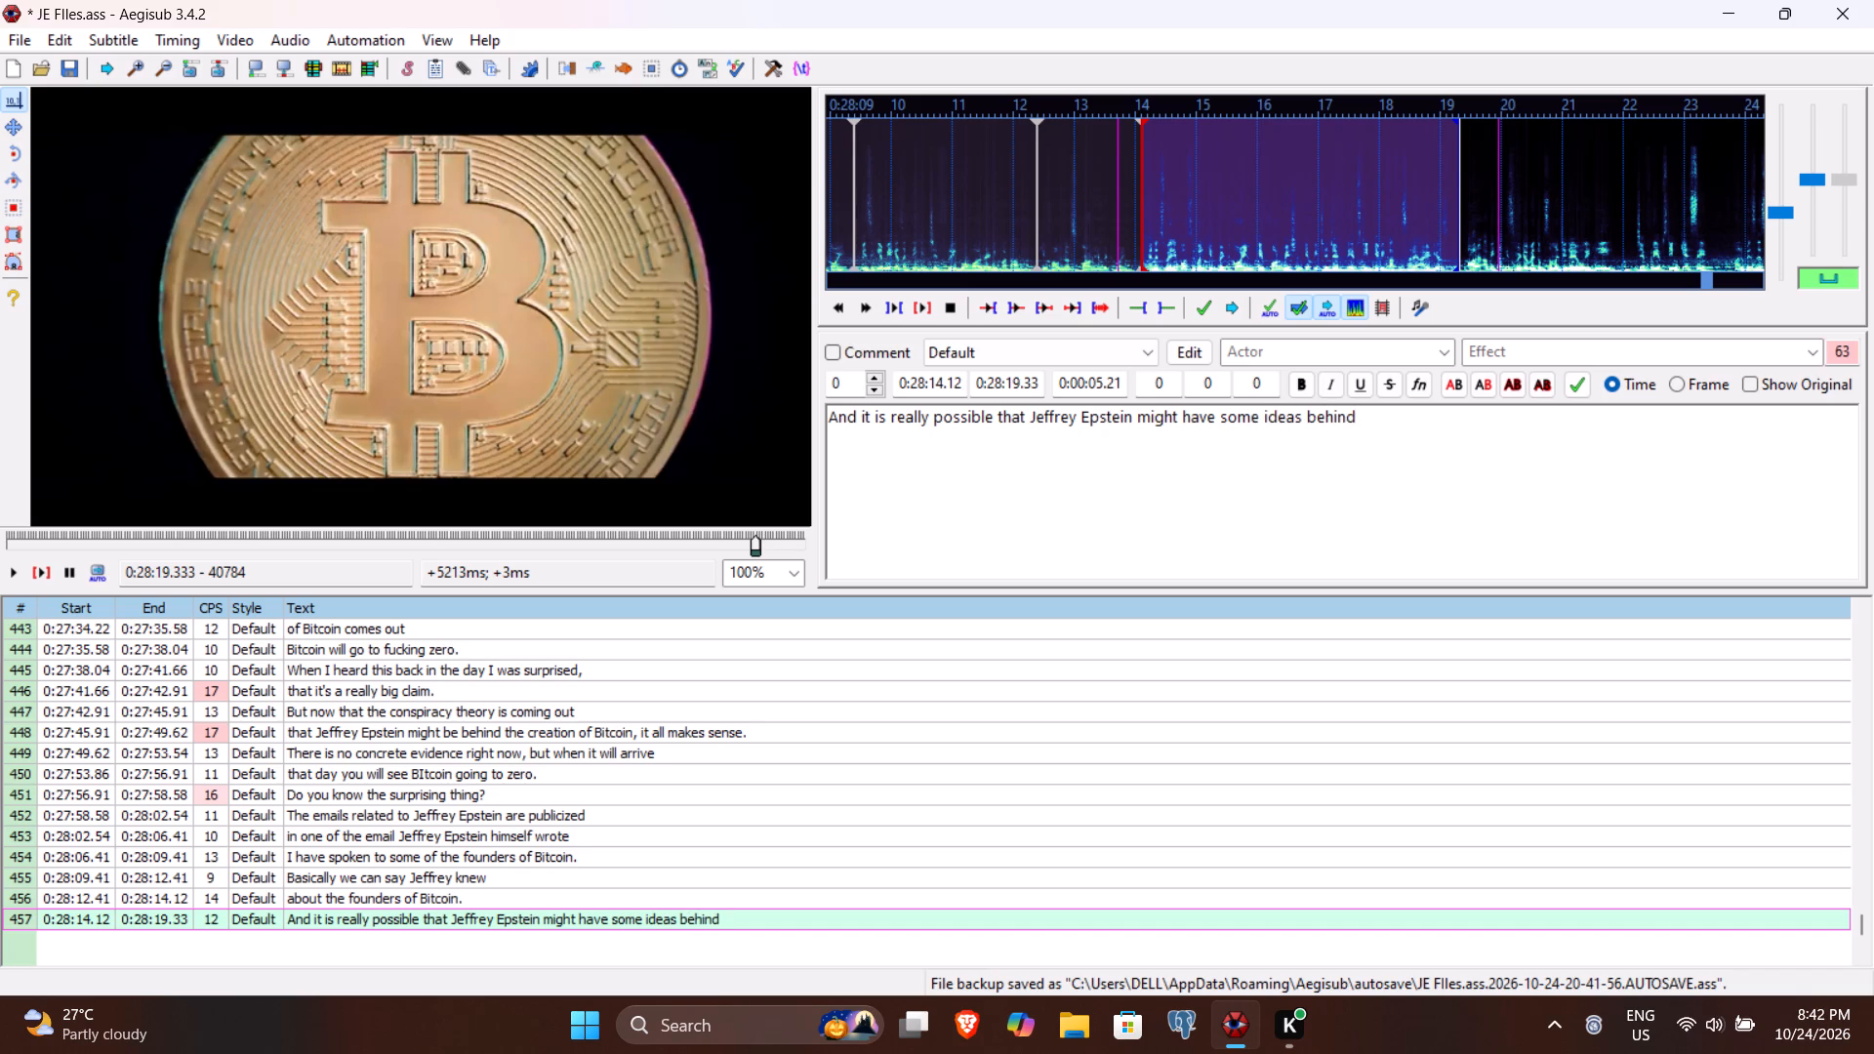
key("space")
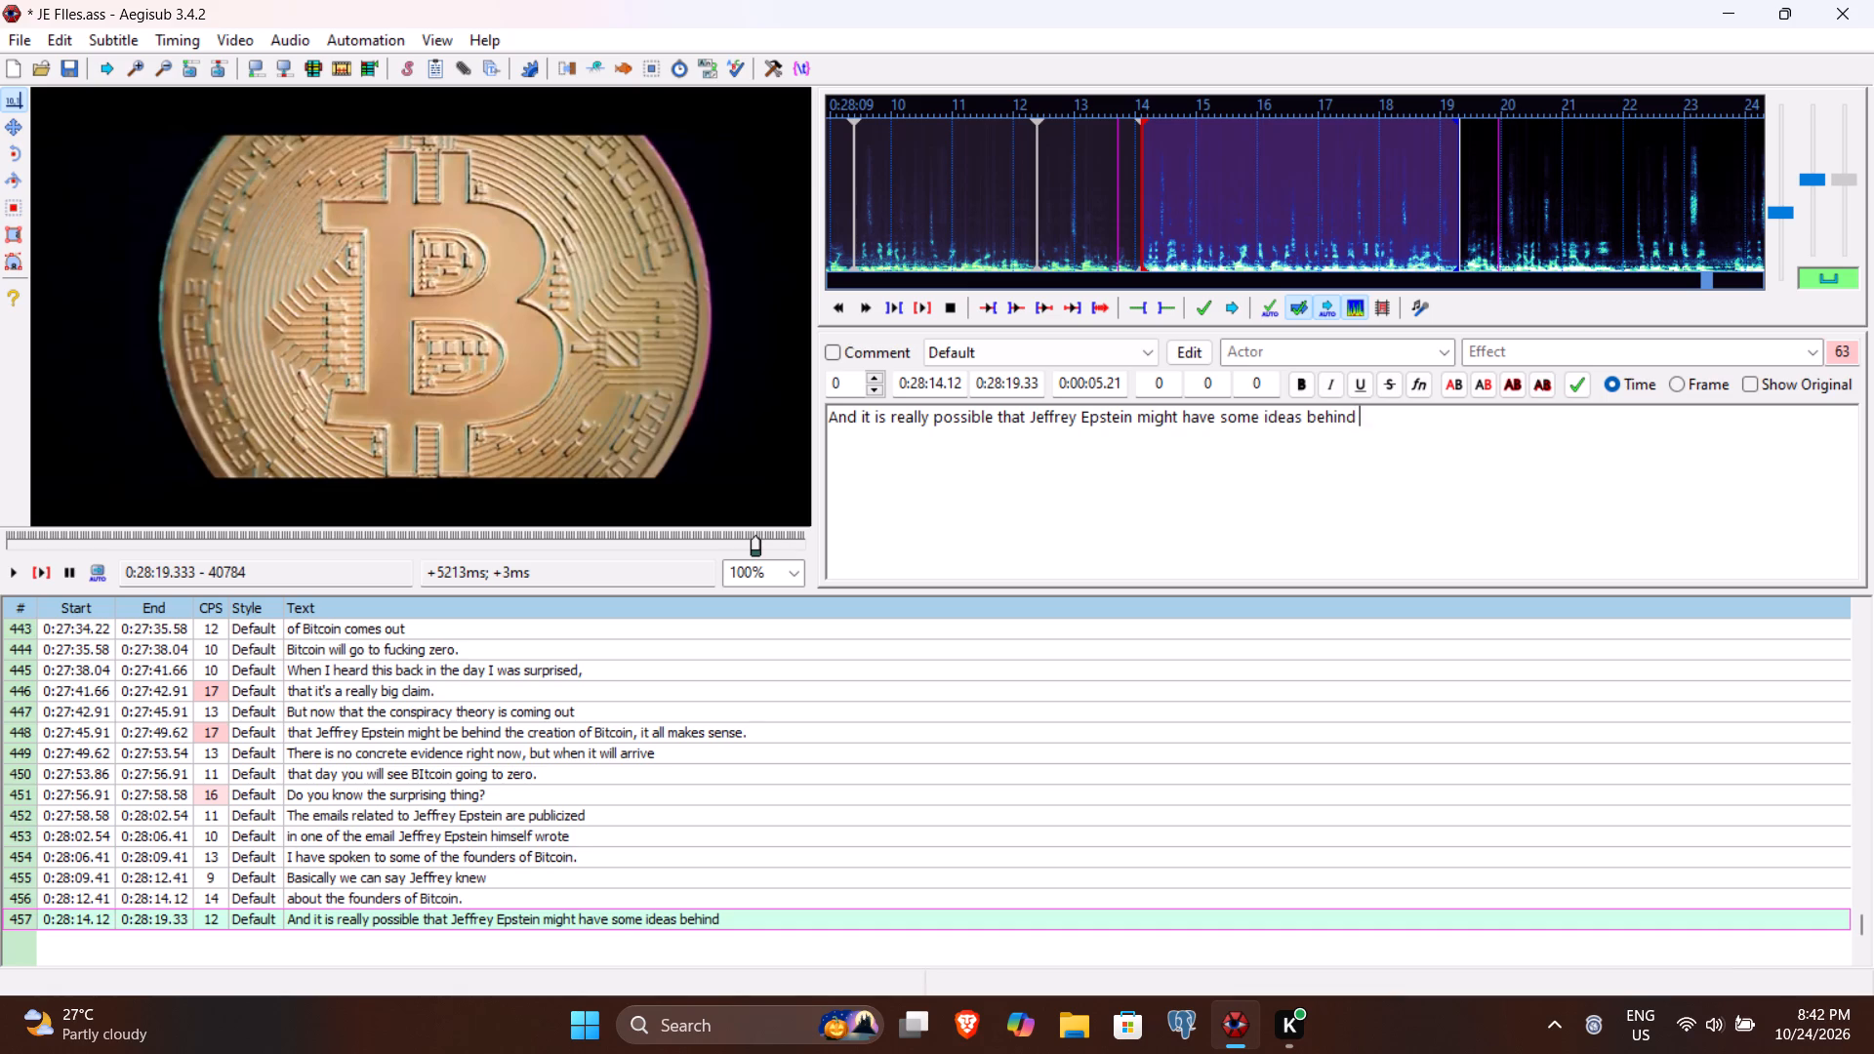
Complete the text of line 457 with "Bitcoin.", replay the line and commit it.
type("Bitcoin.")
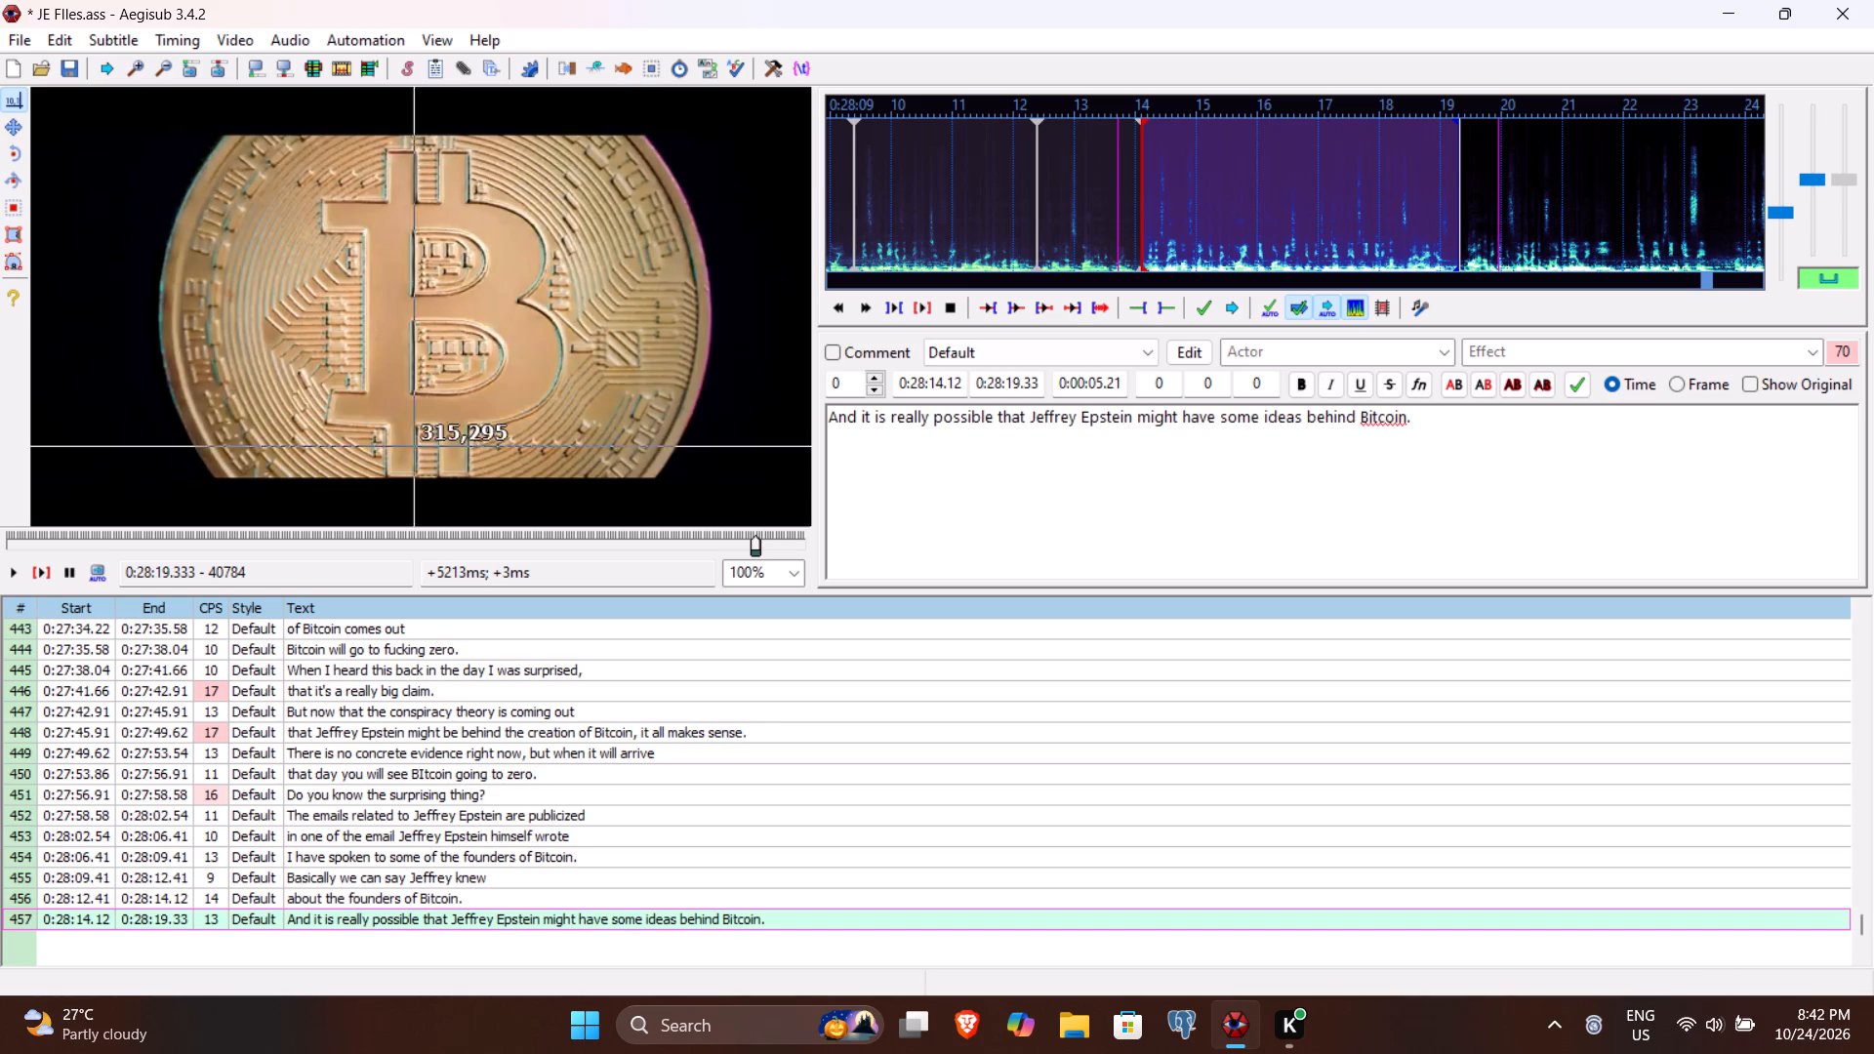
left_click(43, 570)
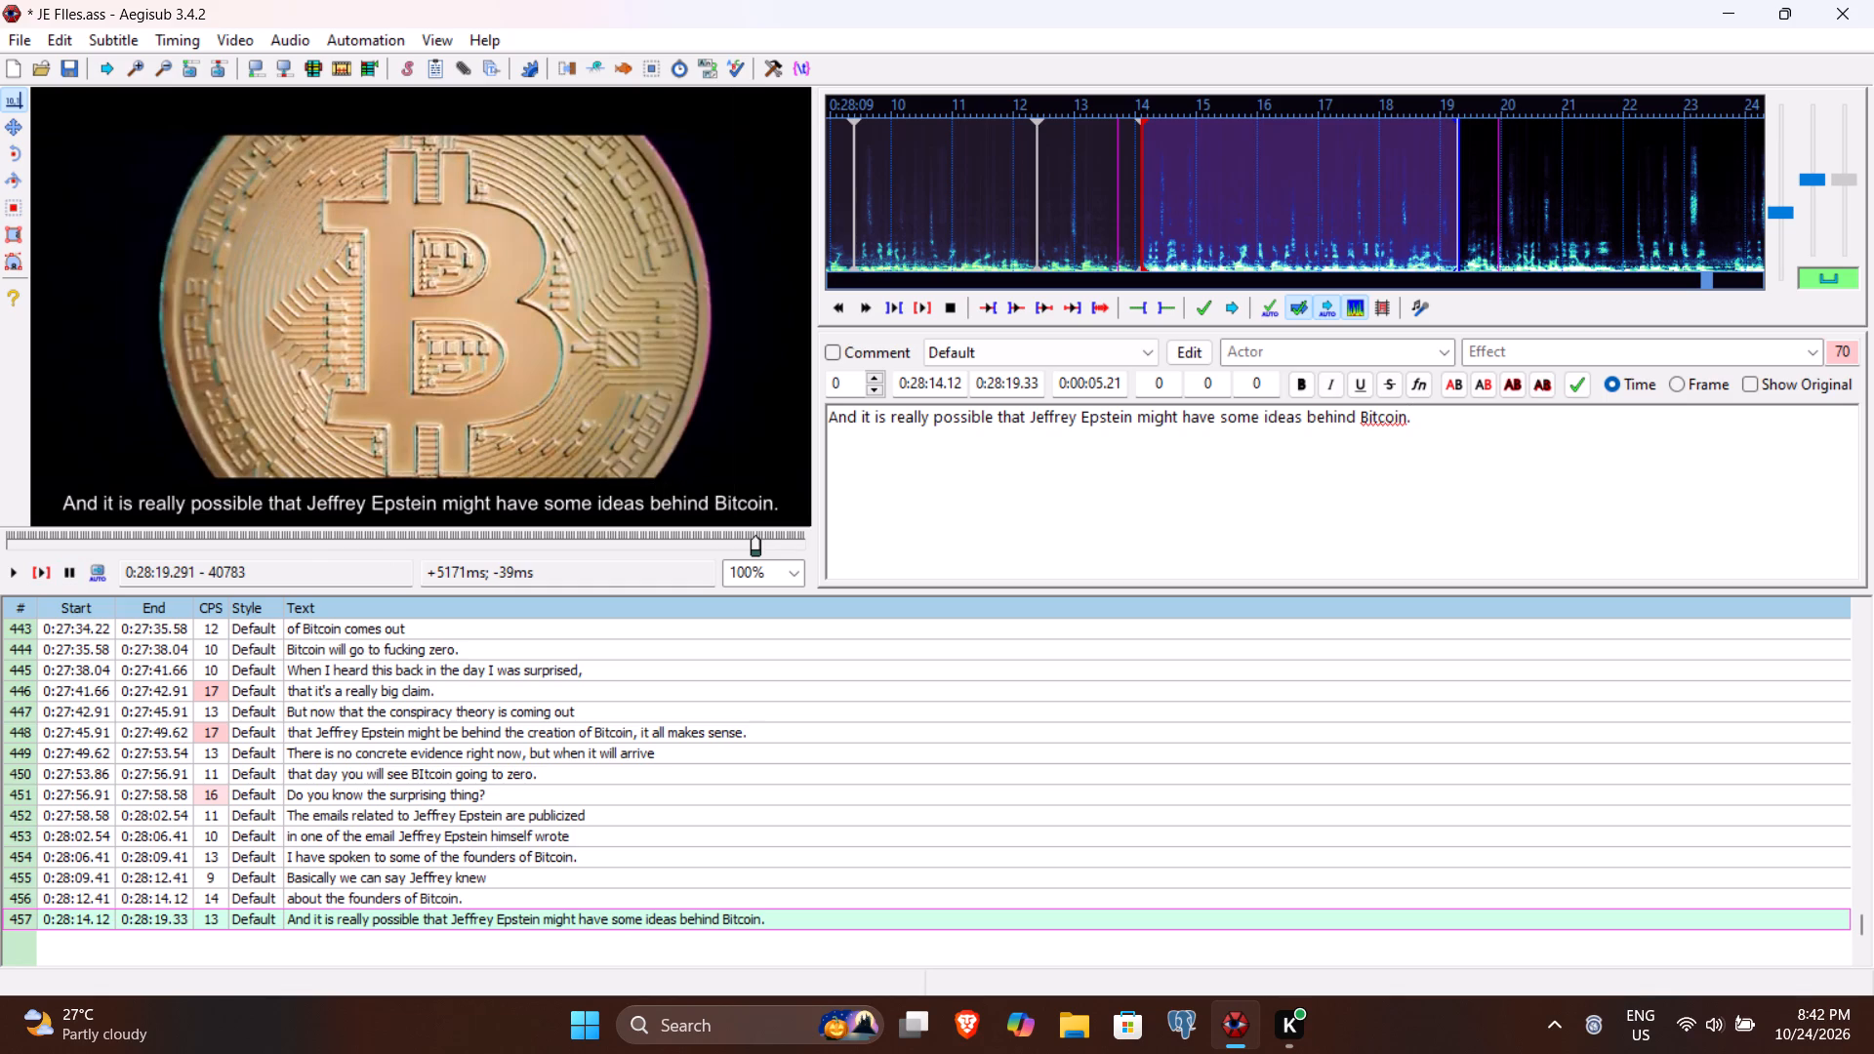
key("Return")
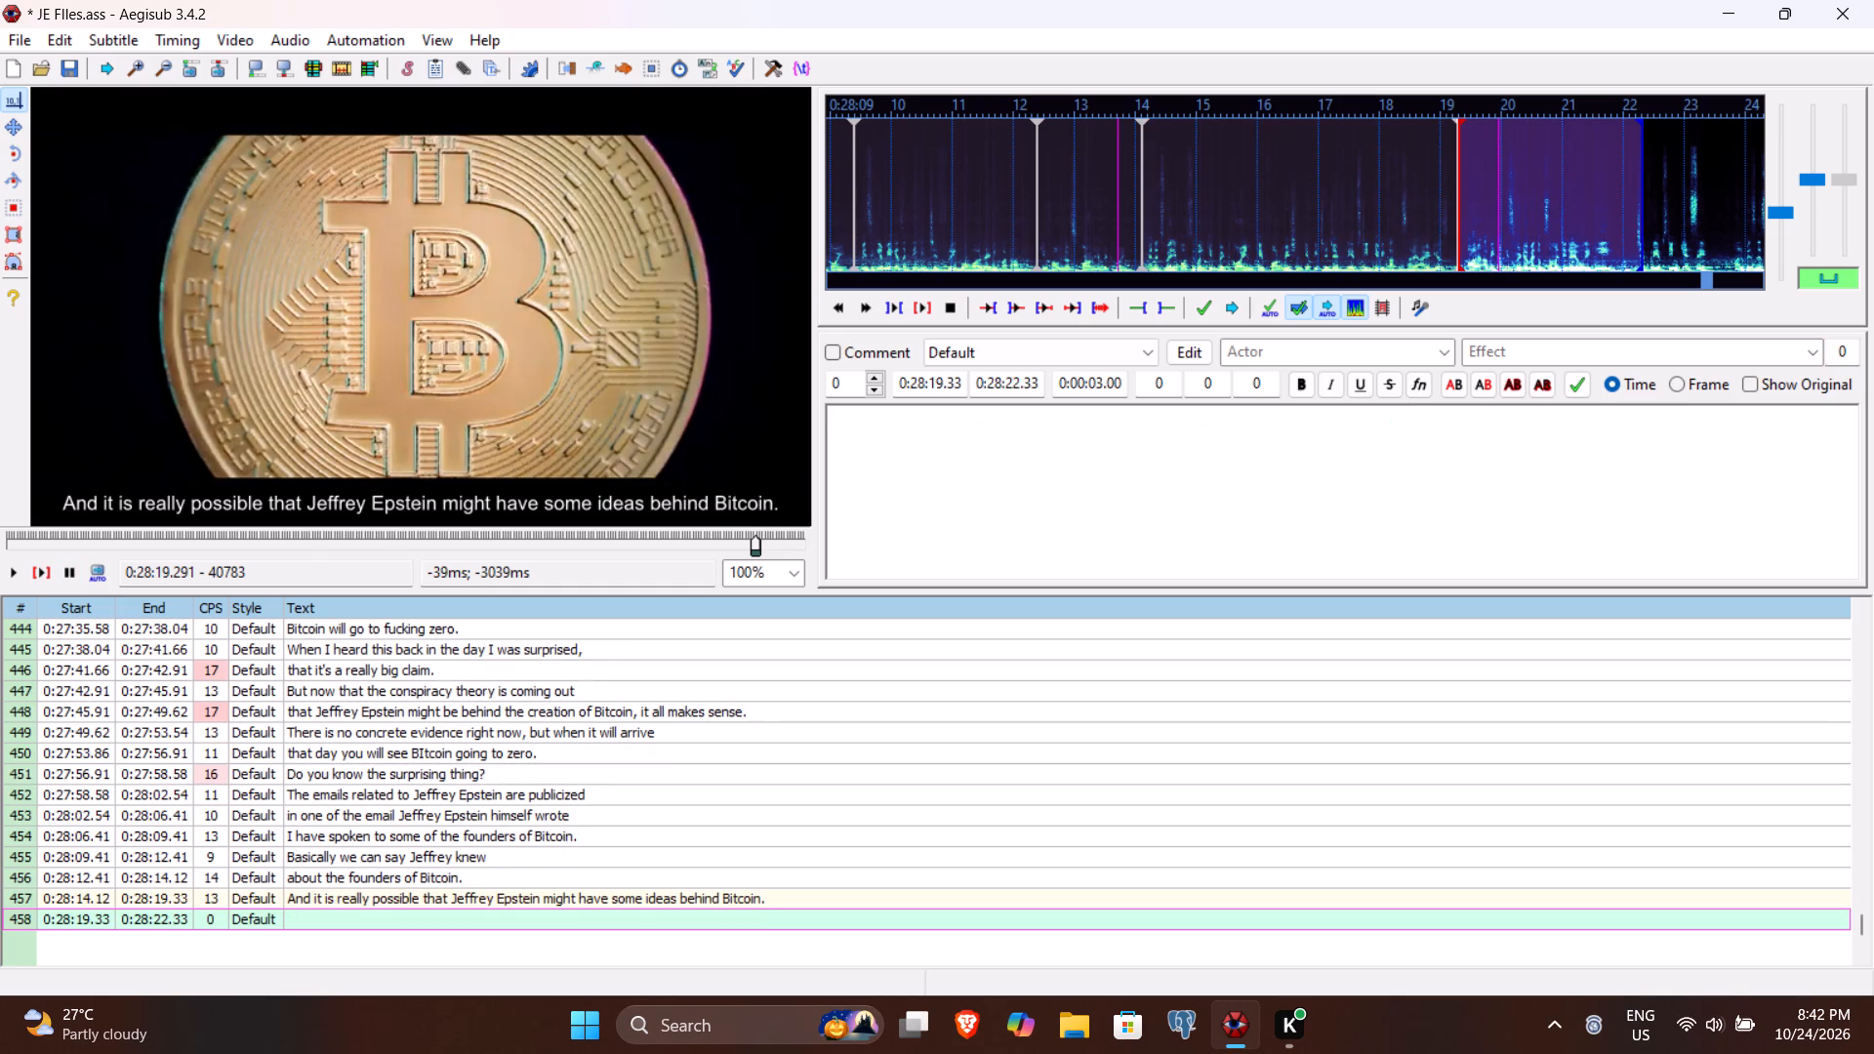
Save the subtitle file.
key("ctrl+s")
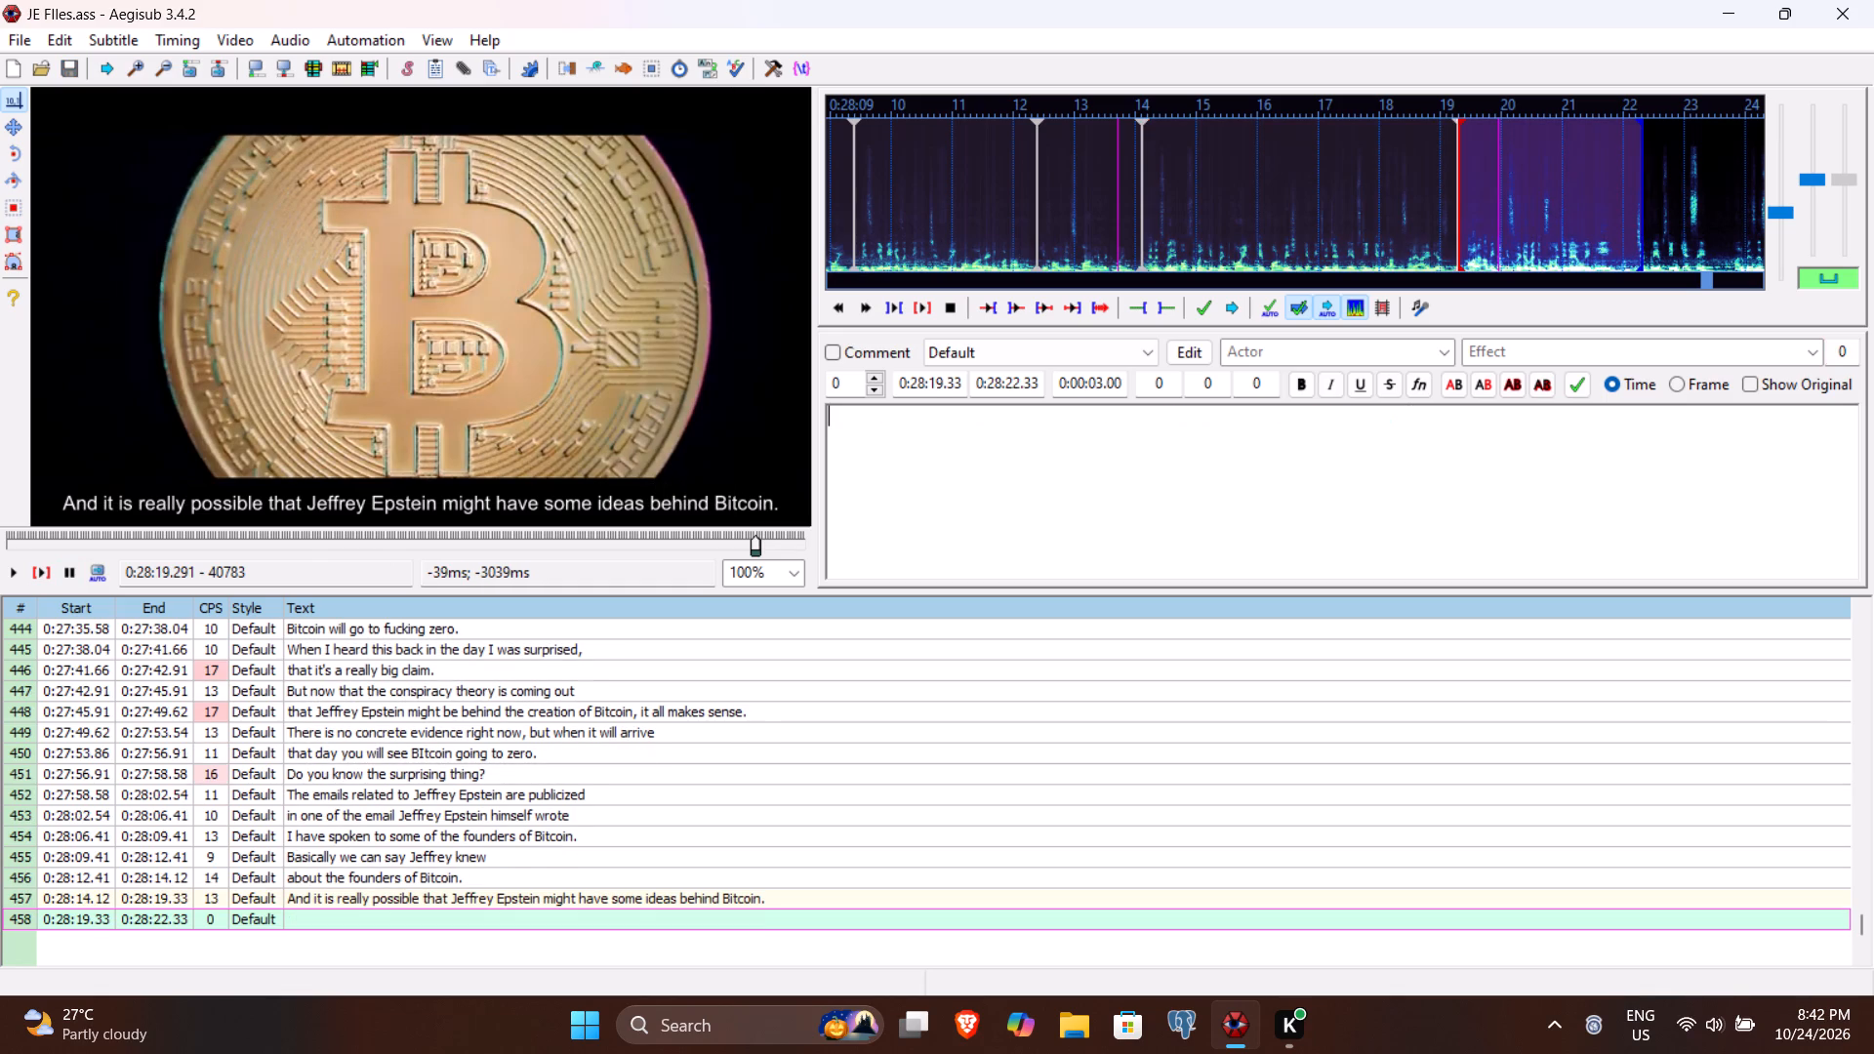
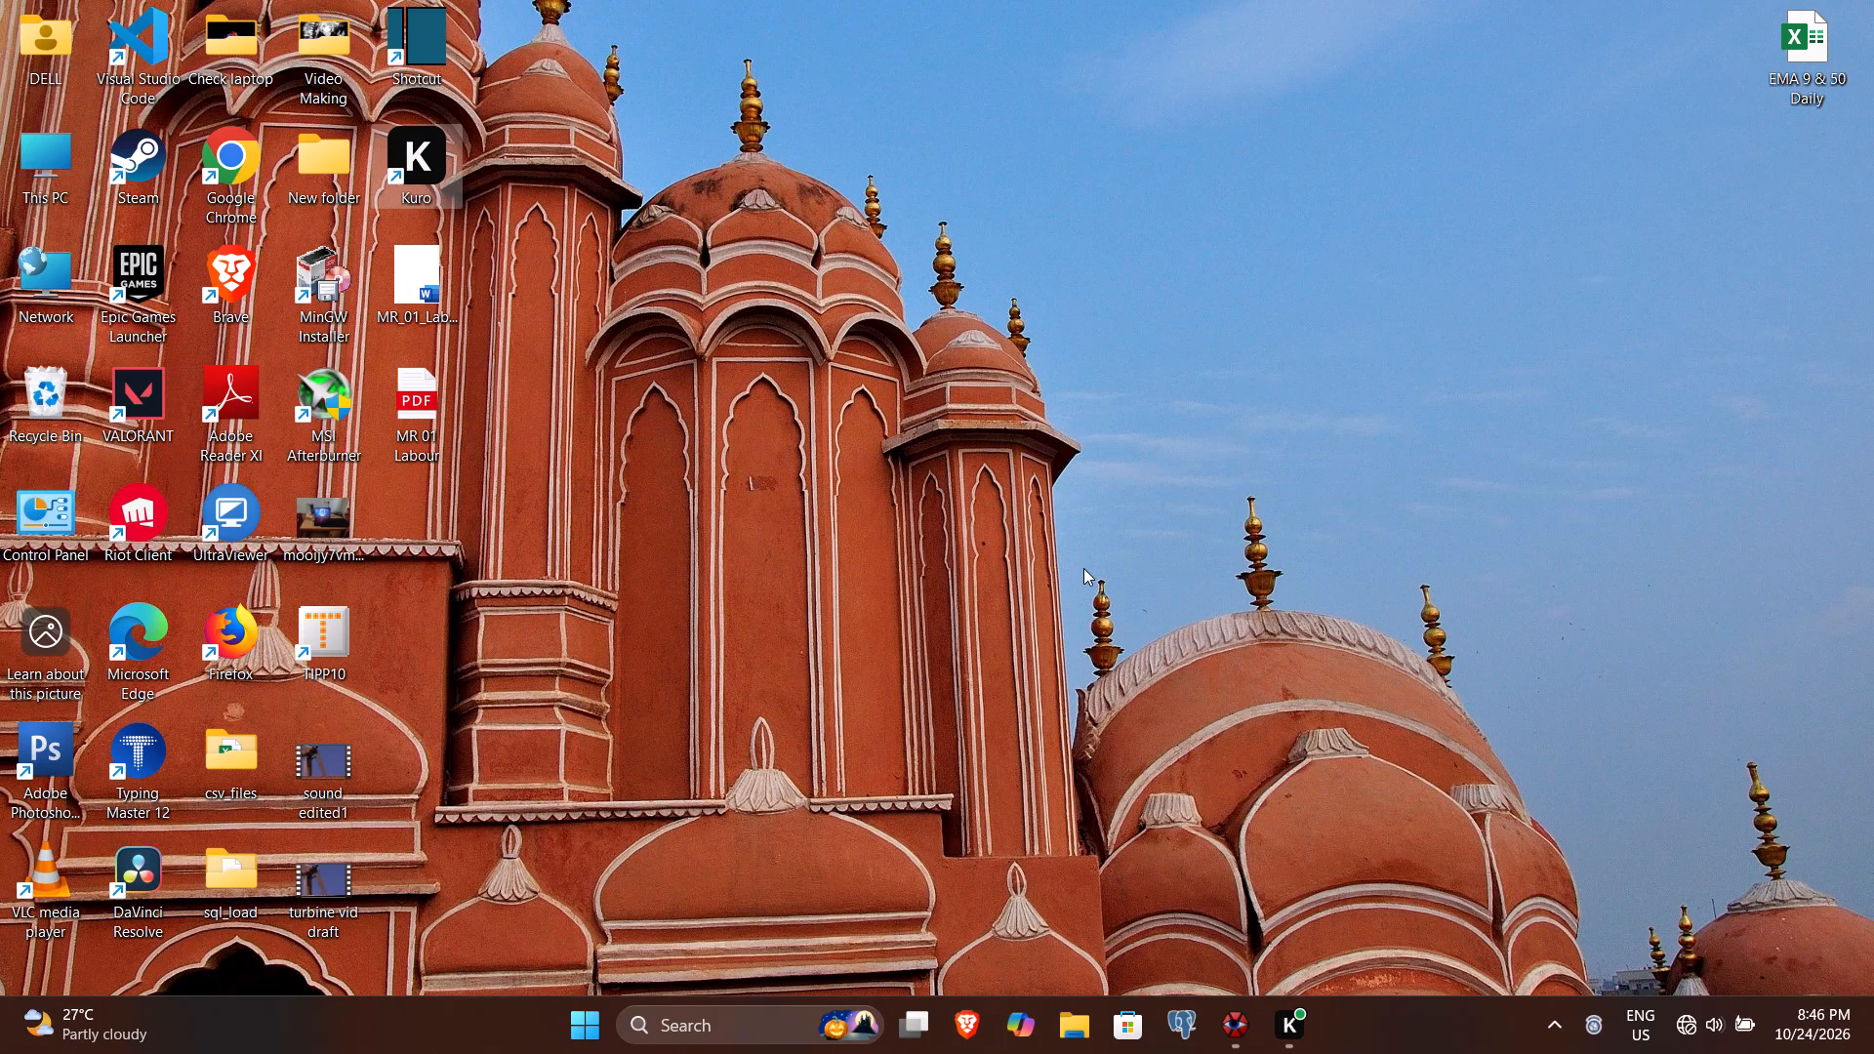
Open the "EMA 9 & 50 Daily" workbook from the desktop in Excel.
double_click(1808, 37)
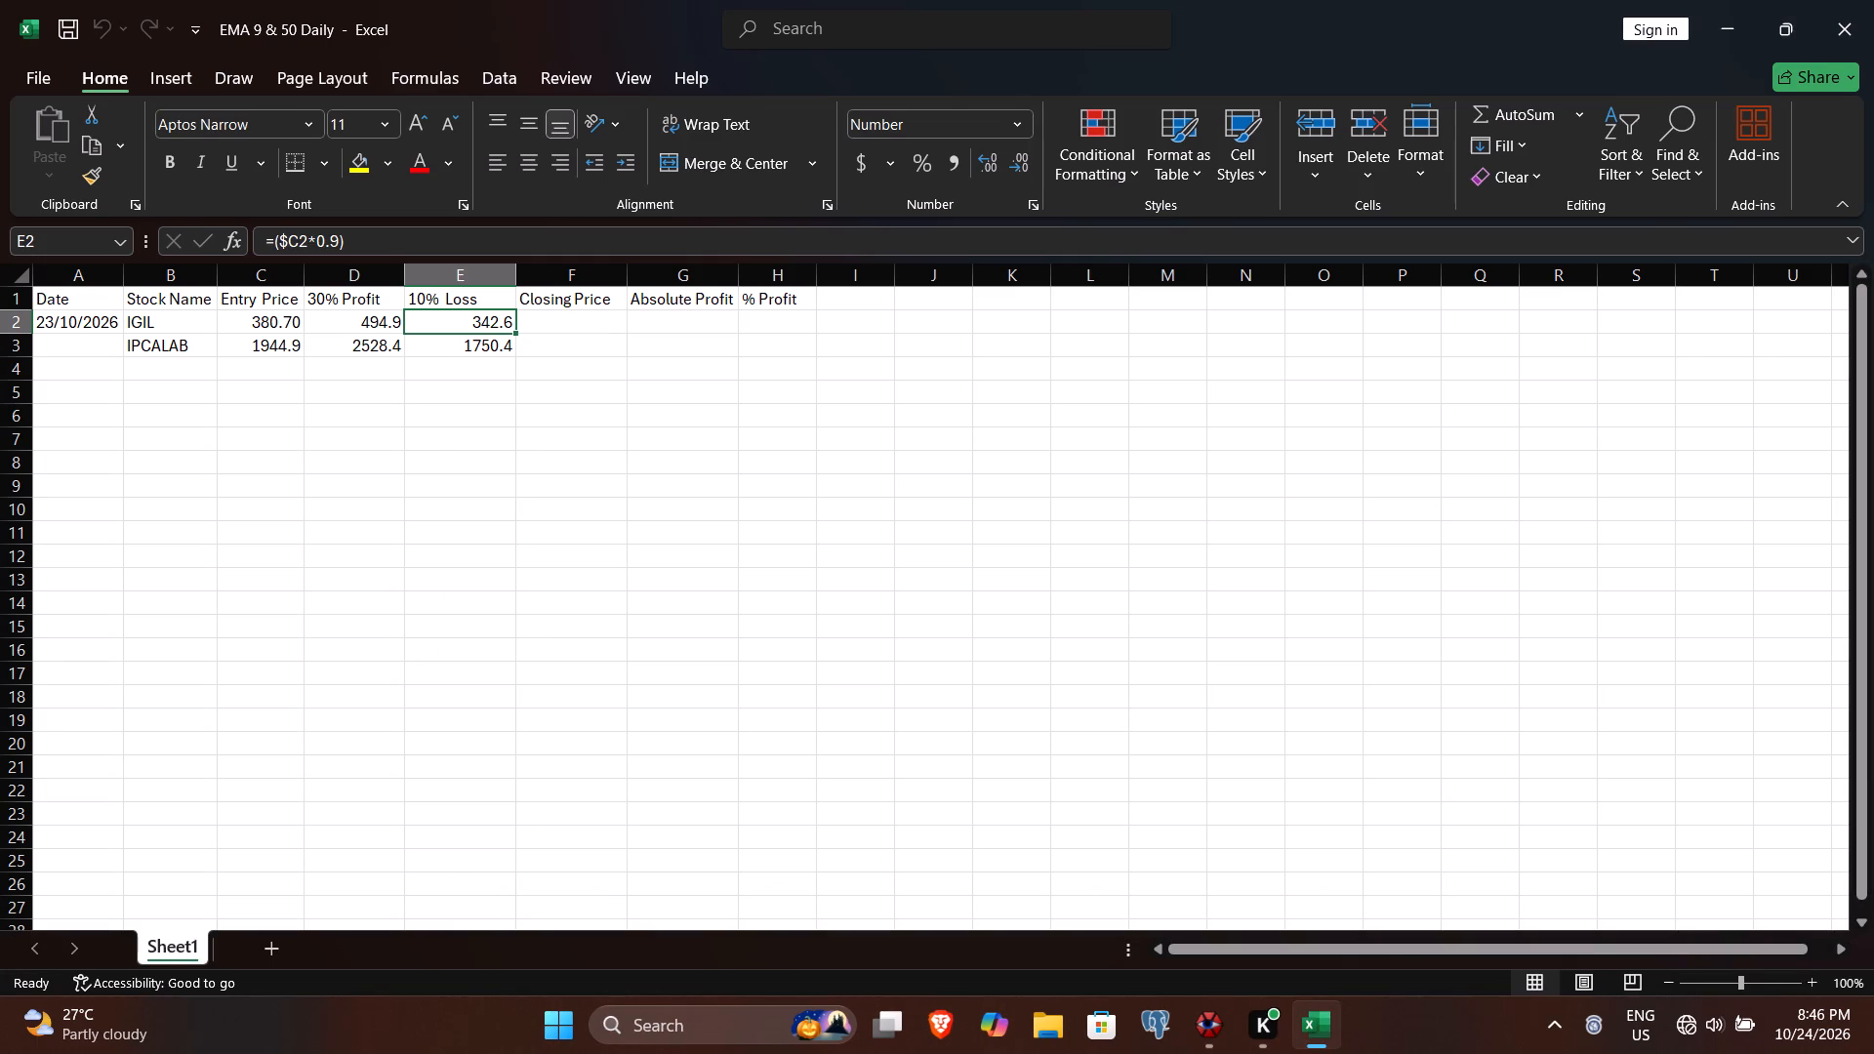
Rename the sheet containing the stock entry and profit/loss table as Daily.
left_click(174, 943)
left_click(174, 943)
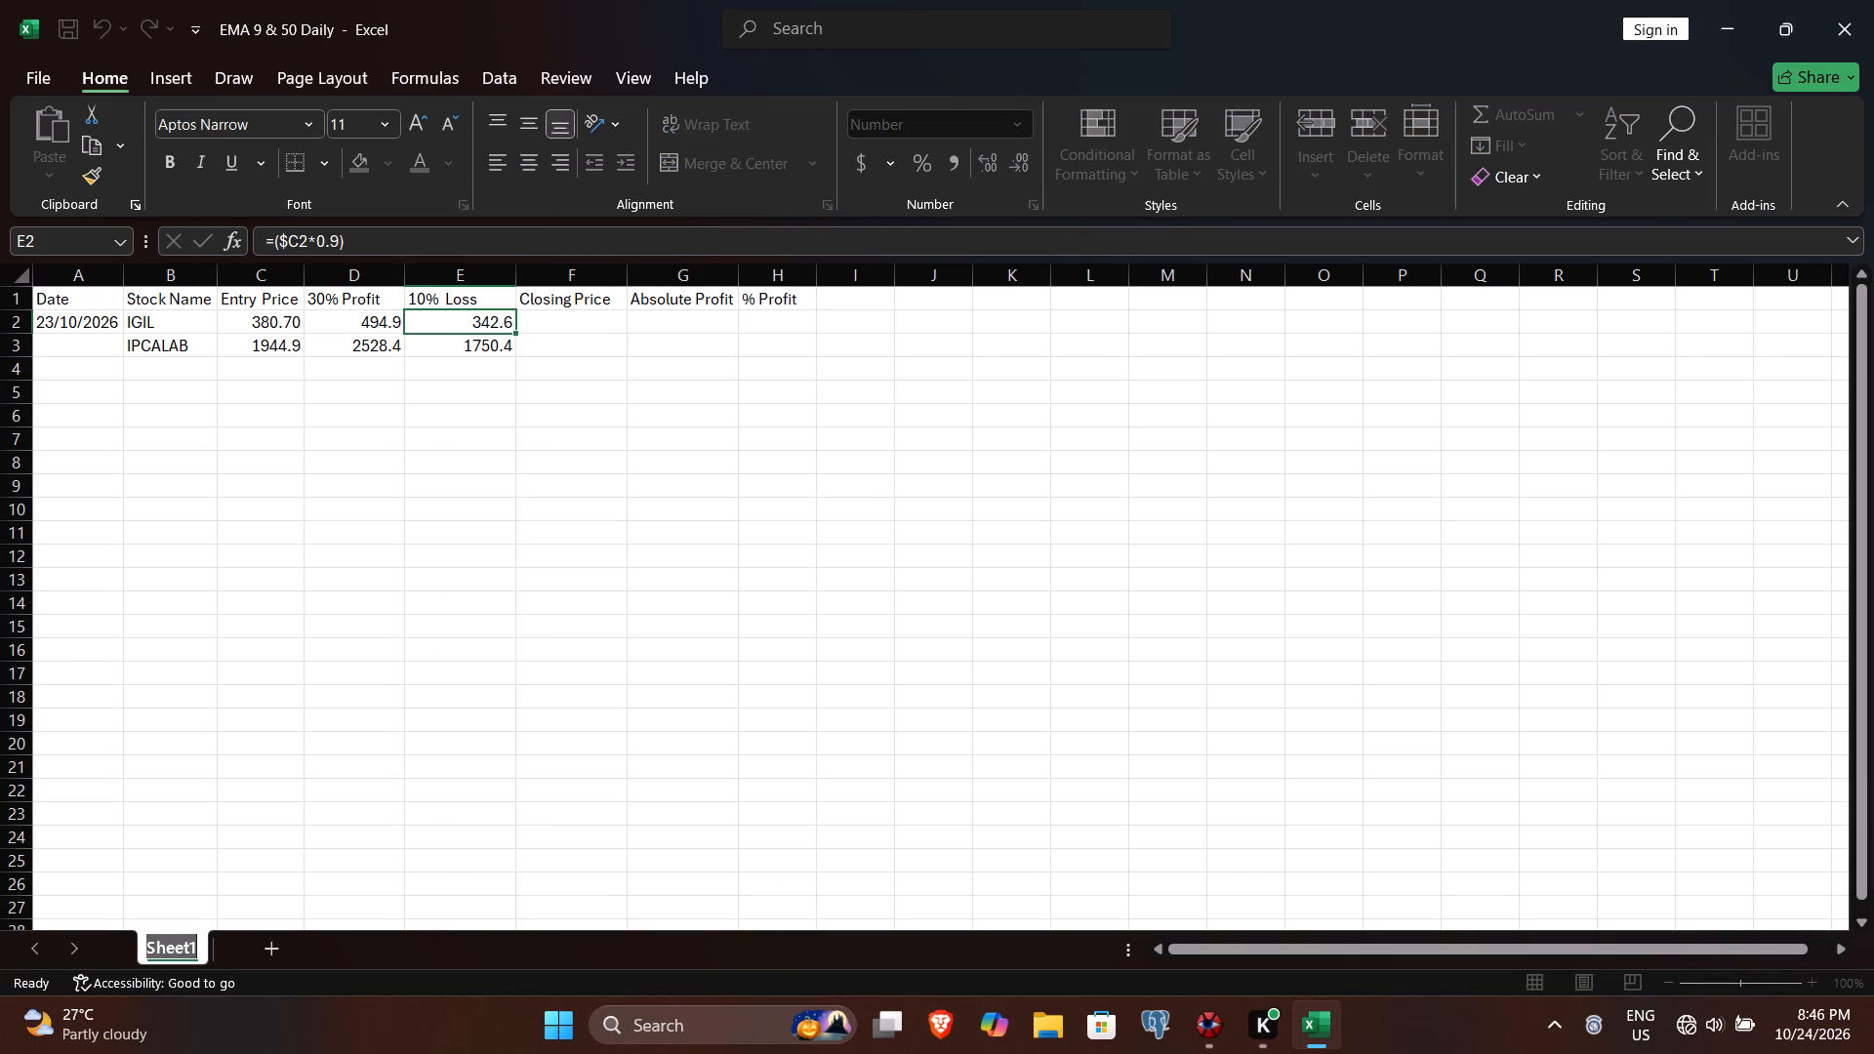
type("Da")
type("ily")
left_click(235, 942)
Add a new blank sheet after the Daily sheet and name it Weekly.
left_click(256, 942)
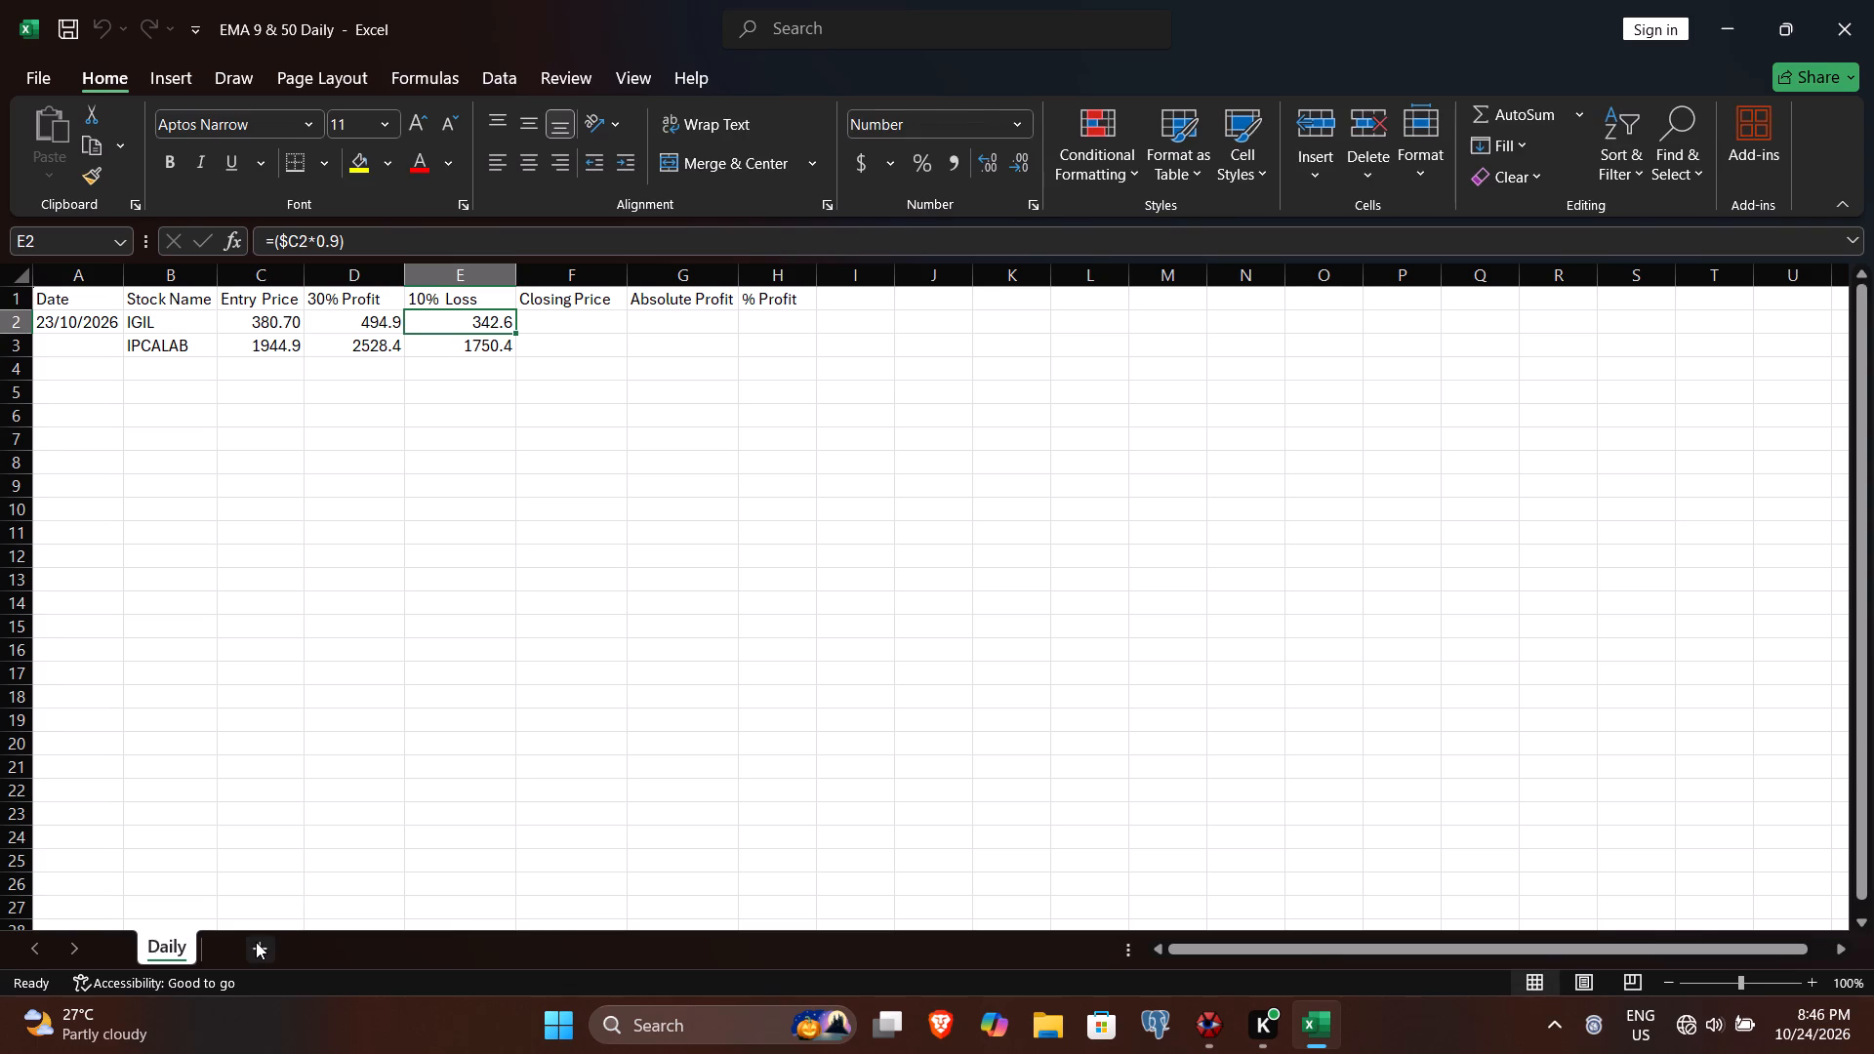
double_click(256, 942)
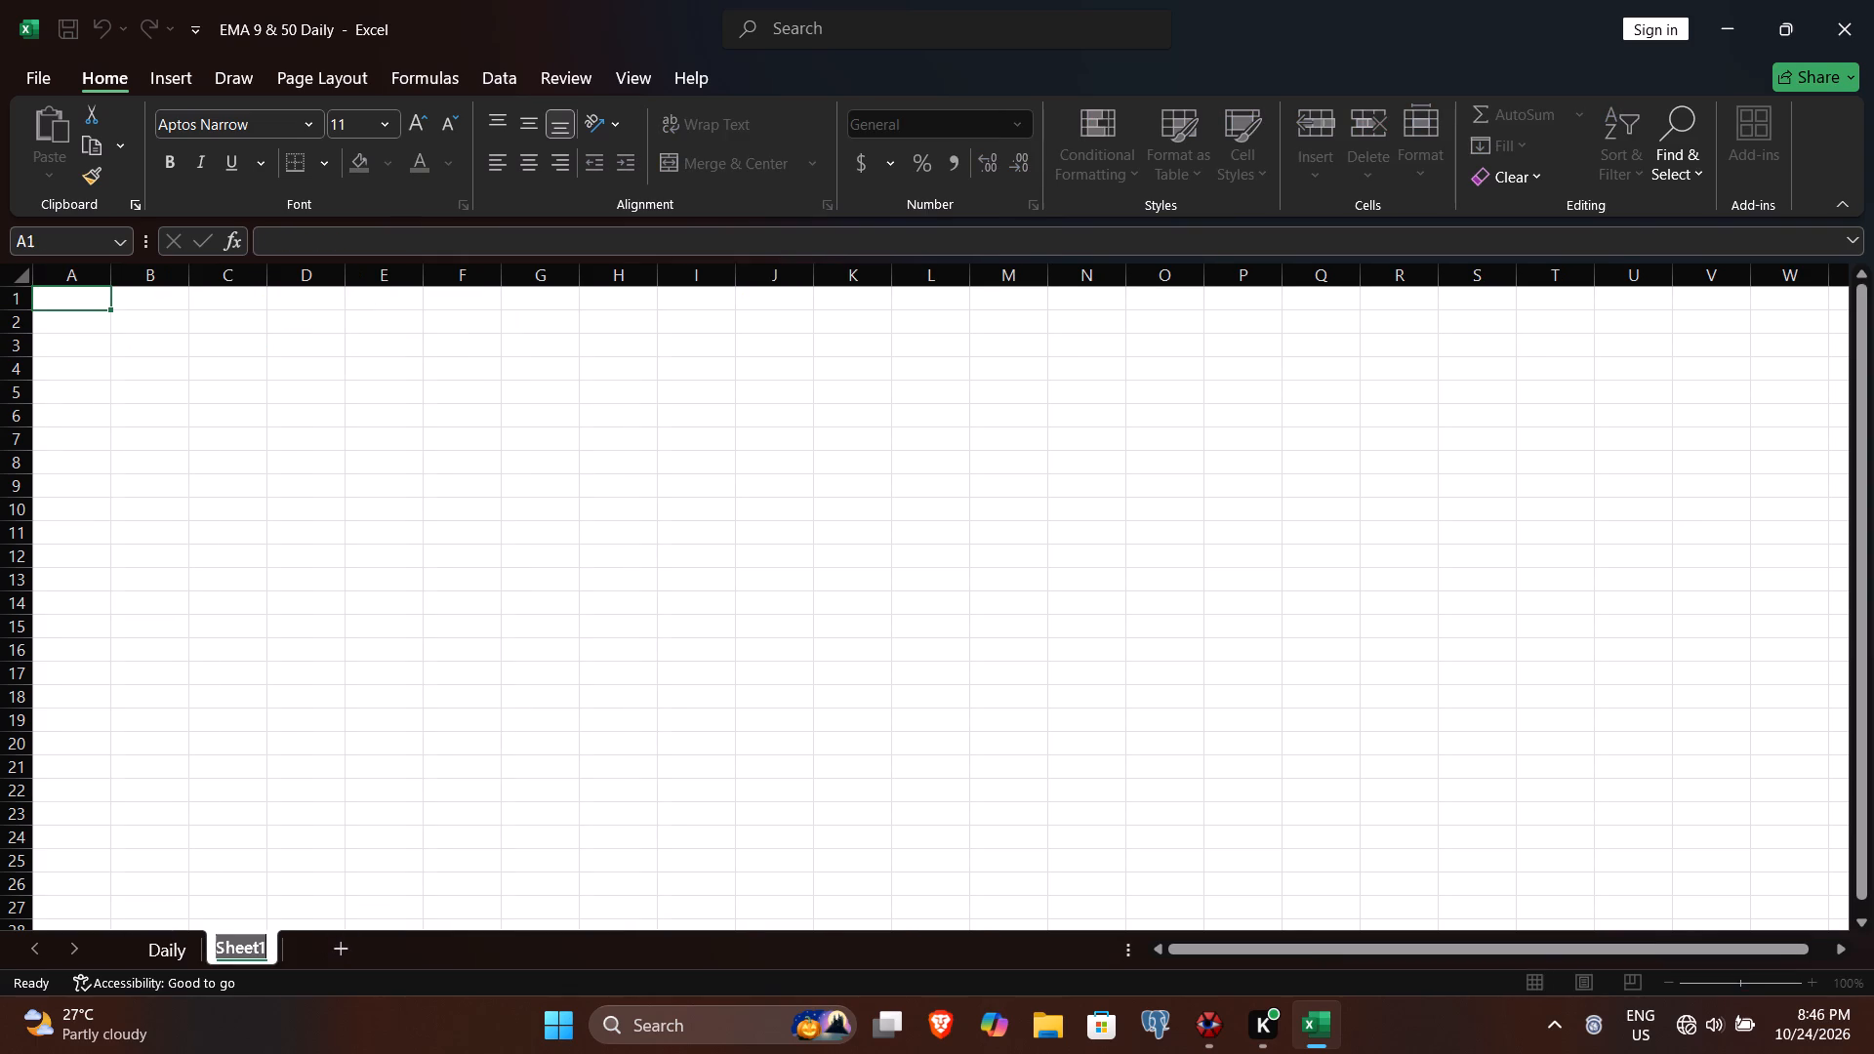
type("Wee")
type("kly")
left_click(306, 844)
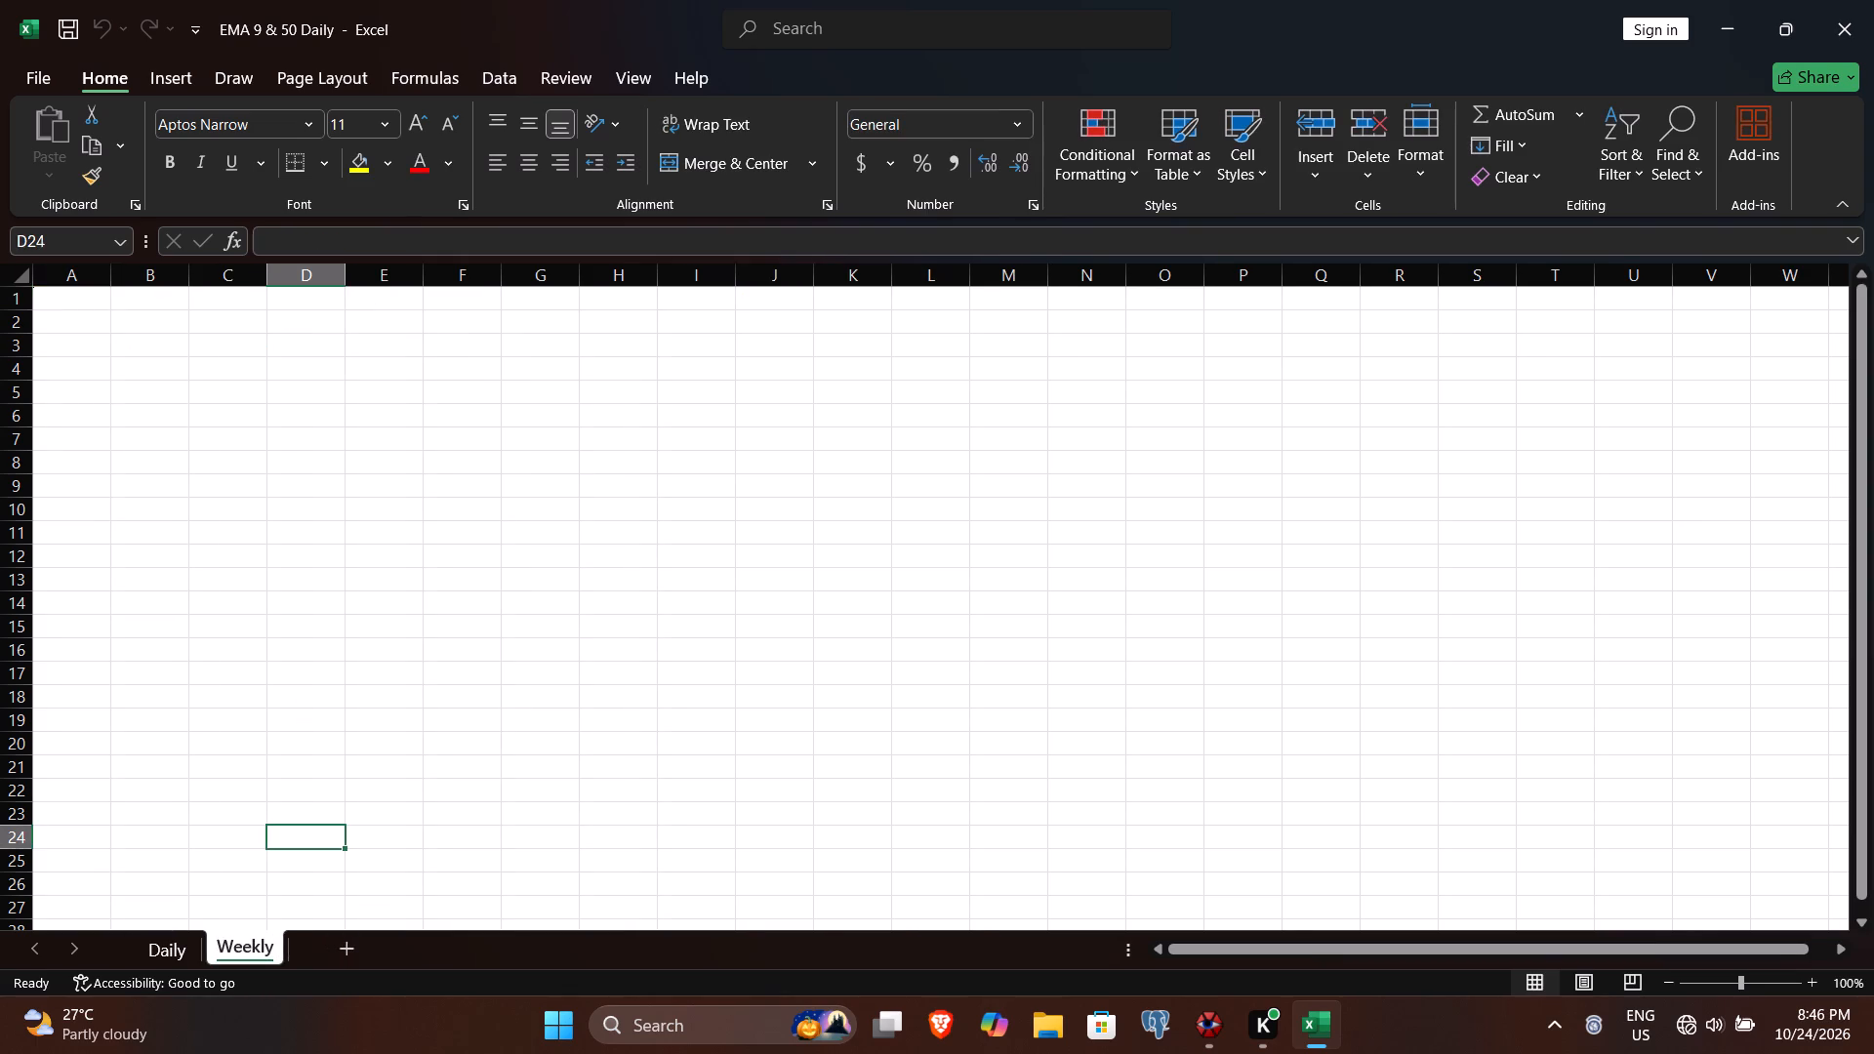
Return to the Daily sheet and save the workbook.
left_click(184, 960)
left_click(233, 951)
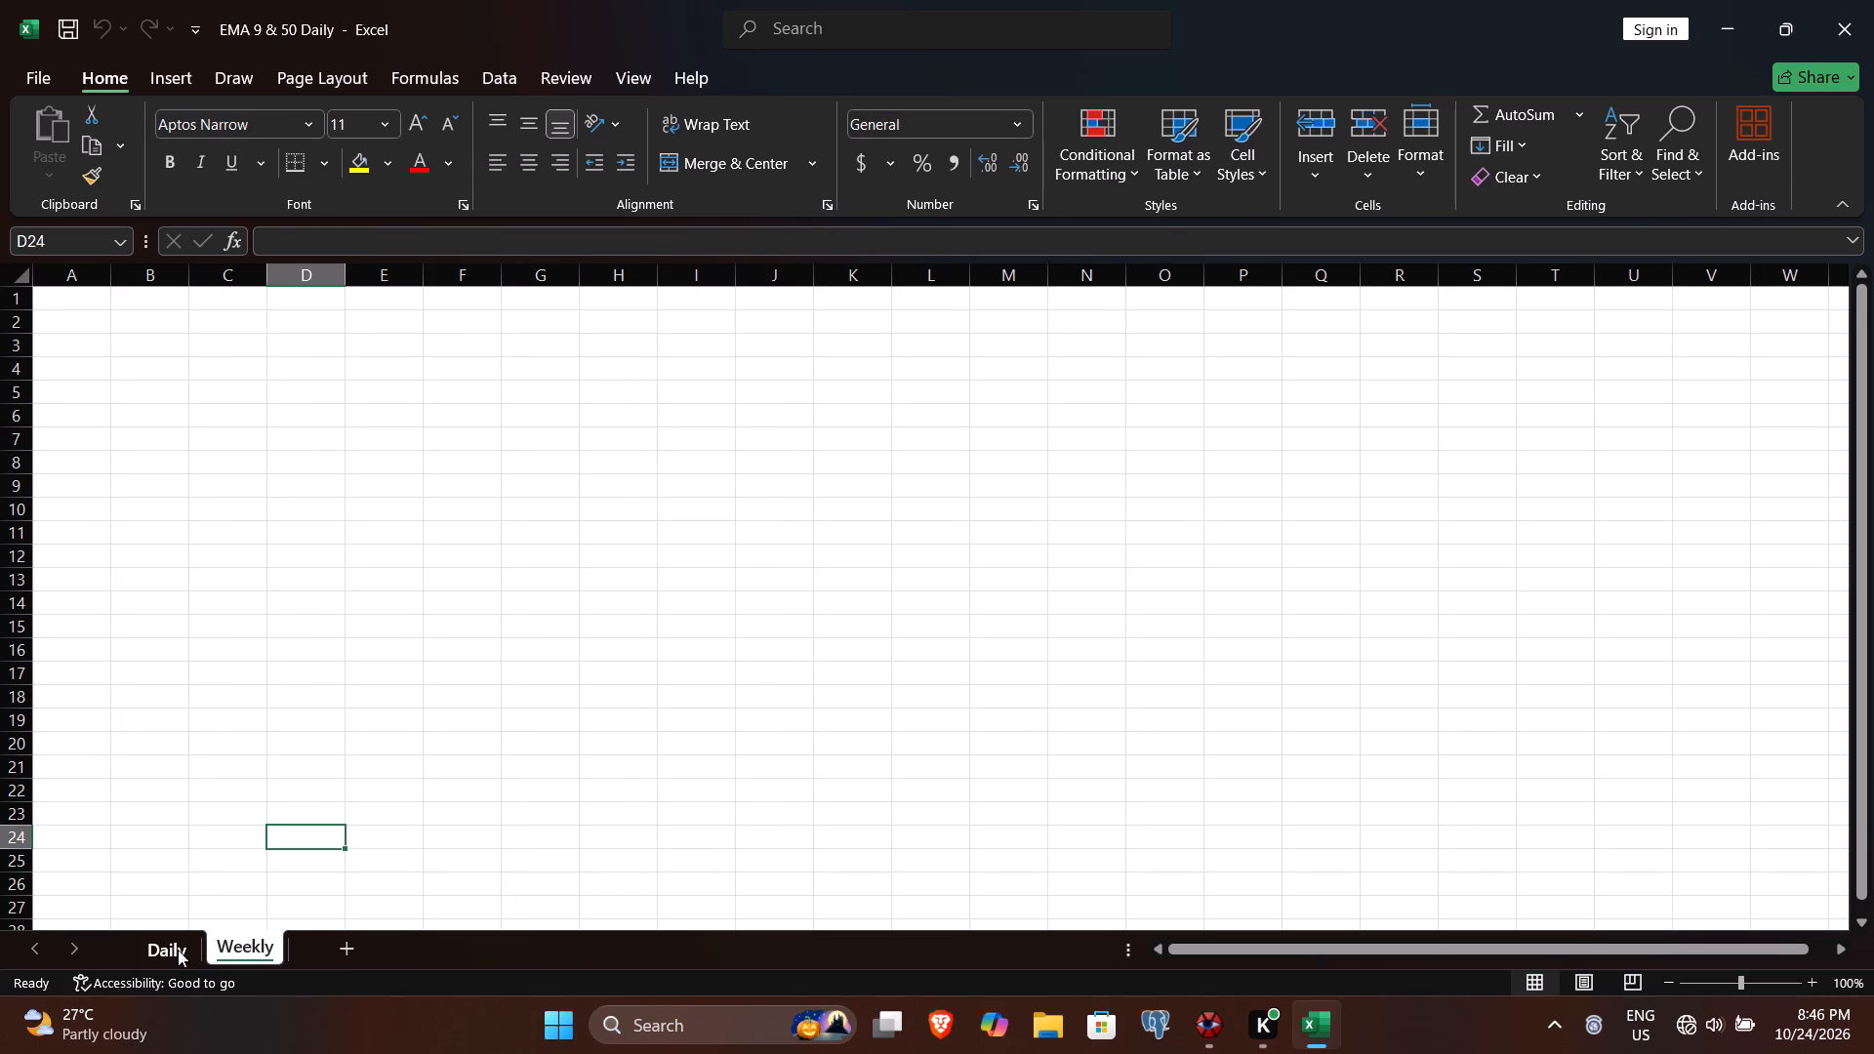
left_click(178, 949)
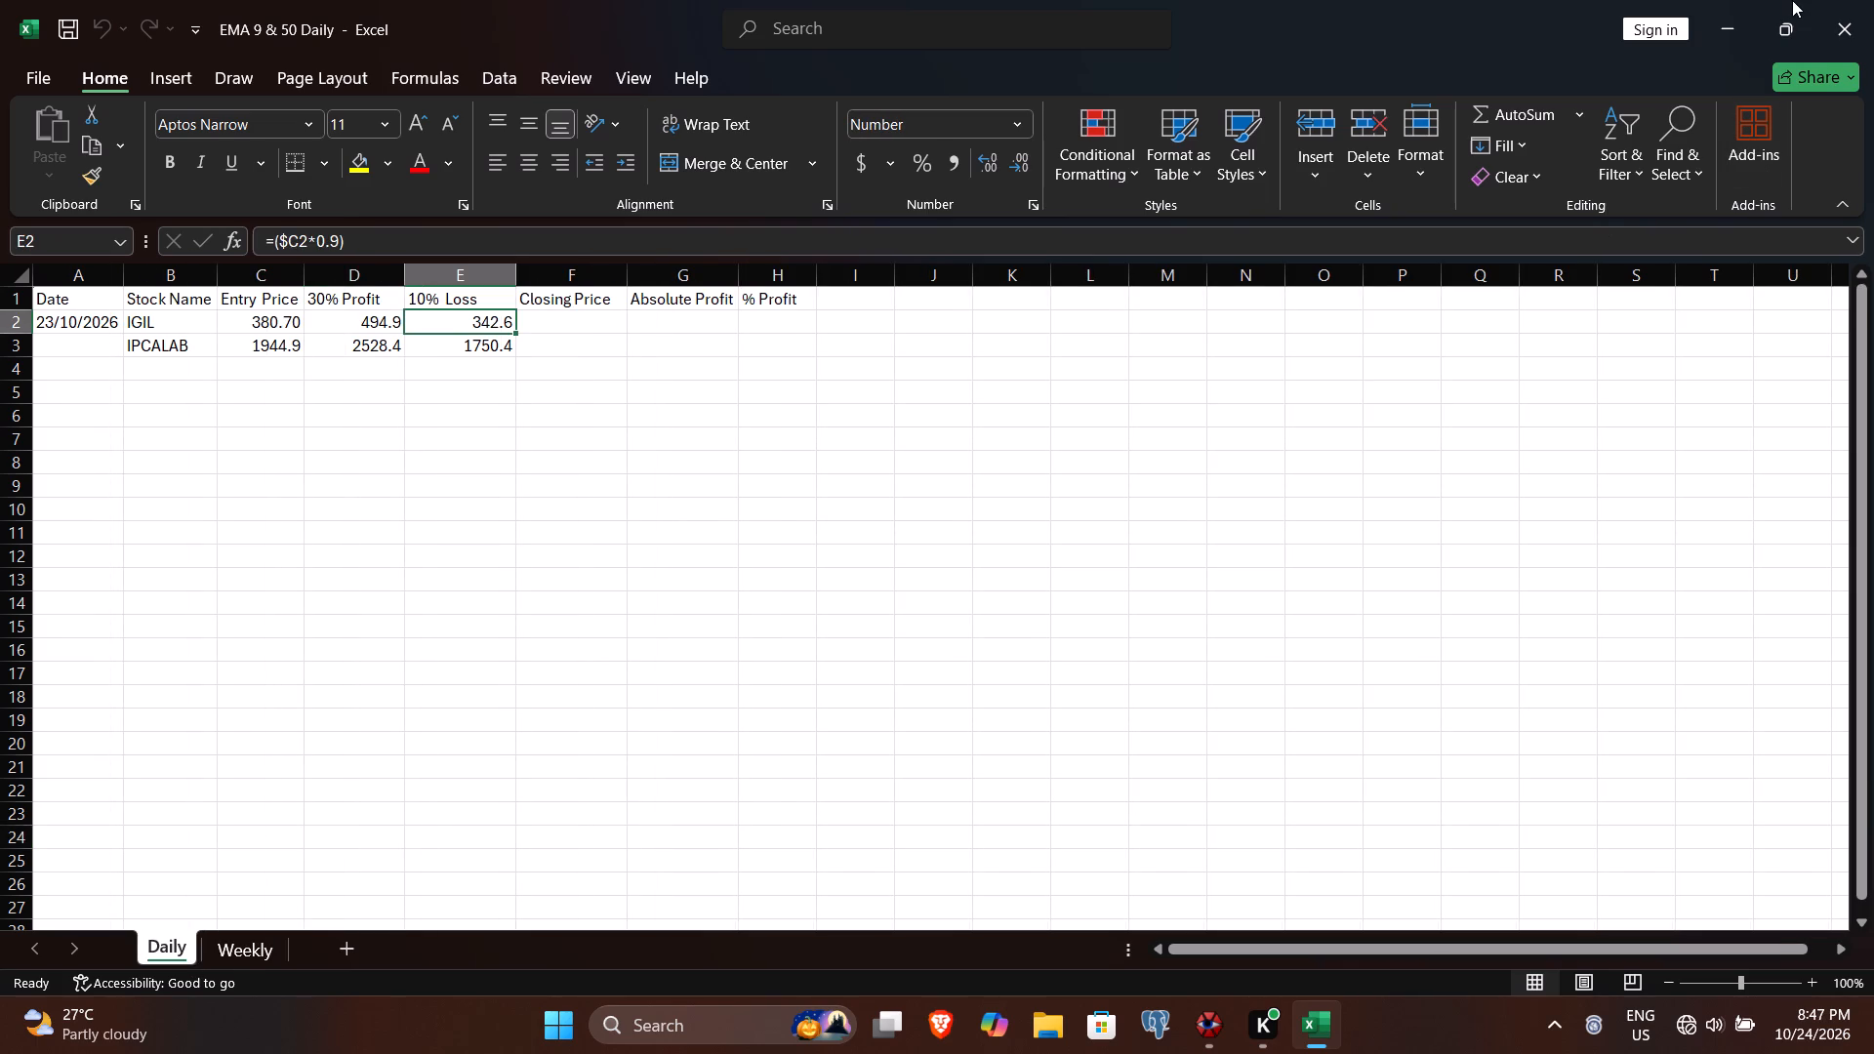
key("ctrl+s")
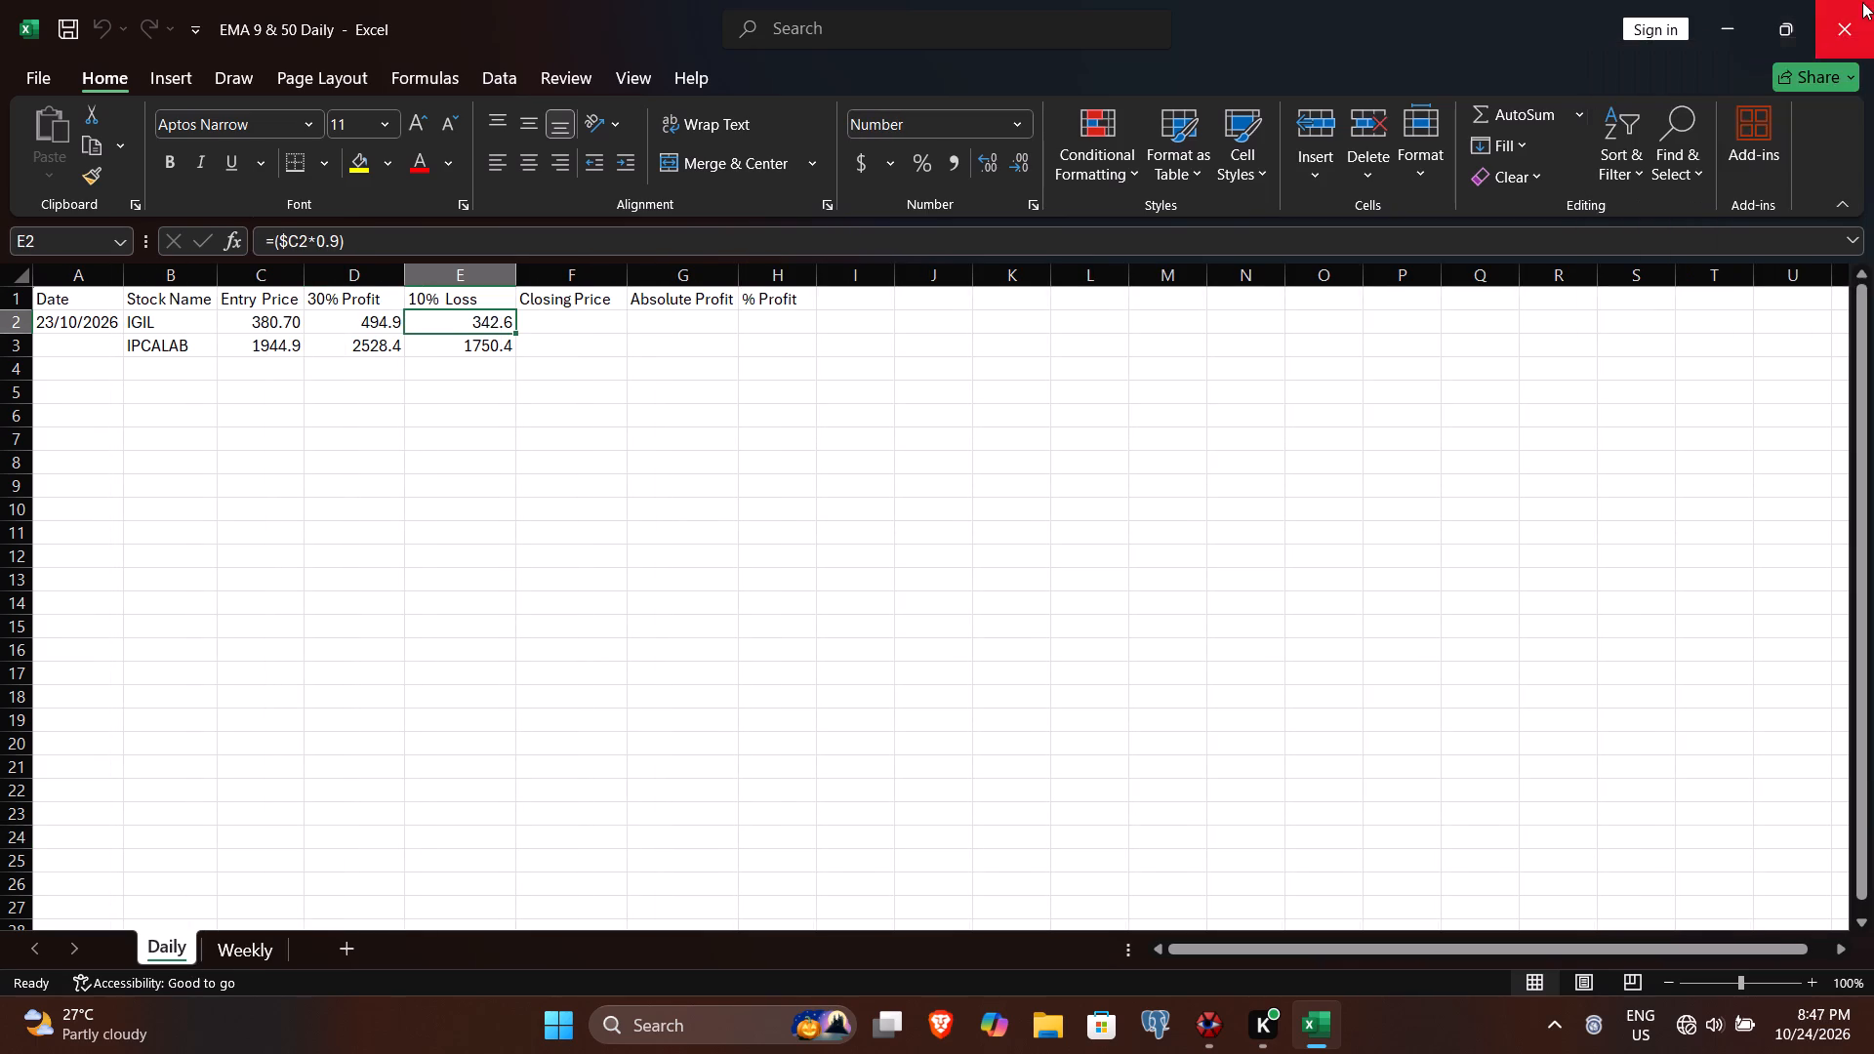